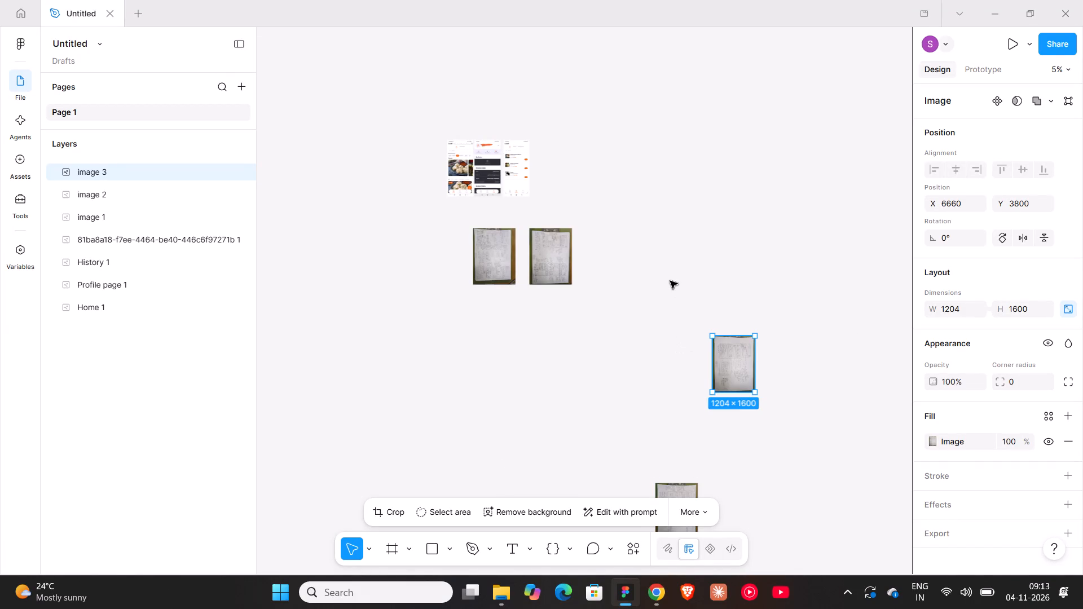
# Align the top edges of the four scattered sketch photos so they sit in one row beneath the app screenshots.
pyautogui.keyDown('ctrl'); pyautogui.scroll(-5, 670, 281); pyautogui.keyUp('ctrl')
pyautogui.moveTo(552, 247); pyautogui.dragTo(641, 248)
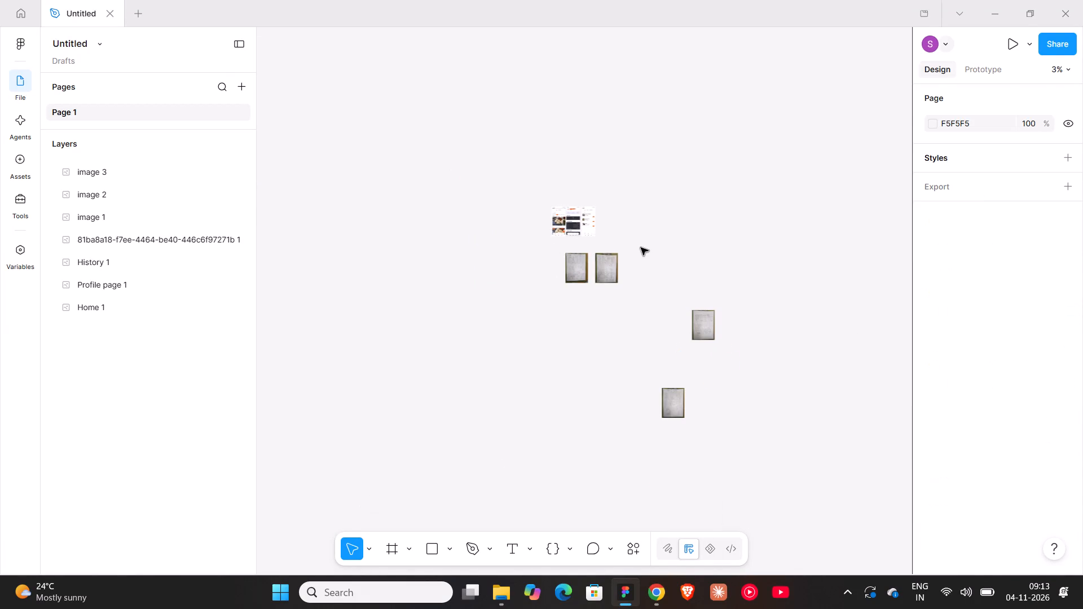
pyautogui.moveTo(641, 248); pyautogui.dragTo(781, 504)
pyautogui.click(1001, 165)
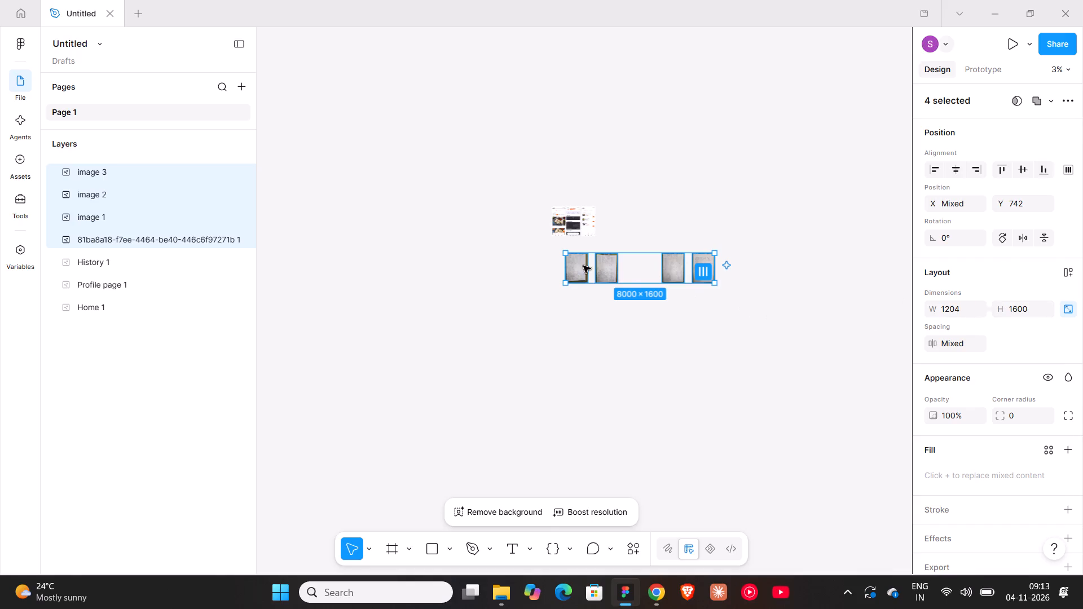
# Rotate the first sketch photo in the row to 90° so that its handwriting reads upright.
pyautogui.click(550, 299)
pyautogui.keyDown('ctrl'); pyautogui.scroll(10, 578, 236); pyautogui.keyUp('ctrl')
pyautogui.scroll(3, 576, 316)
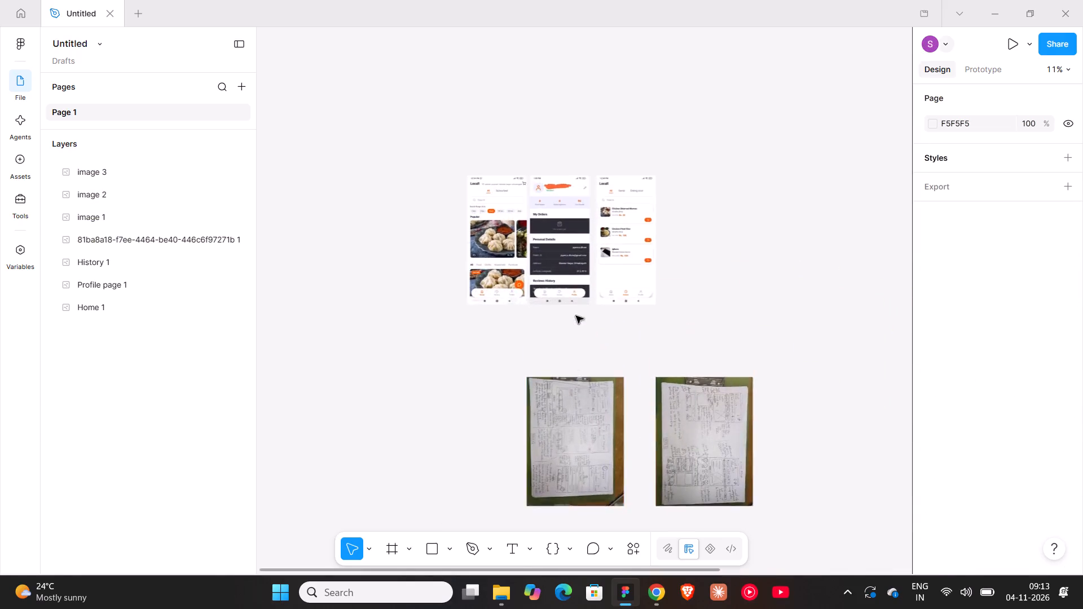
pyautogui.scroll(1, 576, 316)
pyautogui.keyDown('ctrl'); pyautogui.scroll(7, 576, 316); pyautogui.keyUp('ctrl')
pyautogui.scroll(-8, 576, 316)
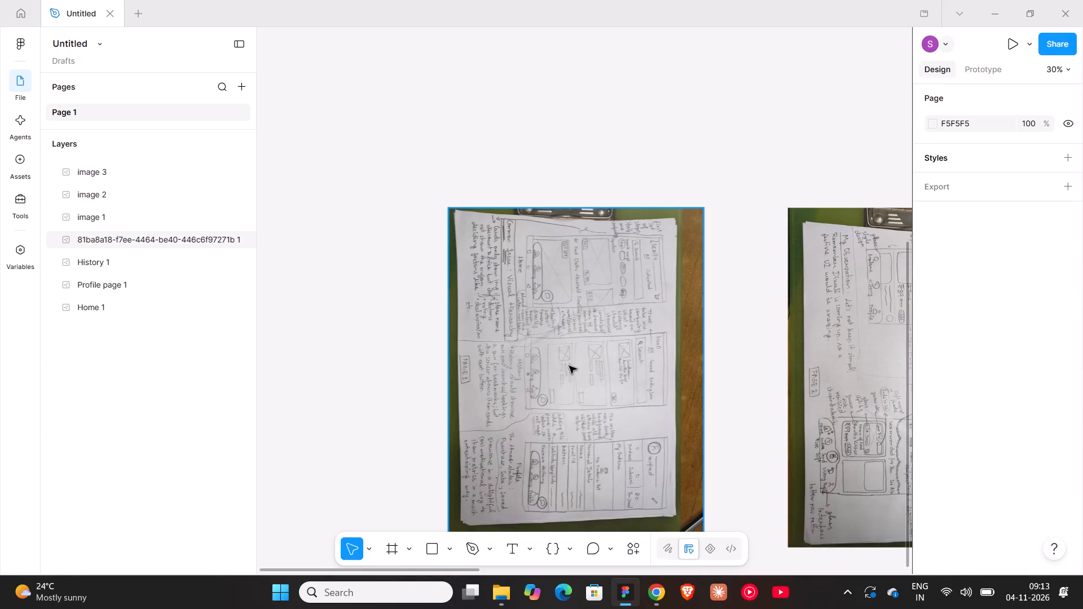
pyautogui.click(569, 366)
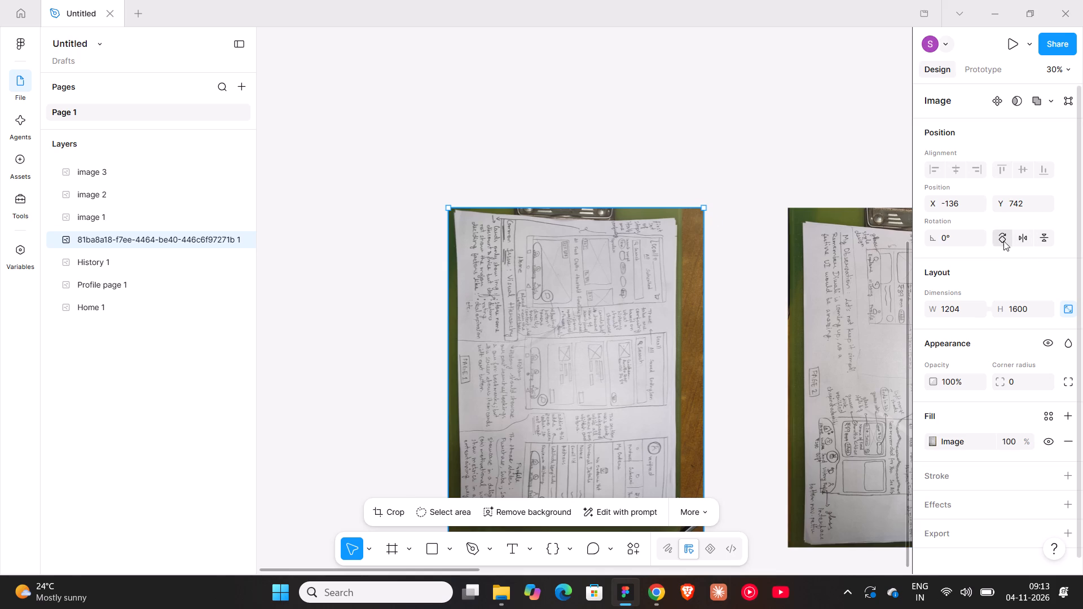
pyautogui.tripleClick(1001, 240)
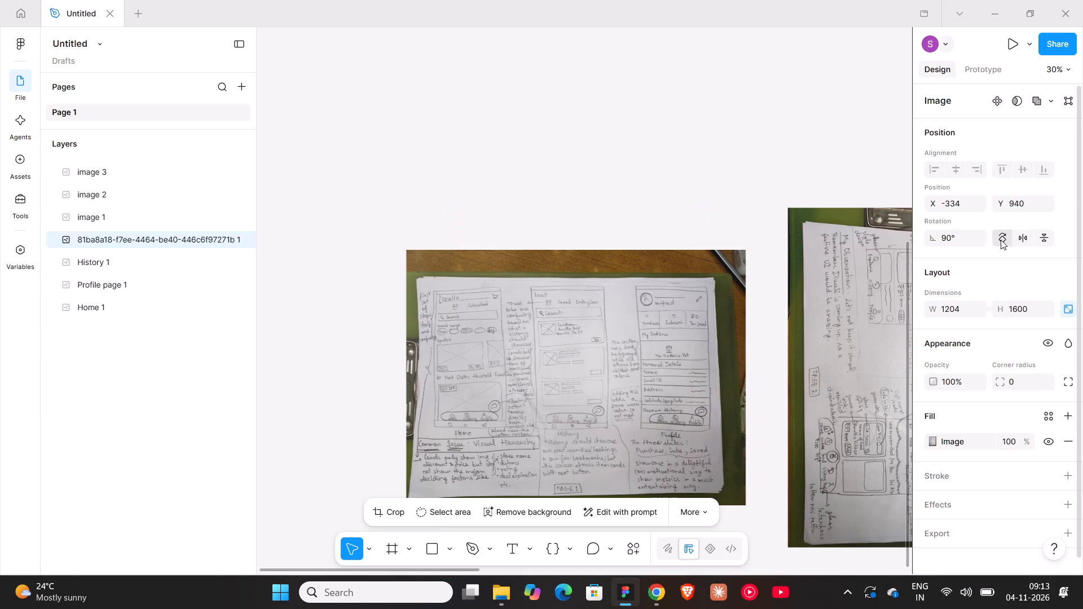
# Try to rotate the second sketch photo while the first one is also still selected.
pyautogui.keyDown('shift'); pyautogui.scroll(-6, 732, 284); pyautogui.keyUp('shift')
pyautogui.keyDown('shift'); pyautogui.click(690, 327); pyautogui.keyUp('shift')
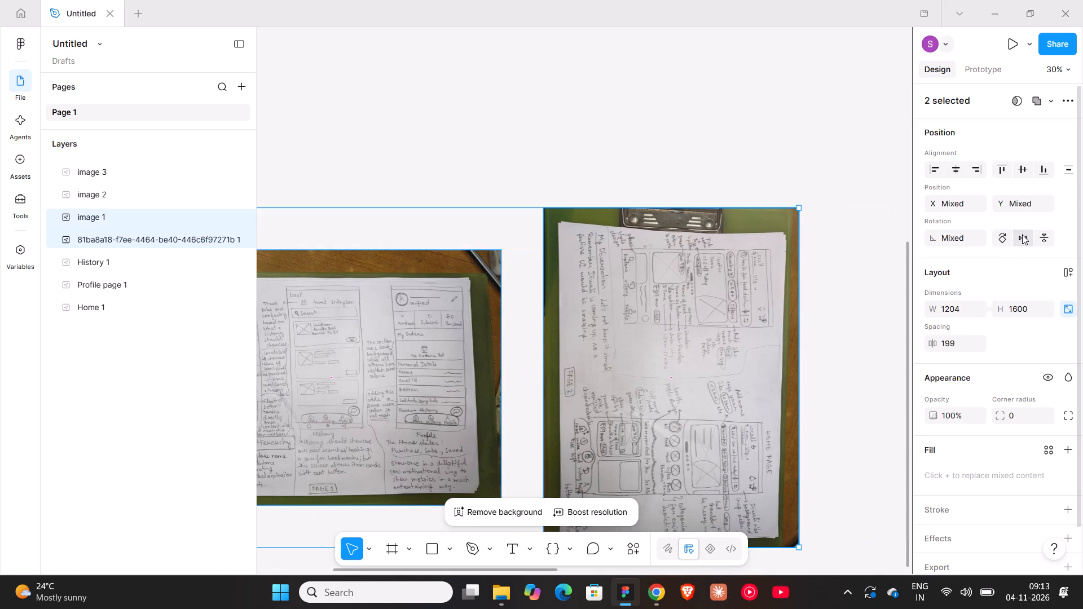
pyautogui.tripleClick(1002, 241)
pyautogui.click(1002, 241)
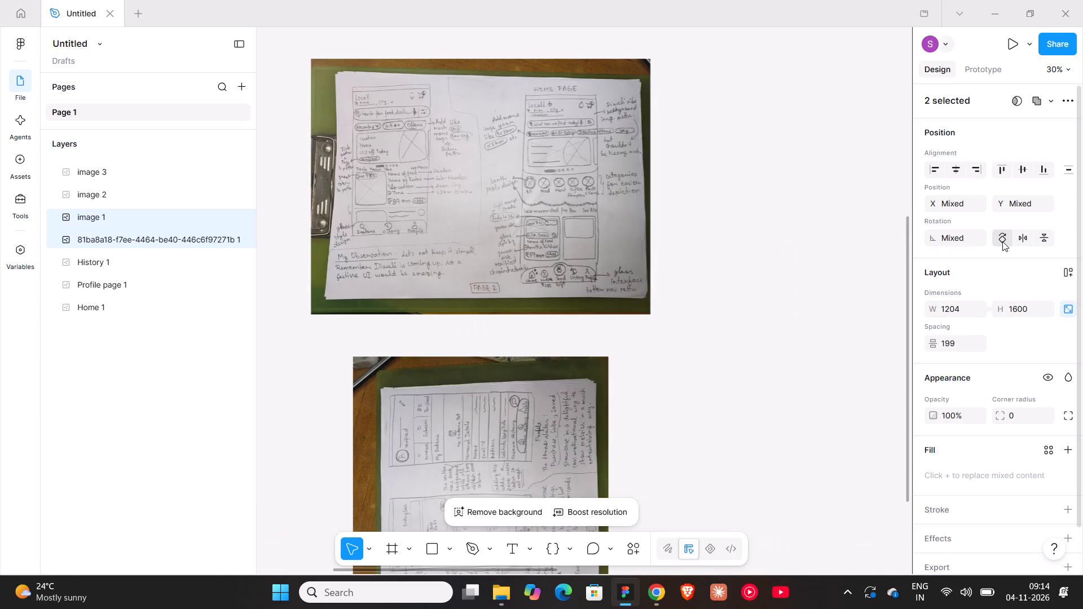
# Move the second sketch photo on its own farther right of the first and rotate it to 90°.
pyautogui.keyDown('ctrl'); pyautogui.scroll(-6, 657, 250); pyautogui.keyUp('ctrl')
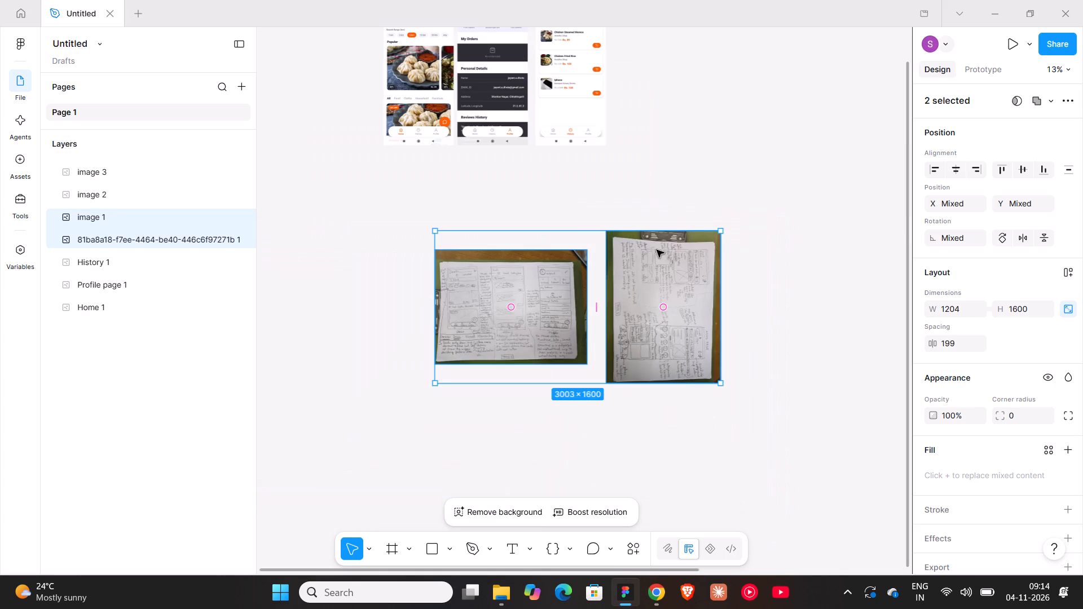
pyautogui.click(757, 230)
pyautogui.click(688, 254)
pyautogui.moveTo(666, 275); pyautogui.dragTo(715, 275)
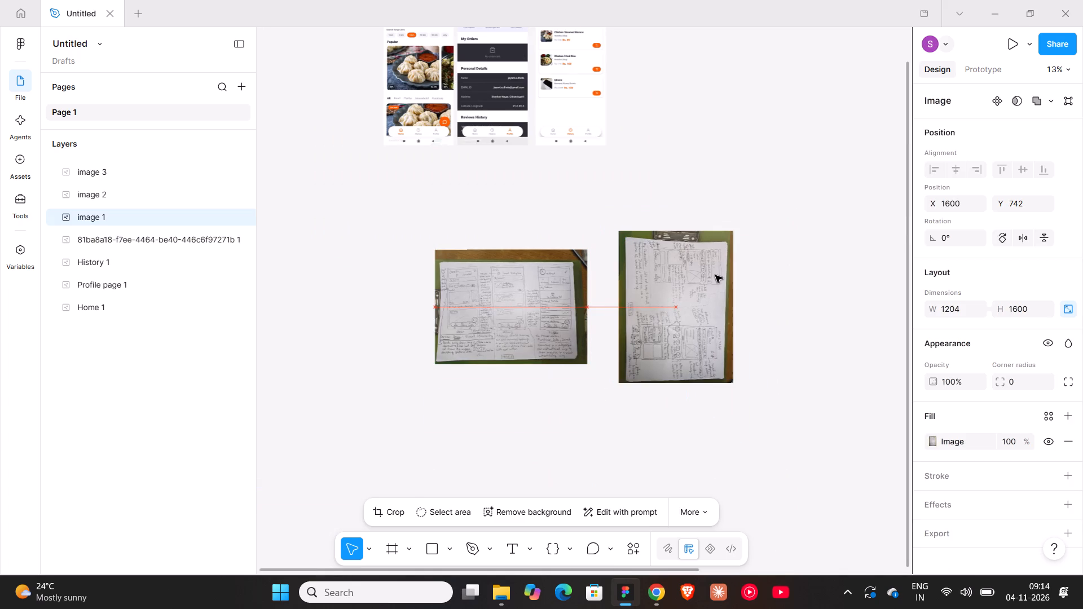
pyautogui.moveTo(715, 275); pyautogui.dragTo(718, 275)
pyautogui.click(1001, 240)
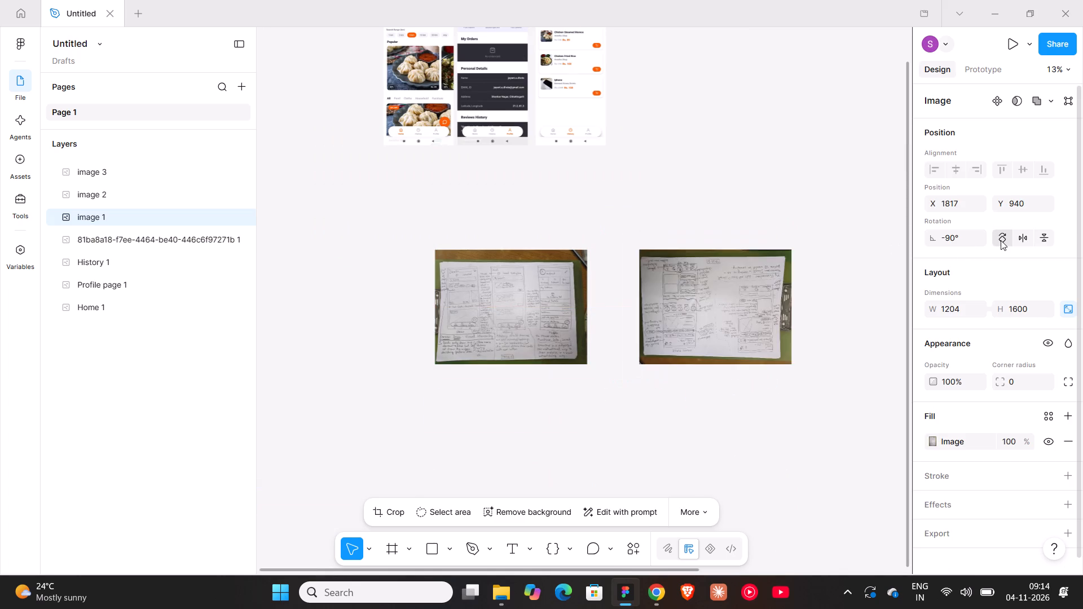
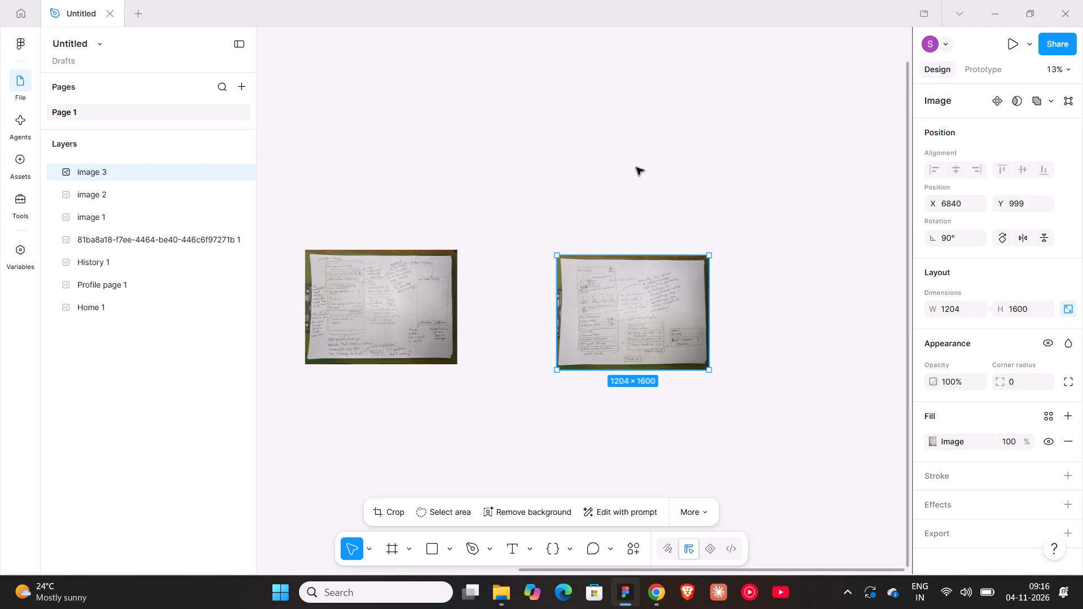
# Distribute the four sketch photos with equal horizontal spacing and align them on their vertical centers.
pyautogui.keyDown('ctrl'); pyautogui.scroll(-7, 589, 167); pyautogui.keyUp('ctrl')
pyautogui.keyDown('shift'); pyautogui.scroll(4, 603, 204); pyautogui.keyUp('shift')
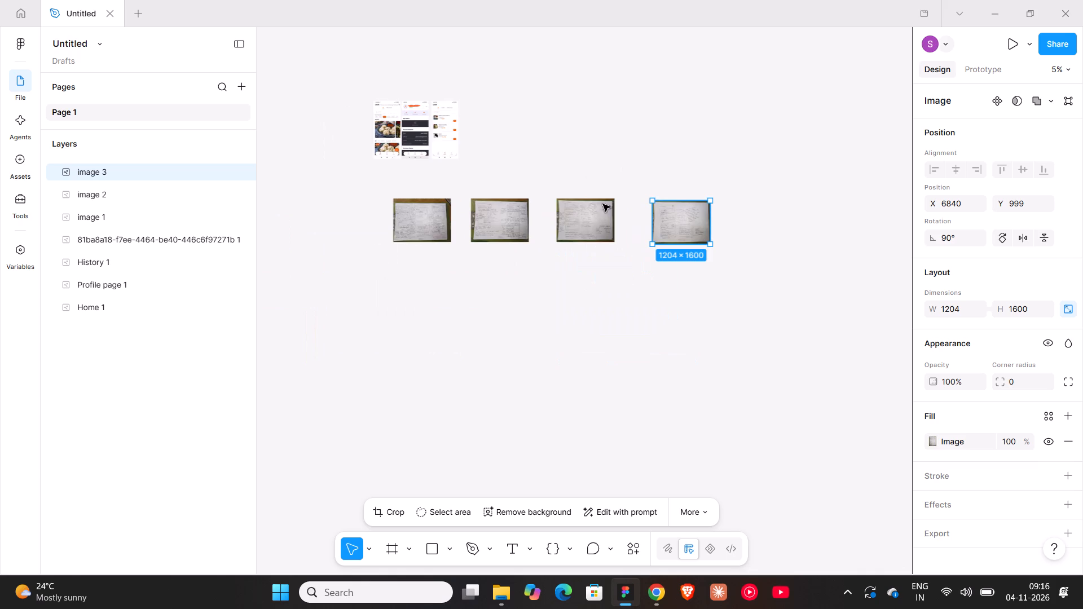
pyautogui.moveTo(381, 186); pyautogui.dragTo(765, 306)
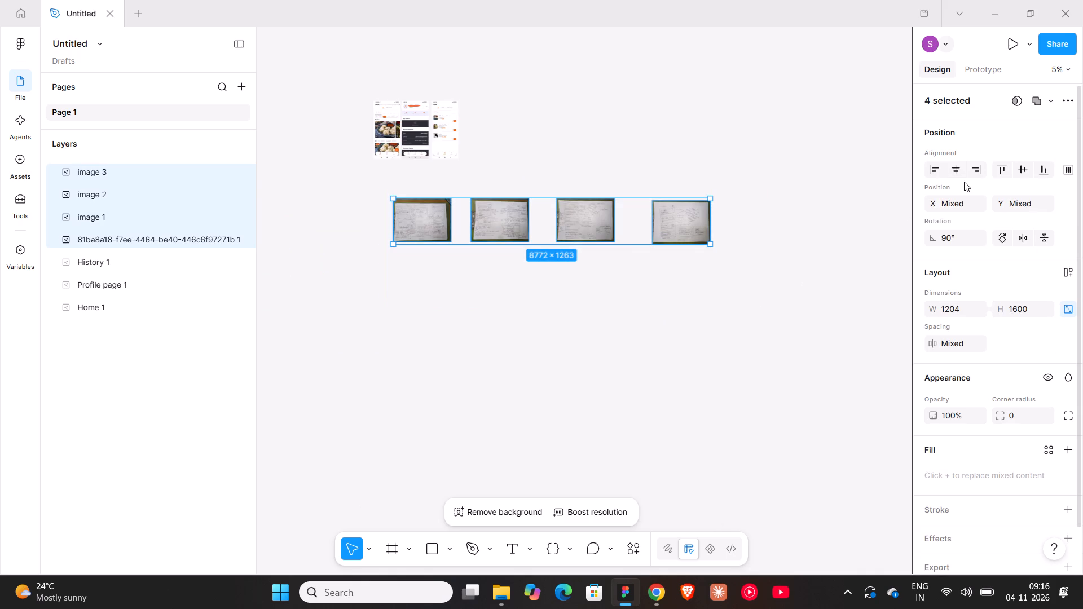
pyautogui.click(1061, 171)
pyautogui.click(984, 198)
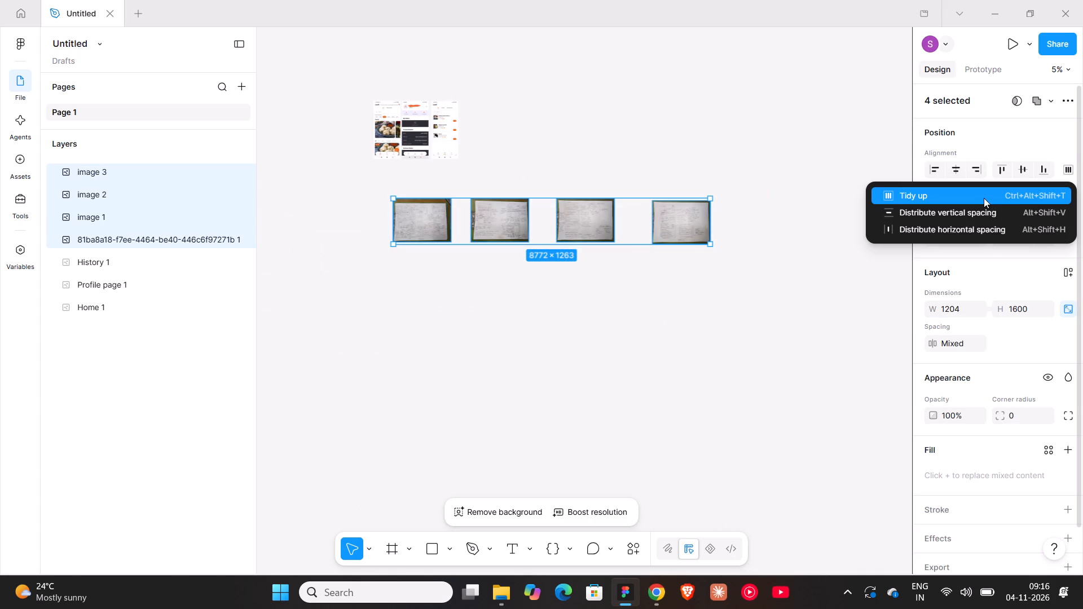
pyautogui.click(1028, 166)
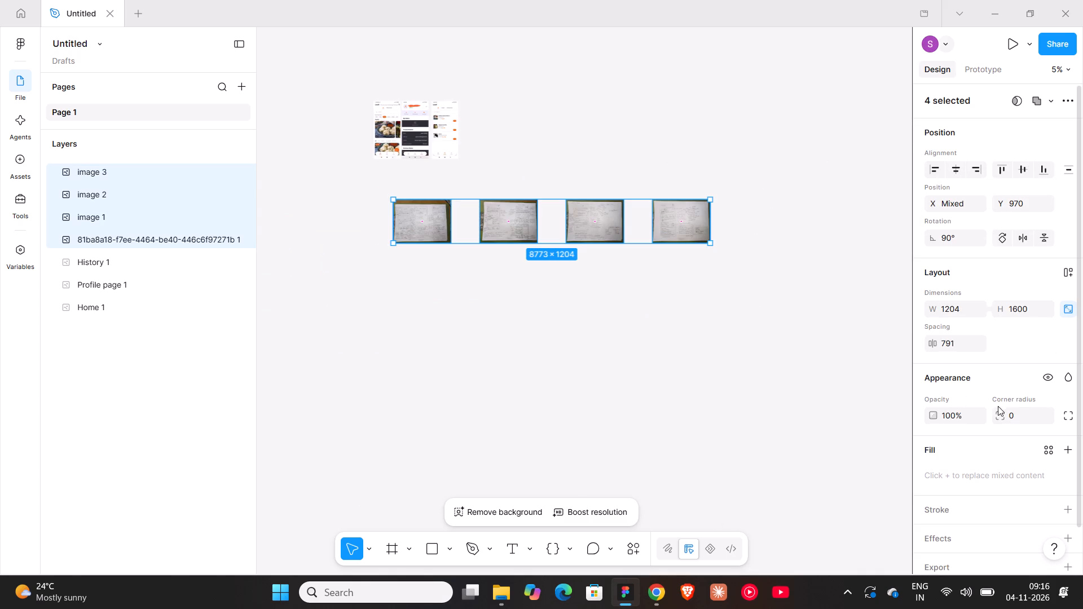
# Set the horizontal spacing between the four sketch photos to 0 and deselect them.
pyautogui.click(1015, 416)
pyautogui.click(952, 338)
pyautogui.press('0')
pyautogui.press('Return')
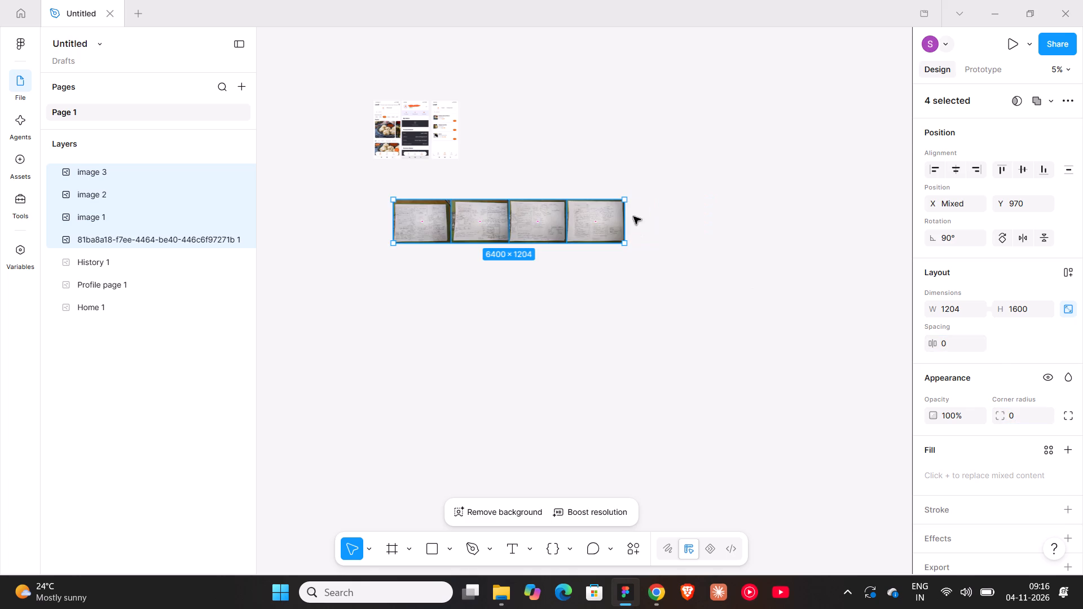
pyautogui.click(619, 176)
# Examine the handwritten wireframes and notes on the PAGE 1 and PAGE 2 sketch photos up close.
pyautogui.keyDown('ctrl'); pyautogui.scroll(19, 421, 215); pyautogui.keyUp('ctrl')
pyautogui.keyDown('shift'); pyautogui.scroll(6, 443, 222); pyautogui.keyUp('shift')
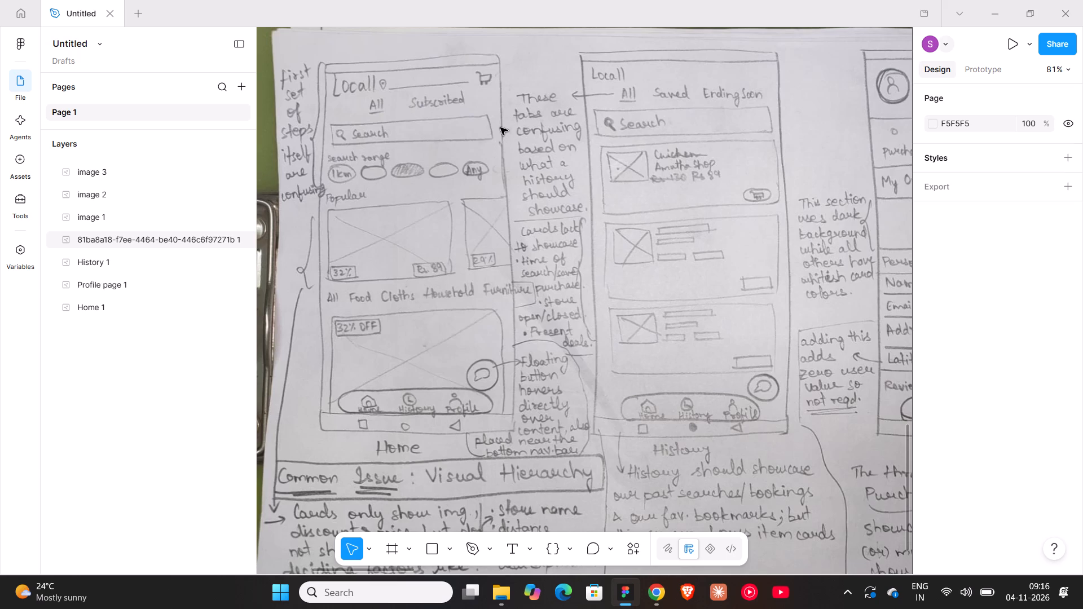
pyautogui.keyDown('ctrl'); pyautogui.scroll(-3, 500, 127); pyautogui.keyUp('ctrl')
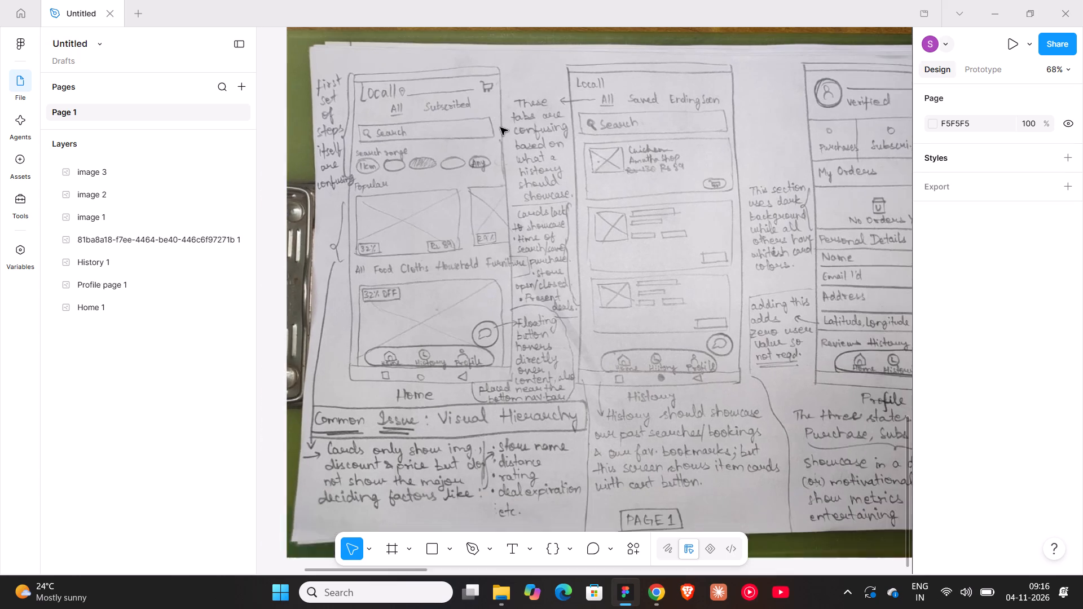
pyautogui.keyDown('ctrl'); pyautogui.scroll(-3, 500, 127); pyautogui.keyUp('ctrl')
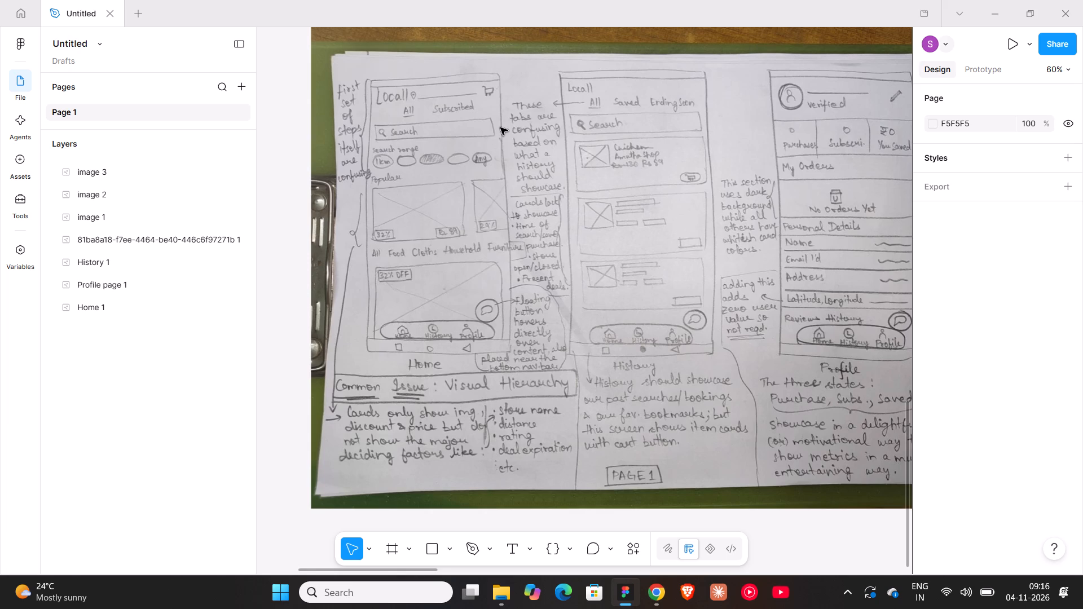
pyautogui.keyDown('ctrl'); pyautogui.scroll(-5, 500, 127); pyautogui.keyUp('ctrl')
pyautogui.keyDown('shift'); pyautogui.scroll(-6, 500, 127); pyautogui.keyUp('shift')
pyautogui.scroll(7, 500, 127)
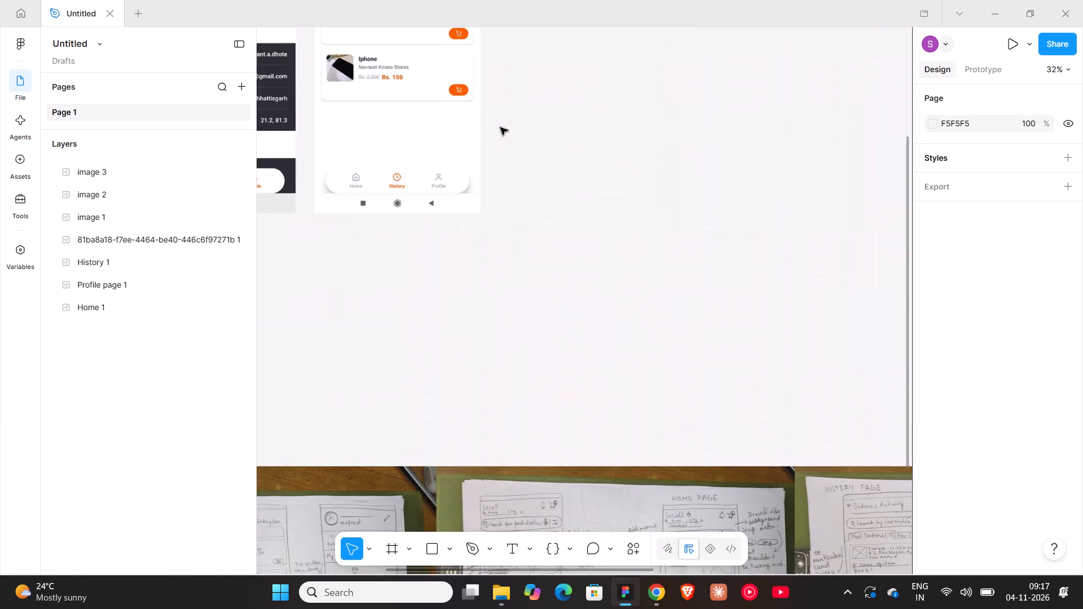
pyautogui.scroll(-8, 500, 127)
pyautogui.keyDown('ctrl'); pyautogui.scroll(10, 500, 127); pyautogui.keyUp('ctrl')
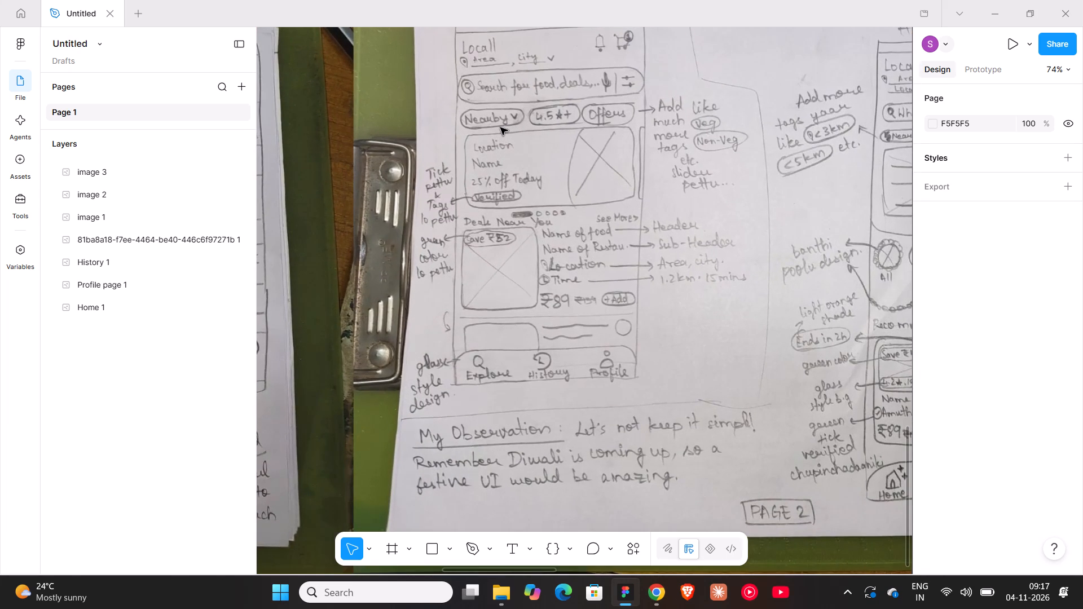
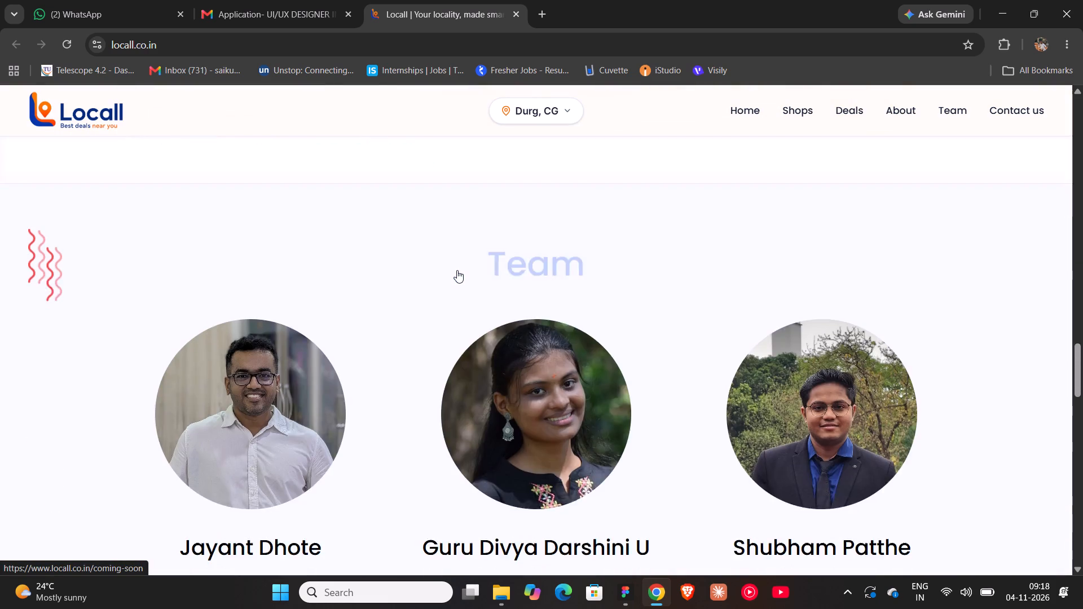
# Examine the rest of the Locall website, from the Team section to the contact details and links in the footer.
pyautogui.scroll(-16, 457, 270)
pyautogui.scroll(-8, 457, 270)
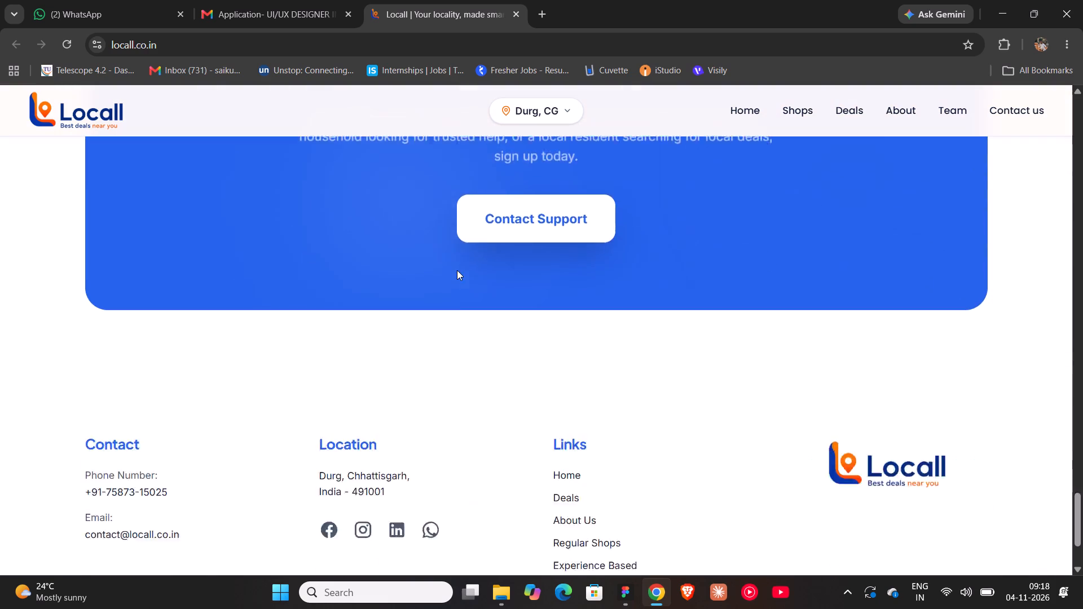
pyautogui.scroll(-3, 457, 270)
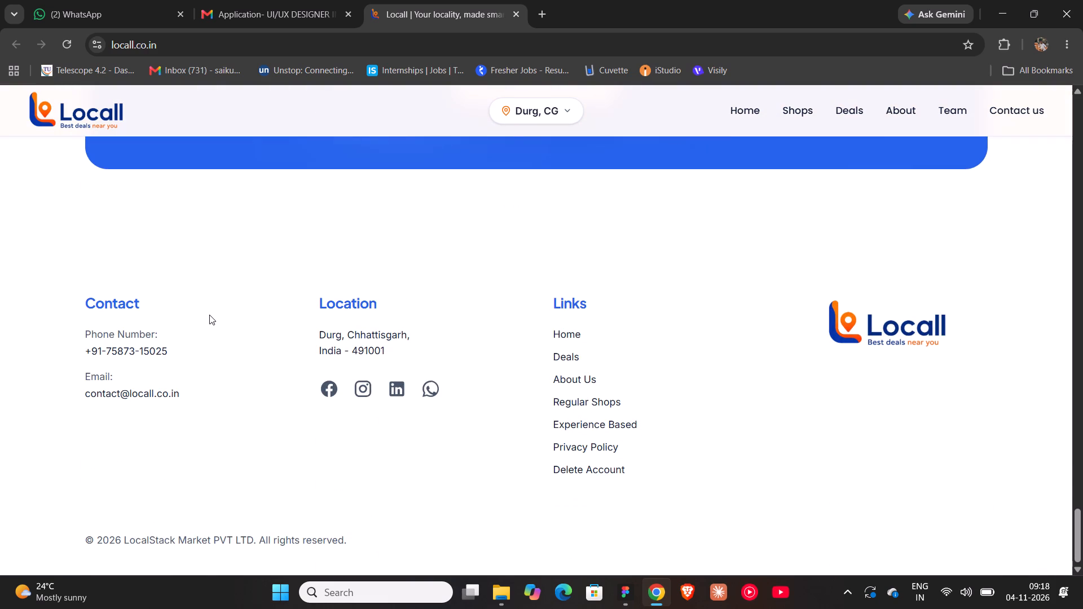
pyautogui.scroll(13, 209, 315)
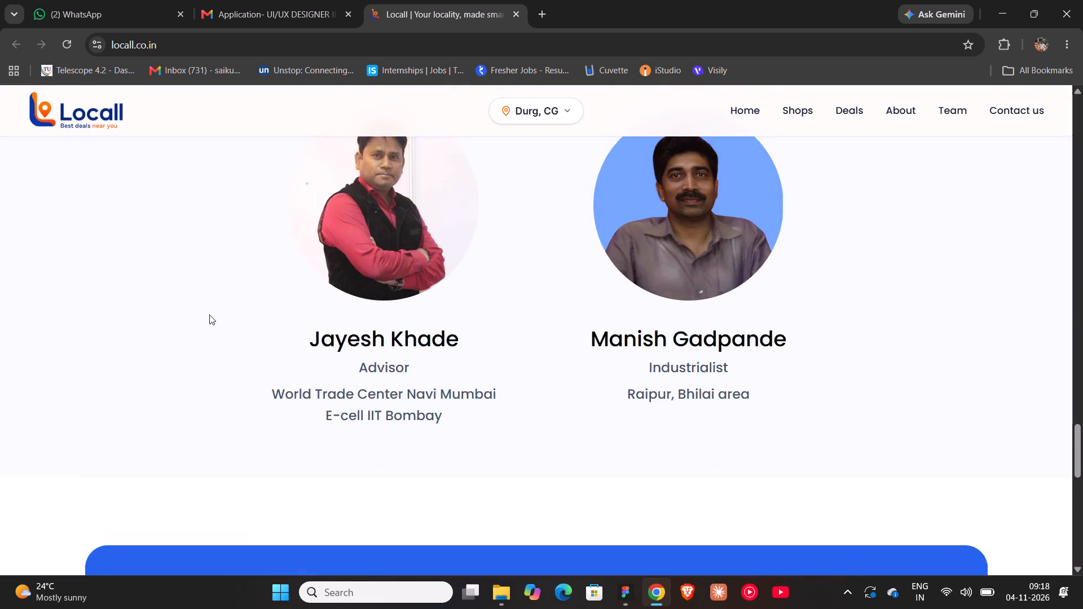
pyautogui.scroll(20, 209, 315)
pyautogui.scroll(2, 209, 315)
pyautogui.click(1019, 112)
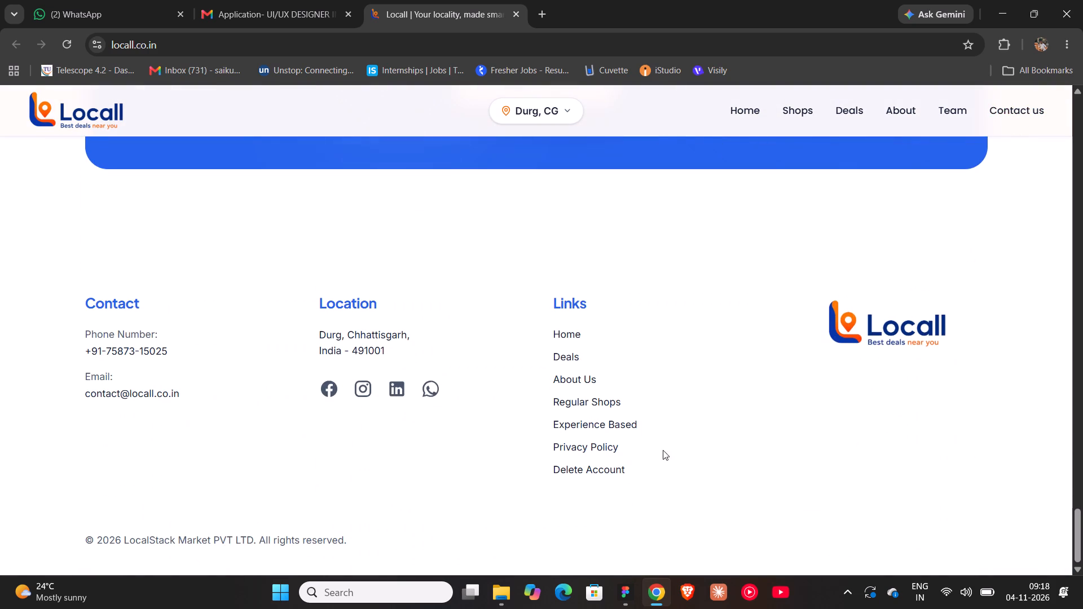
# Follow the site's LinkedIn link, search LinkedIn for "locall", review the Durg-based Locall company page and its posts, and close it.
pyautogui.click(395, 387)
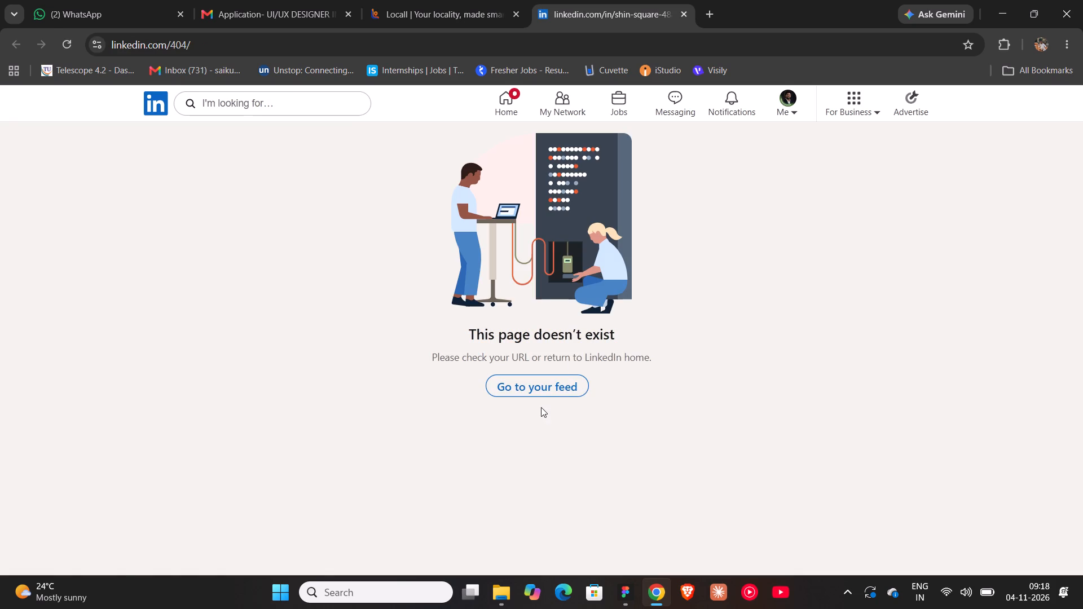
pyautogui.click(535, 381)
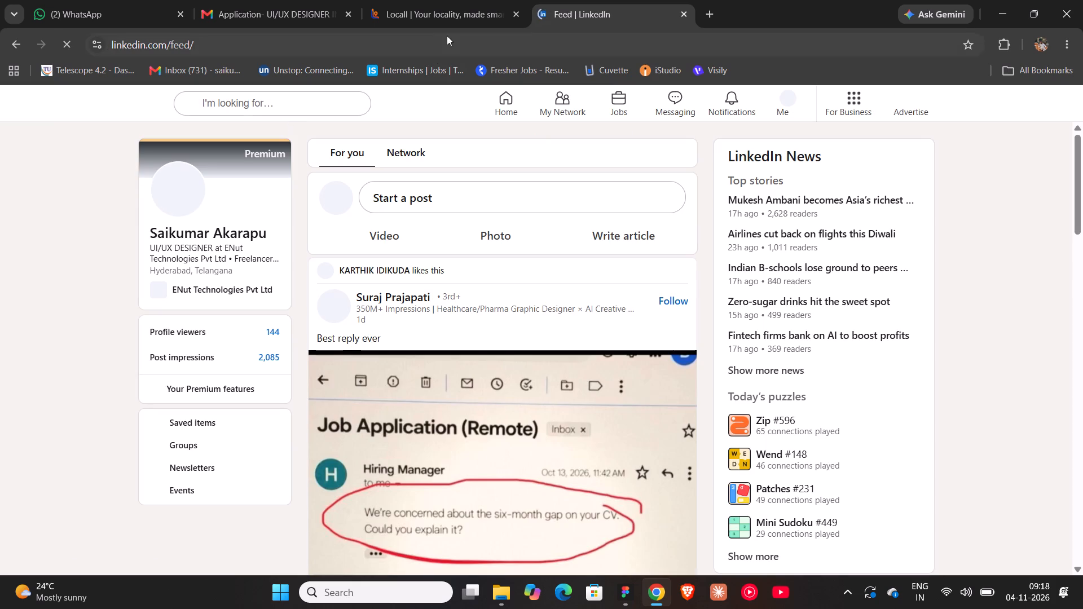
pyautogui.click(297, 99)
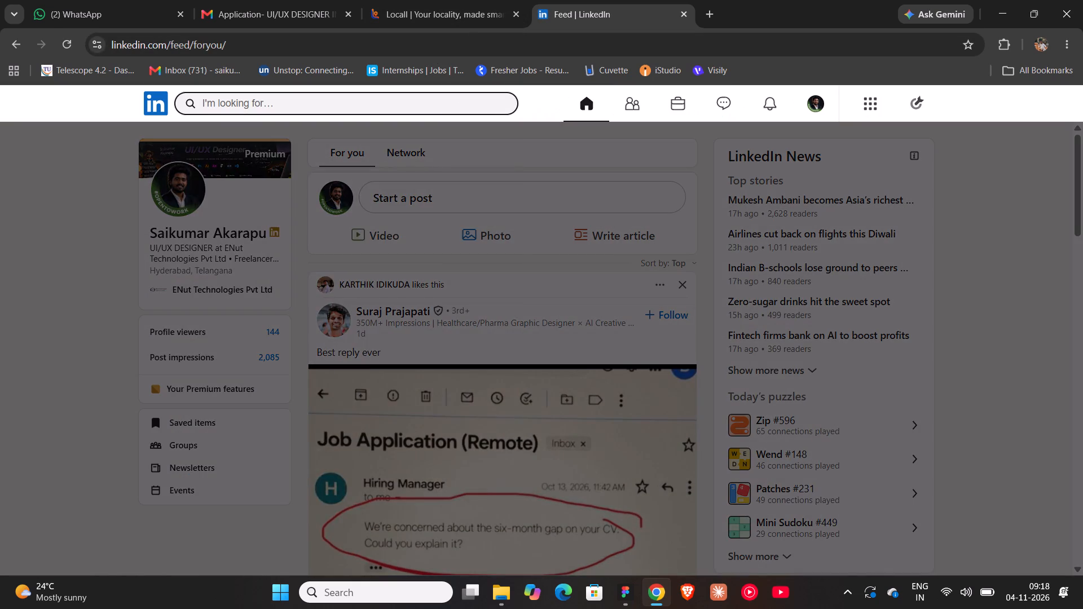
pyautogui.write('locall')
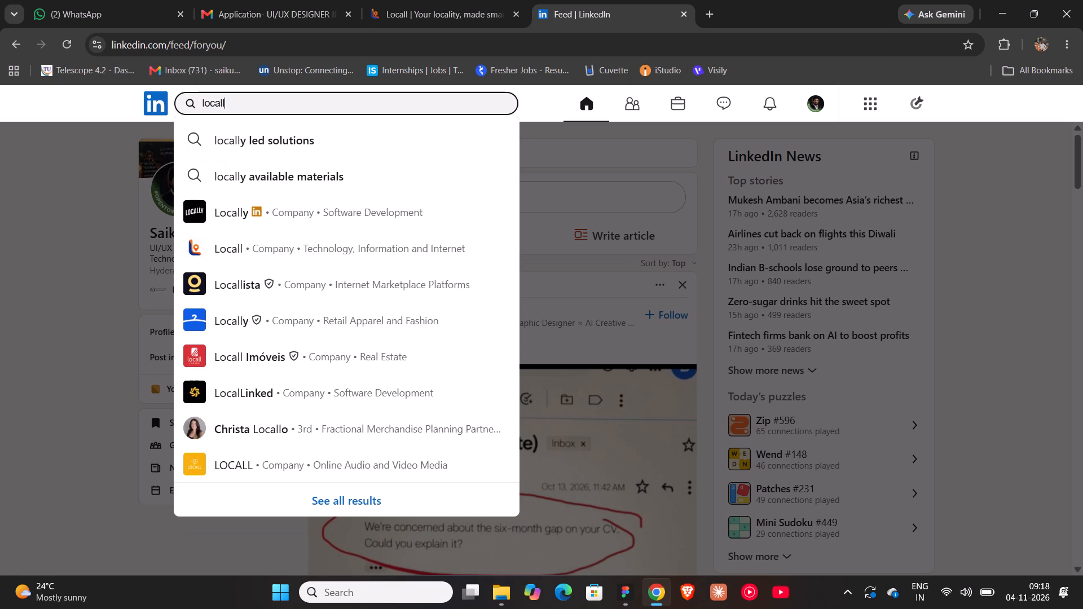
pyautogui.click(254, 245)
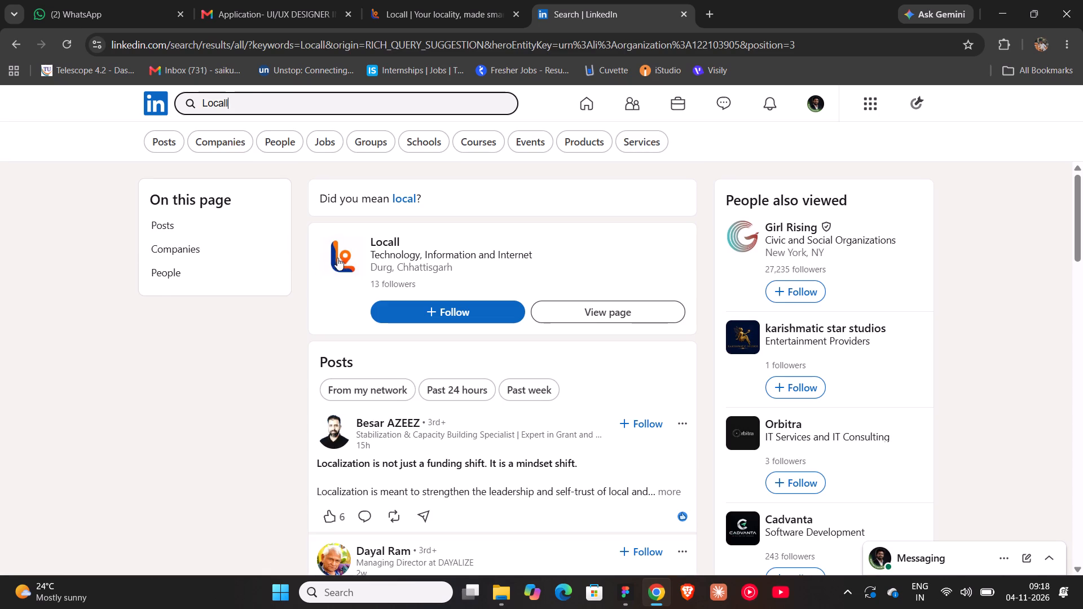
pyautogui.click(385, 244)
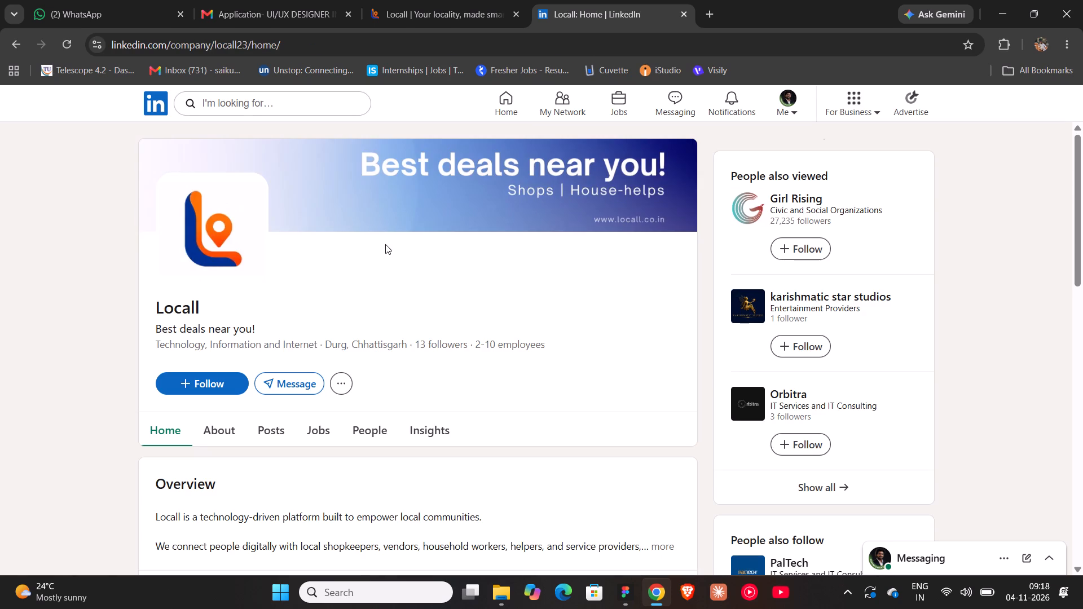
pyautogui.scroll(-8, 385, 244)
pyautogui.scroll(2, 385, 244)
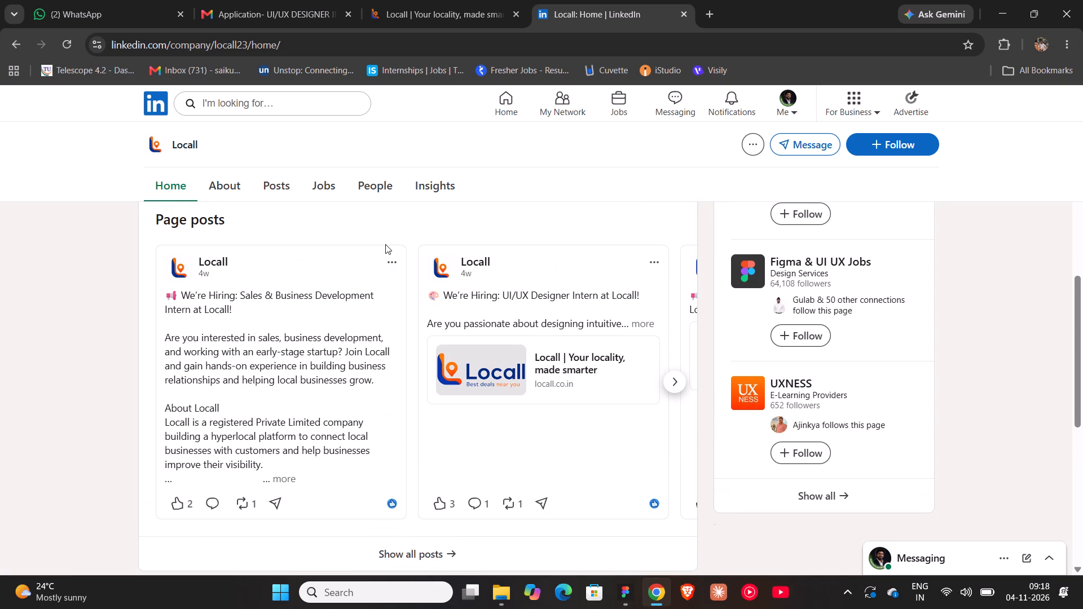
pyautogui.click(685, 9)
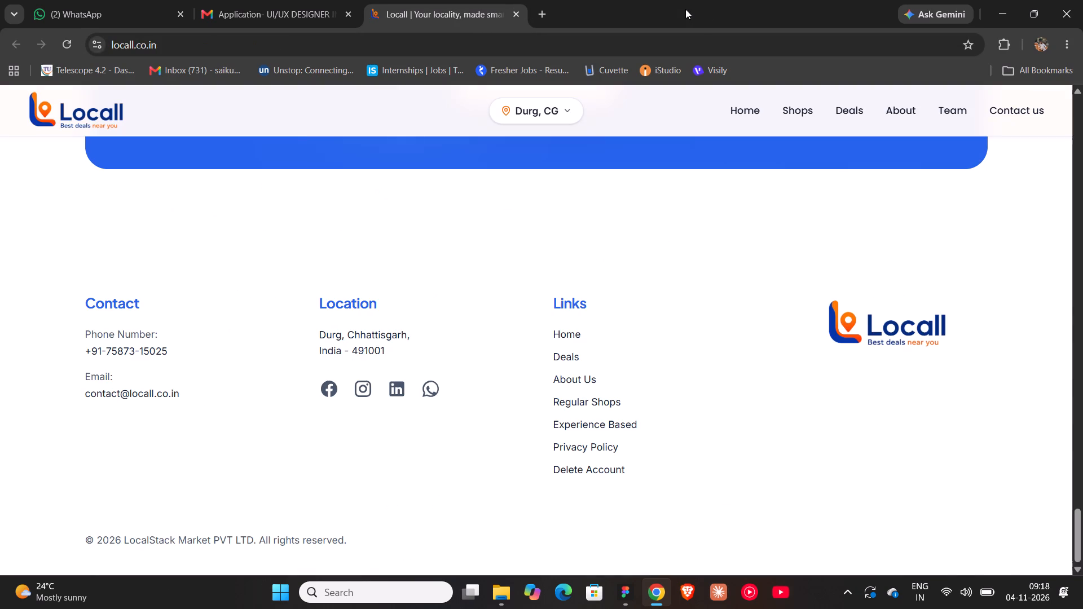
# Review the Team and Mentors & Advisors sections of the Locall website.
pyautogui.scroll(17, 444, 347)
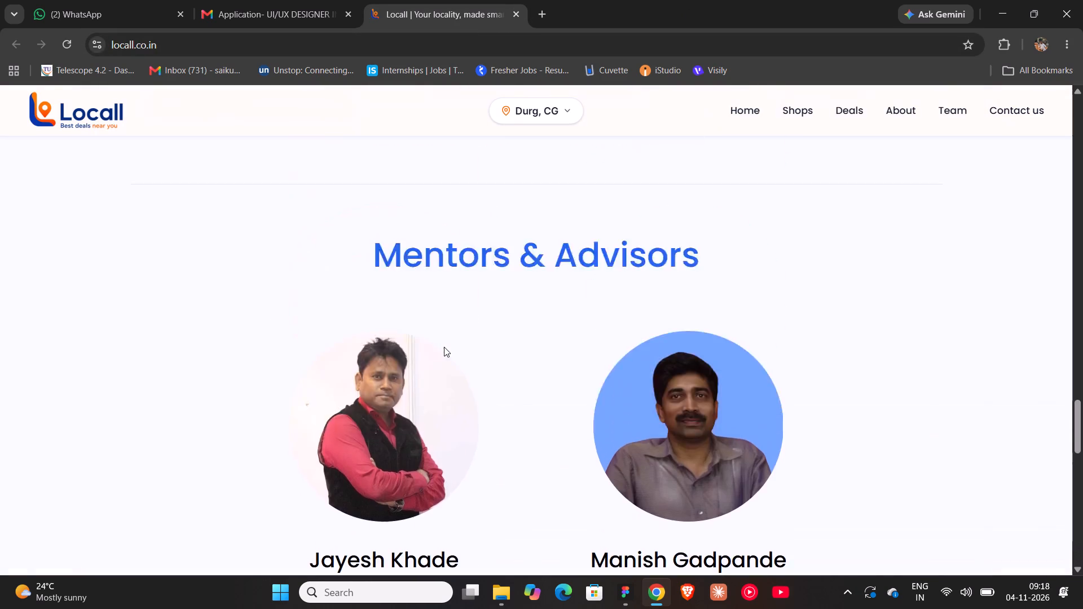
pyautogui.scroll(2, 444, 347)
pyautogui.scroll(-1, 444, 347)
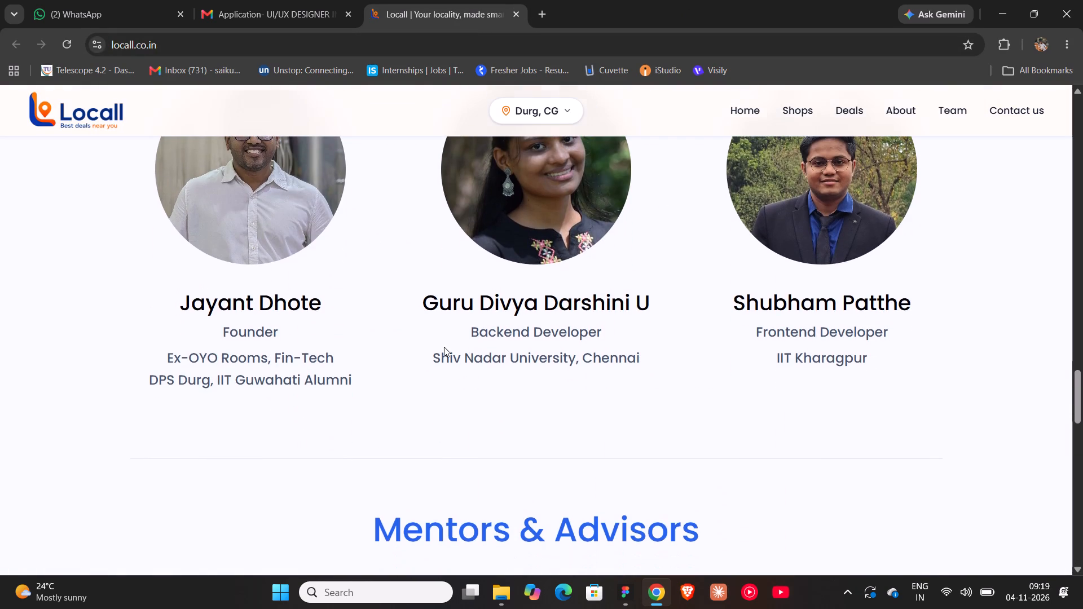
# Return to Figma and switch from the current account to the other account with the free-plan team.
pyautogui.click(635, 592)
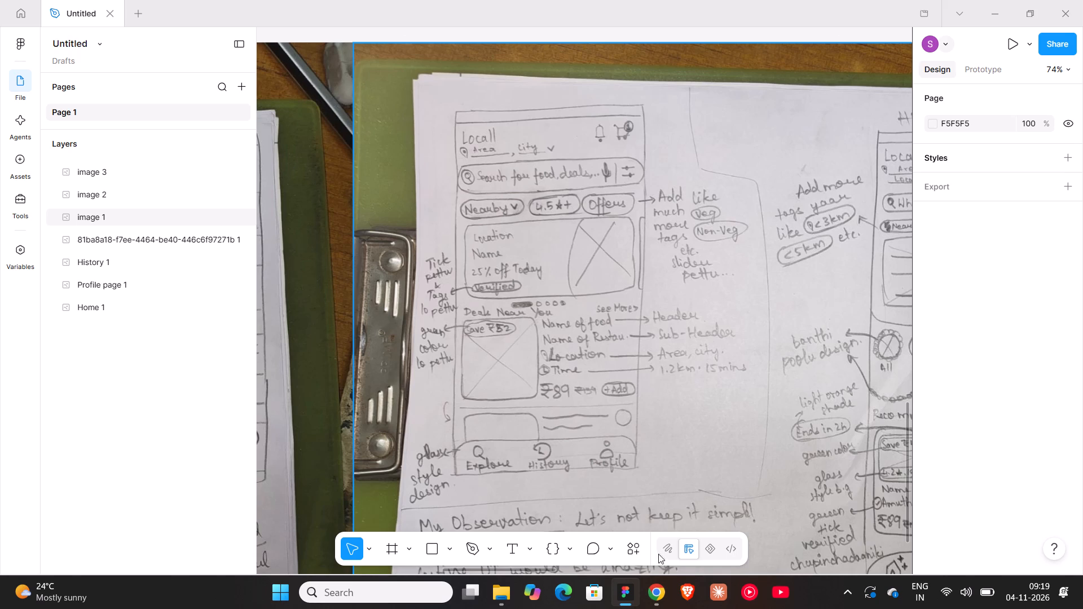
pyautogui.click(7, 14)
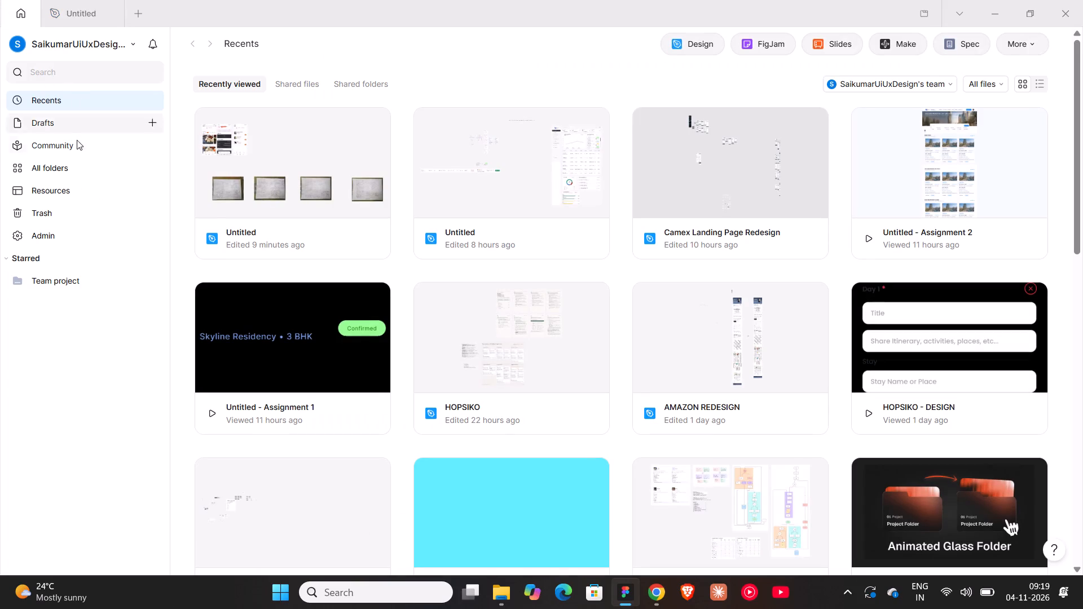
pyautogui.click(106, 48)
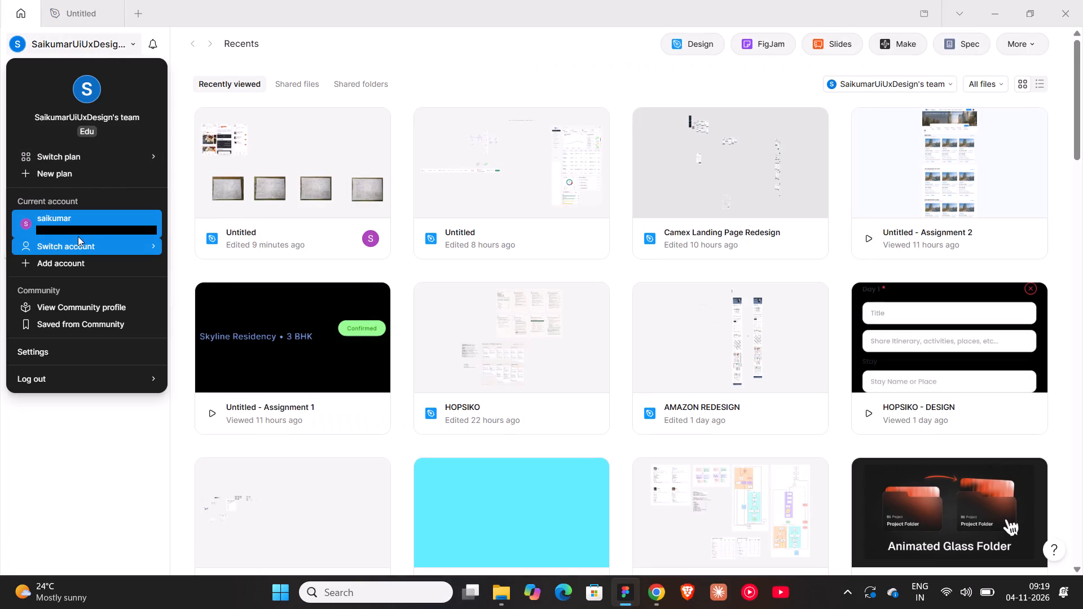
pyautogui.click(230, 261)
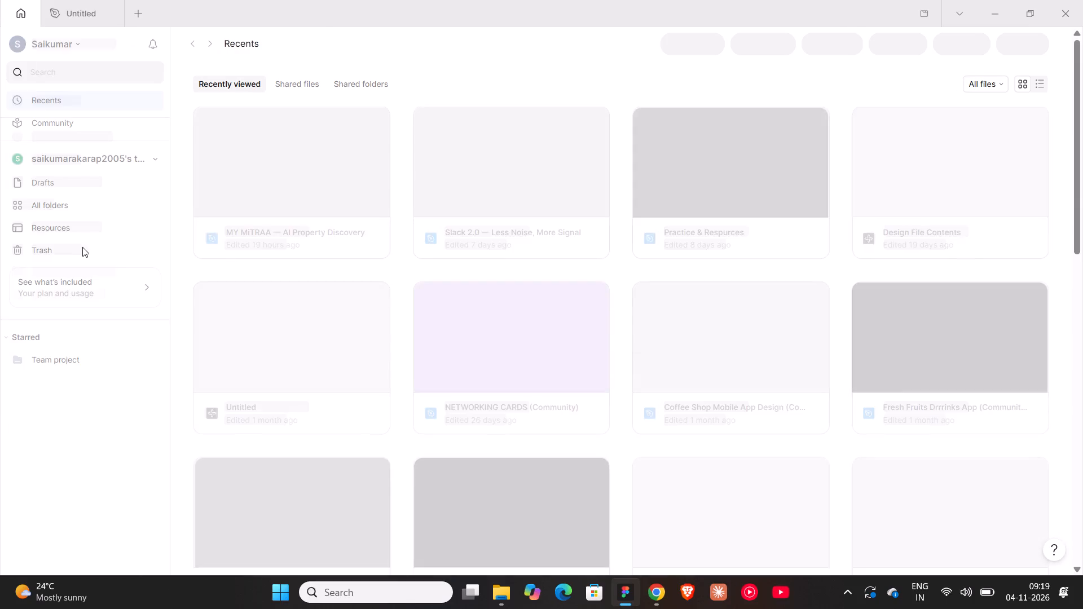
# Search the Figma Community for "swiggy".
pyautogui.click(45, 118)
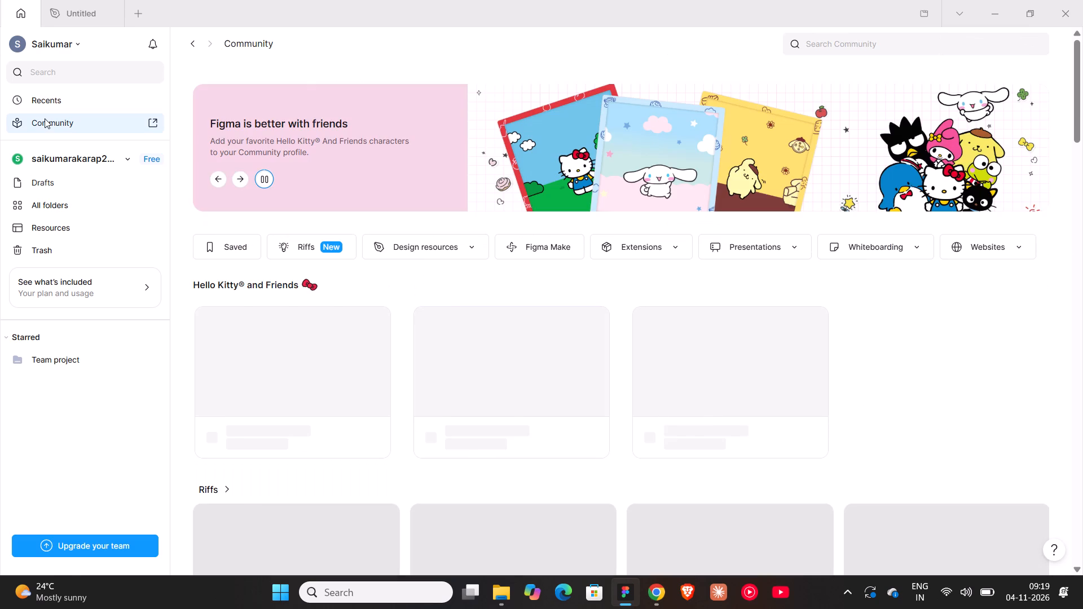
pyautogui.click(844, 39)
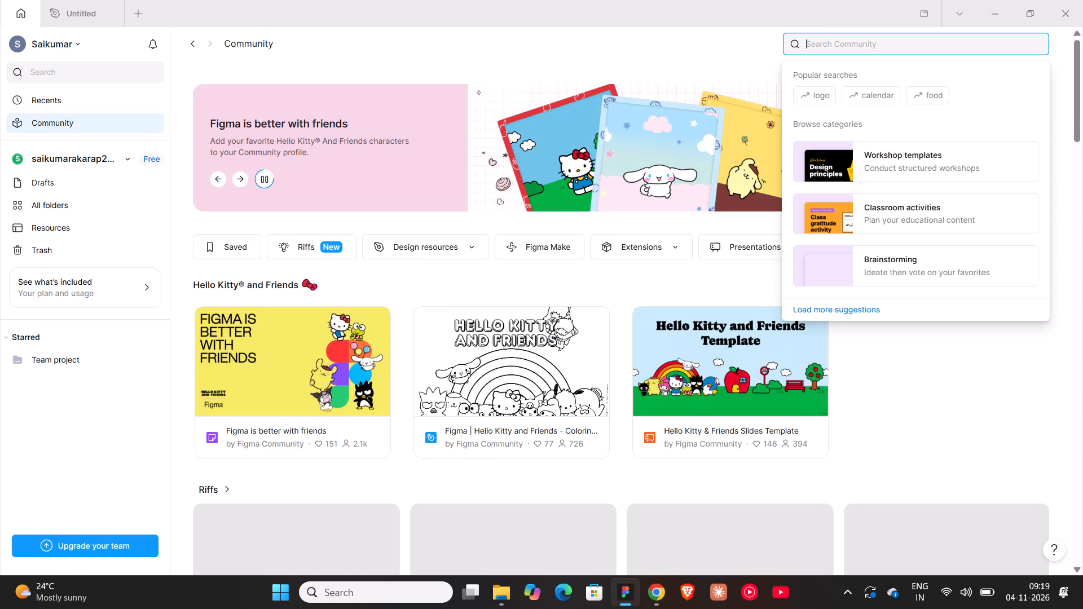
pyautogui.write('swiggy')
pyautogui.press('Return')
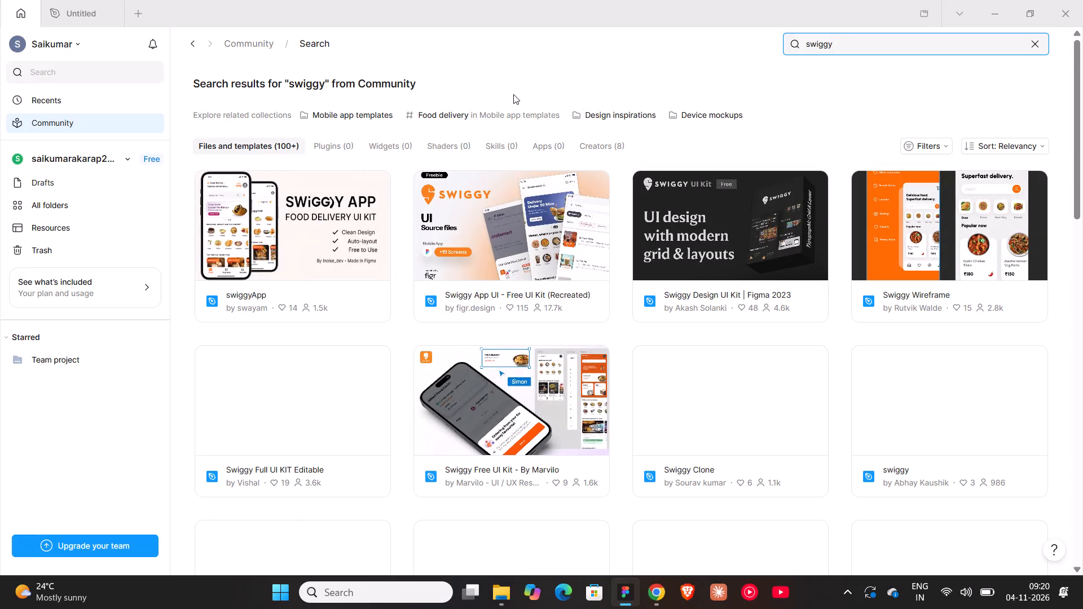
# Open the "Swiggy App UI - Free UI Kit (Recreated)" file by figr.design as a copy in the personal team's drafts.
pyautogui.doubleClick(506, 232)
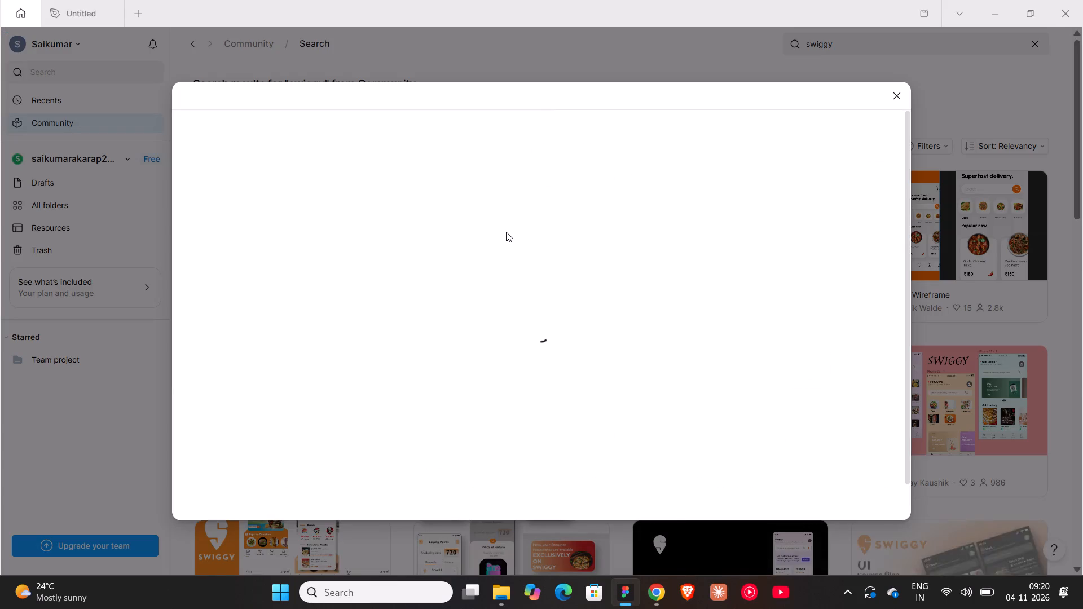
pyautogui.click(270, 308)
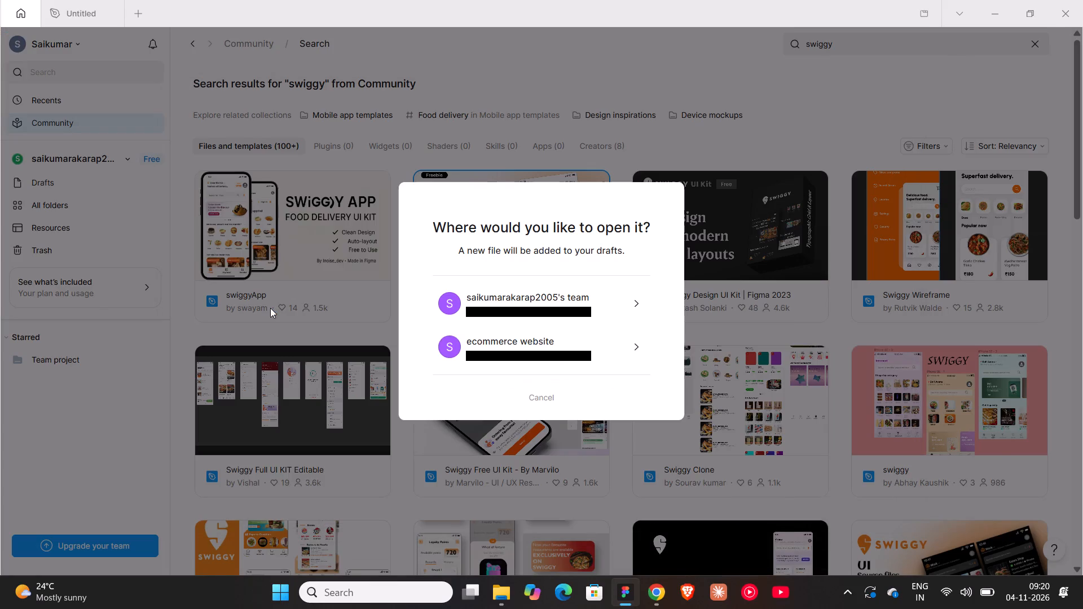
pyautogui.click(556, 313)
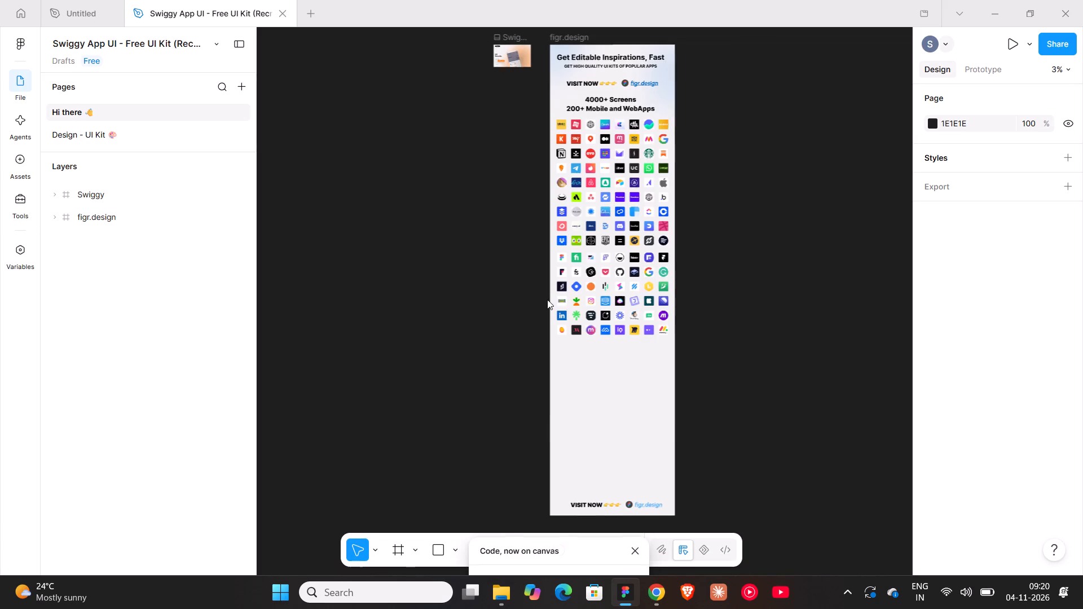
# On the Design - UI Kit page, dismiss the code-layer tip and examine the Swiggy home, food and restaurant menu screens up close.
pyautogui.click(81, 134)
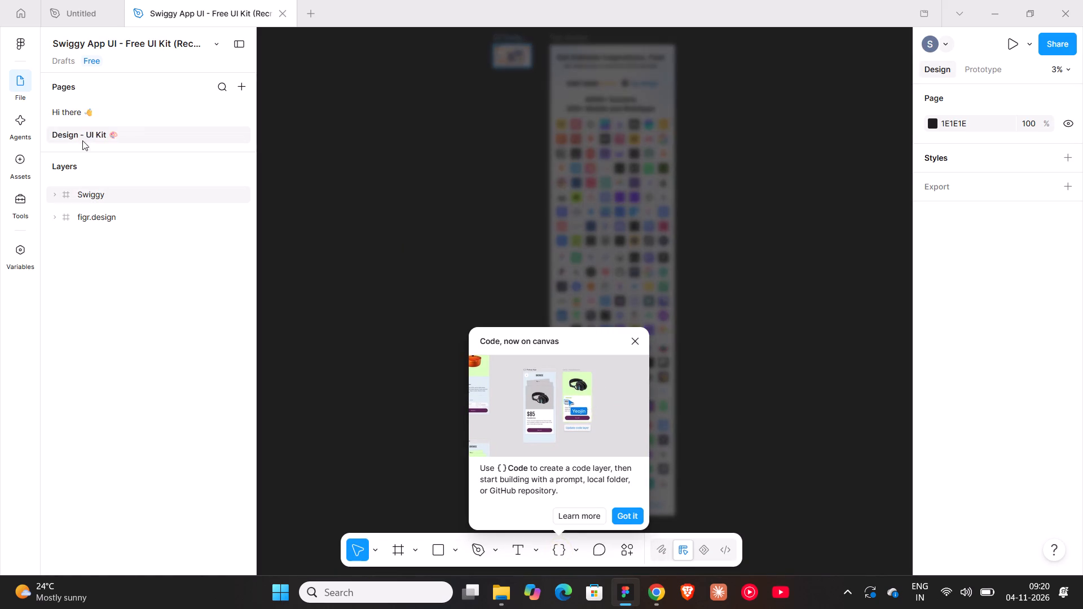
pyautogui.click(636, 341)
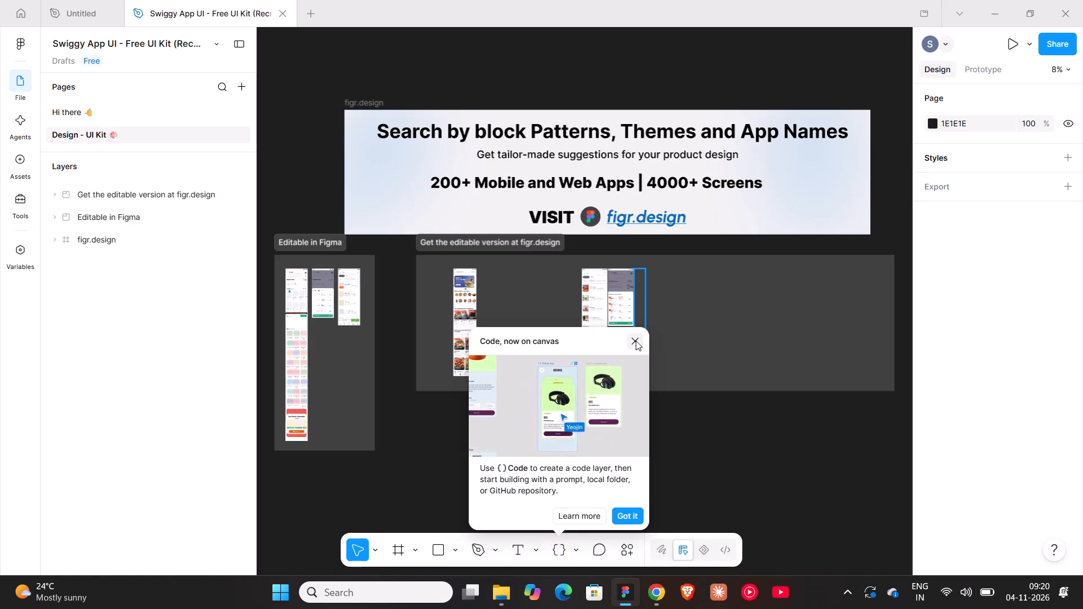
pyautogui.keyDown('ctrl'); pyautogui.scroll(5, 472, 295); pyautogui.keyUp('ctrl')
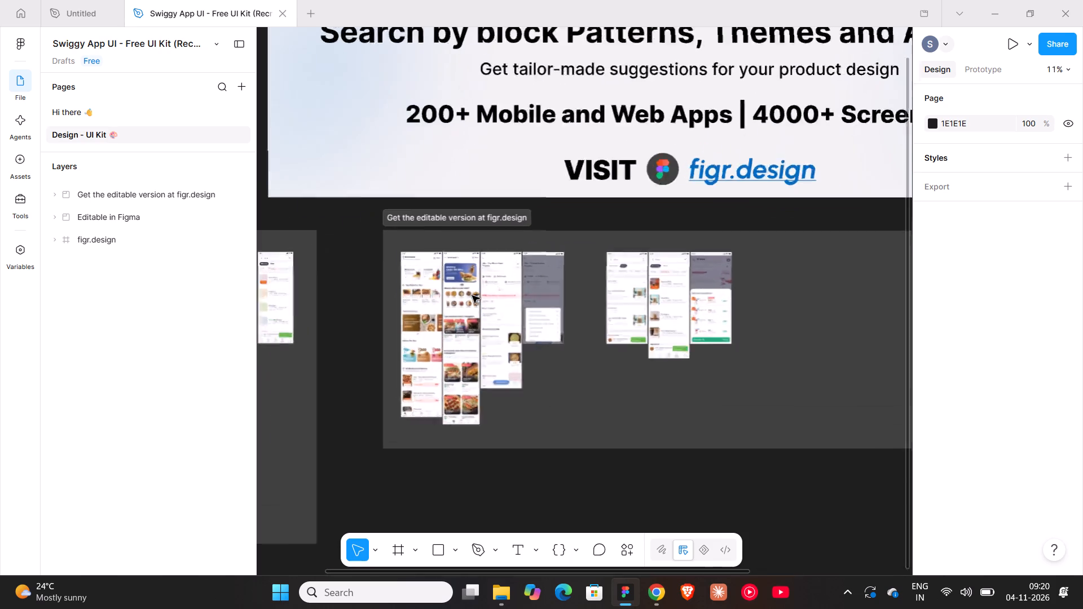
pyautogui.keyDown('ctrl'); pyautogui.scroll(5, 472, 295); pyautogui.keyUp('ctrl')
pyautogui.keyDown('shift'); pyautogui.scroll(5, 472, 295); pyautogui.keyUp('shift')
pyautogui.keyDown('shift'); pyautogui.scroll(-5, 472, 295); pyautogui.keyUp('shift')
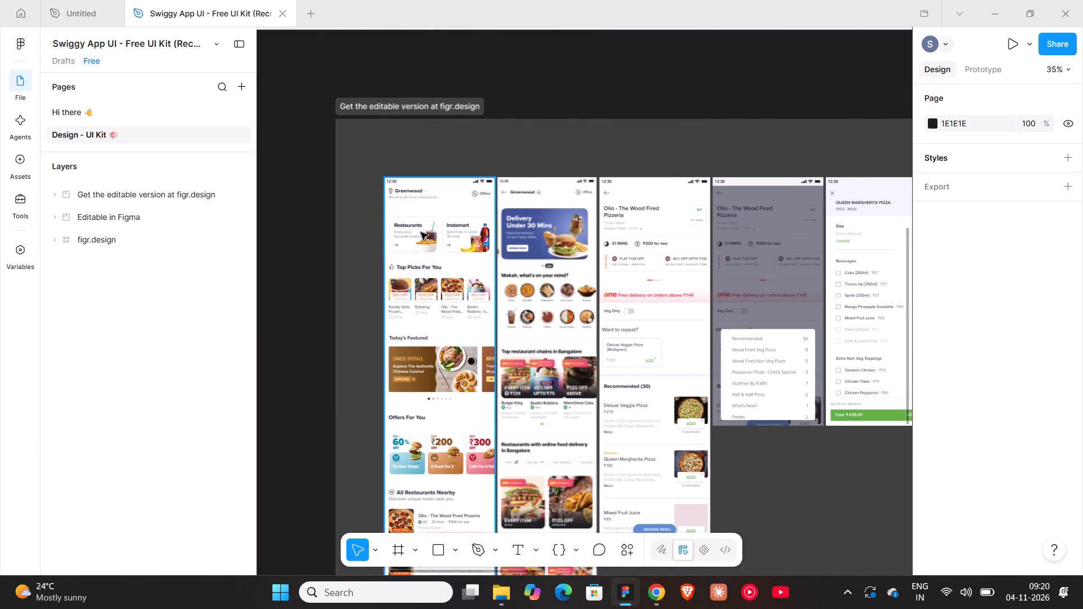
pyautogui.keyDown('ctrl'); pyautogui.scroll(6, 421, 232); pyautogui.keyUp('ctrl')
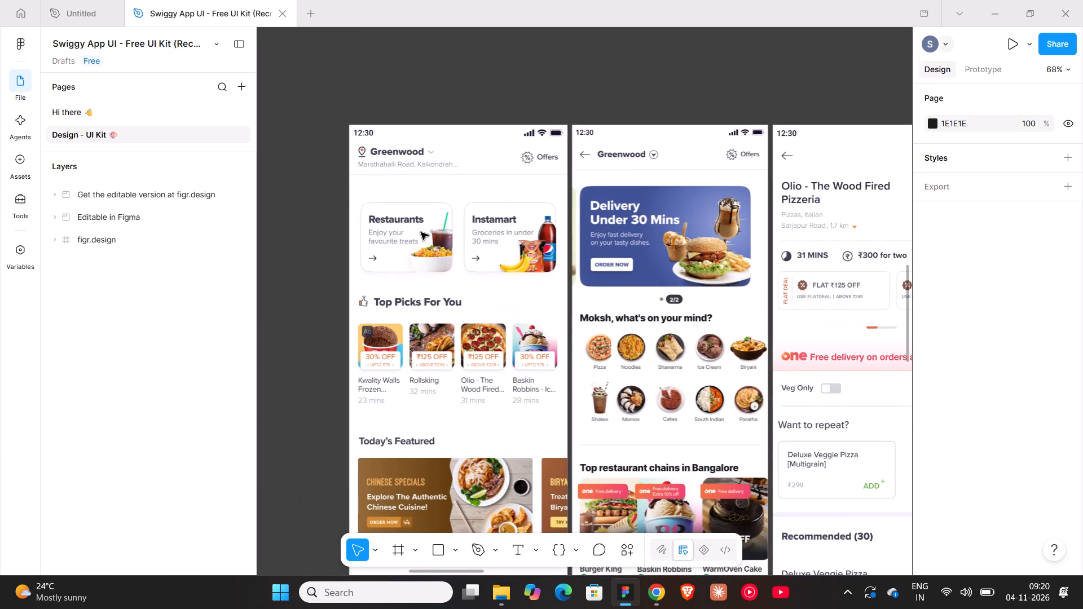
pyautogui.keyDown('ctrl'); pyautogui.scroll(-4, 421, 232); pyautogui.keyUp('ctrl')
pyautogui.scroll(-4, 421, 232)
pyautogui.keyDown('shift'); pyautogui.scroll(-2, 421, 232); pyautogui.keyUp('shift')
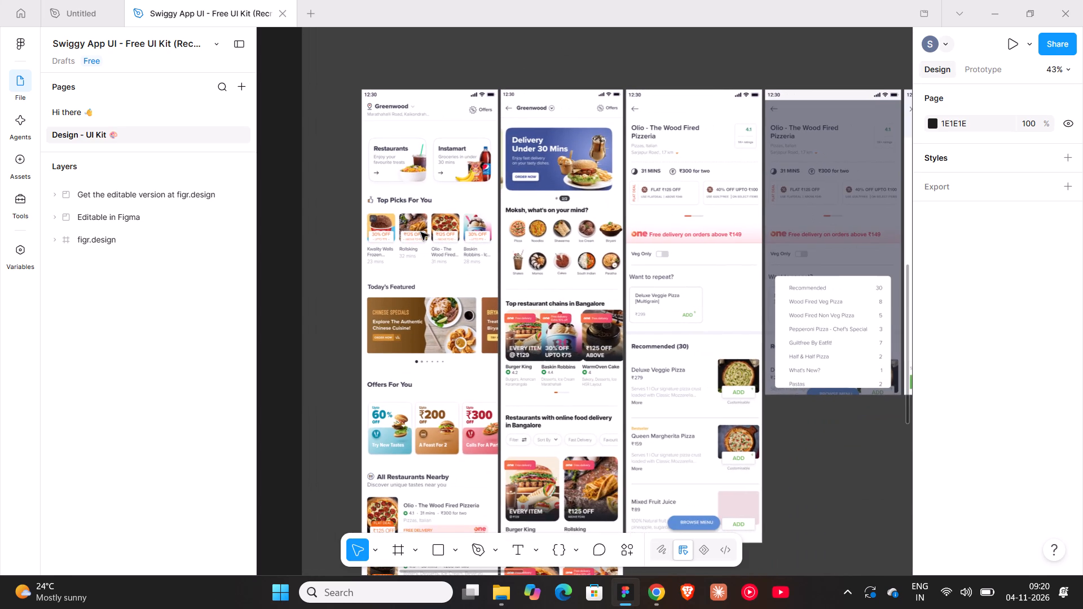
pyautogui.scroll(-6, 421, 232)
pyautogui.scroll(3, 421, 232)
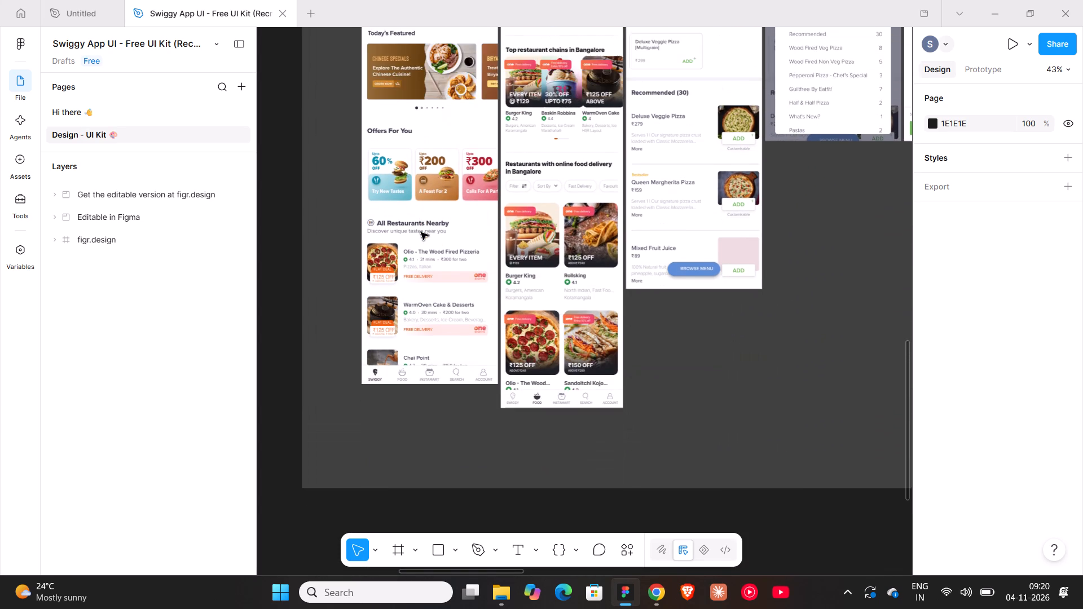
pyautogui.keyDown('ctrl'); pyautogui.scroll(8, 421, 232); pyautogui.keyUp('ctrl')
pyautogui.keyDown('ctrl'); pyautogui.scroll(-17, 421, 232); pyautogui.keyUp('ctrl')
# Go back to the Community search results for "swiggy" and look through the other UI kits.
pyautogui.click(7, 16)
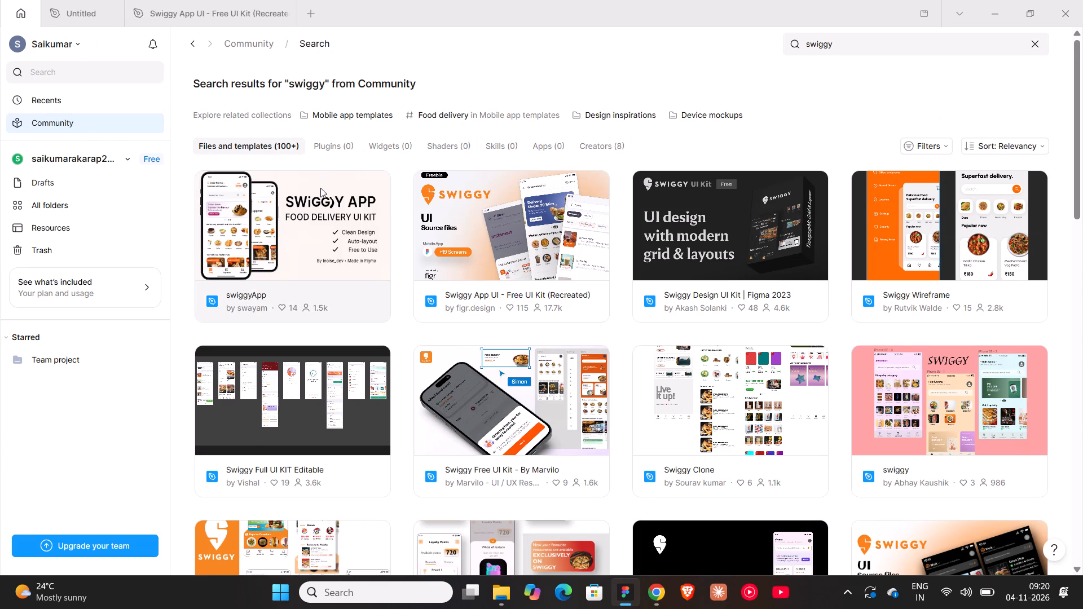
pyautogui.scroll(-4, 320, 188)
pyautogui.scroll(1, 320, 188)
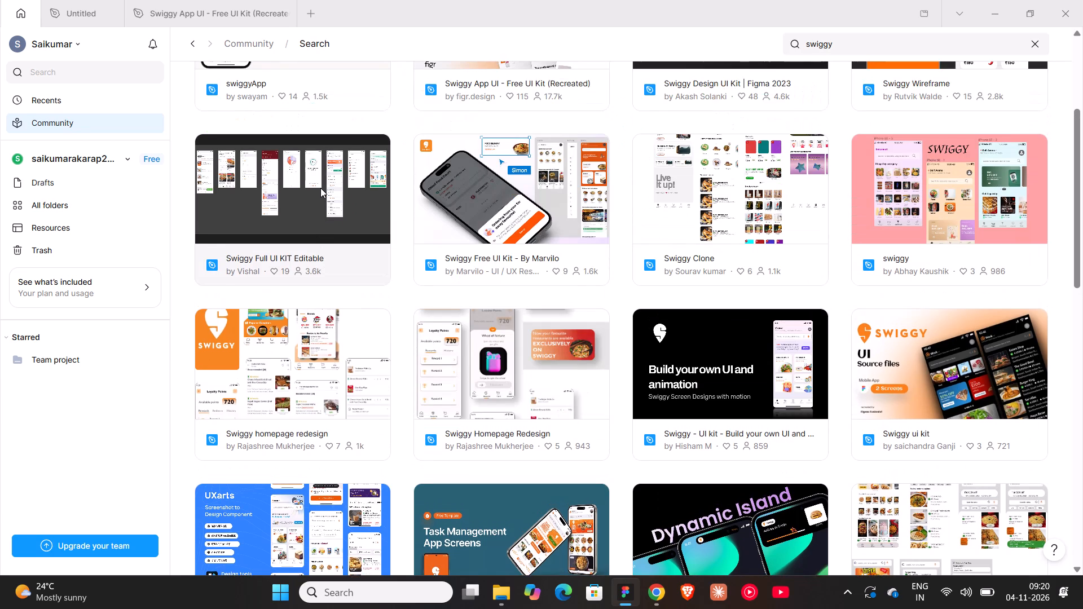
pyautogui.scroll(5, 320, 188)
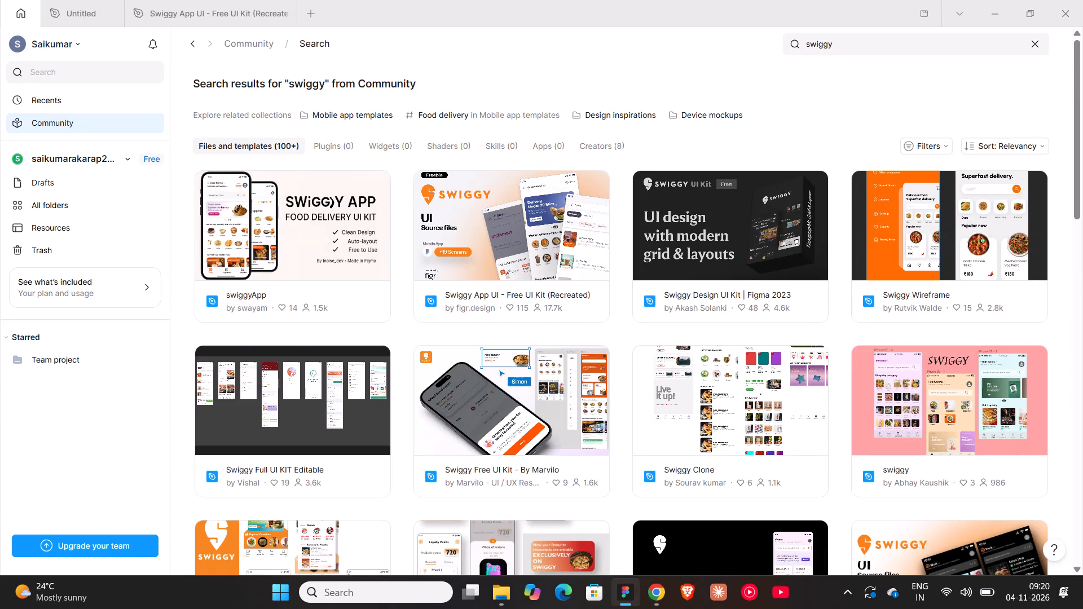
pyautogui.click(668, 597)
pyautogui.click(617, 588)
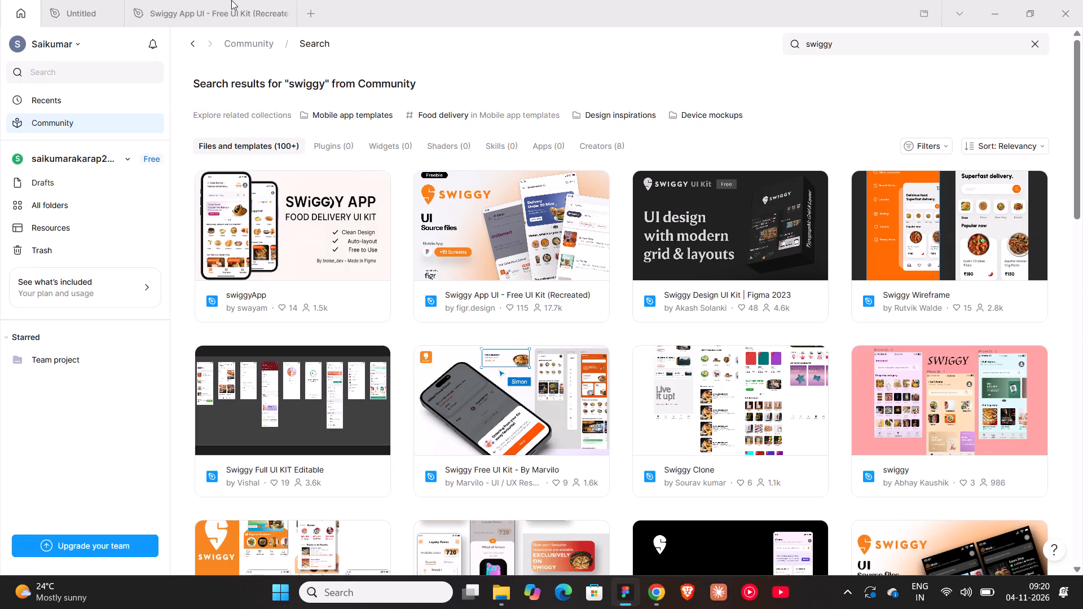
# Return to the Untitled design file and examine the existing Locall home, profile and history screenshots up close.
pyautogui.click(254, 0)
pyautogui.click(103, 0)
pyautogui.keyDown('ctrl'); pyautogui.scroll(-7, 613, 167); pyautogui.keyUp('ctrl')
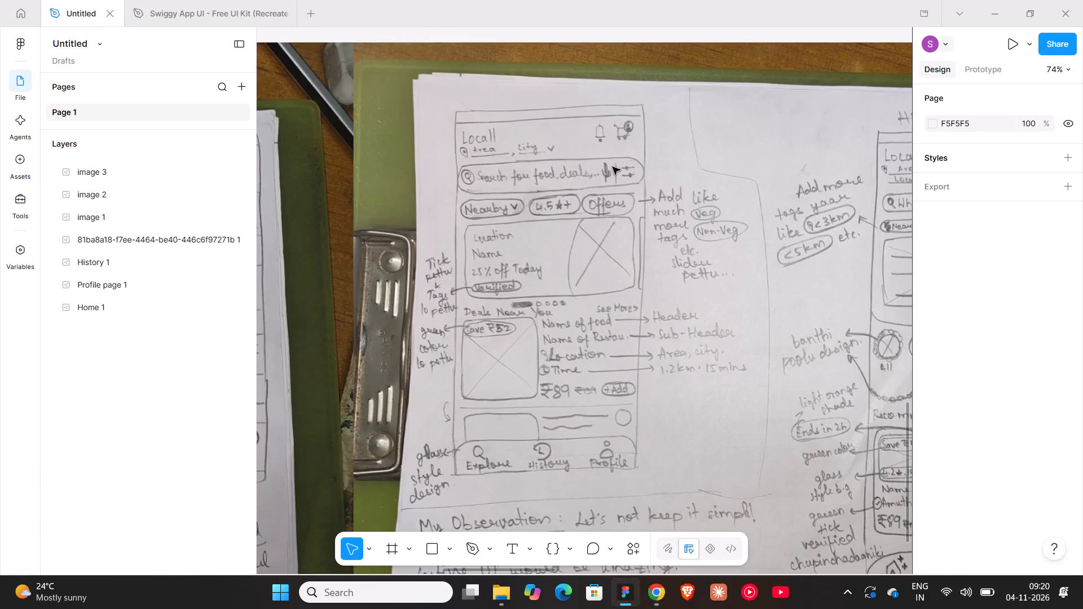
pyautogui.keyDown('ctrl'); pyautogui.scroll(-8, 613, 169); pyautogui.keyUp('ctrl')
pyautogui.keyDown('ctrl'); pyautogui.scroll(-8, 584, 265); pyautogui.keyUp('ctrl')
pyautogui.keyDown('shift'); pyautogui.scroll(4, 504, 207); pyautogui.keyUp('shift')
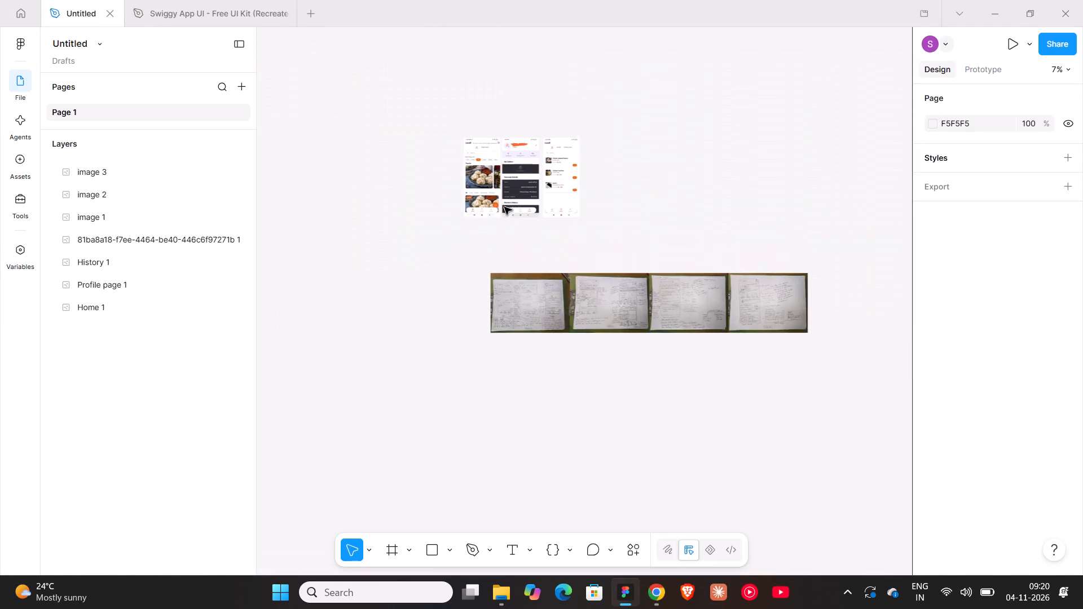
pyautogui.keyDown('ctrl'); pyautogui.scroll(17, 481, 171); pyautogui.keyUp('ctrl')
pyautogui.scroll(6, 494, 244)
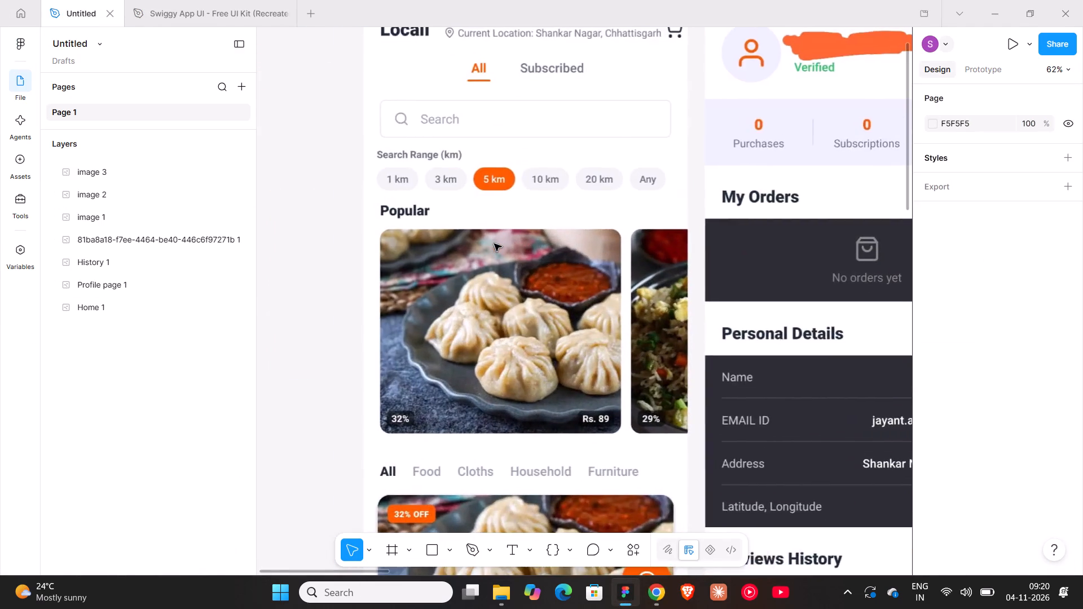
pyautogui.keyDown('ctrl'); pyautogui.scroll(-9, 494, 244); pyautogui.keyUp('ctrl')
pyautogui.keyDown('shift'); pyautogui.scroll(-3, 494, 244); pyautogui.keyUp('shift')
pyautogui.scroll(-1, 494, 244)
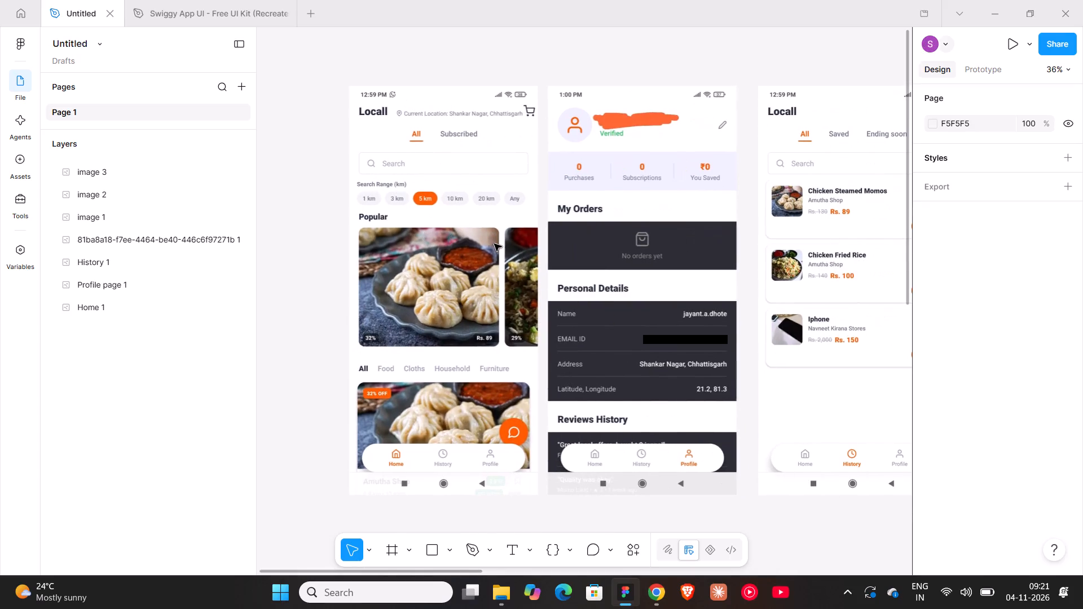
pyautogui.keyDown('shift'); pyautogui.scroll(-5, 494, 244); pyautogui.keyUp('shift')
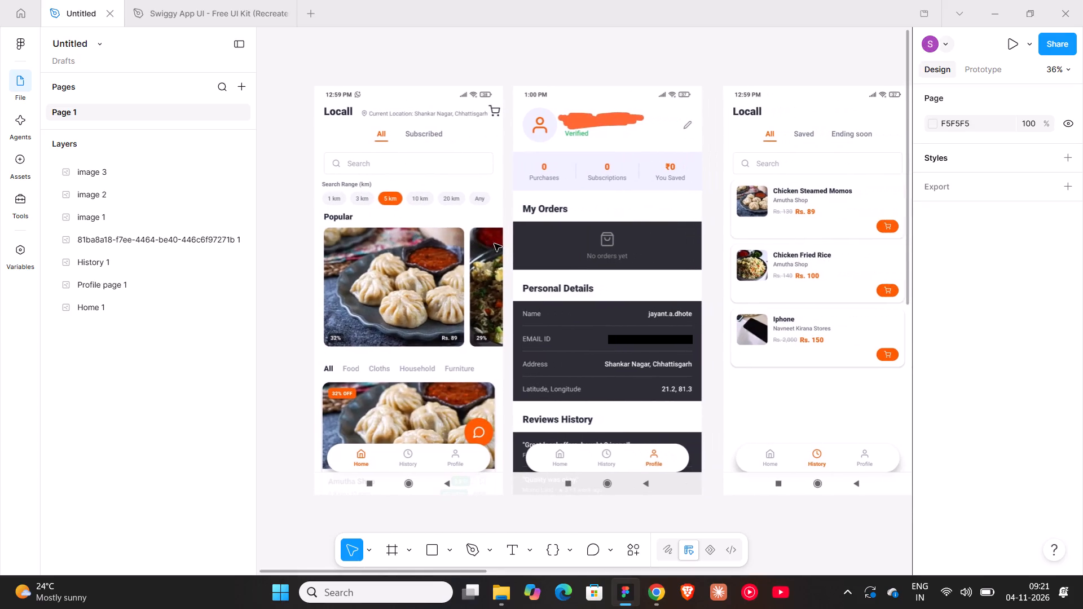
pyautogui.keyDown('shift'); pyautogui.scroll(-4, 494, 244); pyautogui.keyUp('shift')
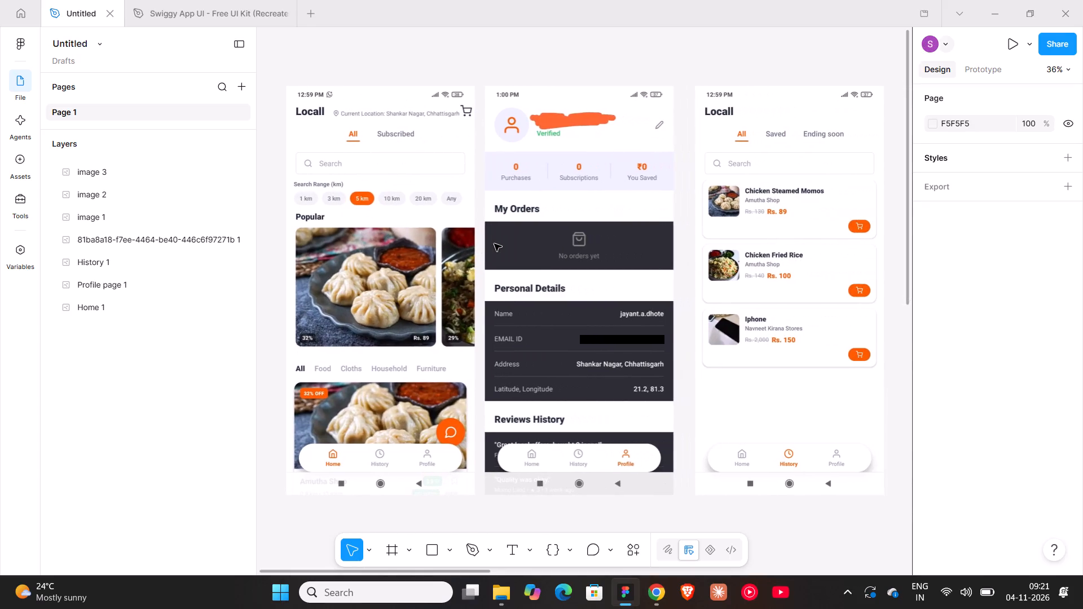
pyautogui.keyDown('ctrl'); pyautogui.scroll(-5, 494, 244); pyautogui.keyUp('ctrl')
pyautogui.keyDown('shift'); pyautogui.scroll(-3, 494, 244); pyautogui.keyUp('shift')
pyautogui.keyDown('shift'); pyautogui.scroll(3, 494, 244); pyautogui.keyUp('shift')
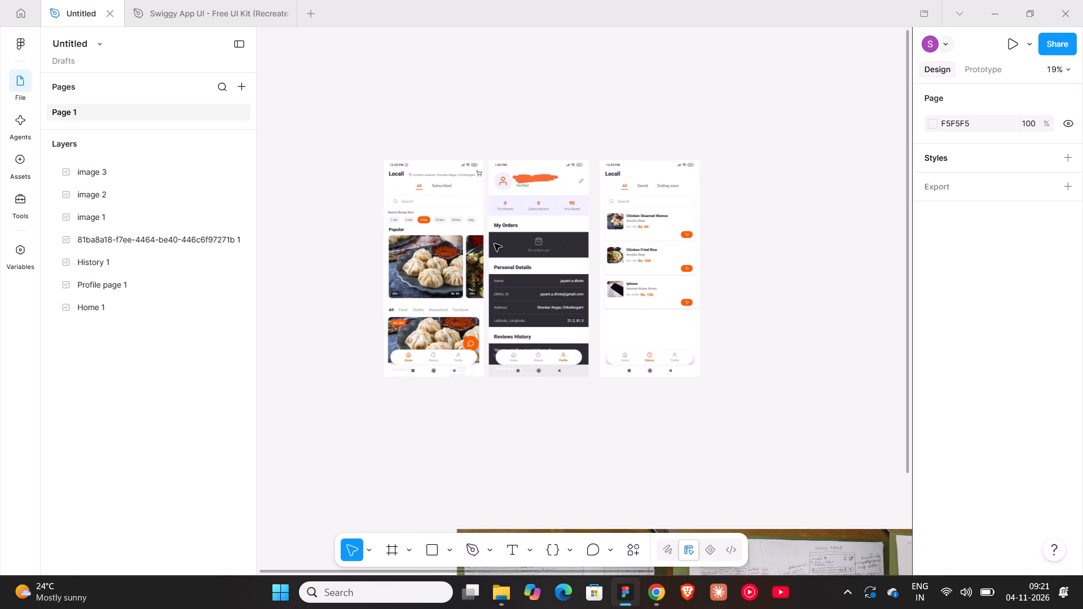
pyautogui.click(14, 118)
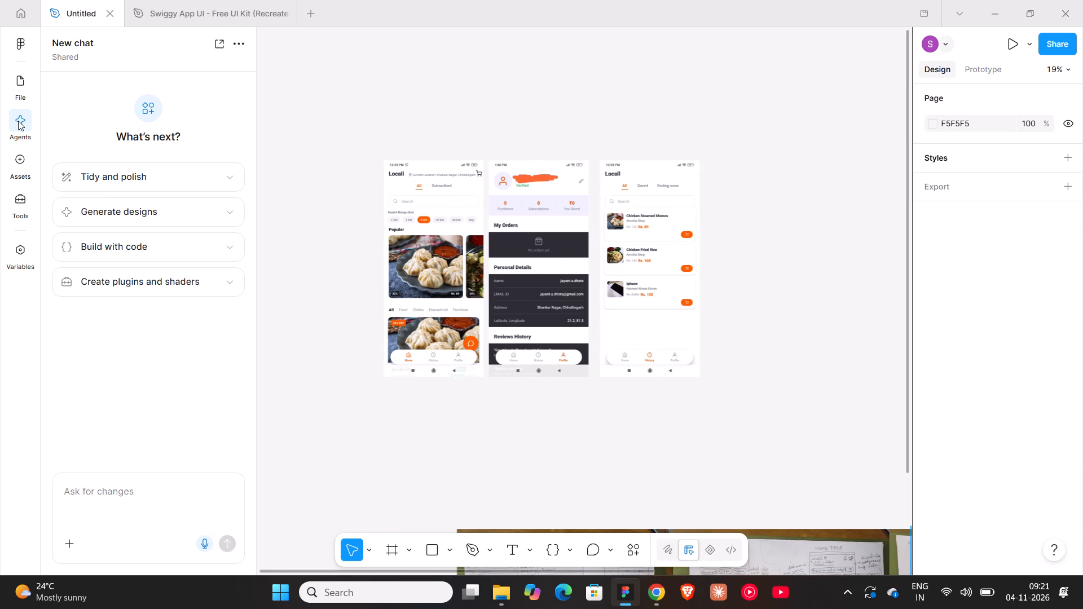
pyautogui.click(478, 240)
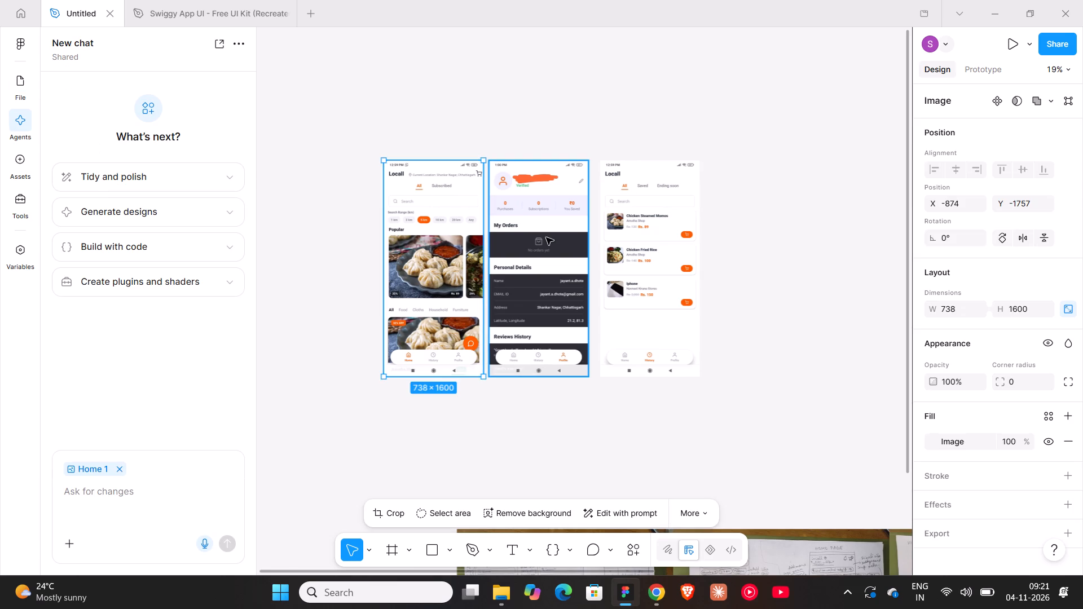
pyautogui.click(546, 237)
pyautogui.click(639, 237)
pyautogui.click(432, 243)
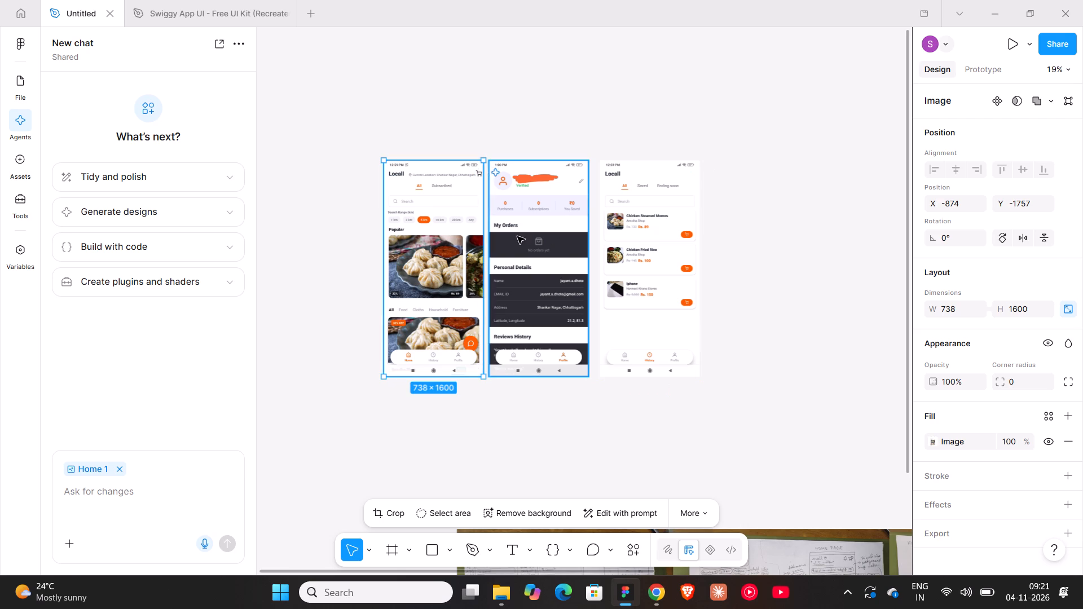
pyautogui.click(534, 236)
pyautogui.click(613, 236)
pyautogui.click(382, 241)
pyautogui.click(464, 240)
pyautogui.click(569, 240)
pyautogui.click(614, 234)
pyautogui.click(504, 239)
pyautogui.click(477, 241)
# Examine the photographed handwritten wireframes, focusing on the new profile page and the page 2 home layouts.
pyautogui.scroll(-1, 477, 241)
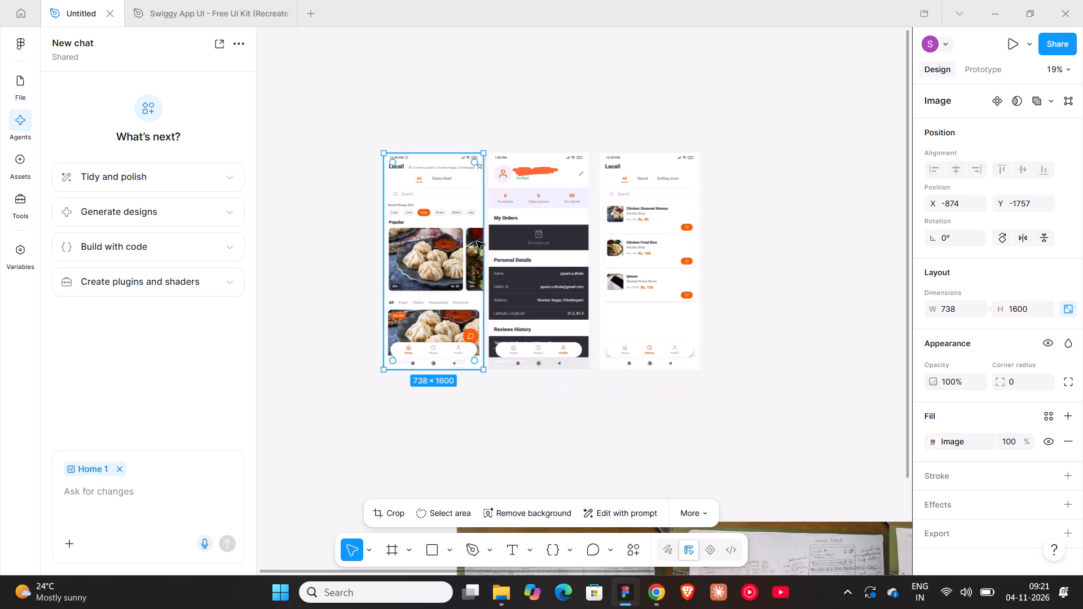
pyautogui.scroll(-6, 477, 241)
pyautogui.keyDown('ctrl'); pyautogui.scroll(9, 501, 242); pyautogui.keyUp('ctrl')
pyautogui.scroll(-12, 501, 242)
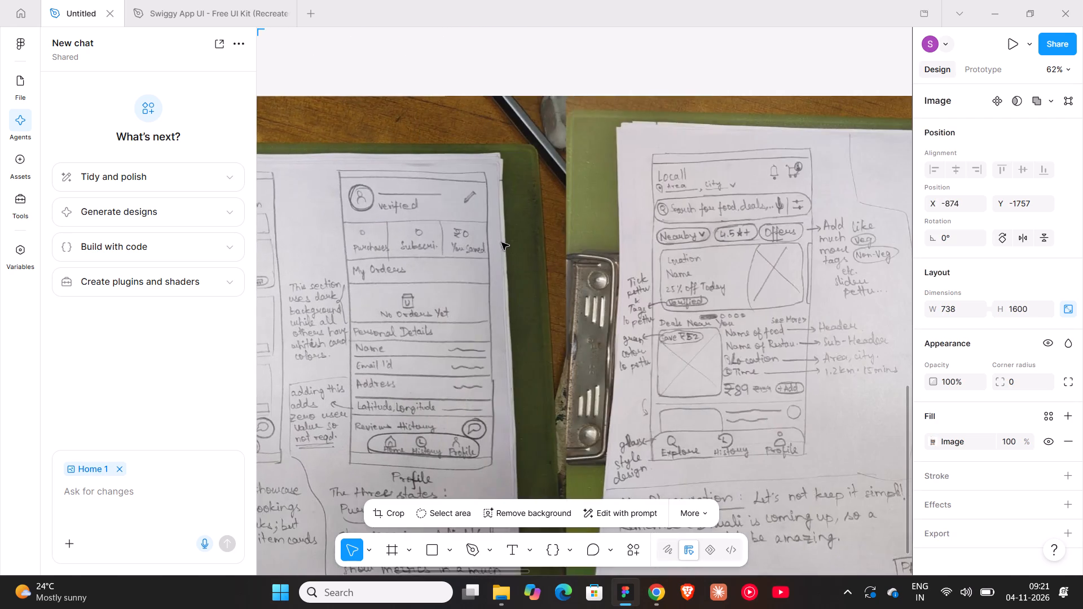
pyautogui.scroll(-7, 501, 242)
pyautogui.keyDown('shift'); pyautogui.scroll(-9, 501, 242); pyautogui.keyUp('shift')
pyautogui.keyDown('shift'); pyautogui.scroll(4, 441, 236); pyautogui.keyUp('shift')
pyautogui.keyDown('ctrl'); pyautogui.scroll(11, 446, 240); pyautogui.keyUp('ctrl')
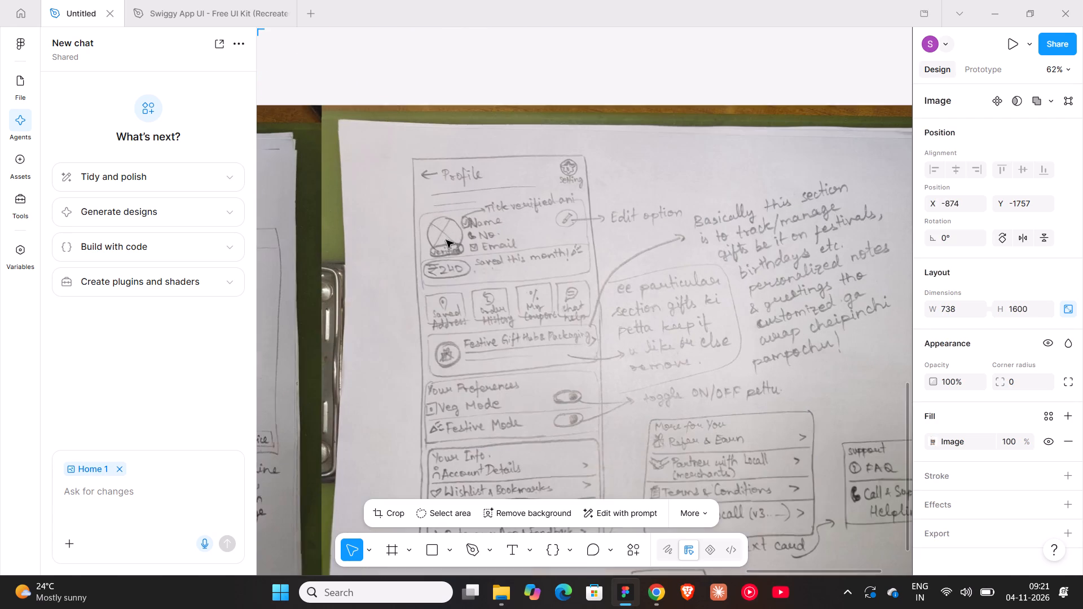
pyautogui.scroll(-4, 446, 240)
pyautogui.keyDown('ctrl'); pyautogui.scroll(-1, 446, 240); pyautogui.keyUp('ctrl')
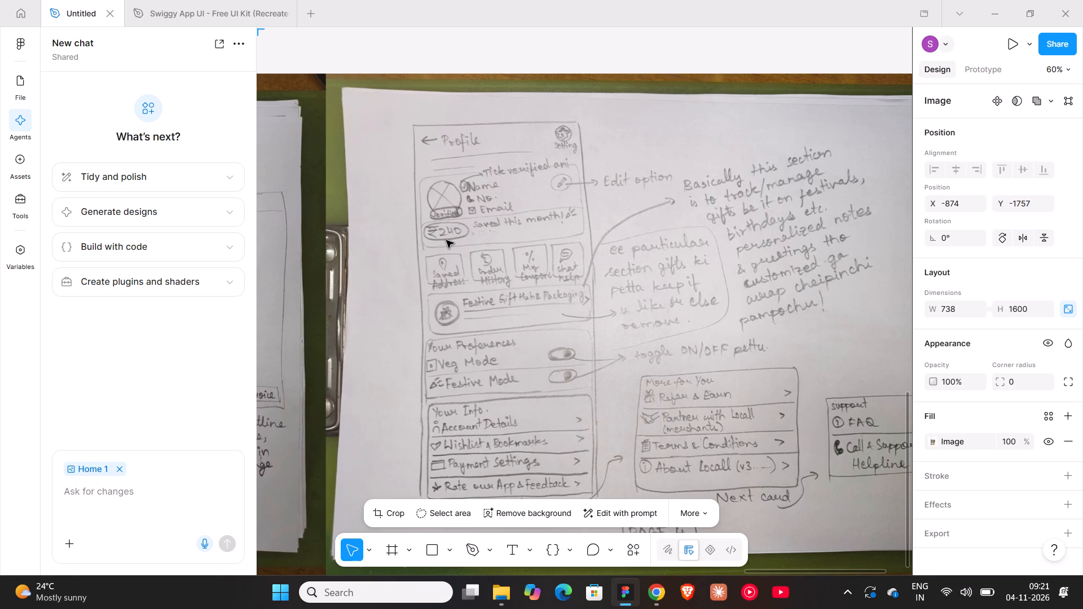
pyautogui.keyDown('ctrl'); pyautogui.scroll(-8, 446, 240); pyautogui.keyUp('ctrl')
pyautogui.keyDown('shift'); pyautogui.scroll(7, 446, 240); pyautogui.keyUp('shift')
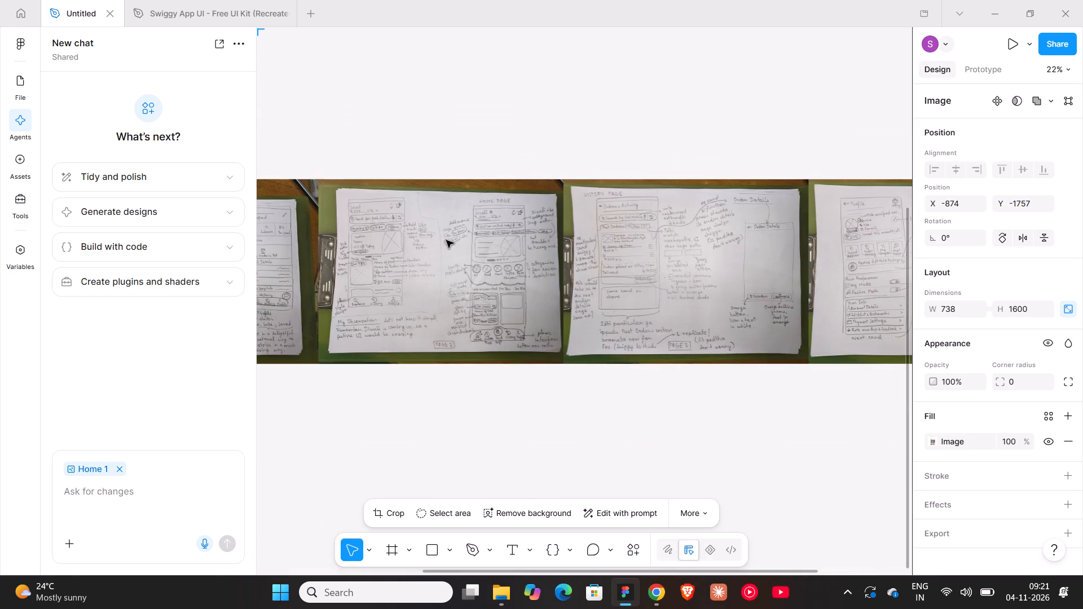
pyautogui.keyDown('shift'); pyautogui.scroll(7, 446, 240); pyautogui.keyUp('shift')
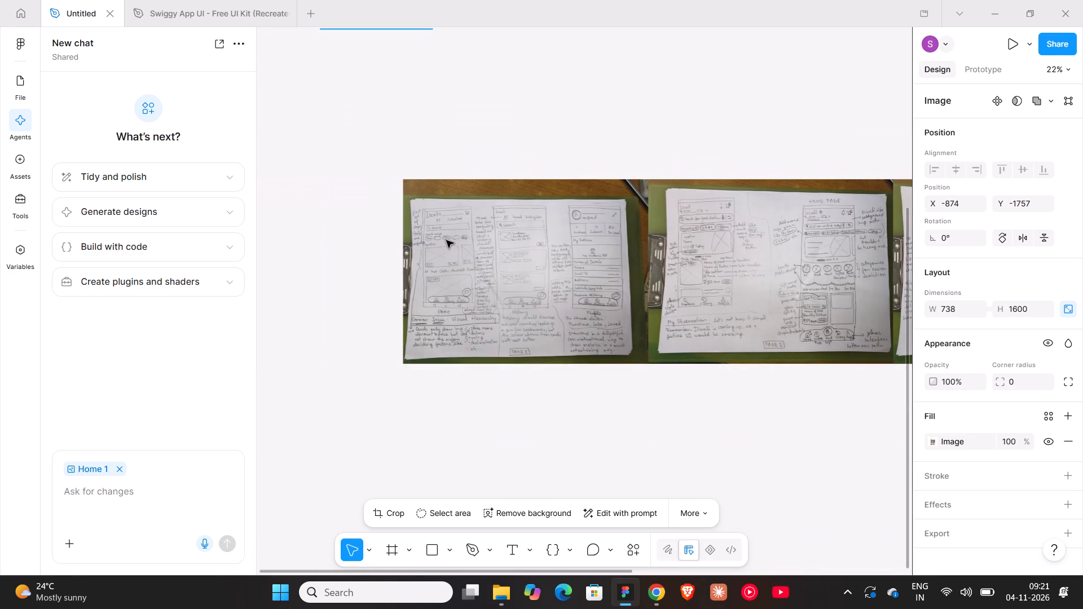
pyautogui.keyDown('ctrl'); pyautogui.scroll(9, 446, 240); pyautogui.keyUp('ctrl')
pyautogui.keyDown('shift'); pyautogui.scroll(-16, 446, 240); pyautogui.keyUp('shift')
pyautogui.scroll(-4, 446, 240)
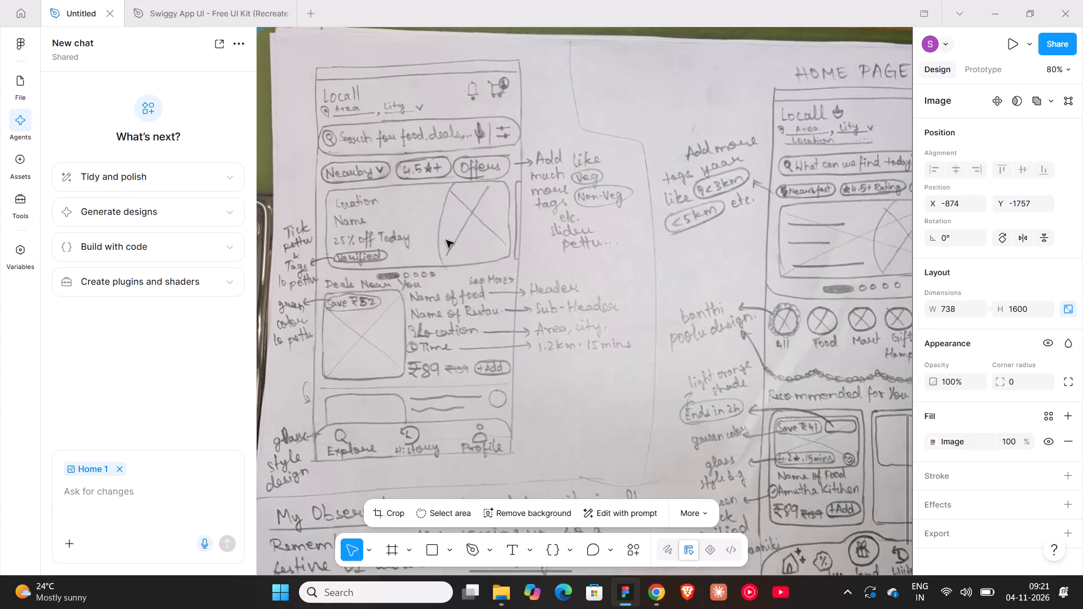
pyautogui.keyDown('ctrl'); pyautogui.scroll(-6, 446, 240); pyautogui.keyUp('ctrl')
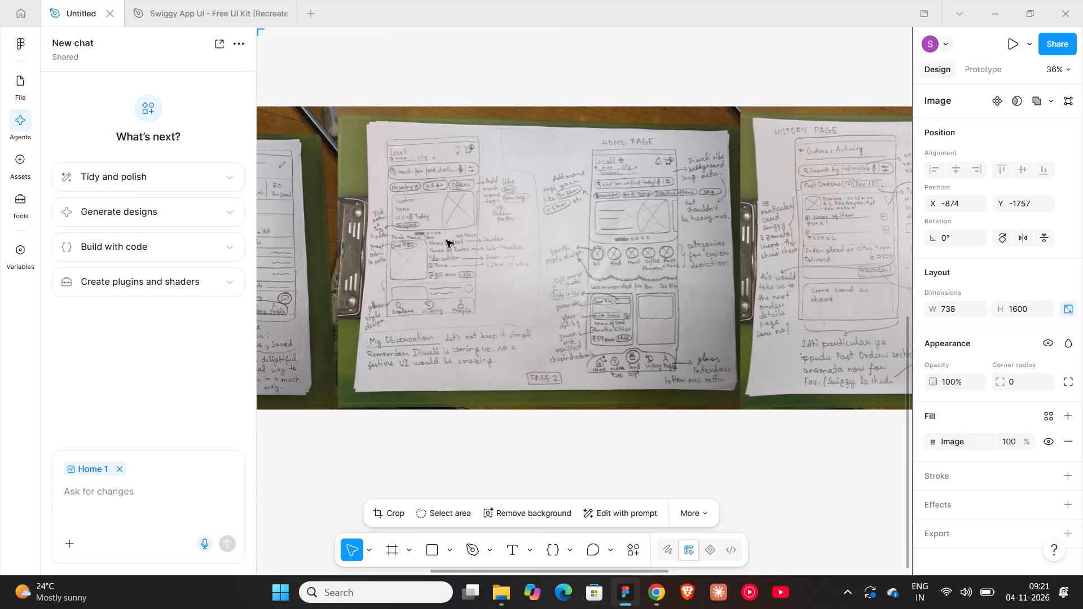
# Add an iPhone 16 frame (393 × 852) and place it between the two home wireframes on the PAGE 2 photo.
pyautogui.press('f')
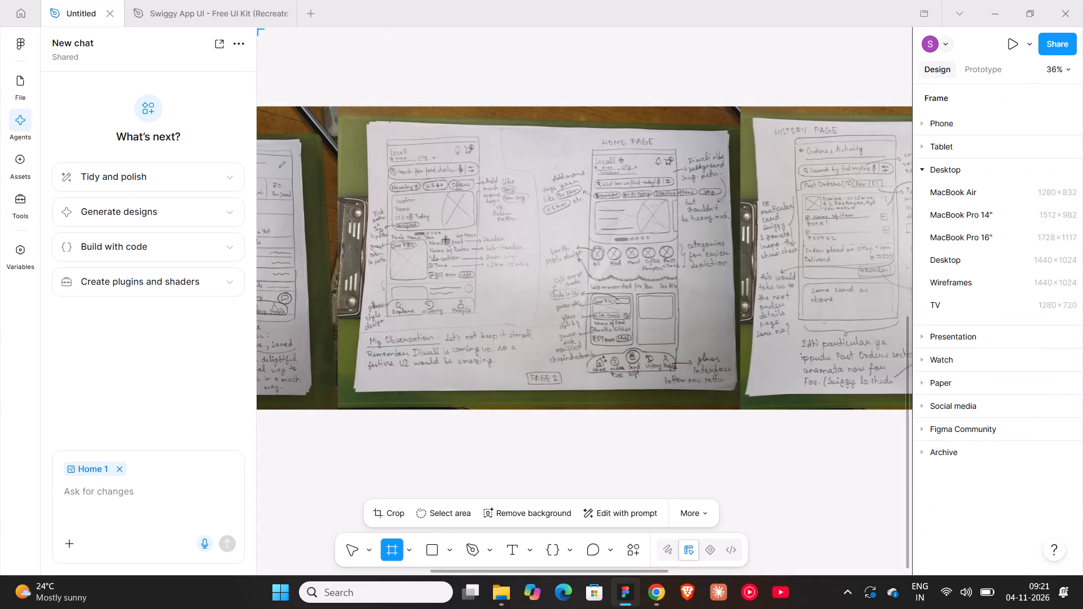
pyautogui.keyDown('ctrl'); pyautogui.scroll(-3, 446, 240); pyautogui.keyUp('ctrl')
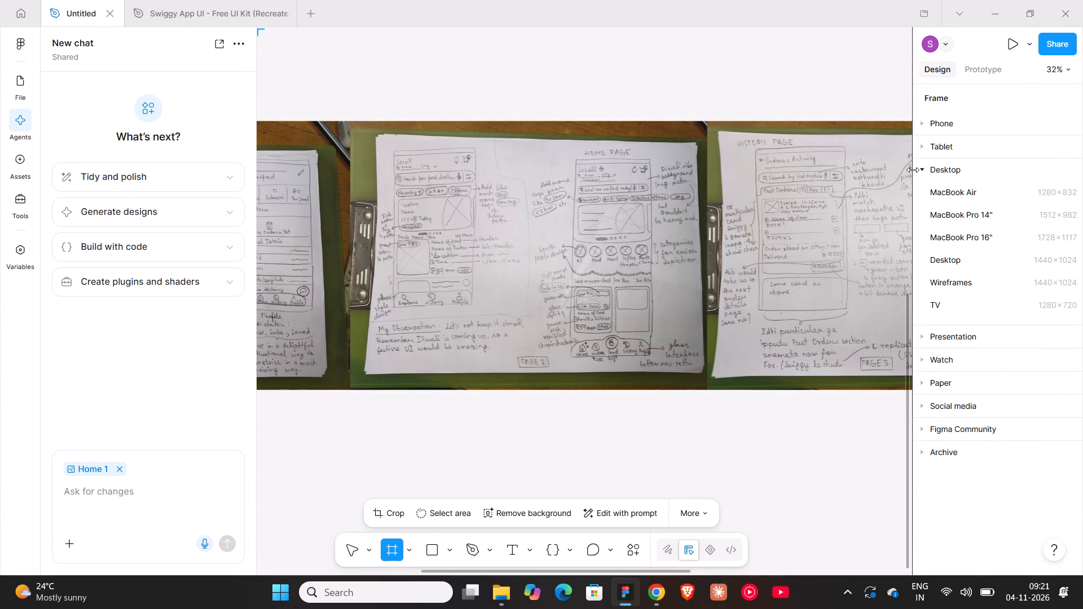
pyautogui.click(949, 124)
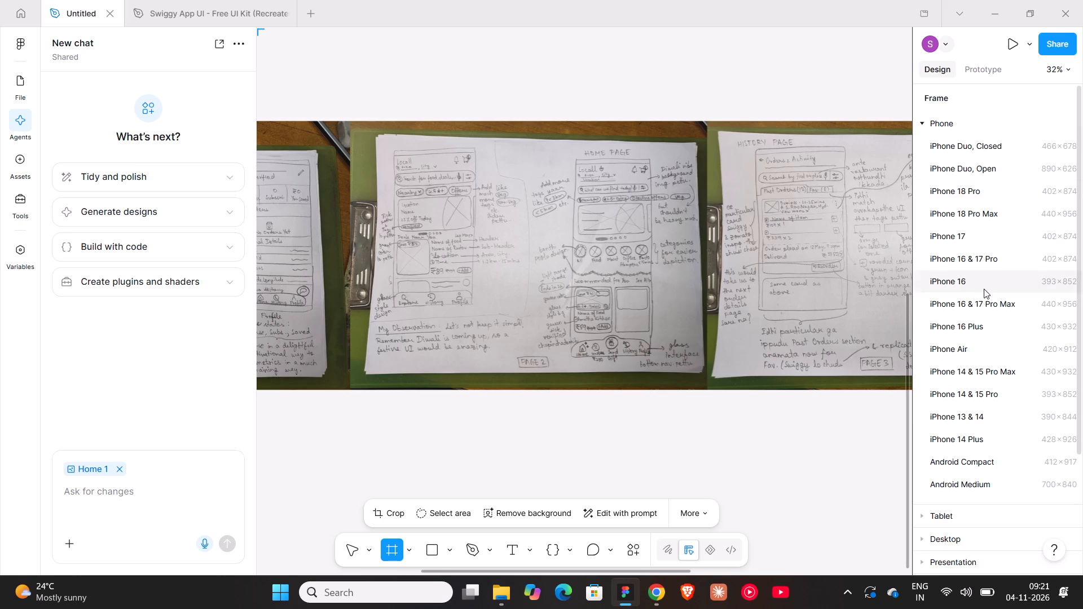
pyautogui.click(972, 280)
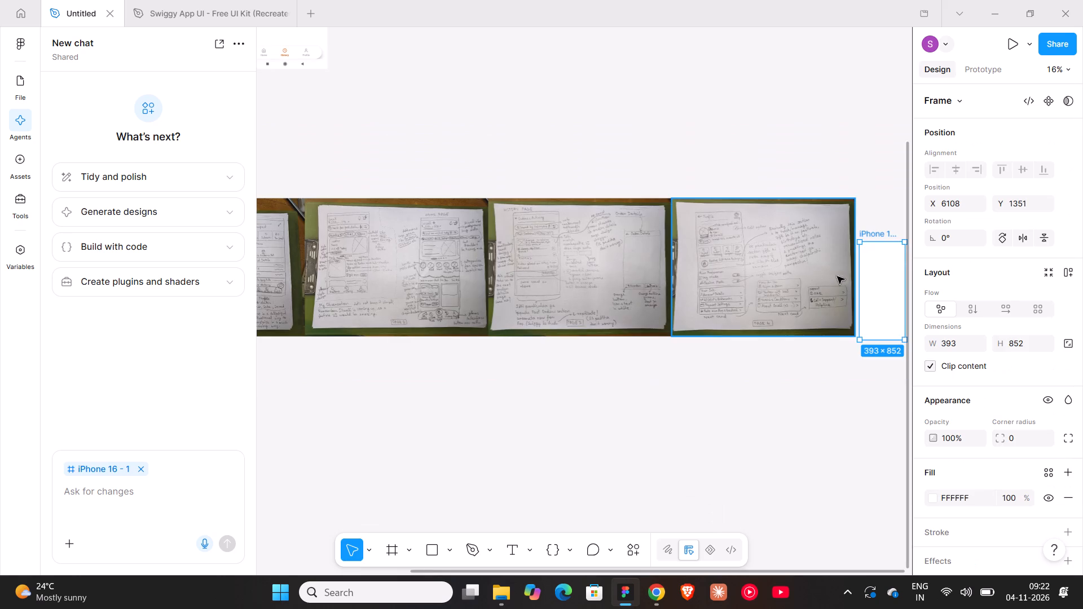
pyautogui.moveTo(875, 275); pyautogui.dragTo(394, 247)
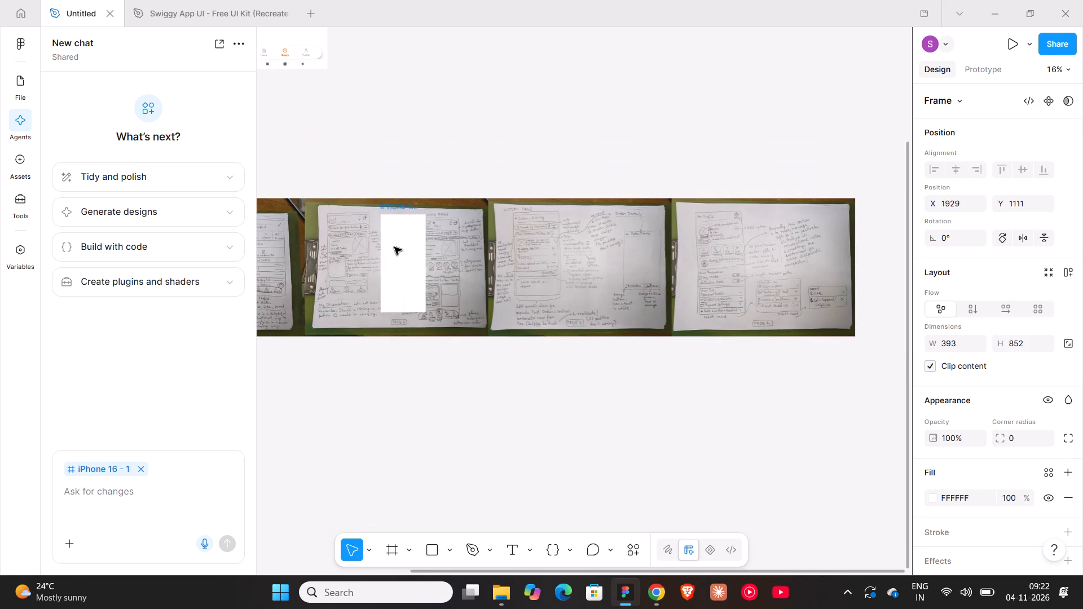
pyautogui.moveTo(394, 247); pyautogui.dragTo(393, 247)
pyautogui.keyDown('ctrl'); pyautogui.scroll(13, 393, 247); pyautogui.keyUp('ctrl')
pyautogui.keyDown('shift'); pyautogui.scroll(7, 393, 247); pyautogui.keyUp('shift')
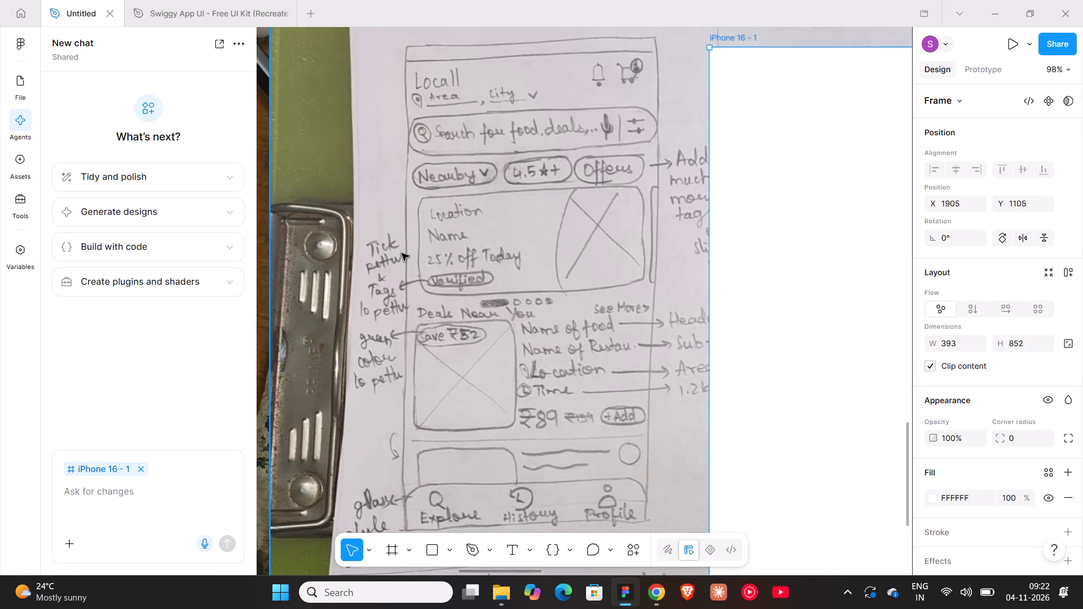
pyautogui.keyDown('ctrl'); pyautogui.scroll(-5, 402, 253); pyautogui.keyUp('ctrl')
pyautogui.moveTo(567, 259); pyautogui.dragTo(555, 244)
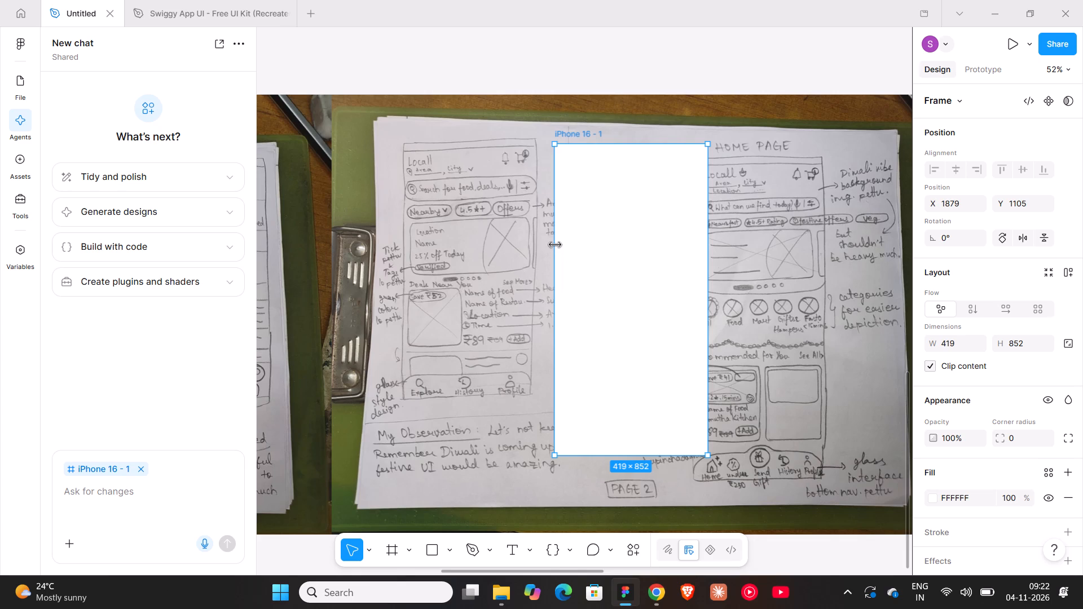
pyautogui.hotkey('ctrl', 'z')
pyautogui.moveTo(612, 272); pyautogui.dragTo(609, 266)
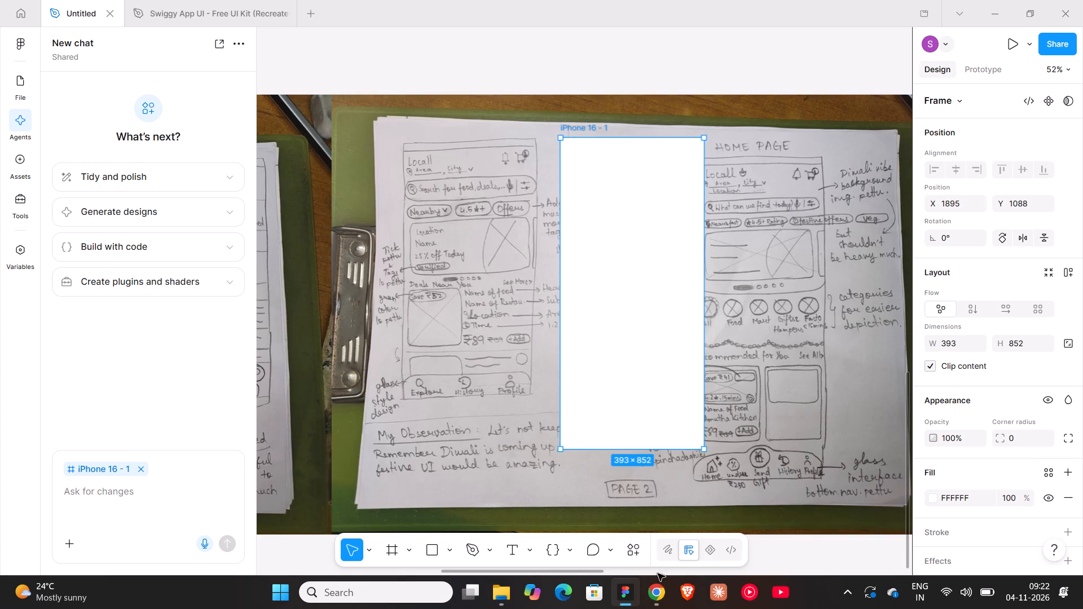
# Switch to Chrome and bring the Locall logo from the locall.co.in header onto the Figma canvas above the iPhone frame.
pyautogui.click(666, 608)
pyautogui.moveTo(83, 110); pyautogui.dragTo(122, 195)
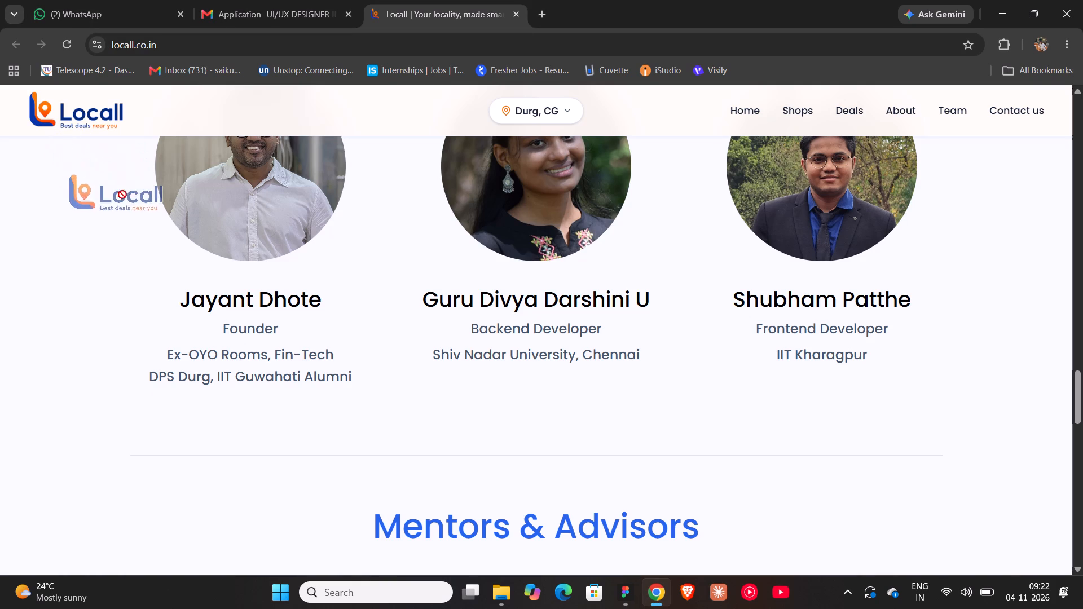
pyautogui.moveTo(122, 195); pyautogui.dragTo(568, 73)
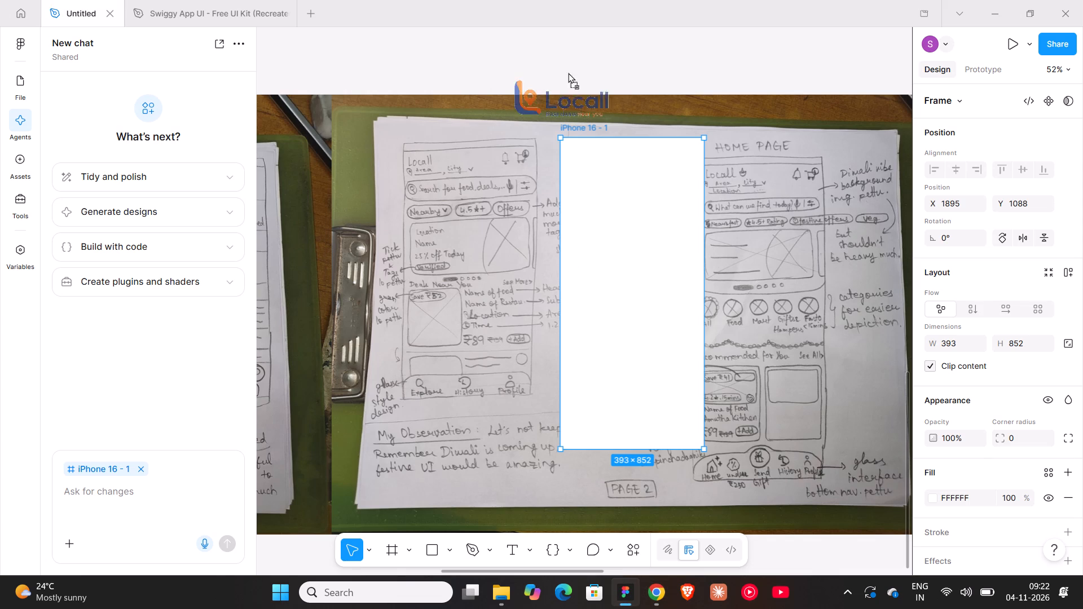
pyautogui.moveTo(568, 73); pyautogui.dragTo(570, 54)
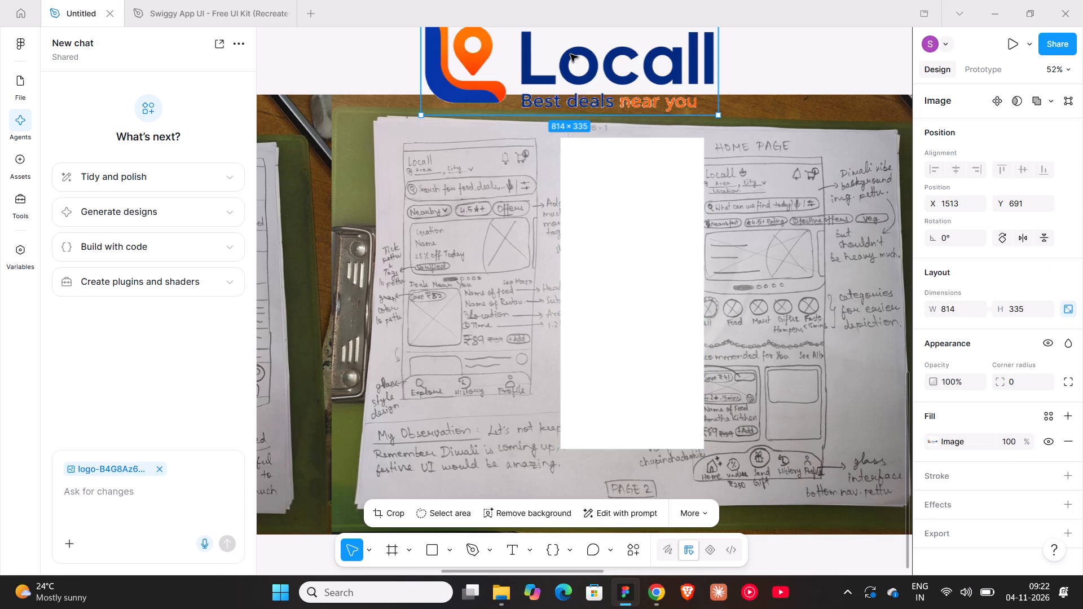
# Resize the Locall logo proportionally to a width of 100 and place it in the iPhone frame's upper-left corner.
pyautogui.click(949, 307)
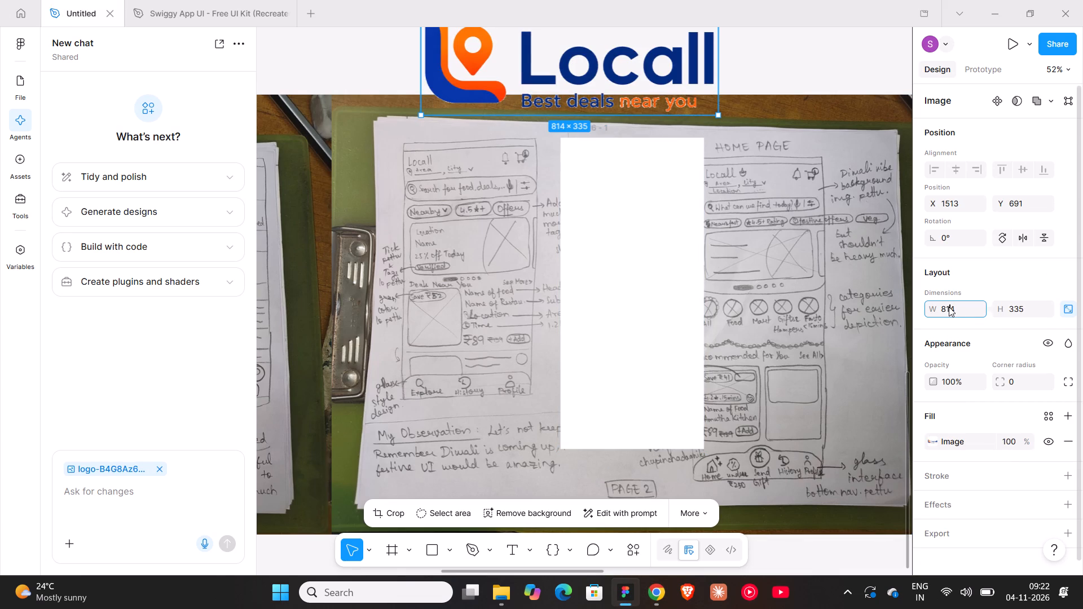
pyautogui.write('100')
pyautogui.press('Return')
pyautogui.scroll(2, 642, 114)
pyautogui.scroll(3, 496, 58)
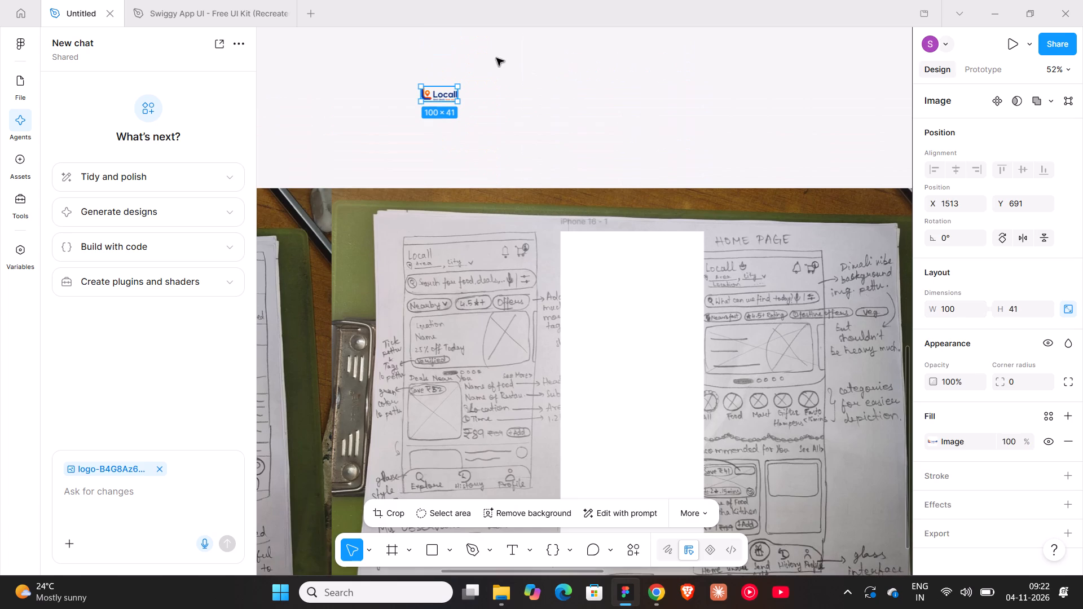
pyautogui.moveTo(441, 95); pyautogui.dragTo(585, 255)
# Add a layout guide to the iPhone 16 frame as stretch columns with a count of 4.
pyautogui.click(583, 220)
pyautogui.scroll(-6, 962, 291)
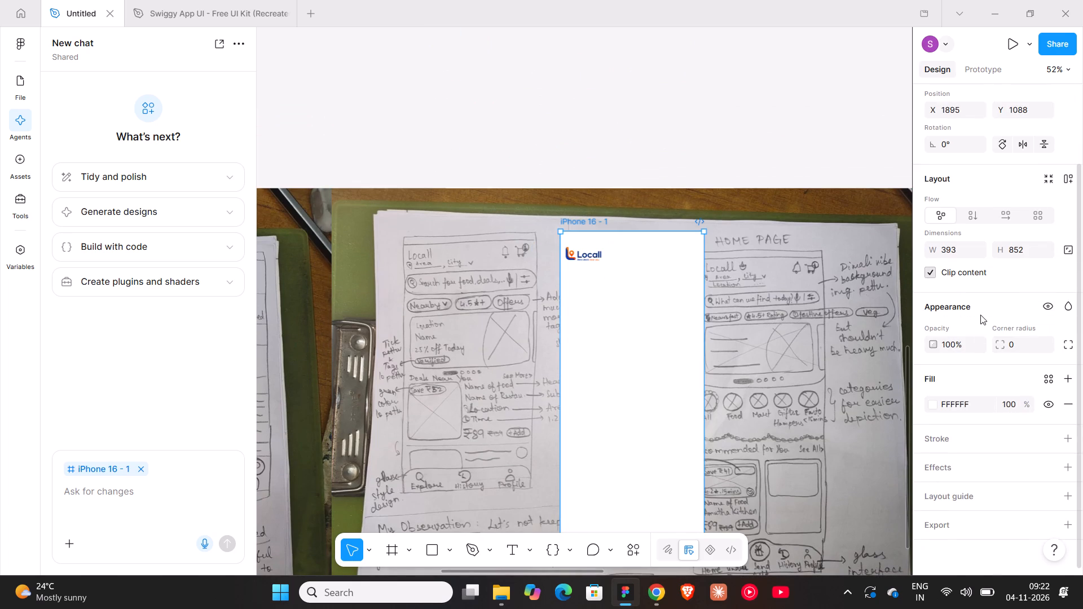
pyautogui.click(1068, 496)
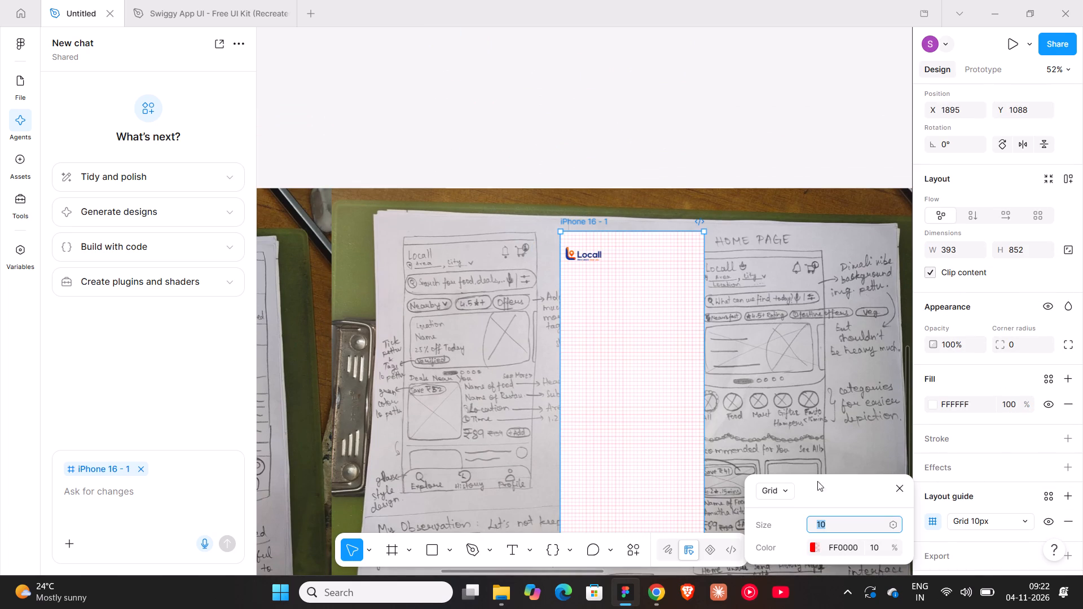
pyautogui.click(791, 489)
pyautogui.click(780, 519)
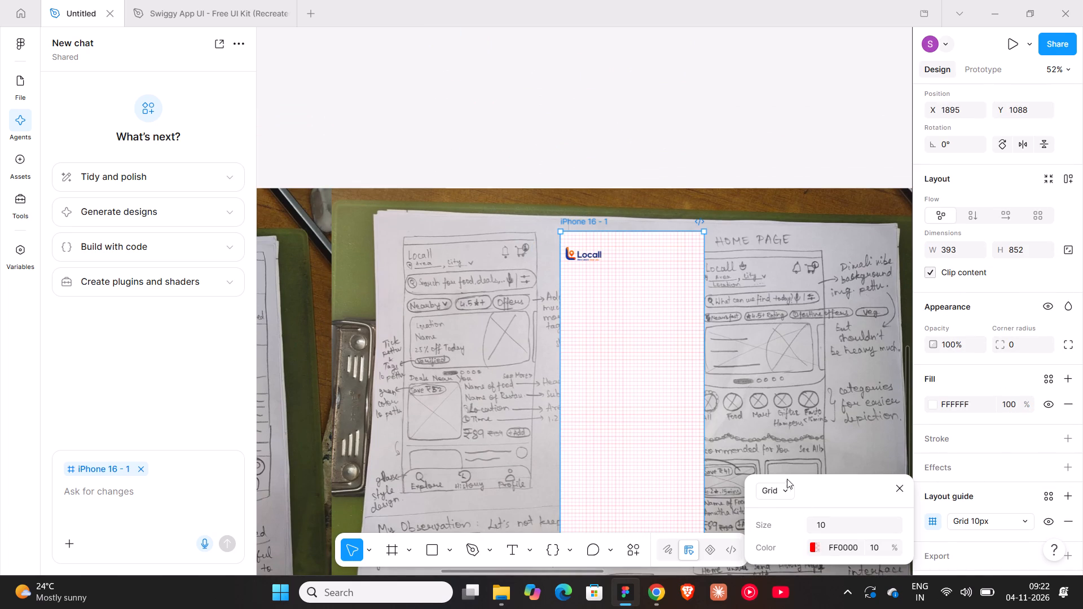
pyautogui.click(778, 488)
pyautogui.click(784, 526)
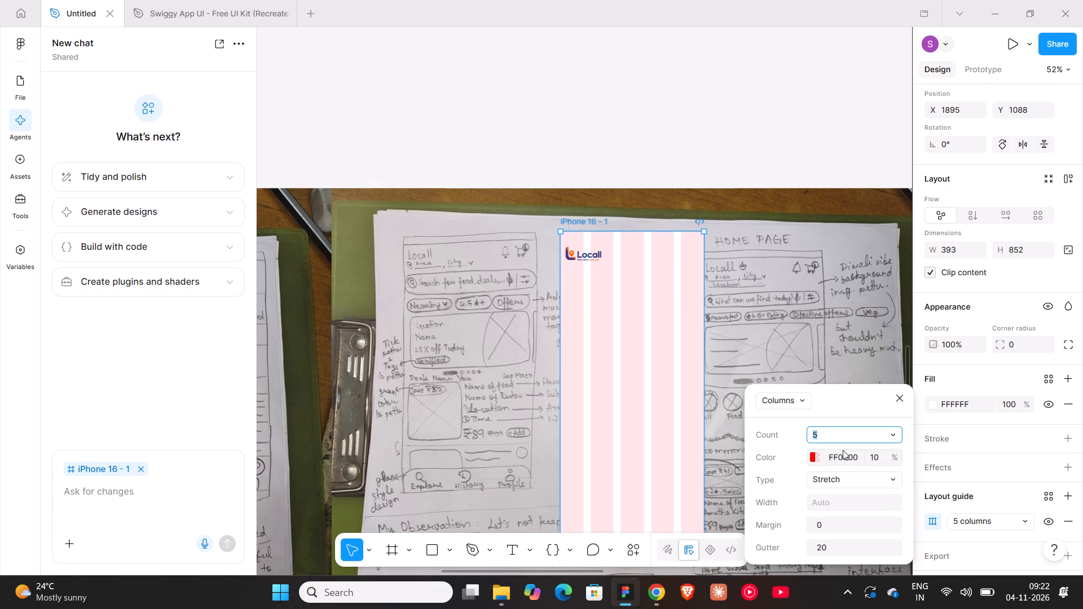
pyautogui.press('4')
pyautogui.press('Return')
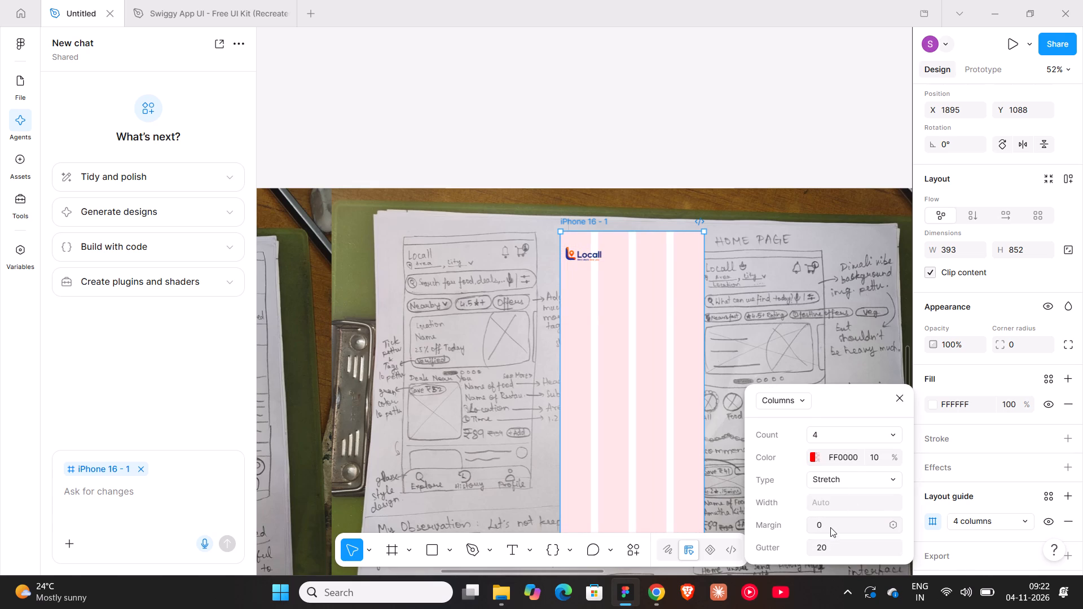
# Set the column guide's margin to 16 and its gutter to 24.
pyautogui.click(830, 527)
pyautogui.write('24')
pyautogui.press('Return')
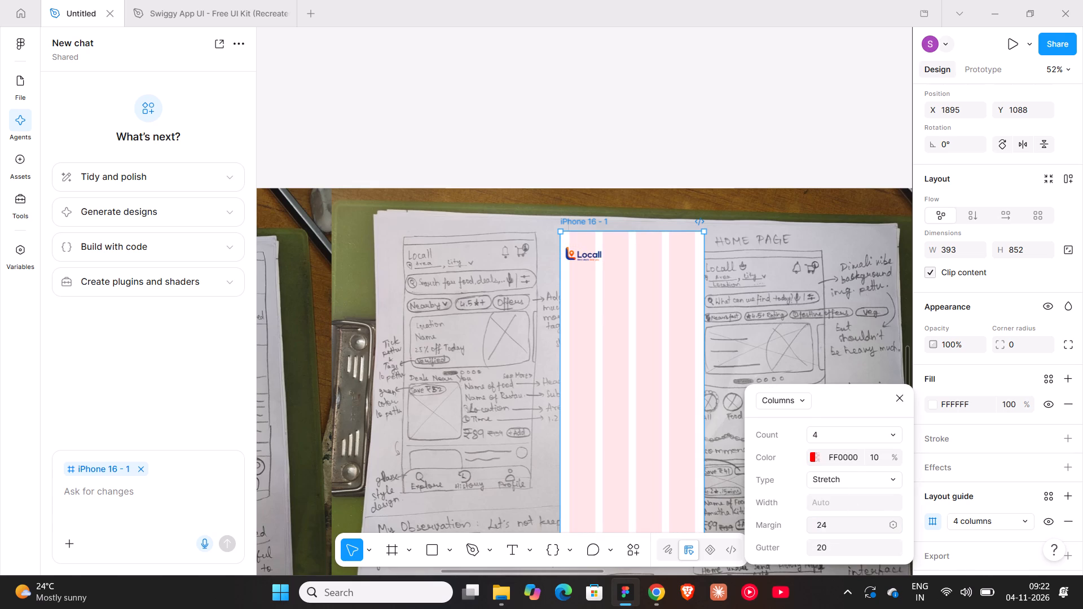
pyautogui.click(830, 527)
pyautogui.write('16')
pyautogui.press('Return')
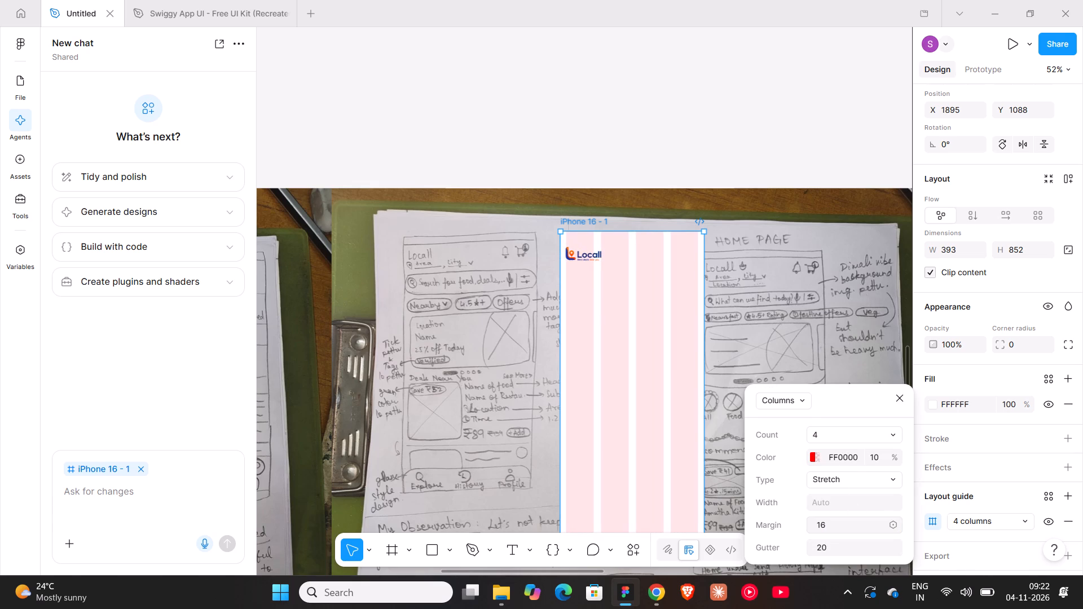
pyautogui.click(842, 545)
pyautogui.write('24')
pyautogui.press('Return')
pyautogui.scroll(-4, 430, 108)
pyautogui.keyDown('ctrl'); pyautogui.scroll(4, 560, 91); pyautogui.keyUp('ctrl')
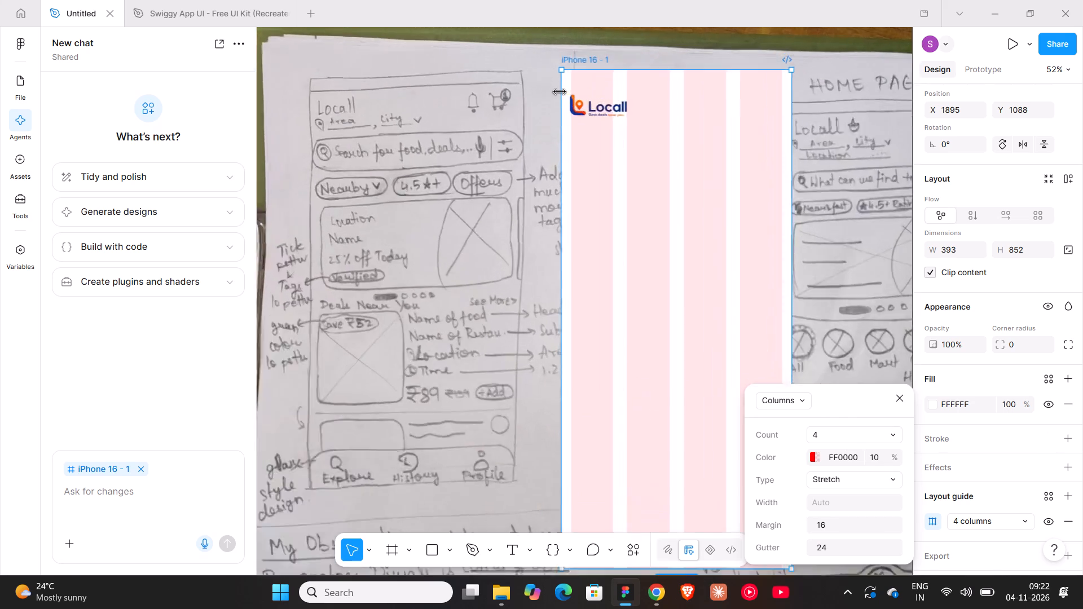
pyautogui.keyDown('ctrl'); pyautogui.scroll(3, 560, 91); pyautogui.keyUp('ctrl')
pyautogui.keyDown('ctrl'); pyautogui.scroll(-6, 581, 123); pyautogui.keyUp('ctrl')
pyautogui.keyDown('shift'); pyautogui.scroll(4, 581, 123); pyautogui.keyUp('shift')
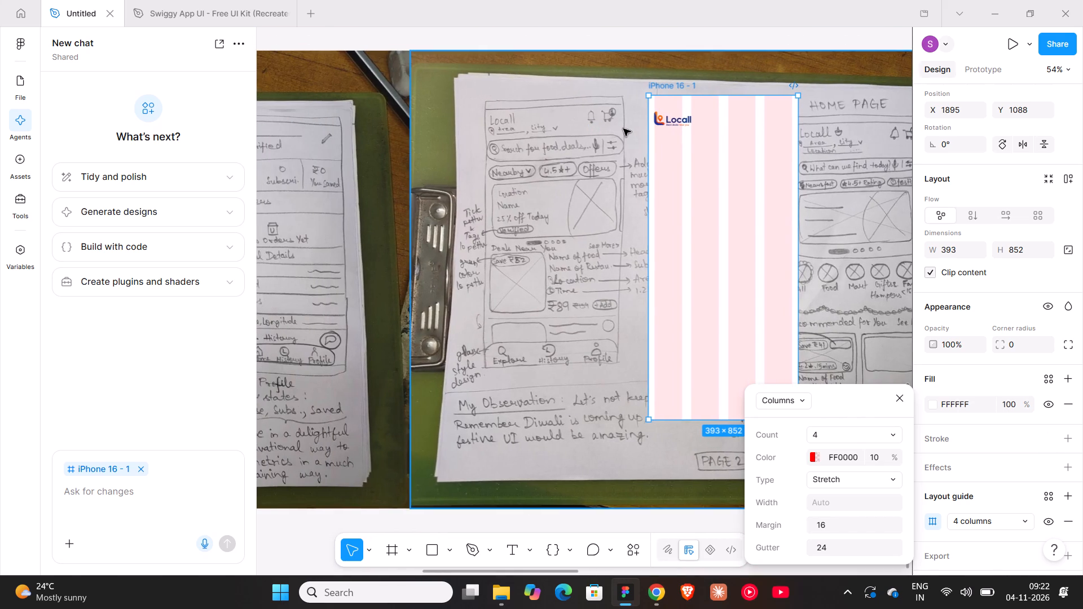
# Close the Swiggy UI kit and open the MediGen doctor appointment design file from the other account's recent files.
pyautogui.click(285, 12)
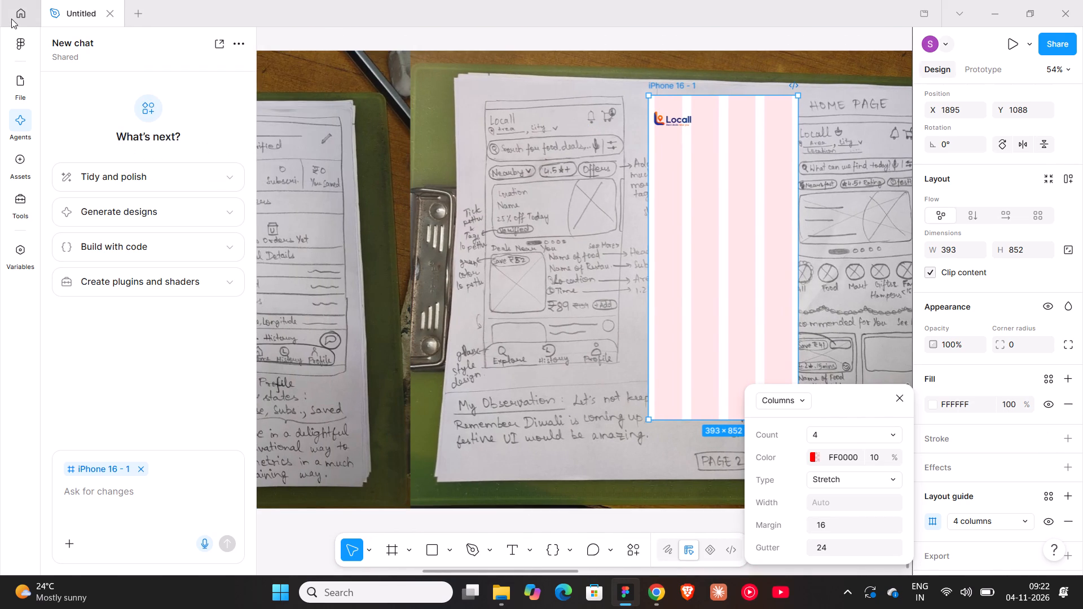
pyautogui.click(11, 19)
pyautogui.click(82, 47)
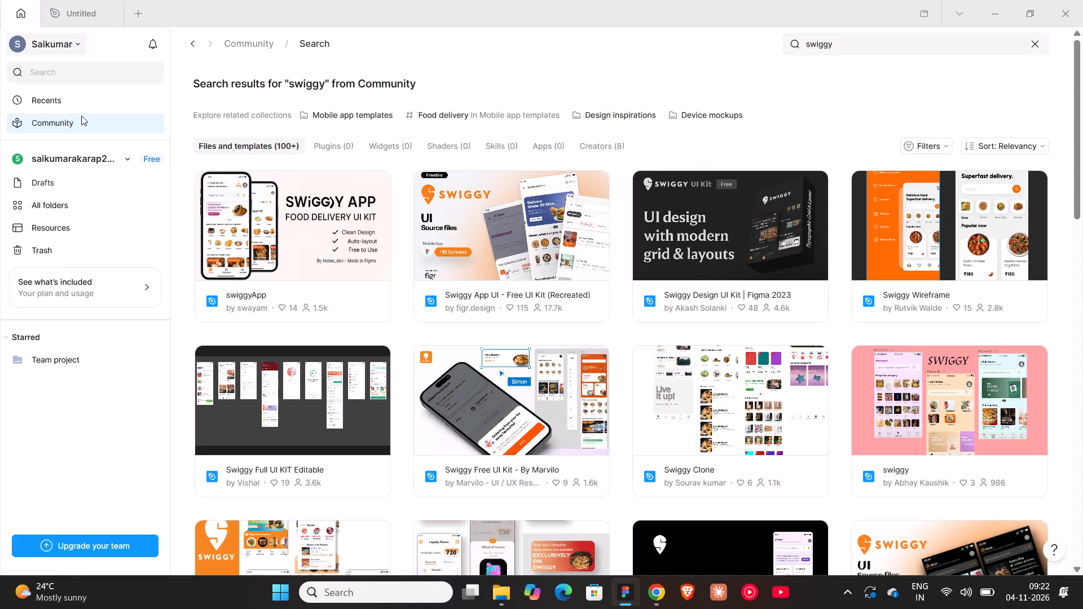
pyautogui.click(85, 305)
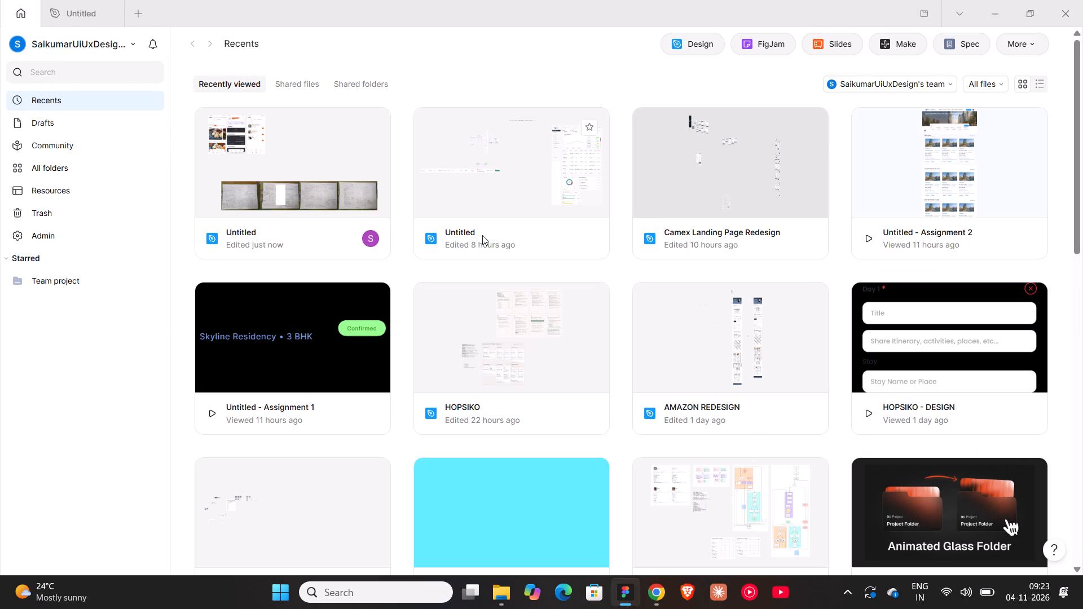
pyautogui.scroll(-1, 482, 235)
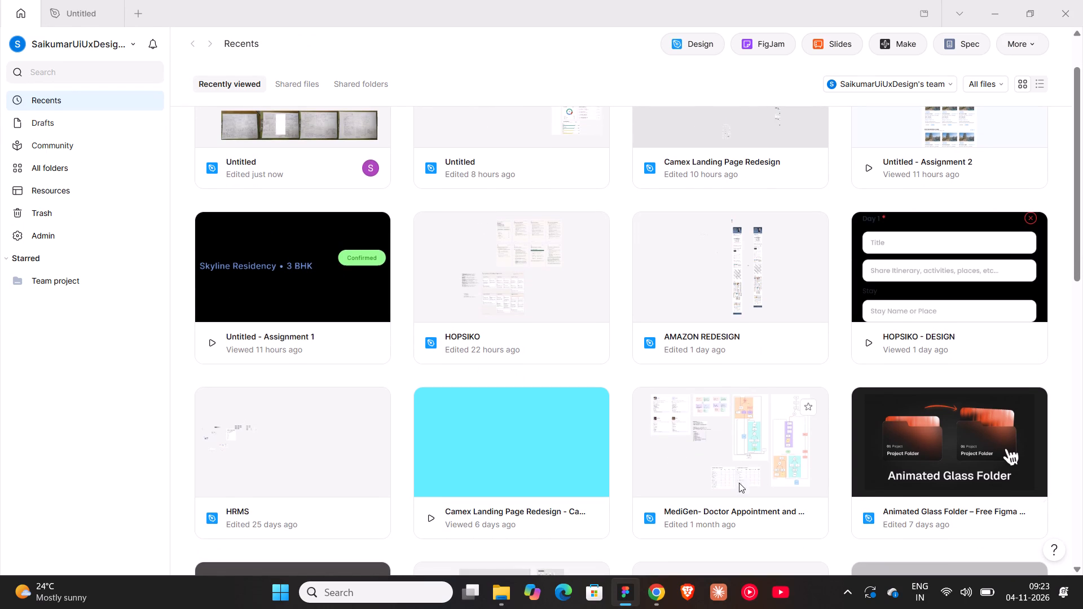
pyautogui.click(730, 467)
pyautogui.doubleClick(730, 467)
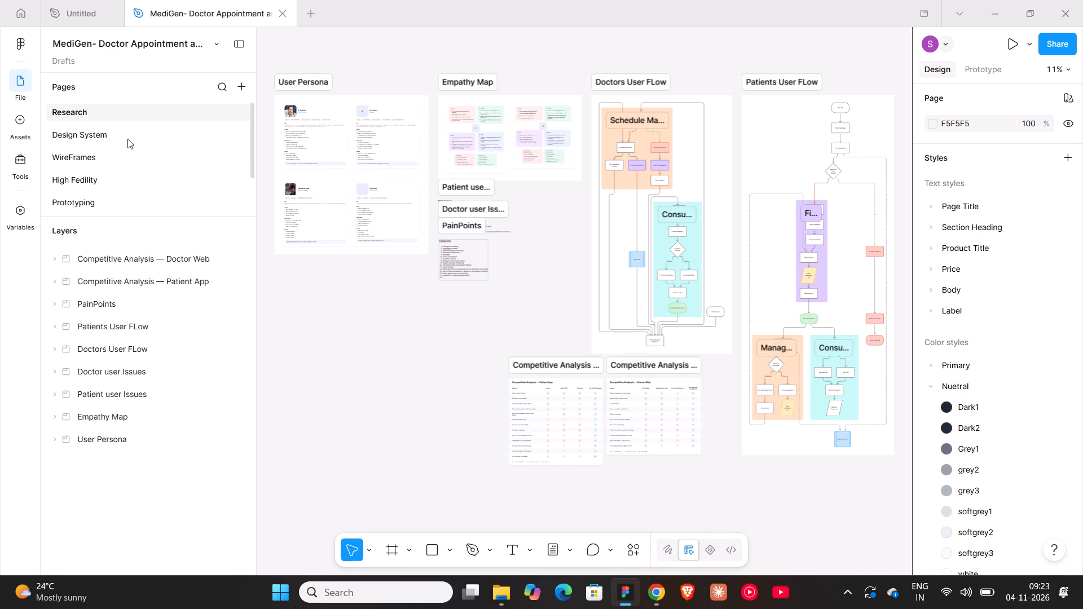
# Copy the header row with avatar, location, bell and cart from the Home/Main Page frame on MediGen's High Fedility page.
pyautogui.scroll(-2, 127, 152)
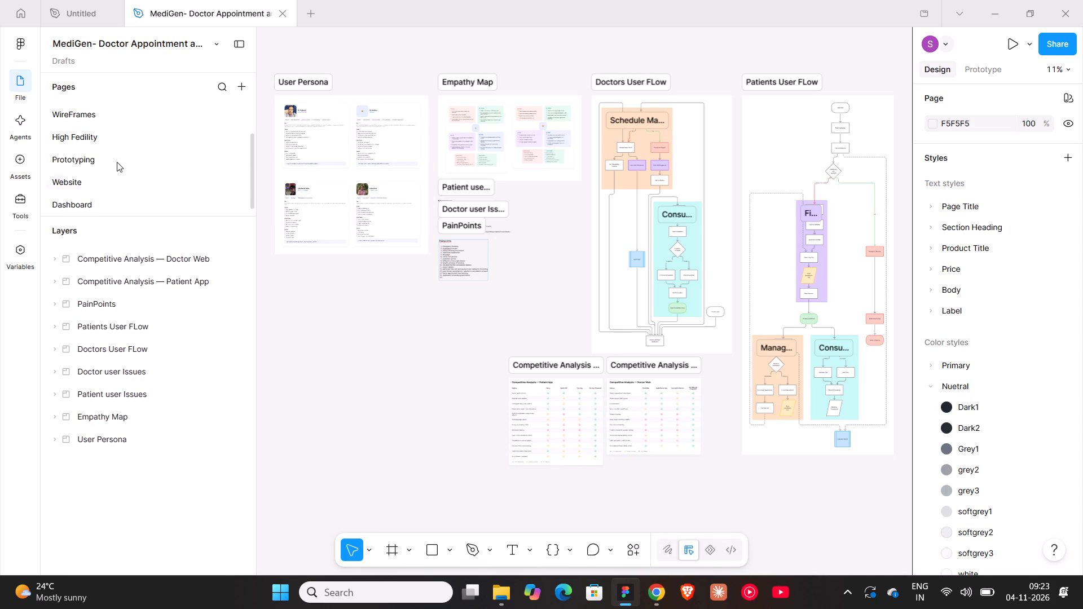
pyautogui.click(118, 140)
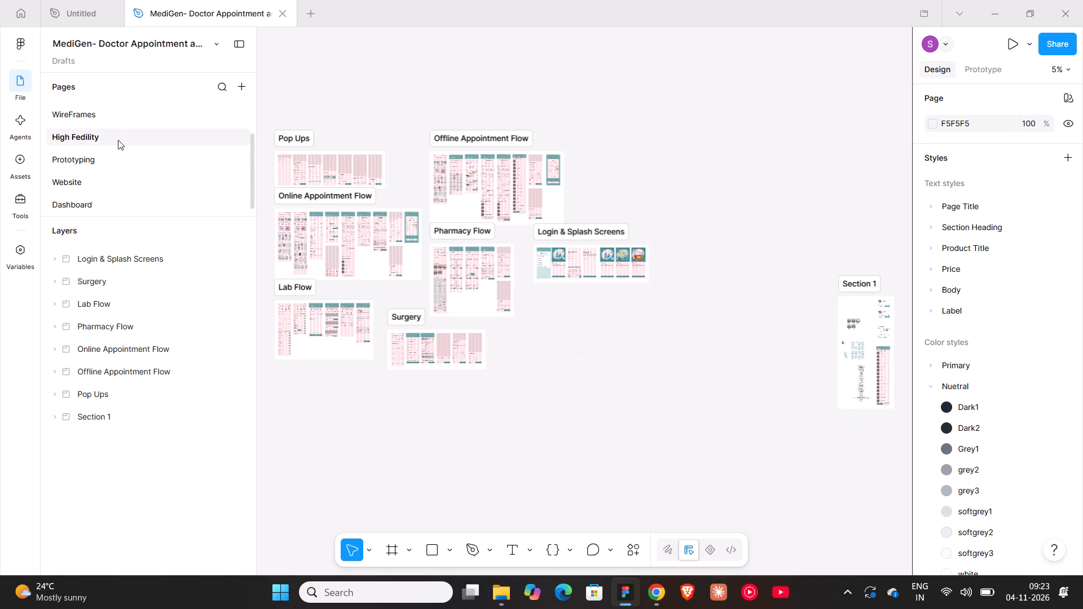
pyautogui.keyDown('ctrl'); pyautogui.scroll(12, 289, 219); pyautogui.keyUp('ctrl')
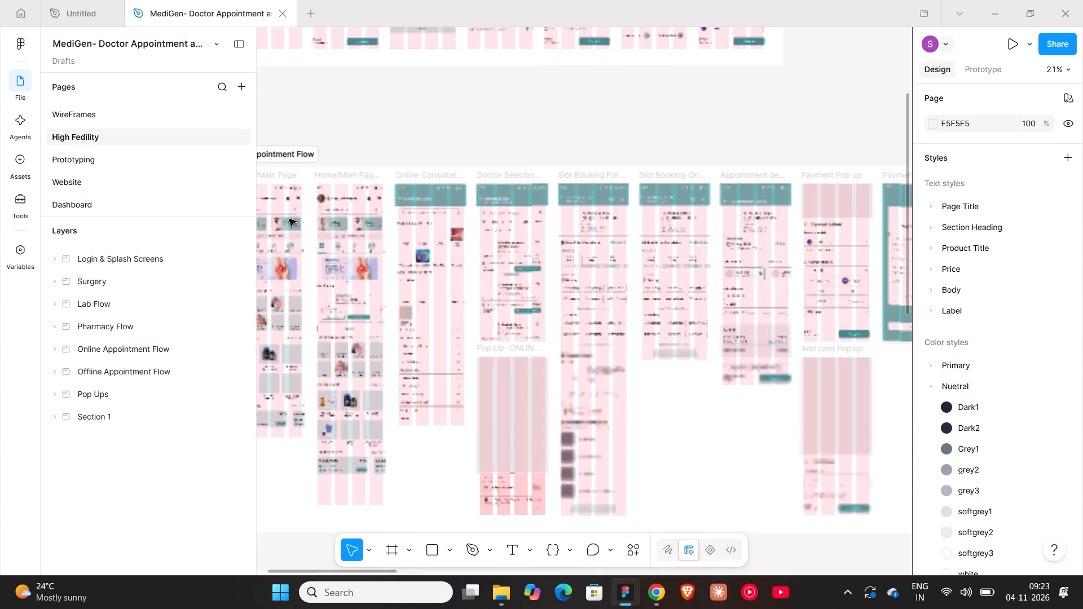
pyautogui.keyDown('ctrl'); pyautogui.scroll(19, 289, 219); pyautogui.keyUp('ctrl')
pyautogui.keyDown('shift'); pyautogui.scroll(-3, 511, 184); pyautogui.keyUp('shift')
pyautogui.keyDown('ctrl'); pyautogui.scroll(9, 511, 184); pyautogui.keyUp('ctrl')
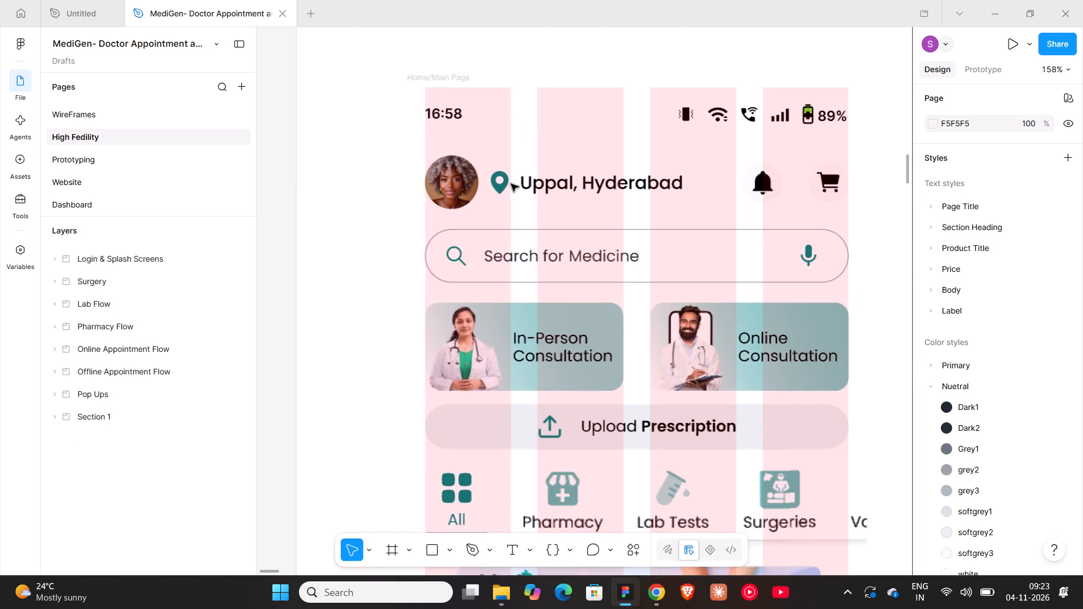
pyautogui.keyDown('shift'); pyautogui.scroll(-3, 511, 184); pyautogui.keyUp('shift')
pyautogui.keyDown('ctrl'); pyautogui.scroll(-6, 511, 184); pyautogui.keyUp('ctrl')
pyautogui.tripleClick(511, 184)
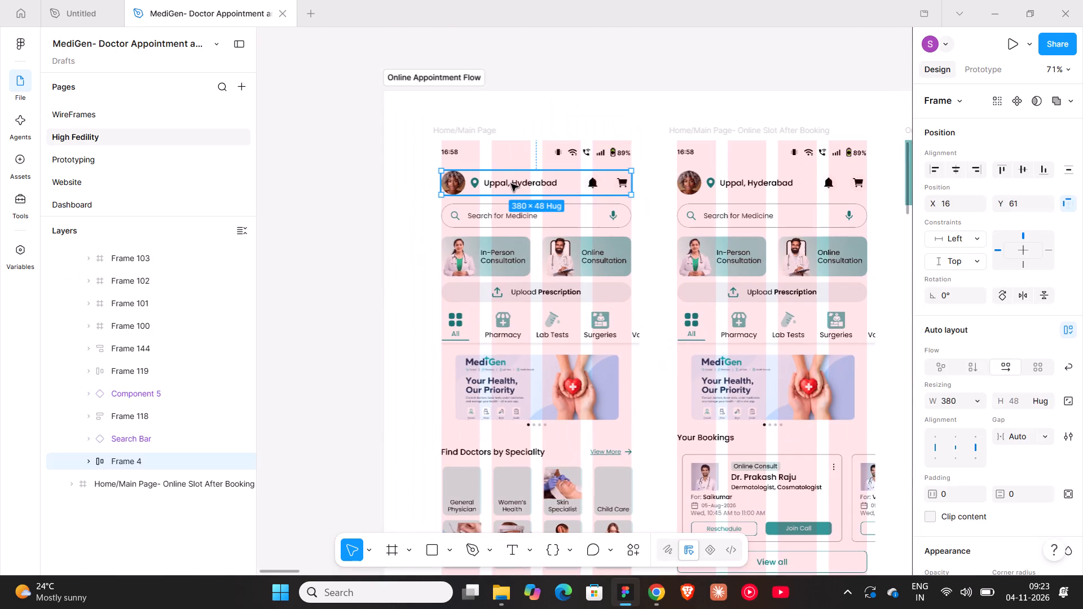
pyautogui.keyDown('ctrl'); pyautogui.scroll(7, 557, 183); pyautogui.keyUp('ctrl')
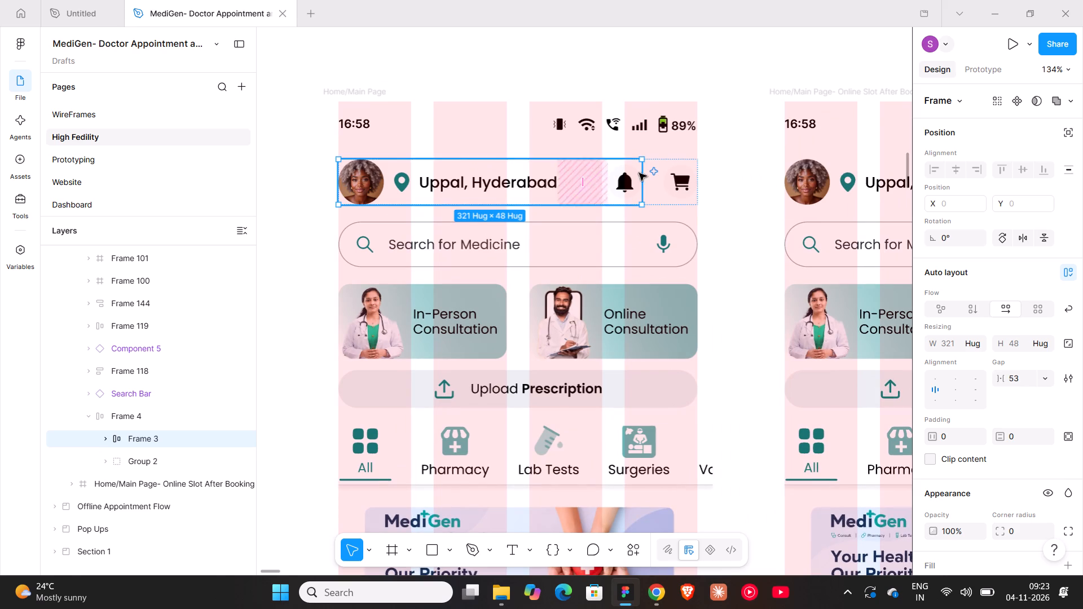
pyautogui.click(658, 195)
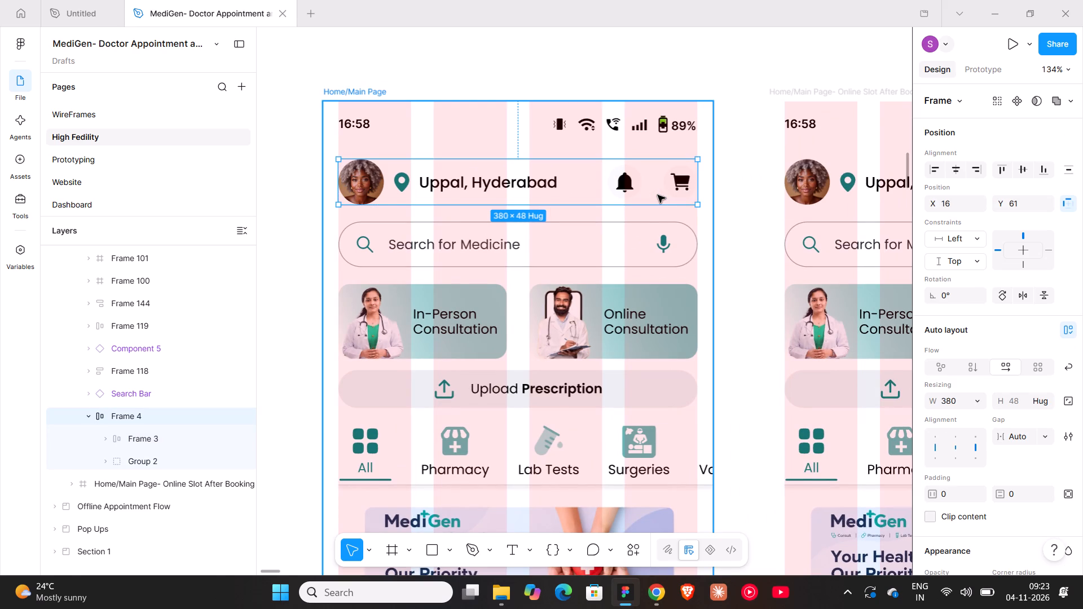
pyautogui.hotkey('ctrl', 'c')
# Paste the header row into the Untitled file and place it in the iPhone frame below the Locall logo, at about X 0, Y 117.
pyautogui.click(90, 19)
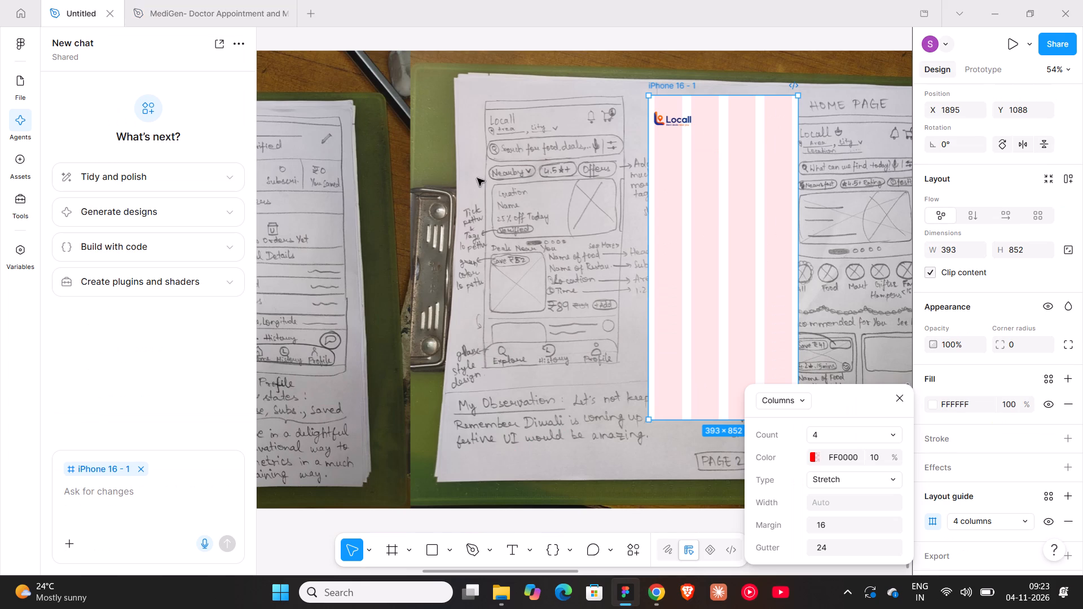
pyautogui.keyDown('shift'); pyautogui.scroll(-3, 477, 178); pyautogui.keyUp('shift')
pyautogui.scroll(3, 477, 178)
pyautogui.keyDown('shift'); pyautogui.scroll(-4, 477, 178); pyautogui.keyUp('shift')
pyautogui.rightClick(574, 78)
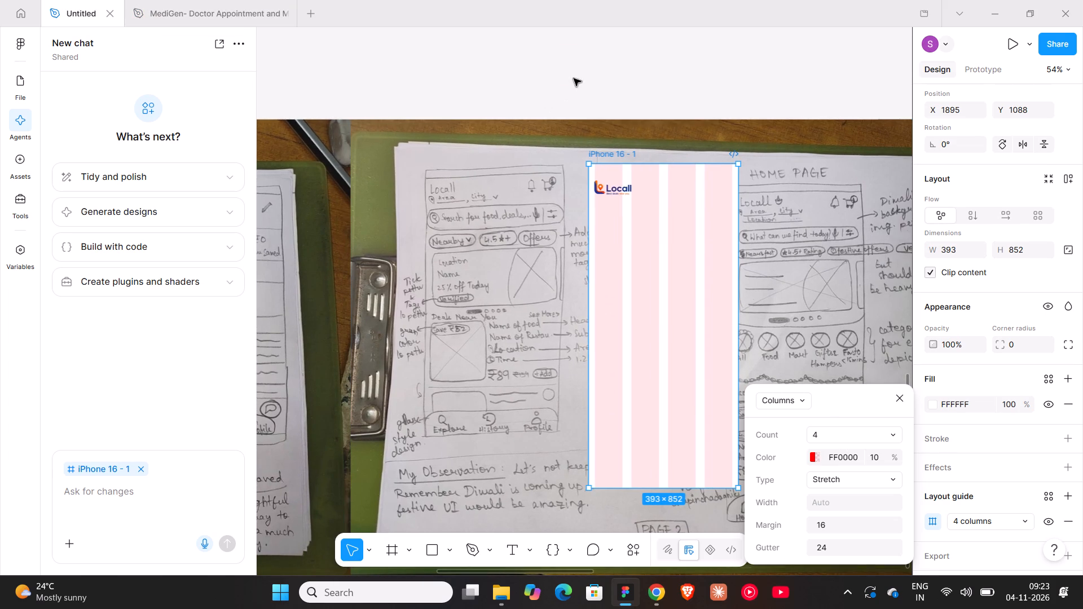
pyautogui.click(618, 86)
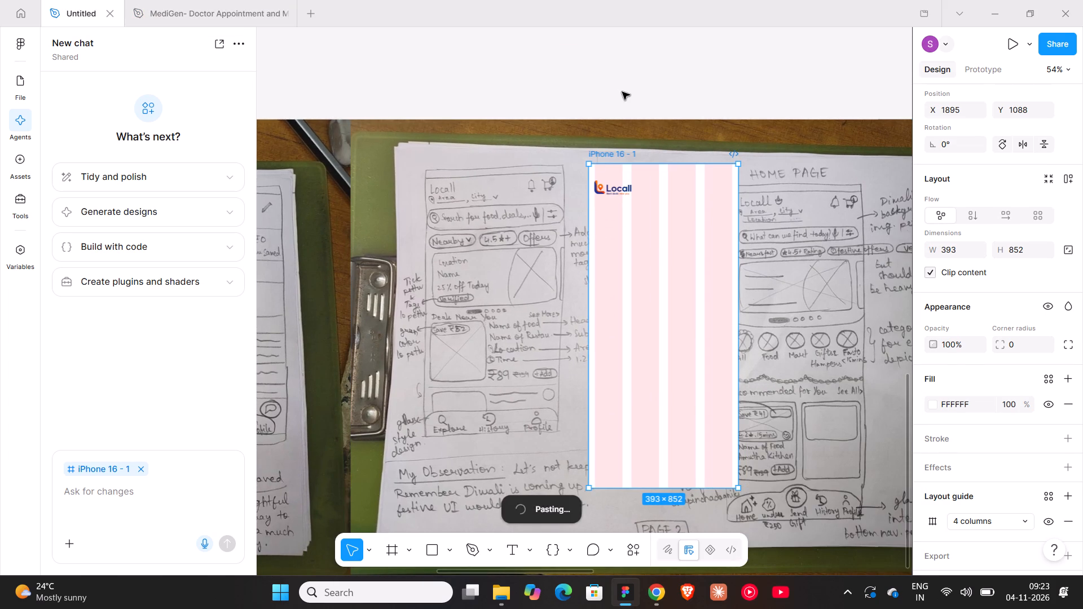
pyautogui.moveTo(591, 69); pyautogui.dragTo(613, 184)
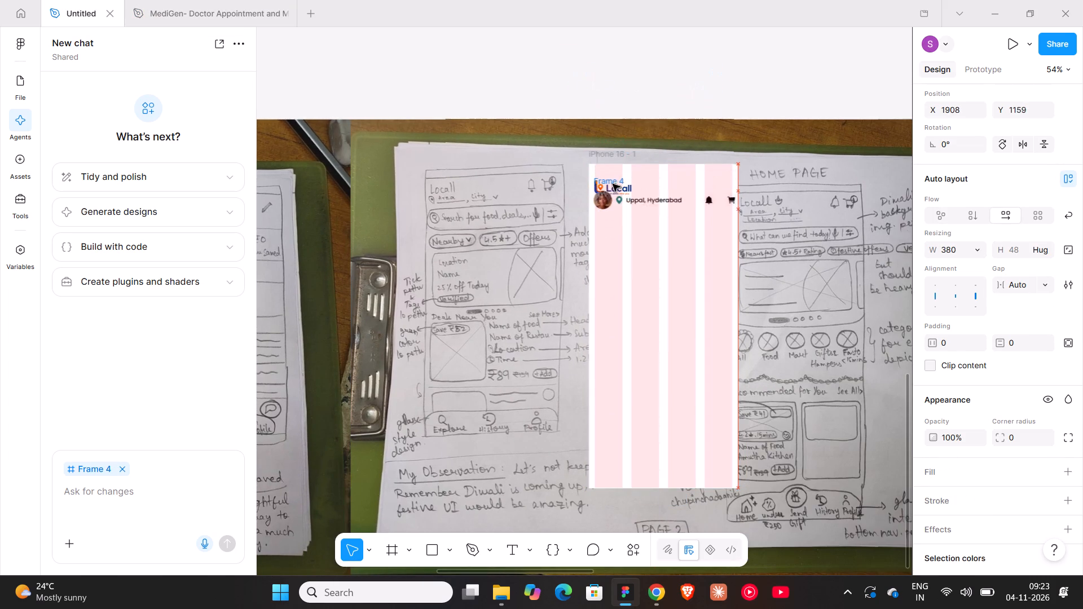
pyautogui.moveTo(613, 184); pyautogui.dragTo(606, 198)
# Compare the dimensions of the iPhone 16 frame with those of MediGen's Home/Main Page frame.
pyautogui.click(619, 154)
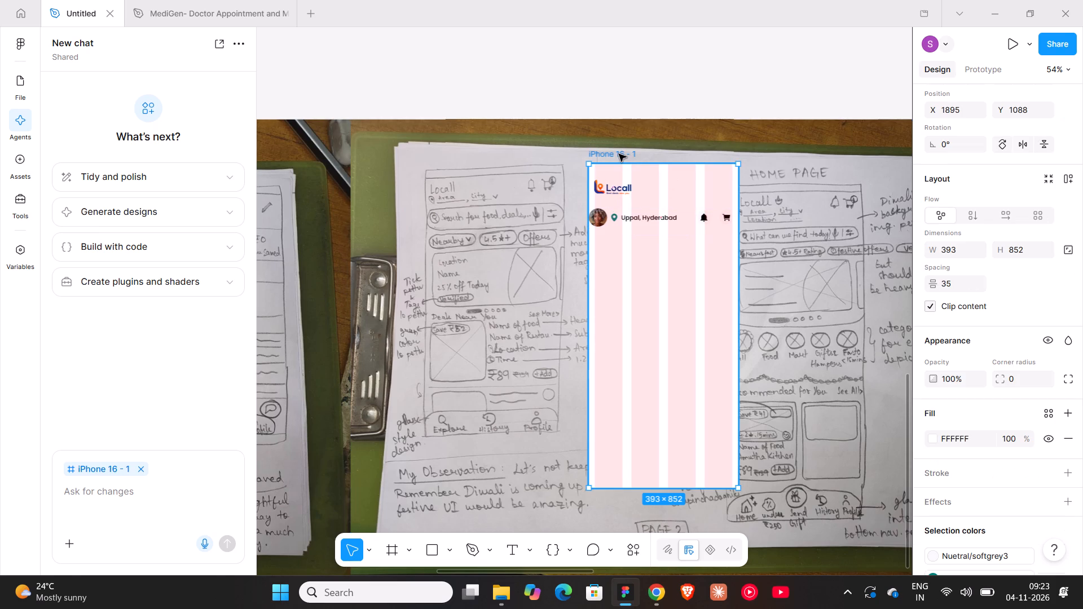
pyautogui.keyDown('shift'); pyautogui.scroll(-4, 619, 154); pyautogui.keyUp('shift')
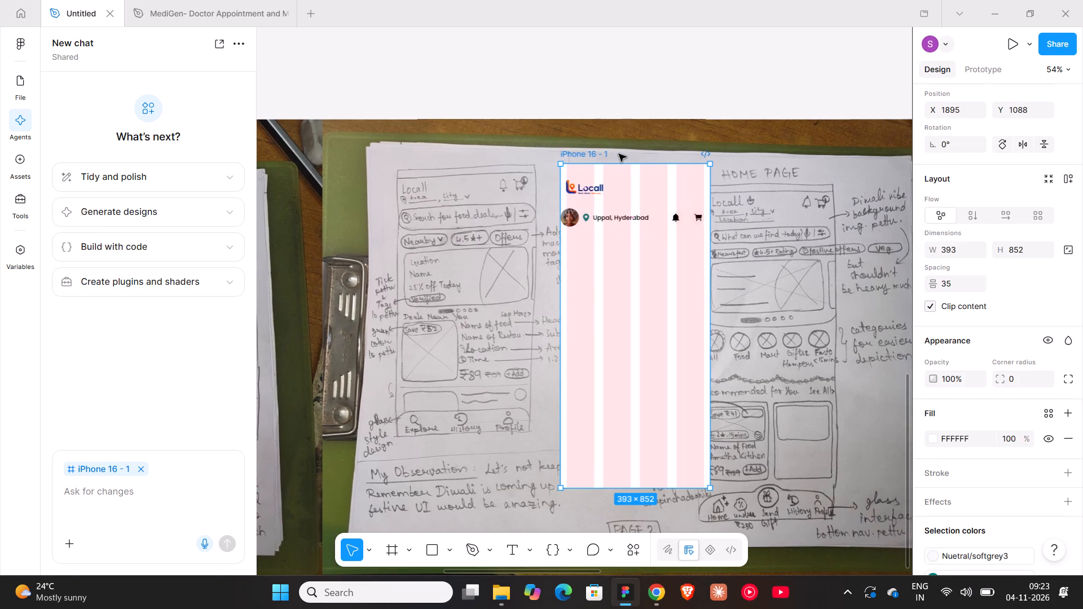
pyautogui.keyDown('shift'); pyautogui.scroll(-6, 619, 154); pyautogui.keyUp('shift')
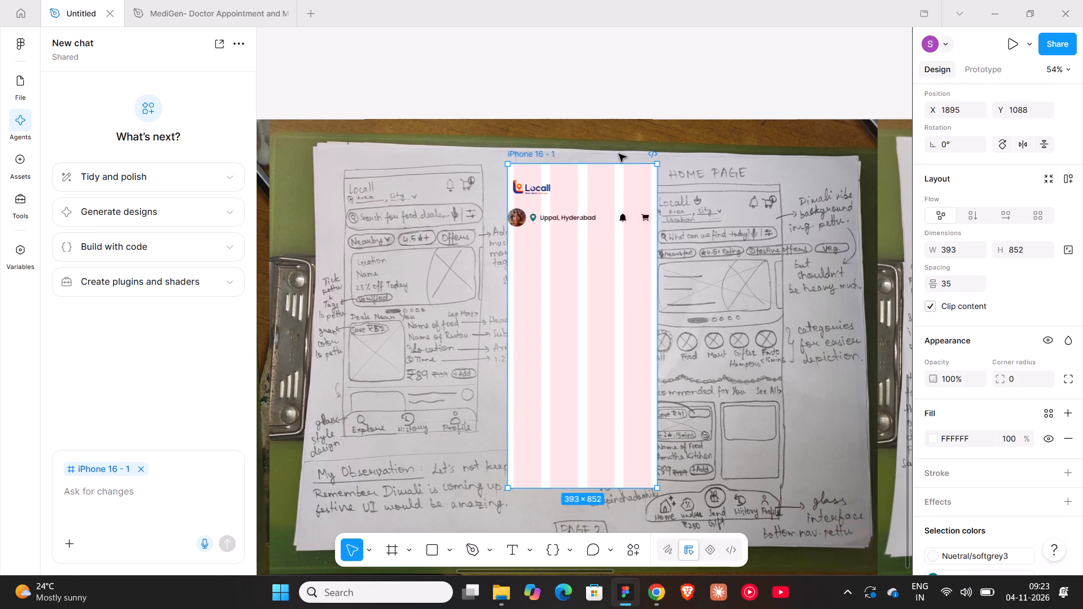
pyautogui.click(171, 2)
pyautogui.click(377, 85)
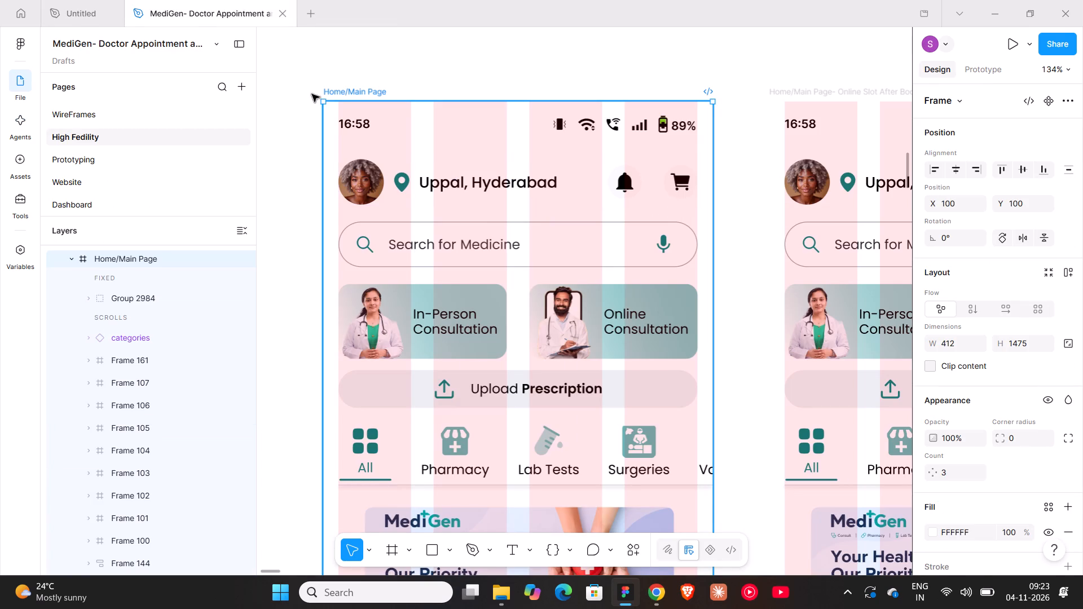
pyautogui.click(65, 3)
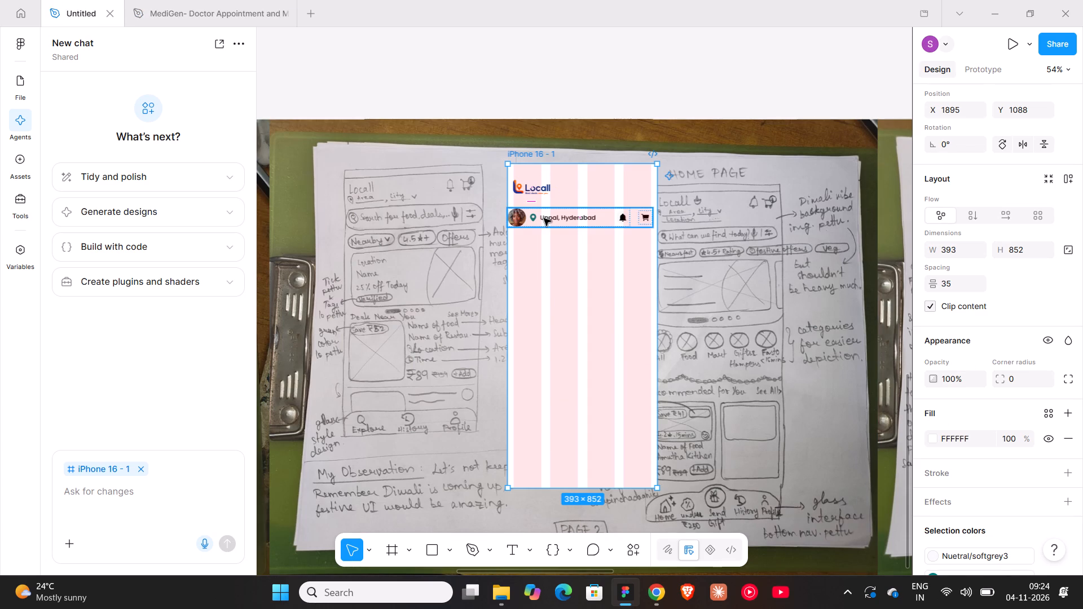
pyautogui.click(544, 218)
pyautogui.click(529, 151)
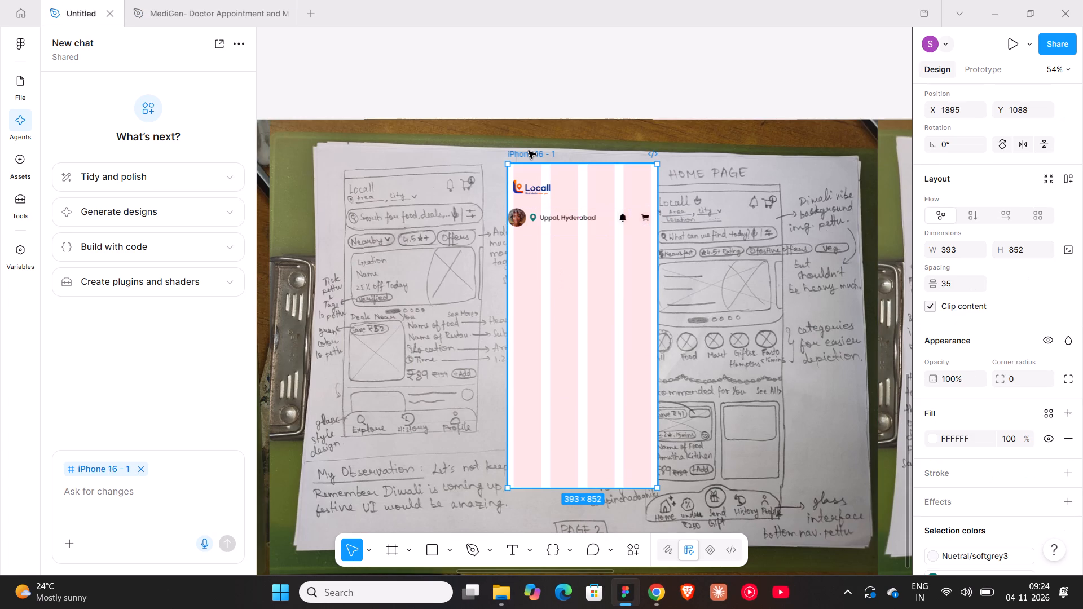
# Centre the pasted header row horizontally within the iPhone 16 frame.
pyautogui.keyDown('shift'); pyautogui.scroll(-3, 529, 151); pyautogui.keyUp('shift')
pyautogui.click(539, 228)
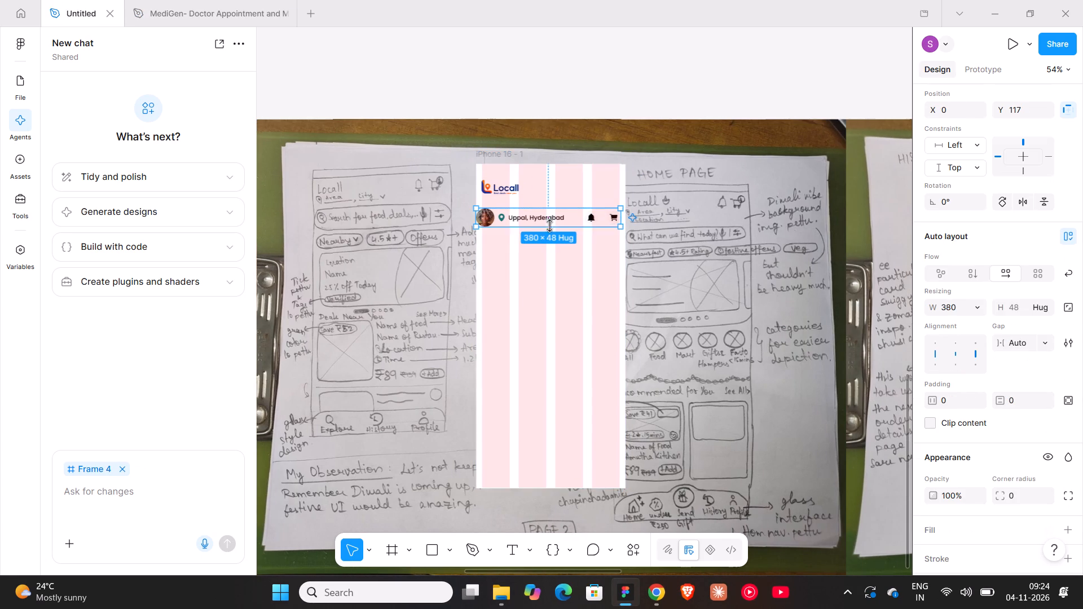
pyautogui.scroll(3, 969, 169)
pyautogui.click(958, 172)
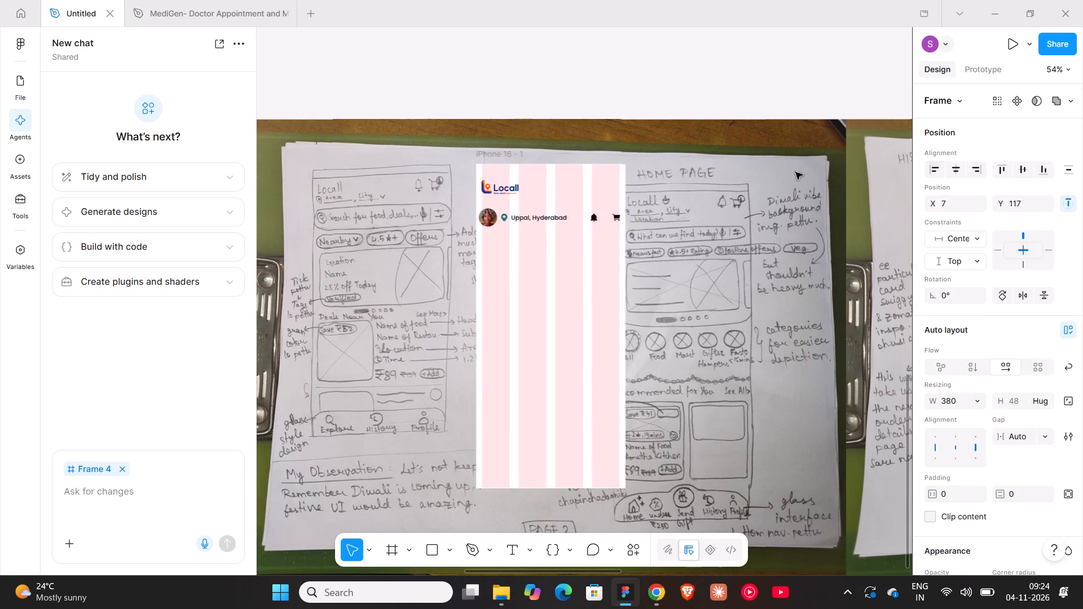
pyautogui.keyDown('ctrl'); pyautogui.scroll(7, 531, 143); pyautogui.keyUp('ctrl')
pyautogui.keyDown('ctrl'); pyautogui.scroll(-6, 531, 143); pyautogui.keyUp('ctrl')
pyautogui.keyDown('shift'); pyautogui.scroll(-4, 531, 143); pyautogui.keyUp('shift')
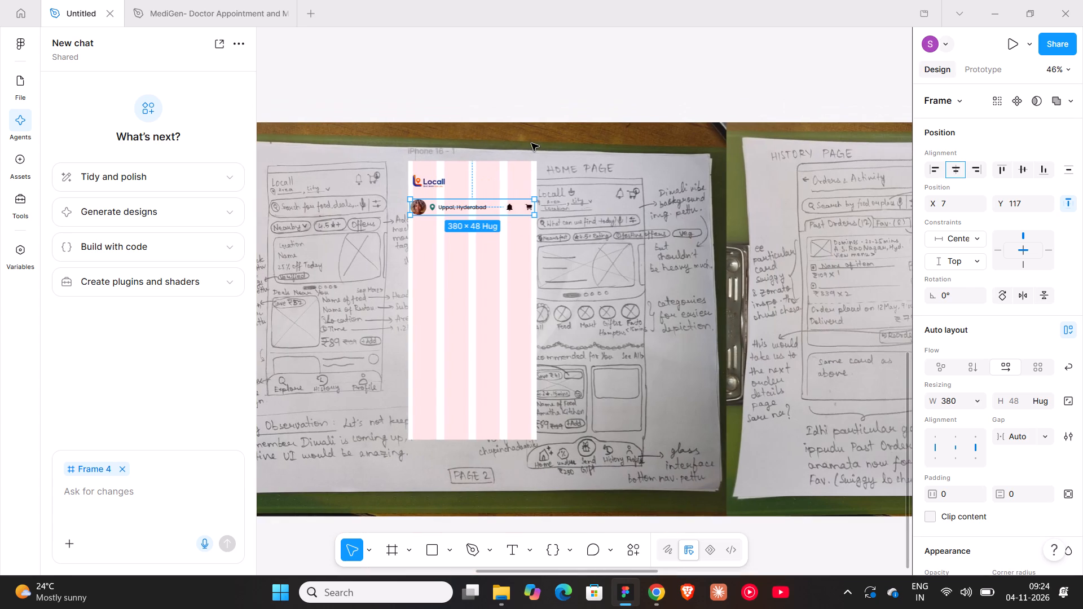
# Move the avatar picture out of the header row onto the canvas above the iPhone 16 frame.
pyautogui.scroll(-3, 531, 143)
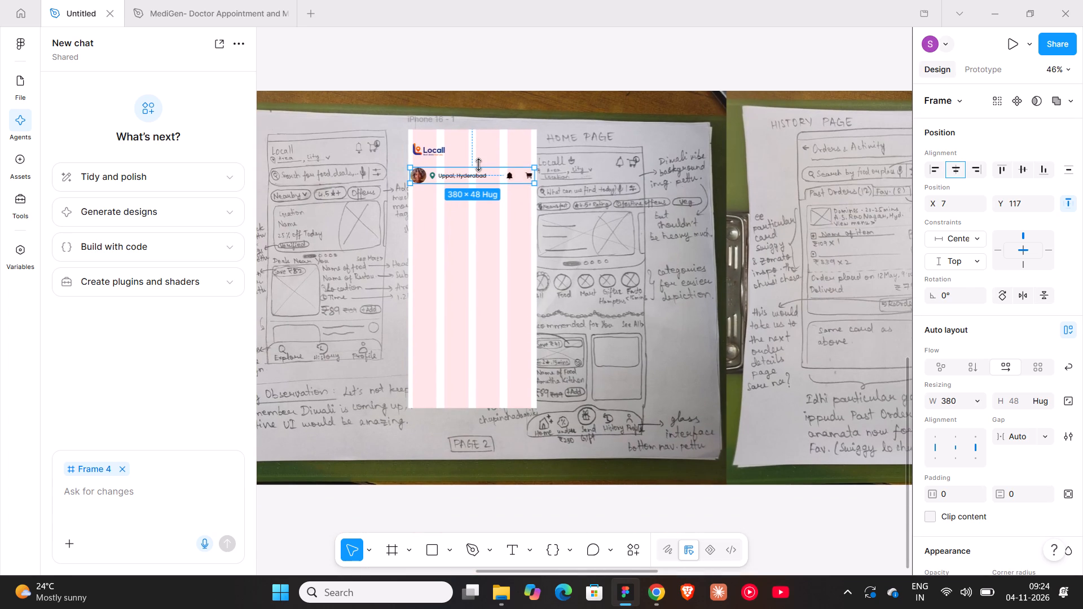
pyautogui.keyDown('ctrl'); pyautogui.scroll(8, 479, 165); pyautogui.keyUp('ctrl')
pyautogui.keyDown('ctrl'); pyautogui.scroll(-2, 454, 169); pyautogui.keyUp('ctrl')
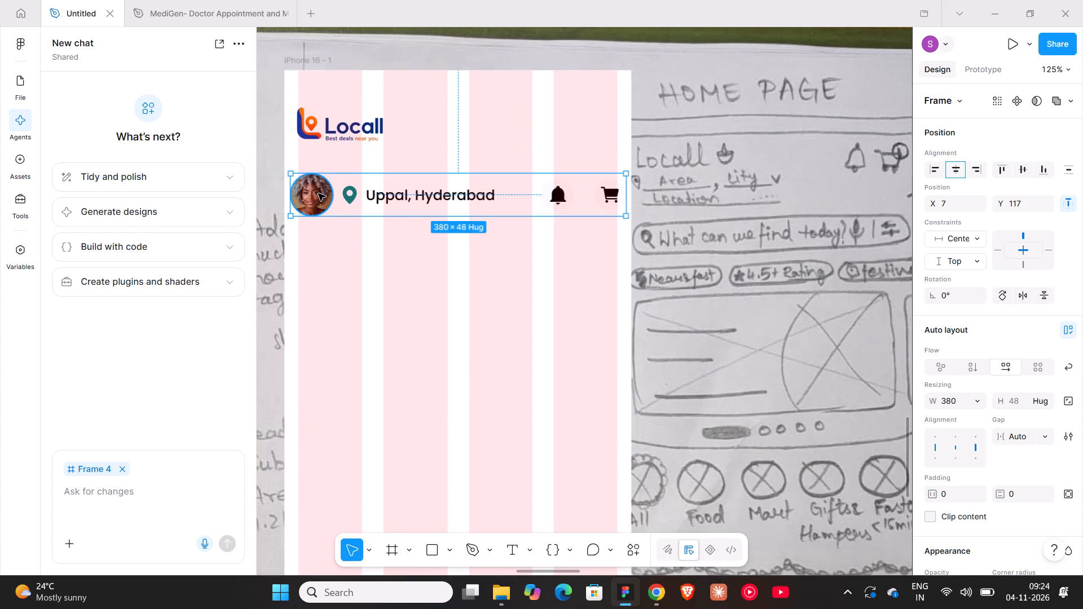
pyautogui.doubleClick(318, 193)
pyautogui.keyDown('ctrl'); pyautogui.scroll(-5, 318, 193); pyautogui.keyUp('ctrl')
pyautogui.click(318, 193)
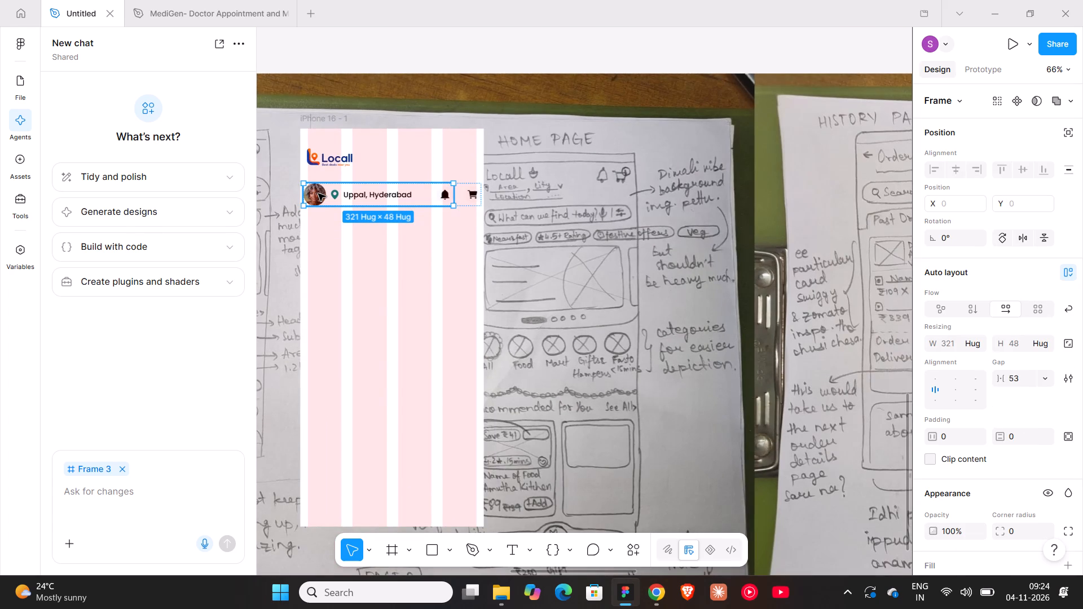
pyautogui.doubleClick(318, 193)
pyautogui.doubleClick(318, 193)
pyautogui.moveTo(318, 193); pyautogui.dragTo(314, 176)
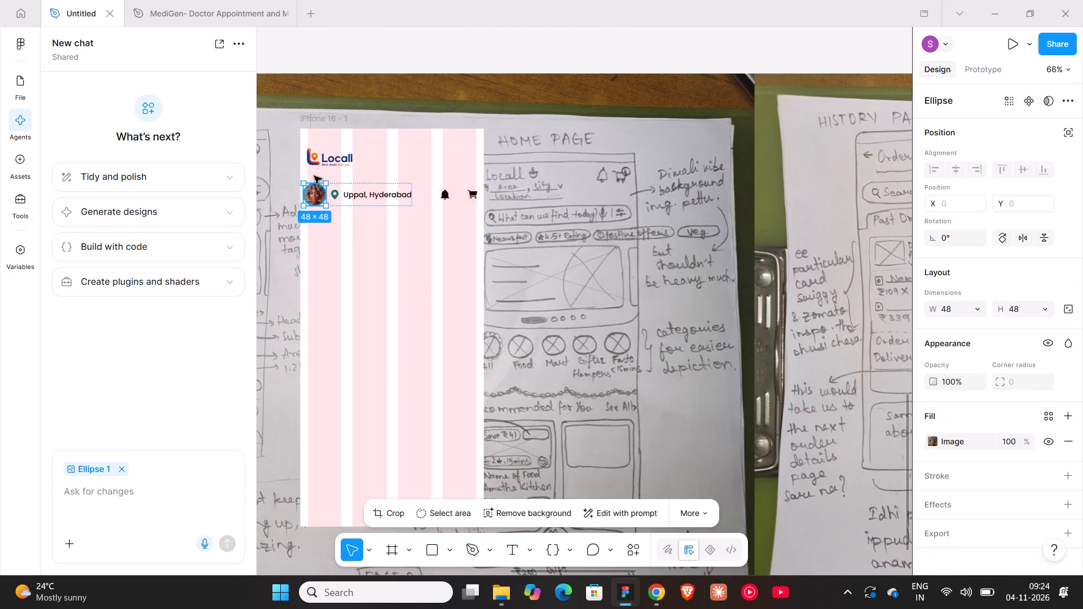
pyautogui.moveTo(314, 176); pyautogui.dragTo(501, 80)
# Pull the location label, bell and cart out of the header row into the iPhone frame, and delete the emptied row.
pyautogui.click(425, 189)
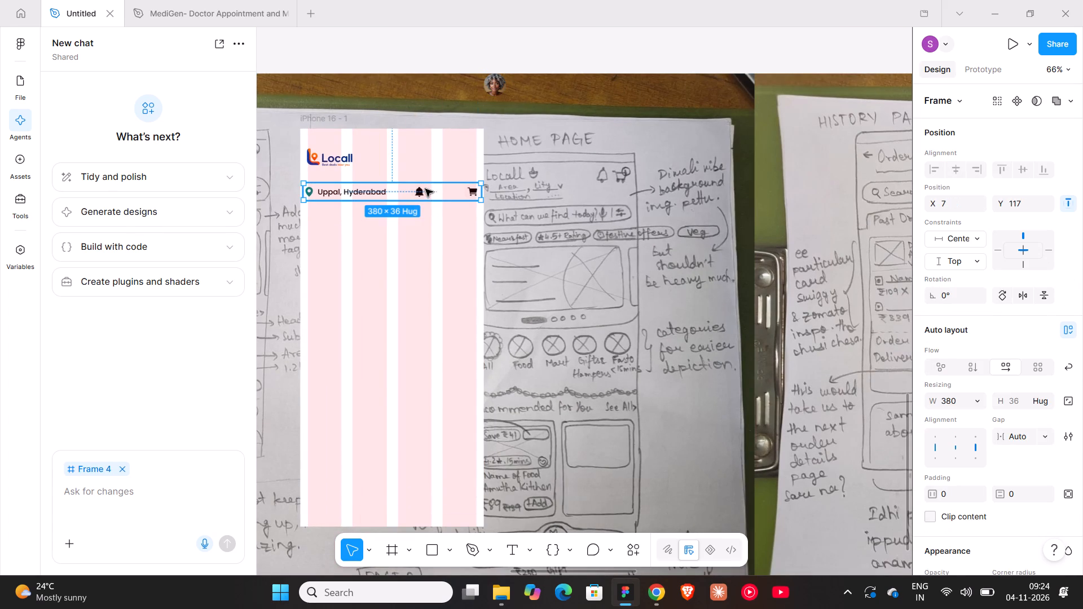
pyautogui.doubleClick(333, 192)
pyautogui.doubleClick(333, 192)
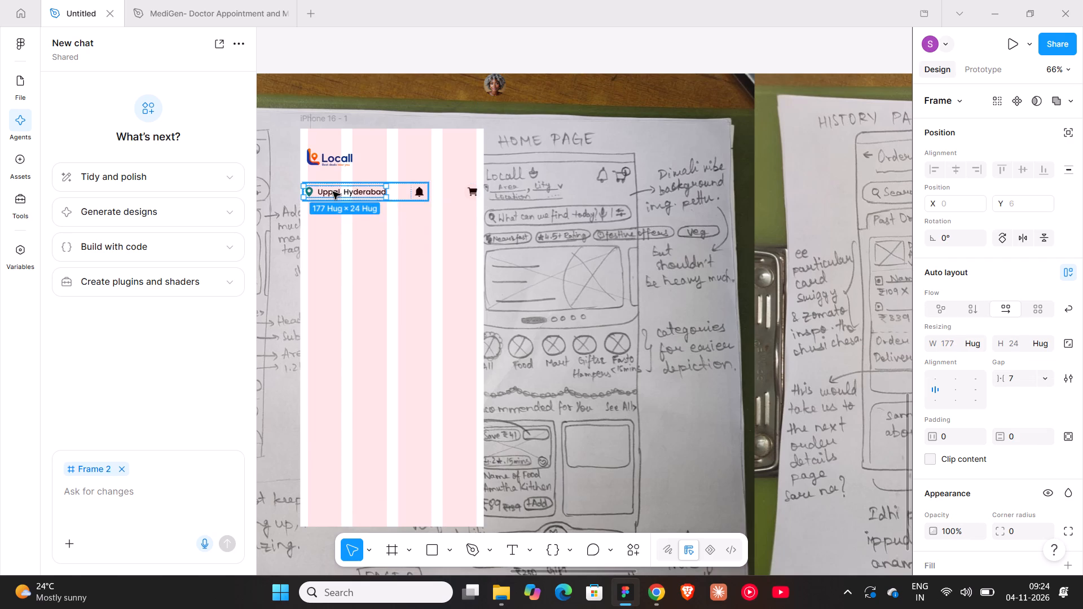
pyautogui.moveTo(333, 192); pyautogui.dragTo(334, 220)
pyautogui.doubleClick(312, 195)
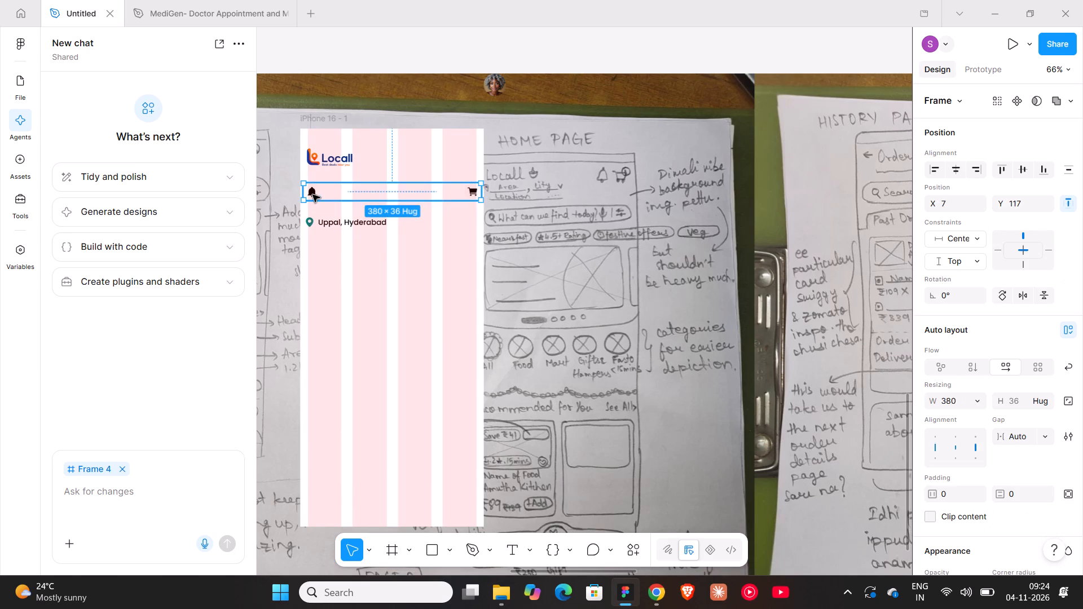
pyautogui.moveTo(312, 195); pyautogui.dragTo(421, 234)
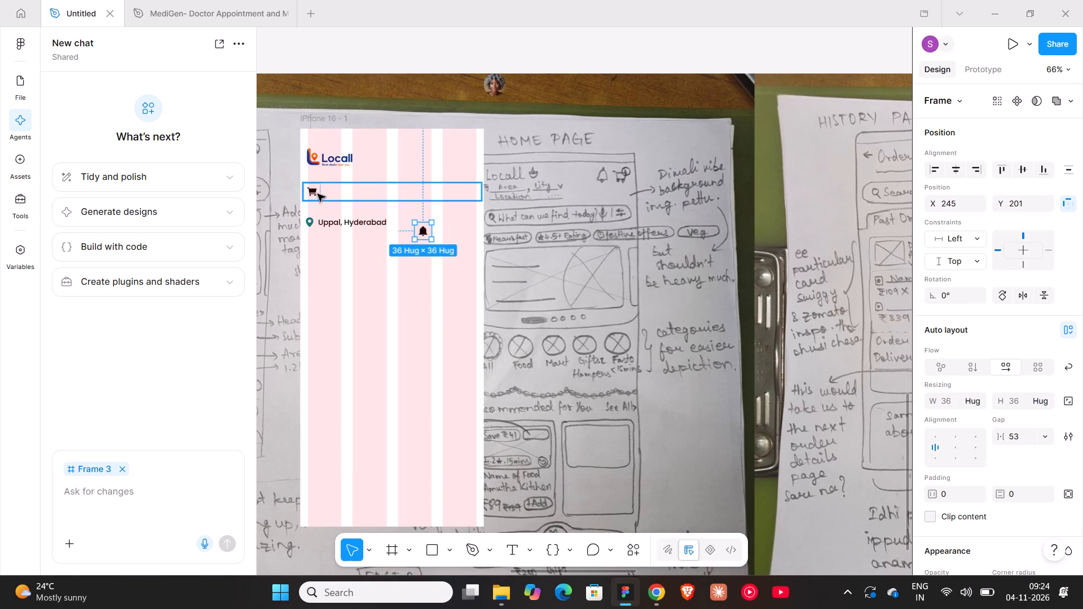
pyautogui.doubleClick(314, 193)
pyautogui.moveTo(314, 193); pyautogui.dragTo(451, 232)
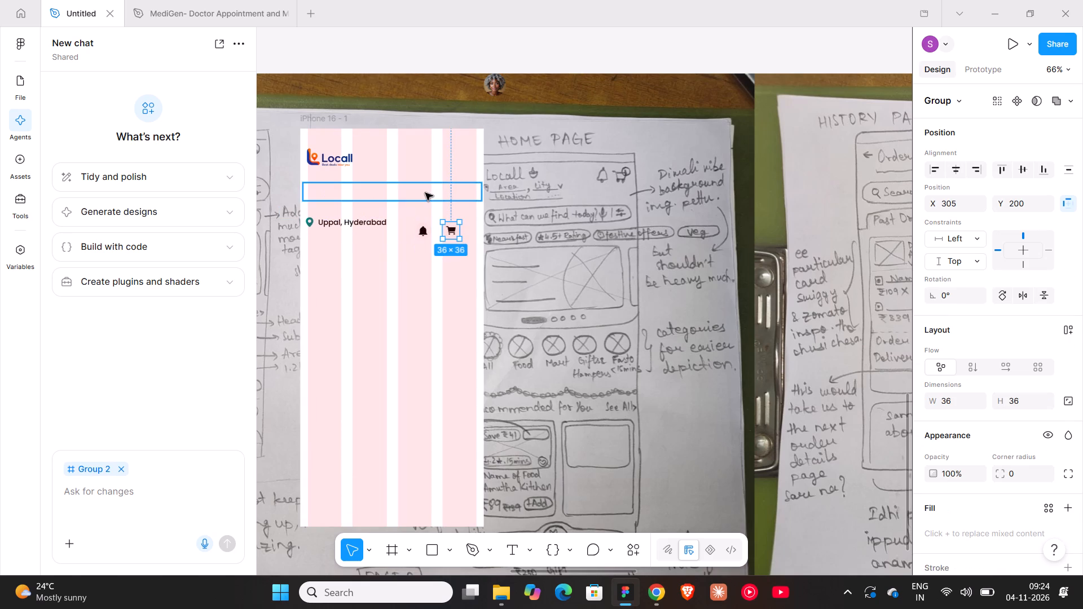
pyautogui.click(425, 193)
pyautogui.press('Delete')
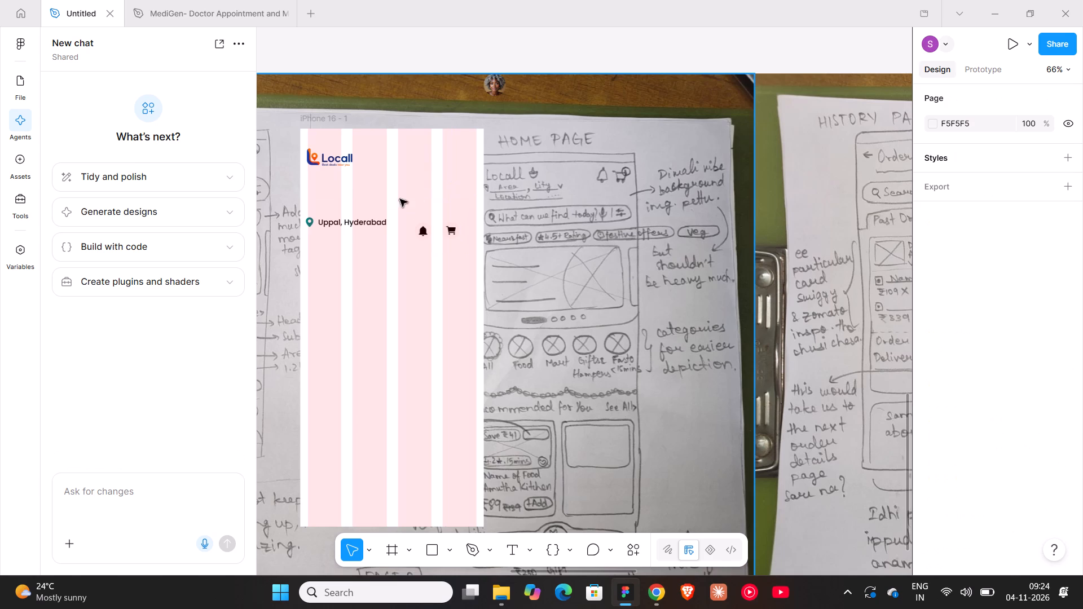
# Position the Locall logo at X 16, Y 24 in the iPhone frame.
pyautogui.click(353, 220)
pyautogui.keyDown('shift'); pyautogui.scroll(4, 353, 220); pyautogui.keyUp('shift')
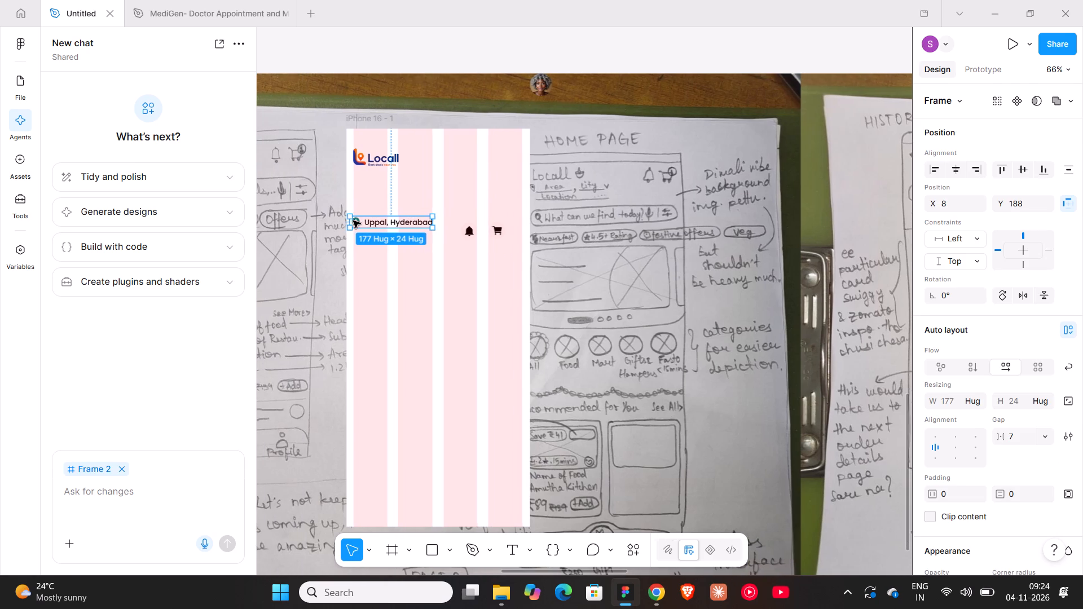
pyautogui.keyDown('shift'); pyautogui.scroll(5, 353, 220); pyautogui.keyUp('shift')
pyautogui.keyDown('ctrl'); pyautogui.scroll(-5, 440, 222); pyautogui.keyUp('ctrl')
pyautogui.keyDown('shift'); pyautogui.scroll(1, 441, 217); pyautogui.keyUp('shift')
pyautogui.keyDown('ctrl'); pyautogui.scroll(6, 438, 196); pyautogui.keyUp('ctrl')
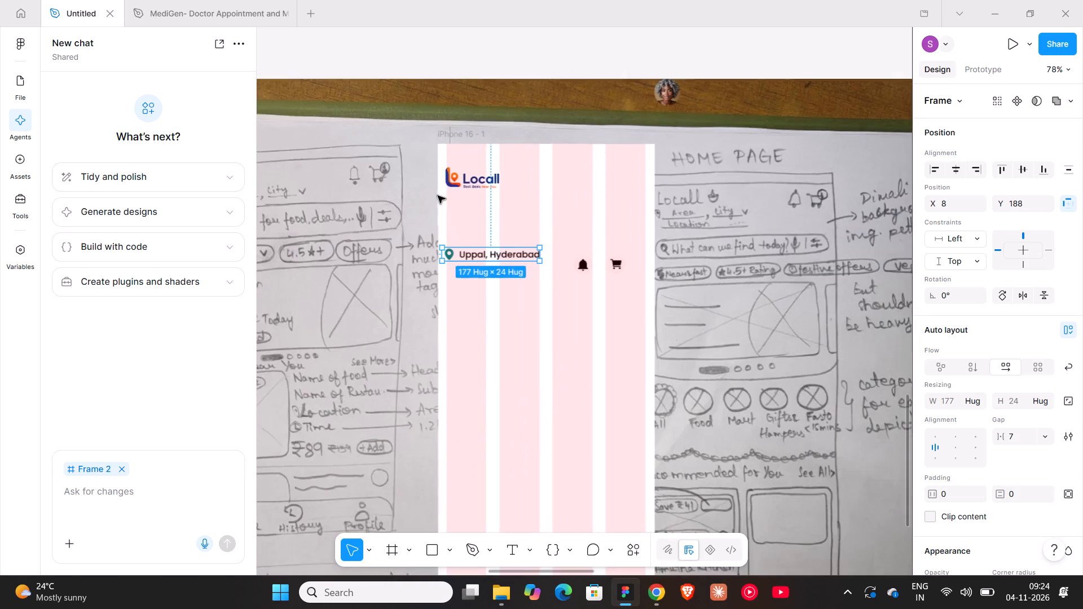
pyautogui.keyDown('ctrl'); pyautogui.scroll(1, 438, 196); pyautogui.keyUp('ctrl')
pyautogui.click(446, 180)
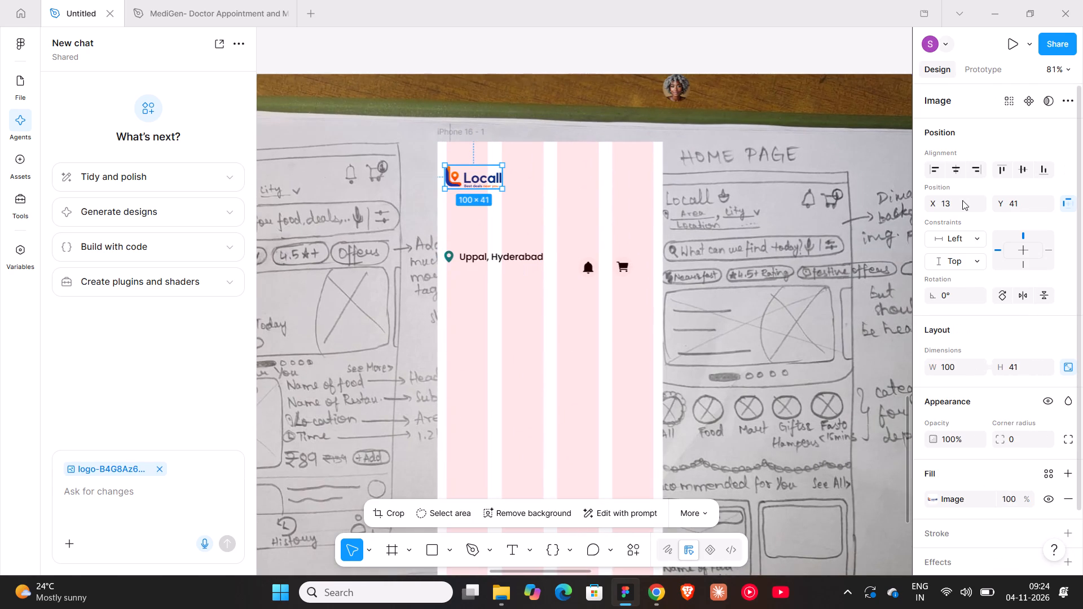
pyautogui.click(962, 200)
pyautogui.write('16')
pyautogui.press('Return')
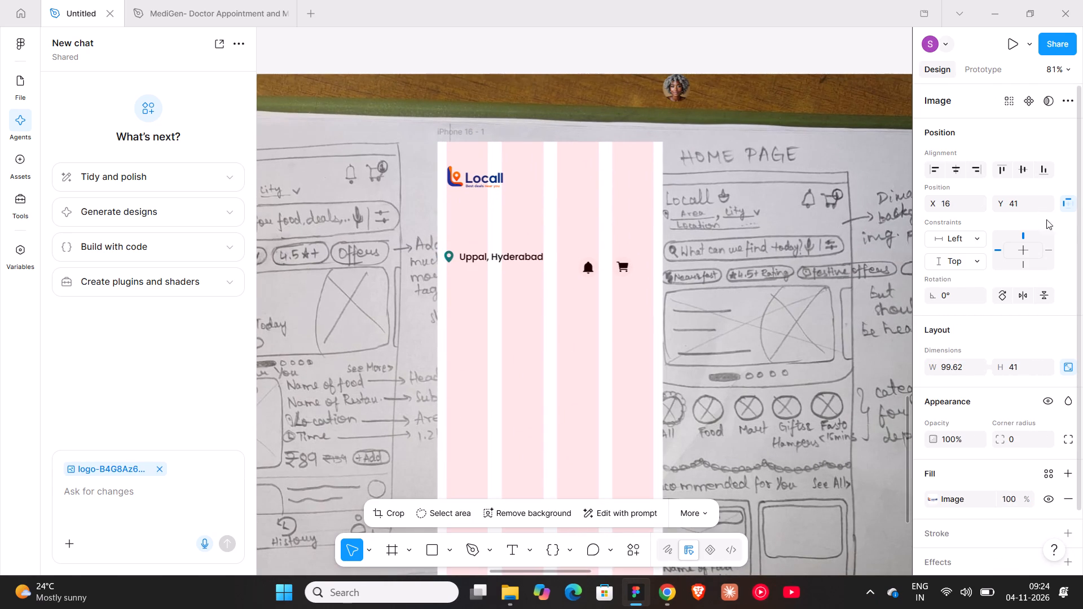
pyautogui.click(1016, 206)
pyautogui.write('24')
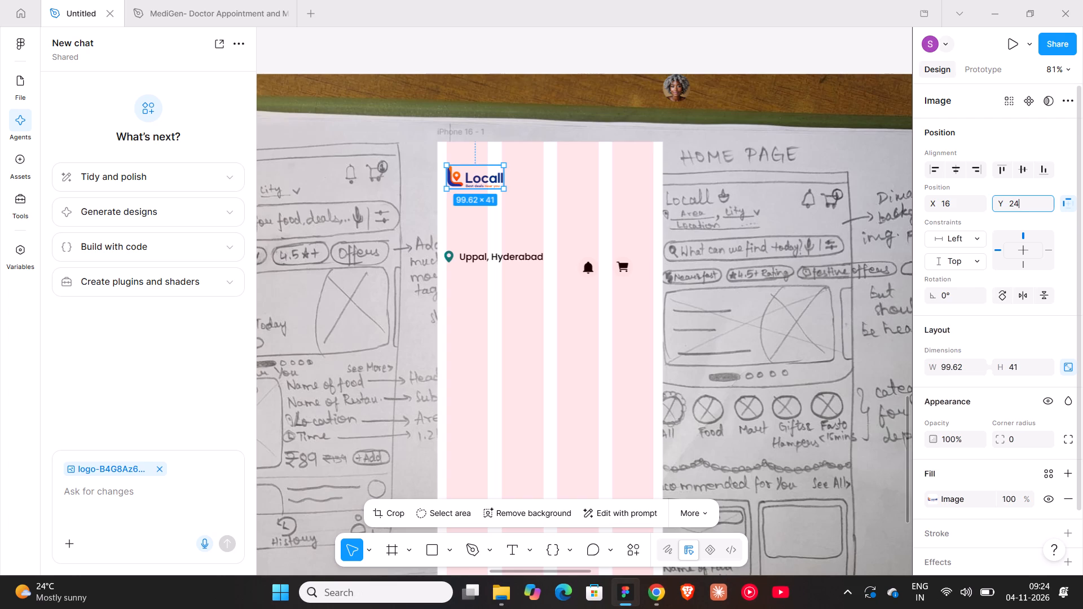
pyautogui.press('Return')
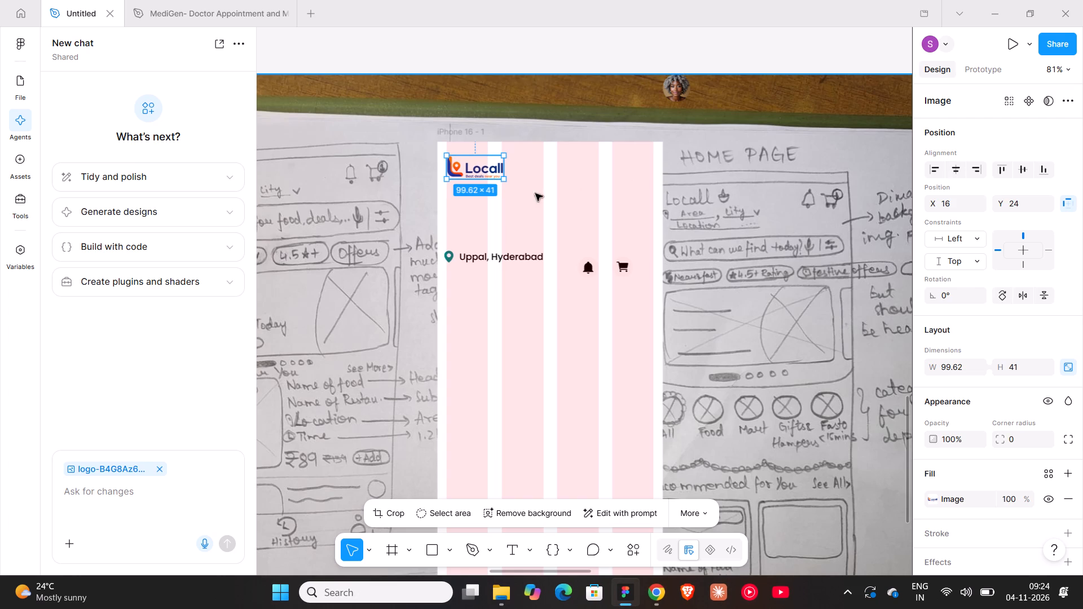
# Detach the location pin's Primary/500 colour style and recolour the pin with the logo's orange, FD7601.
pyautogui.doubleClick(447, 255)
pyautogui.doubleClick(447, 255)
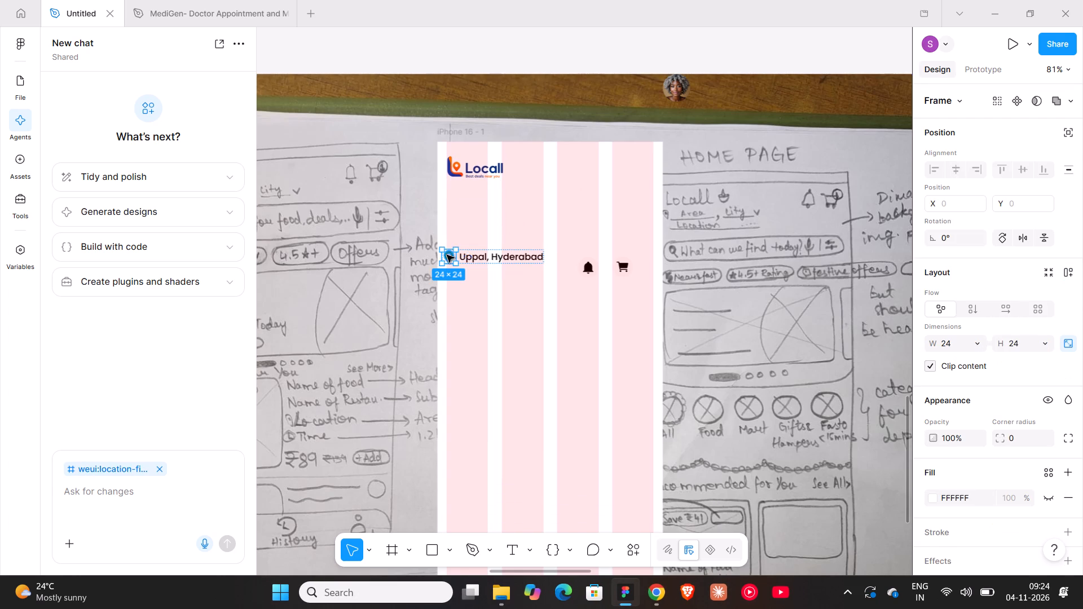
pyautogui.keyDown('ctrl'); pyautogui.scroll(10, 447, 255); pyautogui.keyUp('ctrl')
pyautogui.scroll(1, 663, 323)
pyautogui.scroll(7, 1079, 359)
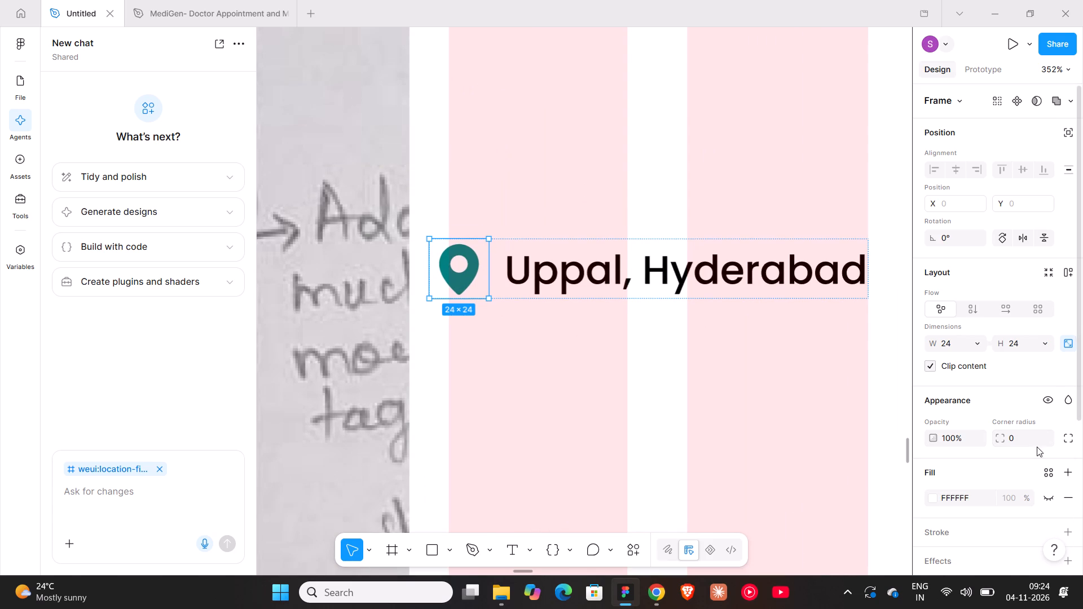
pyautogui.scroll(-8, 1018, 444)
pyautogui.click(935, 405)
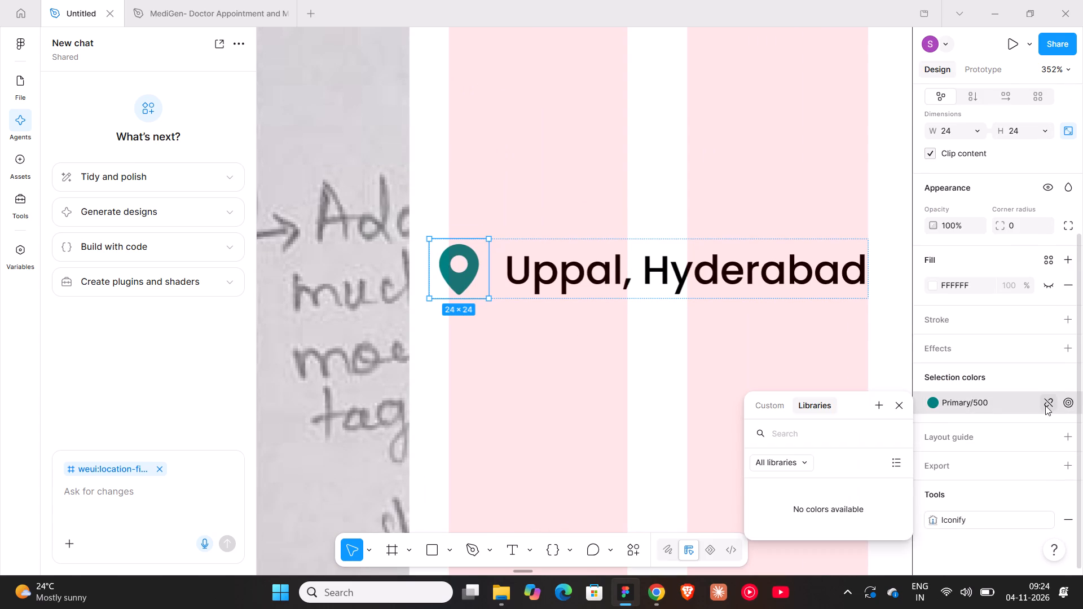
pyautogui.click(1045, 405)
pyautogui.click(933, 404)
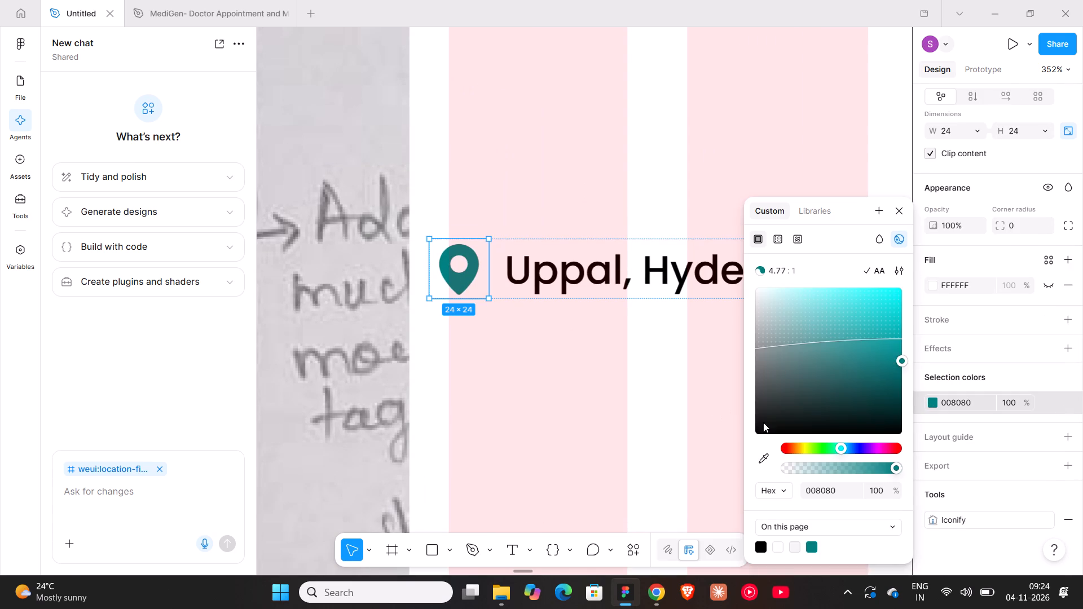
pyautogui.click(768, 451)
pyautogui.scroll(12, 574, 301)
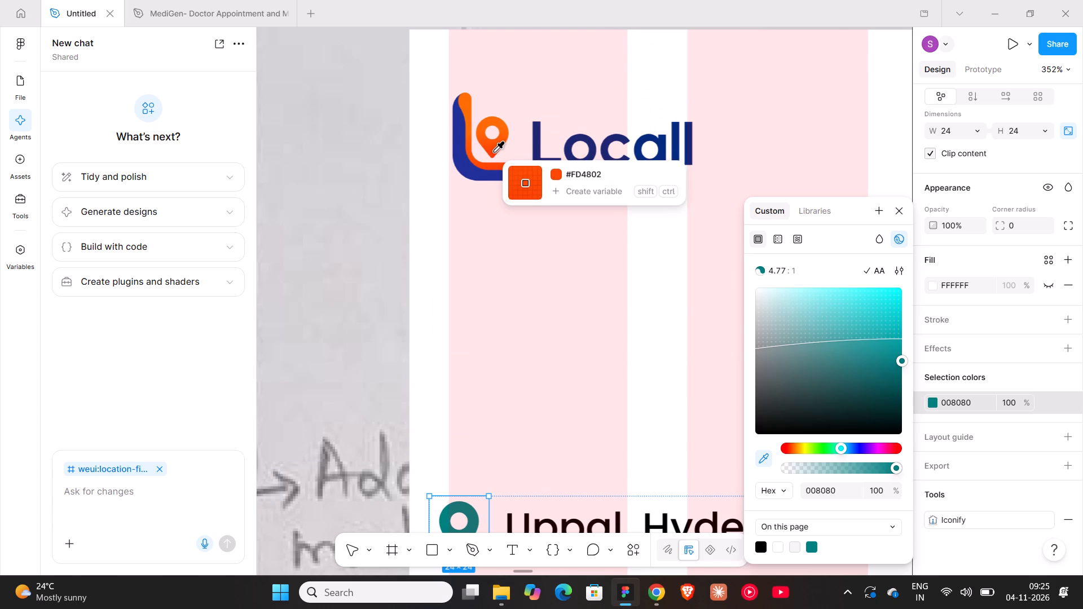
pyautogui.click(494, 120)
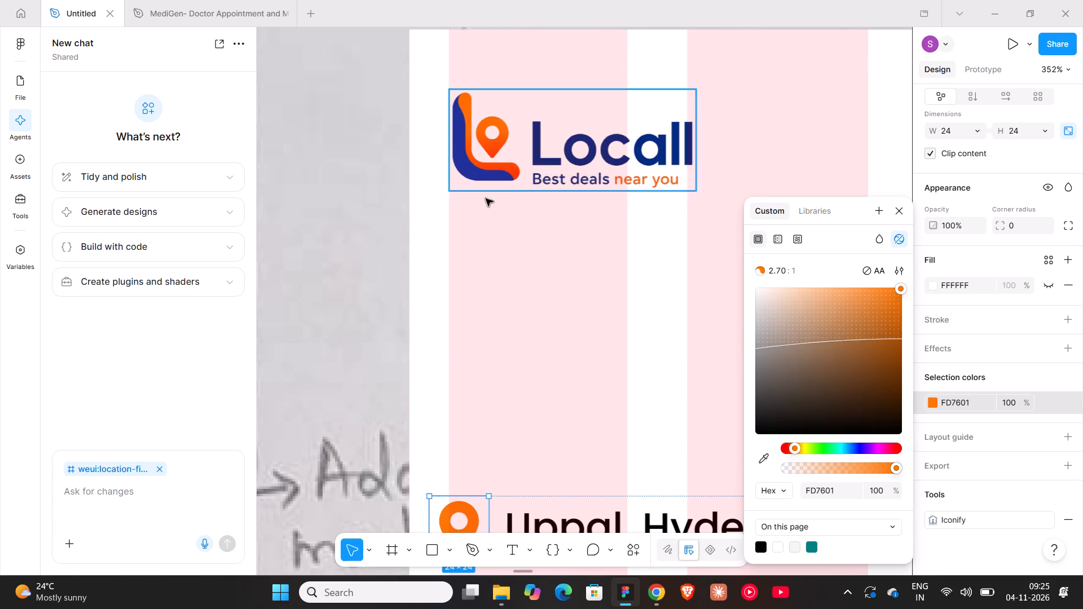
pyautogui.keyDown('ctrl'); pyautogui.scroll(-6, 486, 223); pyautogui.keyUp('ctrl')
pyautogui.keyDown('shift'); pyautogui.scroll(-4, 486, 223); pyautogui.keyUp('shift')
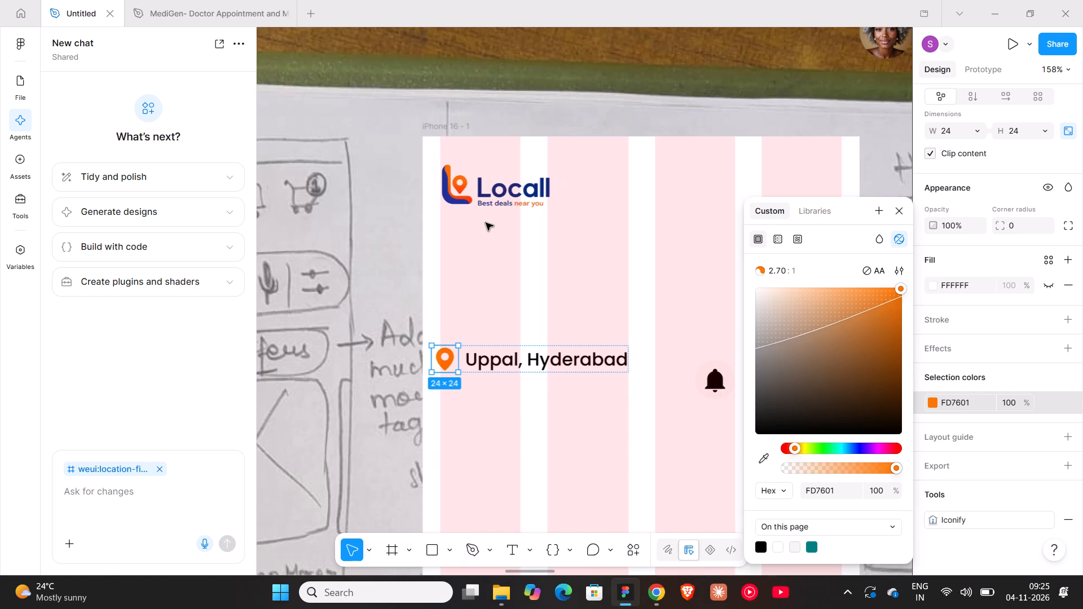
pyautogui.keyDown('ctrl'); pyautogui.scroll(-6, 486, 223); pyautogui.keyUp('ctrl')
pyautogui.keyDown('shift'); pyautogui.scroll(5, 486, 223); pyautogui.keyUp('shift')
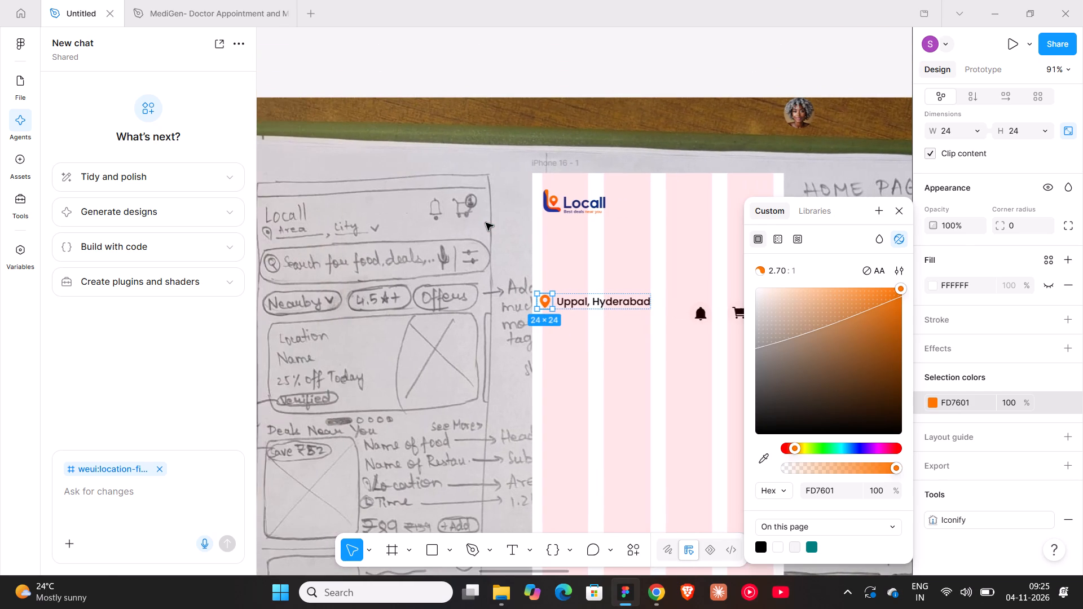
pyautogui.keyDown('shift'); pyautogui.scroll(-4, 486, 223); pyautogui.keyUp('shift')
pyautogui.click(443, 254)
# Move the Uppal, Hyderabad location label directly below the Locall logo, aligned to its edge at X 16.
pyautogui.click(423, 301)
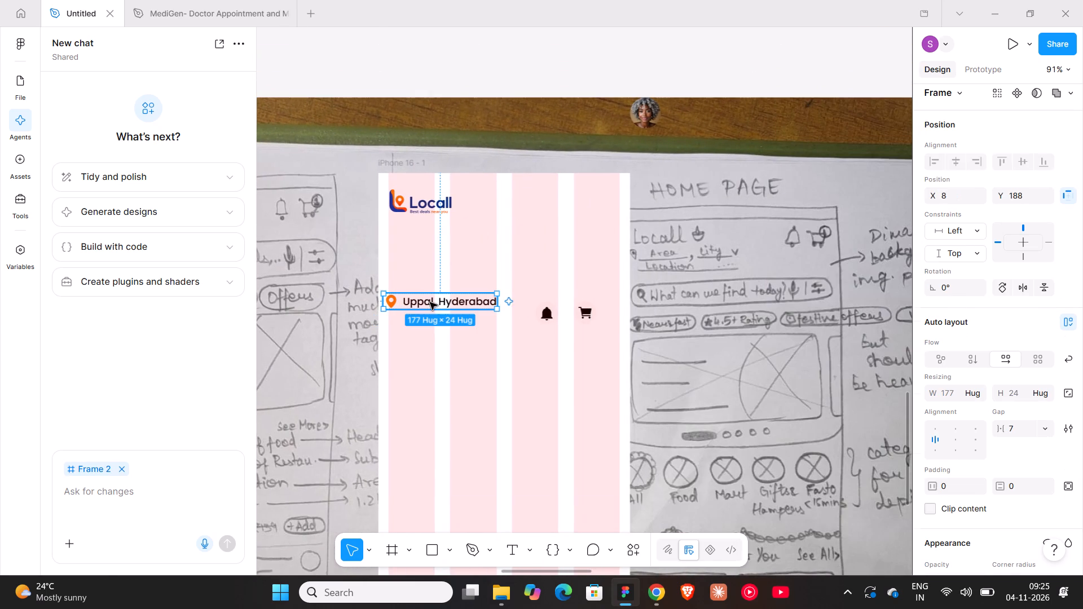
pyautogui.moveTo(426, 302); pyautogui.dragTo(429, 226)
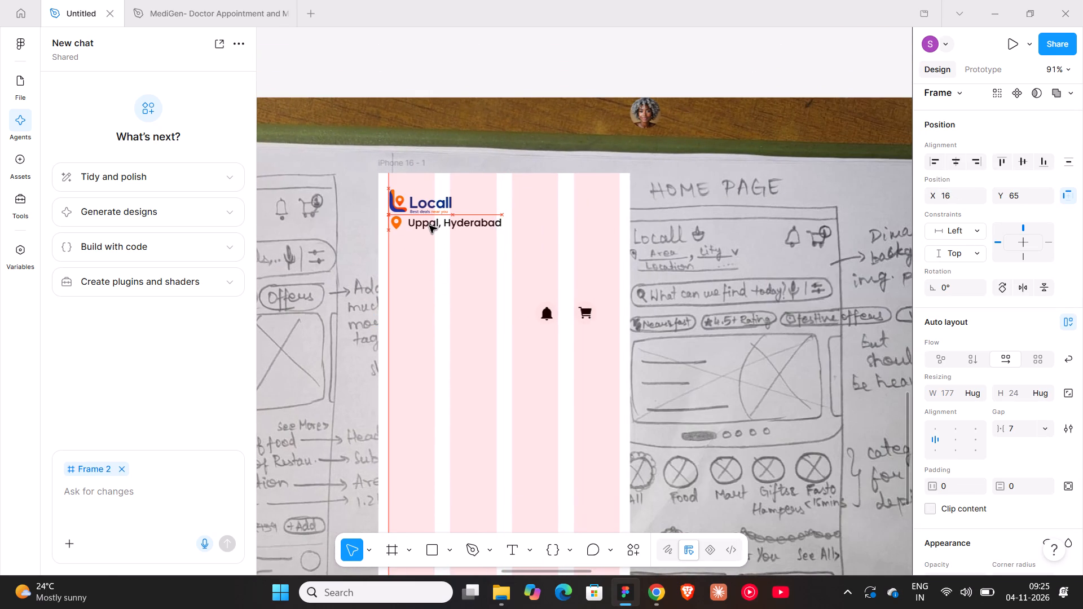
pyautogui.moveTo(429, 226); pyautogui.dragTo(429, 228)
# Group the bell and cart in an auto layout and place it level with the location label, at X 281, Y 65.
pyautogui.click(553, 321)
pyautogui.keyDown('shift'); pyautogui.click(583, 316); pyautogui.keyUp('shift')
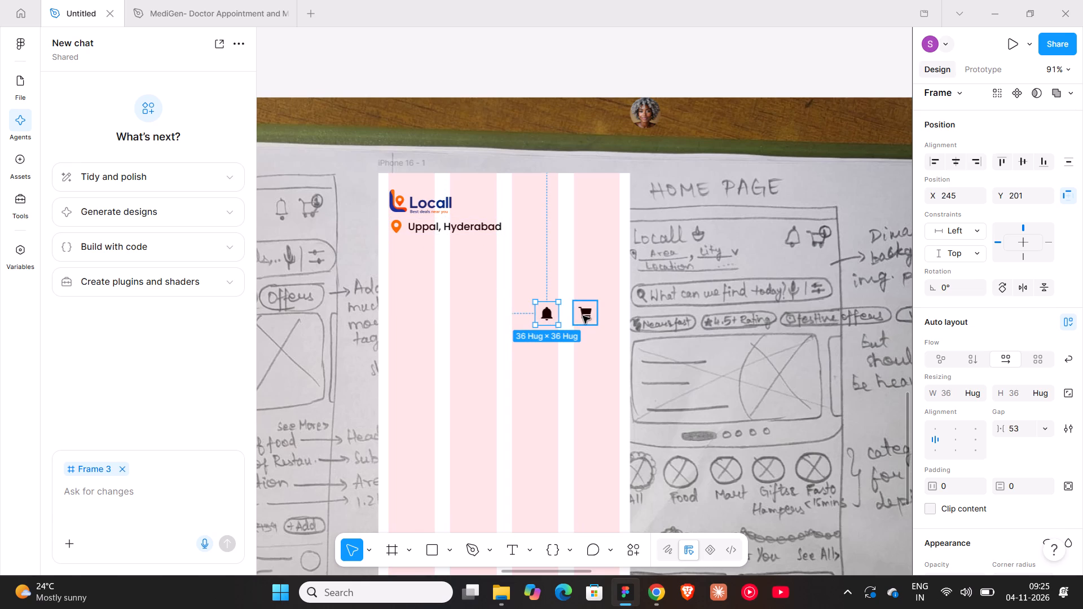
pyautogui.hotkey('shift', 'a')
pyautogui.moveTo(567, 315); pyautogui.dragTo(577, 258)
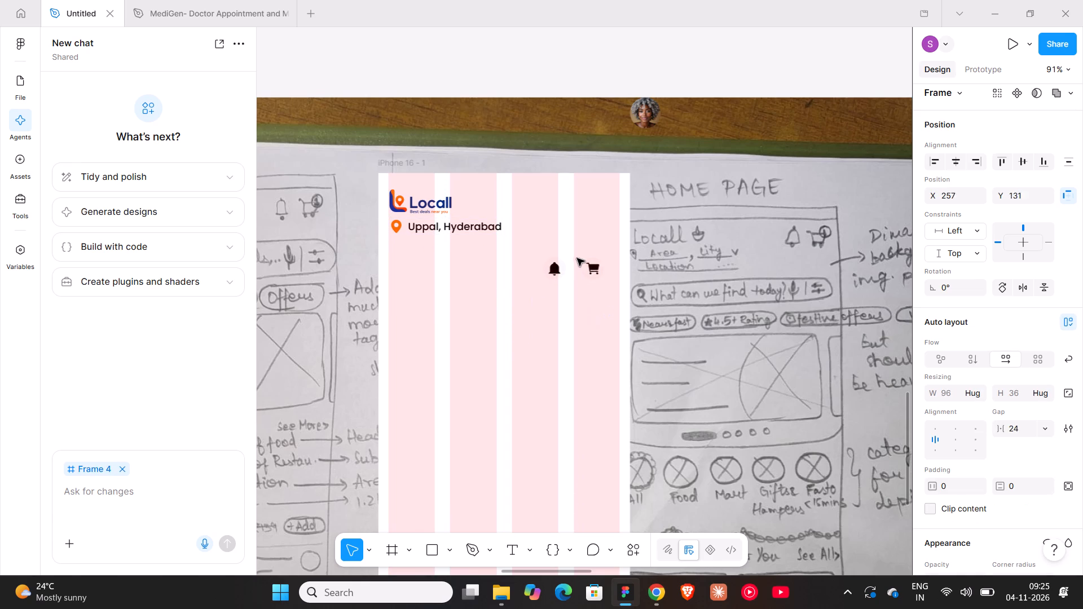
pyautogui.moveTo(577, 258); pyautogui.dragTo(579, 226)
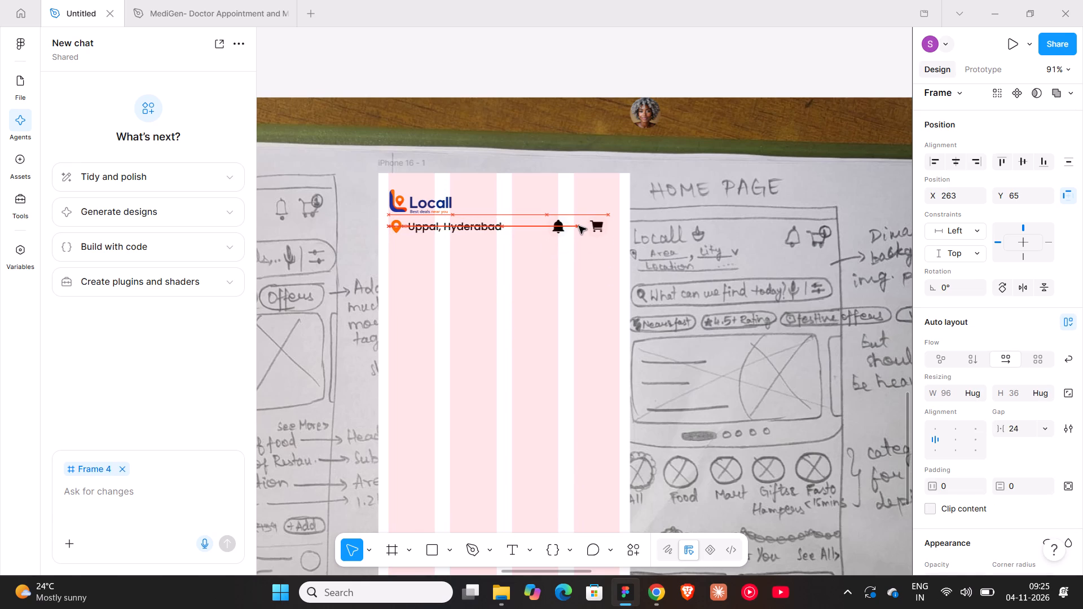
pyautogui.moveTo(579, 226); pyautogui.dragTo(585, 229)
pyautogui.moveTo(585, 229); pyautogui.dragTo(589, 228)
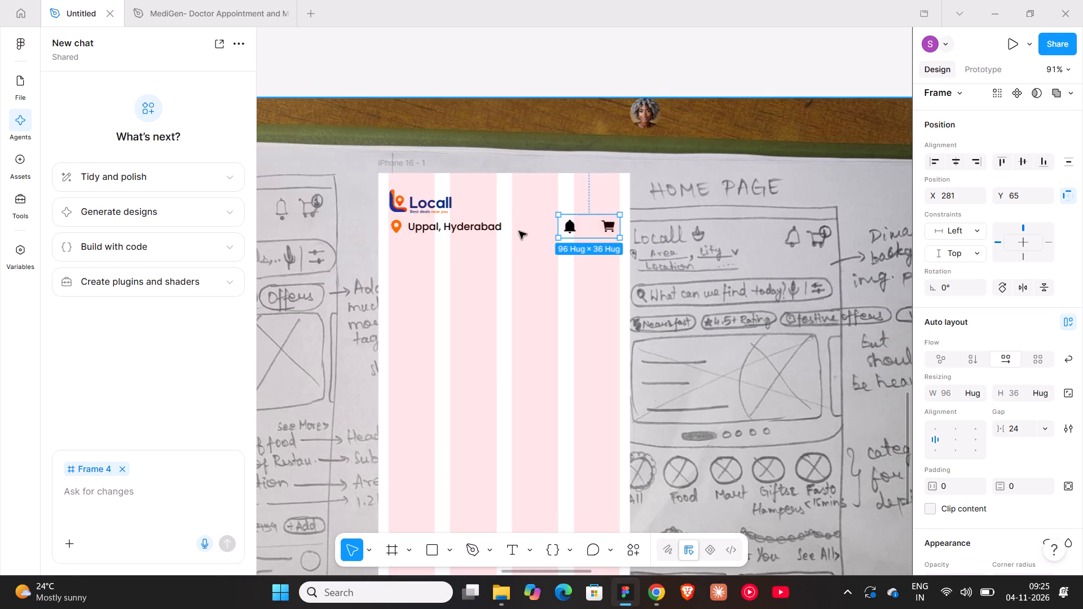
# Align the vertical centres of the location label and icon group, and wrap both in one auto layout row.
pyautogui.keyDown('shift'); pyautogui.click(504, 234); pyautogui.keyUp('shift')
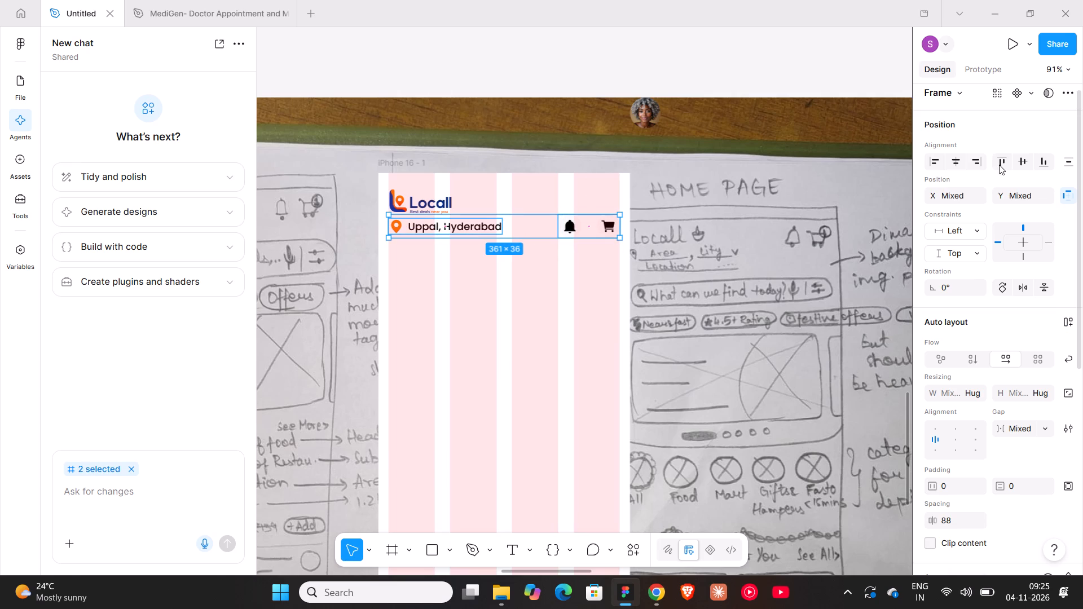
pyautogui.click(1023, 165)
pyautogui.hotkey('shift', 'a')
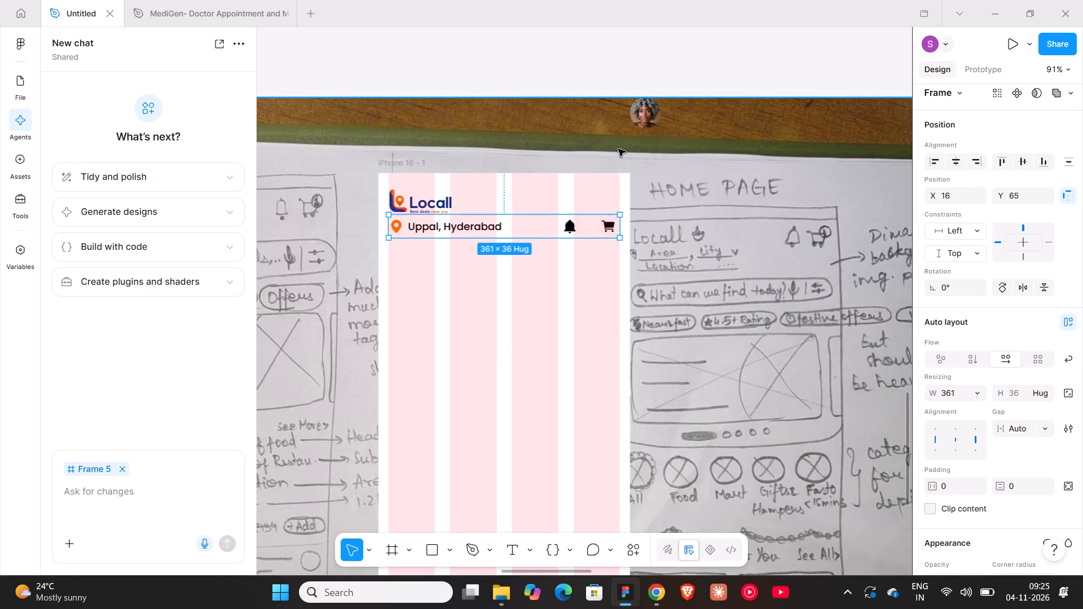
pyautogui.click(576, 107)
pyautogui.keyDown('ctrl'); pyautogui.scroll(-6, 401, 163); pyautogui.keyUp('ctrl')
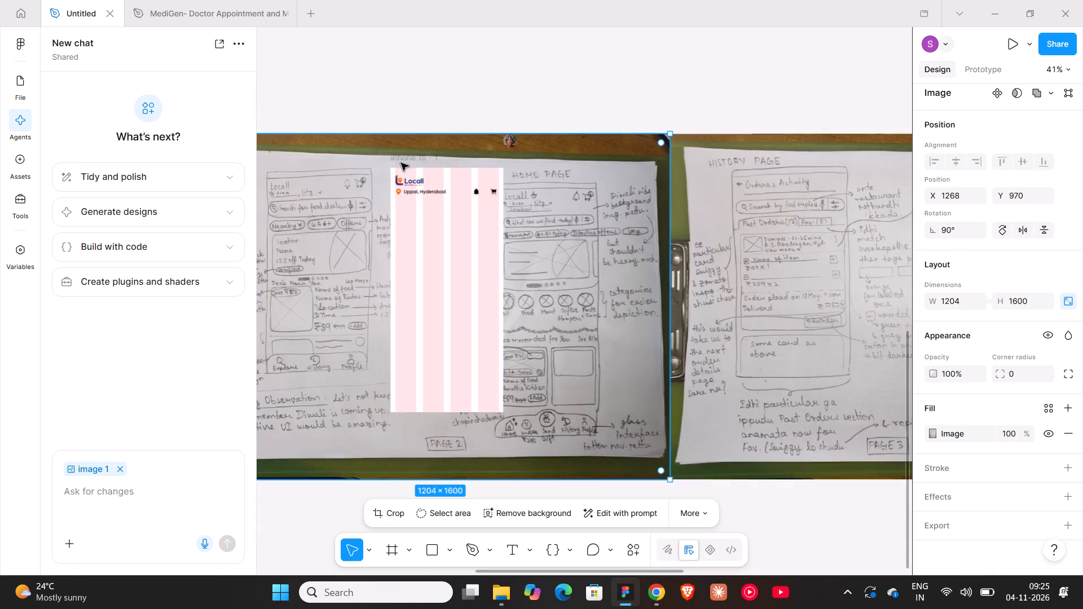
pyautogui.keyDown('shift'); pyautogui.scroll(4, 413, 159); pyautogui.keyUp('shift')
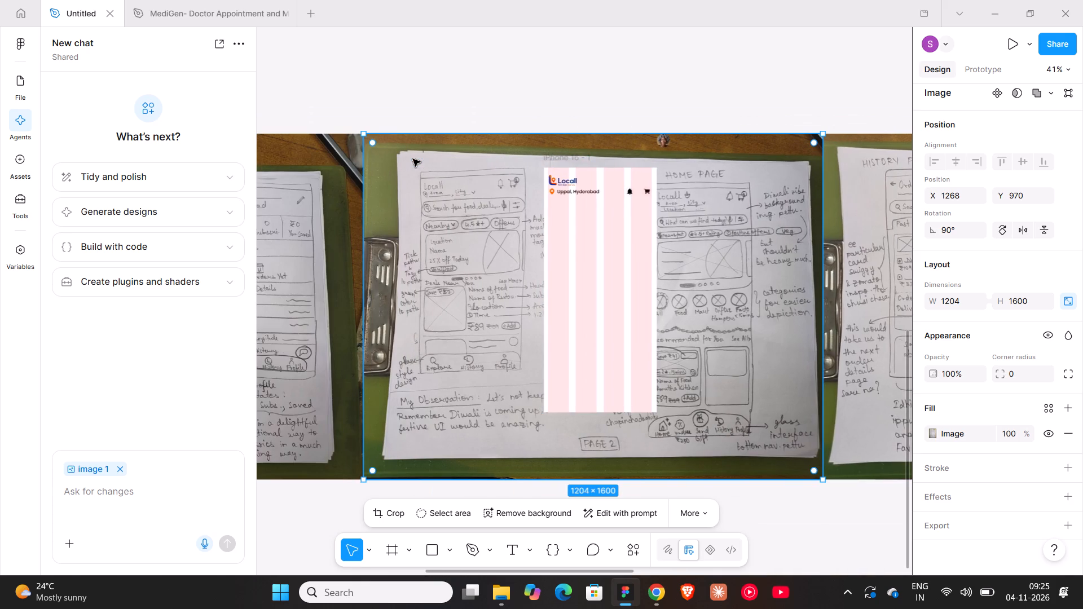
# Copy the search bar from the MediGen home page and place it in the Untitled file's iPhone 16 frame, below the header row.
pyautogui.click(200, 16)
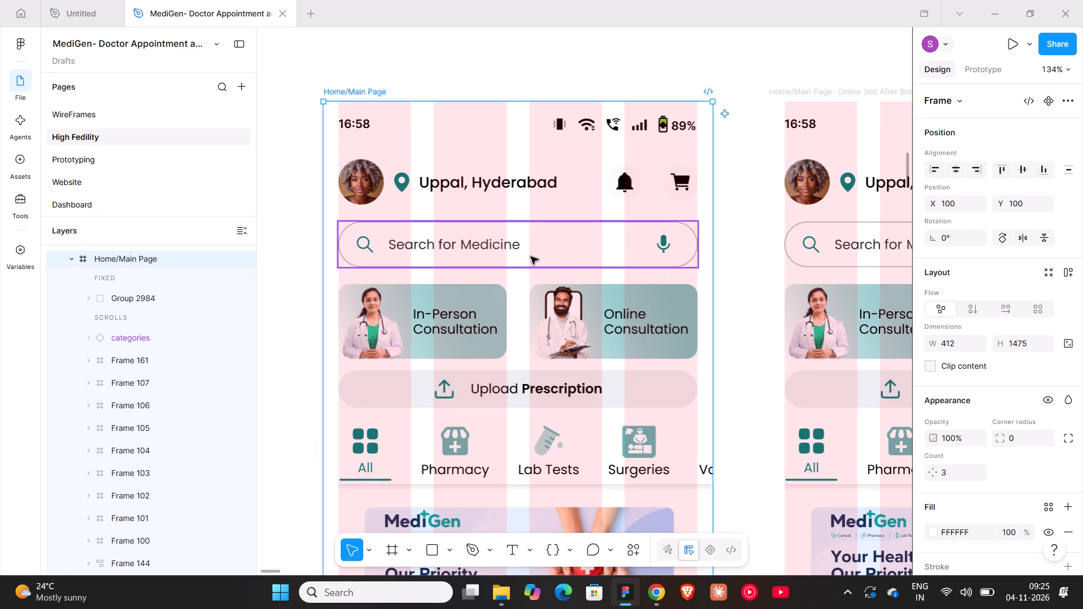
pyautogui.click(532, 257)
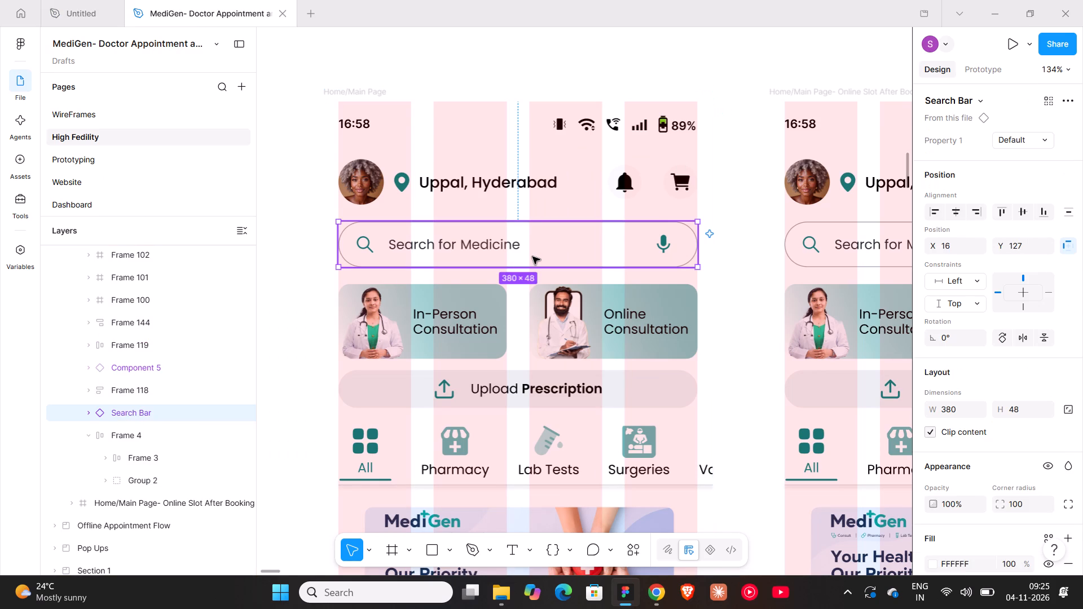
pyautogui.hotkey('ctrl', 'c')
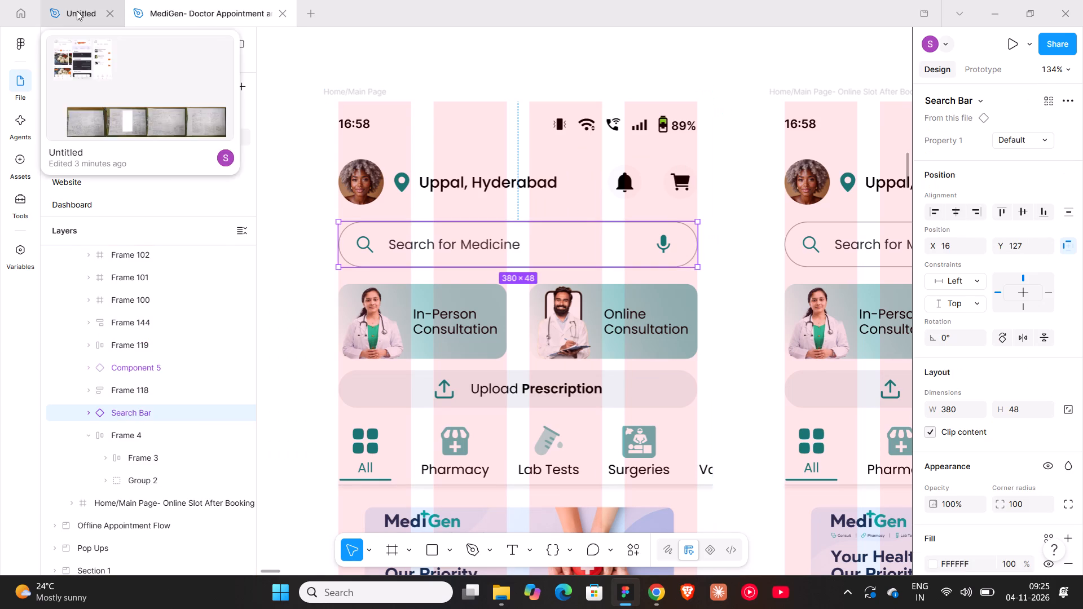
pyautogui.click(77, 11)
pyautogui.rightClick(463, 207)
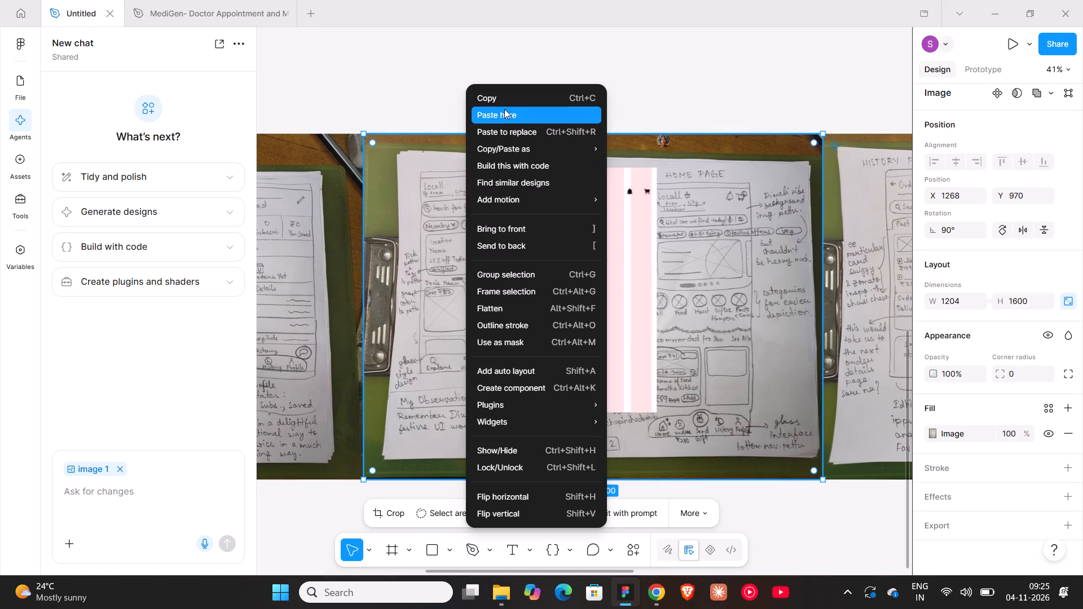
pyautogui.click(504, 109)
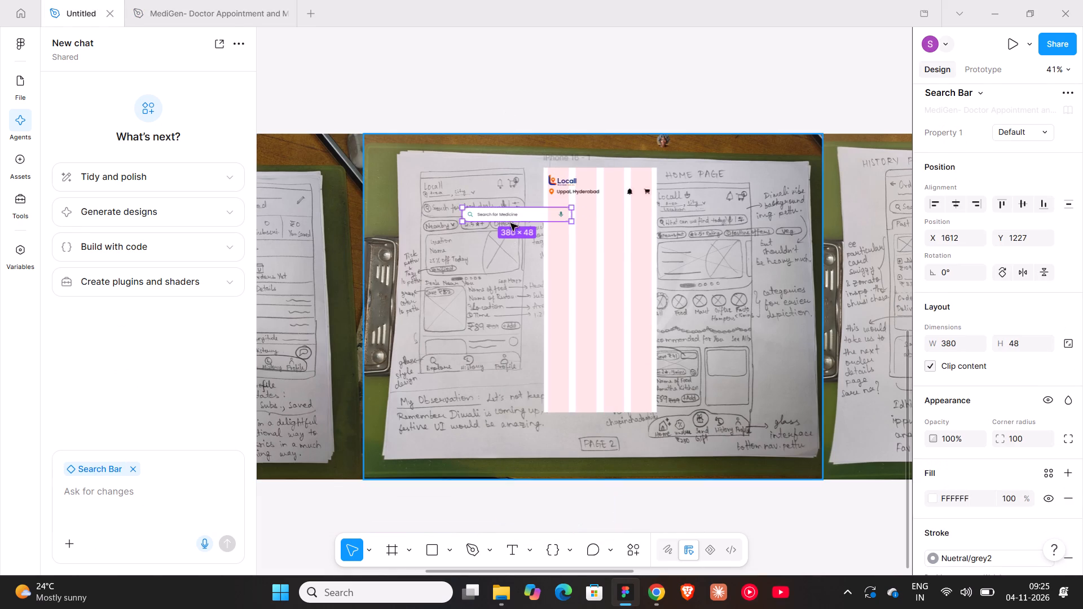
pyautogui.moveTo(510, 217); pyautogui.dragTo(589, 220)
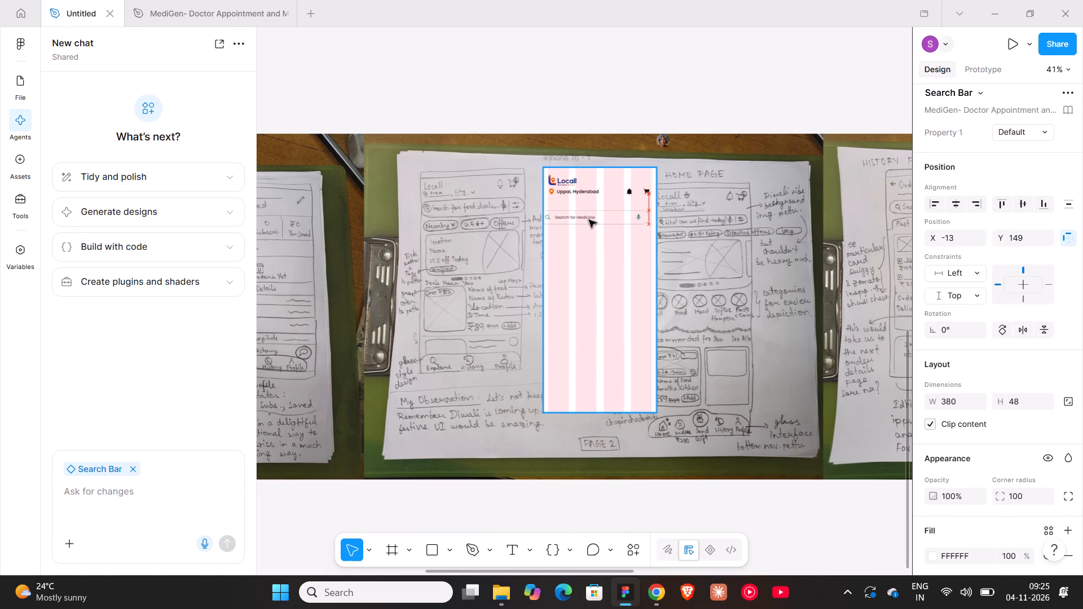
pyautogui.moveTo(589, 220); pyautogui.dragTo(591, 220)
# Detach the pasted search bar from its MediGen component.
pyautogui.keyDown('ctrl'); pyautogui.scroll(10, 591, 220); pyautogui.keyUp('ctrl')
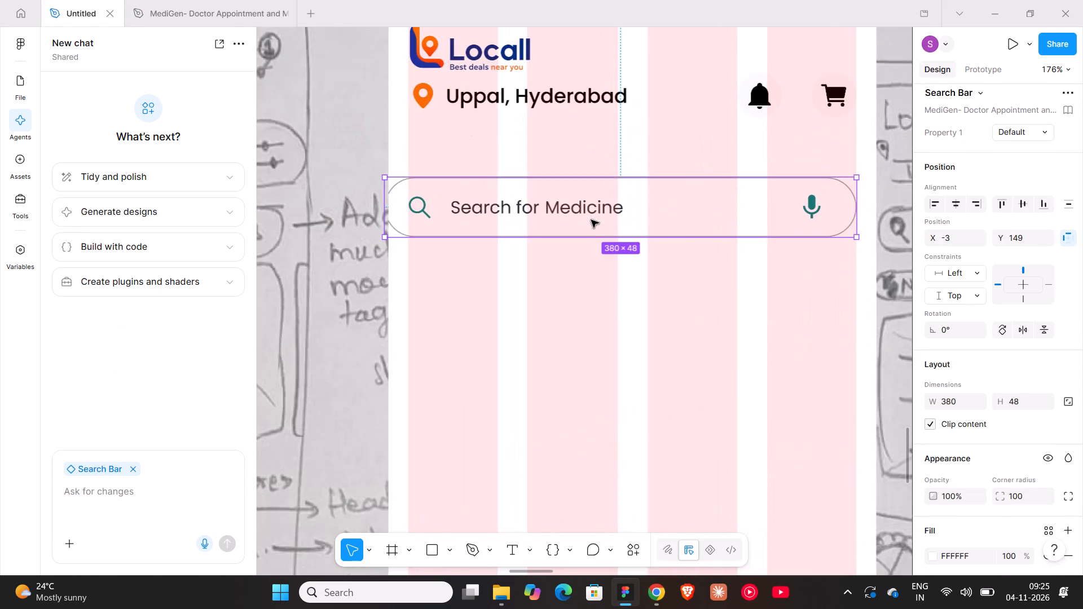
pyautogui.doubleClick(688, 206)
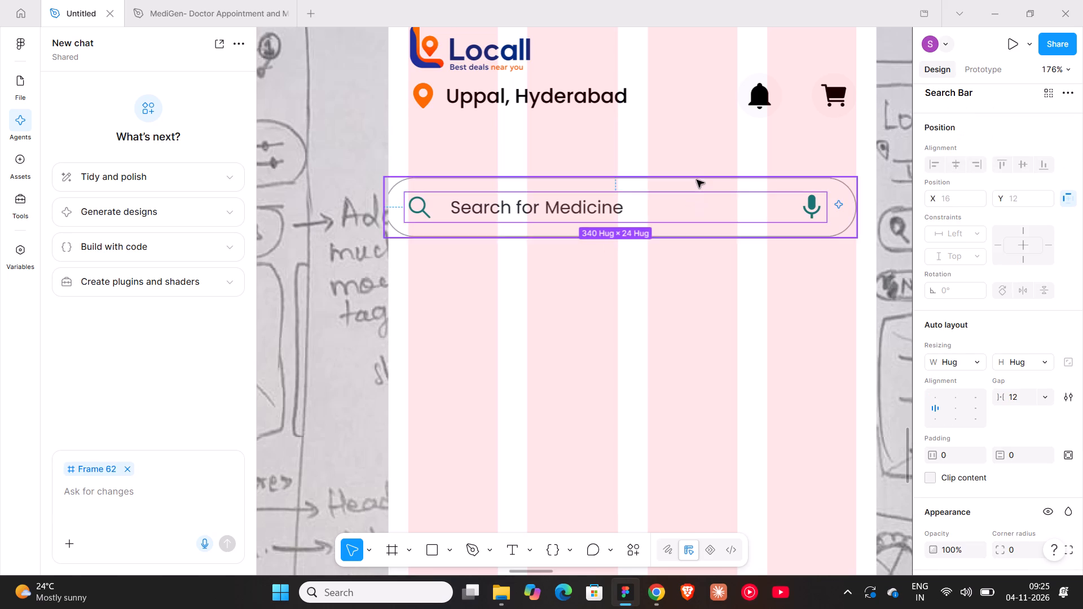
pyautogui.click(695, 167)
pyautogui.click(694, 197)
pyautogui.rightClick(694, 197)
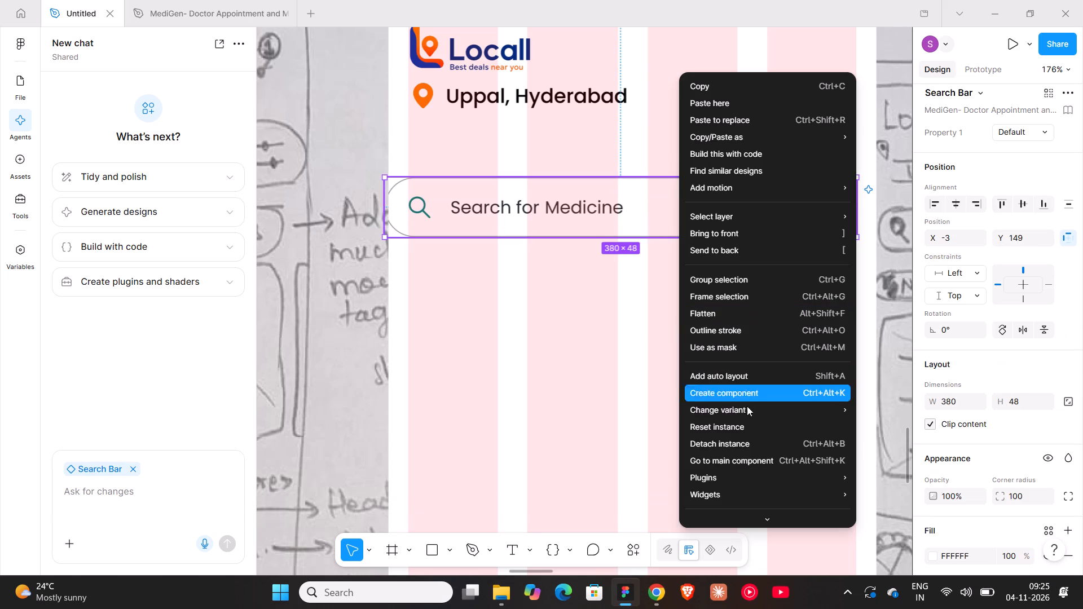
pyautogui.click(725, 450)
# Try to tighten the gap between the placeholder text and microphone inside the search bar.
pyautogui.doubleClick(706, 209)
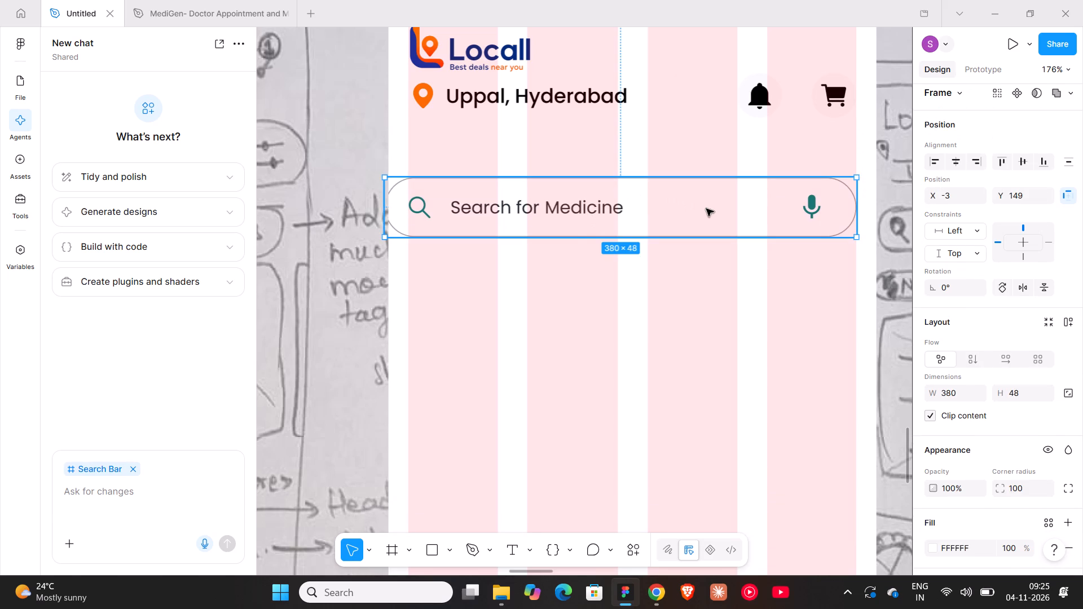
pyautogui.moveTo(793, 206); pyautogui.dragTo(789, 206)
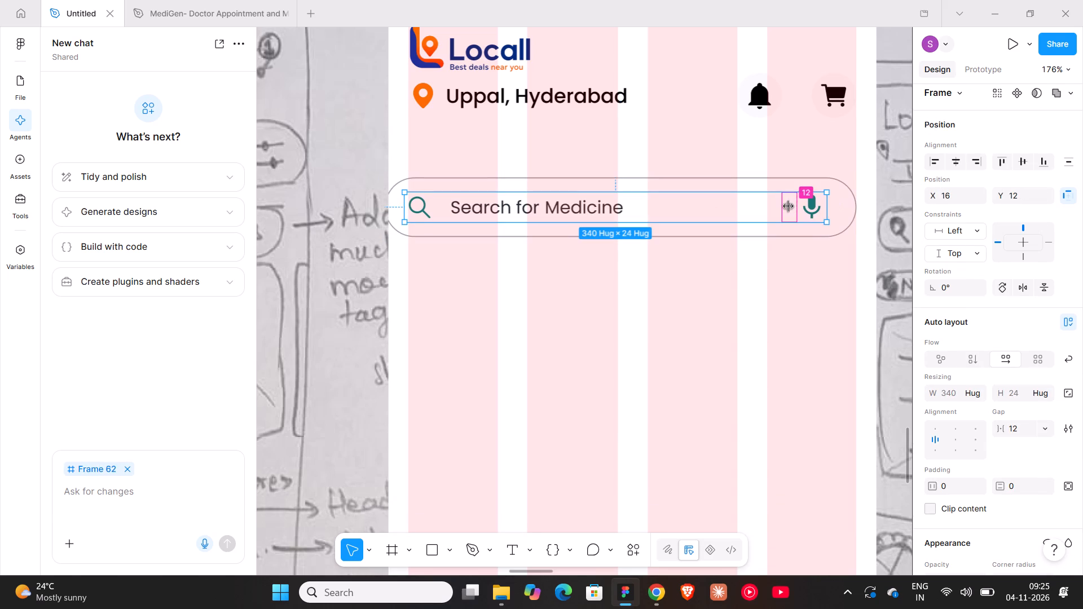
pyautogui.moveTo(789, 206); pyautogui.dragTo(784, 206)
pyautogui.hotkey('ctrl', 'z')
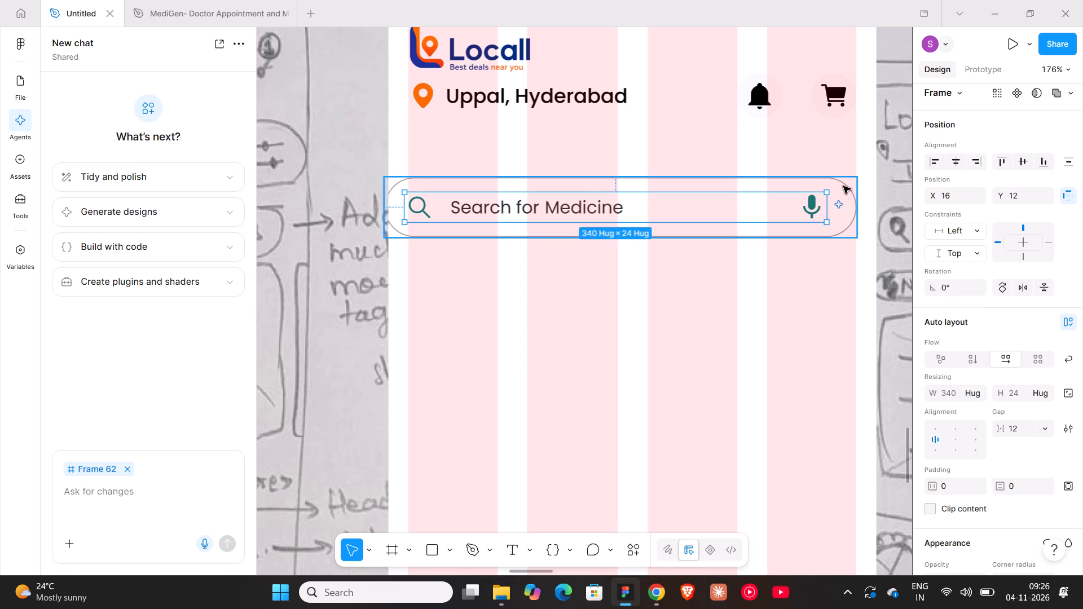
# Apply auto layout to the search bar and set its inner content row's width to hug contents.
pyautogui.click(839, 183)
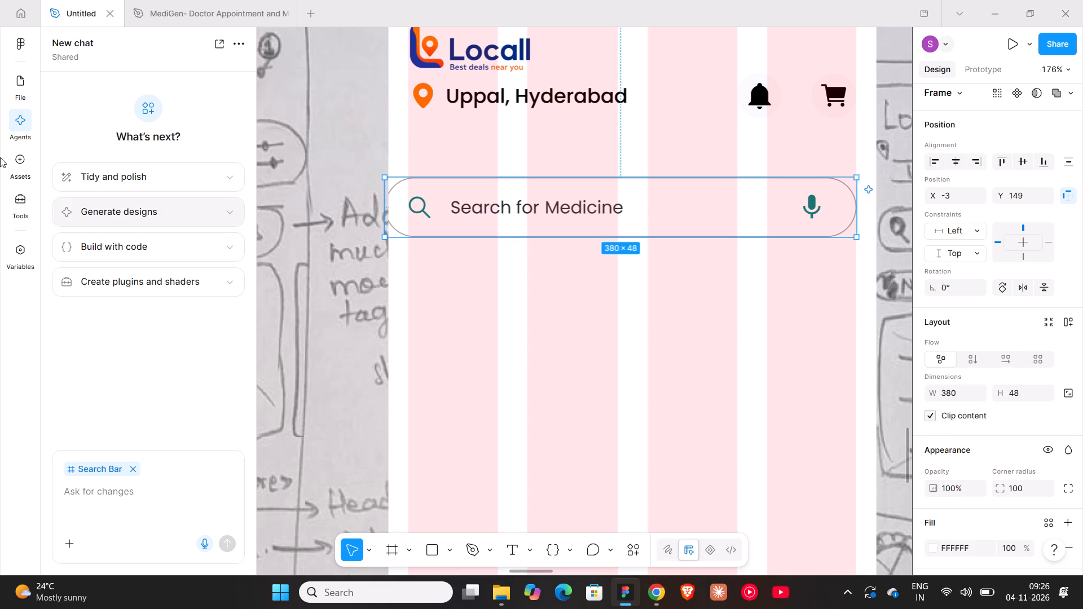
pyautogui.click(19, 95)
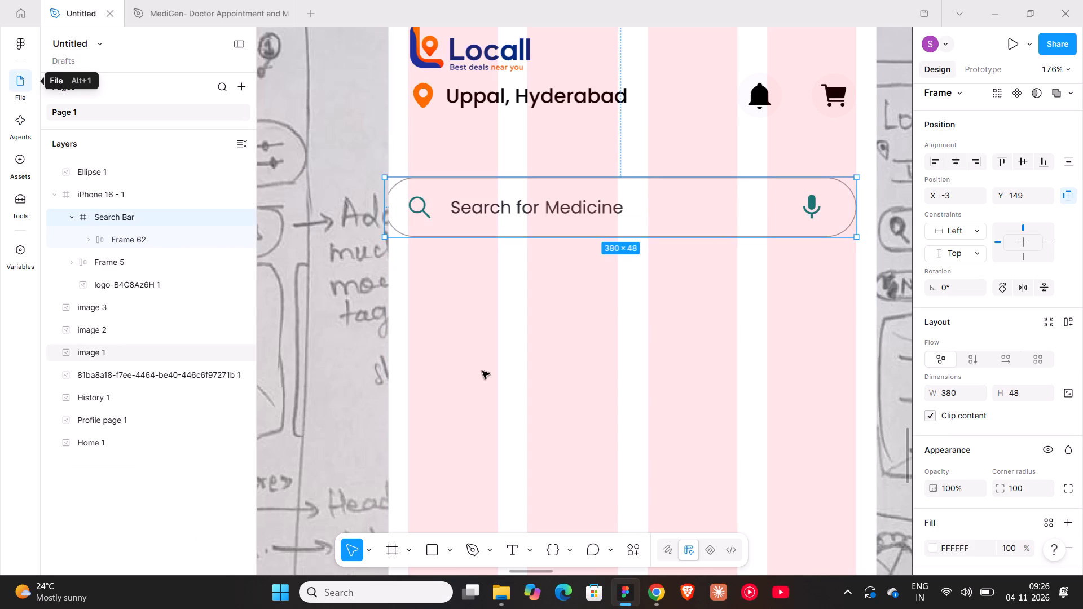
pyautogui.hotkey('shift', 'a')
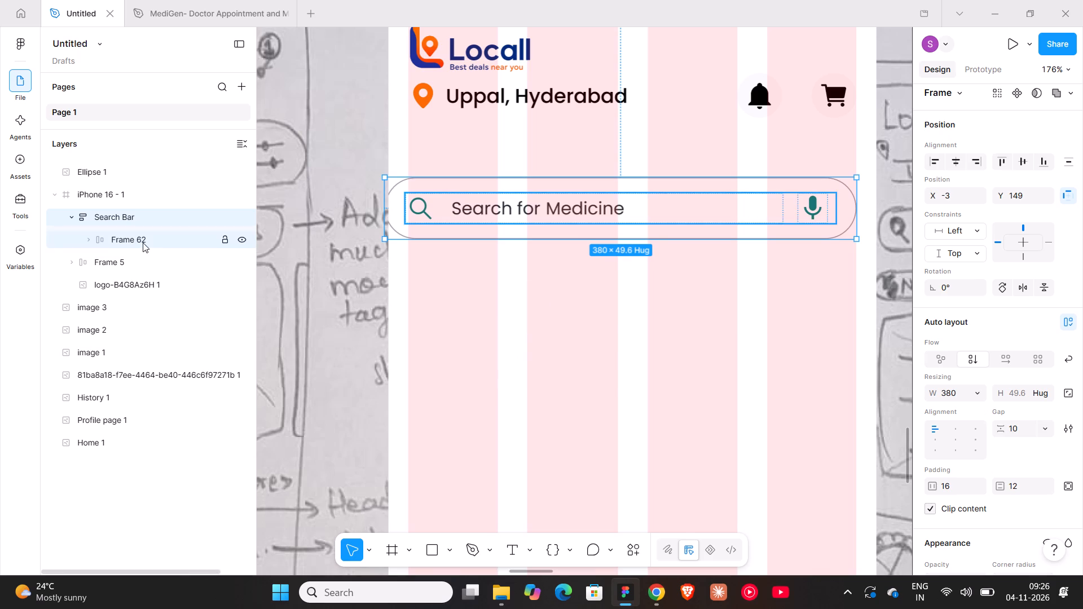
pyautogui.click(143, 242)
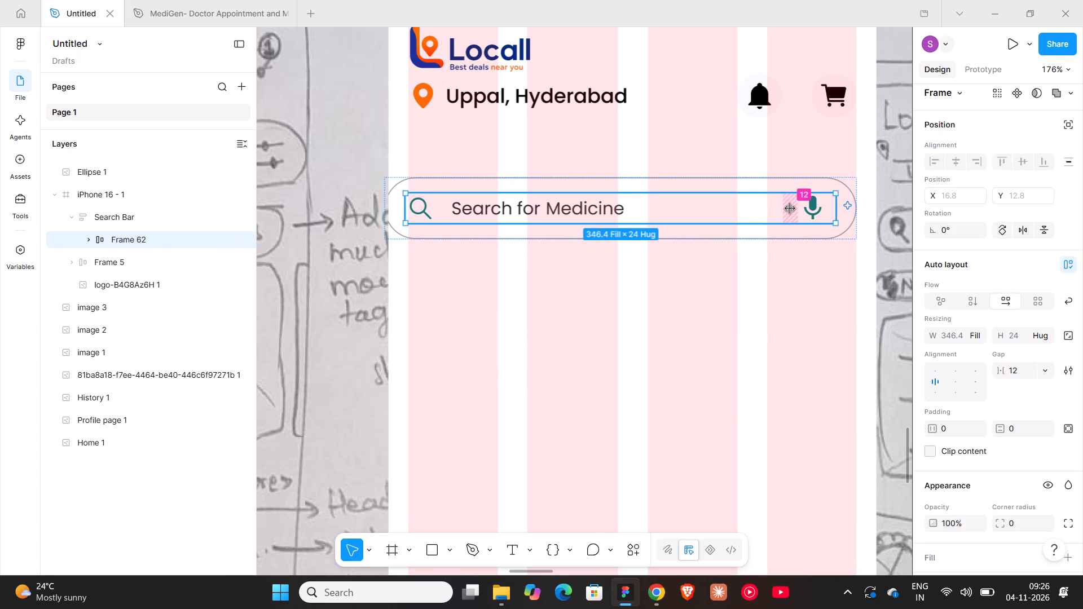
pyautogui.click(975, 333)
pyautogui.click(936, 316)
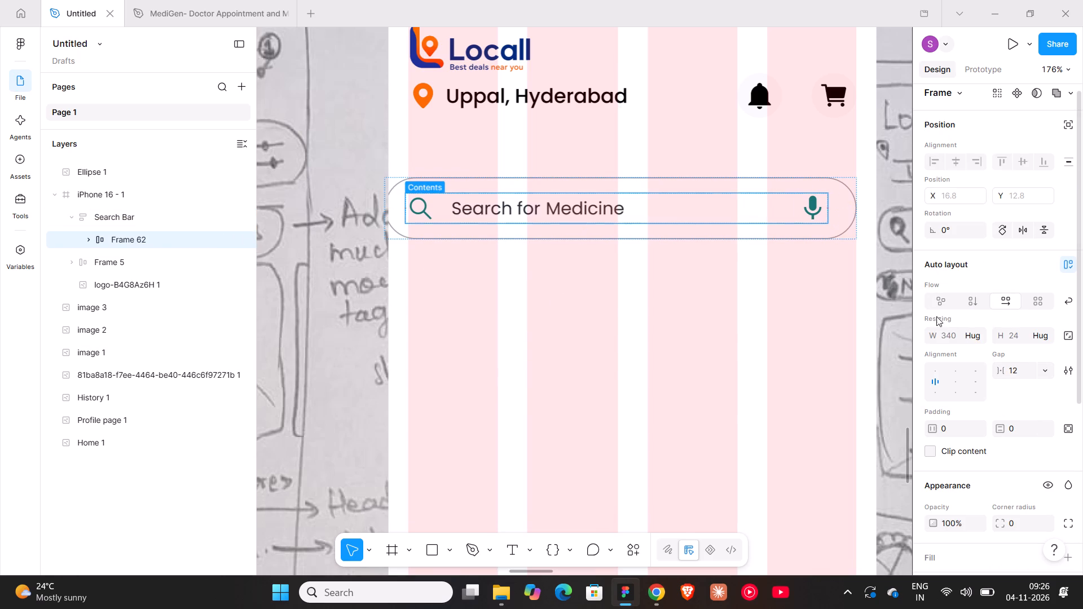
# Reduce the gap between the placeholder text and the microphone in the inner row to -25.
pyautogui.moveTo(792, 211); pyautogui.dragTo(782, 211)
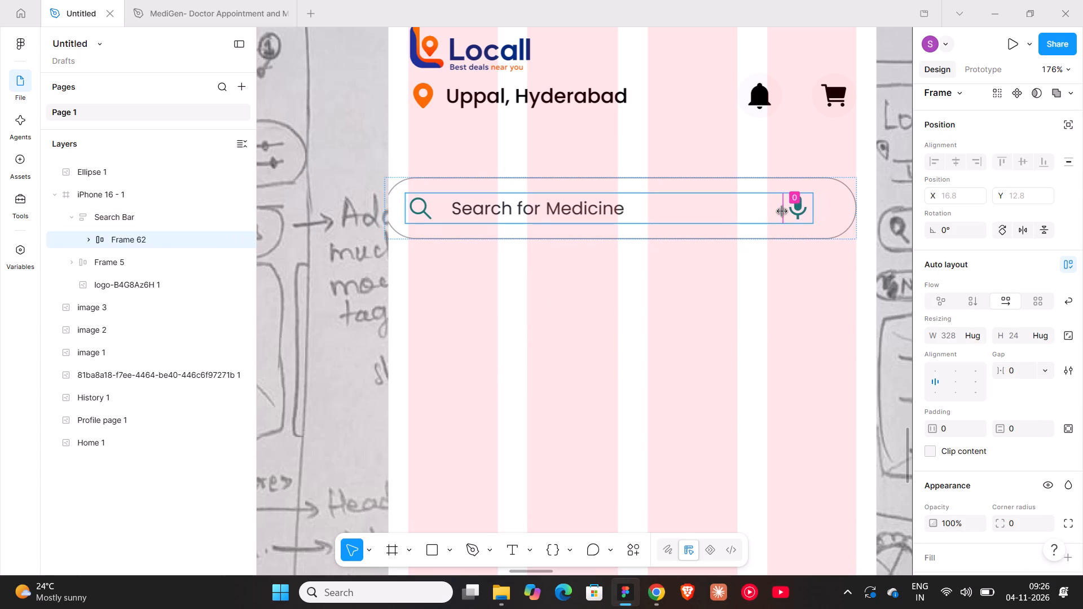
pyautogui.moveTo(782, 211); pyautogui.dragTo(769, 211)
# Set the outer search bar's width to hug its contents.
pyautogui.click(831, 213)
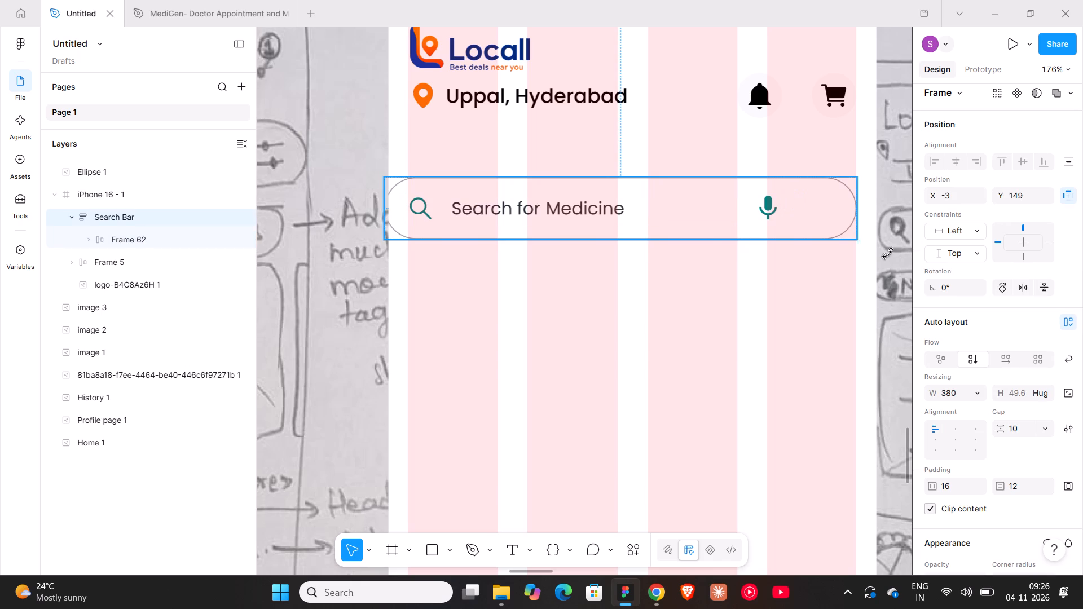
pyautogui.click(981, 395)
pyautogui.click(959, 404)
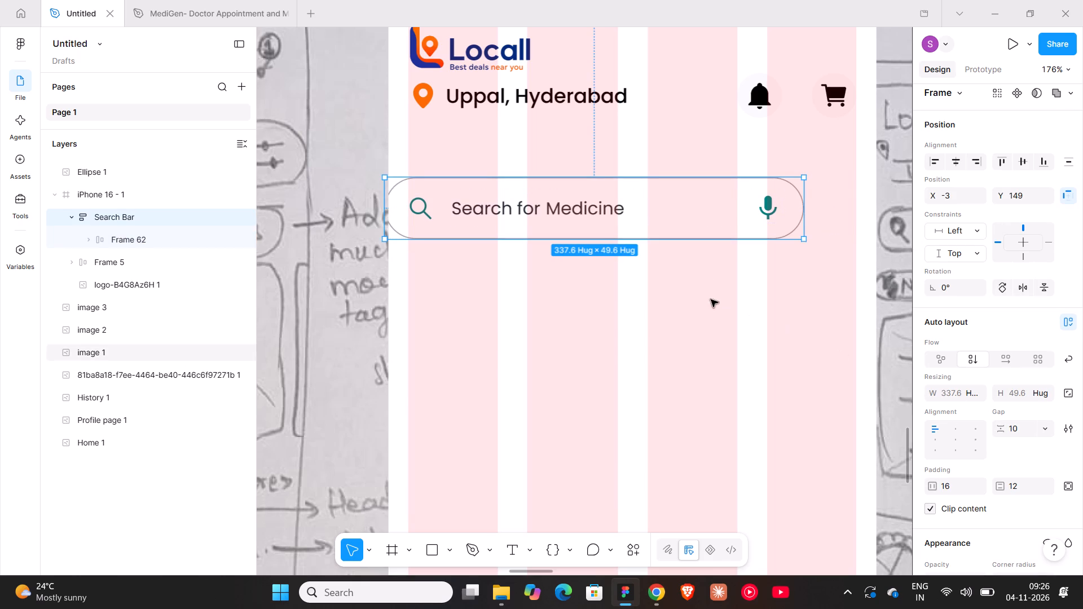
# Move the search bar just below the location row, aligned to the first grid column at X 16, Y 113.
pyautogui.keyDown('ctrl'); pyautogui.scroll(-5, 705, 219); pyautogui.keyUp('ctrl')
pyautogui.moveTo(688, 211); pyautogui.dragTo(698, 200)
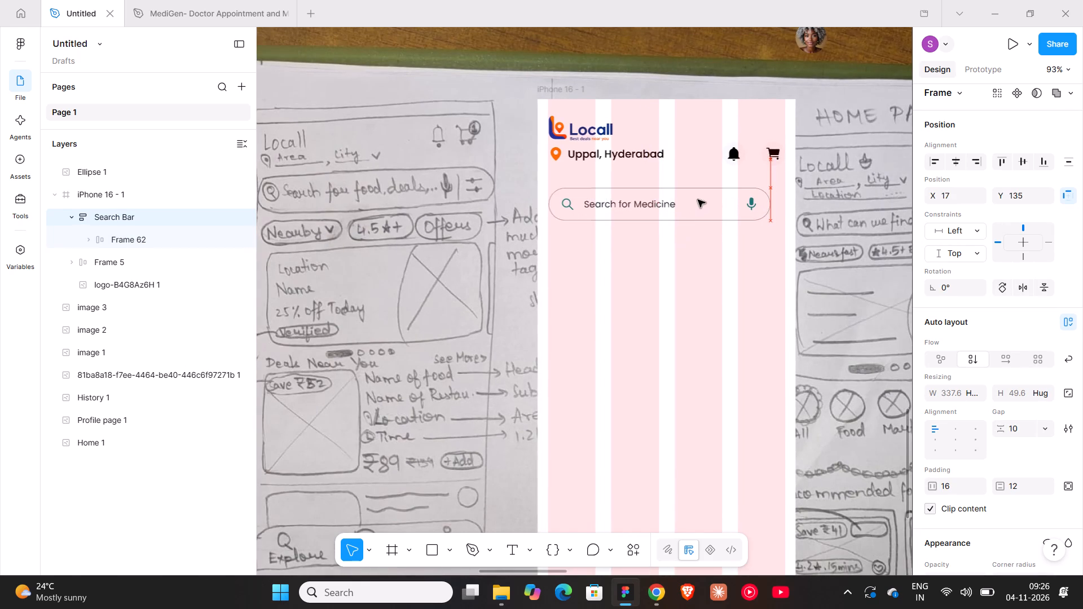
pyautogui.moveTo(698, 200); pyautogui.dragTo(698, 187)
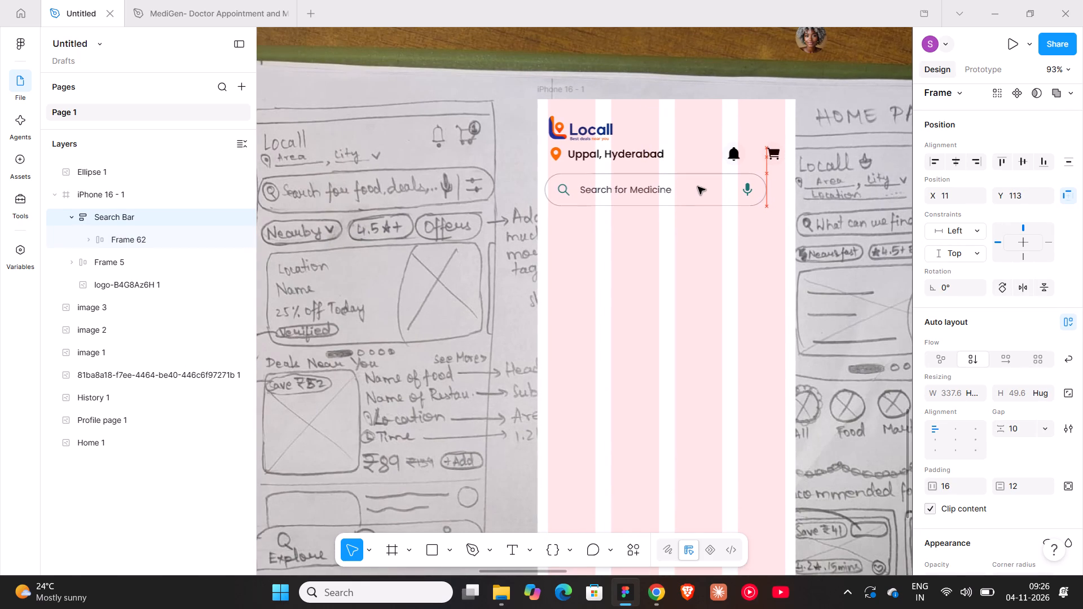
pyautogui.moveTo(698, 187); pyautogui.dragTo(700, 187)
# Set the search bar's inner row gap to 0 so the bar spans the four grid columns.
pyautogui.doubleClick(730, 196)
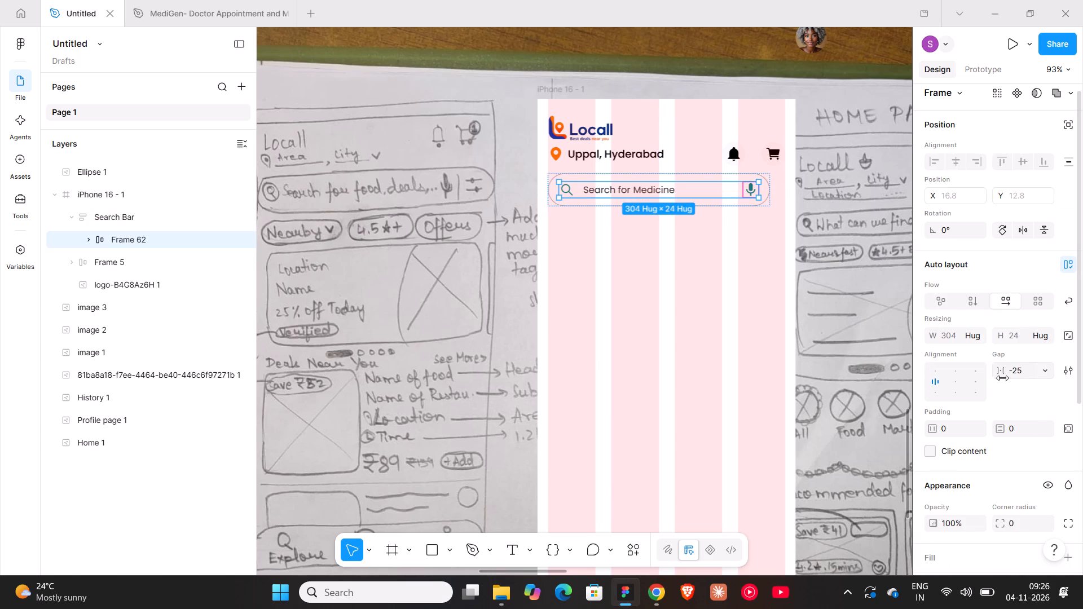
pyautogui.moveTo(1002, 370); pyautogui.dragTo(575, 299)
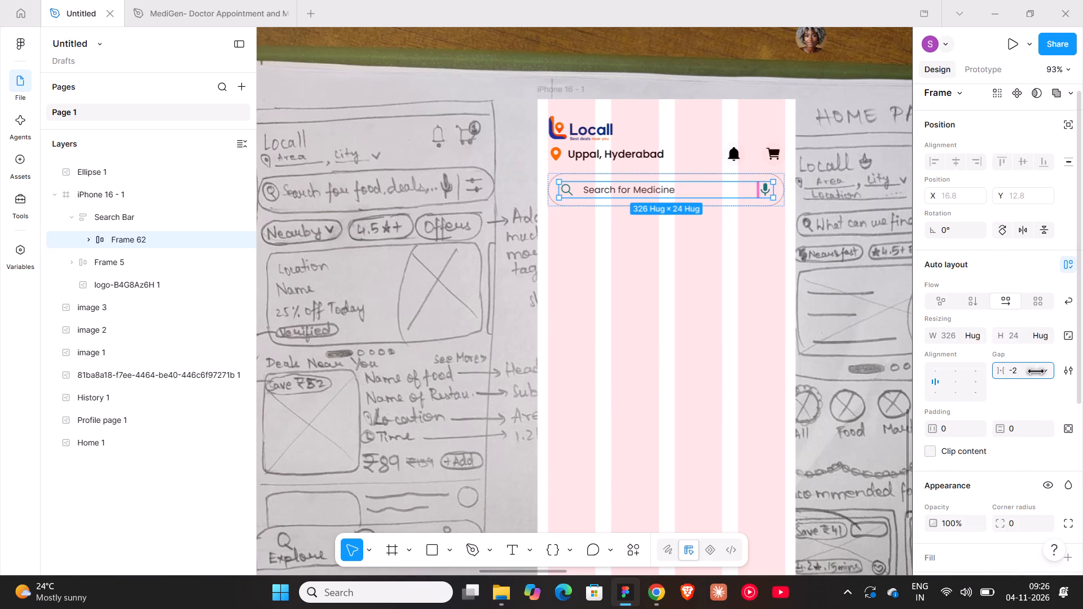
pyautogui.moveTo(575, 299); pyautogui.dragTo(578, 299)
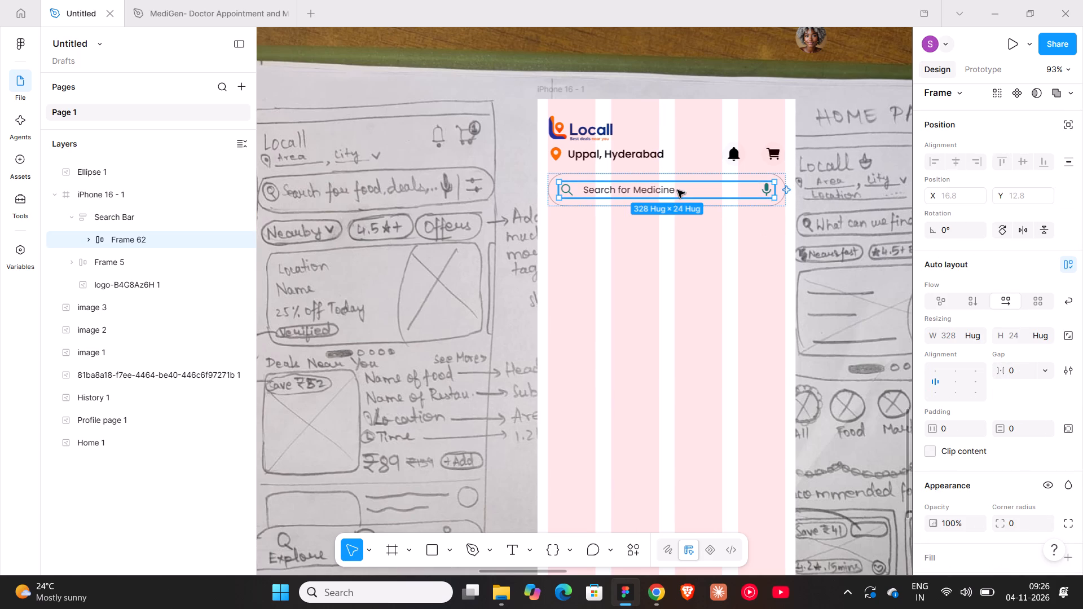
pyautogui.click(550, 204)
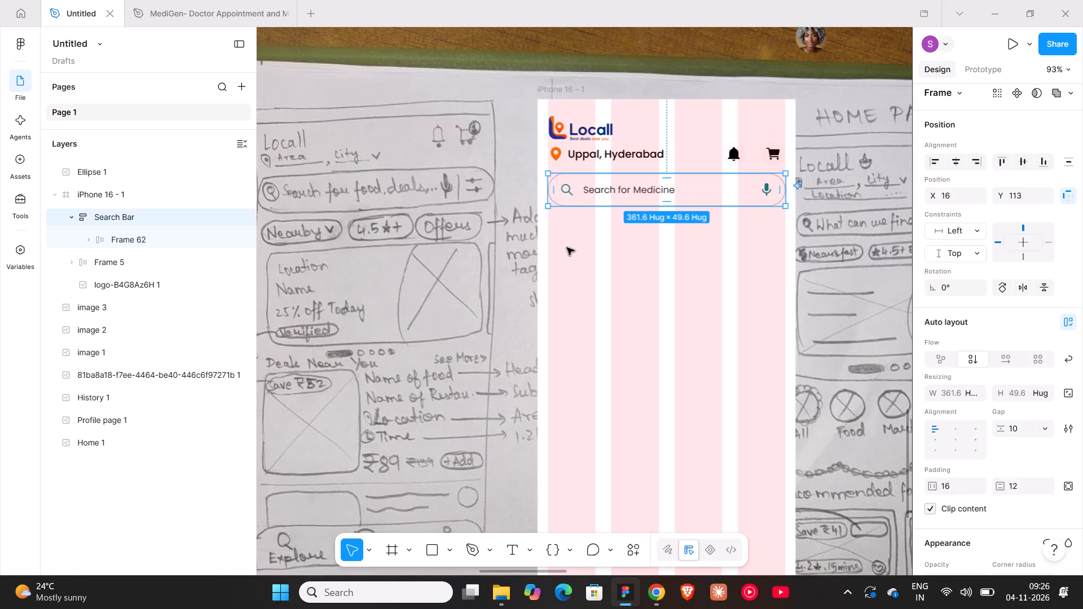
pyautogui.click(572, 258)
# Detach the Sliding Text instance inside the search bar from its component.
pyautogui.tripleClick(653, 186)
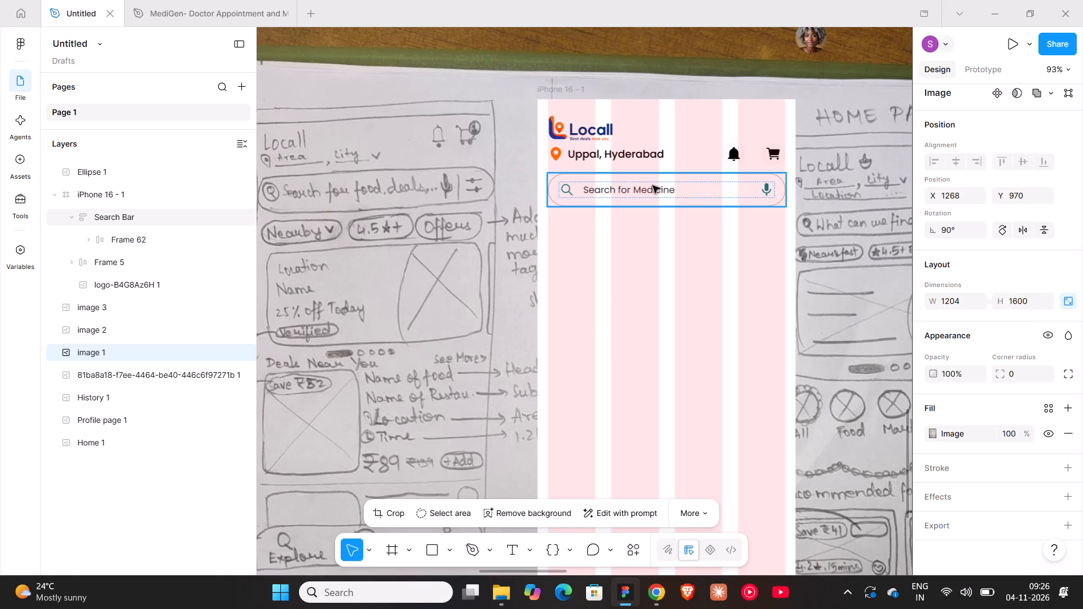
pyautogui.doubleClick(653, 186)
pyautogui.click(653, 186)
pyautogui.rightClick(653, 186)
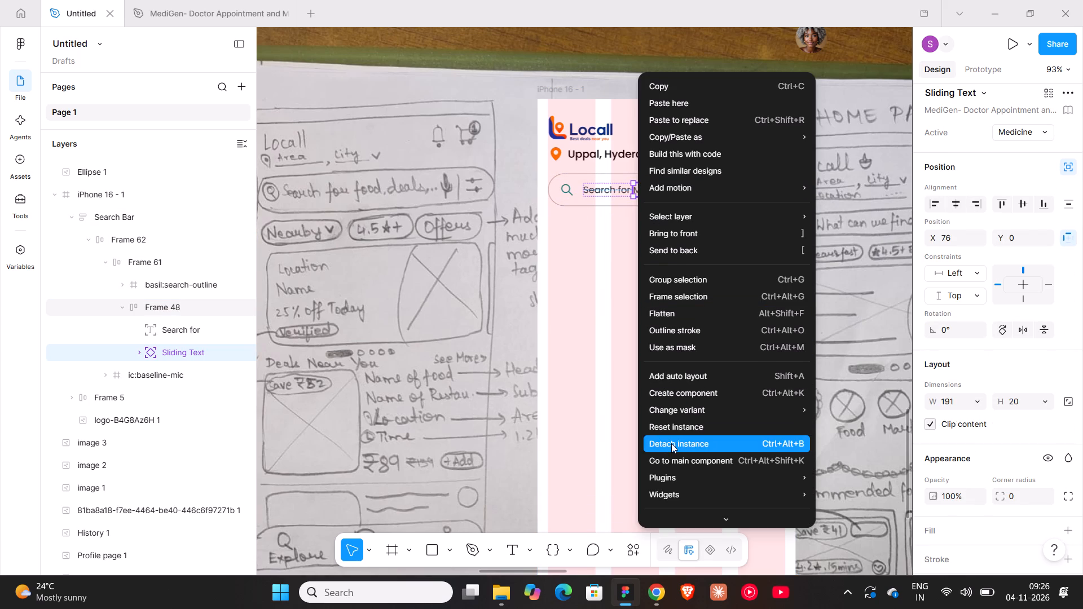
pyautogui.click(671, 443)
# Replace the "Medicine" placeholder text in the search bar with "food, meals, restaurant".
pyautogui.tripleClick(659, 193)
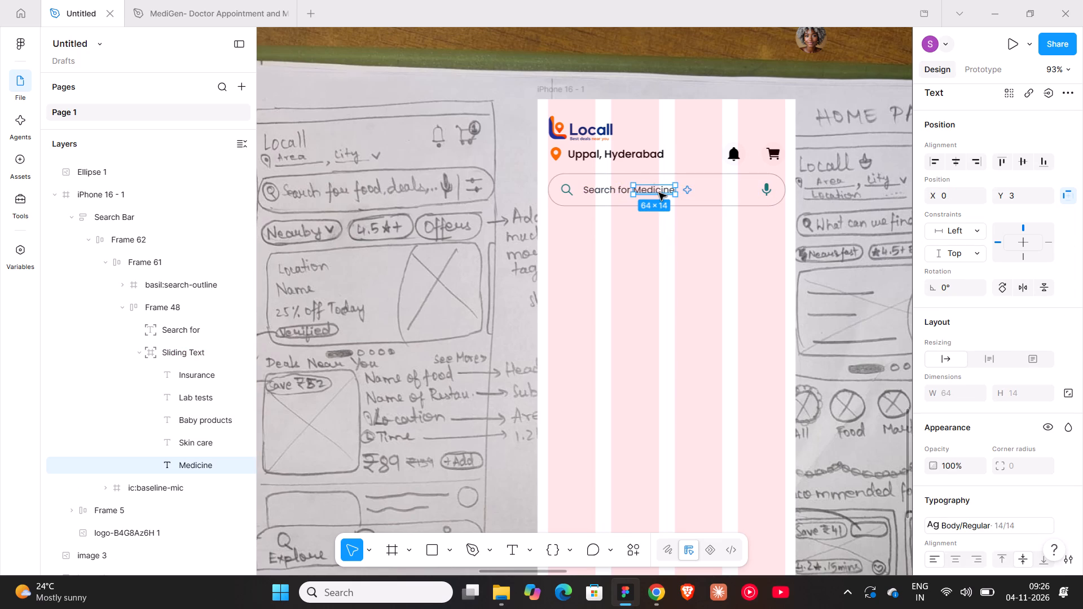
pyautogui.click(659, 193)
pyautogui.click(659, 193)
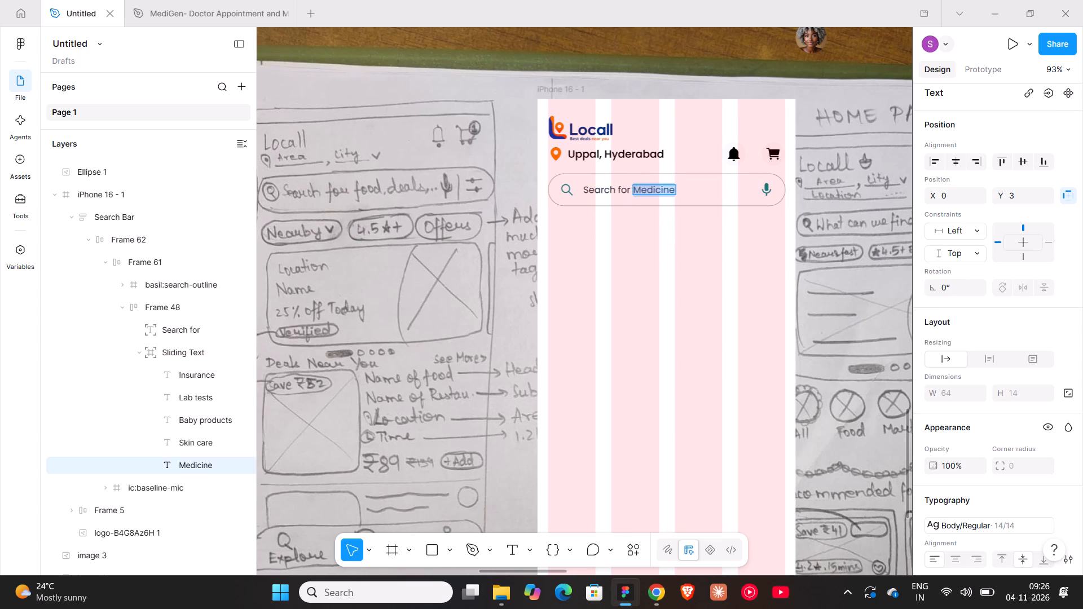
pyautogui.write('Foo')
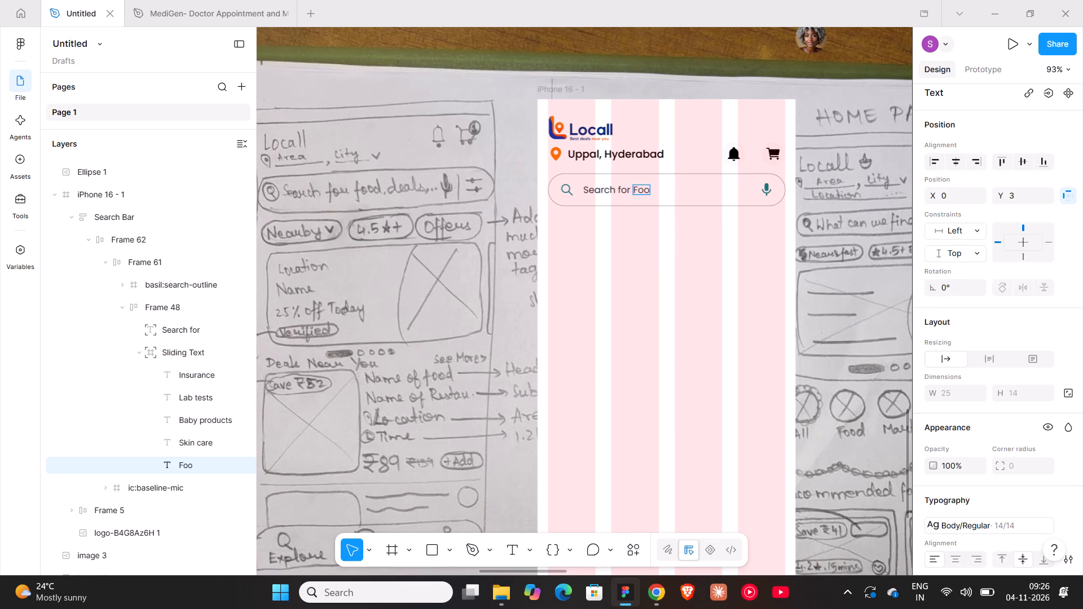
pyautogui.press('BackSpace')
pyautogui.press('BackSpace')
pyautogui.press('BackSpace')
pyautogui.write('fo')
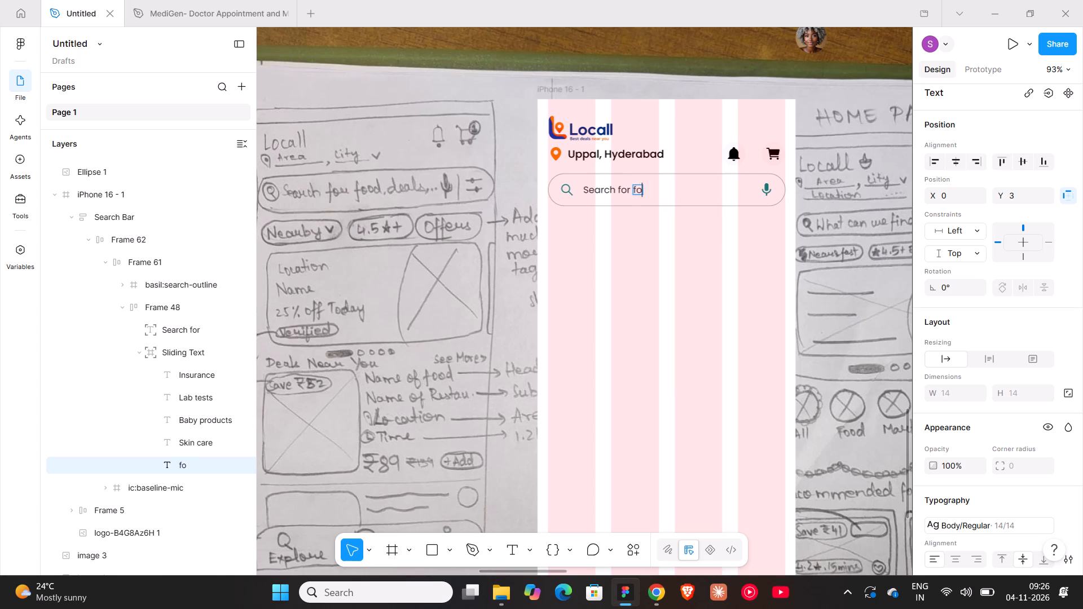
pyautogui.write('od')
pyautogui.press(',')
pyautogui.press('space')
pyautogui.write('mel')
pyautogui.press('BackSpace')
pyautogui.write('asl')
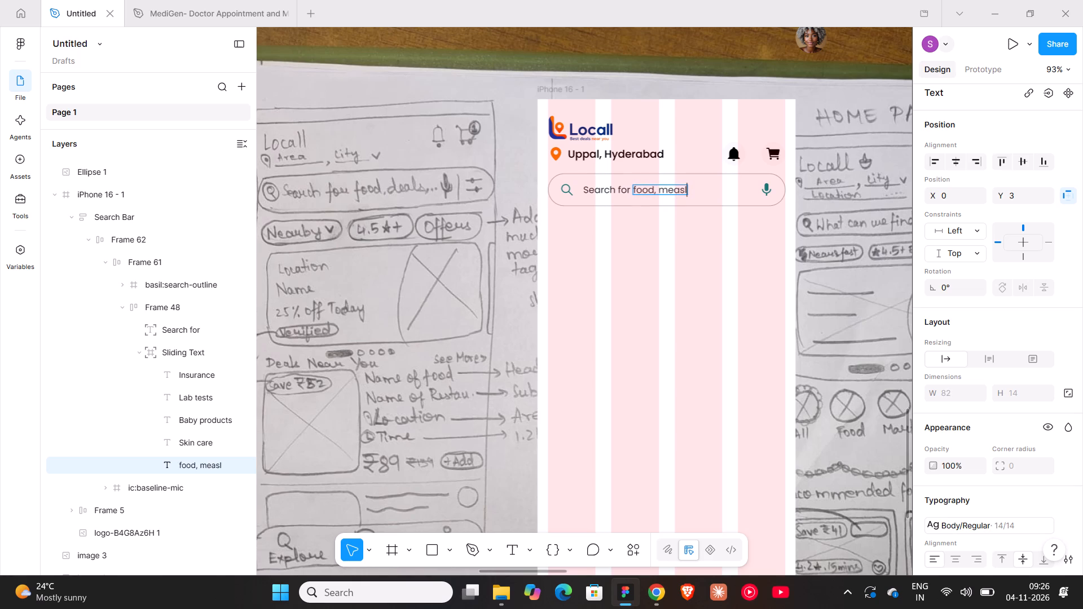
pyautogui.press('BackSpace')
pyautogui.press('BackSpace')
pyautogui.write('ls,')
pyautogui.press('space')
pyautogui.write('restaurant')
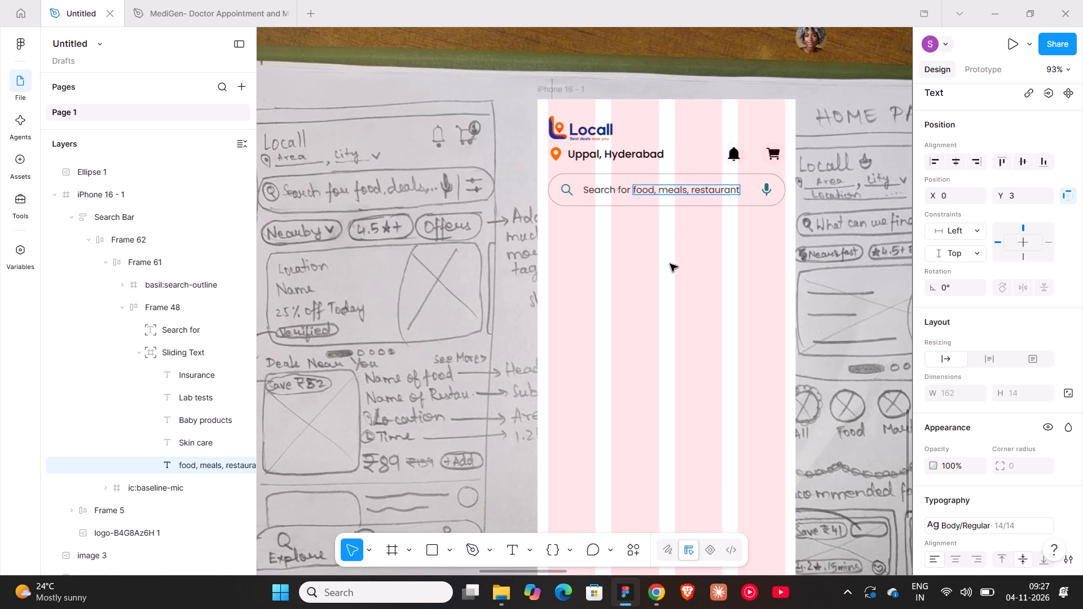
pyautogui.click(670, 264)
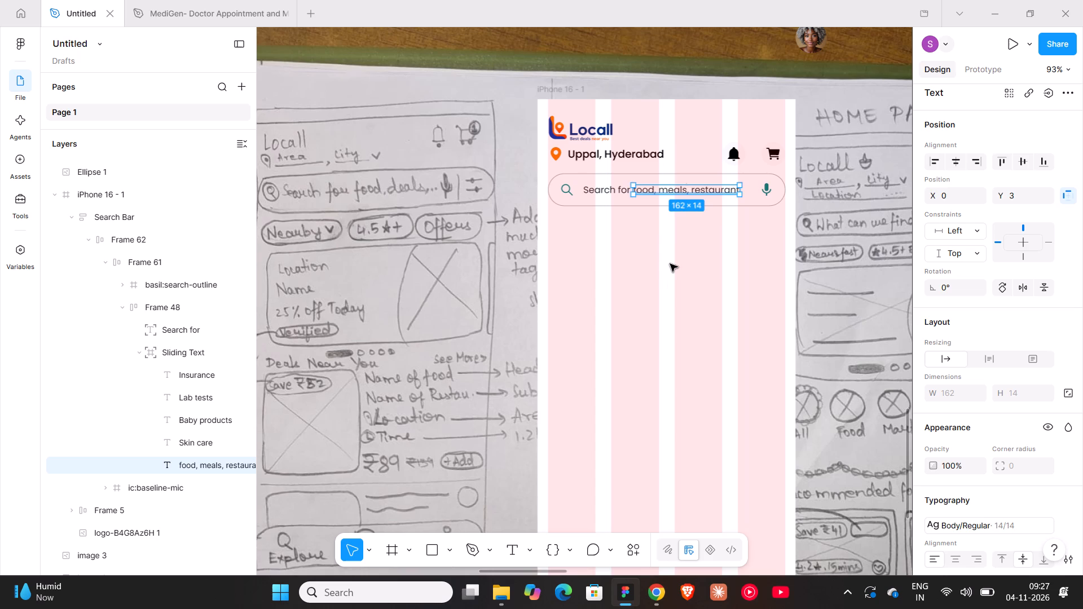
pyautogui.click(670, 264)
# Detach the Primary/500 colour style from the search bar's search and microphone icons.
pyautogui.doubleClick(564, 197)
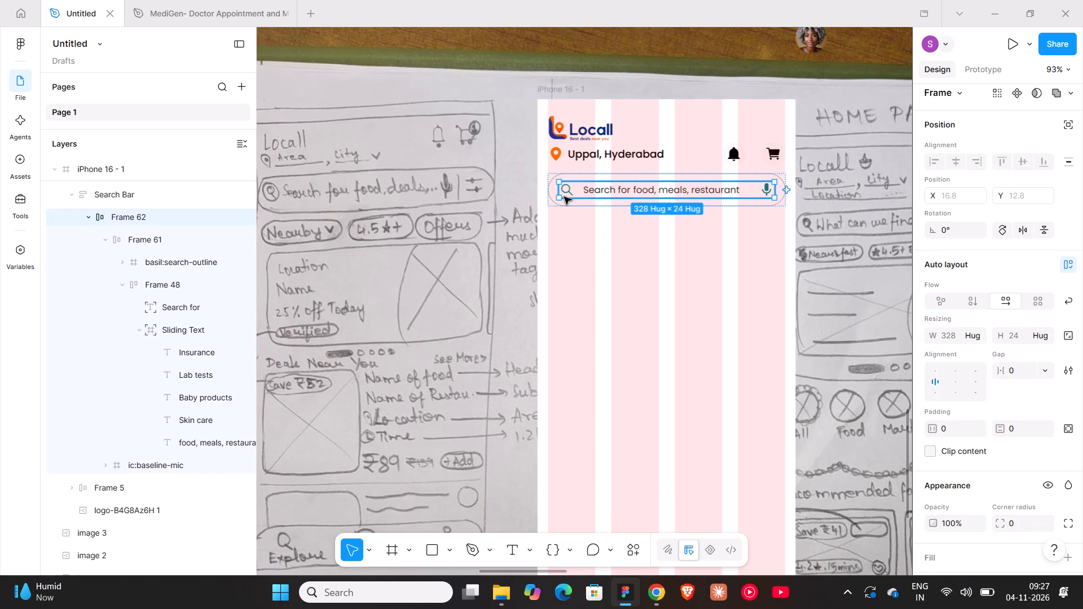
pyautogui.doubleClick(564, 191)
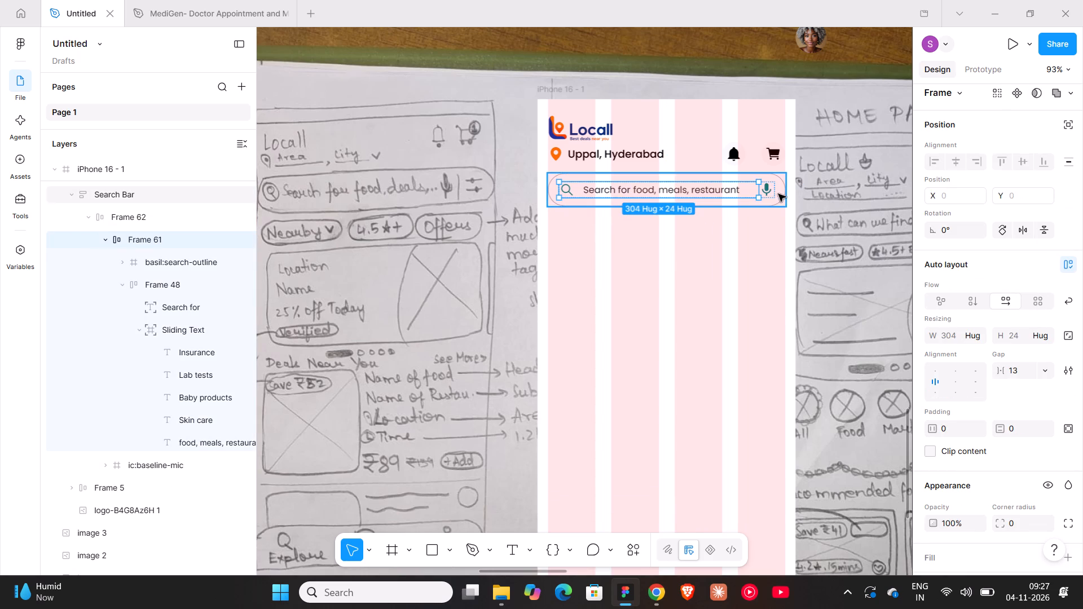
pyautogui.click(778, 193)
pyautogui.scroll(-6, 949, 323)
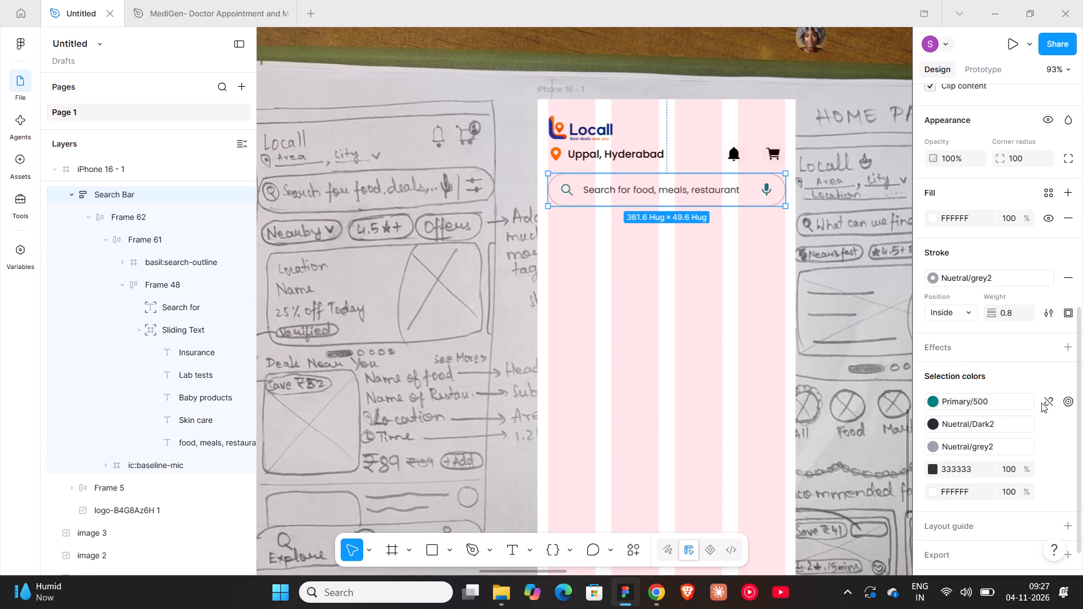
pyautogui.click(1047, 403)
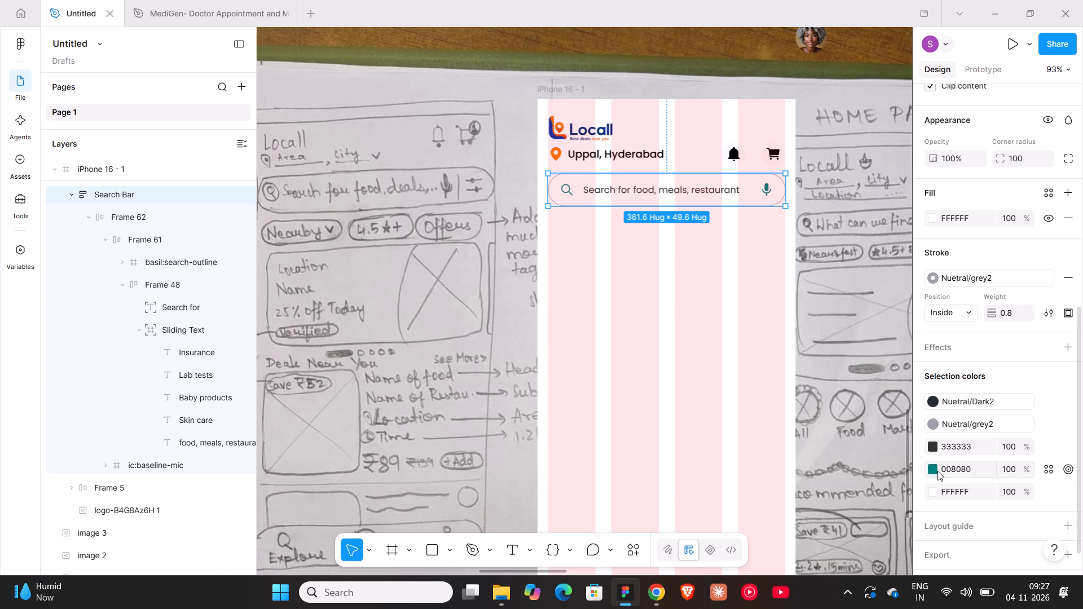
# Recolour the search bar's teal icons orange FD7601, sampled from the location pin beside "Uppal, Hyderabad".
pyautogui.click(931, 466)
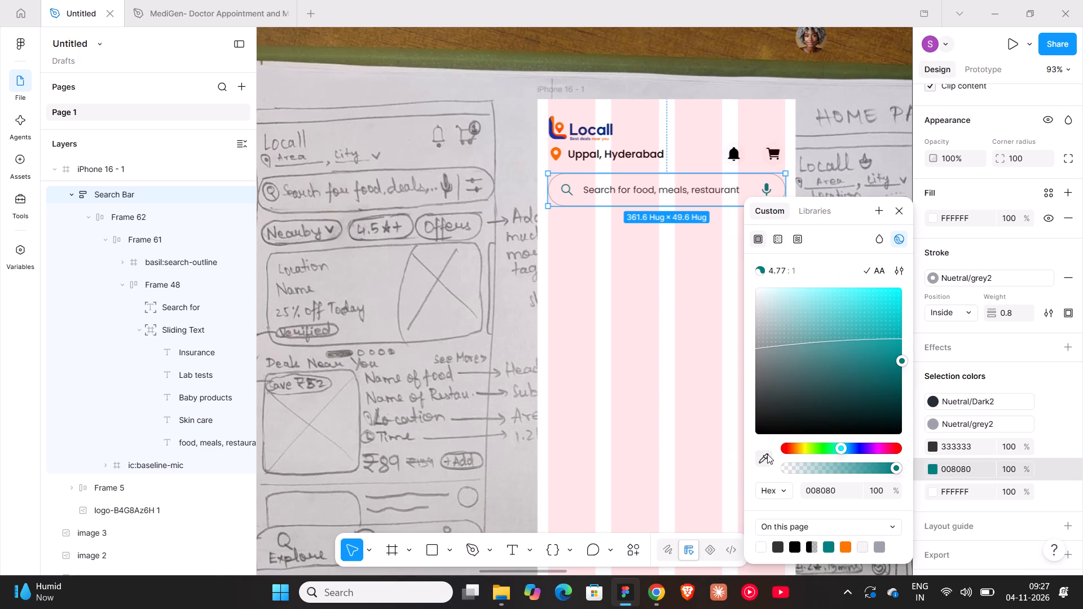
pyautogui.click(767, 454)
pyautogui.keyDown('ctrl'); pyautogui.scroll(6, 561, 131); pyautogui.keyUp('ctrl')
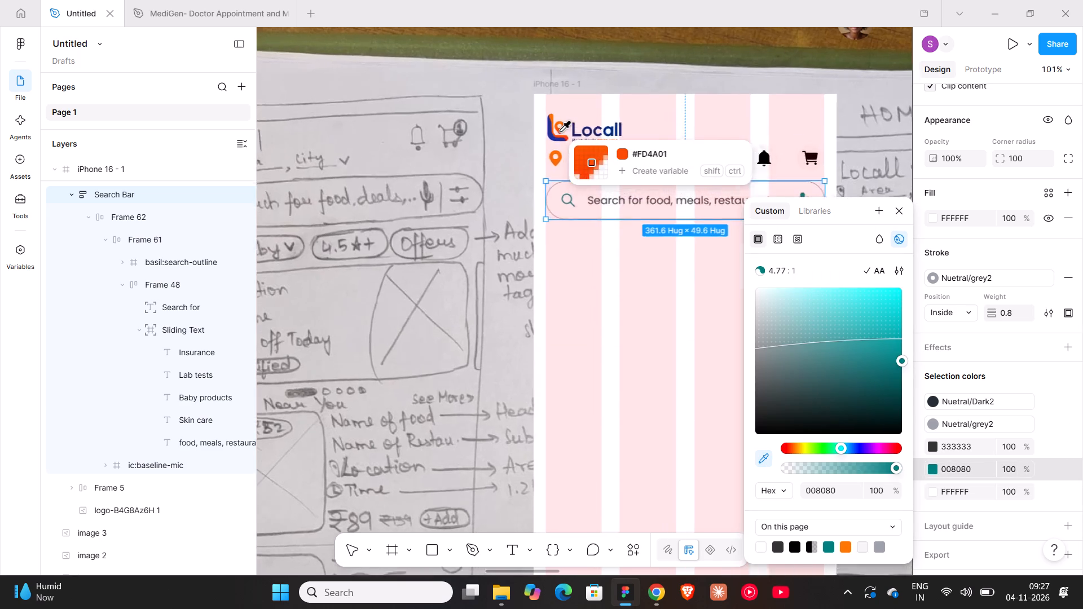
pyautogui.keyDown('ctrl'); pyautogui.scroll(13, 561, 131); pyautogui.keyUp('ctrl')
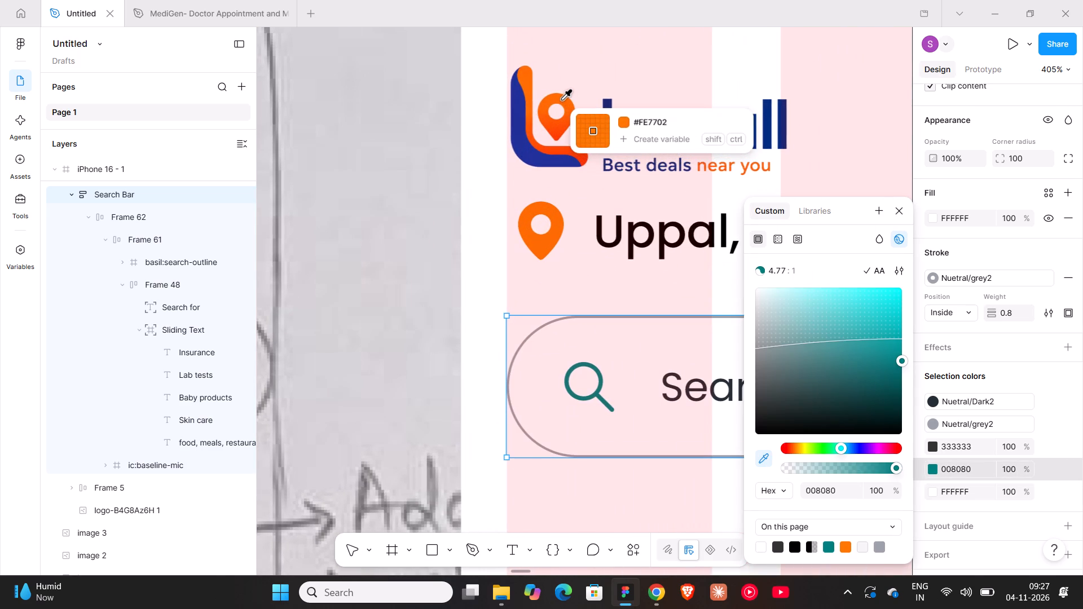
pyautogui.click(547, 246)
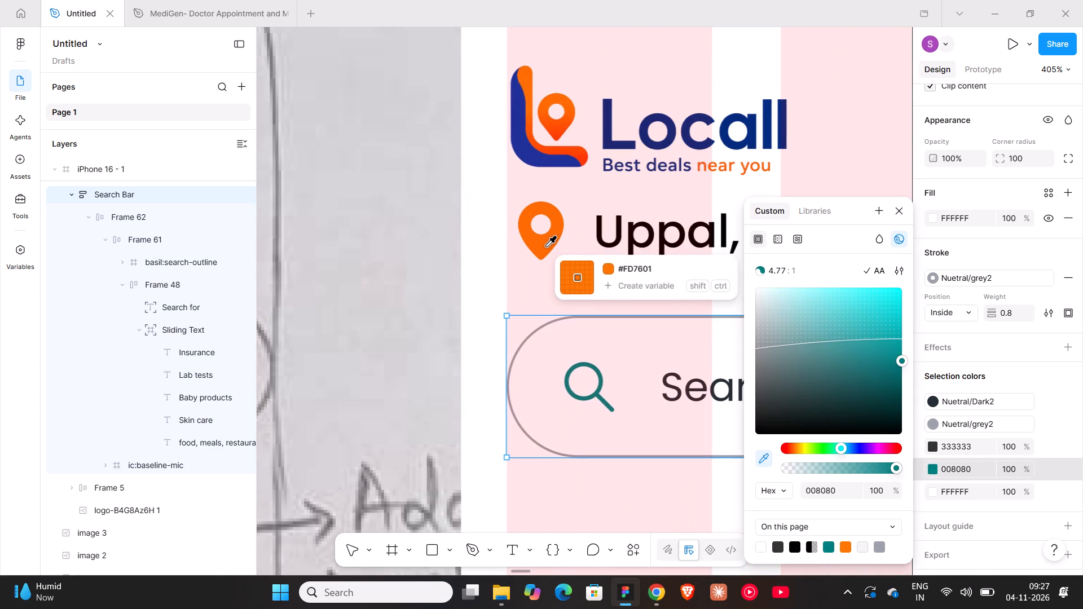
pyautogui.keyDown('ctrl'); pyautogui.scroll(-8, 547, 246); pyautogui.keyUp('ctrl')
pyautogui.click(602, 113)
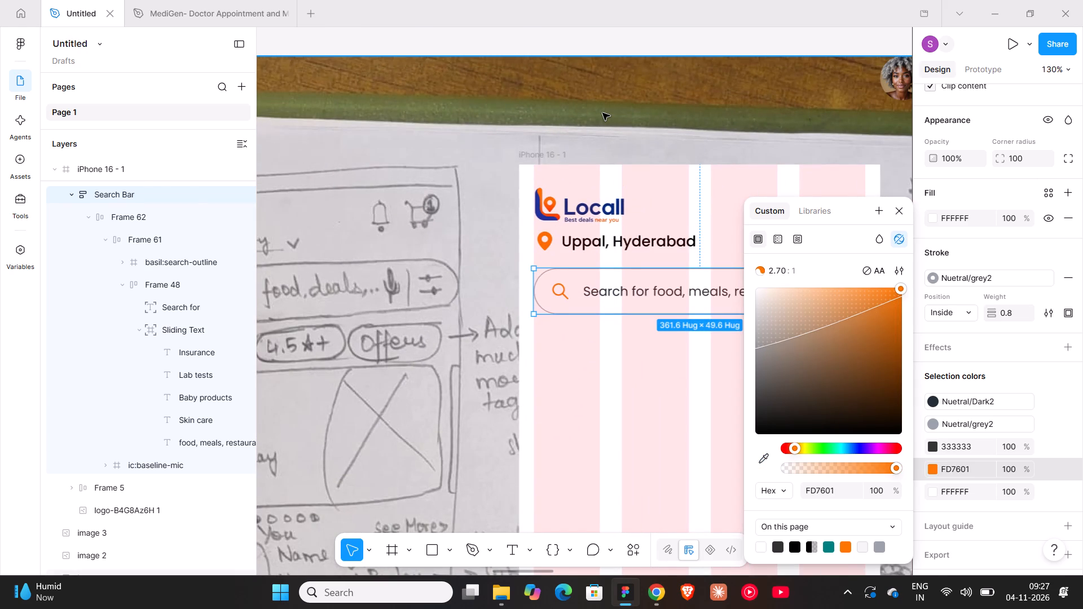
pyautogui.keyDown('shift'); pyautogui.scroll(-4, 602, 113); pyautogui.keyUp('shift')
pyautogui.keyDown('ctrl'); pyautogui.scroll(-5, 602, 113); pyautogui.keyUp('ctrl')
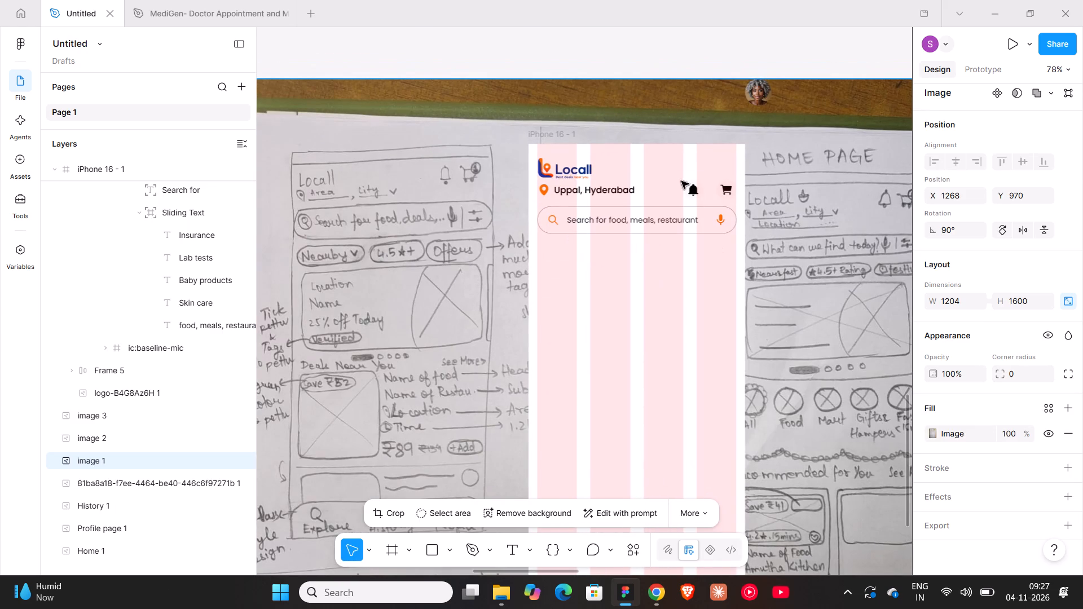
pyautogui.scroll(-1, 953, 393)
# Set the search bar's search and microphone icon colour to black 000000.
pyautogui.click(679, 212)
pyautogui.scroll(-2, 1018, 378)
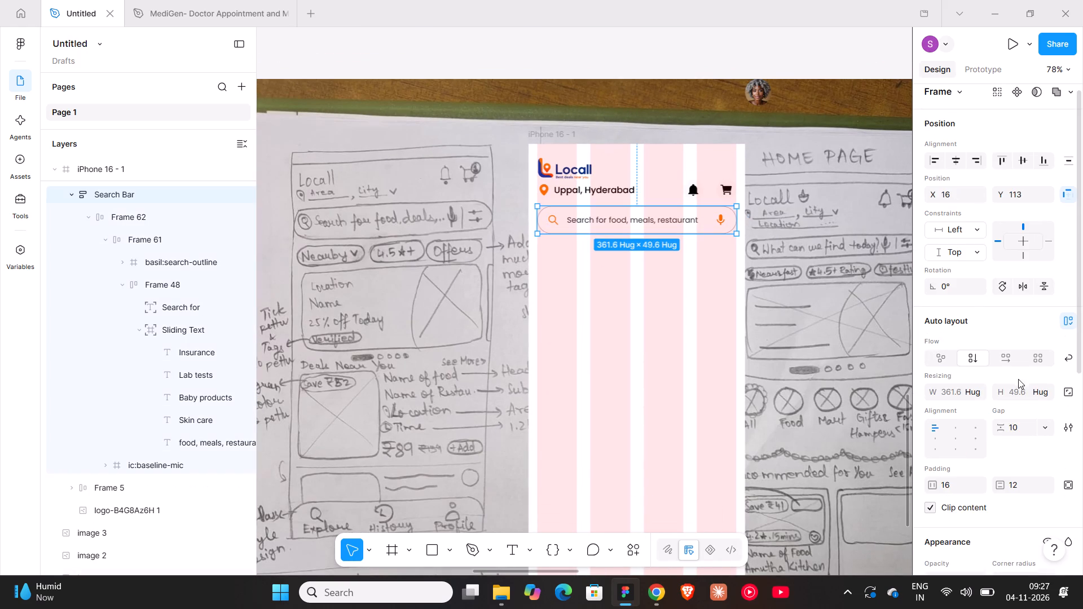
pyautogui.scroll(-2, 1018, 379)
pyautogui.scroll(-2, 986, 465)
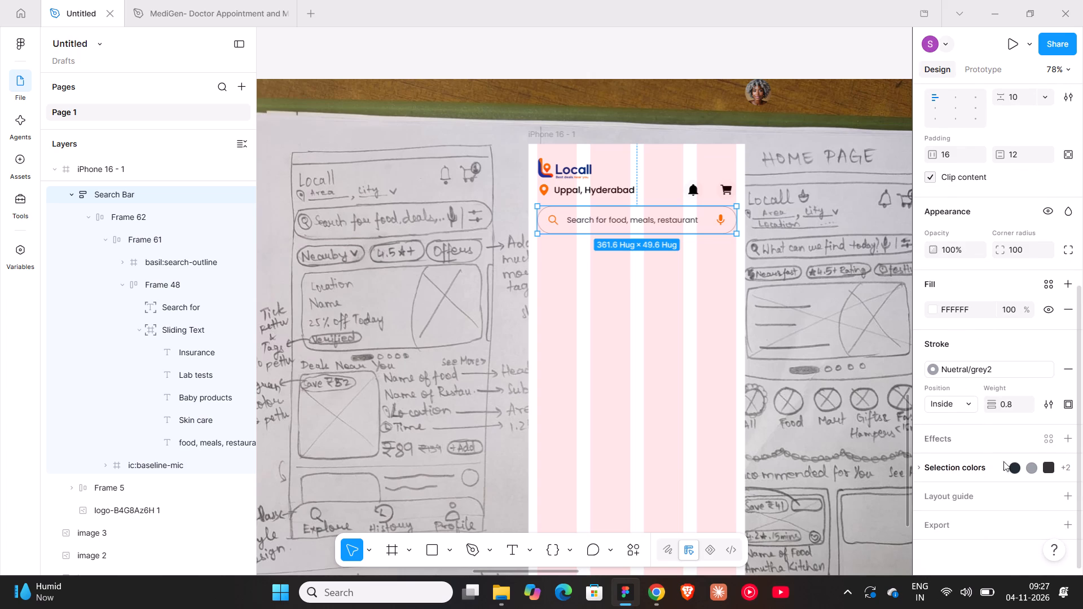
pyautogui.click(1072, 466)
pyautogui.scroll(-2, 971, 420)
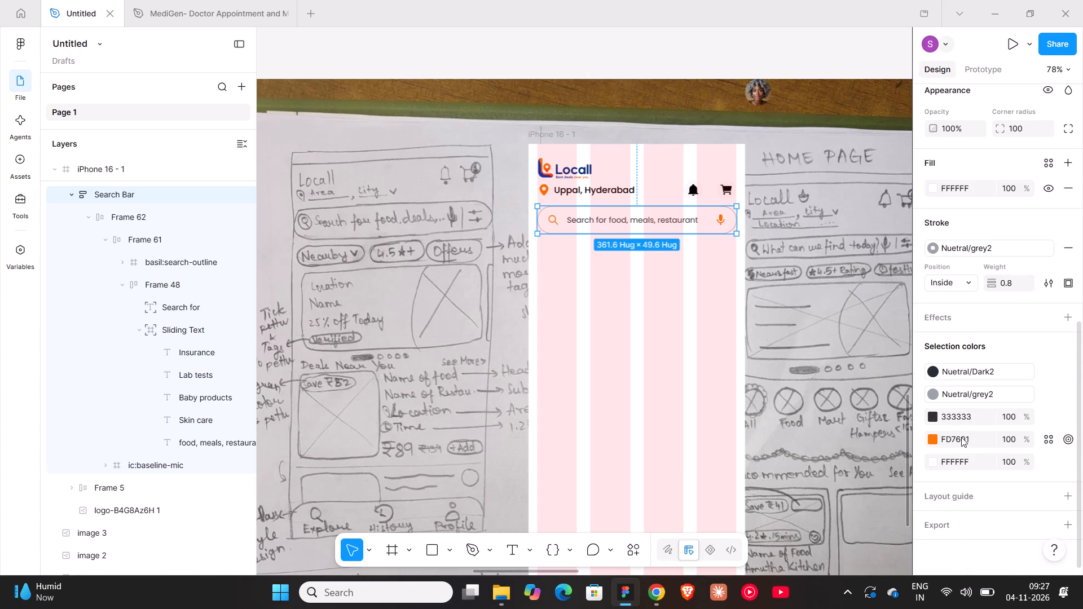
pyautogui.click(961, 437)
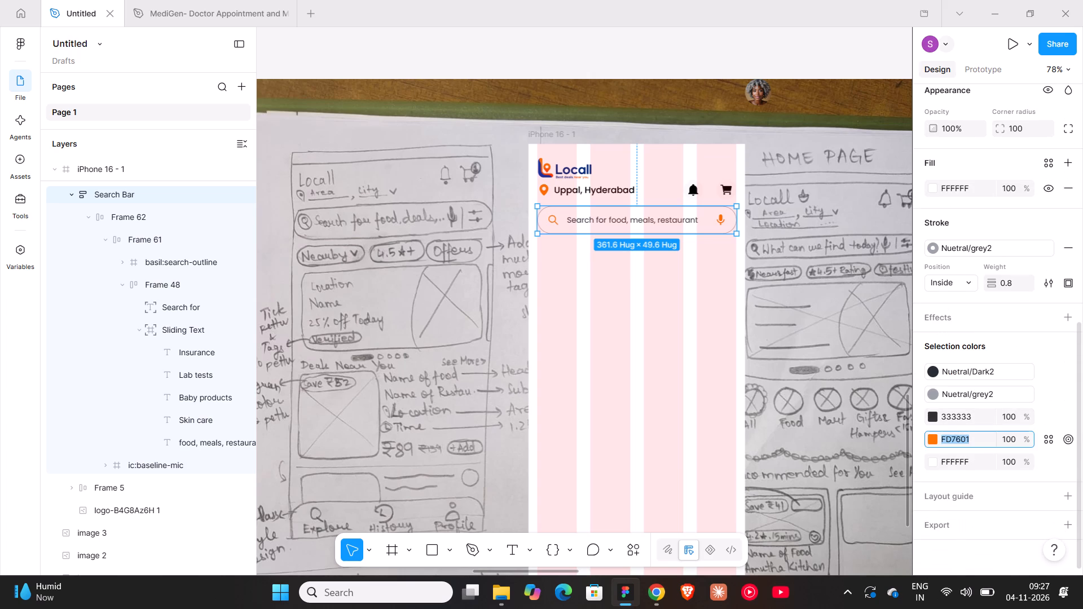
pyautogui.press('0')
pyautogui.press('Return')
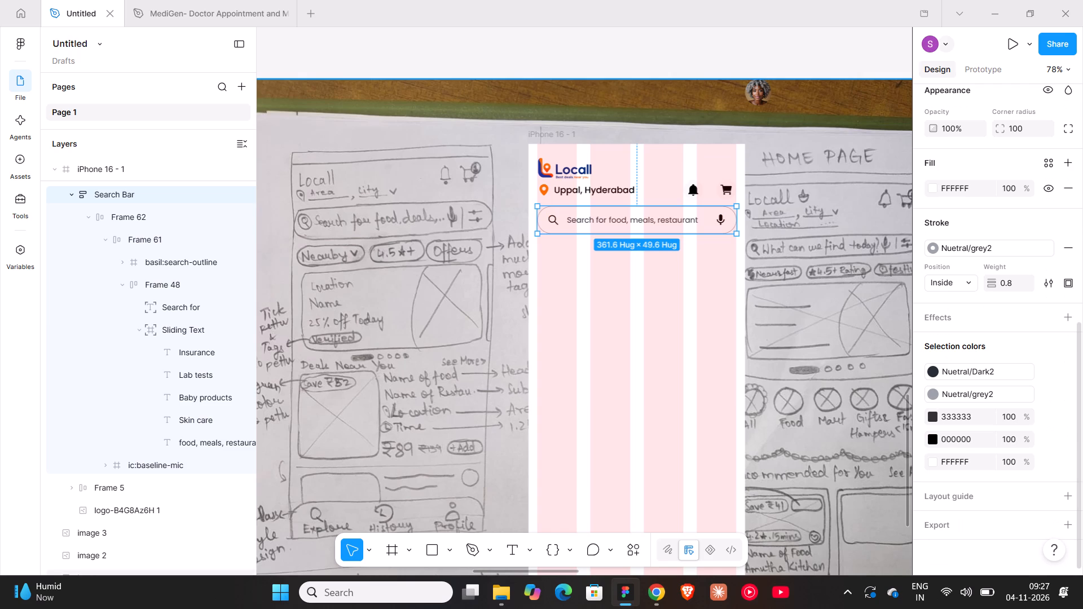
pyautogui.click(647, 66)
# Preview the iPhone 16 - 1 frame as a prototype to check the header and search bar, and close the preview.
pyautogui.click(561, 130)
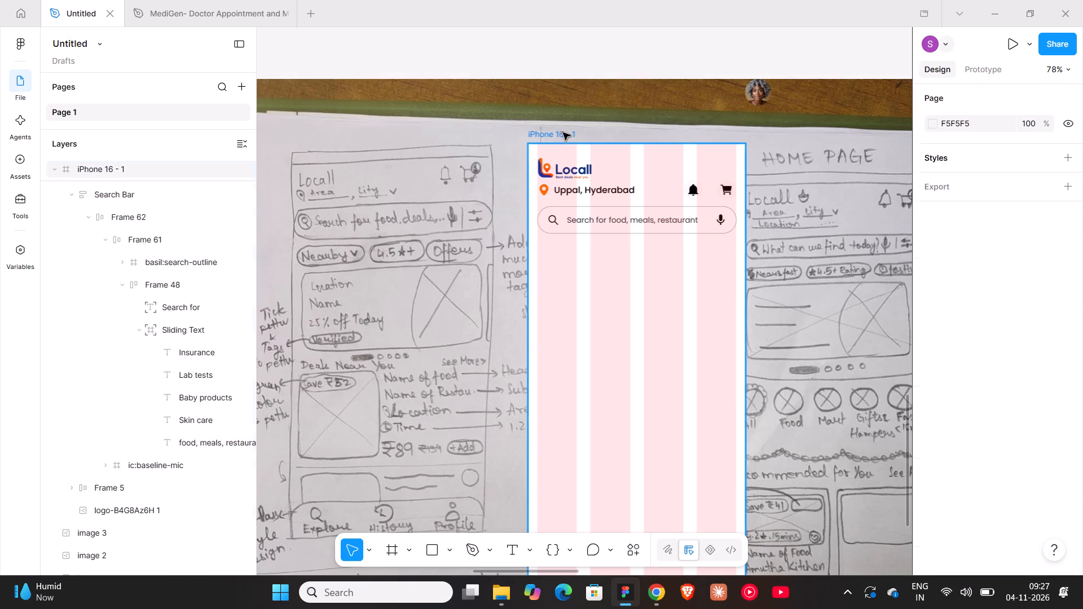
pyautogui.click(1033, 40)
pyautogui.click(996, 87)
pyautogui.scroll(-2, 724, 156)
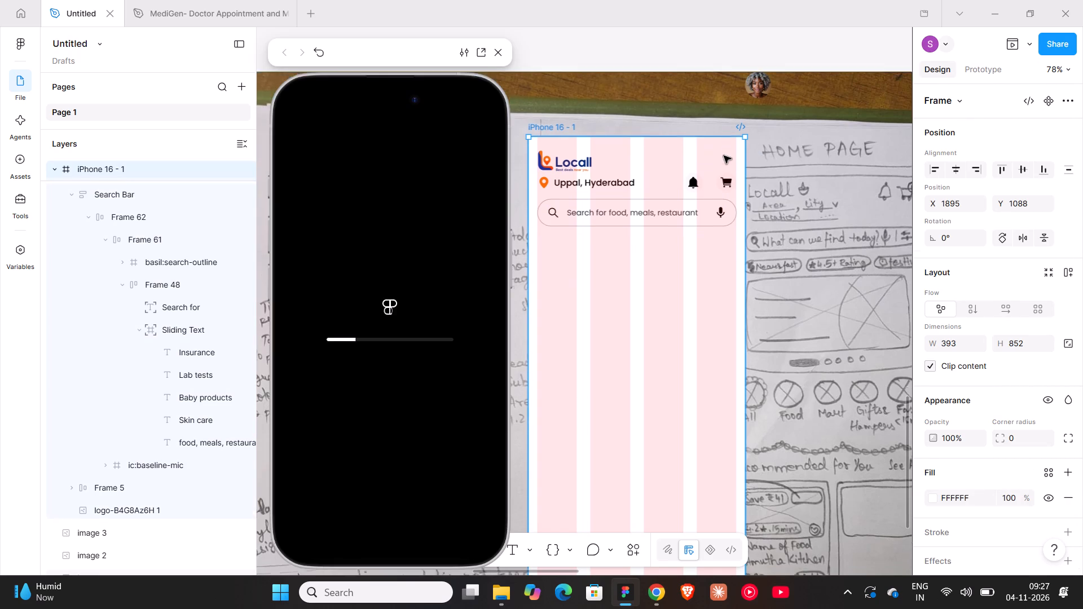
pyautogui.scroll(-2, 724, 156)
pyautogui.scroll(12, 724, 156)
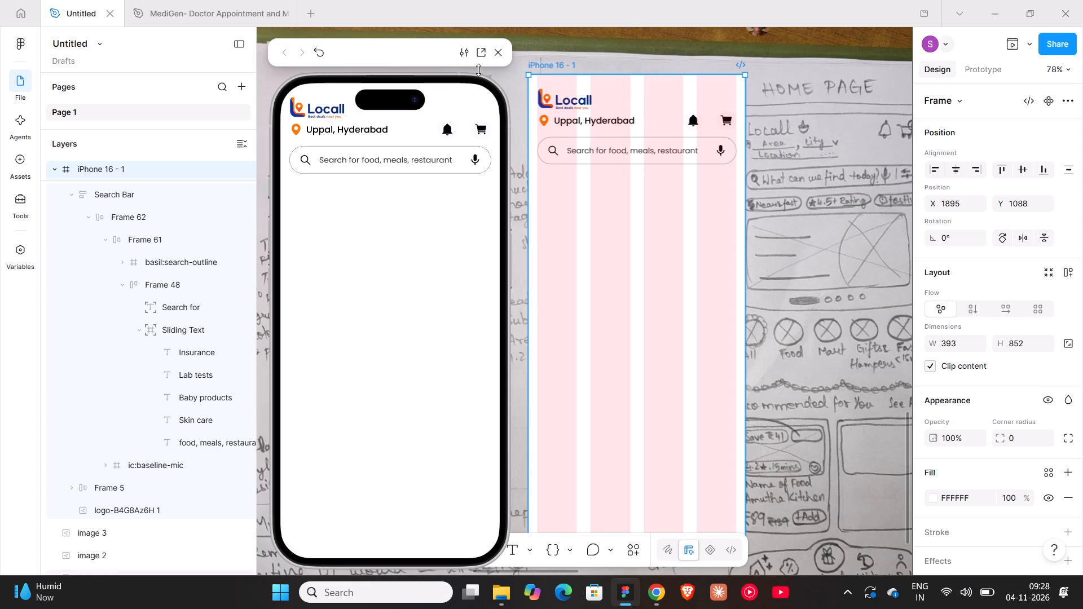
pyautogui.click(494, 53)
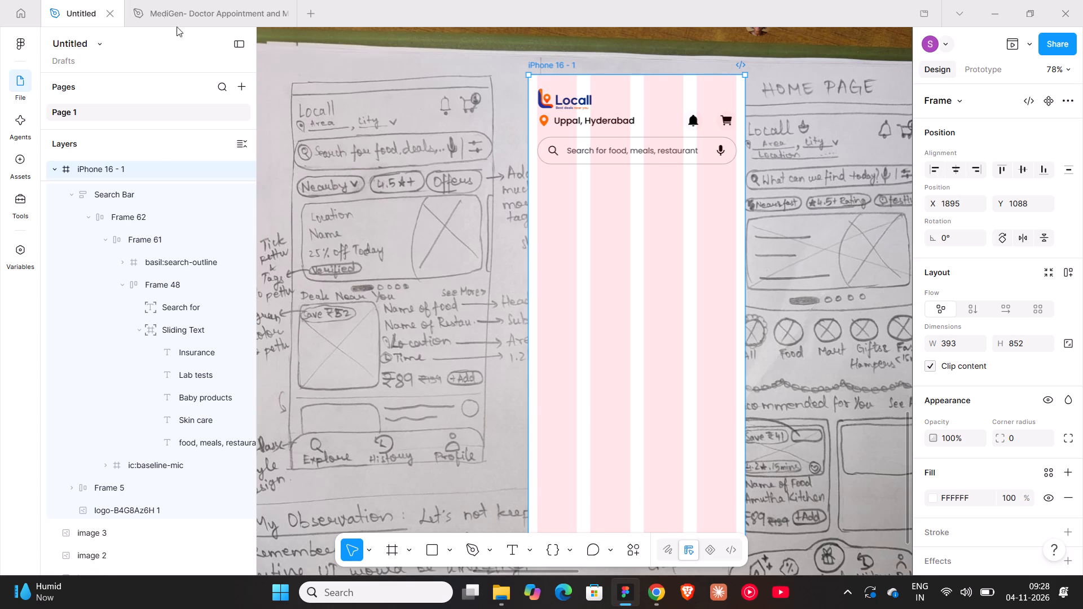
# In the MediGen file, find the Pharmacy Flow's Skin Care Page and copy its filter chip row.
pyautogui.click(163, 17)
pyautogui.keyDown('ctrl'); pyautogui.scroll(-7, 613, 385); pyautogui.keyUp('ctrl')
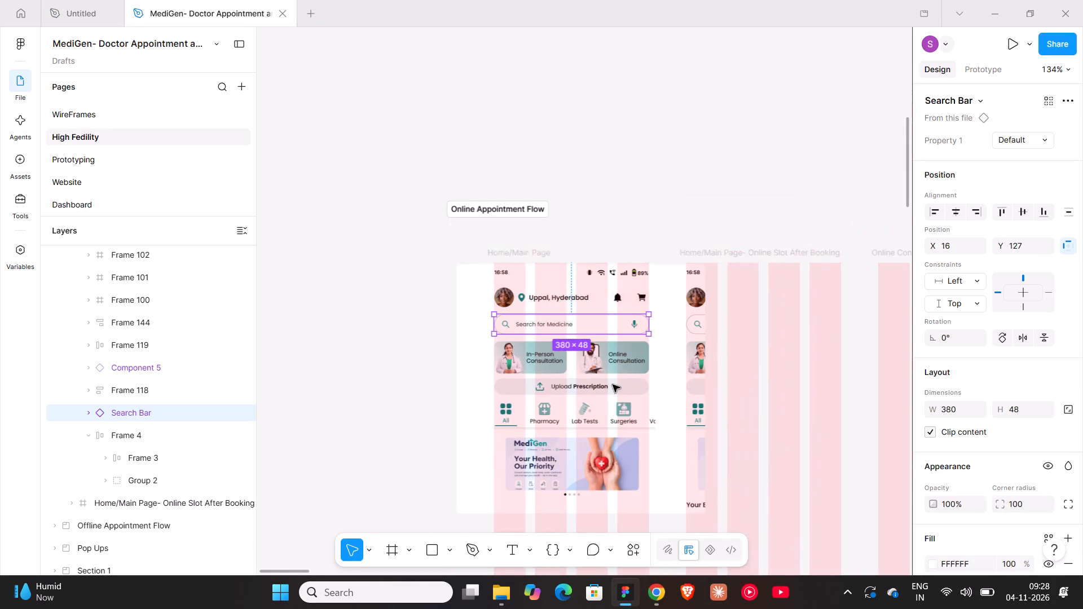
pyautogui.keyDown('ctrl'); pyautogui.scroll(-8, 613, 385); pyautogui.keyUp('ctrl')
pyautogui.keyDown('shift'); pyautogui.scroll(-12, 613, 385); pyautogui.keyUp('shift')
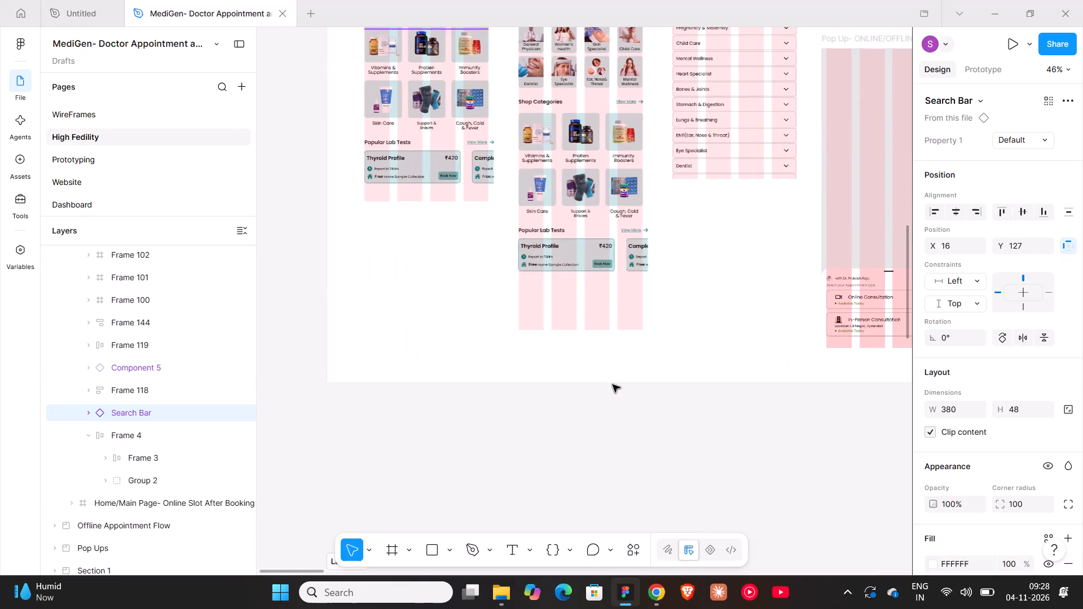
pyautogui.keyDown('shift'); pyautogui.scroll(-20, 613, 385); pyautogui.keyUp('shift')
pyautogui.keyDown('shift'); pyautogui.scroll(-3, 613, 385); pyautogui.keyUp('shift')
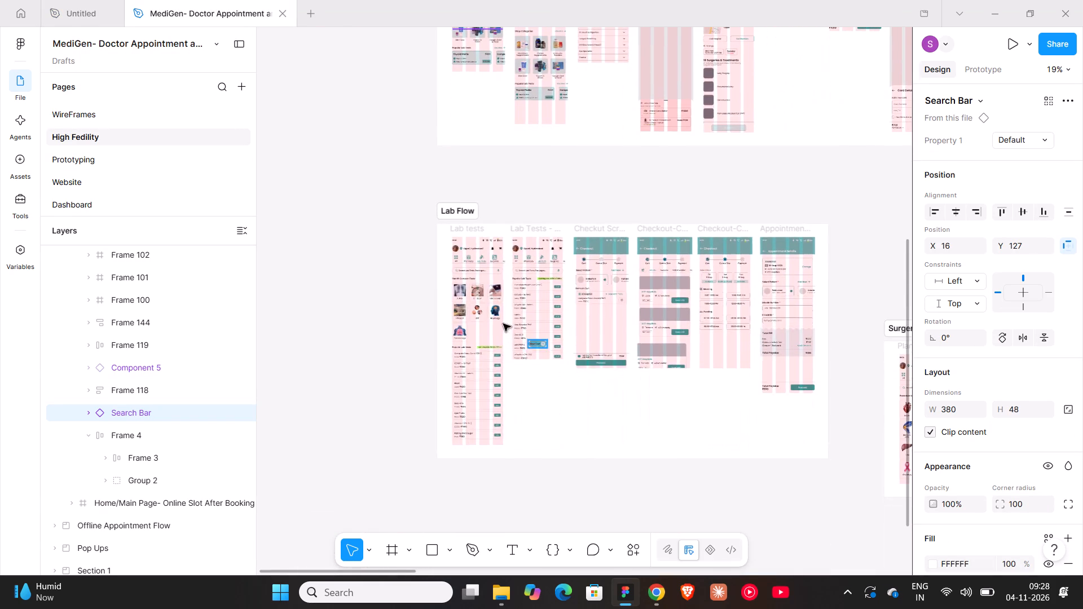
pyautogui.keyDown('ctrl'); pyautogui.scroll(11, 479, 271); pyautogui.keyUp('ctrl')
pyautogui.keyDown('ctrl'); pyautogui.scroll(-19, 479, 271); pyautogui.keyUp('ctrl')
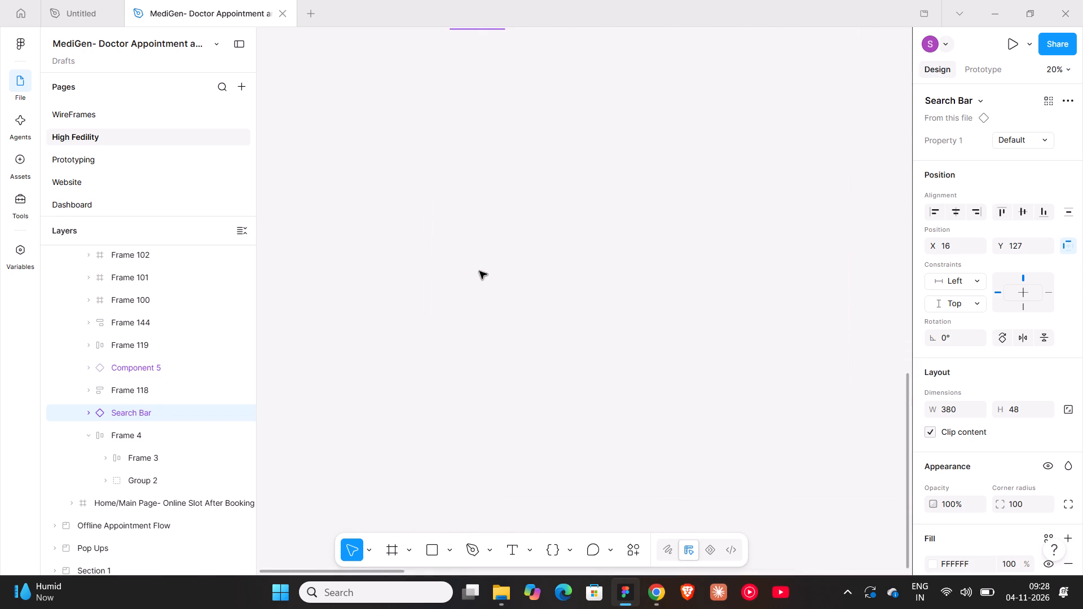
pyautogui.keyDown('ctrl'); pyautogui.scroll(-7, 479, 271); pyautogui.keyUp('ctrl')
pyautogui.scroll(5, 672, 313)
pyautogui.keyDown('shift'); pyautogui.scroll(-6, 730, 254); pyautogui.keyUp('shift')
pyautogui.scroll(5, 730, 254)
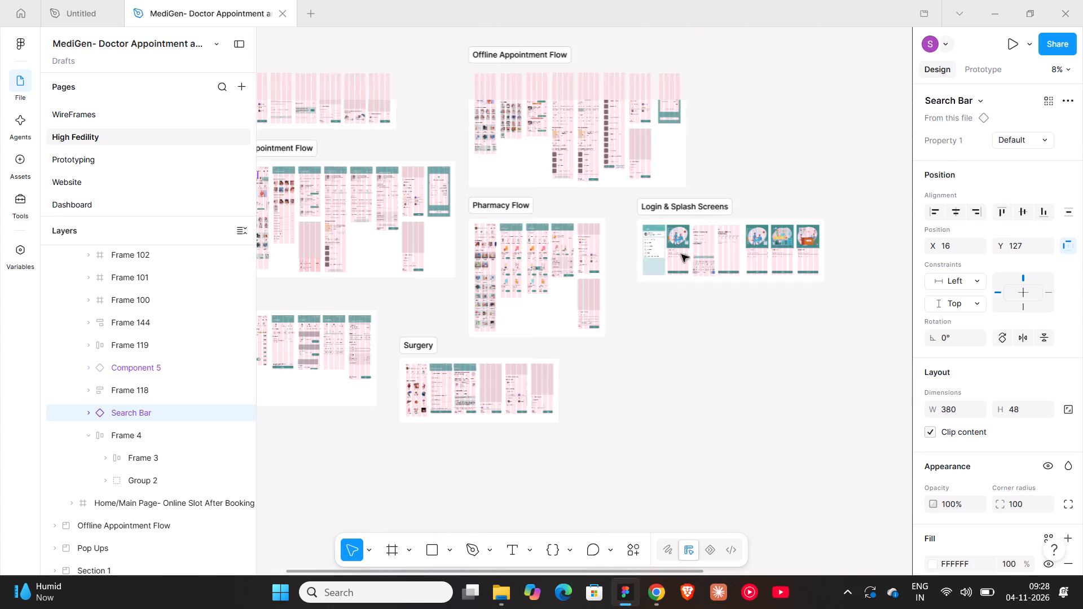
pyautogui.keyDown('ctrl'); pyautogui.scroll(10, 511, 233); pyautogui.keyUp('ctrl')
pyautogui.keyDown('ctrl'); pyautogui.scroll(17, 453, 227); pyautogui.keyUp('ctrl')
pyautogui.keyDown('ctrl'); pyautogui.scroll(-4, 460, 238); pyautogui.keyUp('ctrl')
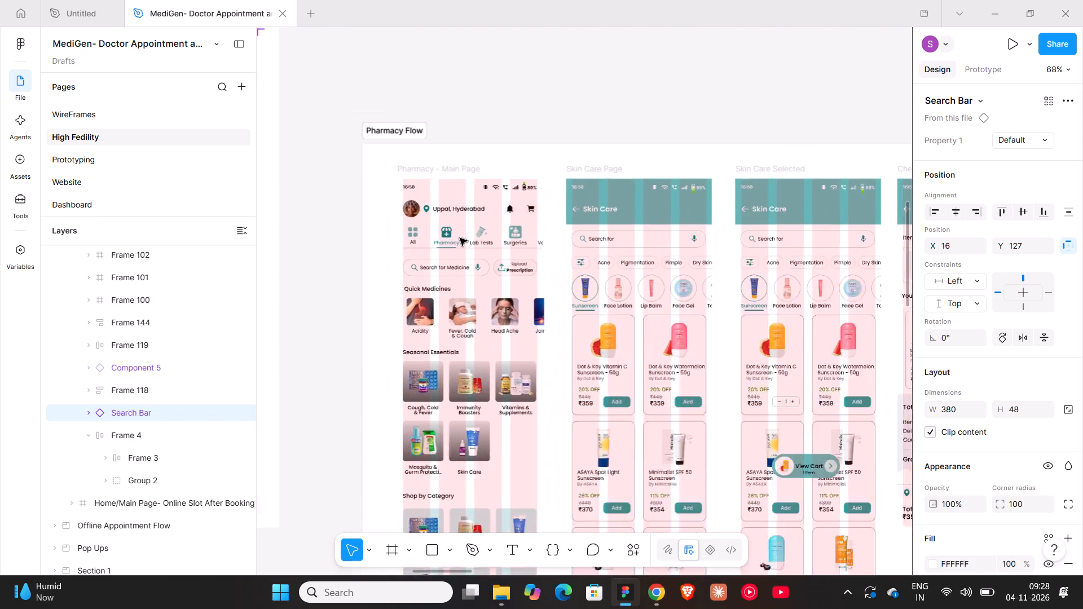
pyautogui.keyDown('ctrl'); pyautogui.scroll(-3, 460, 238); pyautogui.keyUp('ctrl')
pyautogui.click(601, 251)
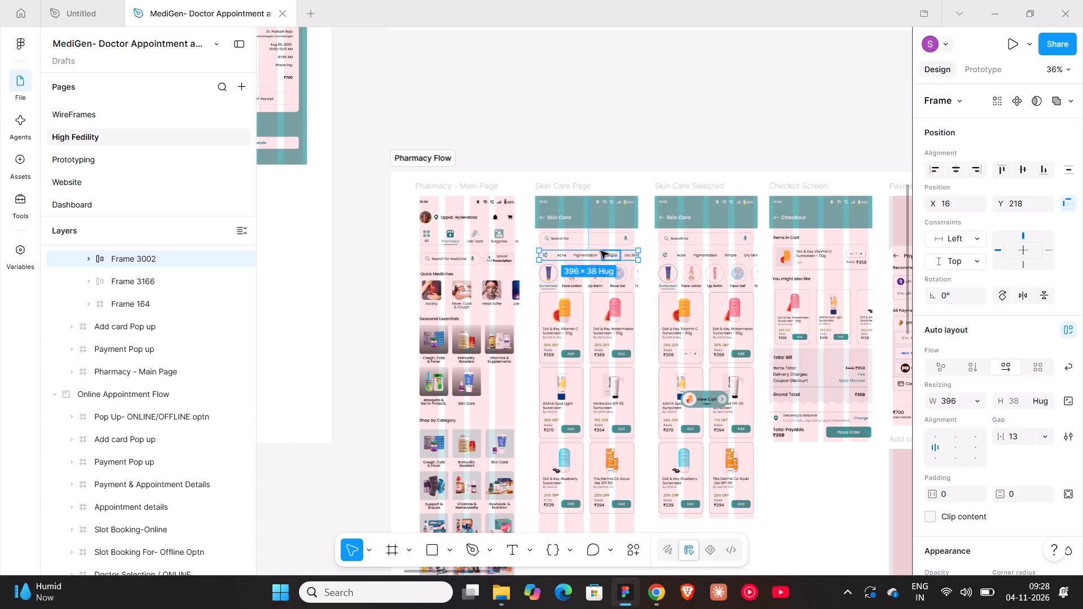
pyautogui.hotkey('ctrl', 'c')
# Paste the filter chip row into the Untitled file and place it below the search bar at X 16, Y 175.
pyautogui.click(64, 9)
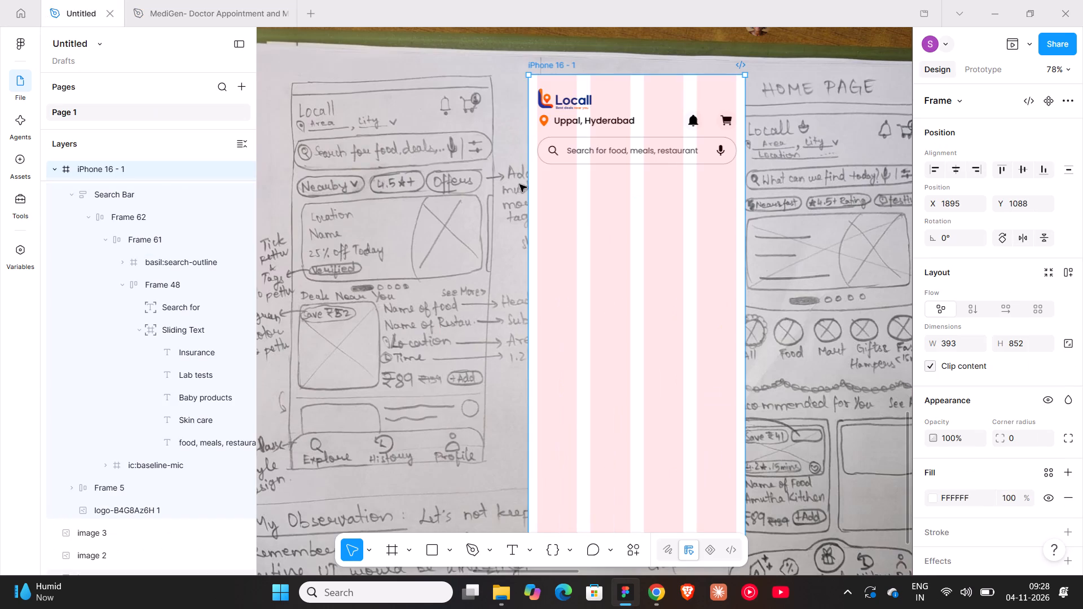
pyautogui.rightClick(520, 184)
pyautogui.click(422, 184)
pyautogui.rightClick(422, 184)
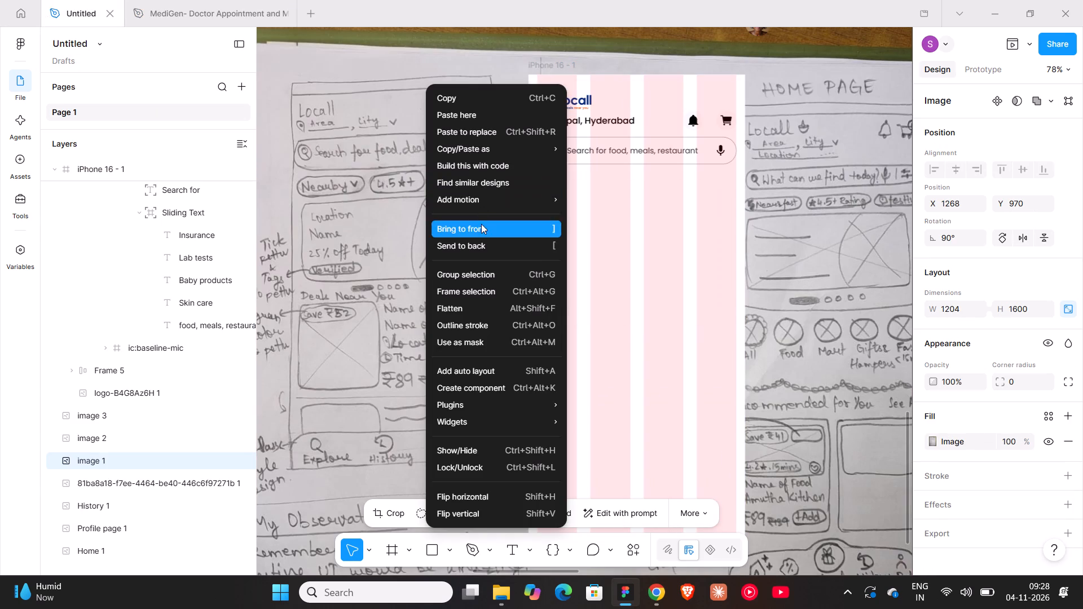
pyautogui.click(463, 114)
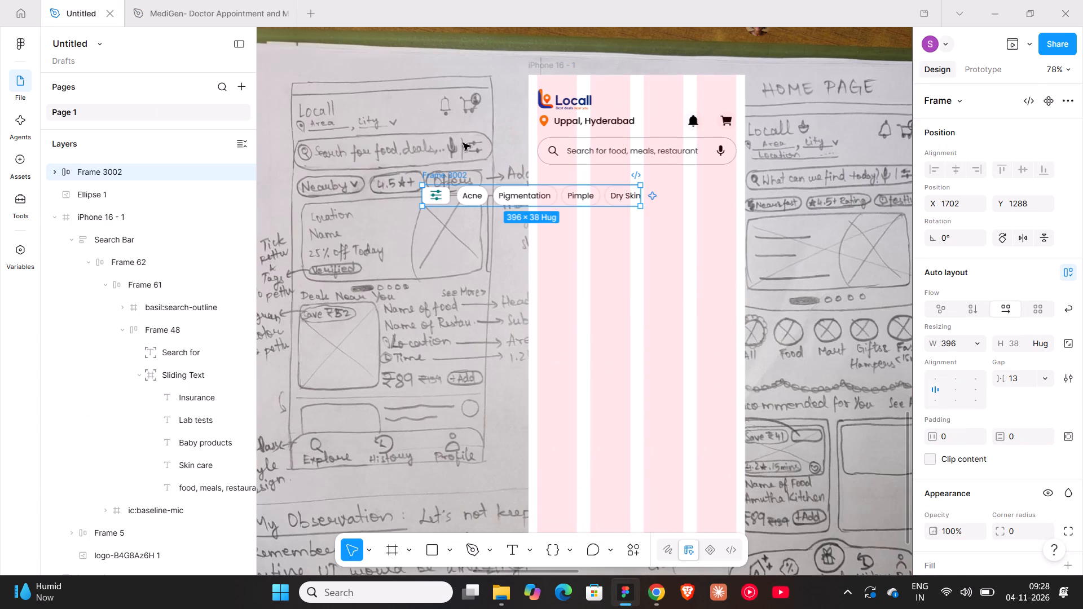
pyautogui.moveTo(442, 171); pyautogui.dragTo(557, 164)
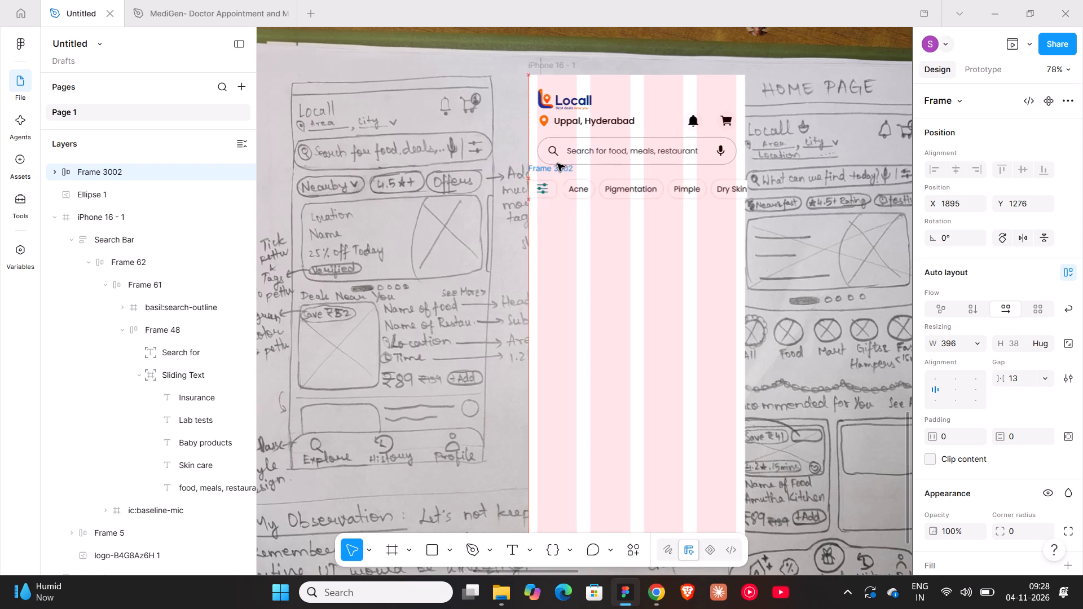
pyautogui.moveTo(557, 164); pyautogui.dragTo(556, 157)
# Detach the Primary/500 colour style from the chip row's filter icon and set the icon to black 000000.
pyautogui.keyDown('ctrl'); pyautogui.scroll(8, 538, 187); pyautogui.keyUp('ctrl')
pyautogui.doubleClick(579, 171)
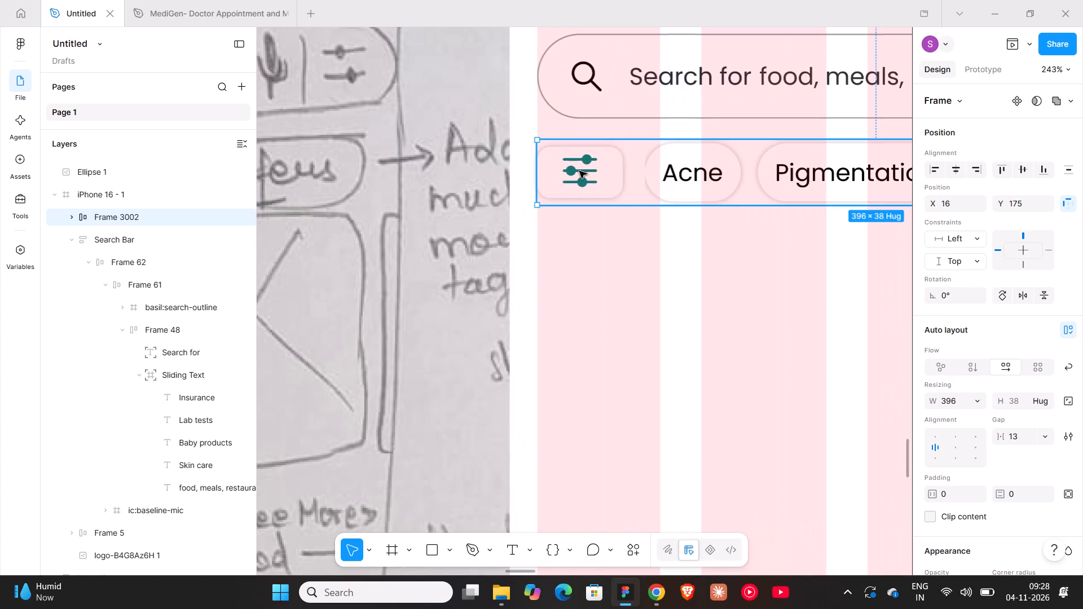
pyautogui.scroll(-6, 972, 363)
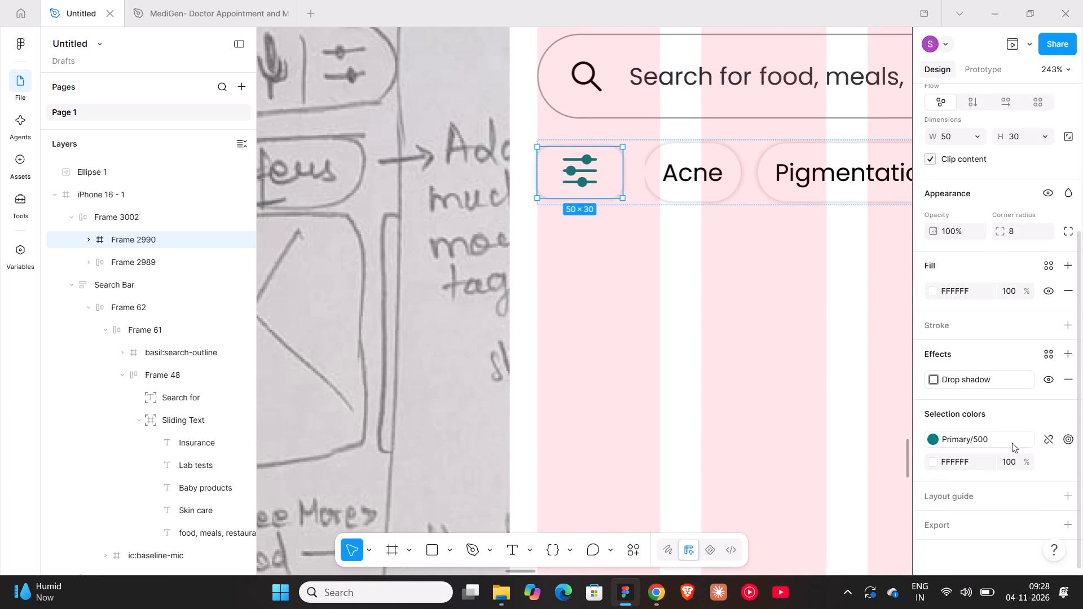
pyautogui.click(1046, 442)
pyautogui.click(978, 446)
pyautogui.click(961, 440)
pyautogui.press('0')
pyautogui.press('Return')
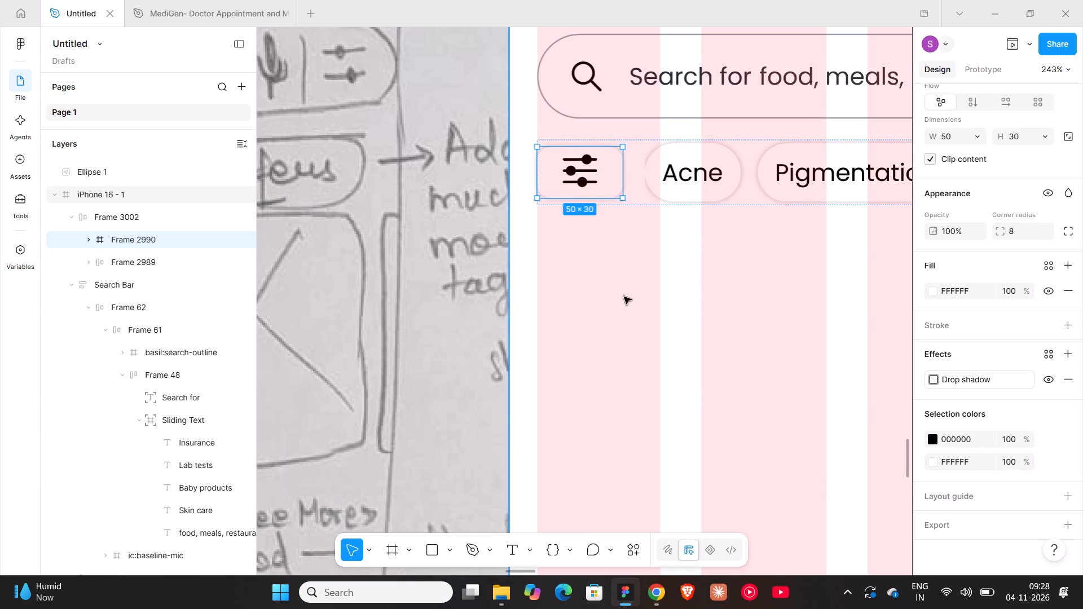
# Move the filter chip row out of the iPhone 16 - 1 frame onto the empty canvas above the wireframe photos.
pyautogui.keyDown('ctrl'); pyautogui.scroll(-8, 597, 261); pyautogui.keyUp('ctrl')
pyautogui.keyDown('shift'); pyautogui.scroll(-4, 597, 261); pyautogui.keyUp('shift')
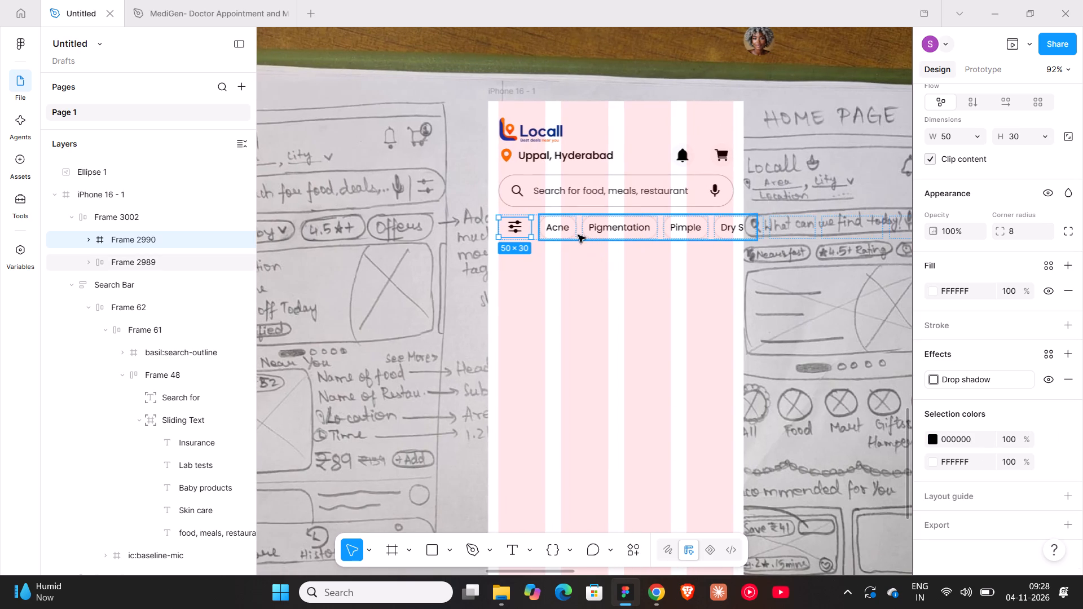
pyautogui.click(557, 232)
pyautogui.click(567, 276)
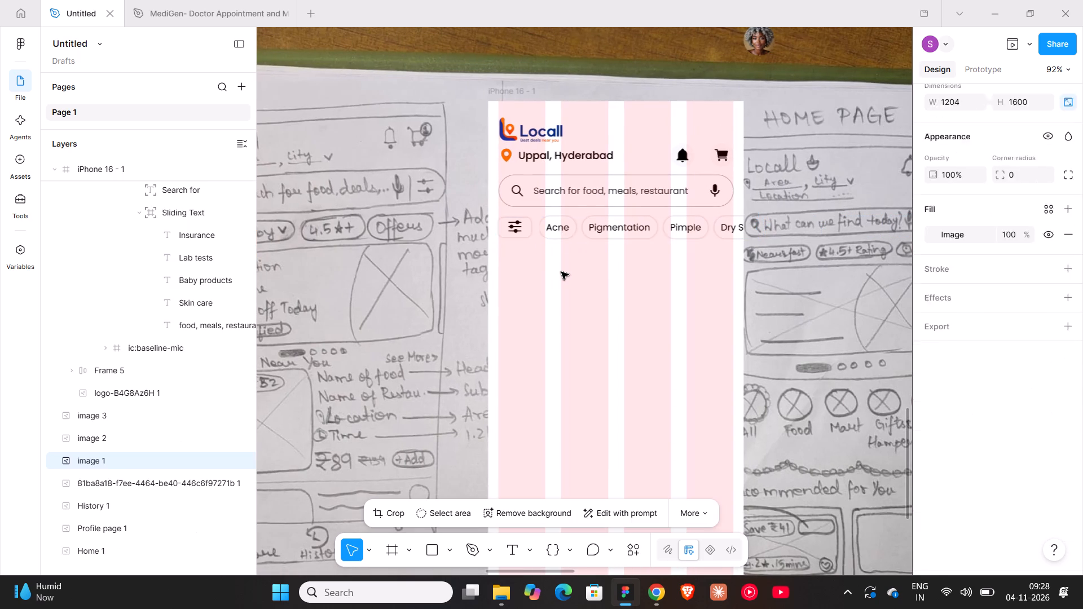
pyautogui.click(532, 231)
pyautogui.keyDown('ctrl'); pyautogui.scroll(-7, 532, 231); pyautogui.keyUp('ctrl')
pyautogui.moveTo(532, 231); pyautogui.dragTo(513, 130)
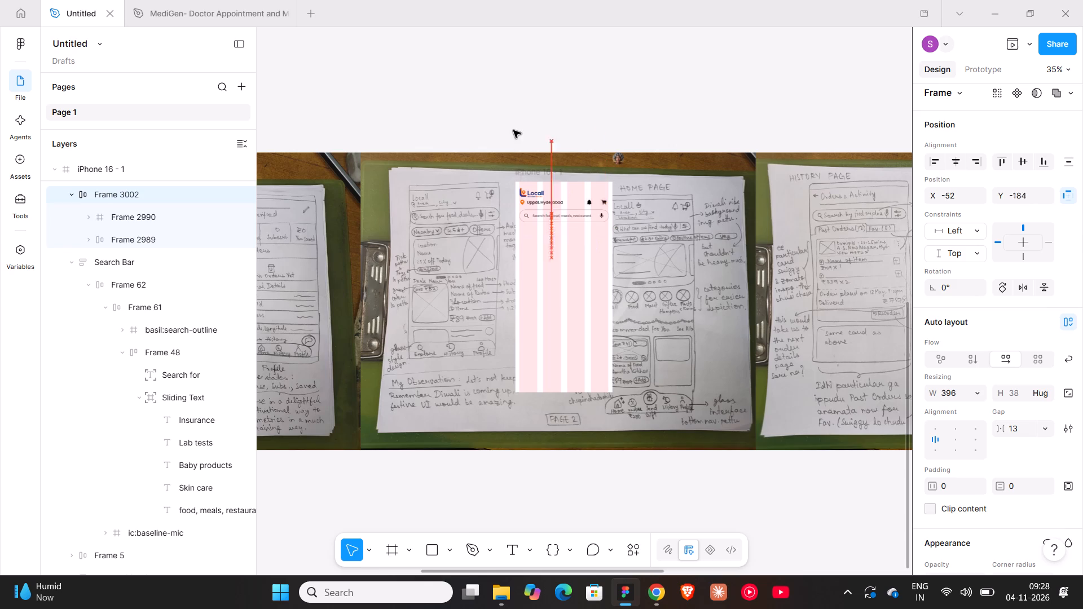
pyautogui.moveTo(513, 130); pyautogui.dragTo(513, 126)
# Widen the filter row frame to about 683 and its inner chip list frame to about 620.
pyautogui.moveTo(600, 123); pyautogui.dragTo(671, 123)
pyautogui.hotkey('ctrl', 'z')
pyautogui.keyDown('ctrl'); pyautogui.scroll(6, 582, 126); pyautogui.keyUp('ctrl')
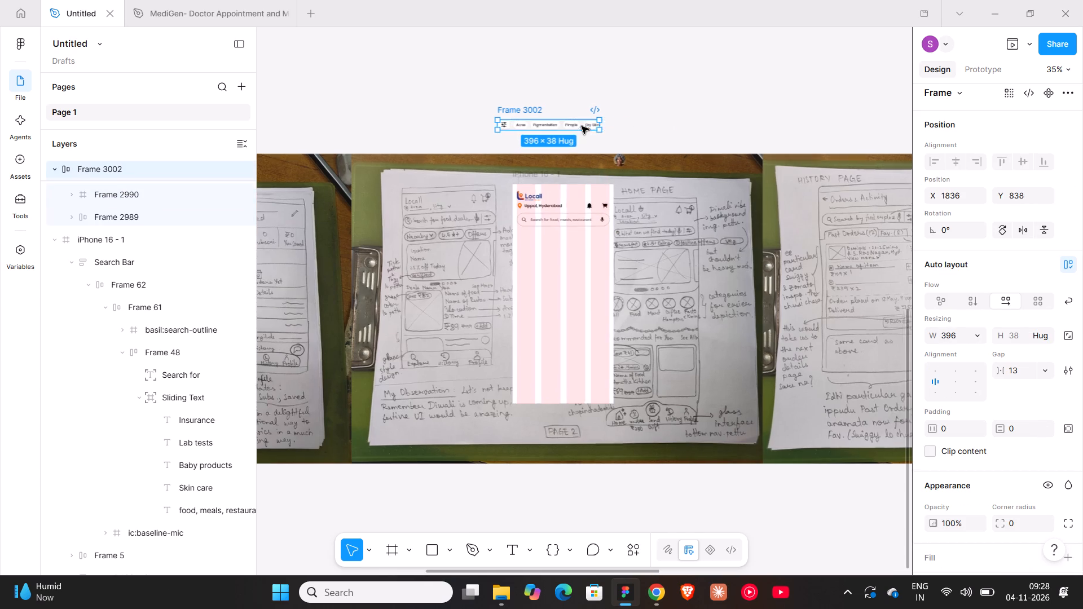
pyautogui.keyDown('ctrl'); pyautogui.scroll(12, 582, 126); pyautogui.keyUp('ctrl')
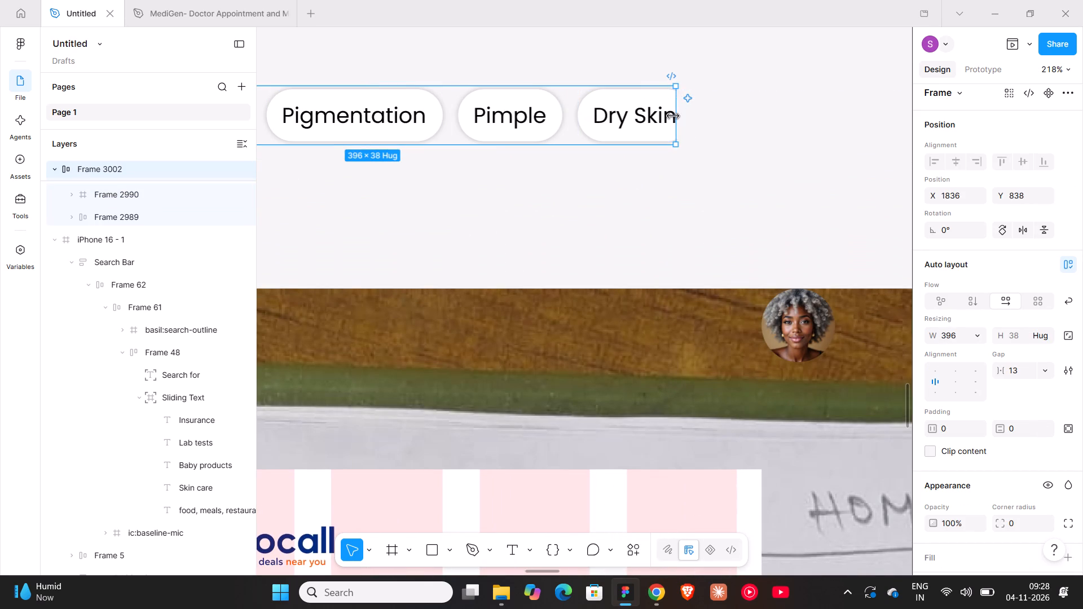
pyautogui.moveTo(673, 116); pyautogui.dragTo(895, 116)
pyautogui.keyDown('ctrl'); pyautogui.scroll(-8, 636, 145); pyautogui.keyUp('ctrl')
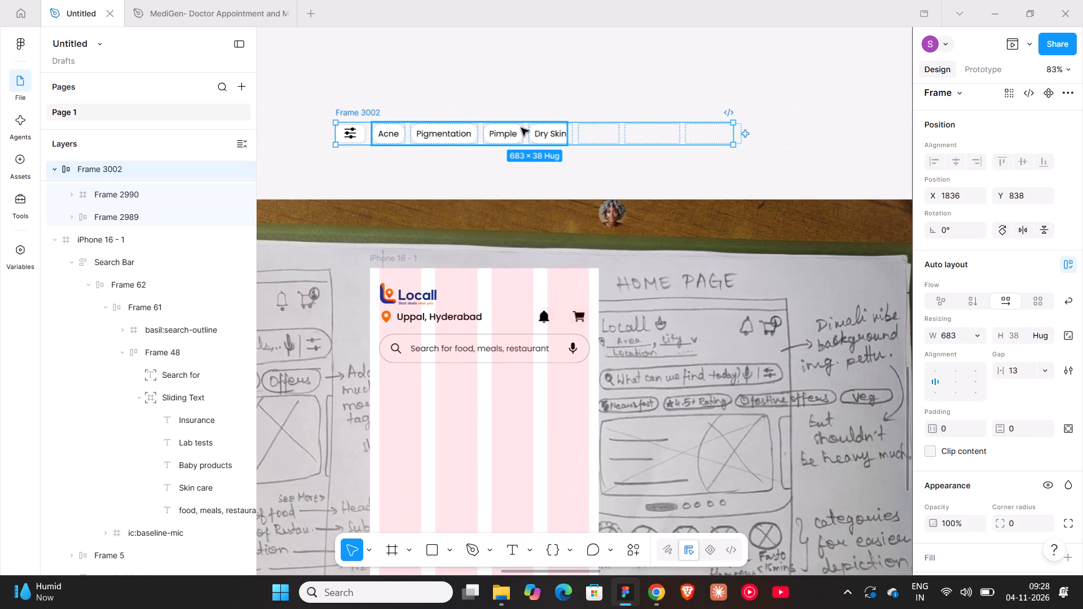
pyautogui.click(521, 128)
pyautogui.moveTo(569, 134); pyautogui.dragTo(730, 142)
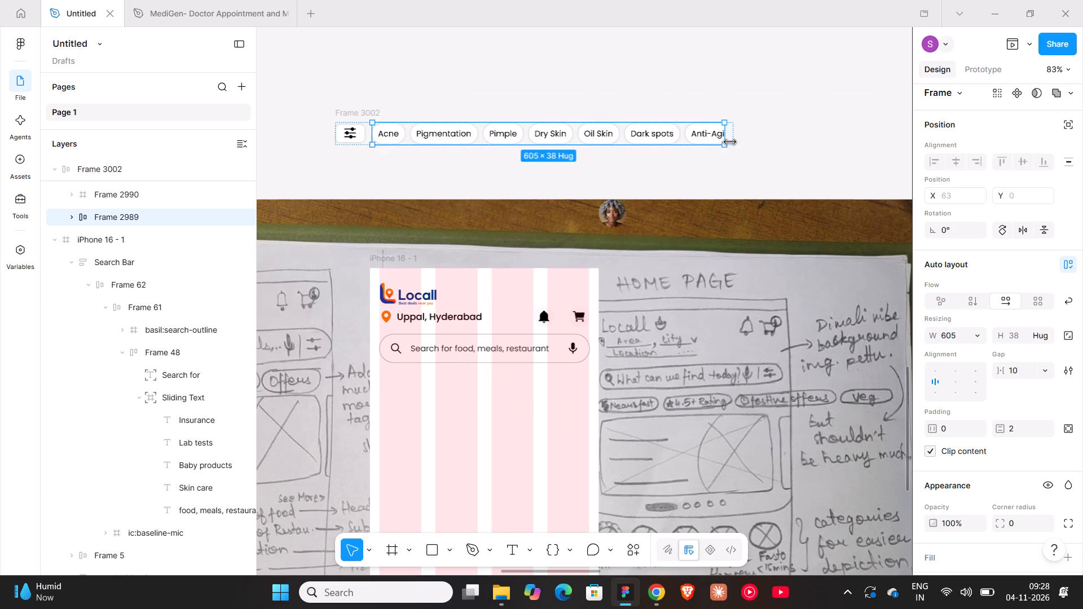
pyautogui.moveTo(730, 142); pyautogui.dragTo(733, 142)
# Change the "Acne" chip's label to "Near by".
pyautogui.keyDown('shift'); pyautogui.scroll(6, 514, 146); pyautogui.keyUp('shift')
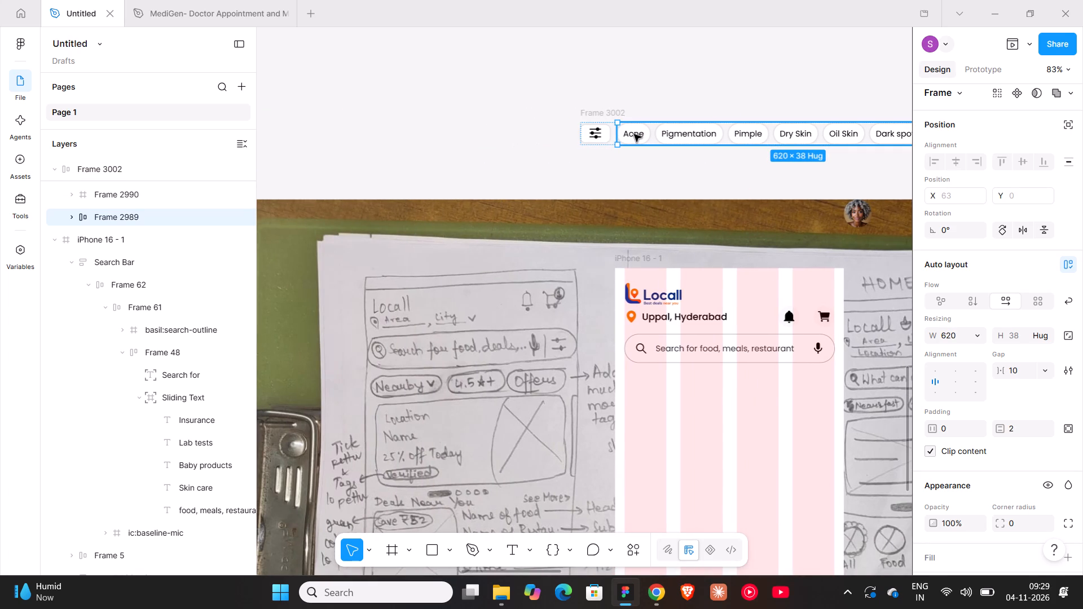
pyautogui.keyDown('shift'); pyautogui.scroll(-4, 472, 363); pyautogui.keyUp('shift')
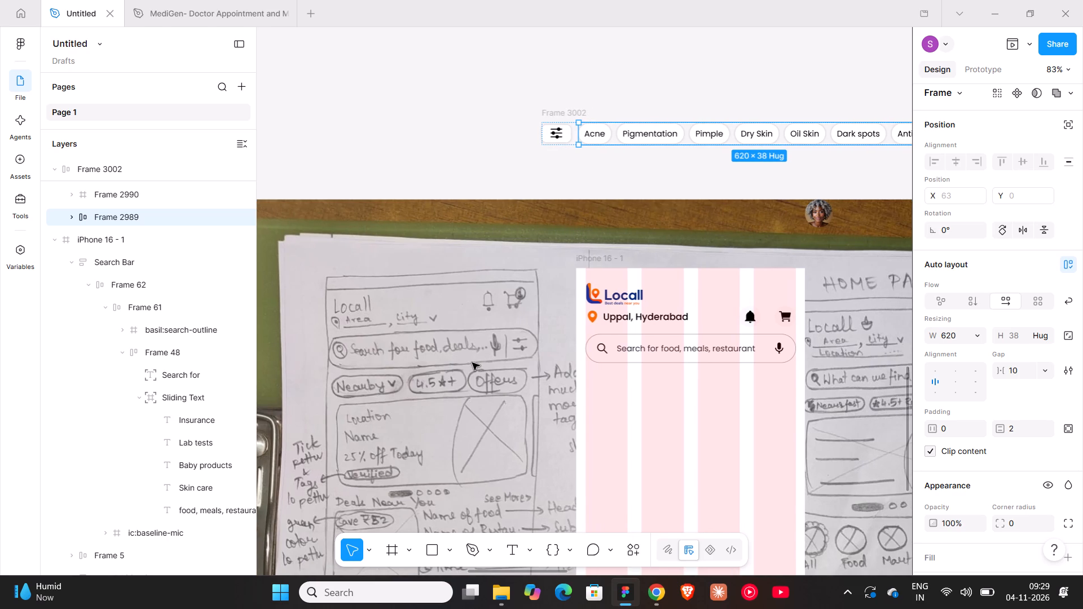
pyautogui.keyDown('shift'); pyautogui.scroll(4, 472, 363); pyautogui.keyUp('shift')
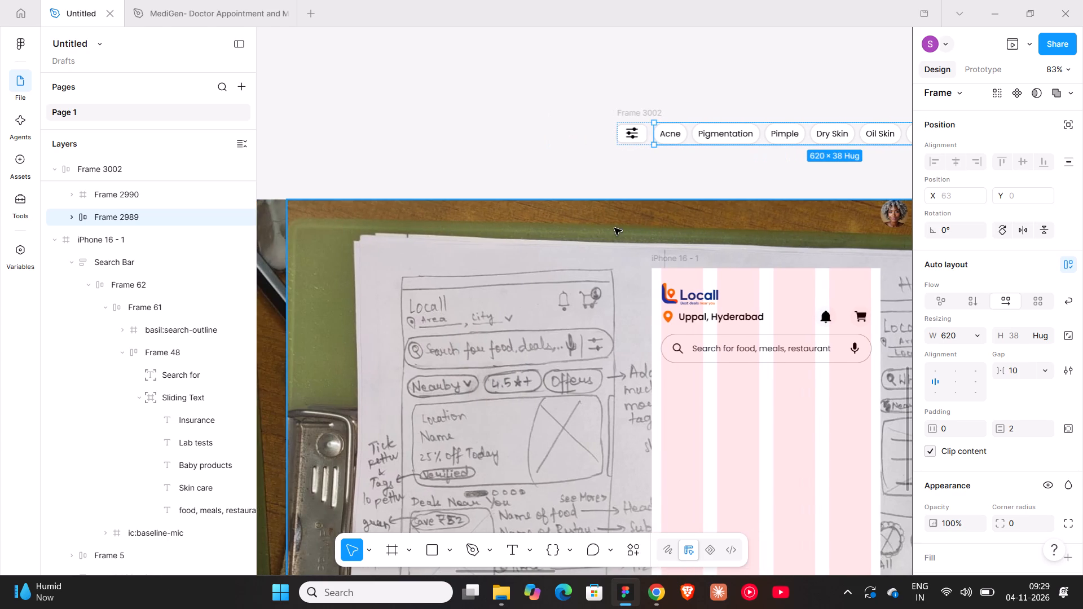
pyautogui.tripleClick(672, 136)
pyautogui.doubleClick(672, 136)
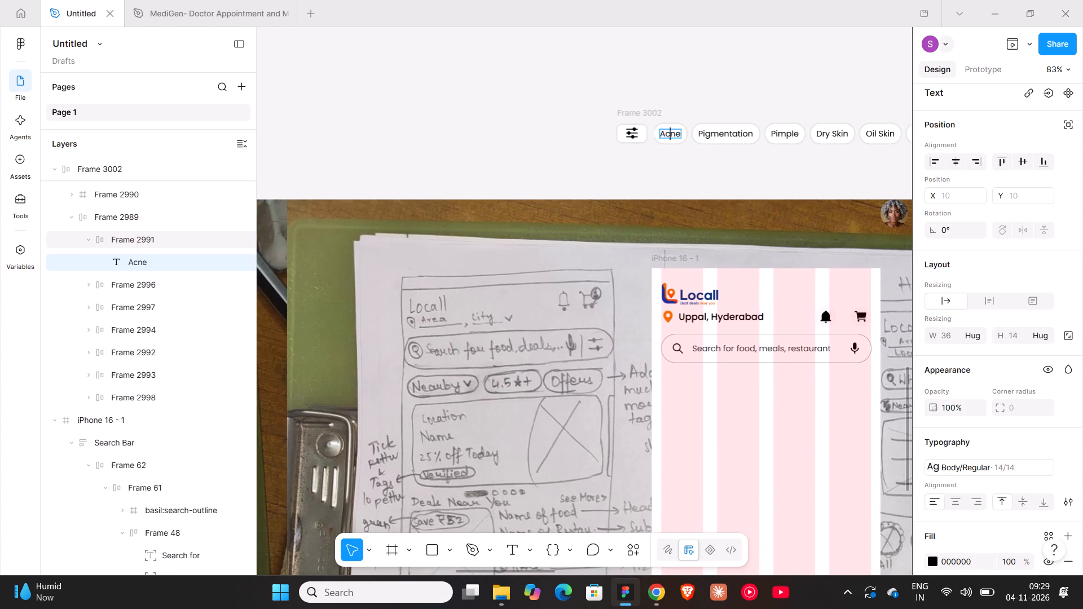
pyautogui.doubleClick(672, 136)
pyautogui.write('Near')
pyautogui.press('space')
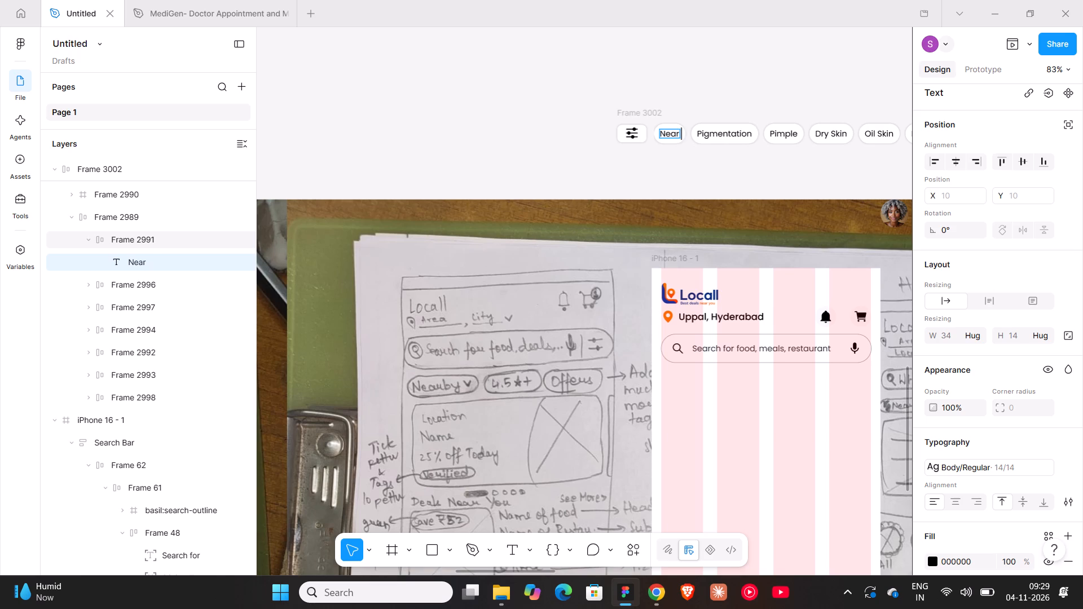
pyautogui.write('by')
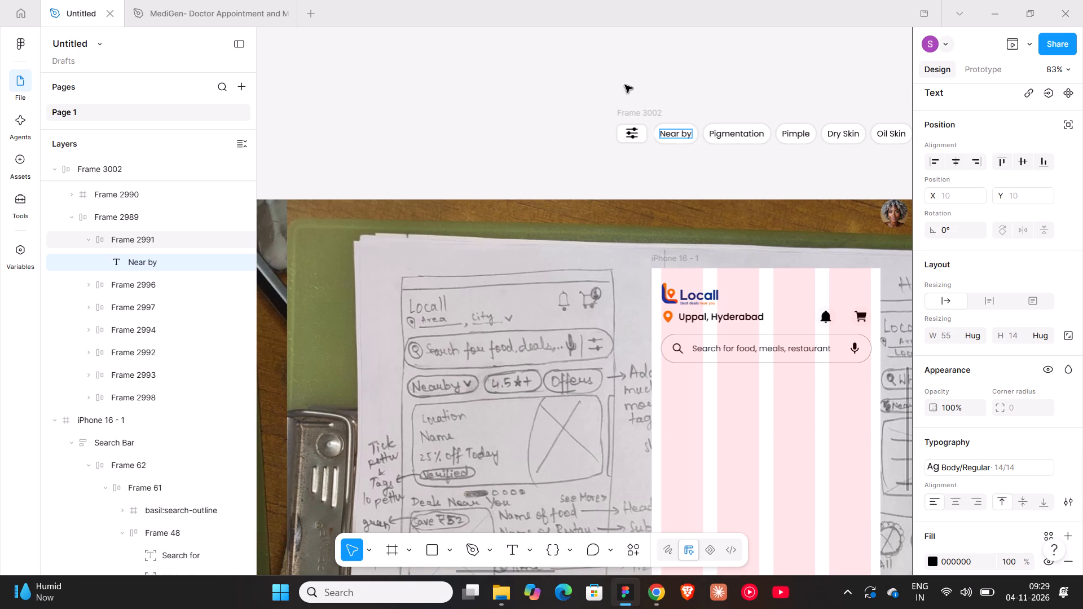
# Change the "Pigmentation" chip's label to "4.5 & above".
pyautogui.tripleClick(729, 135)
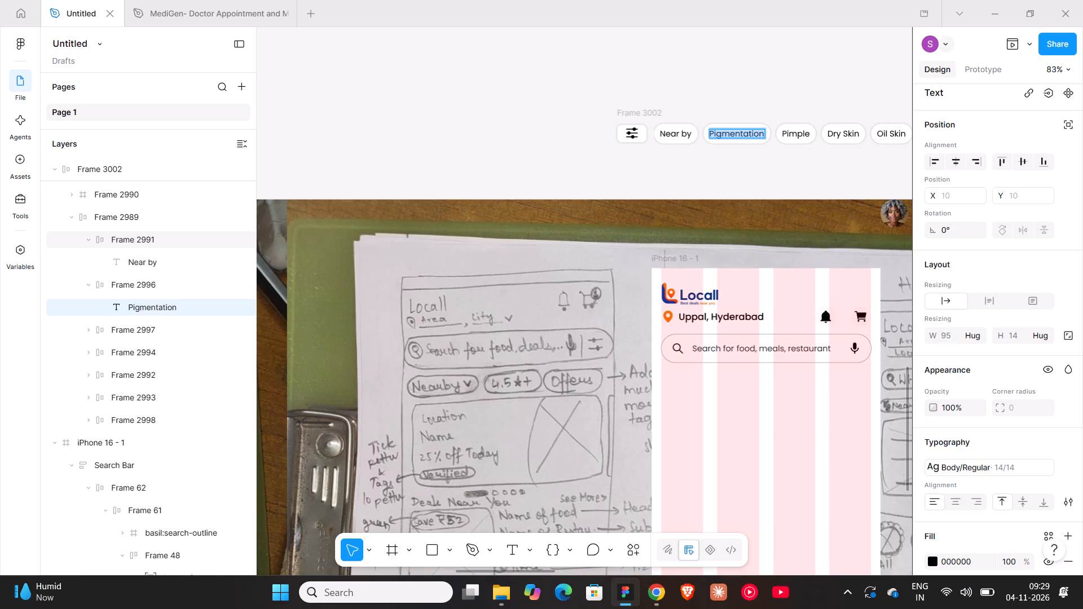
pyautogui.write('4.5')
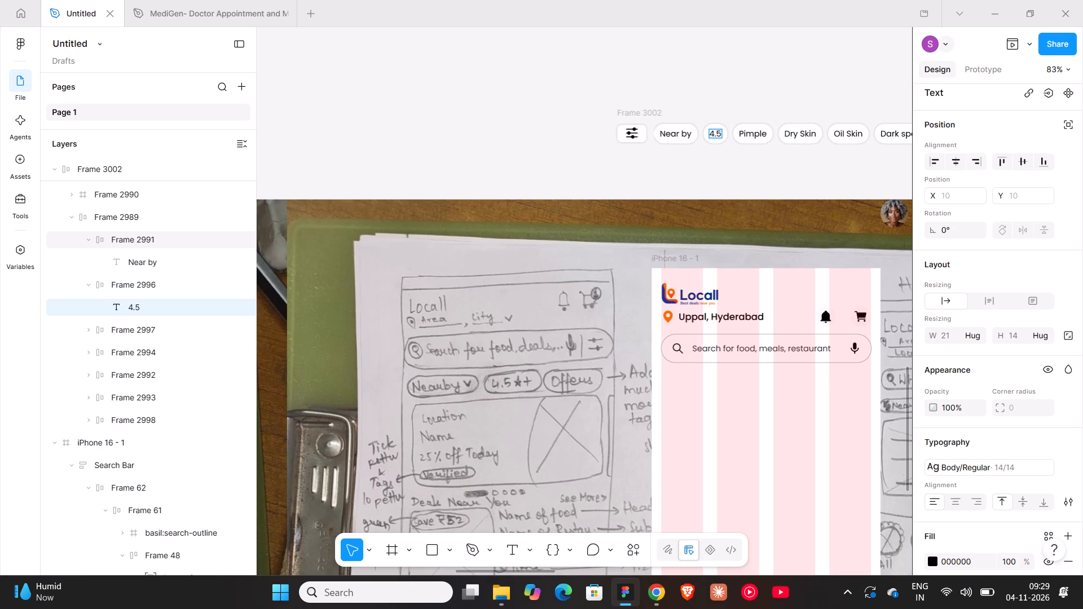
pyautogui.press('space')
pyautogui.write('&')
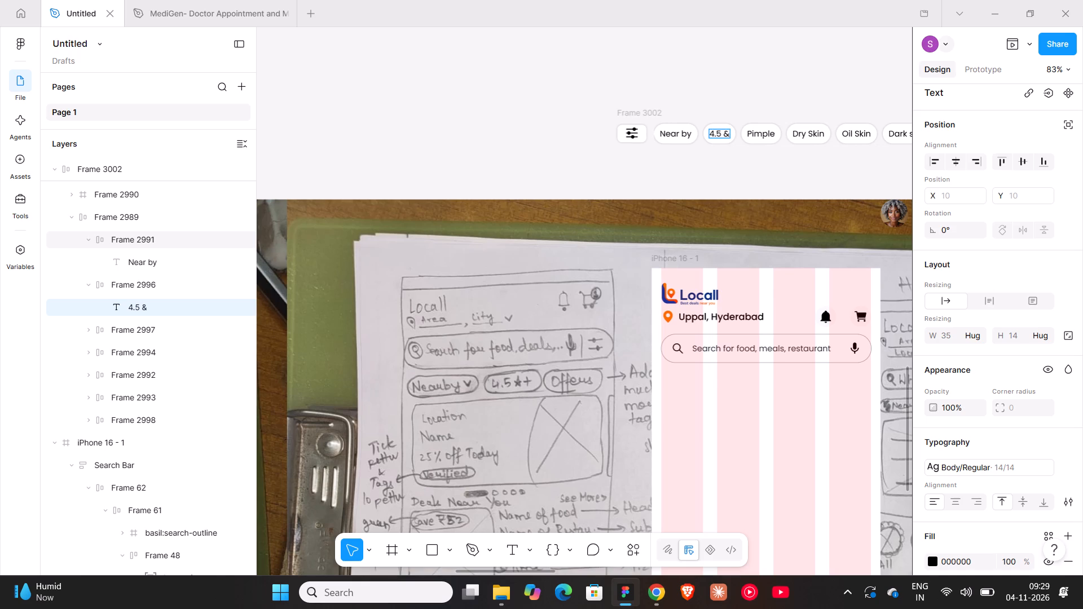
pyautogui.press('space')
pyautogui.write('above')
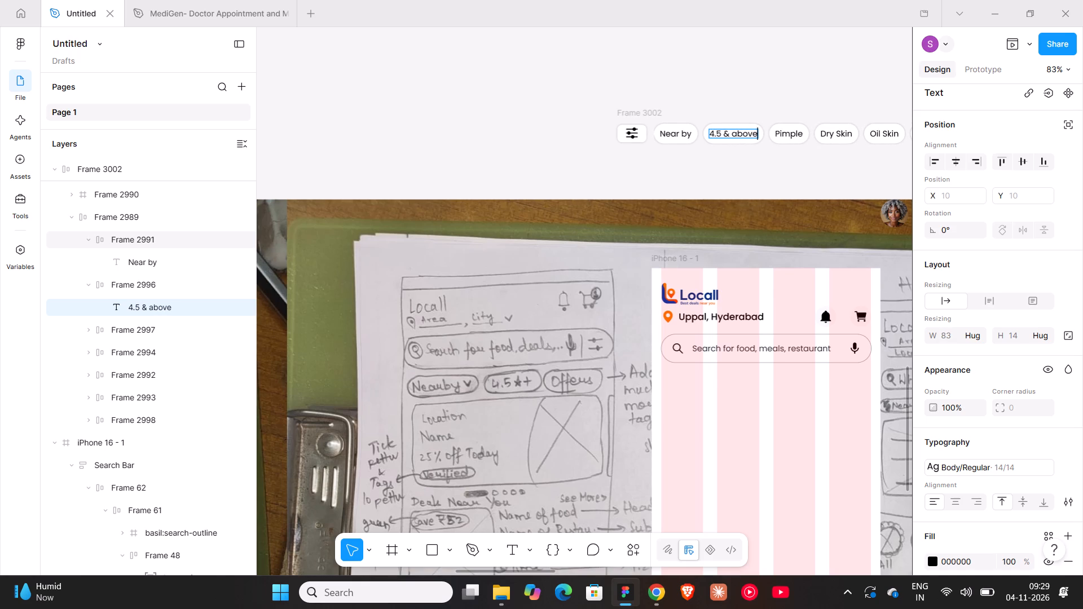
# Change the "Pimple" chip's label to "Pure veg".
pyautogui.doubleClick(791, 133)
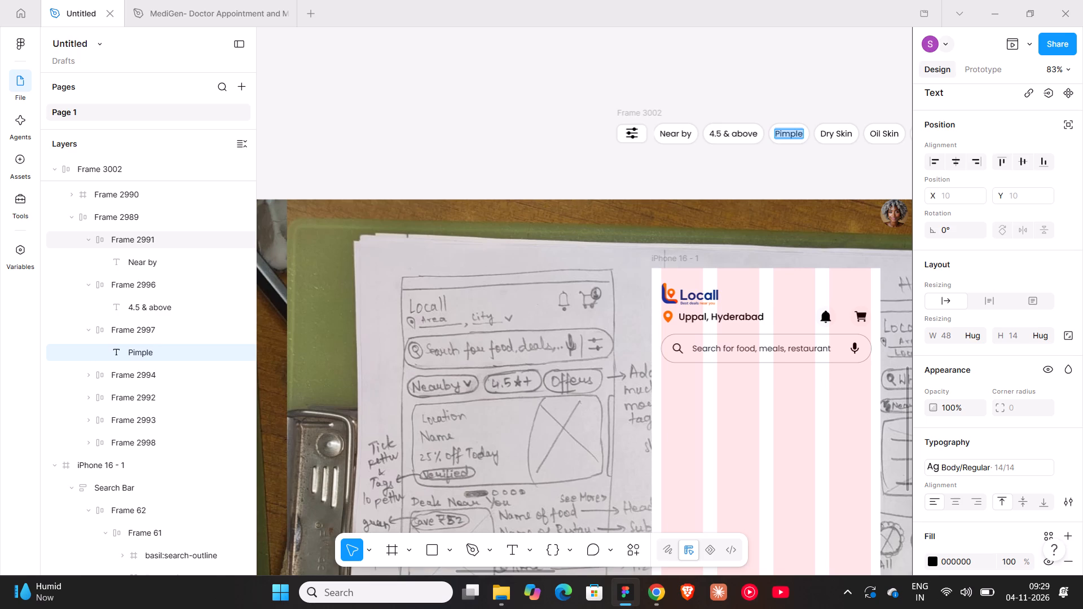
pyautogui.write('Pure veg')
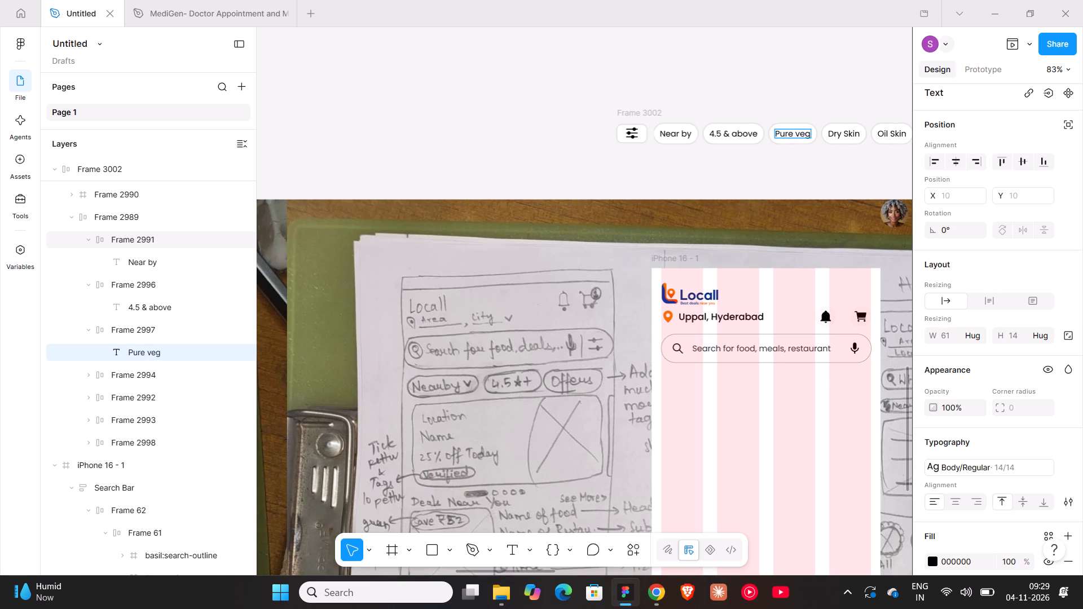
# Change the "Dry Skin" chip's label to "under 200".
pyautogui.doubleClick(853, 131)
pyautogui.click(853, 131)
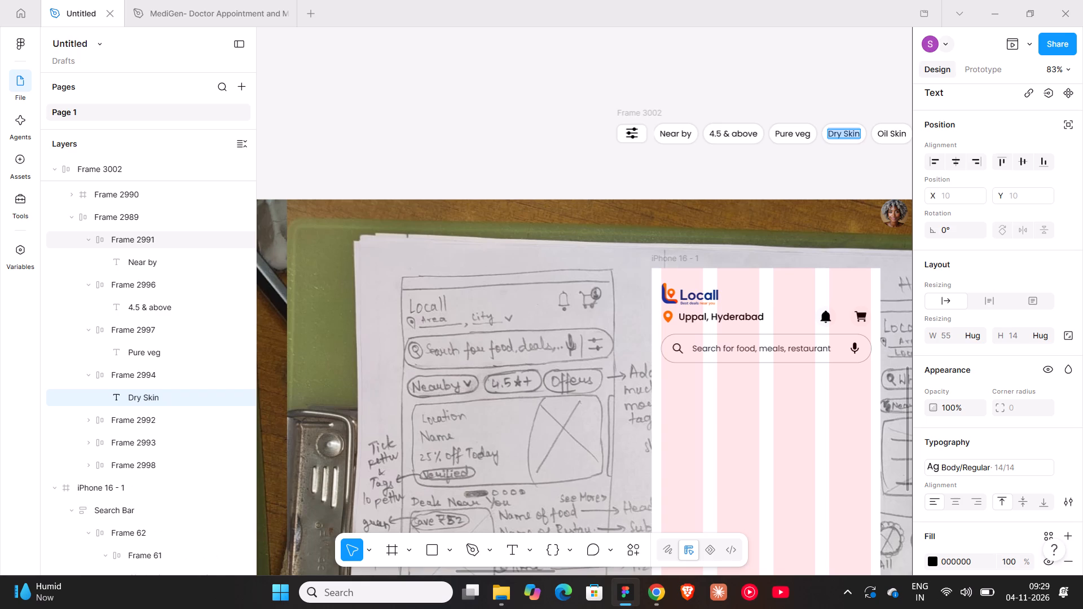
pyautogui.write('under 200')
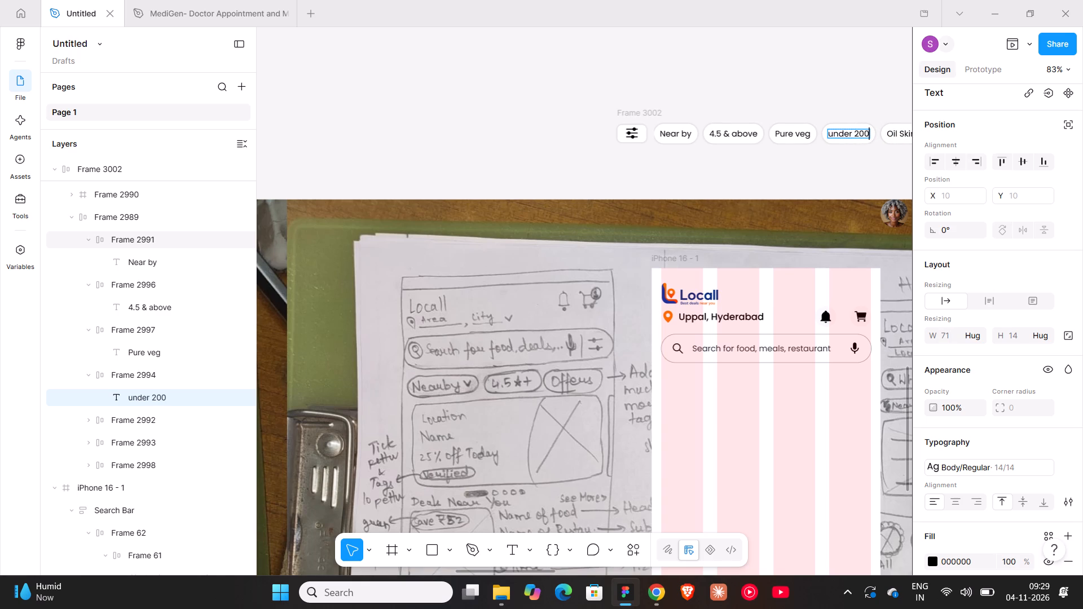
# Change the "Oil Skin" chip's label to "Non-Veg".
pyautogui.keyDown('shift'); pyautogui.scroll(-4, 849, 131); pyautogui.keyUp('shift')
pyautogui.click(802, 137)
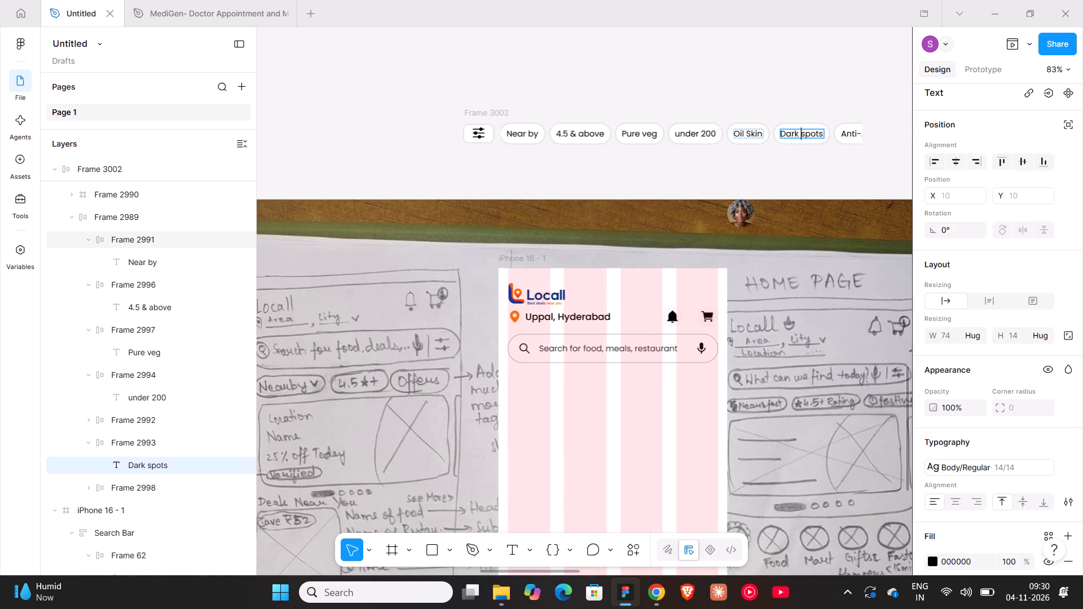
pyautogui.doubleClick(743, 138)
pyautogui.doubleClick(749, 131)
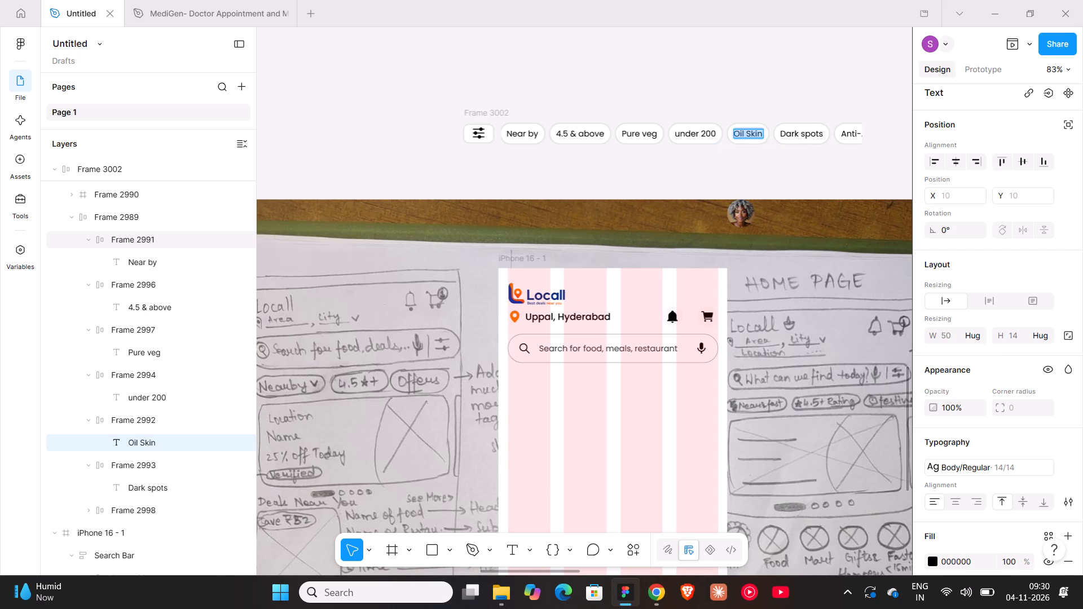
pyautogui.write('Non')
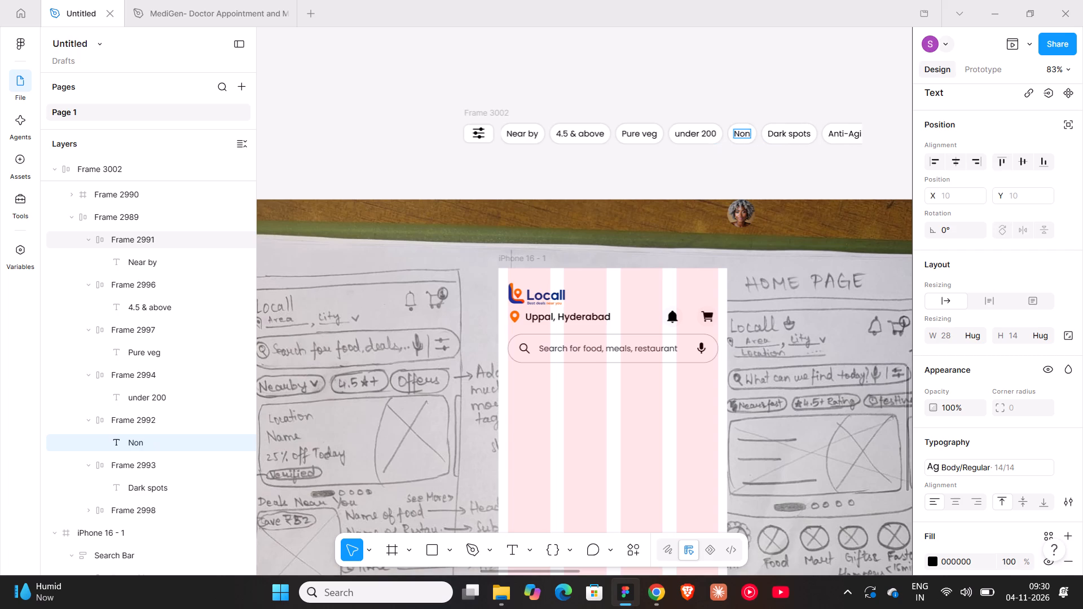
pyautogui.write('-Veg')
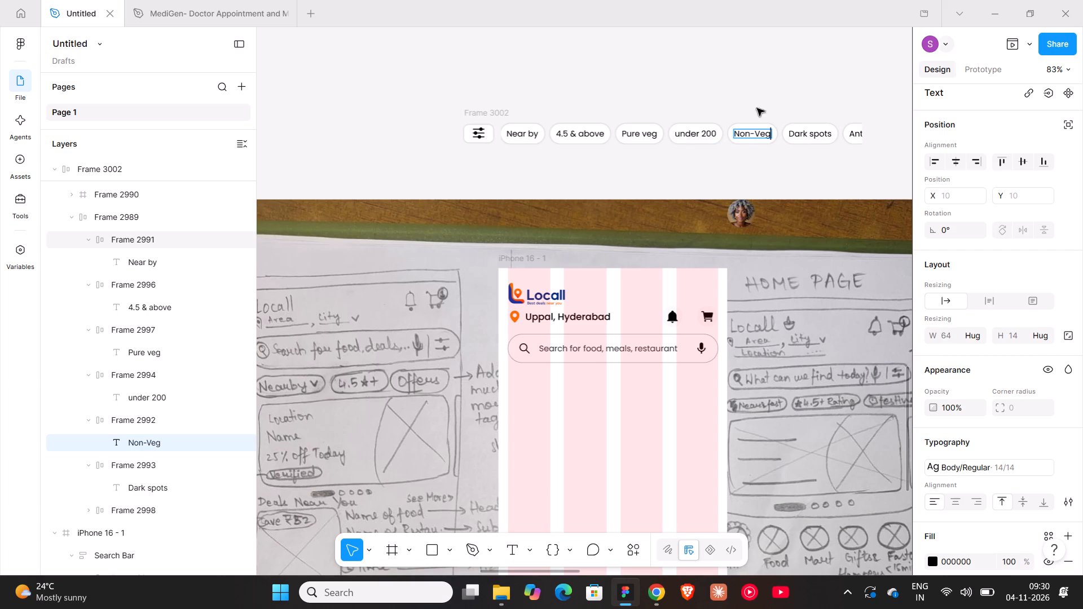
# Capitalise the third chip's second word so its label reads "Pure Veg".
pyautogui.click(646, 130)
pyautogui.press('BackSpace')
pyautogui.hotkey('shift', 'v')
pyautogui.click(748, 90)
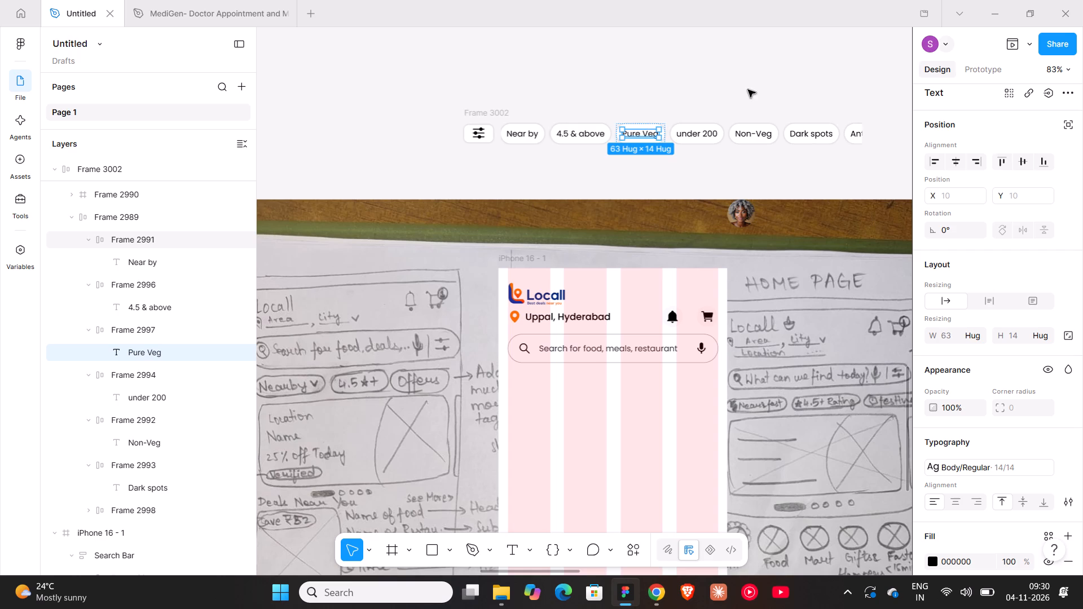
# Delete the "Dark spots" chip and the partly cut-off "Anti-" chip after it from the filter row.
pyautogui.click(852, 135)
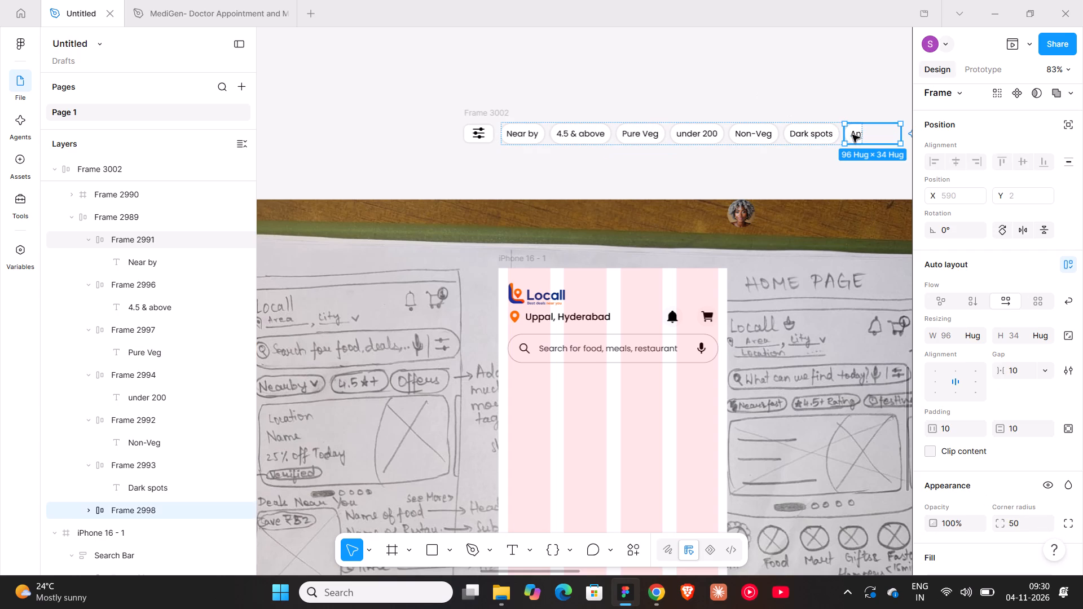
pyautogui.press('Delete')
pyautogui.doubleClick(802, 134)
pyautogui.press('Delete')
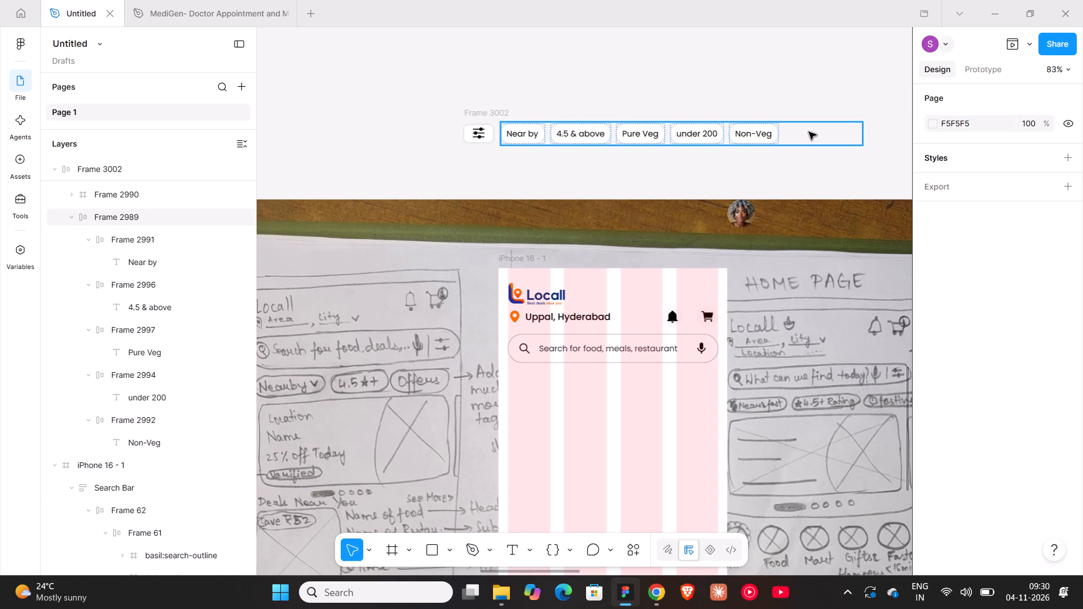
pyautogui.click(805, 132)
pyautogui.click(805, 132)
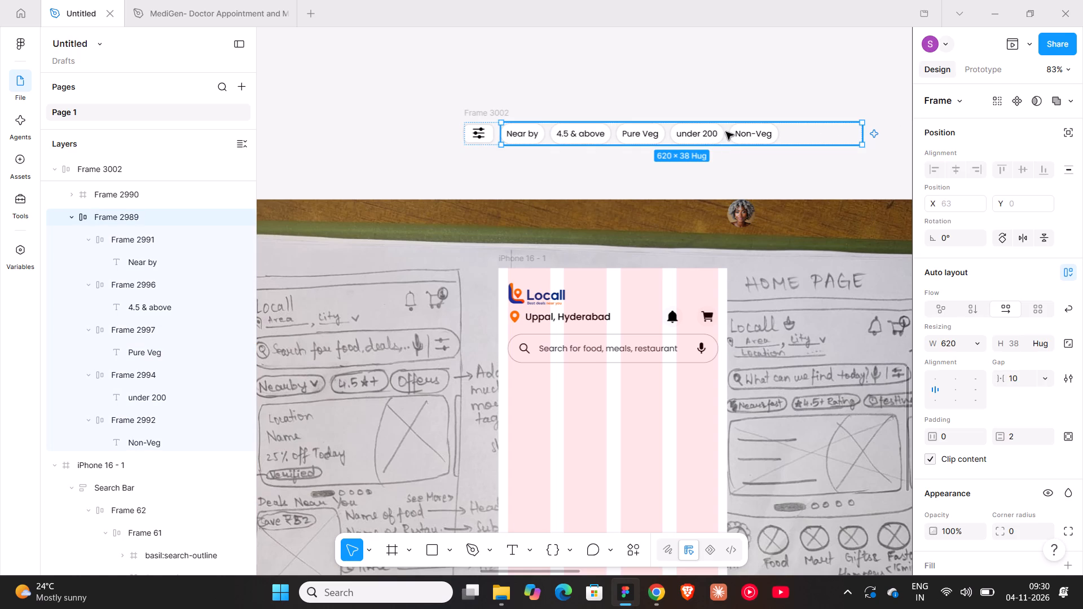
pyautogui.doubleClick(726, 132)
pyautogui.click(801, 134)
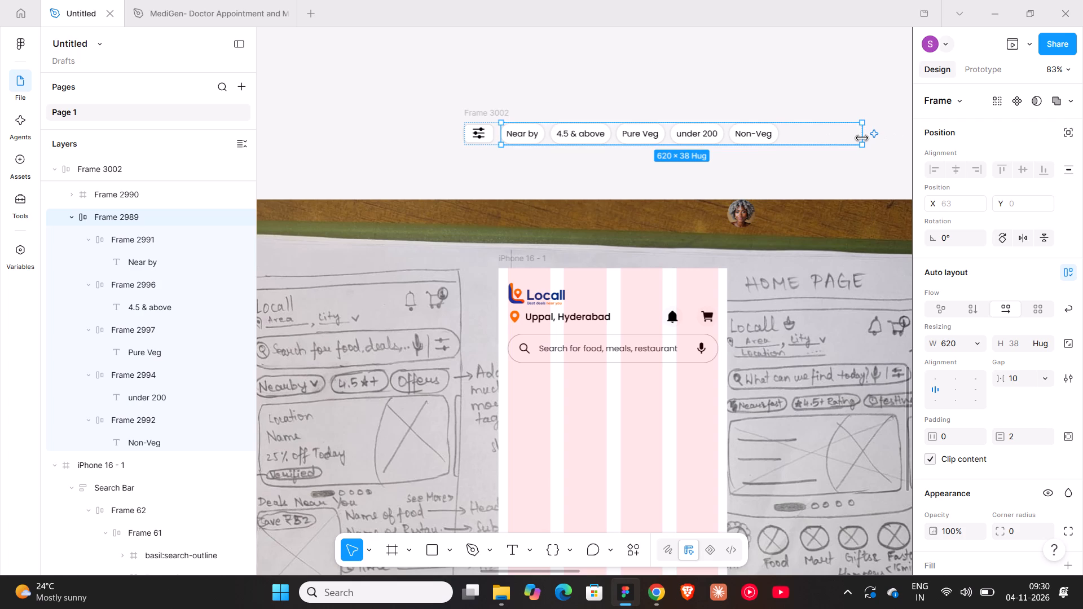
# Move the filter row into the iPhone 16 - 1 frame, just below the search bar at about X 25, Y 168.
pyautogui.keyDown('ctrl'); pyautogui.scroll(-8, 664, 73); pyautogui.keyUp('ctrl')
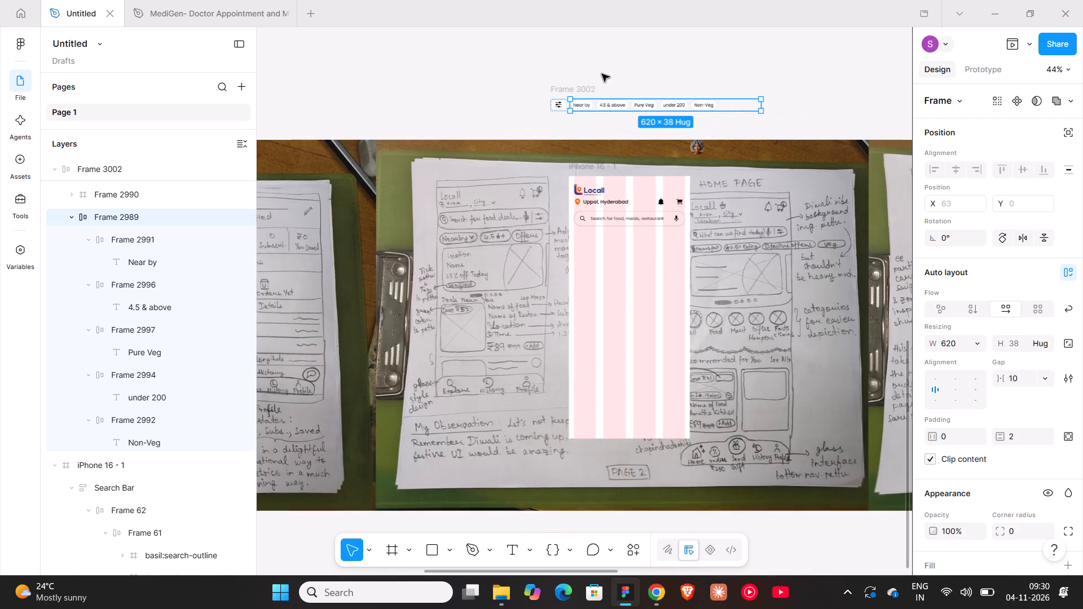
pyautogui.keyDown('ctrl'); pyautogui.scroll(-3, 602, 74); pyautogui.keyUp('ctrl')
pyautogui.keyDown('shift'); pyautogui.scroll(-4, 526, 90); pyautogui.keyUp('shift')
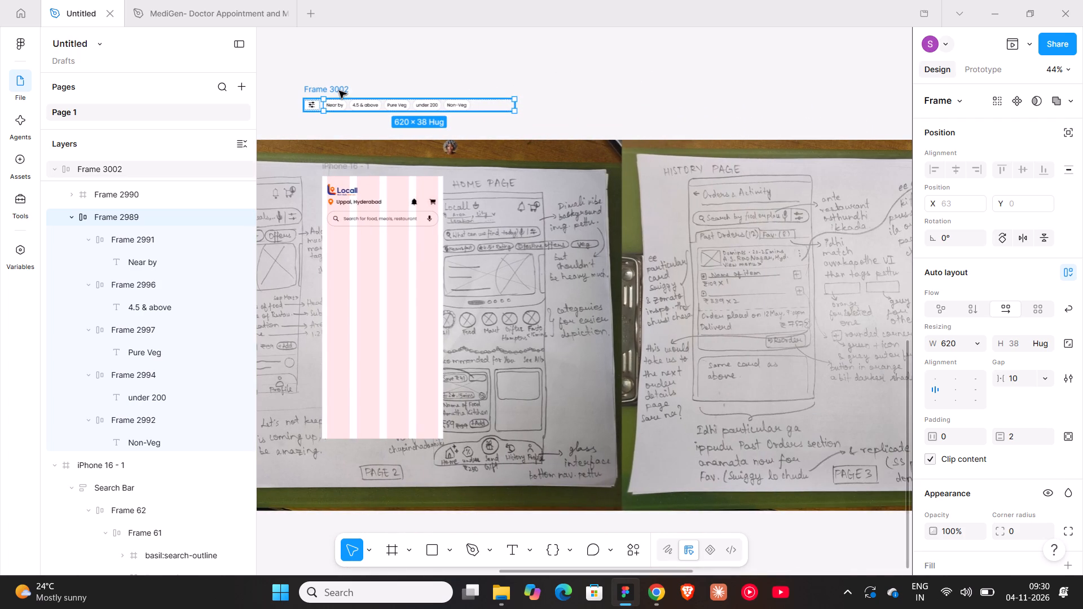
pyautogui.moveTo(337, 89); pyautogui.dragTo(359, 232)
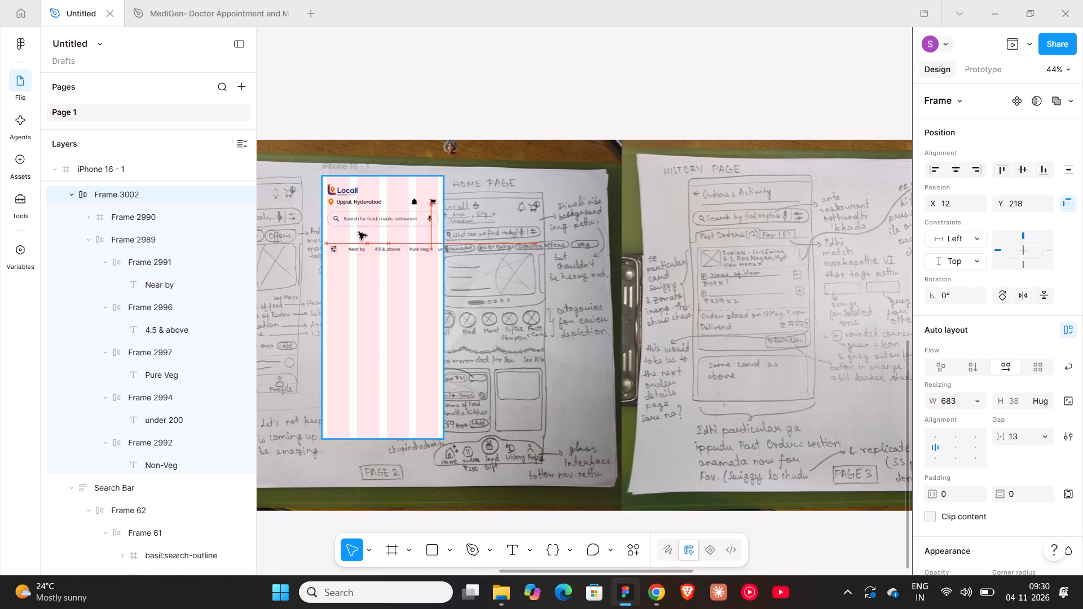
pyautogui.moveTo(359, 232); pyautogui.dragTo(363, 232)
pyautogui.keyDown('ctrl'); pyautogui.scroll(10, 319, 248); pyautogui.keyUp('ctrl')
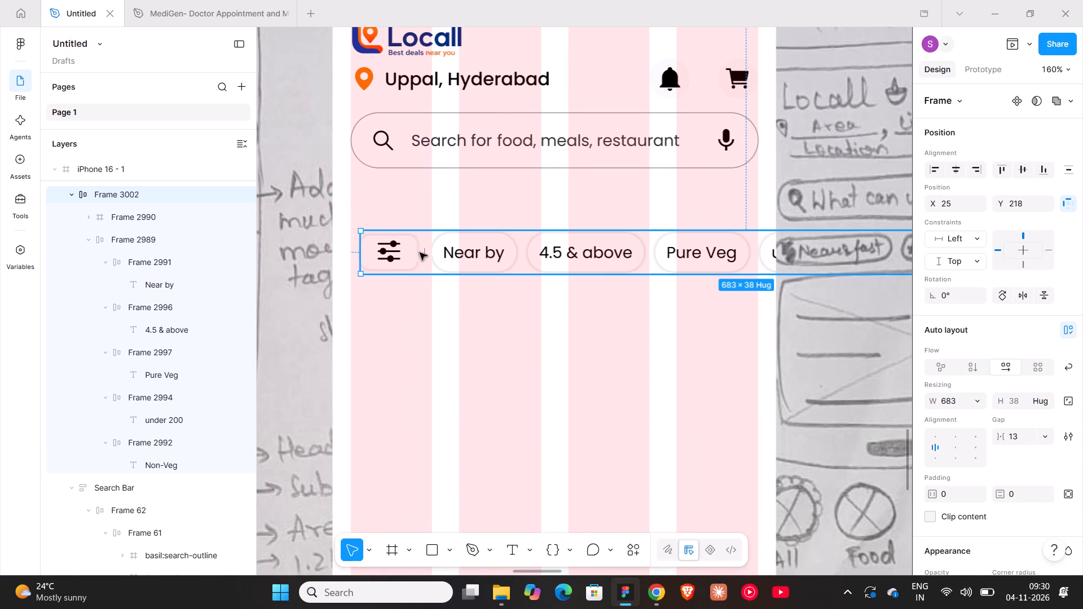
pyautogui.moveTo(444, 263); pyautogui.dragTo(435, 210)
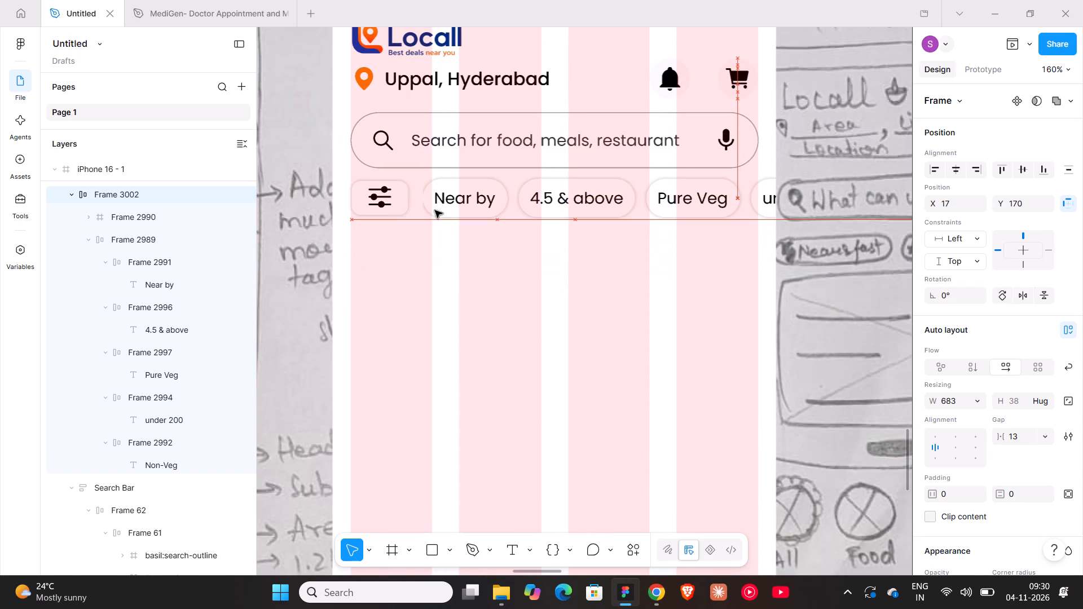
pyautogui.moveTo(435, 210); pyautogui.dragTo(435, 207)
# Narrow the filter row frame to about 368 so it ends at the phone frame's edge.
pyautogui.keyDown('shift'); pyautogui.scroll(-6, 435, 207); pyautogui.keyUp('shift')
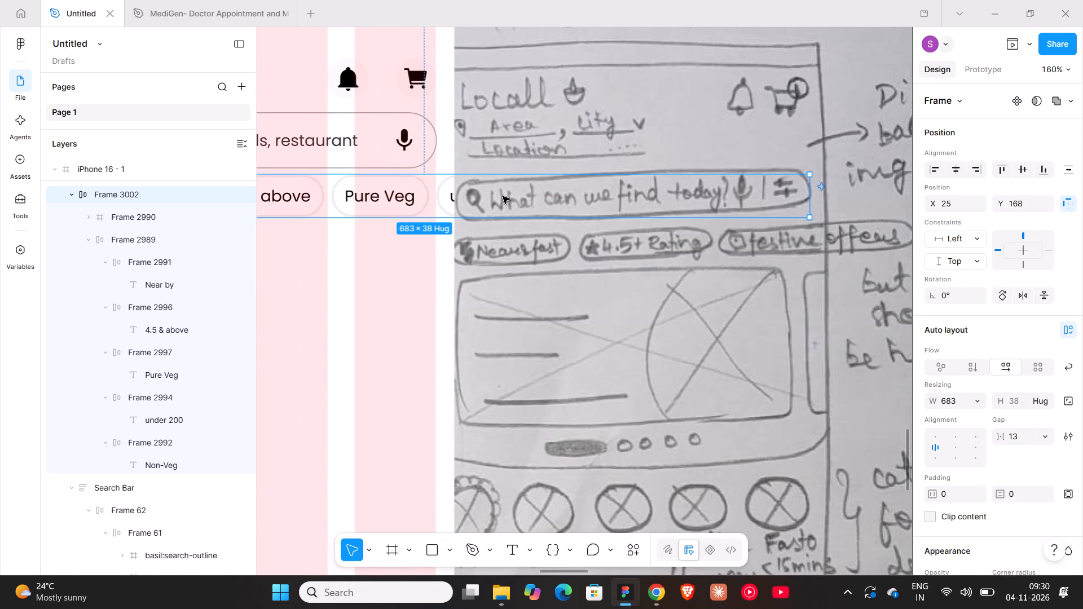
pyautogui.keyDown('ctrl'); pyautogui.scroll(-5, 582, 192); pyautogui.keyUp('ctrl')
pyautogui.moveTo(717, 194); pyautogui.dragTo(640, 188)
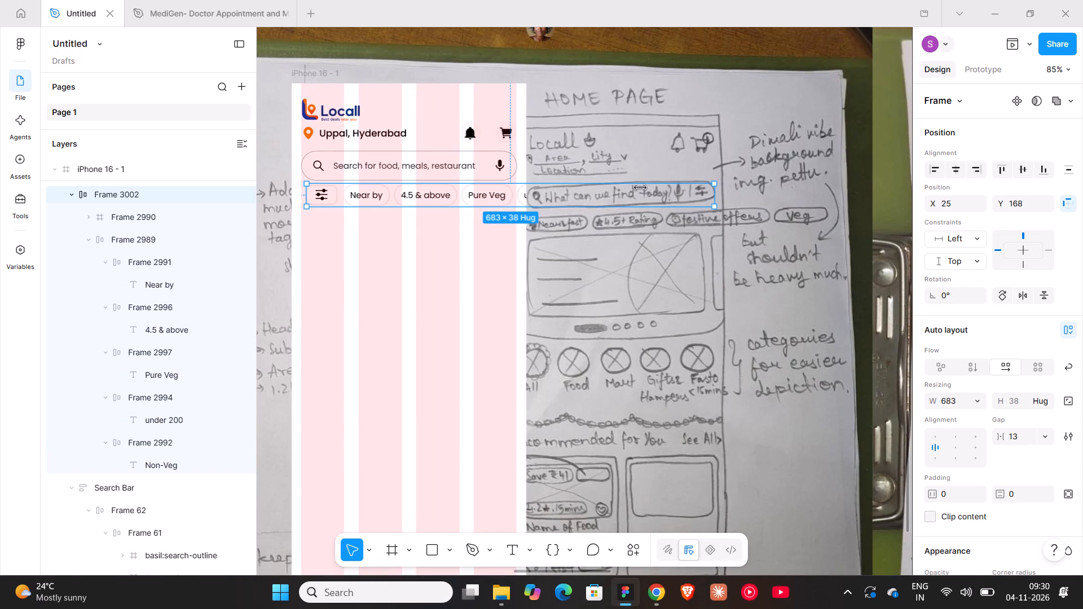
pyautogui.moveTo(640, 188); pyautogui.dragTo(530, 197)
# Narrow the inner chip list frame to about 305 so it ends at the phone frame's edge.
pyautogui.doubleClick(408, 197)
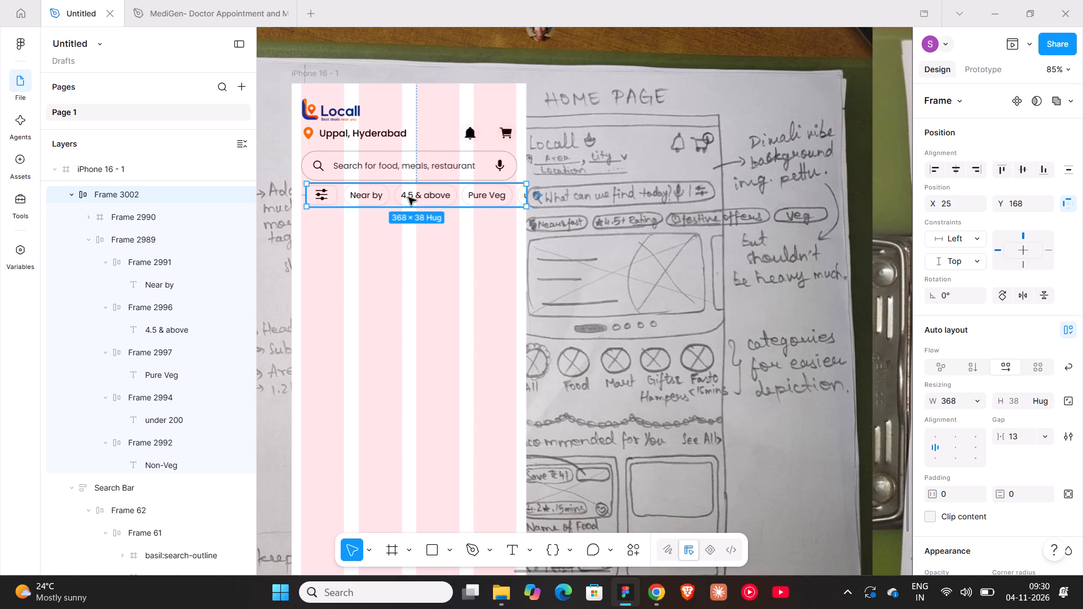
pyautogui.click(714, 201)
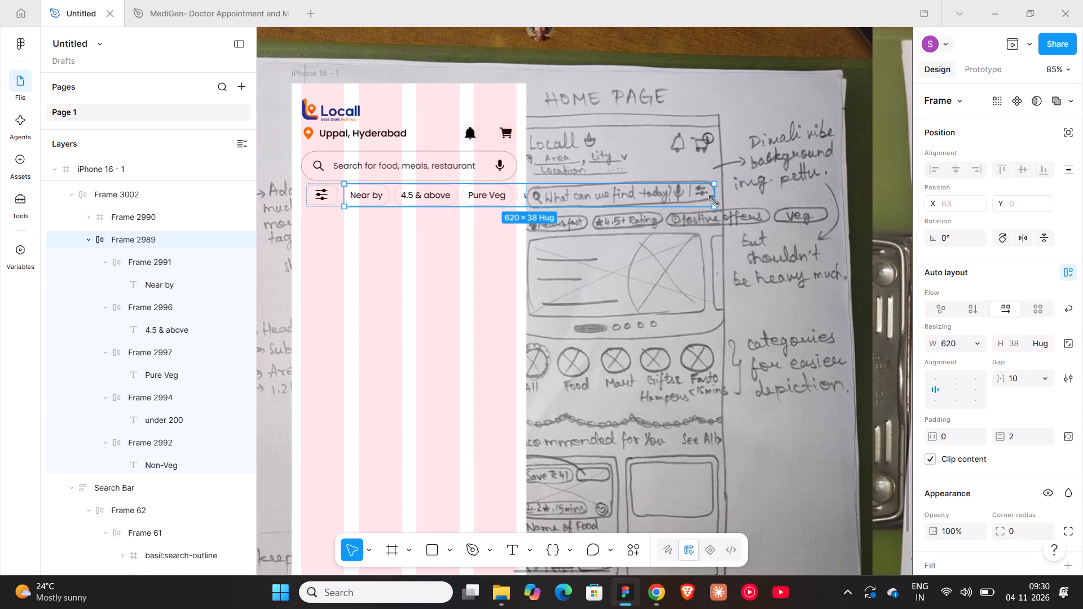
pyautogui.moveTo(714, 197); pyautogui.dragTo(528, 225)
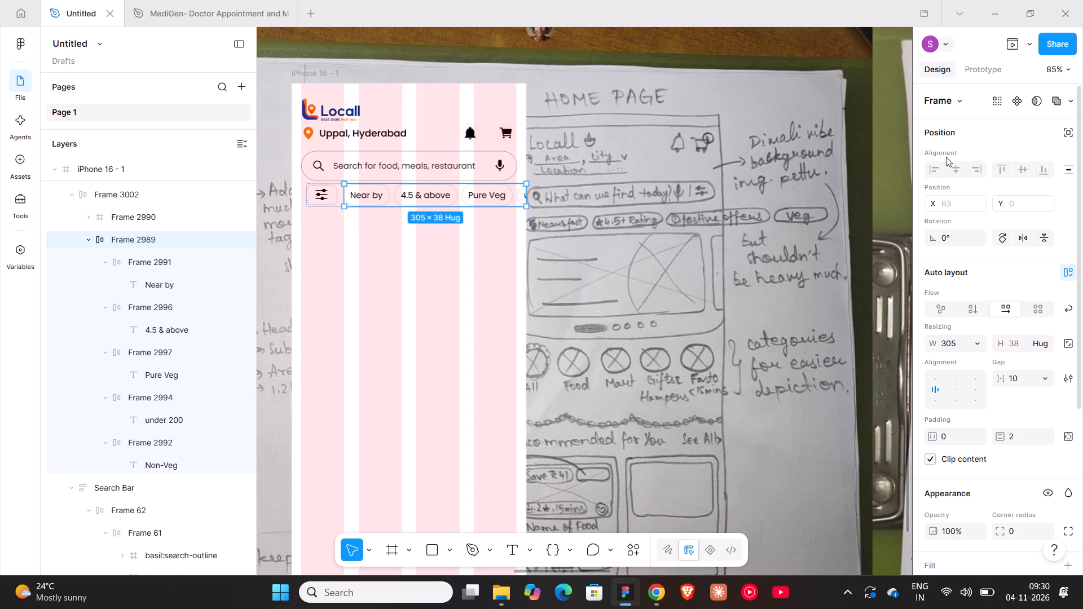
# Preview the home screen and try sliding the filter chips sideways, then close the preview.
pyautogui.click(1011, 46)
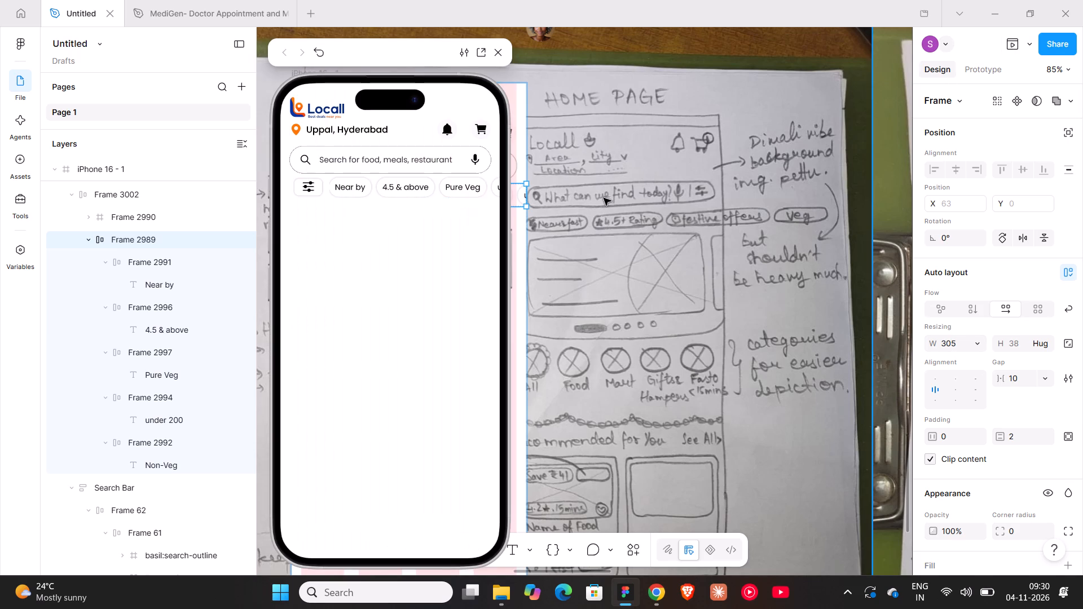
pyautogui.moveTo(476, 186); pyautogui.dragTo(398, 187)
pyautogui.moveTo(488, 180); pyautogui.dragTo(390, 186)
pyautogui.moveTo(382, 187); pyautogui.dragTo(637, 187)
pyautogui.click(503, 54)
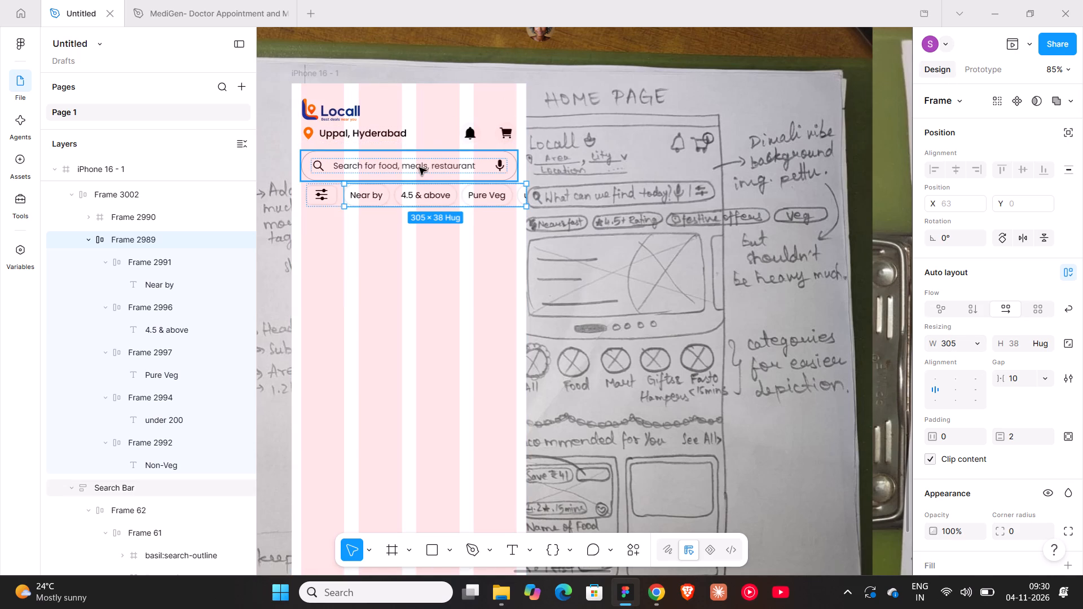
# Select the filter row and search bar together with the wireframe photo and align them to the left.
pyautogui.keyDown('shift'); pyautogui.click(419, 167); pyautogui.keyUp('shift')
pyautogui.click(626, 376)
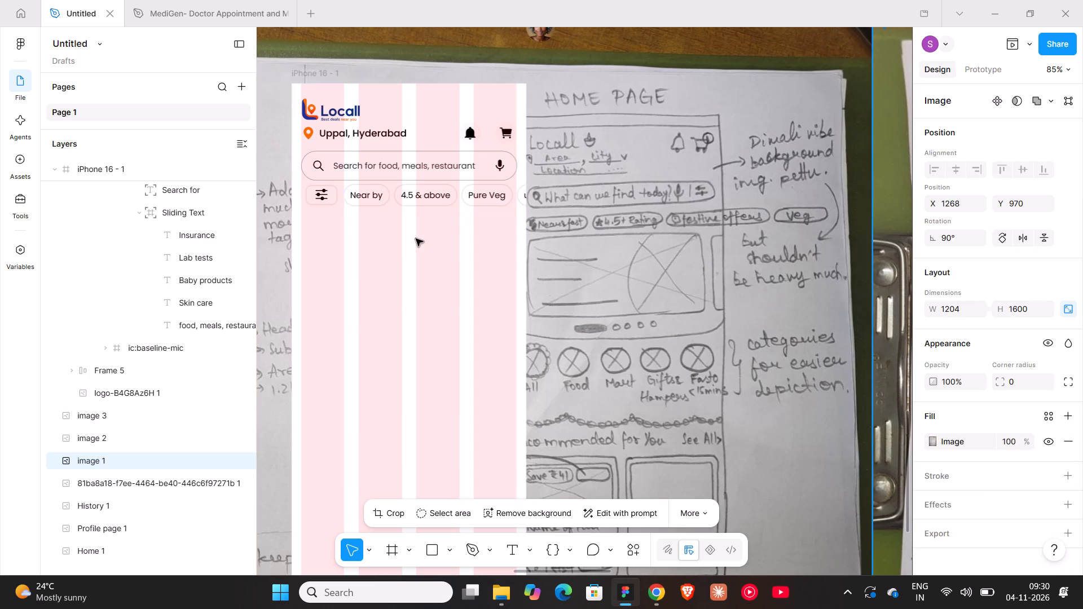
pyautogui.keyDown('shift'); pyautogui.click(413, 176); pyautogui.keyUp('shift')
pyautogui.keyDown('shift'); pyautogui.click(398, 195); pyautogui.keyUp('shift')
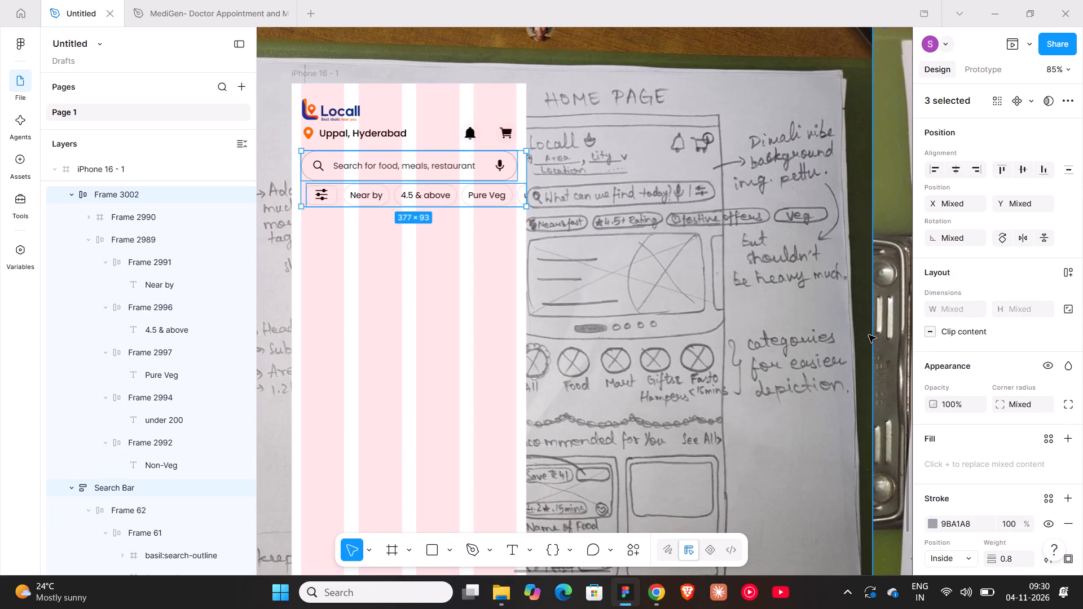
pyautogui.click(940, 174)
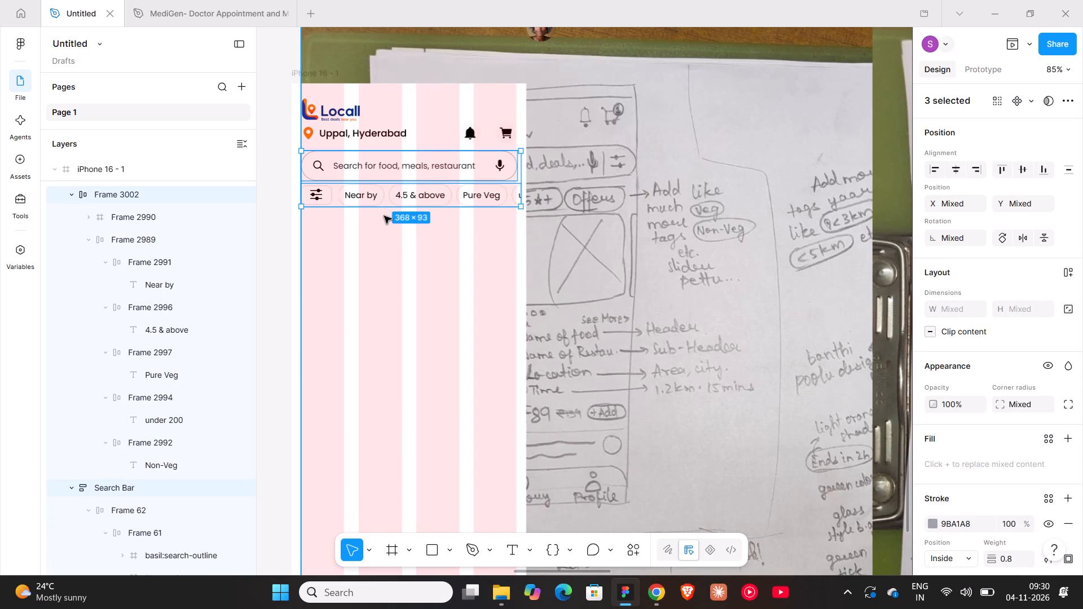
# Reposition the wireframe photo to about X 1678, Y 955 and the phone frame beside its home sketch at about X 2358, Y 1088.
pyautogui.click(384, 216)
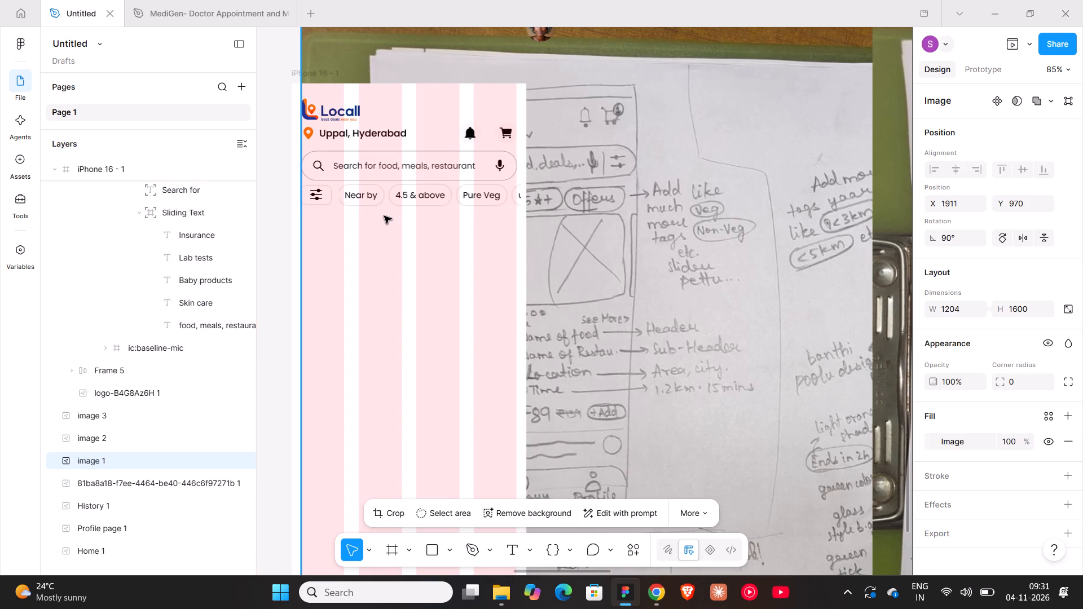
pyautogui.moveTo(325, 72); pyautogui.dragTo(374, 74)
pyautogui.moveTo(327, 68); pyautogui.dragTo(762, 67)
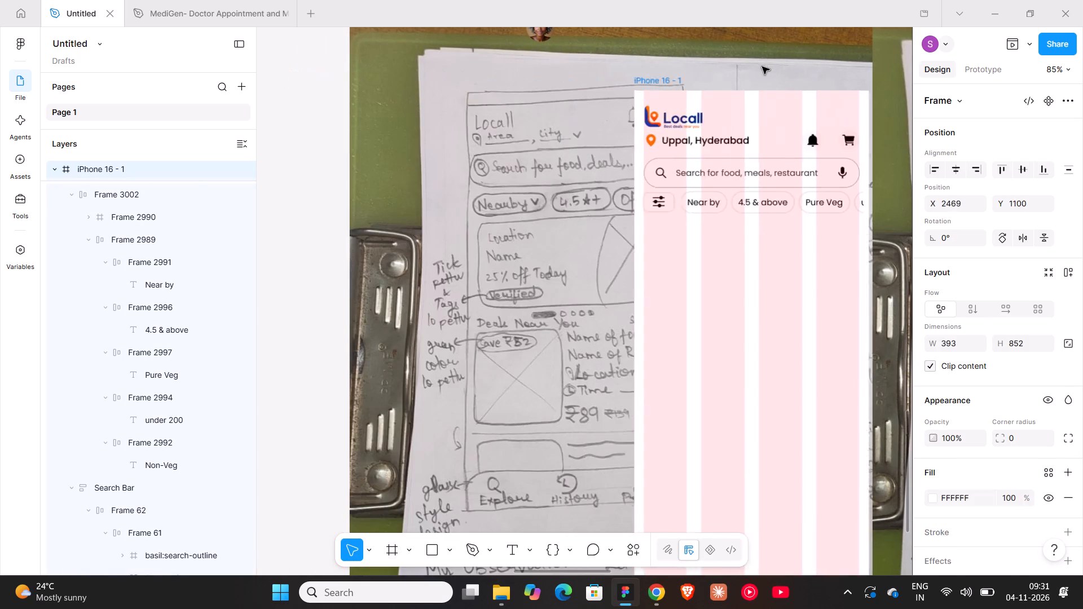
pyautogui.moveTo(762, 67); pyautogui.dragTo(763, 66)
pyautogui.moveTo(552, 211); pyautogui.dragTo(404, 200)
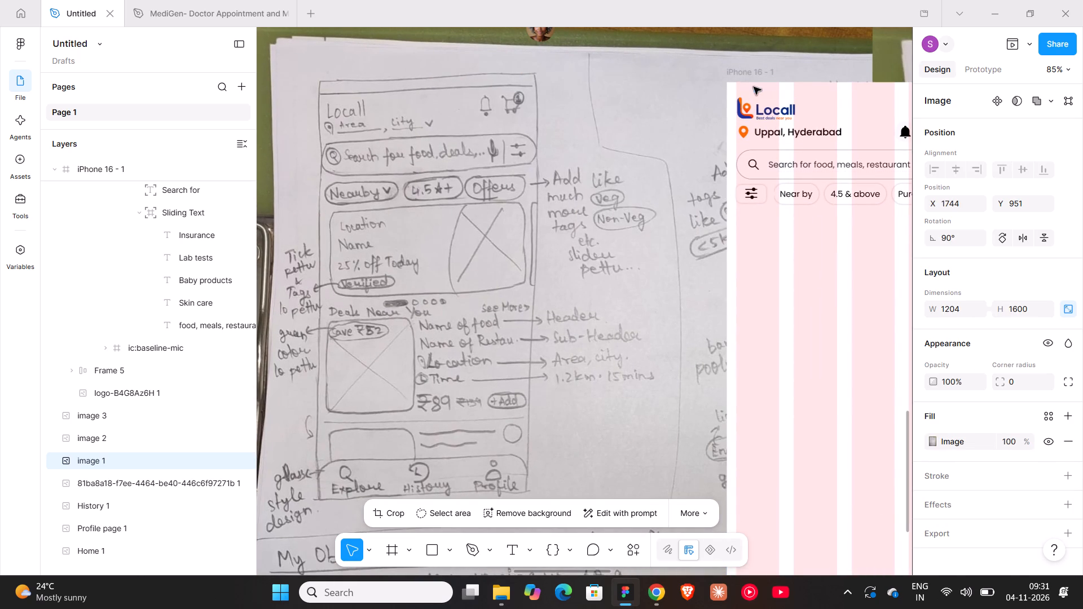
pyautogui.moveTo(749, 73); pyautogui.dragTo(710, 75)
pyautogui.click(748, 75)
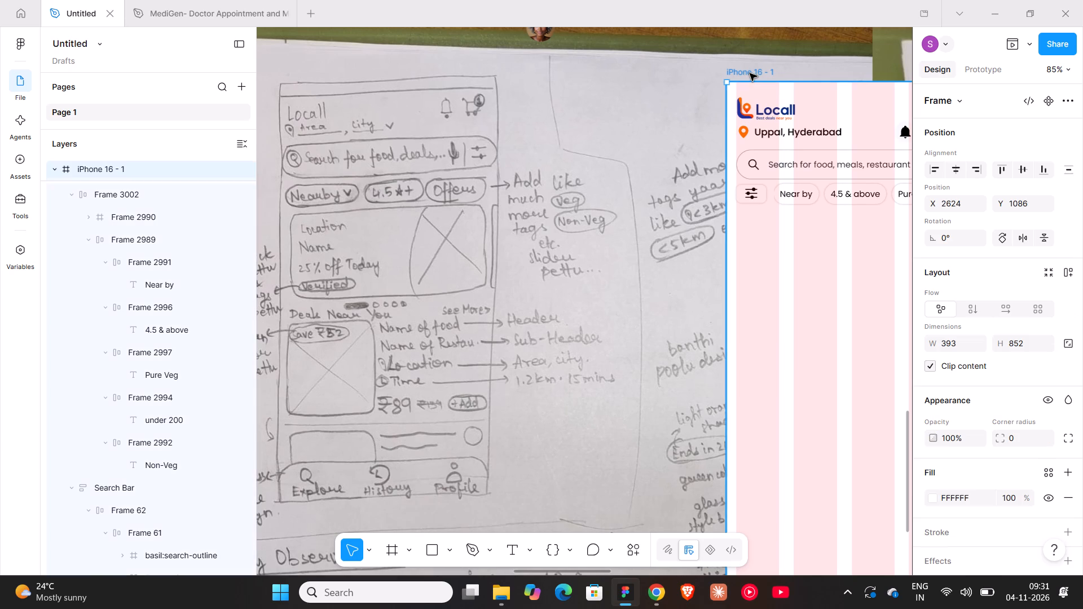
pyautogui.moveTo(750, 73); pyautogui.dragTo(591, 74)
# Set the vertical spacing between the search bar and the filter row to 12.
pyautogui.click(676, 198)
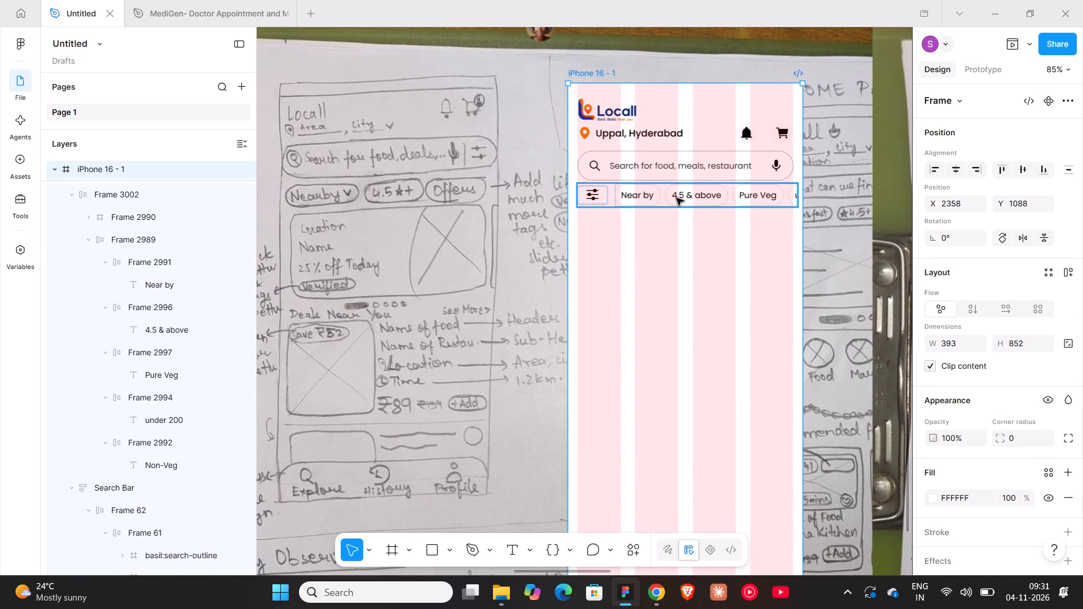
pyautogui.keyDown('shift'); pyautogui.click(676, 173); pyautogui.keyUp('shift')
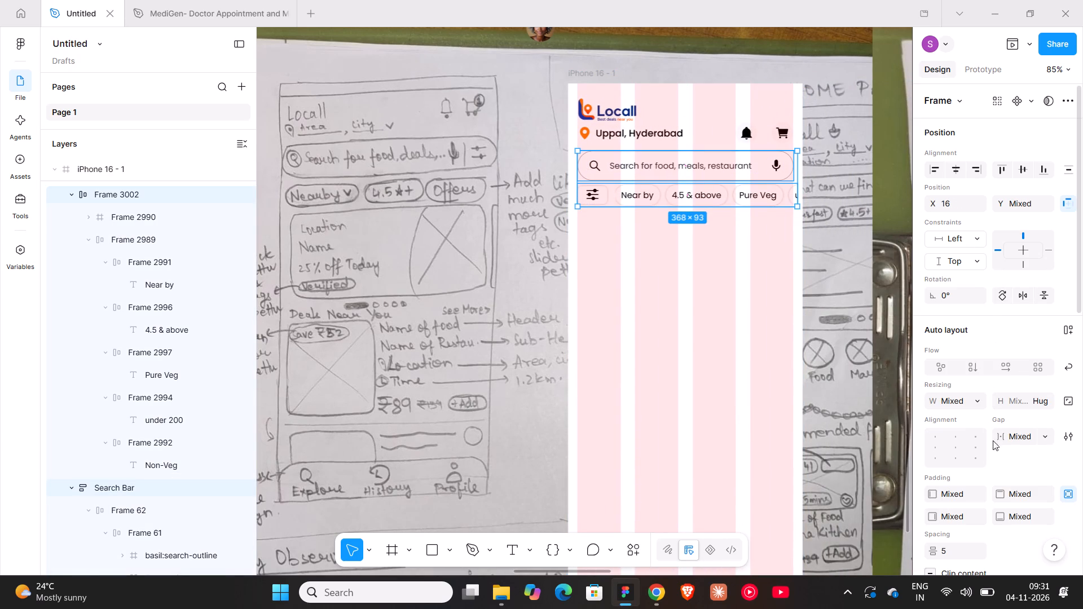
pyautogui.scroll(-2, 958, 449)
pyautogui.click(949, 405)
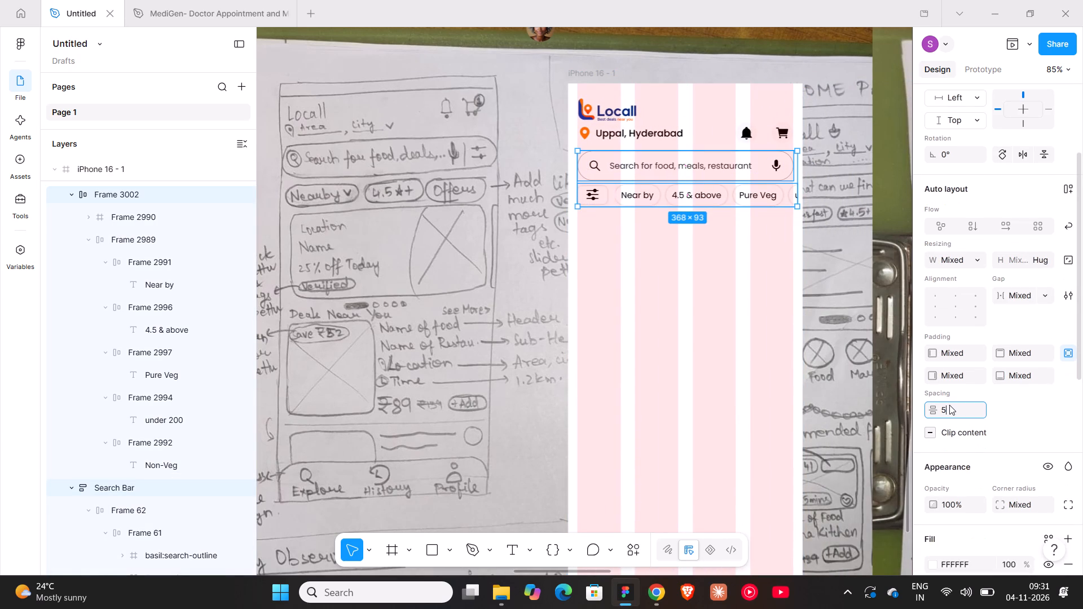
pyautogui.write('12')
pyautogui.press('Return')
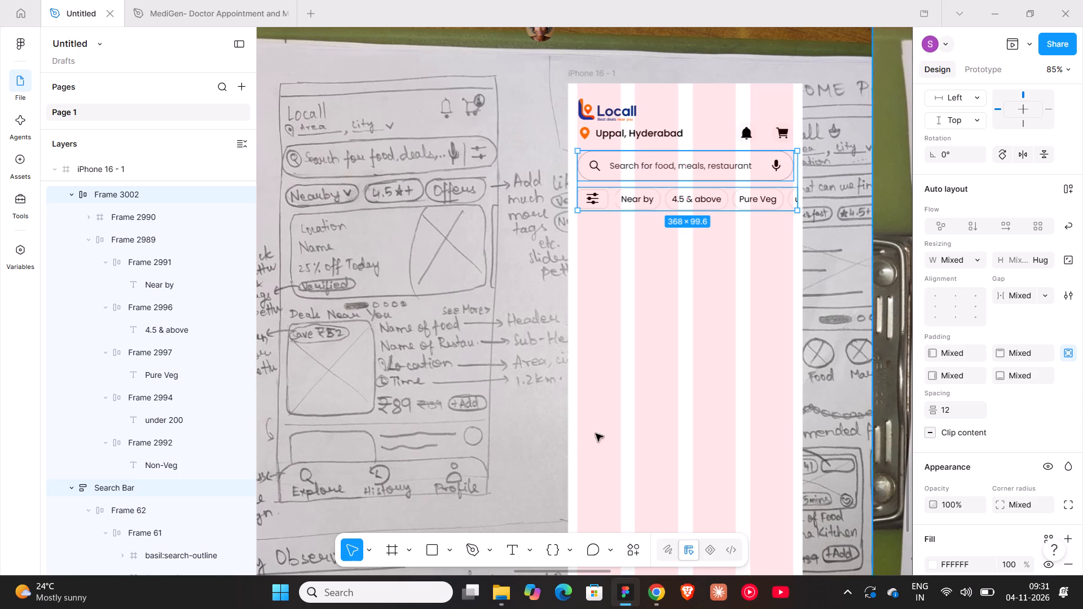
pyautogui.click(620, 329)
pyautogui.click(641, 279)
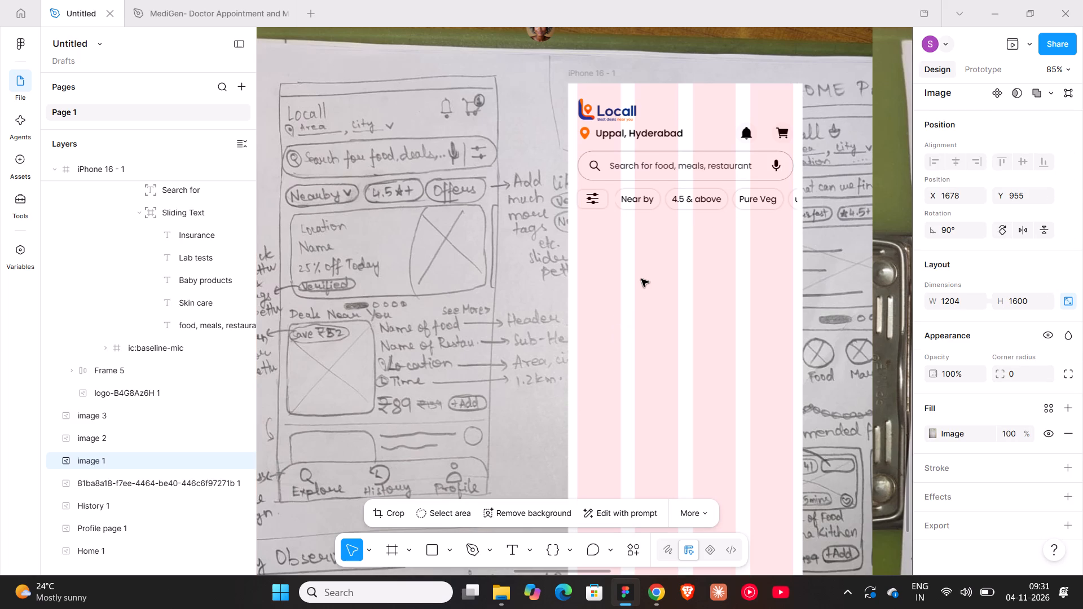
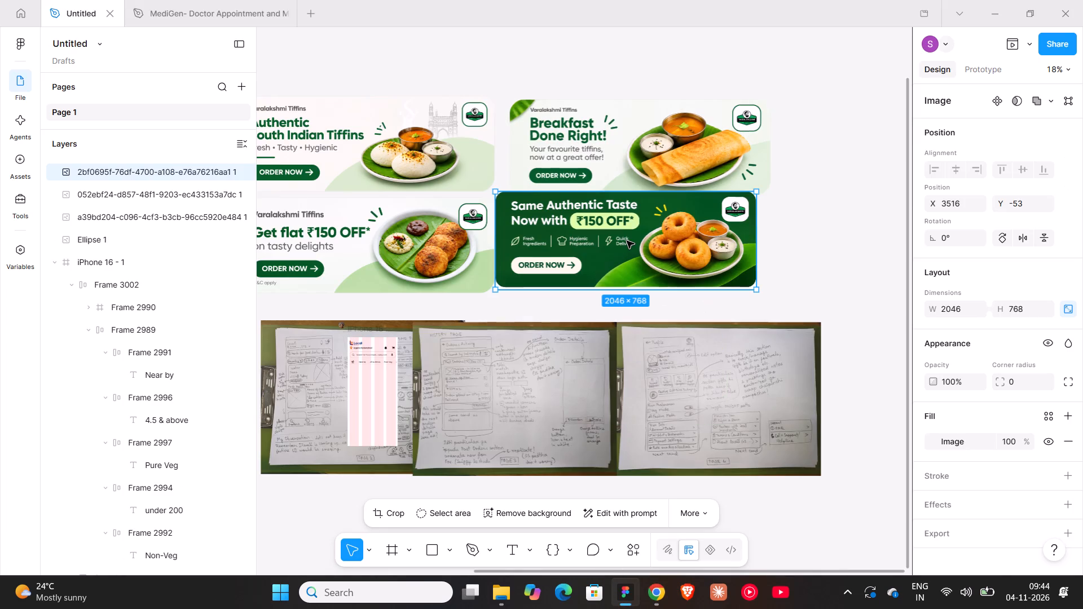
pyautogui.moveTo(627, 241); pyautogui.dragTo(636, 242)
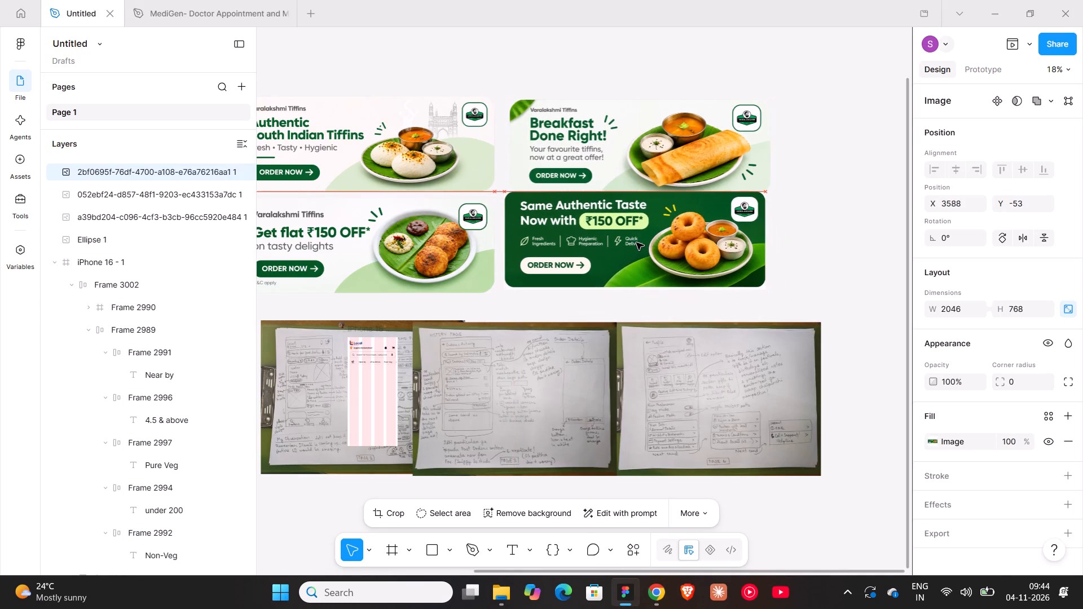
pyautogui.moveTo(636, 242); pyautogui.dragTo(638, 251)
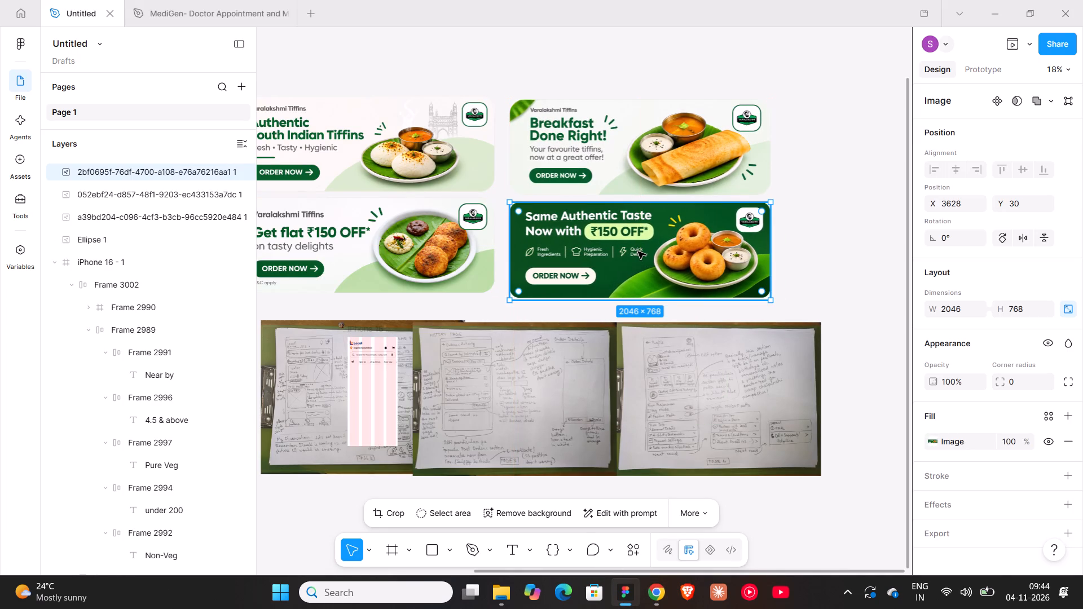
# Crop the white strip off the bottom edge of the Same Authentic Taste banner, making the image 750 high.
pyautogui.keyDown('ctrl'); pyautogui.scroll(20, 636, 279); pyautogui.keyUp('ctrl')
pyautogui.keyDown('ctrl'); pyautogui.scroll(3, 636, 279); pyautogui.keyUp('ctrl')
pyautogui.scroll(4, 614, 294)
pyautogui.doubleClick(614, 277)
pyautogui.keyDown('ctrl'); pyautogui.scroll(10, 605, 383); pyautogui.keyUp('ctrl')
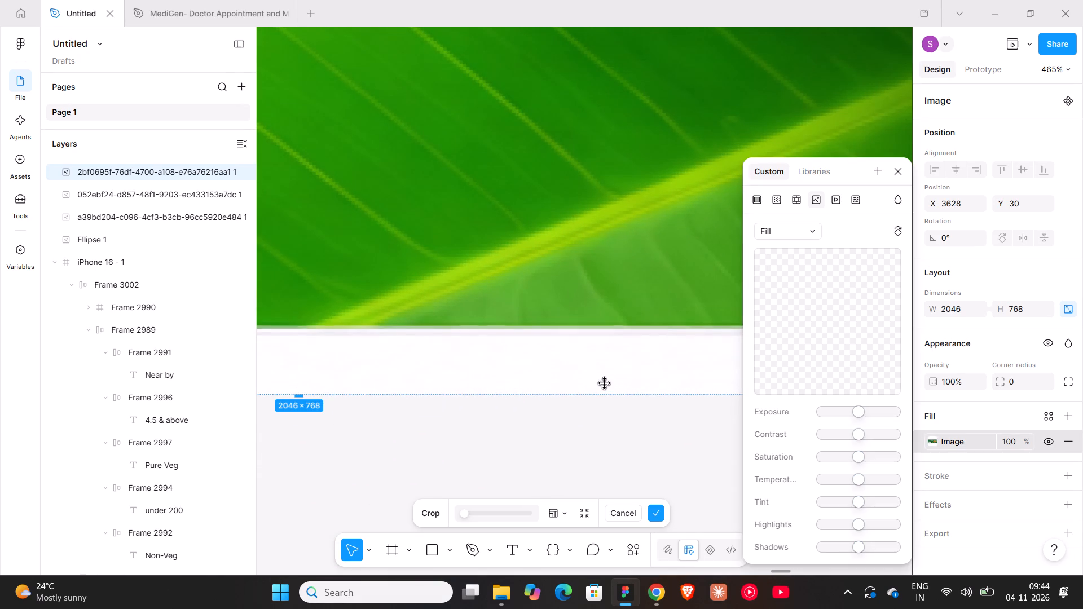
pyautogui.moveTo(575, 397); pyautogui.dragTo(586, 341)
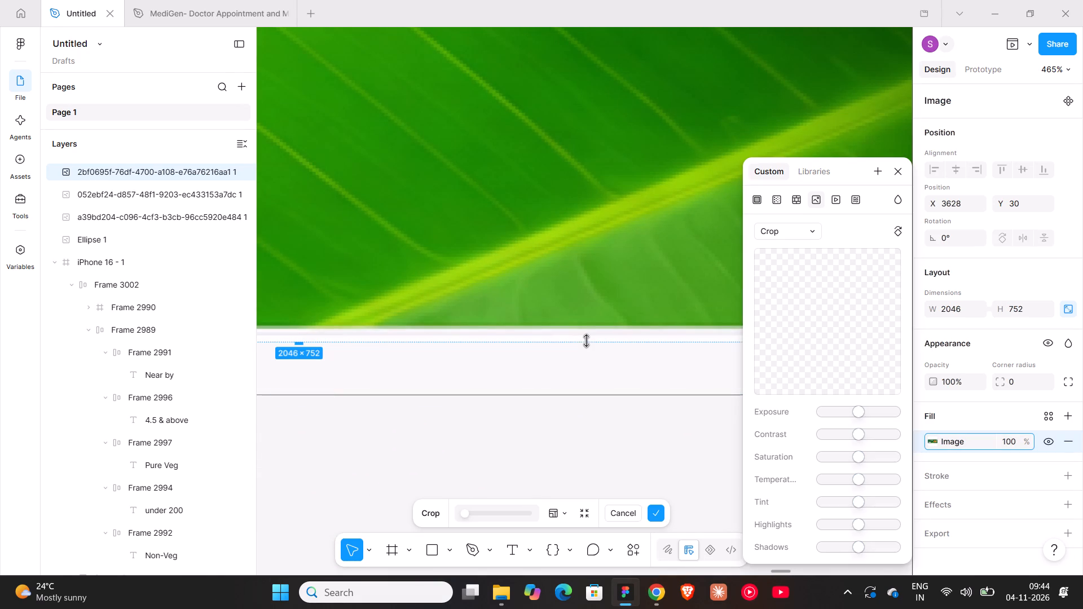
pyautogui.moveTo(586, 341); pyautogui.dragTo(584, 336)
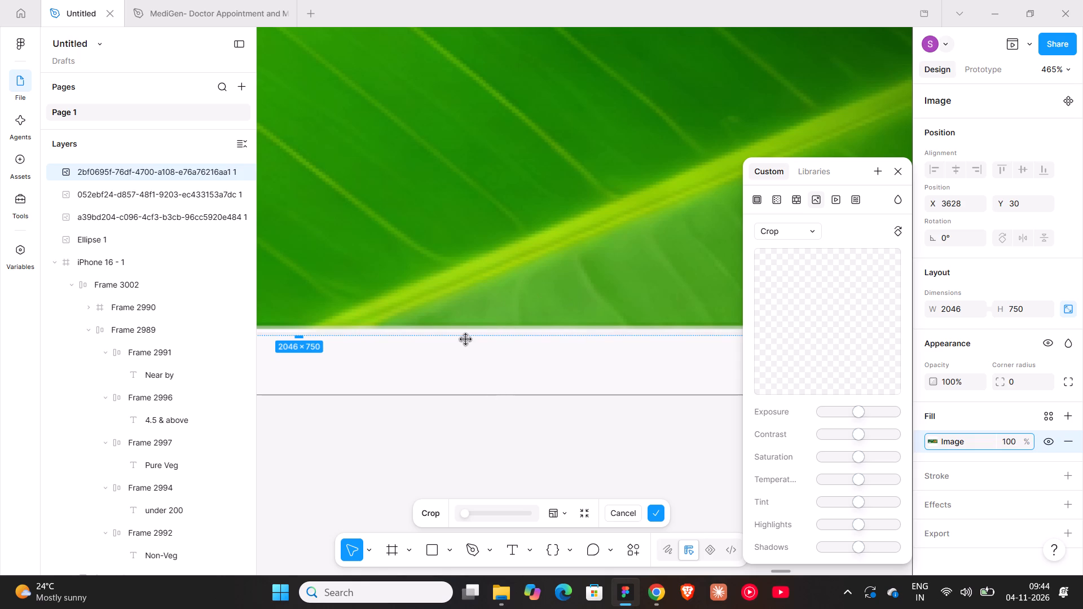
pyautogui.click(482, 365)
pyautogui.keyDown('ctrl'); pyautogui.scroll(-11, 482, 365); pyautogui.keyUp('ctrl')
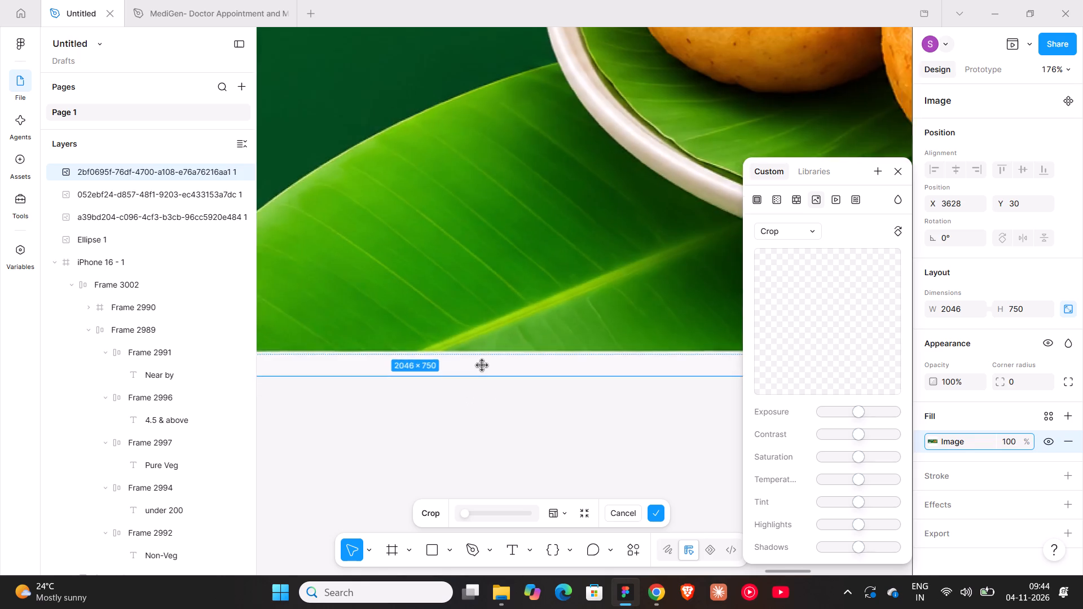
pyautogui.keyDown('ctrl'); pyautogui.scroll(-4, 482, 365); pyautogui.keyUp('ctrl')
pyautogui.click(506, 387)
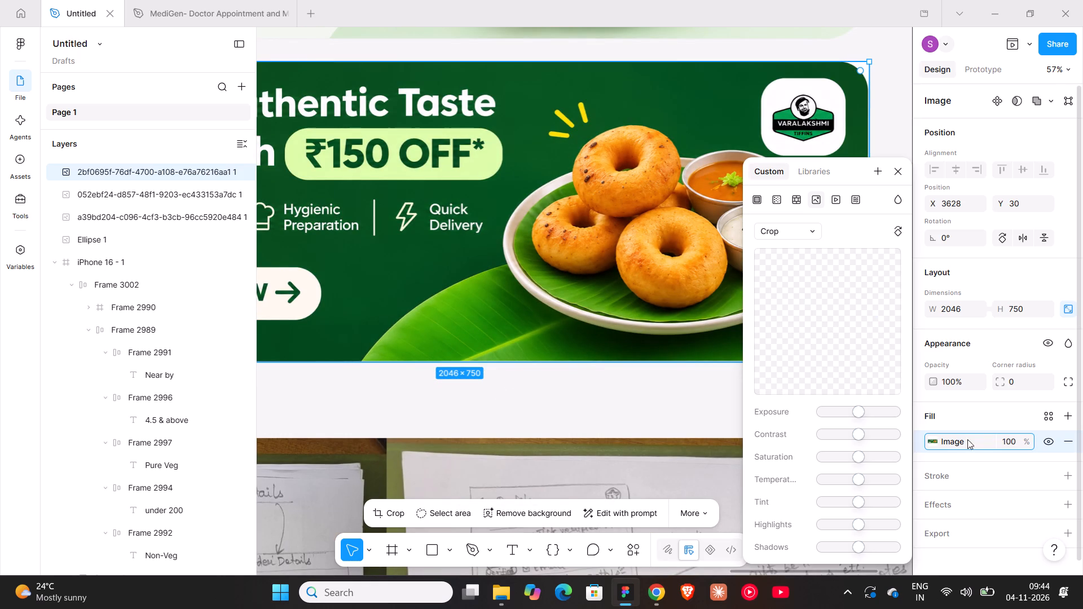
# Set the Same Authentic Taste banner's corner radius to 118 and close the image fill settings.
pyautogui.moveTo(1007, 383); pyautogui.dragTo(541, 300)
pyautogui.write('118')
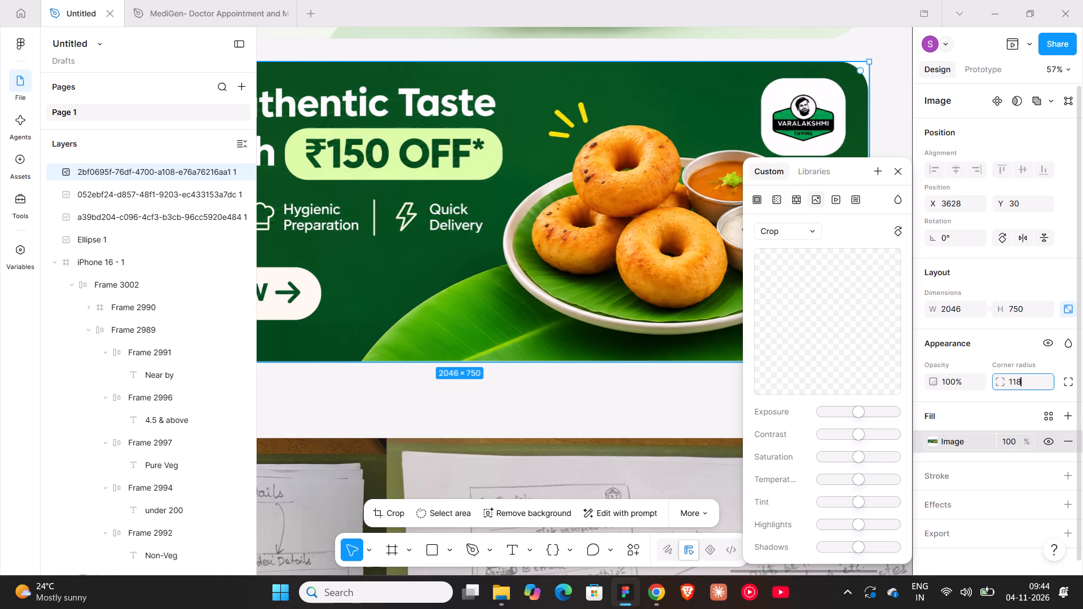
pyautogui.press('Return')
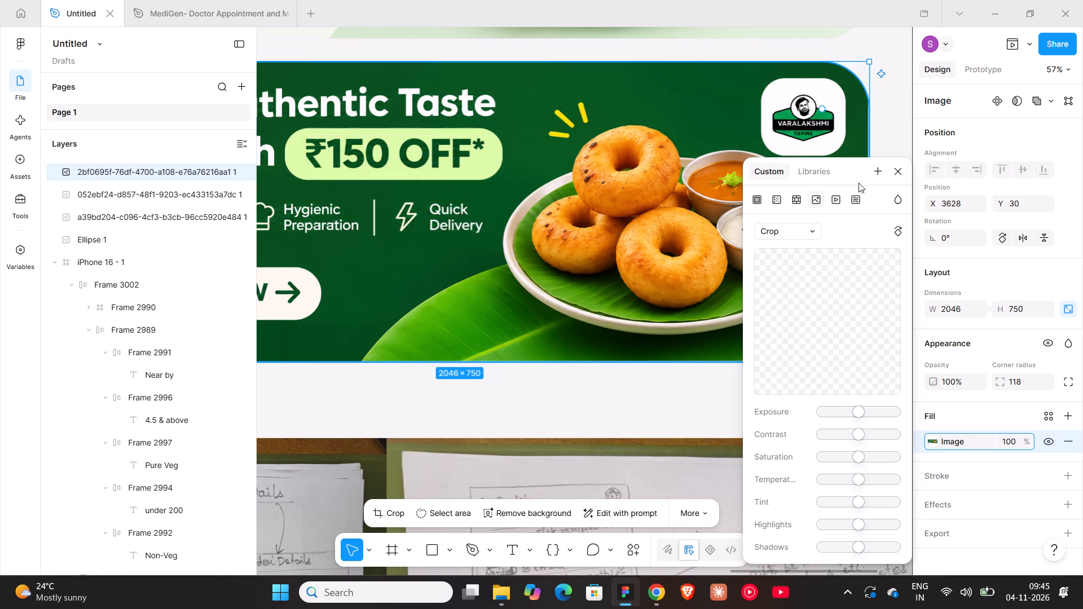
pyautogui.click(897, 174)
# Scale the Authentic South Indian Tiffins banner down proportionally to a width of 200.
pyautogui.keyDown('ctrl'); pyautogui.scroll(-14, 574, 198); pyautogui.keyUp('ctrl')
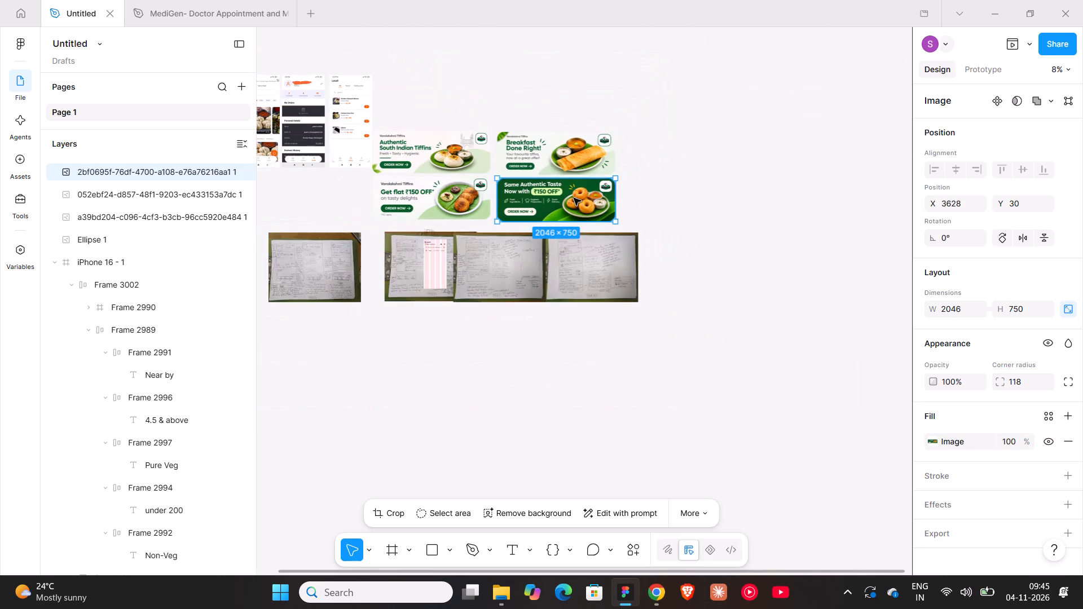
pyautogui.click(449, 156)
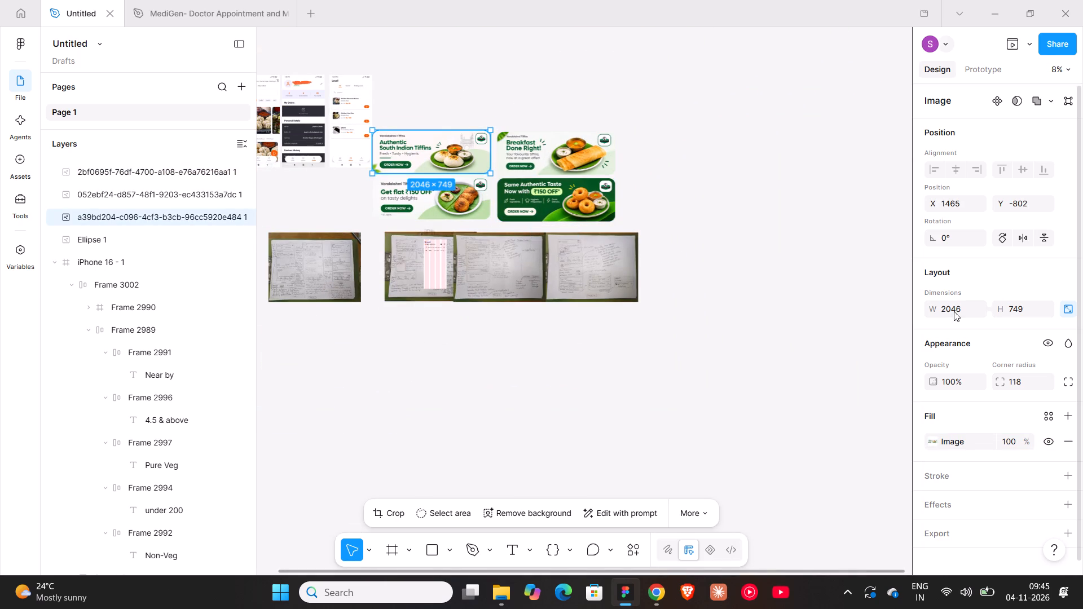
pyautogui.click(950, 308)
pyautogui.write('200')
pyautogui.press('Return')
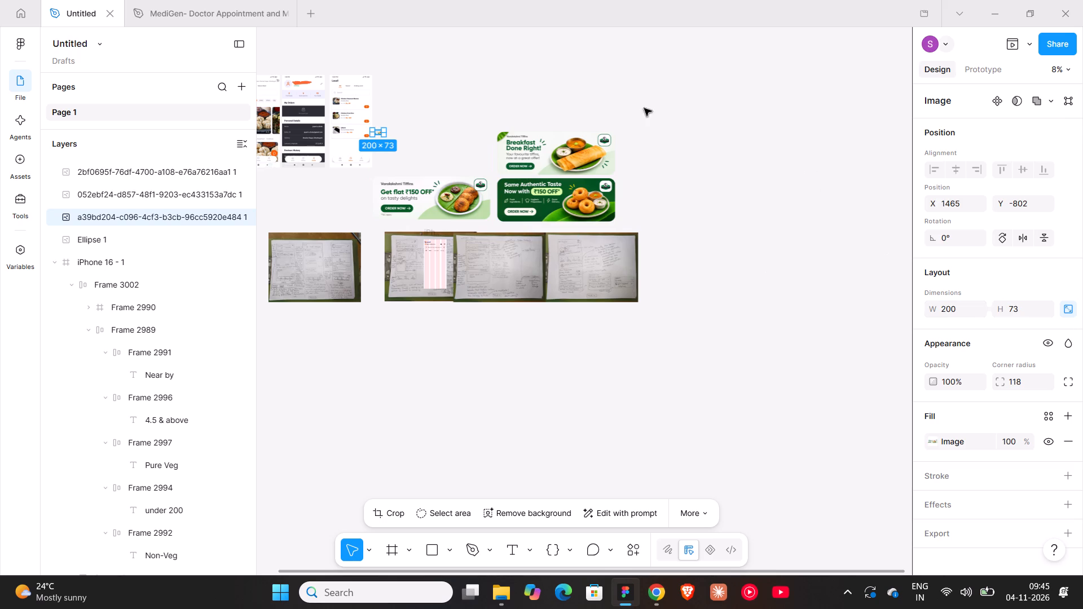
pyautogui.keyDown('ctrl'); pyautogui.scroll(7, 423, 113); pyautogui.keyUp('ctrl')
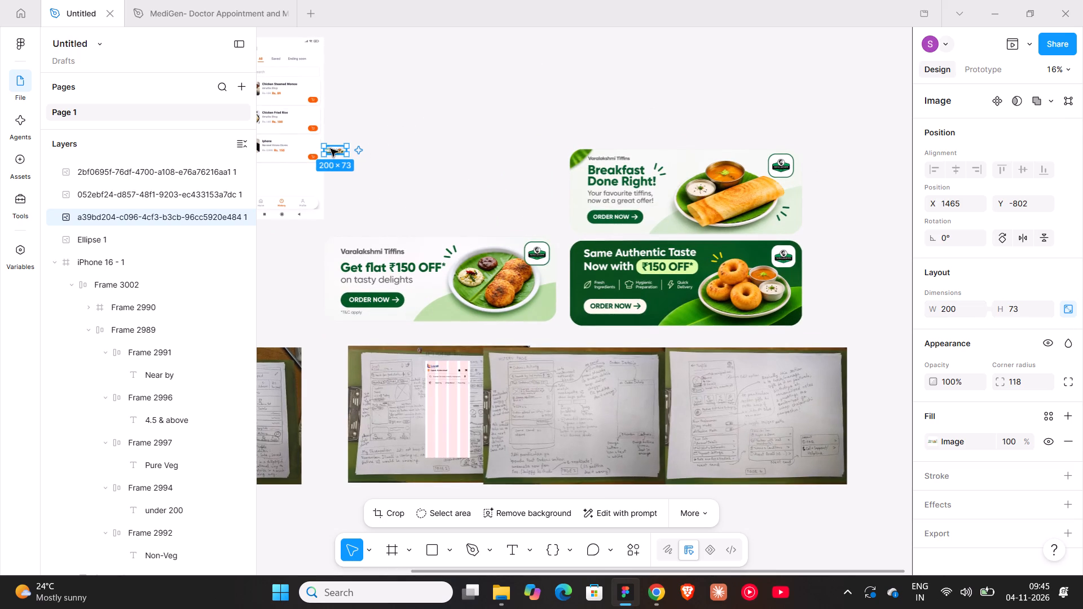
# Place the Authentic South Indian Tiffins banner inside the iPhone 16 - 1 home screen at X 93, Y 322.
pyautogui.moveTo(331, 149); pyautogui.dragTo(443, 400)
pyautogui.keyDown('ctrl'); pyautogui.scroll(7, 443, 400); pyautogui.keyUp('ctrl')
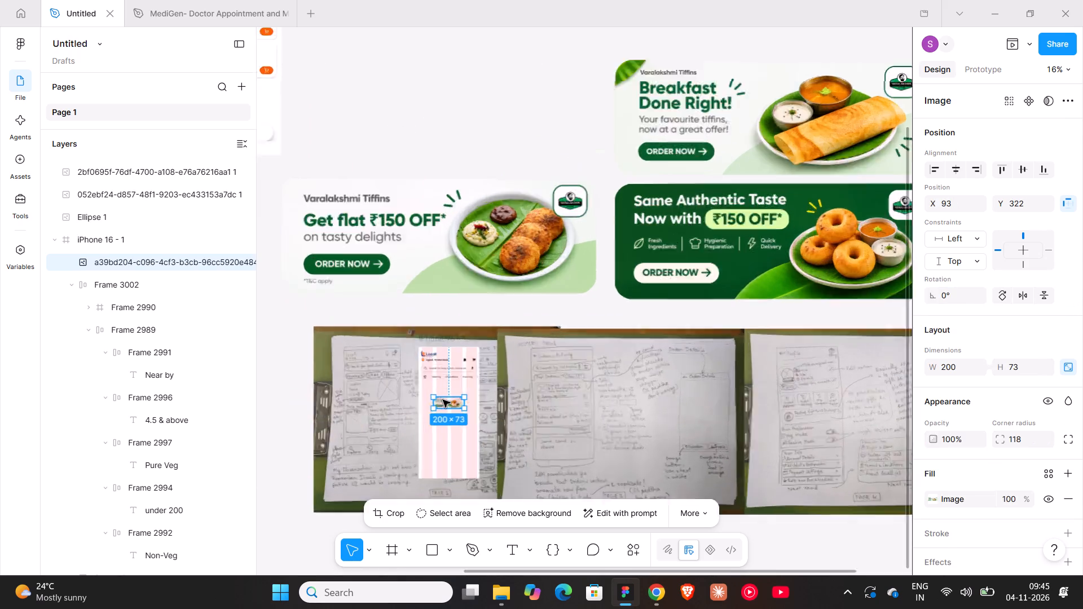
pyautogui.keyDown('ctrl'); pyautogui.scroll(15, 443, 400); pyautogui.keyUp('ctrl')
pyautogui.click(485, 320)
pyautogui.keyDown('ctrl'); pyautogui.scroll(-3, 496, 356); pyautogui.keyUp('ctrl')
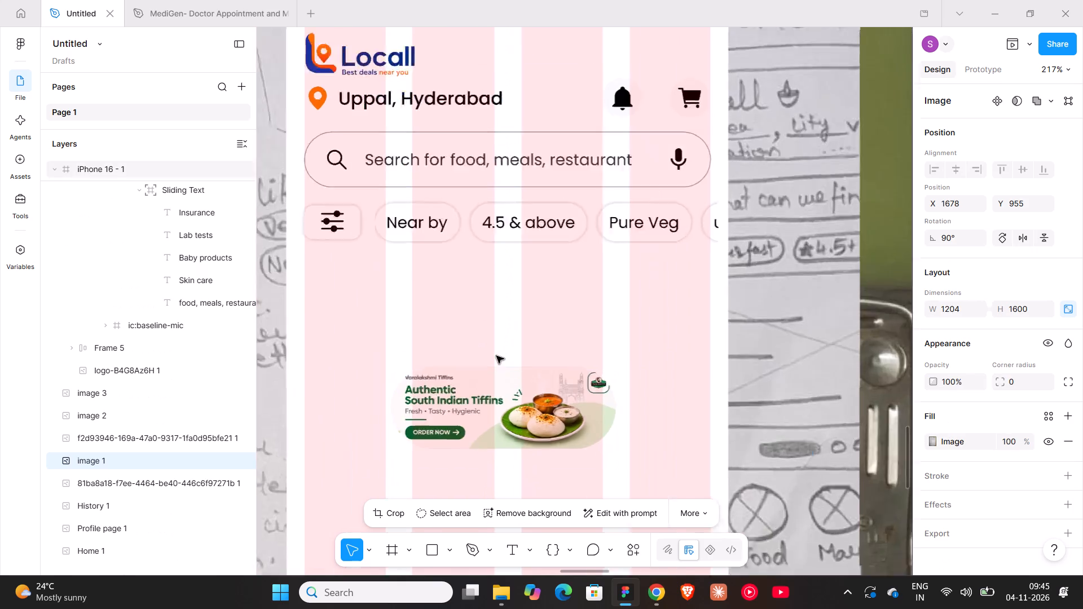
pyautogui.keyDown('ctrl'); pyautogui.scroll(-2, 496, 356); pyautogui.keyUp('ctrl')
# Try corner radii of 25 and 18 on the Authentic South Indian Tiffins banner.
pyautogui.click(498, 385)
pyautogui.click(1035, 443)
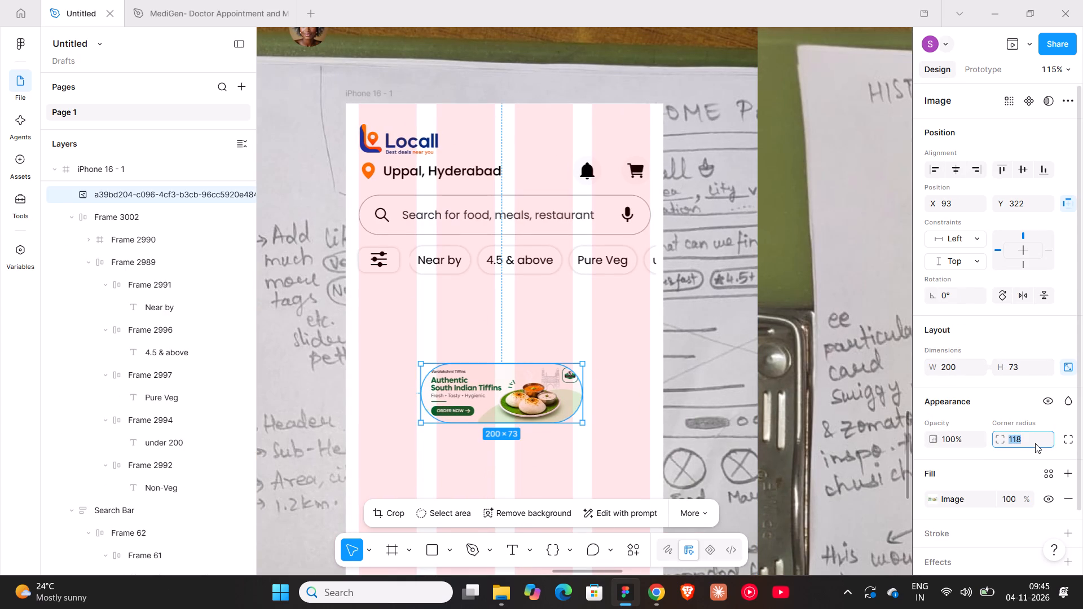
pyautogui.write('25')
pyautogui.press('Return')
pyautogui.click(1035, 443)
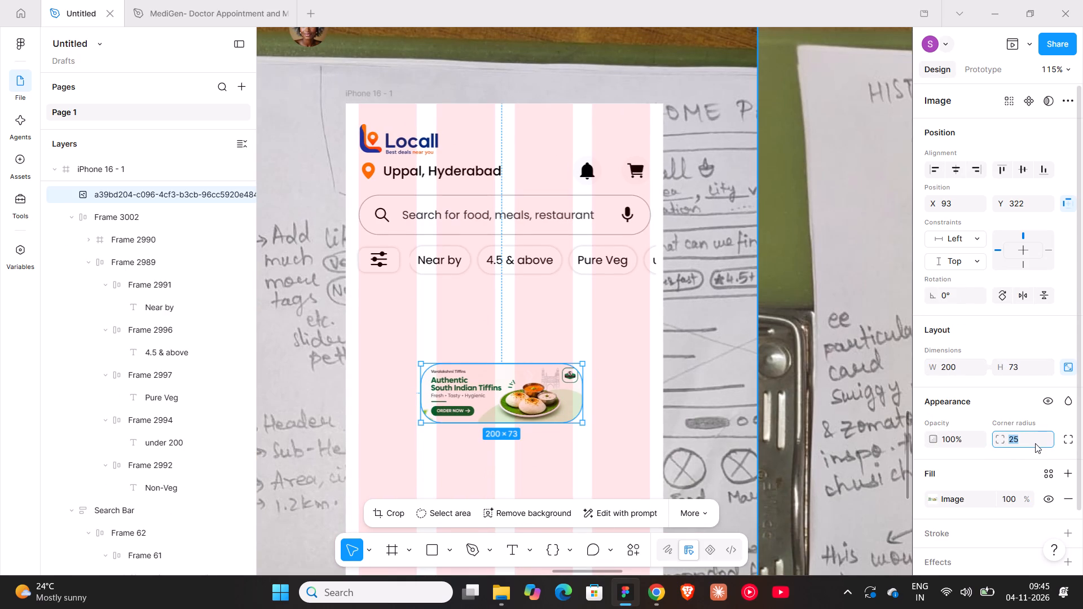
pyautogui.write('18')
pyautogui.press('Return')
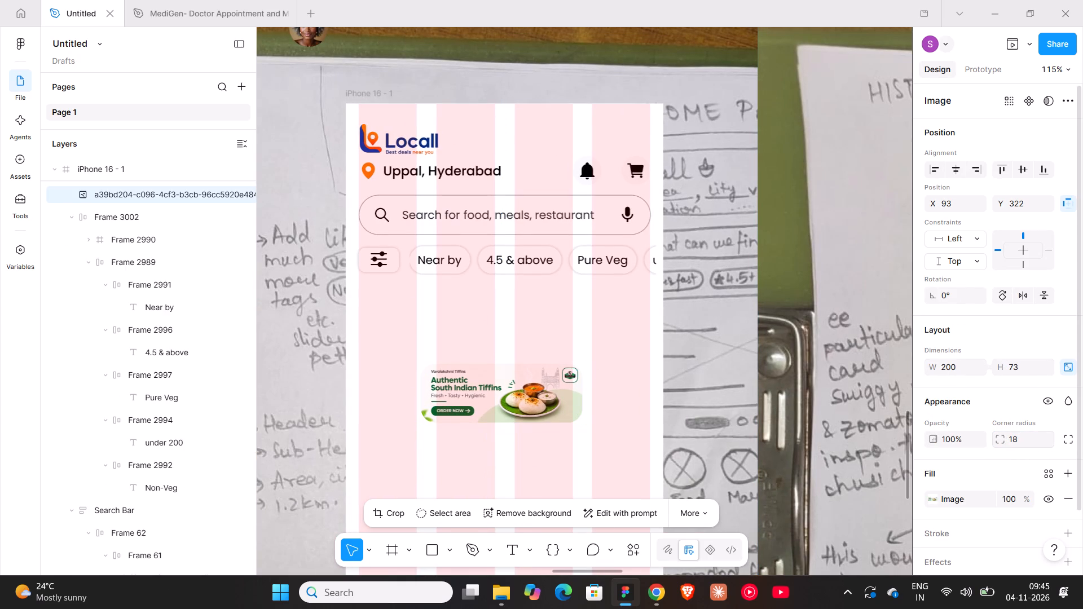
# Reduce the Authentic South Indian Tiffins banner's corner radius to 0.
pyautogui.keyDown('ctrl'); pyautogui.scroll(10, 447, 369); pyautogui.keyUp('ctrl')
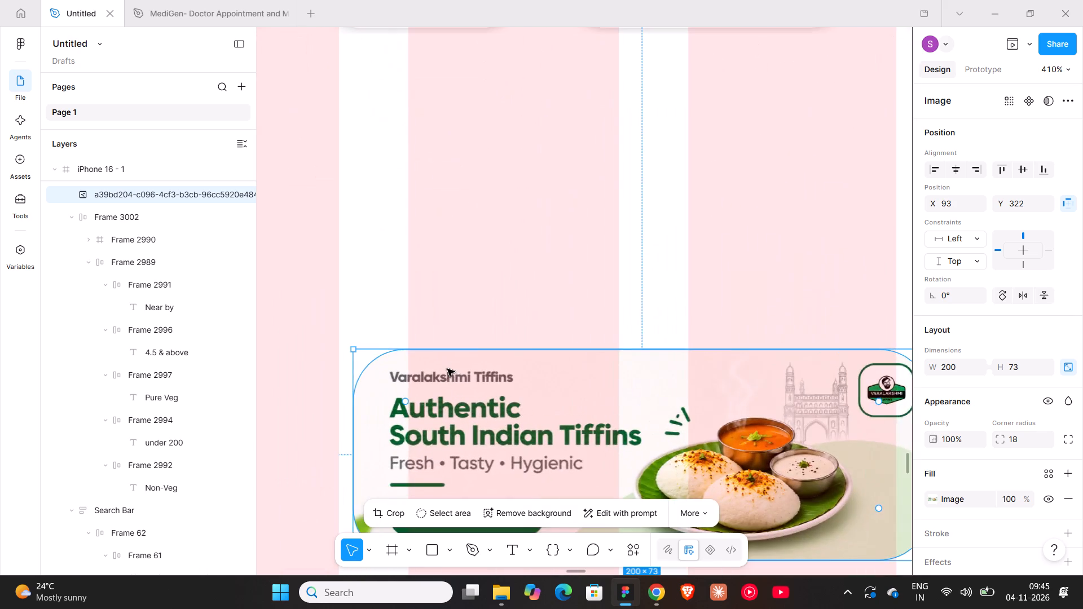
pyautogui.scroll(-3, 642, 306)
pyautogui.moveTo(1000, 439); pyautogui.dragTo(535, 301)
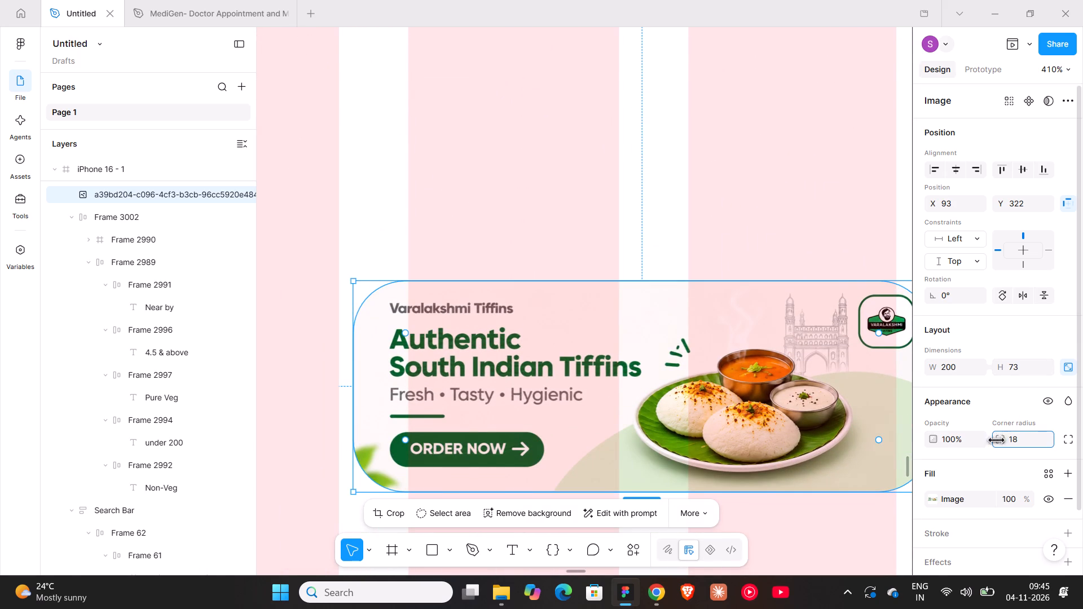
pyautogui.moveTo(535, 301); pyautogui.dragTo(345, 304)
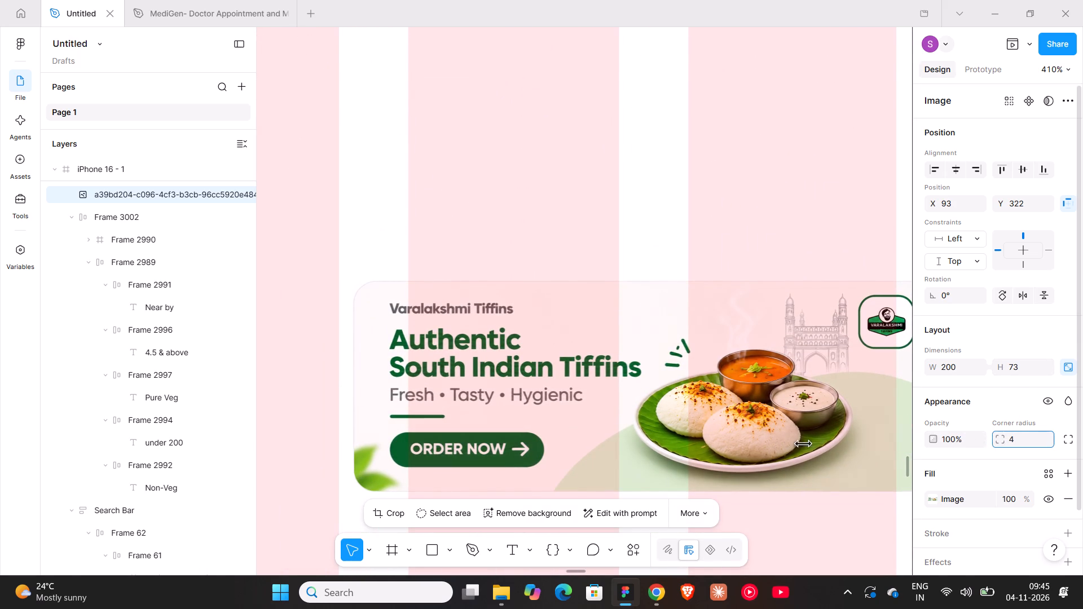
pyautogui.moveTo(345, 304); pyautogui.dragTo(477, 300)
pyautogui.keyDown('ctrl'); pyautogui.scroll(-8, 1011, 448); pyautogui.keyUp('ctrl')
pyautogui.keyDown('ctrl'); pyautogui.scroll(-12, 731, 313); pyautogui.keyUp('ctrl')
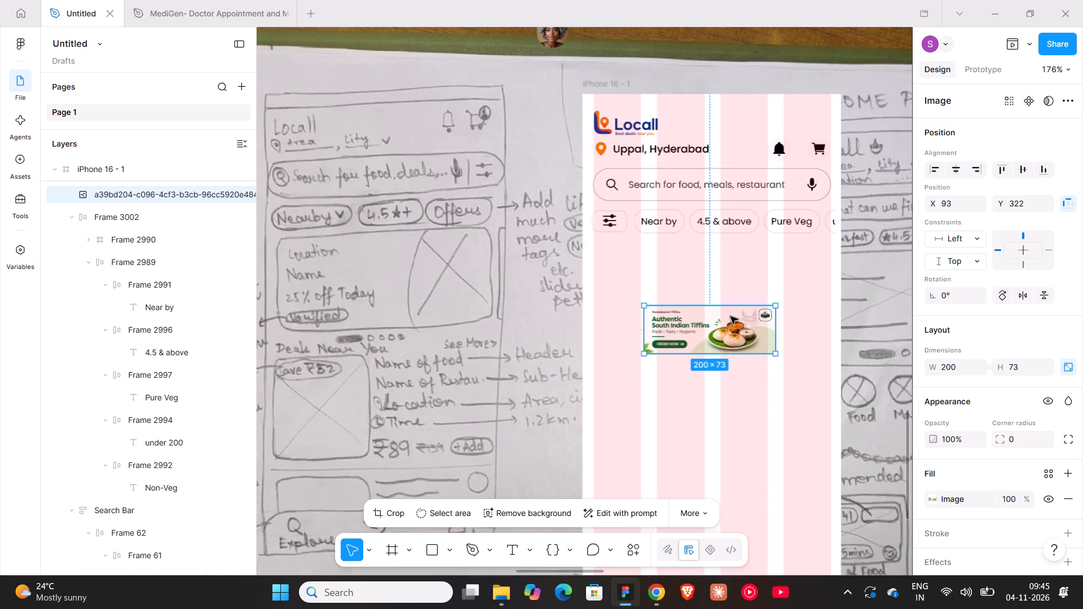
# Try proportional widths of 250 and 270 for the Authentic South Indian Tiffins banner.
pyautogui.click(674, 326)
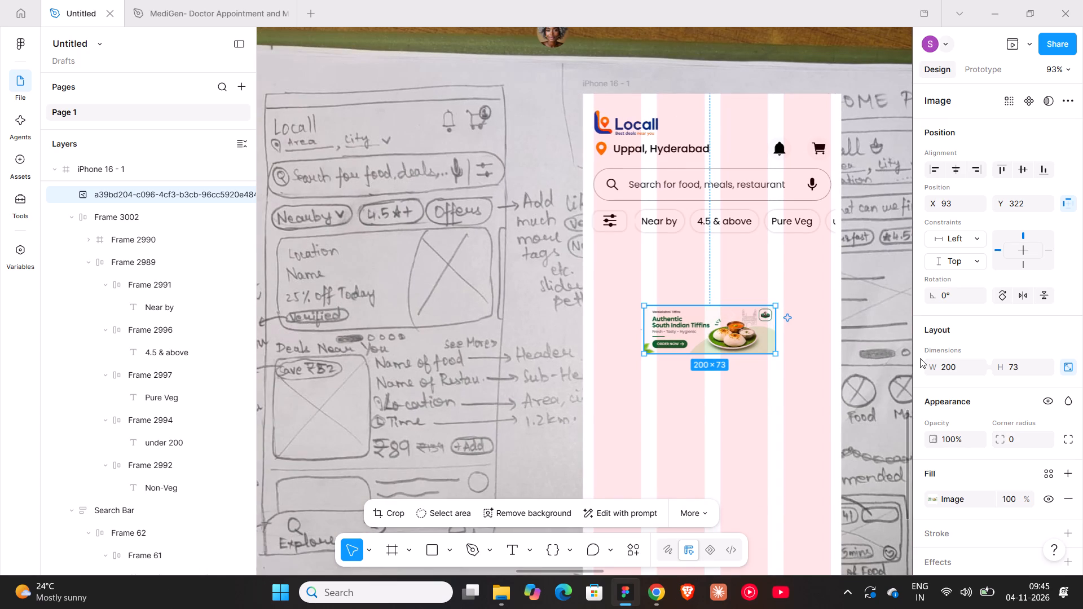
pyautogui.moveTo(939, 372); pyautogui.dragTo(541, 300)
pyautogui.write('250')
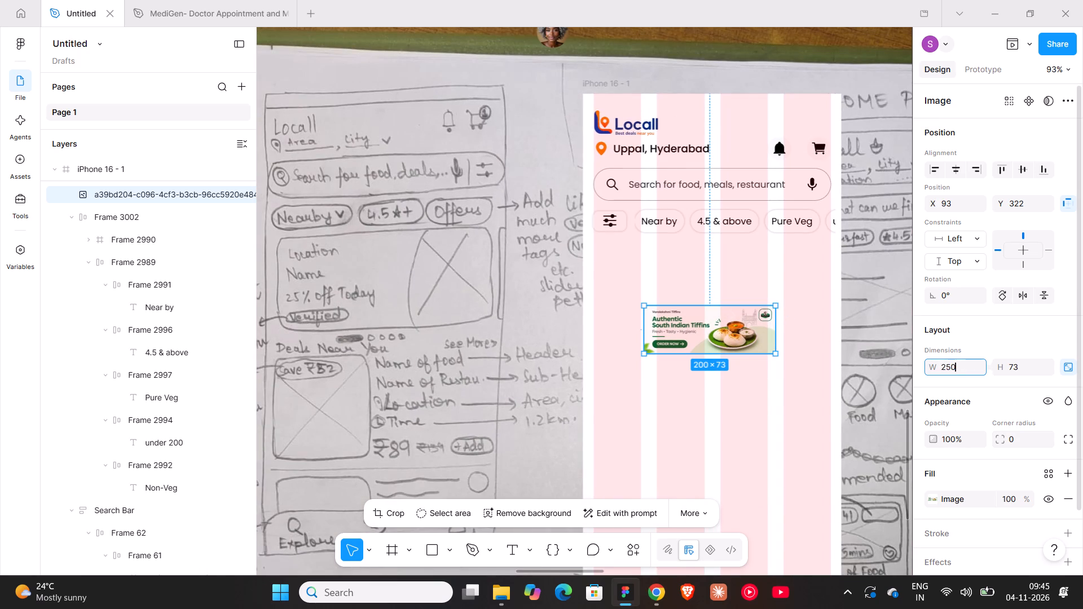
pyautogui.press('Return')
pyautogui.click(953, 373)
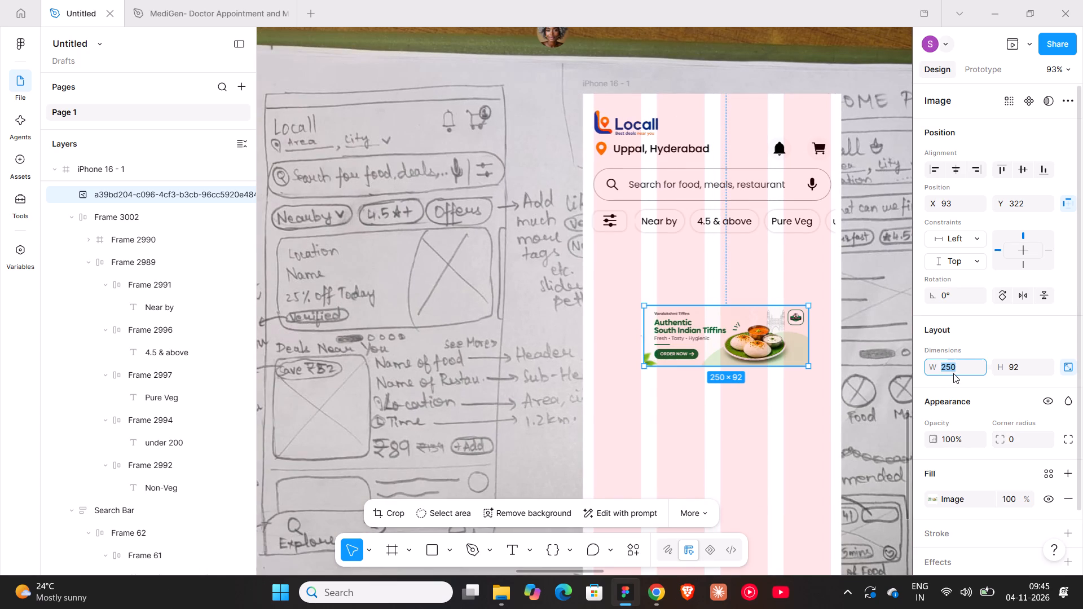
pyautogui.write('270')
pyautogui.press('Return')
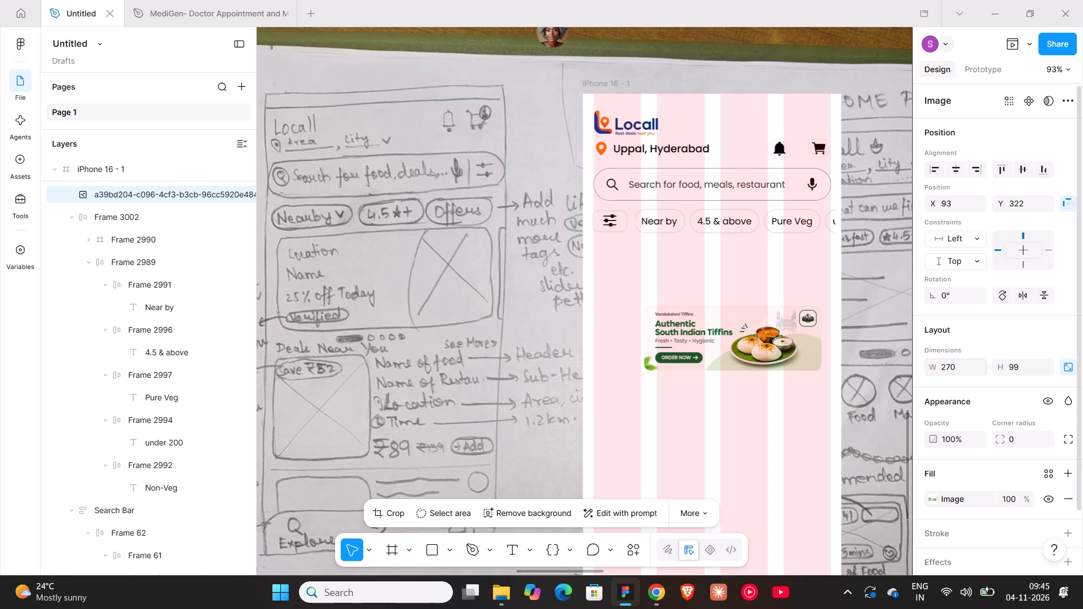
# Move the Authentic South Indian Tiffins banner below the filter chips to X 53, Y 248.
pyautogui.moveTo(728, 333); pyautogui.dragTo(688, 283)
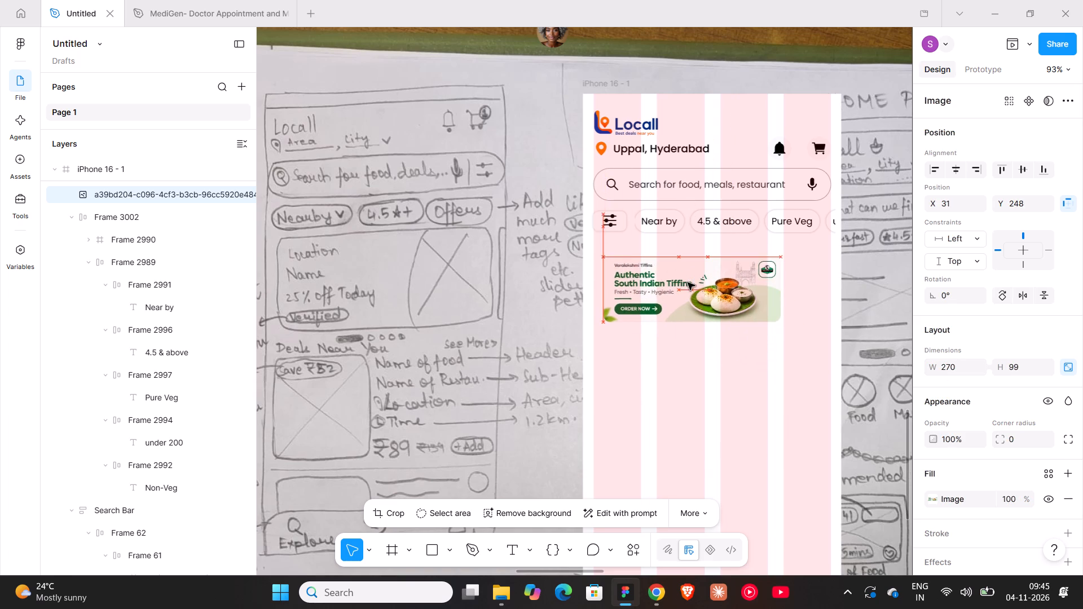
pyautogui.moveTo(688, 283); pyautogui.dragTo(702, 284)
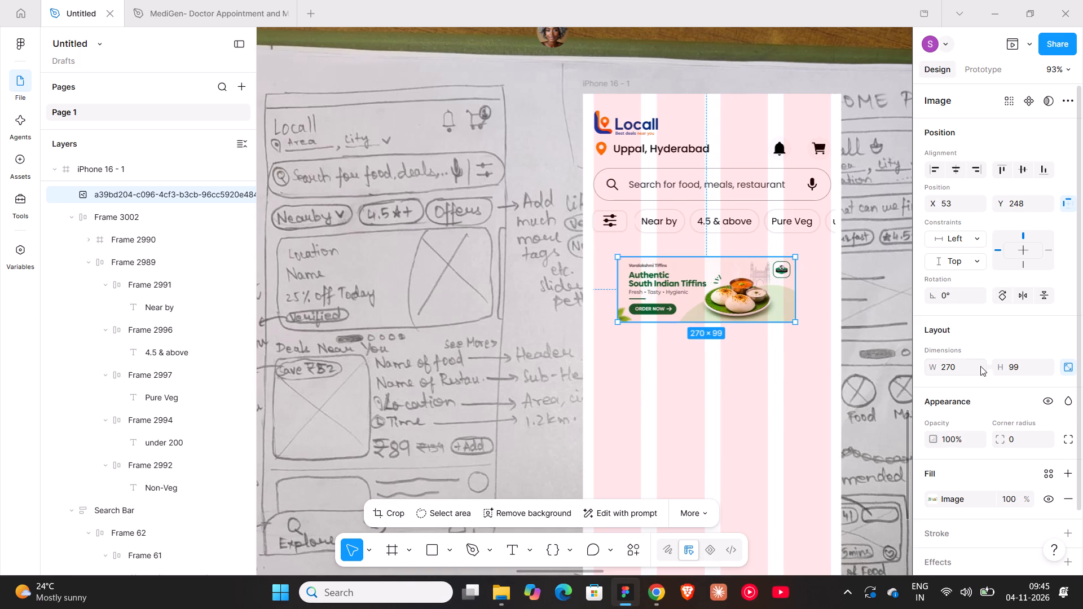
# Scale the Authentic South Indian Tiffins banner proportionally to a width of 300.
pyautogui.click(953, 368)
pyautogui.write('300')
pyautogui.press('Return')
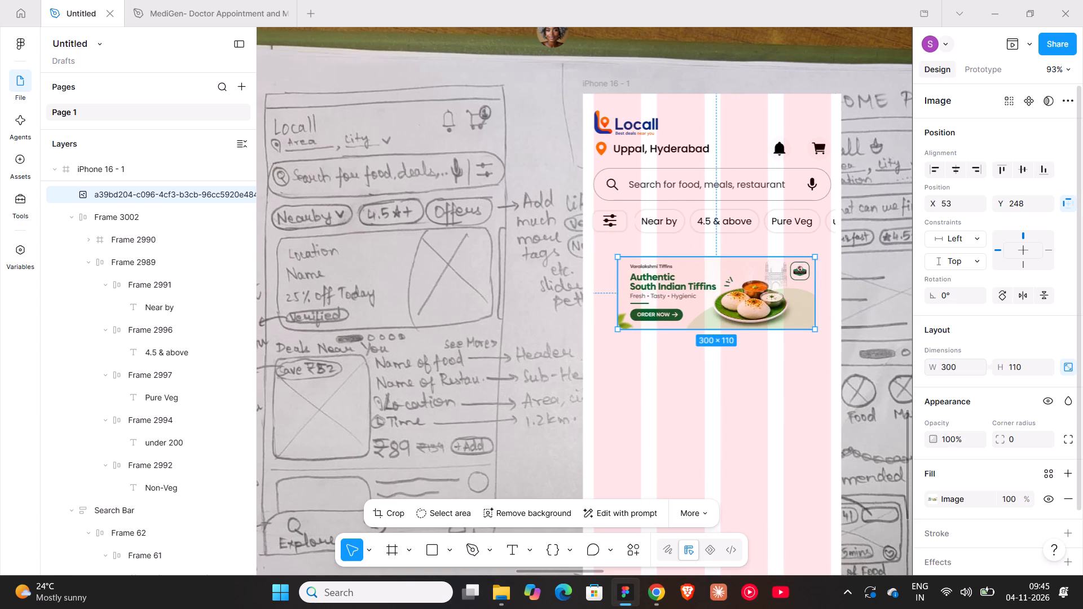
# Scale the Get flat ₹150 OFF, Same Authentic Taste and Breakfast Done Right banners together to a width of 300.
pyautogui.keyDown('ctrl'); pyautogui.scroll(-15, 600, 270); pyautogui.keyUp('ctrl')
pyautogui.scroll(4, 634, 381)
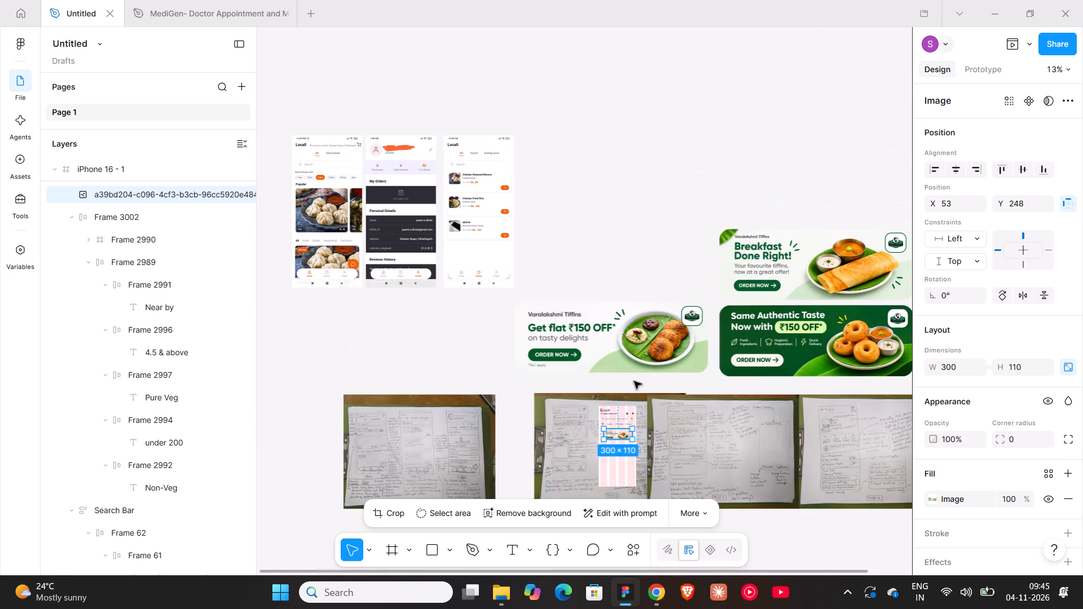
pyautogui.click(606, 326)
pyautogui.keyDown('shift'); pyautogui.click(807, 330); pyautogui.keyUp('shift')
pyautogui.keyDown('shift'); pyautogui.click(809, 280); pyautogui.keyUp('shift')
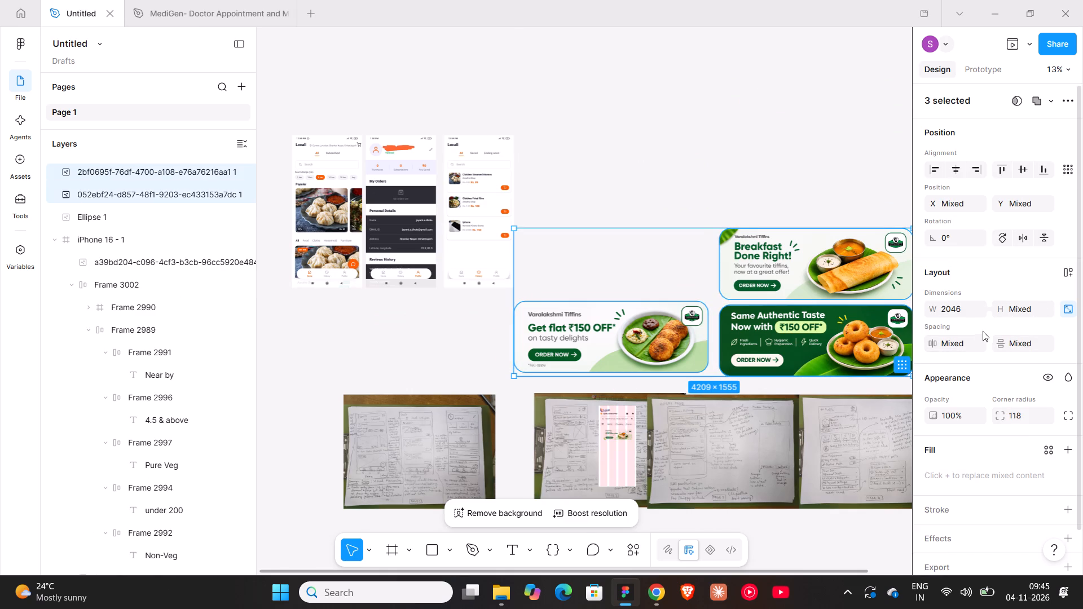
pyautogui.click(958, 311)
pyautogui.write('300')
pyautogui.press('Return')
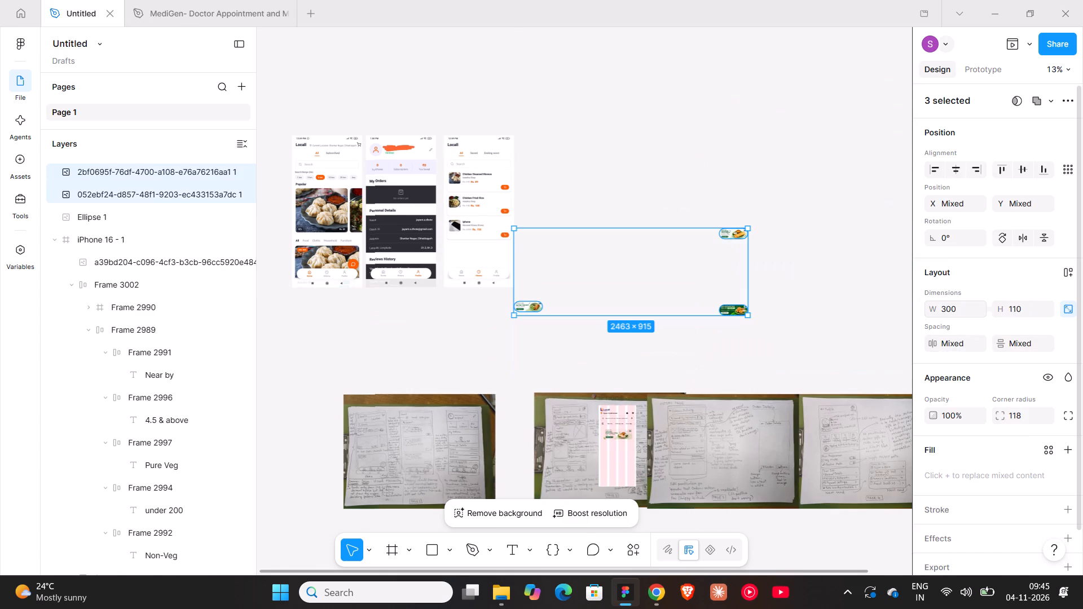
# Set the corner radius of the three selected banners to 0.
pyautogui.click(1028, 414)
pyautogui.press('0')
pyautogui.press('Return')
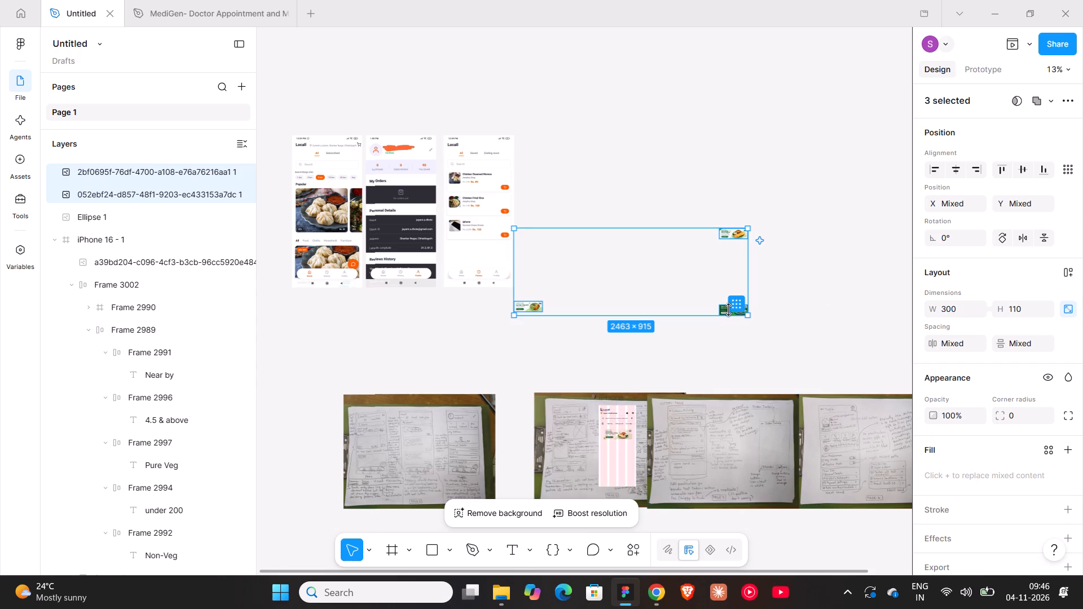
# Move the Authentic South Indian Tiffins banner out of the phone screen, beside the Get flat ₹150 OFF banner at X 1793, Y -7.
pyautogui.click(607, 439)
pyautogui.moveTo(613, 435); pyautogui.dragTo(606, 342)
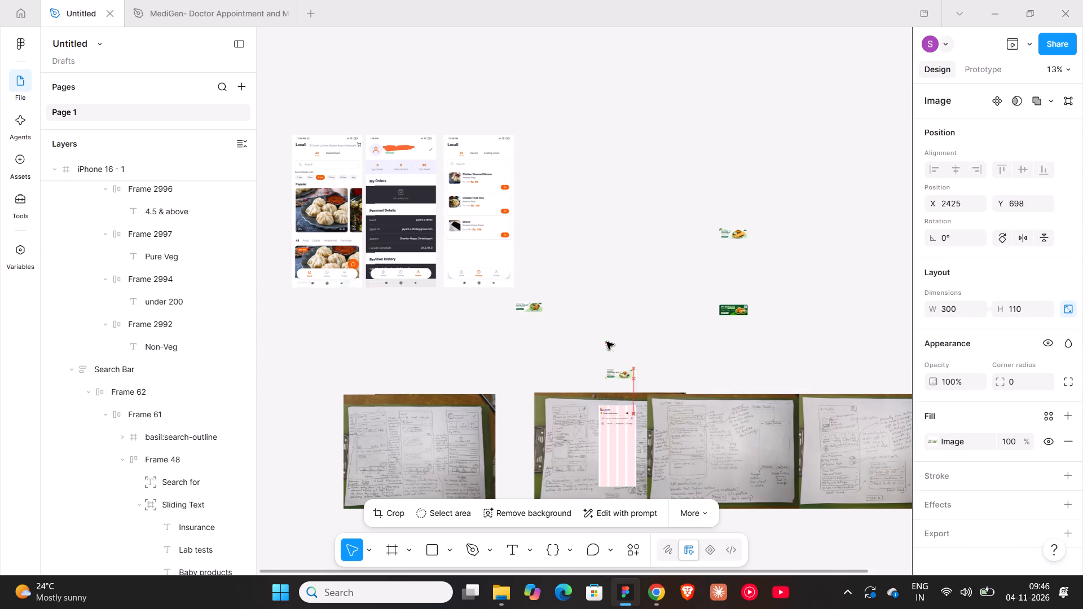
pyautogui.moveTo(606, 342); pyautogui.dragTo(559, 308)
pyautogui.keyDown('ctrl'); pyautogui.scroll(14, 559, 308); pyautogui.keyUp('ctrl')
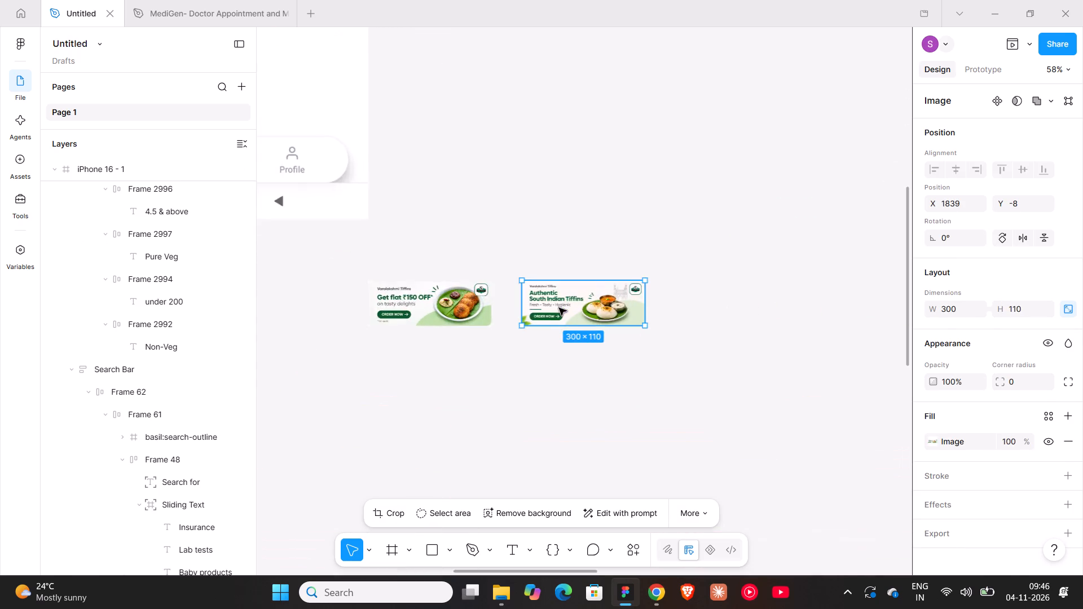
pyautogui.keyDown('ctrl'); pyautogui.scroll(6, 559, 308); pyautogui.keyUp('ctrl')
pyautogui.moveTo(541, 299); pyautogui.dragTo(505, 301)
# Extend the banner row at Y -7 with Same Authentic Taste at X 2208 and Breakfast Done Right at X 2555.
pyautogui.keyDown('ctrl'); pyautogui.scroll(-8, 505, 301); pyautogui.keyUp('ctrl')
pyautogui.keyDown('shift'); pyautogui.scroll(-12, 739, 317); pyautogui.keyUp('shift')
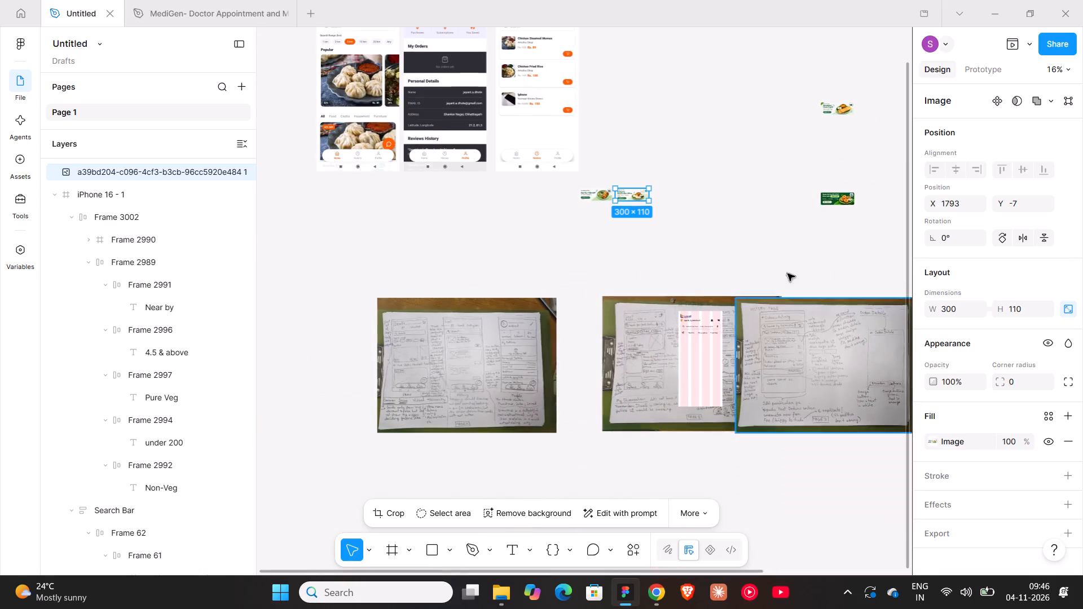
pyautogui.moveTo(832, 198); pyautogui.dragTo(672, 194)
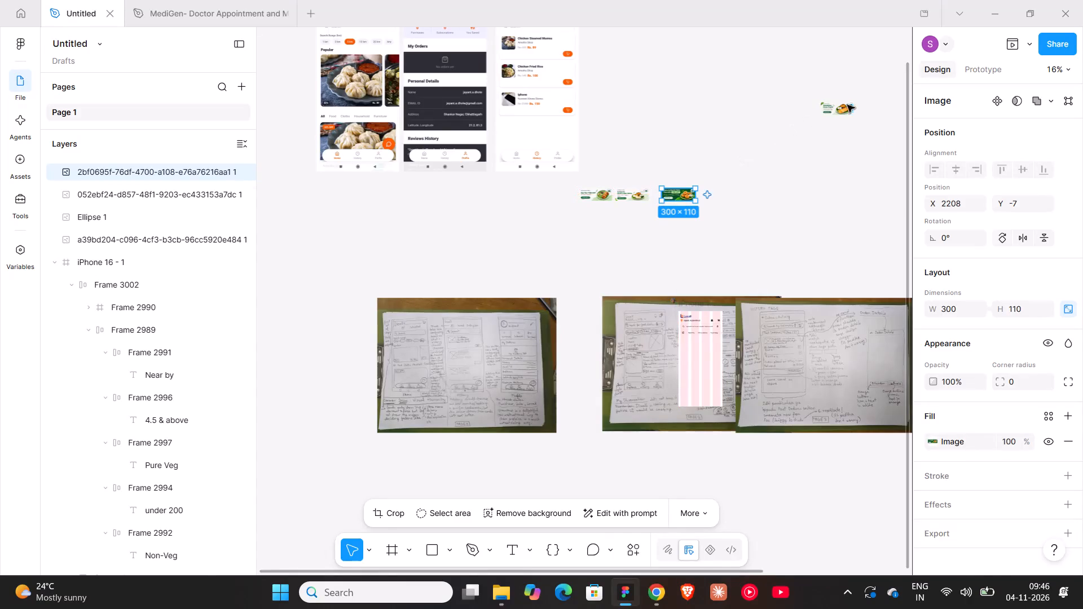
pyautogui.moveTo(843, 104); pyautogui.dragTo(724, 193)
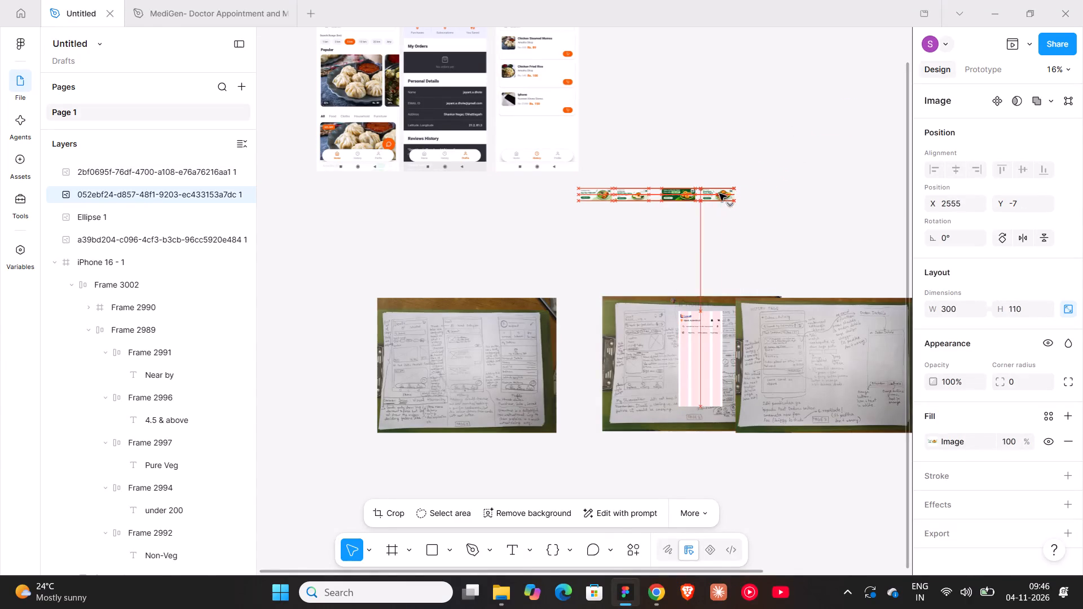
# Select all four banners in the row and set their horizontal spacing to 30.
pyautogui.keyDown('ctrl'); pyautogui.scroll(10, 564, 195); pyautogui.keyUp('ctrl')
pyautogui.keyDown('shift'); pyautogui.scroll(-5, 564, 199); pyautogui.keyUp('shift')
pyautogui.moveTo(483, 255); pyautogui.dragTo(665, 246)
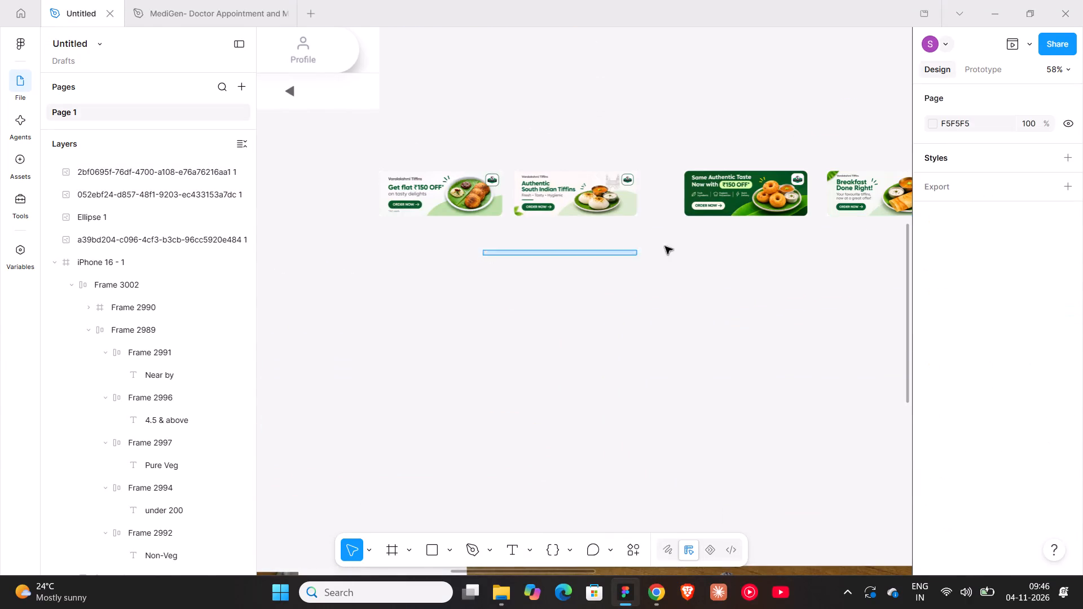
pyautogui.moveTo(665, 246); pyautogui.dragTo(853, 169)
pyautogui.click(947, 352)
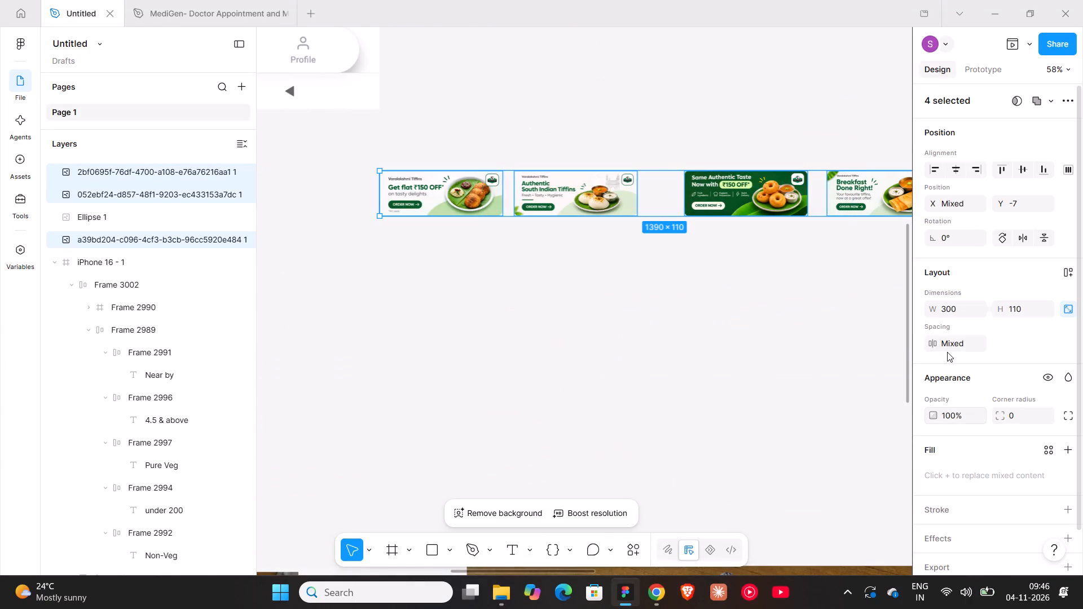
pyautogui.click(948, 338)
pyautogui.write('30')
pyautogui.press('Return')
# Wrap the four selected banners in a horizontal auto layout frame.
pyautogui.keyDown('ctrl'); pyautogui.scroll(-1, 688, 342); pyautogui.keyUp('ctrl')
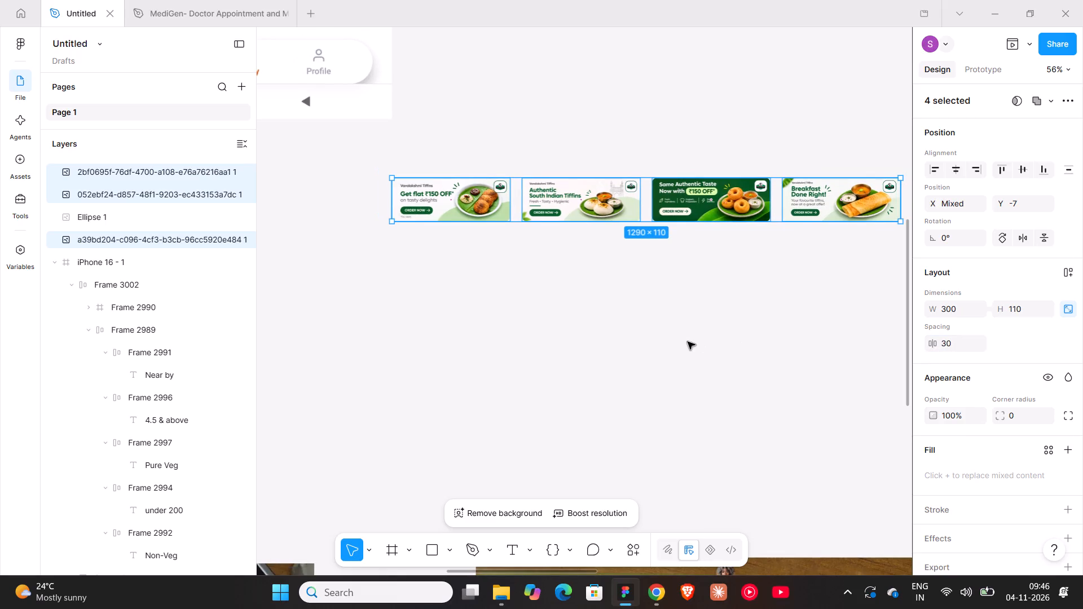
pyautogui.hotkey('shift', 'a')
# Move the four-banner frame into the iPhone 16 - 1 screen below the filter chips, at X 16, Y 233.
pyautogui.keyDown('ctrl'); pyautogui.scroll(-7, 605, 297); pyautogui.keyUp('ctrl')
pyautogui.scroll(-7, 605, 297)
pyautogui.moveTo(386, 171); pyautogui.dragTo(402, 192)
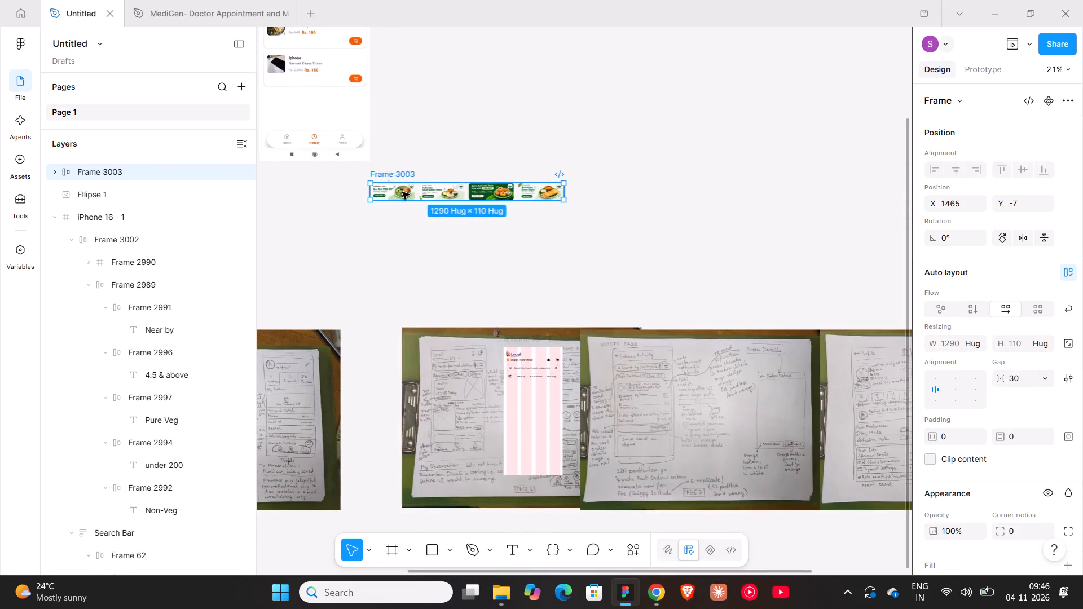
pyautogui.moveTo(402, 192); pyautogui.dragTo(528, 378)
pyautogui.keyDown('ctrl'); pyautogui.scroll(12, 524, 405); pyautogui.keyUp('ctrl')
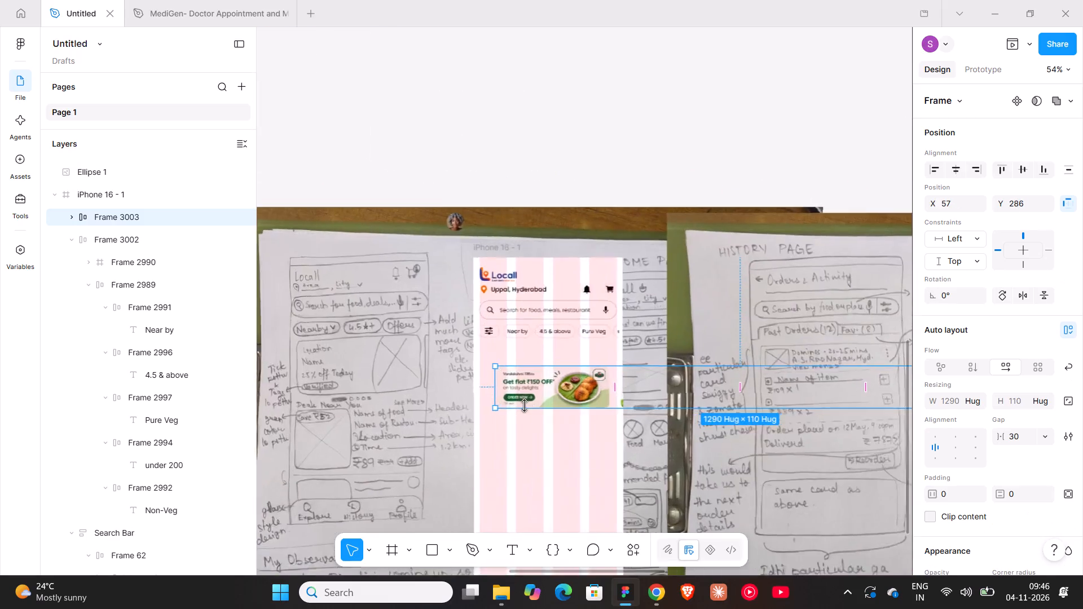
pyautogui.keyDown('ctrl'); pyautogui.scroll(10, 524, 405); pyautogui.keyUp('ctrl')
pyautogui.moveTo(587, 354); pyautogui.dragTo(555, 277)
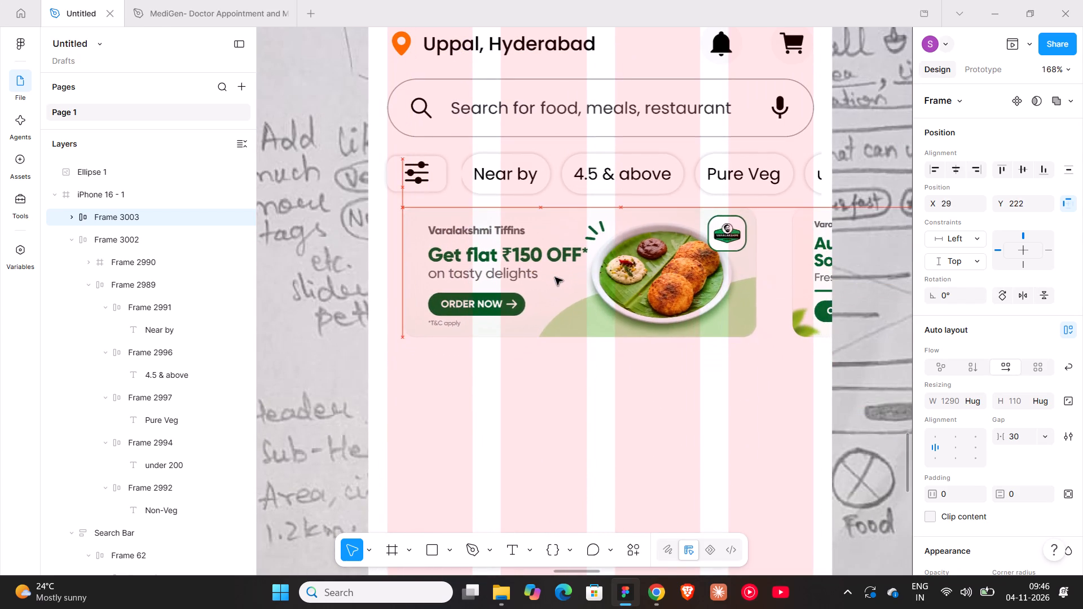
pyautogui.moveTo(555, 277); pyautogui.dragTo(539, 290)
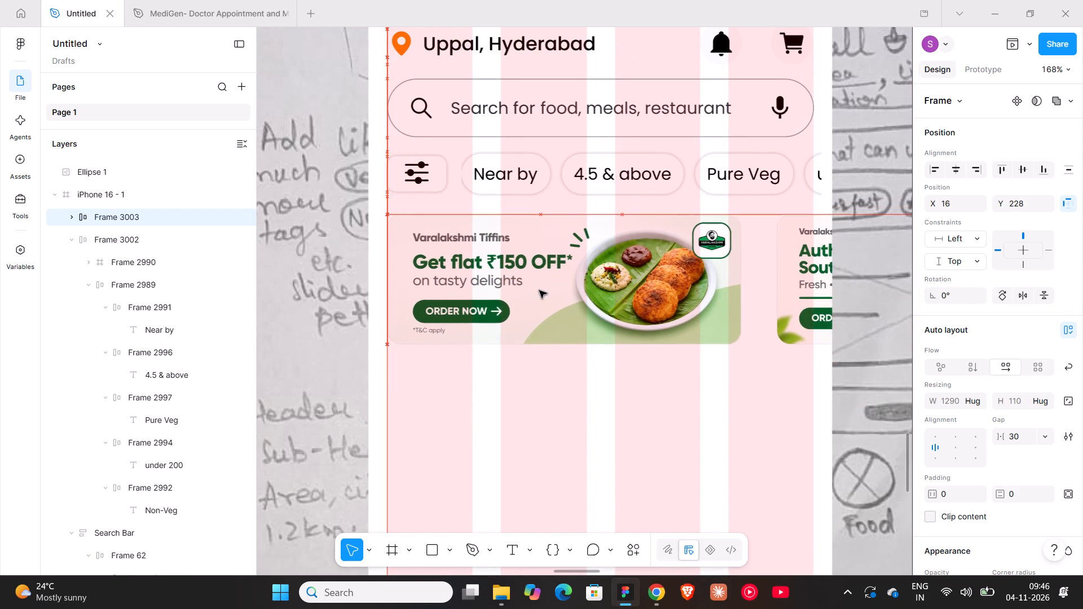
pyautogui.moveTo(539, 290); pyautogui.dragTo(539, 292)
# Turn on content clipping for the four-banner frame.
pyautogui.keyDown('ctrl'); pyautogui.scroll(-6, 539, 292); pyautogui.keyUp('ctrl')
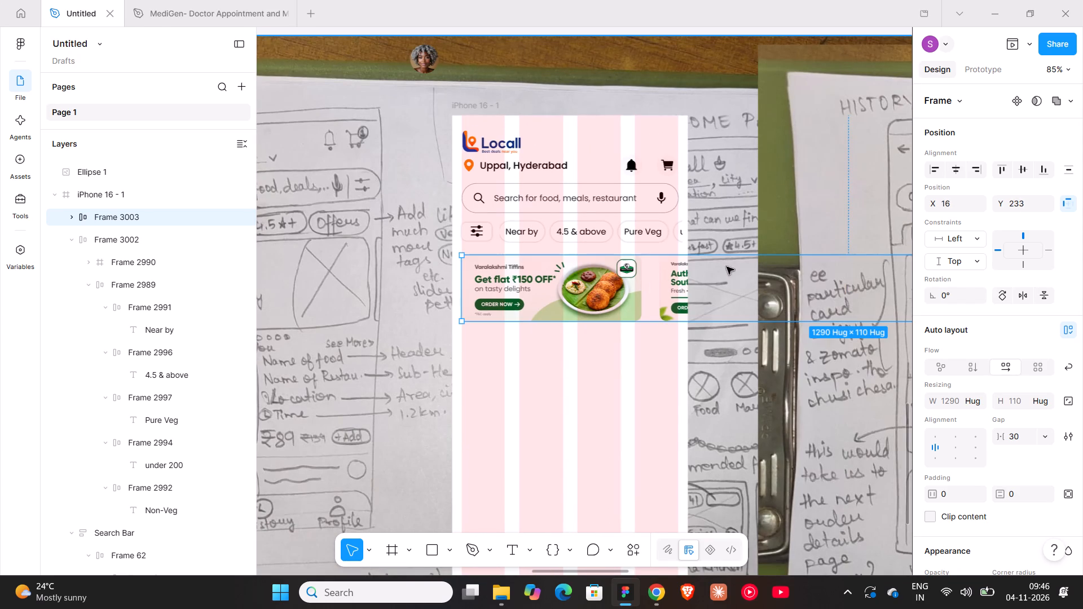
pyautogui.keyDown('shift'); pyautogui.scroll(-2, 749, 292); pyautogui.keyUp('shift')
pyautogui.click(926, 515)
pyautogui.keyDown('ctrl'); pyautogui.scroll(-7, 685, 355); pyautogui.keyUp('ctrl')
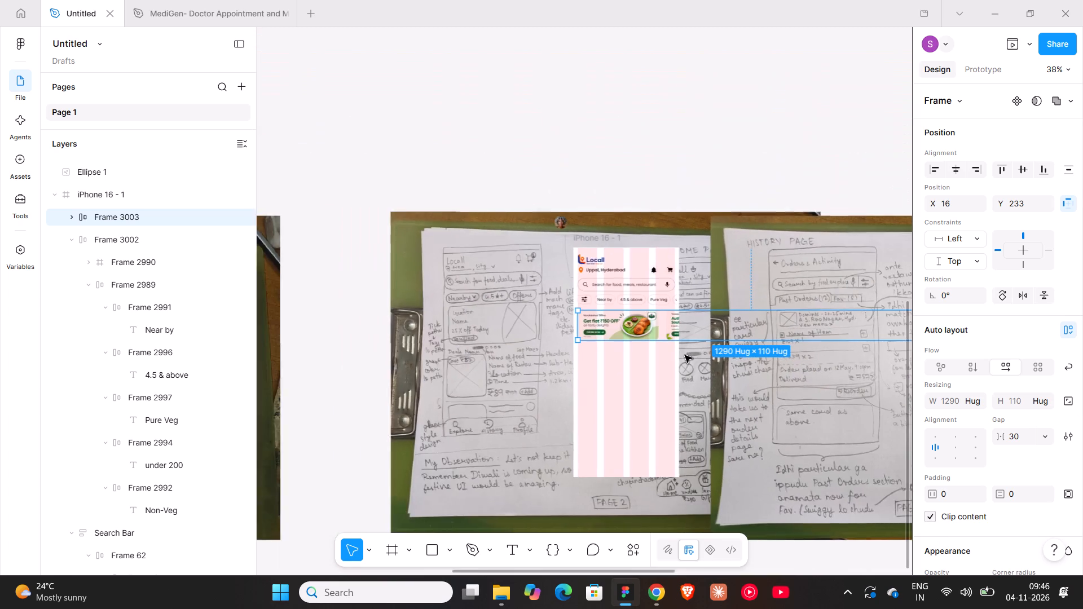
pyautogui.keyDown('ctrl'); pyautogui.scroll(-3, 685, 355); pyautogui.keyUp('ctrl')
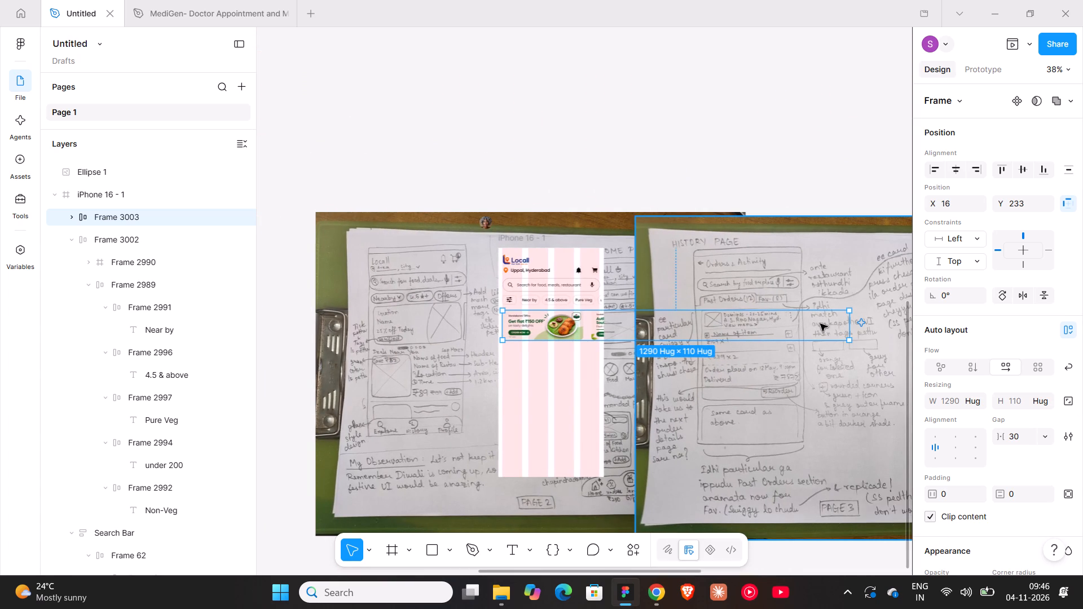
# Narrow the four-banner frame to a width of 377 so it ends at the phone screen's edge.
pyautogui.moveTo(851, 324); pyautogui.dragTo(610, 332)
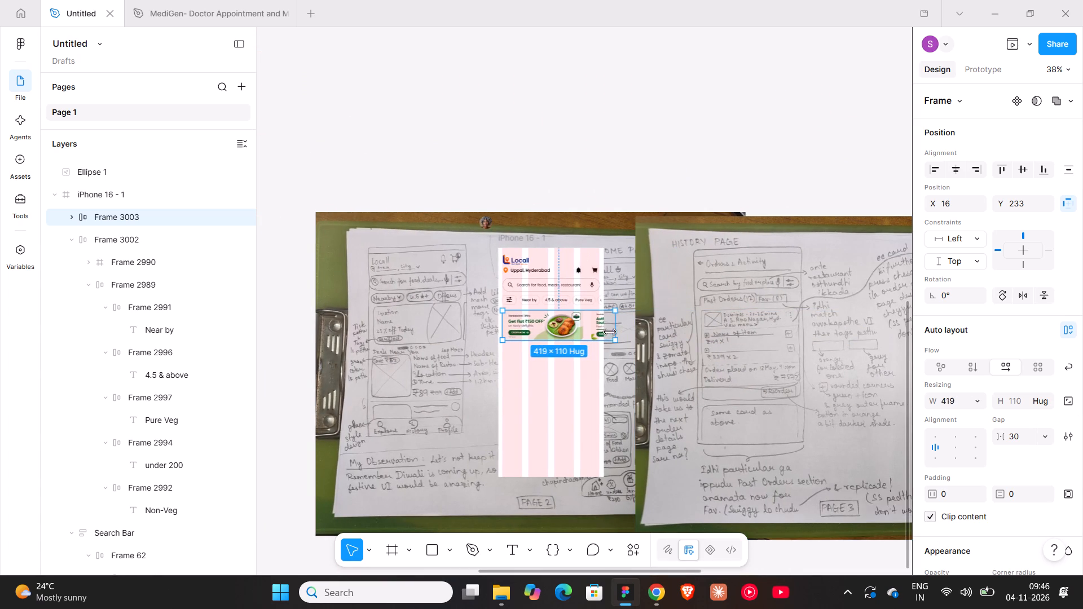
pyautogui.moveTo(610, 332); pyautogui.dragTo(604, 332)
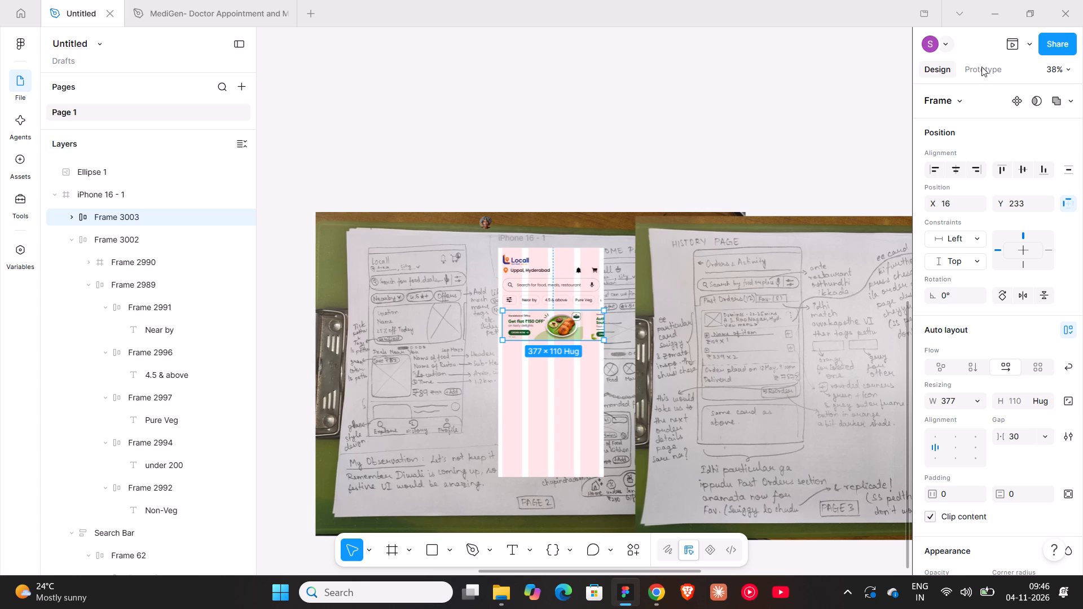
# Set the banner frame's prototype overflow scrolling to Horizontal.
pyautogui.click(981, 67)
pyautogui.click(998, 217)
pyautogui.click(998, 231)
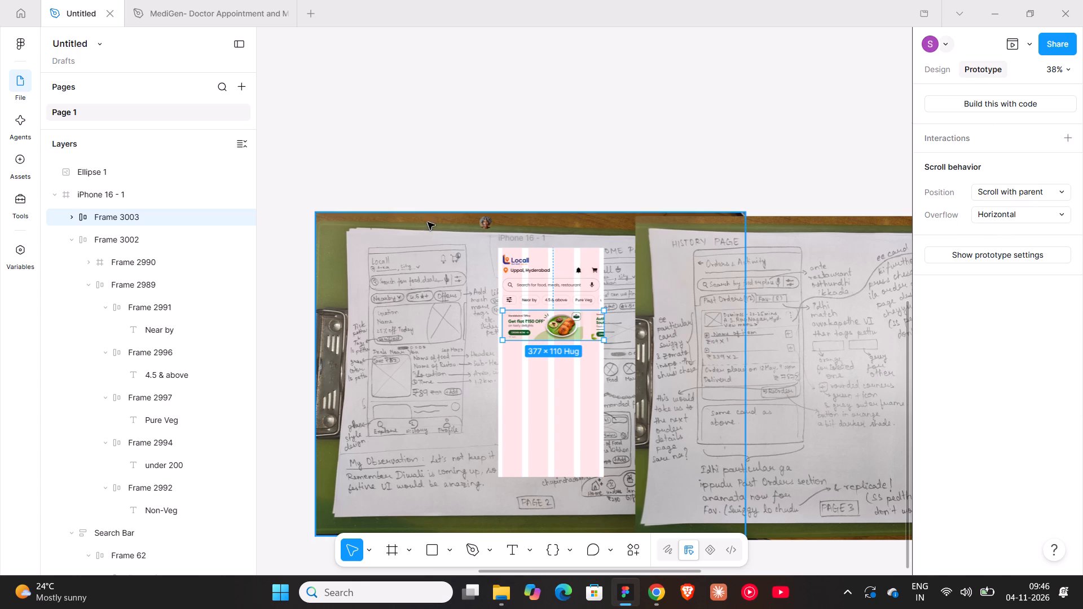
# Preview the iPhone 16 - 1 screen, test swiping the banner row sideways, and close the preview.
pyautogui.click(526, 241)
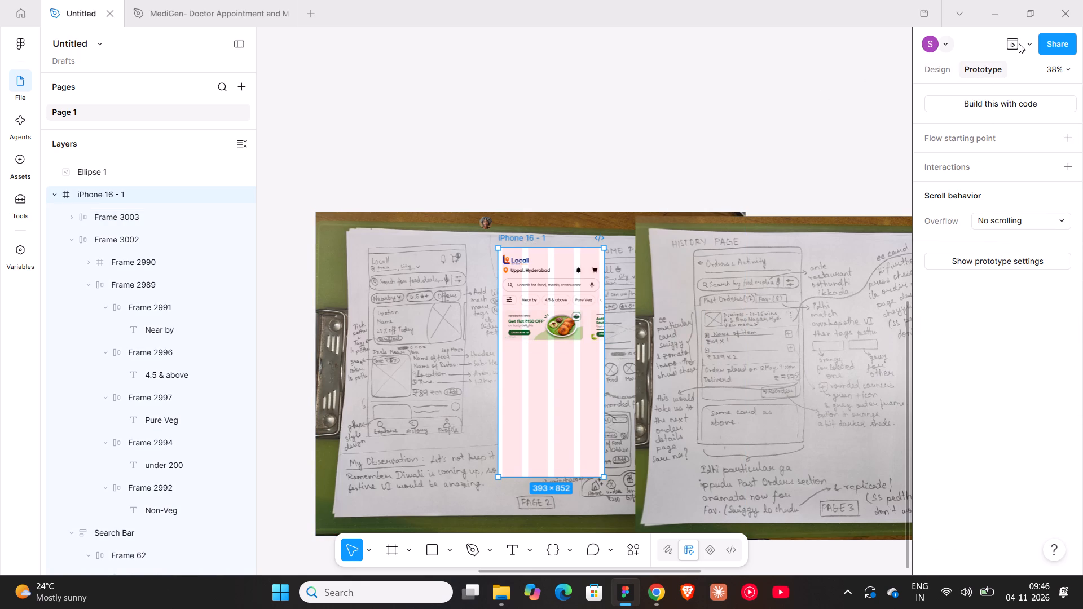
pyautogui.click(1014, 42)
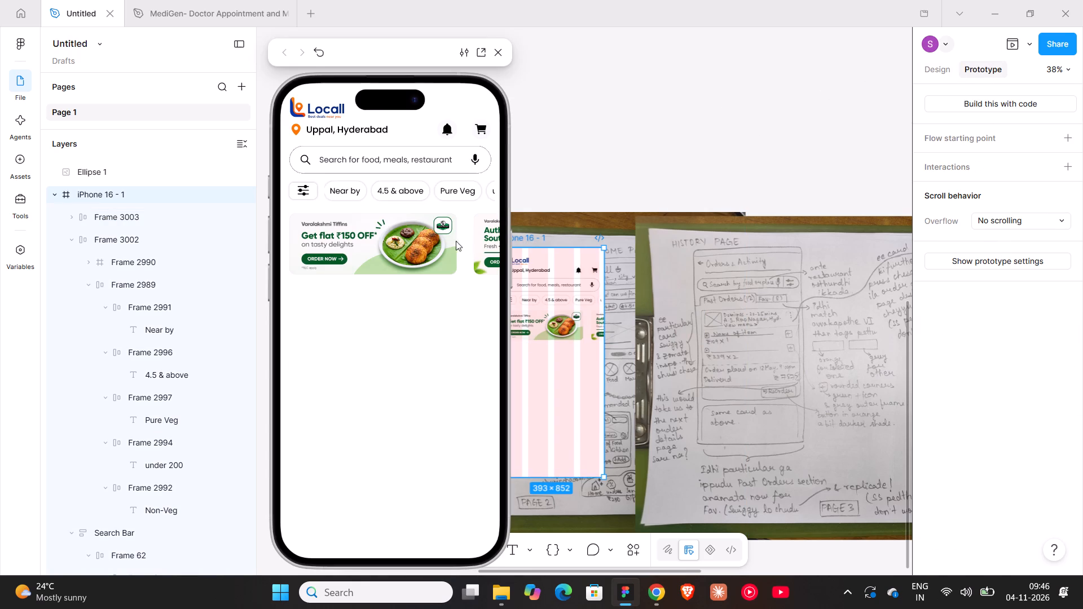
pyautogui.moveTo(454, 241); pyautogui.dragTo(363, 246)
pyautogui.moveTo(457, 246); pyautogui.dragTo(333, 246)
pyautogui.moveTo(333, 246); pyautogui.dragTo(754, 227)
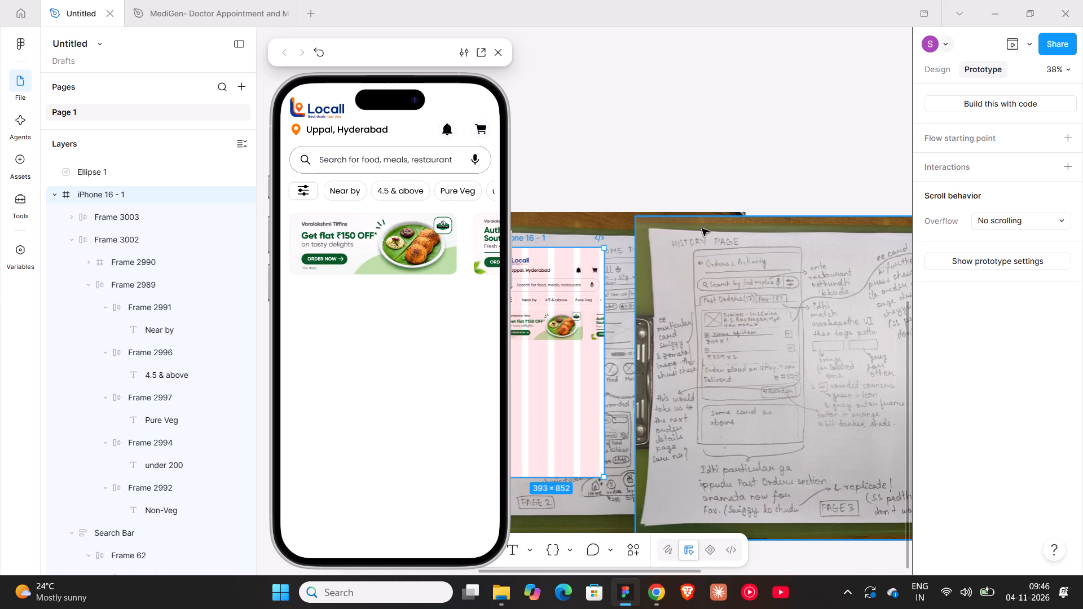
pyautogui.click(501, 57)
# Widen all four banners in the row proportionally, trying a width of 320 and settling on 330.
pyautogui.keyDown('ctrl'); pyautogui.scroll(9, 548, 321); pyautogui.keyUp('ctrl')
pyautogui.keyDown('shift'); pyautogui.scroll(-4, 548, 321); pyautogui.keyUp('shift')
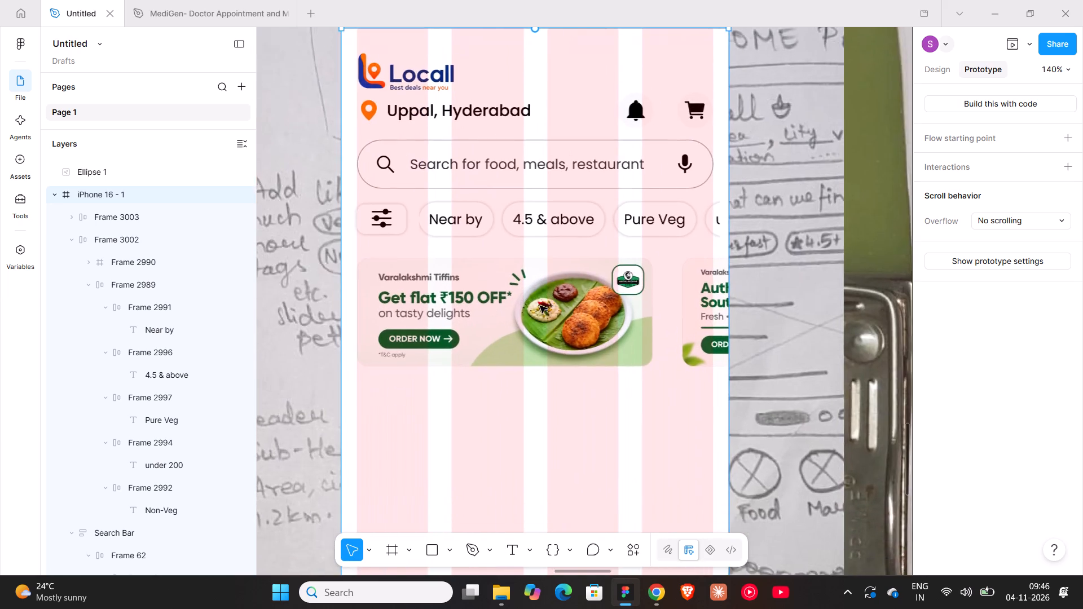
pyautogui.keyDown('shift'); pyautogui.scroll(-5, 540, 306); pyautogui.keyUp('shift')
pyautogui.doubleClick(532, 298)
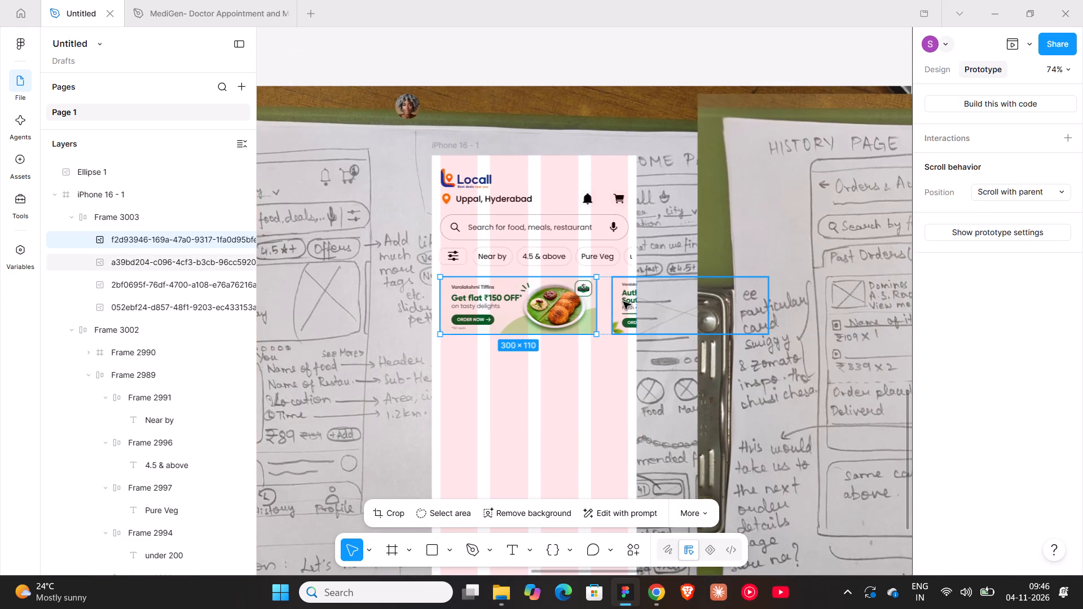
pyautogui.keyDown('shift'); pyautogui.click(623, 302); pyautogui.keyUp('shift')
pyautogui.keyDown('shift'); pyautogui.click(101, 283); pyautogui.keyUp('shift')
pyautogui.keyDown('shift'); pyautogui.click(145, 308); pyautogui.keyUp('shift')
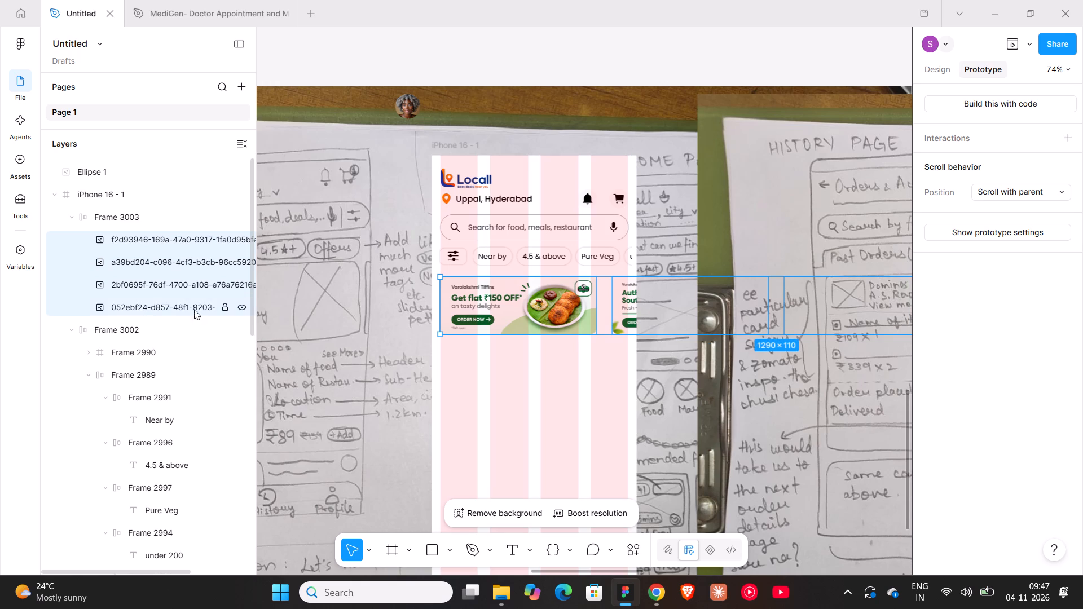
pyautogui.click(934, 67)
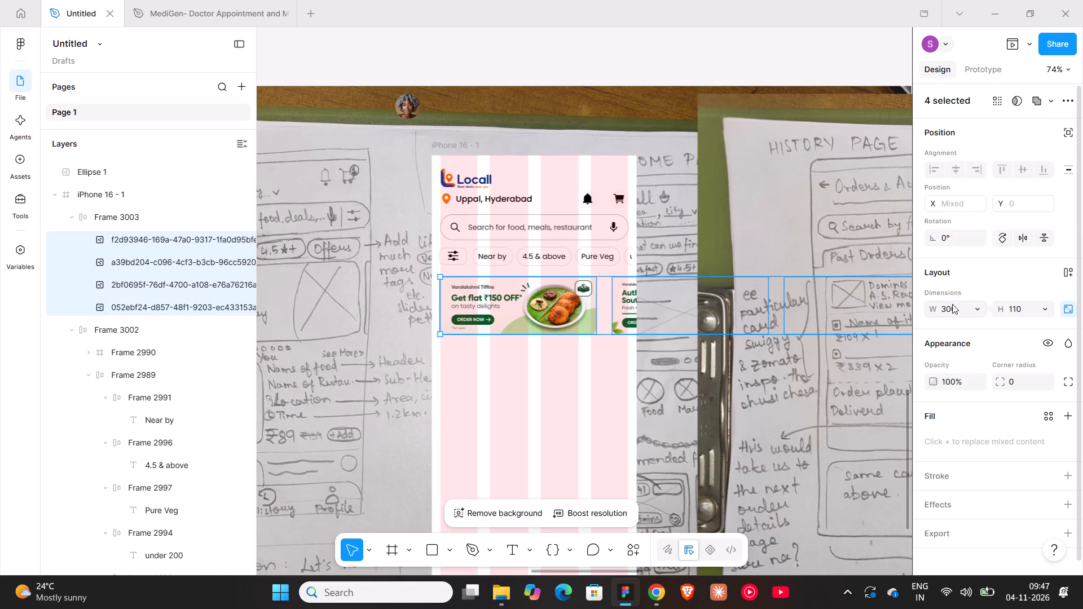
pyautogui.click(952, 304)
pyautogui.write('320')
pyautogui.press('Return')
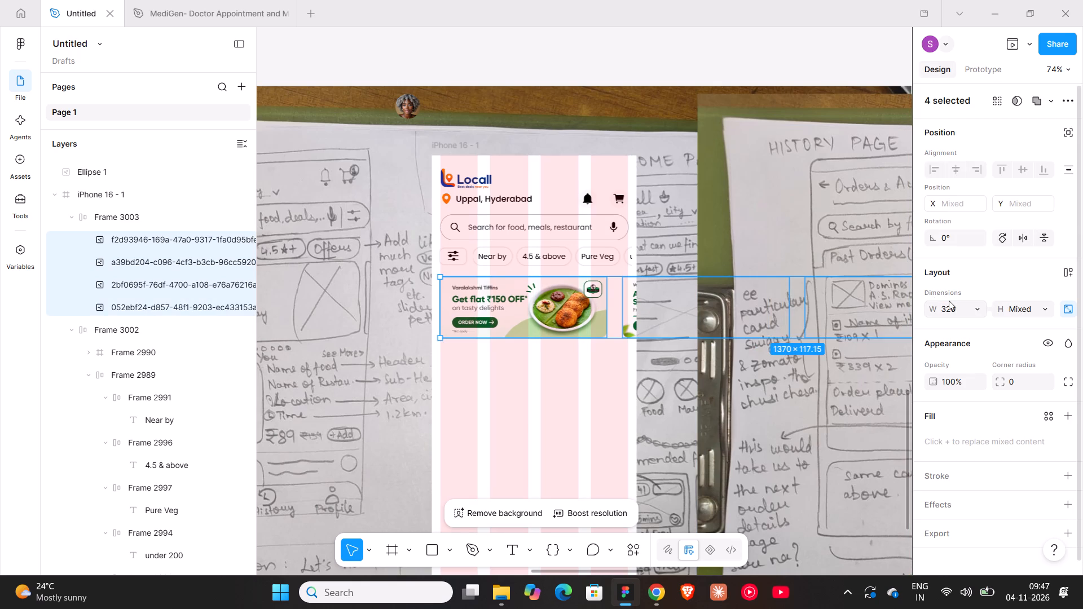
pyautogui.click(949, 302)
pyautogui.write('330')
pyautogui.press('Return')
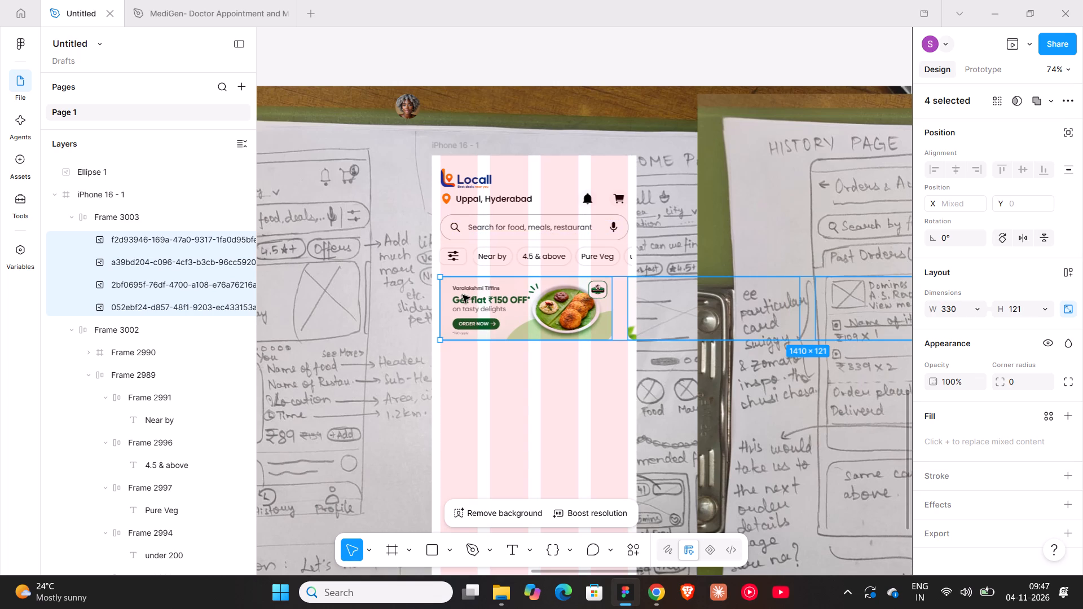
# Preview the iPhone 16 - 1 screen again, swipe through the enlarged banners in both directions, and close the preview.
pyautogui.keyDown('ctrl'); pyautogui.scroll(-6, 568, 116); pyautogui.keyUp('ctrl')
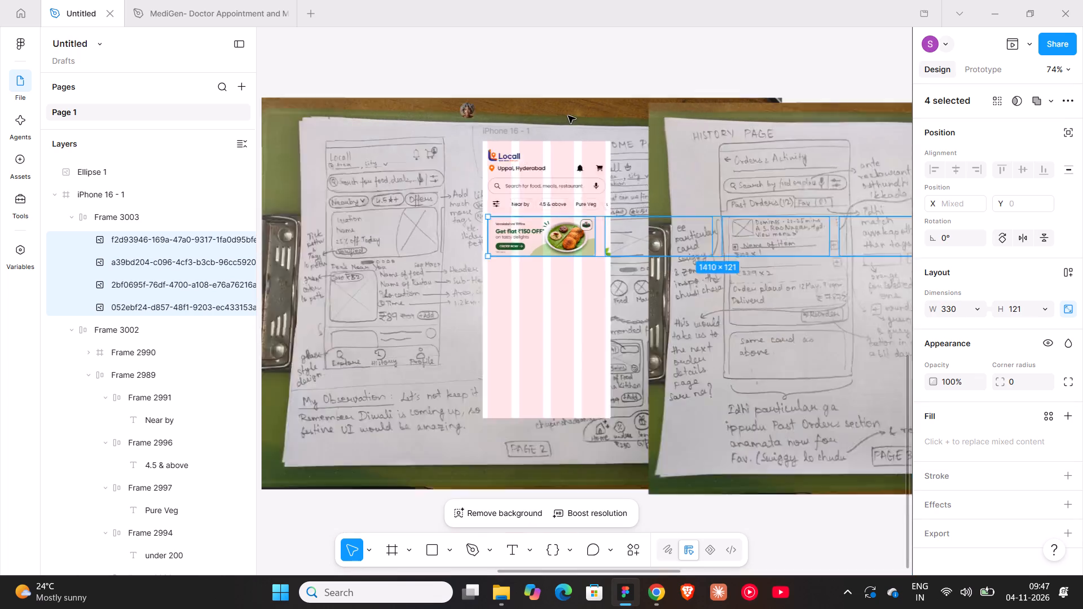
pyautogui.click(518, 123)
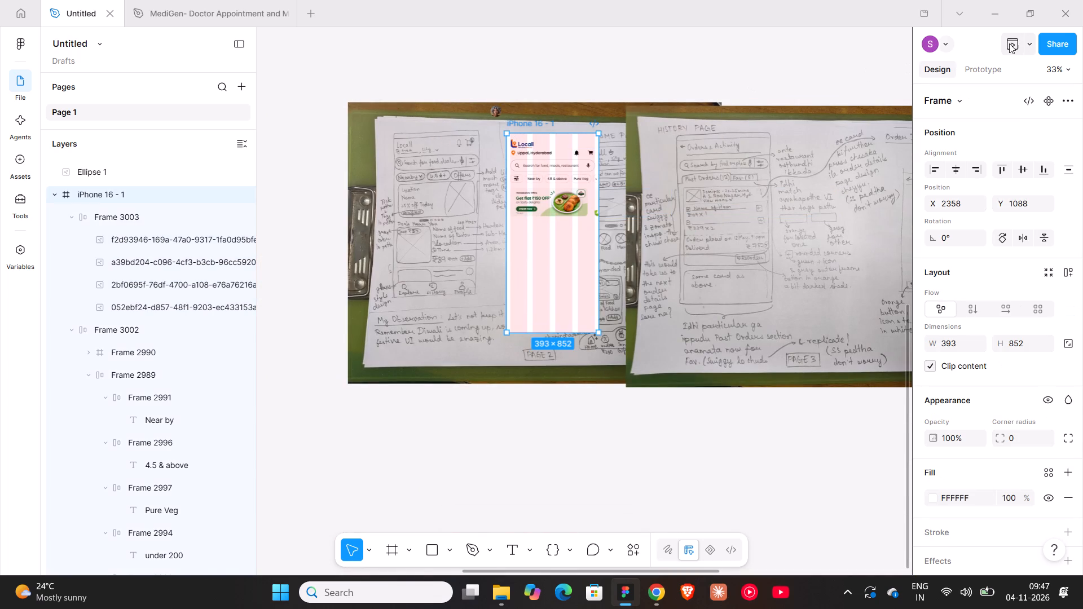
pyautogui.click(1009, 43)
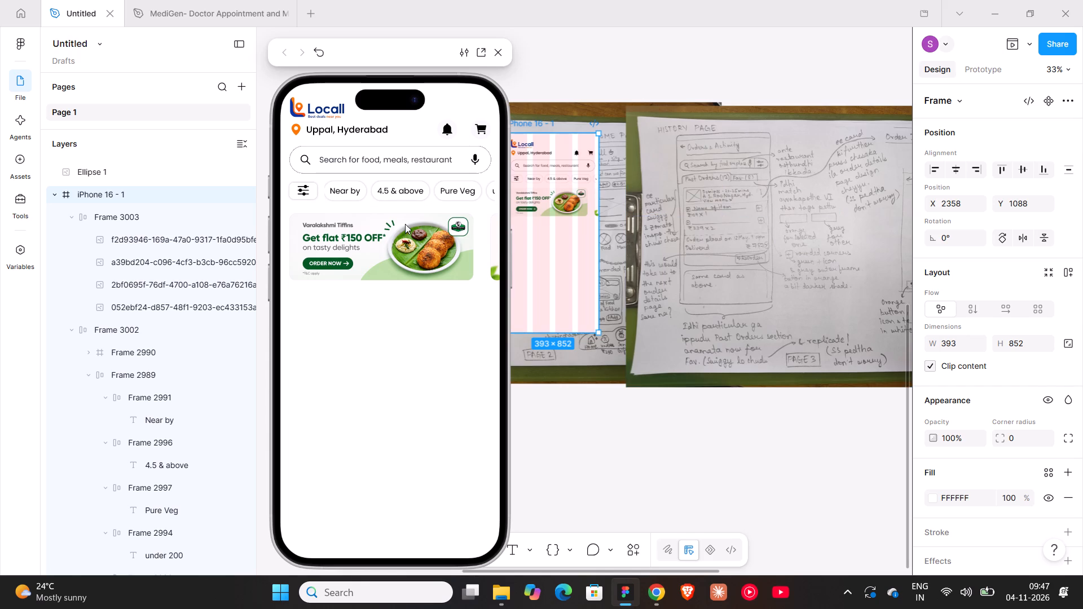
pyautogui.moveTo(394, 239); pyautogui.dragTo(376, 239)
pyautogui.moveTo(345, 247); pyautogui.dragTo(430, 247)
pyautogui.moveTo(437, 246); pyautogui.dragTo(389, 246)
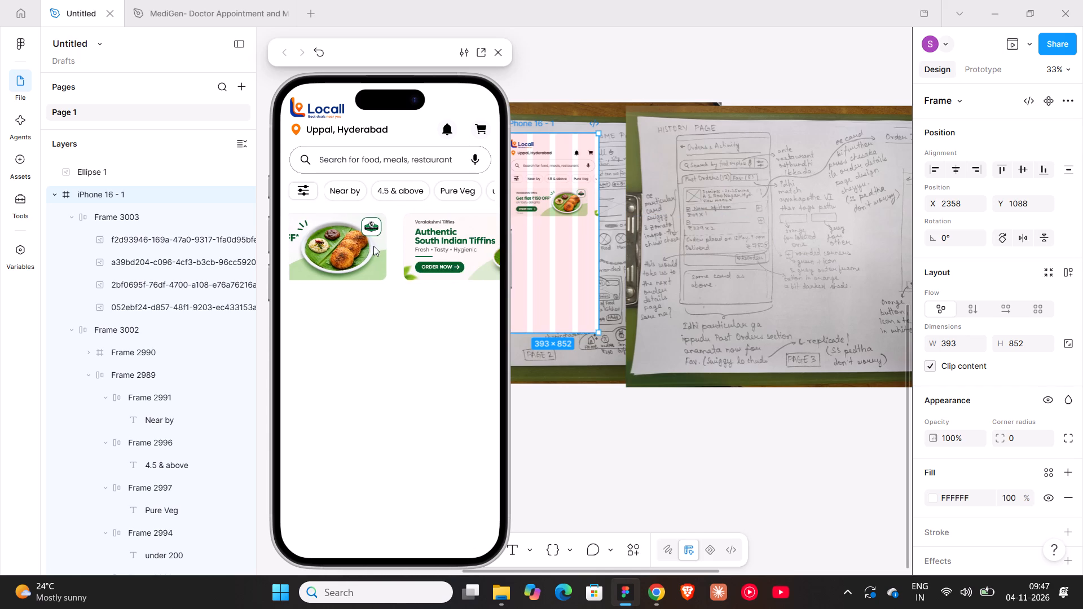
pyautogui.moveTo(373, 246); pyautogui.dragTo(429, 241)
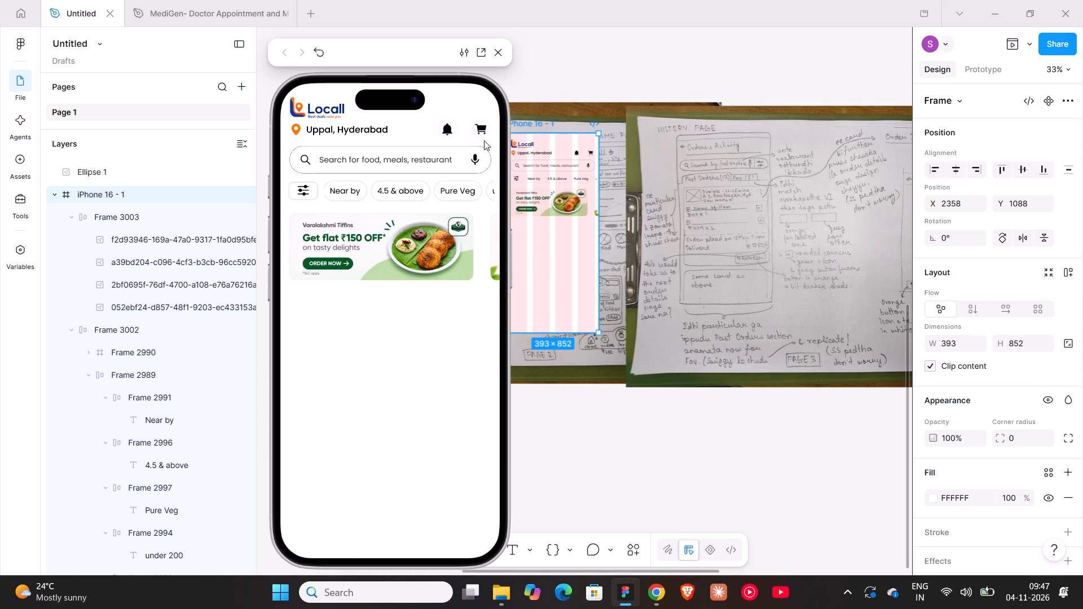
pyautogui.click(503, 56)
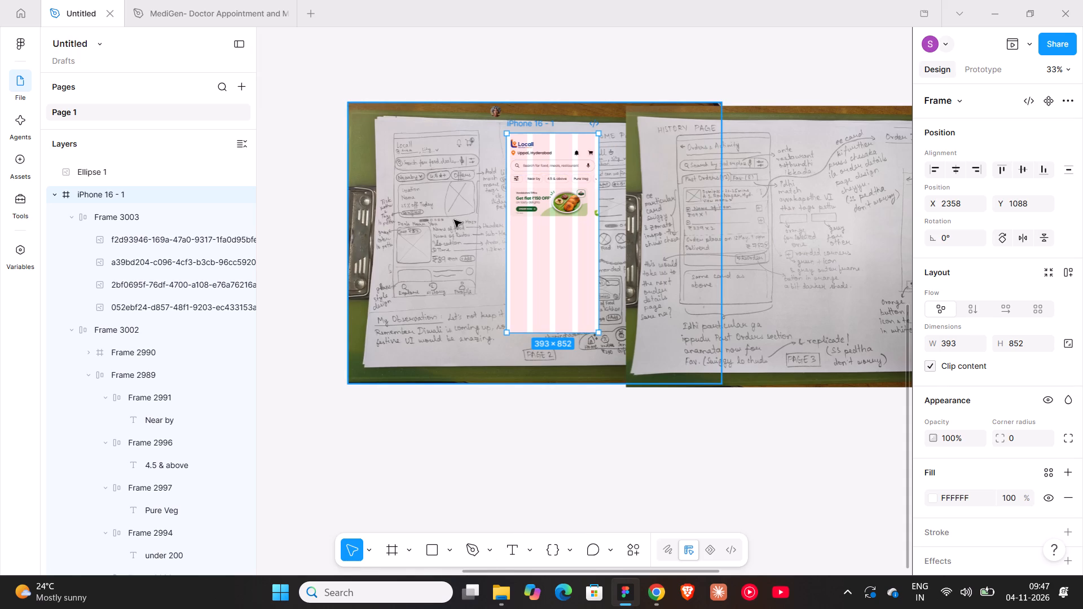
# Nudge the banner frame 10 px inward from the screen's edge to X 26, and deselect it.
pyautogui.keyDown('ctrl'); pyautogui.scroll(11, 419, 224); pyautogui.keyUp('ctrl')
pyautogui.keyDown('ctrl'); pyautogui.scroll(-6, 419, 224); pyautogui.keyUp('ctrl')
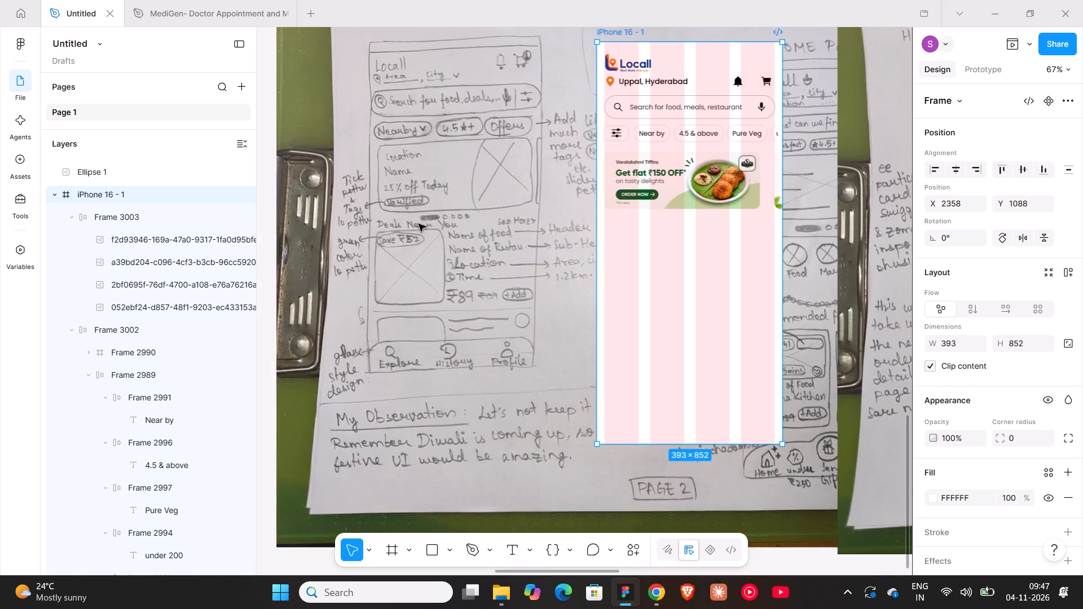
pyautogui.keyDown('shift'); pyautogui.scroll(-5, 419, 224); pyautogui.keyUp('shift')
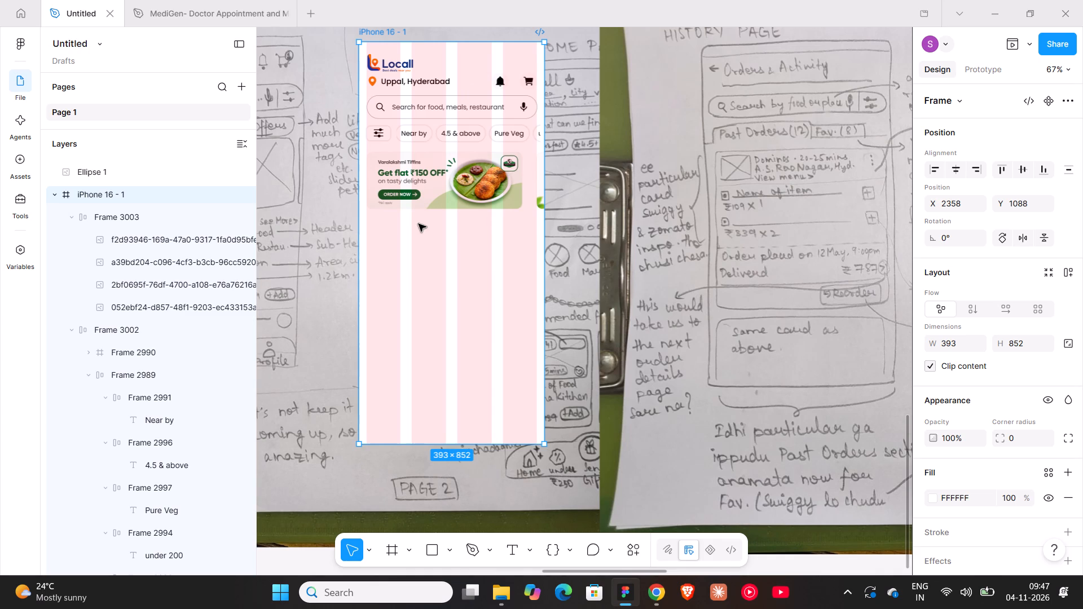
pyautogui.click(408, 188)
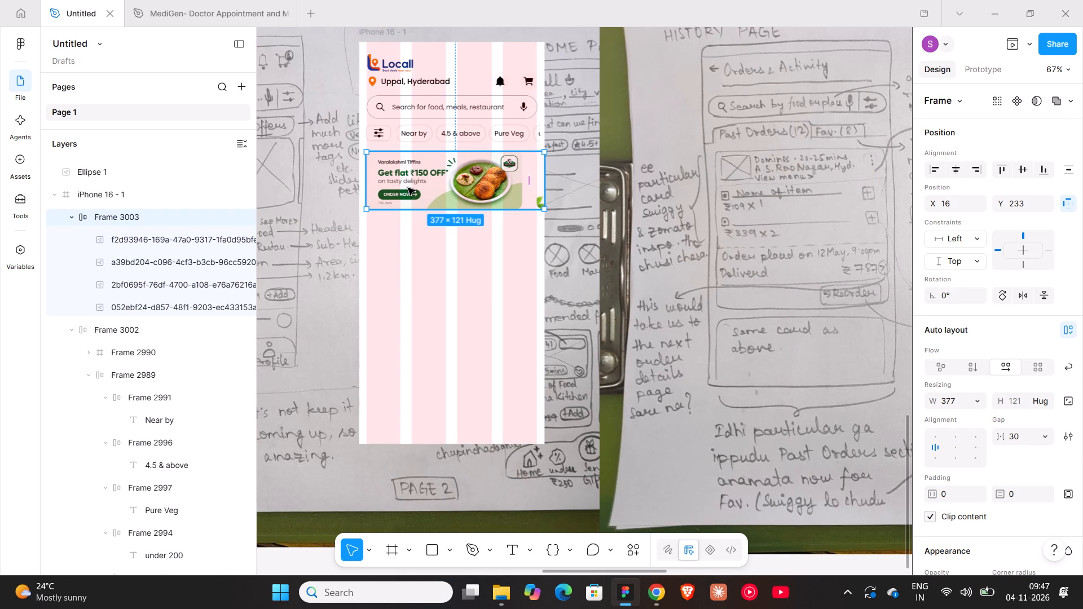
pyautogui.hotkey('shift', 'Right')
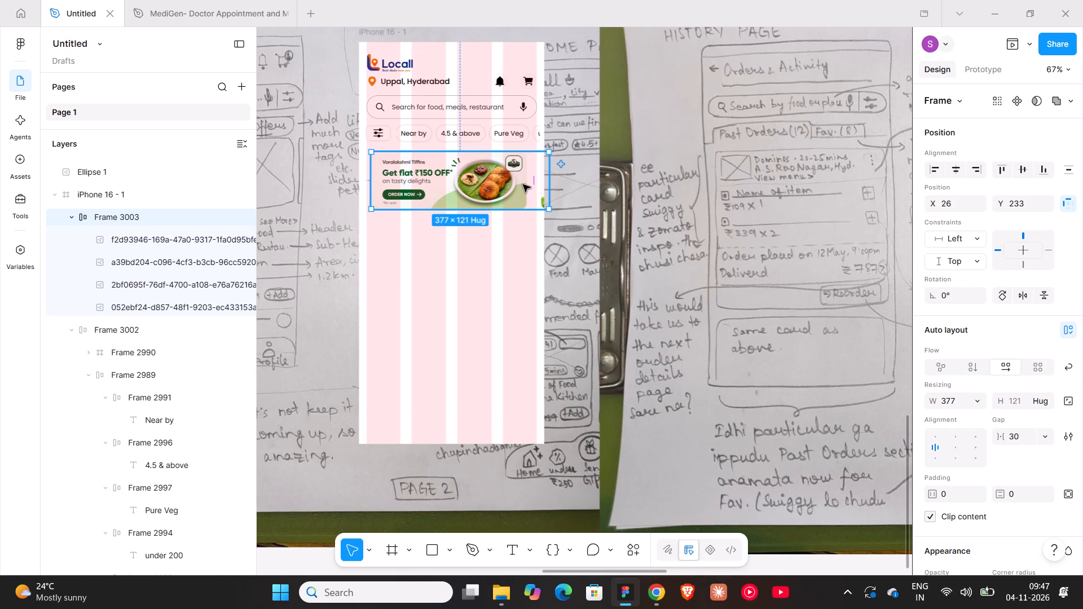
pyautogui.click(490, 12)
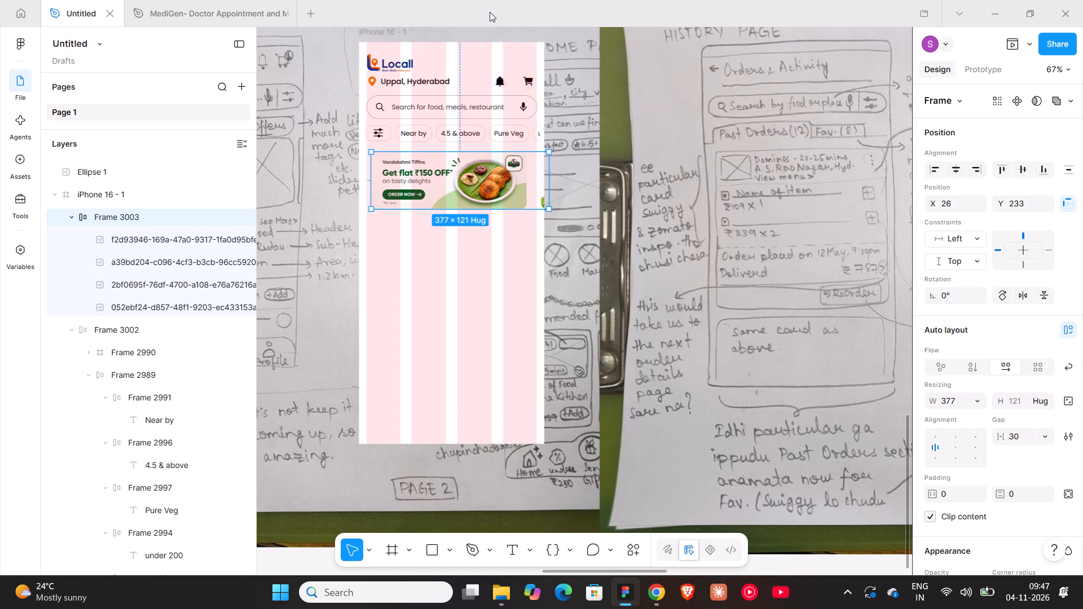
pyautogui.click(505, 14)
pyautogui.click(566, 50)
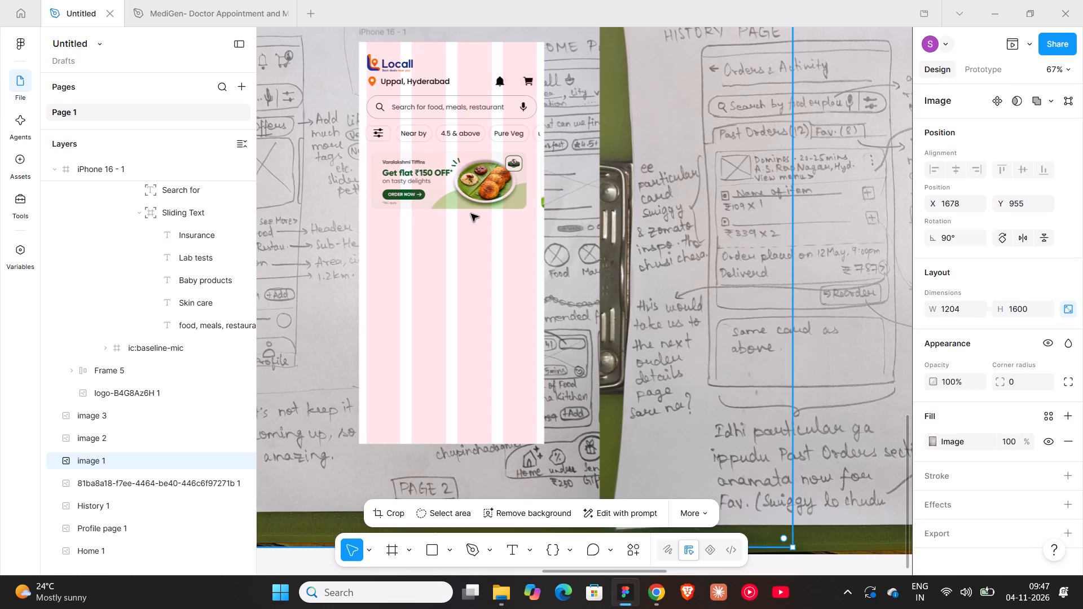
# Go to the file browser and switch to the other signed-in Figma account.
pyautogui.click(30, 11)
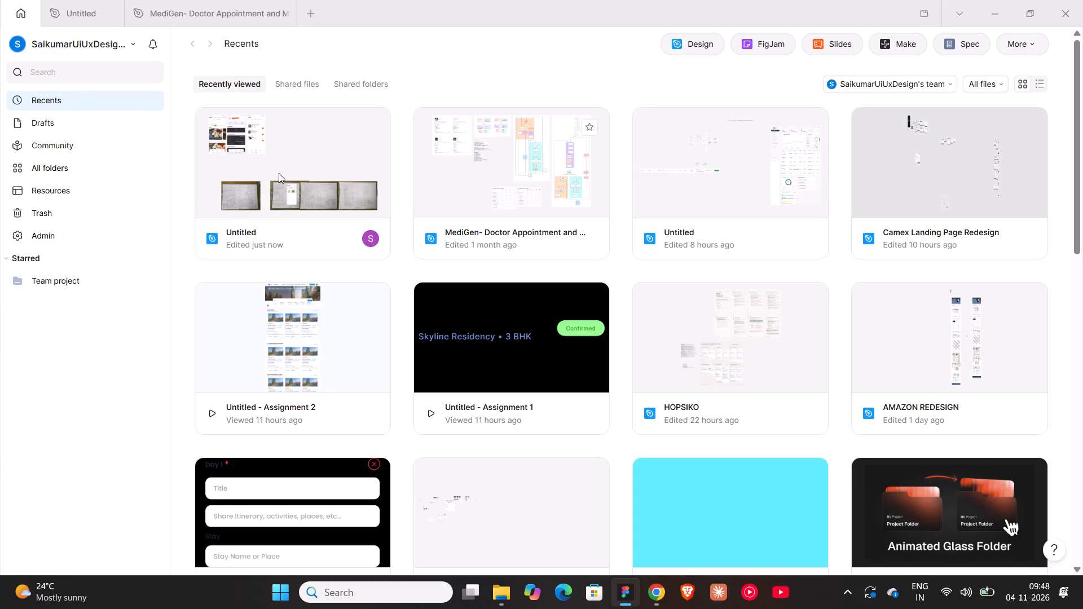
pyautogui.click(127, 42)
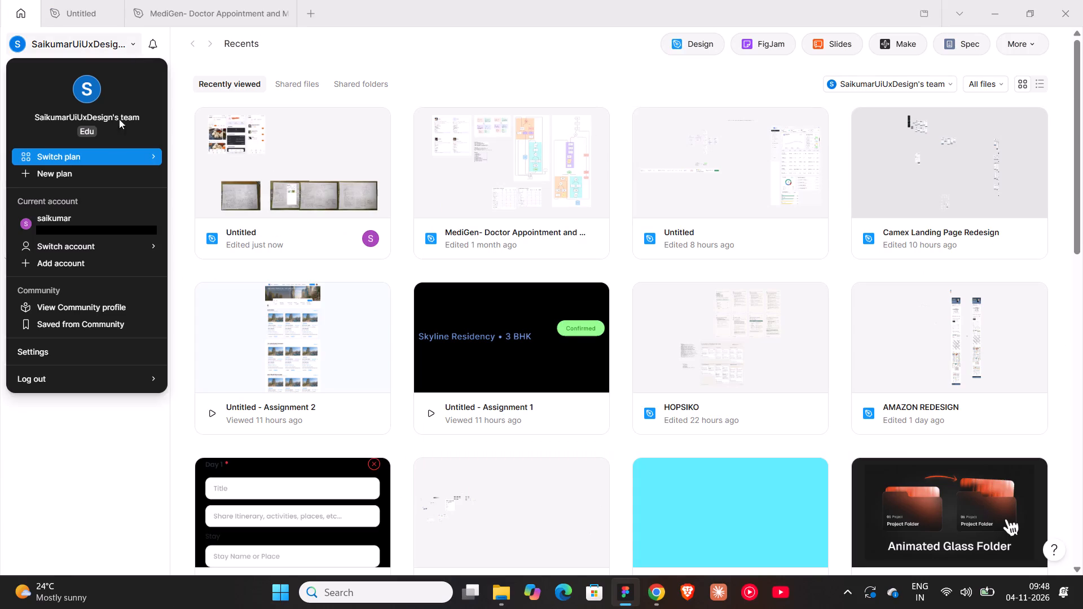
pyautogui.click(99, 228)
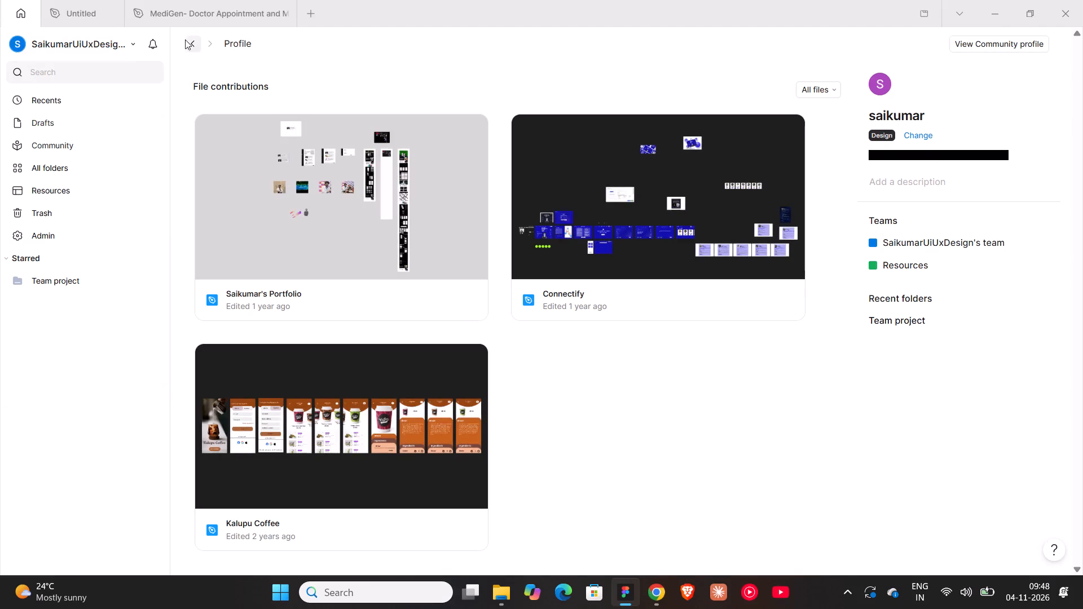
pyautogui.click(190, 43)
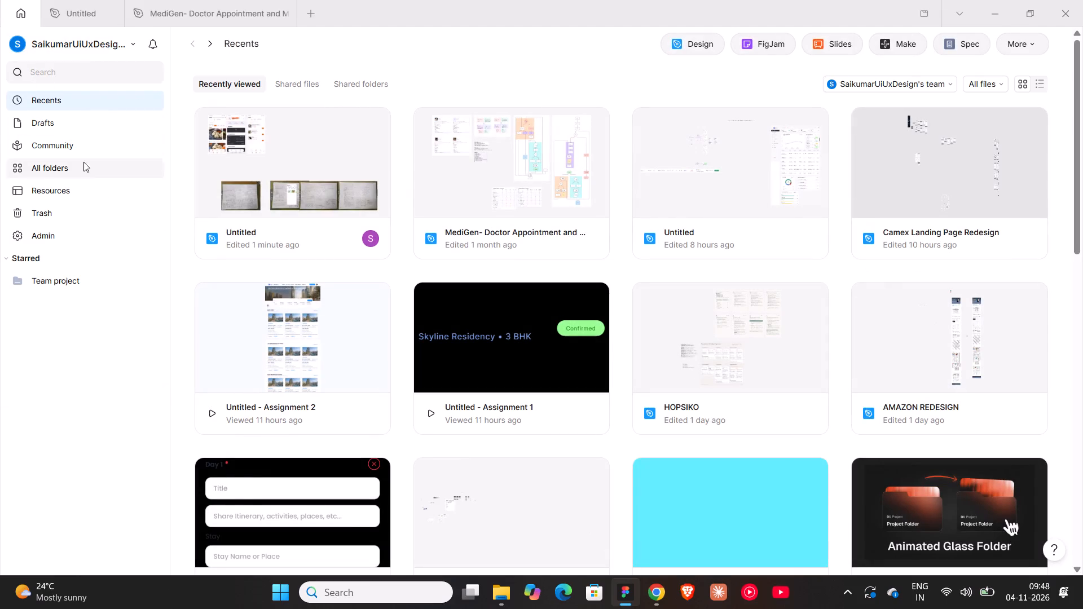
pyautogui.click(880, 80)
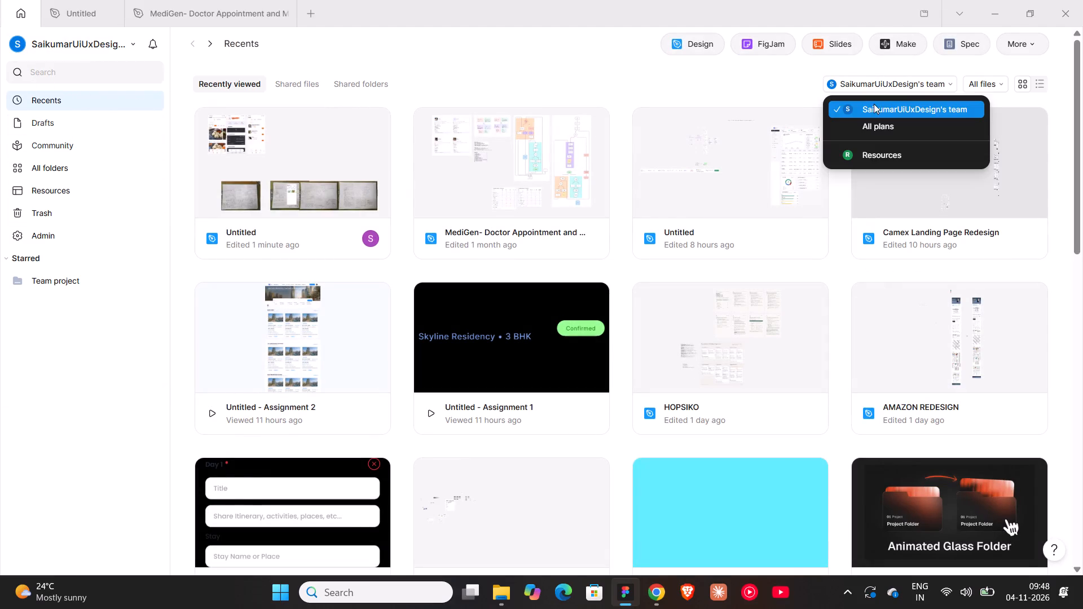
pyautogui.click(79, 45)
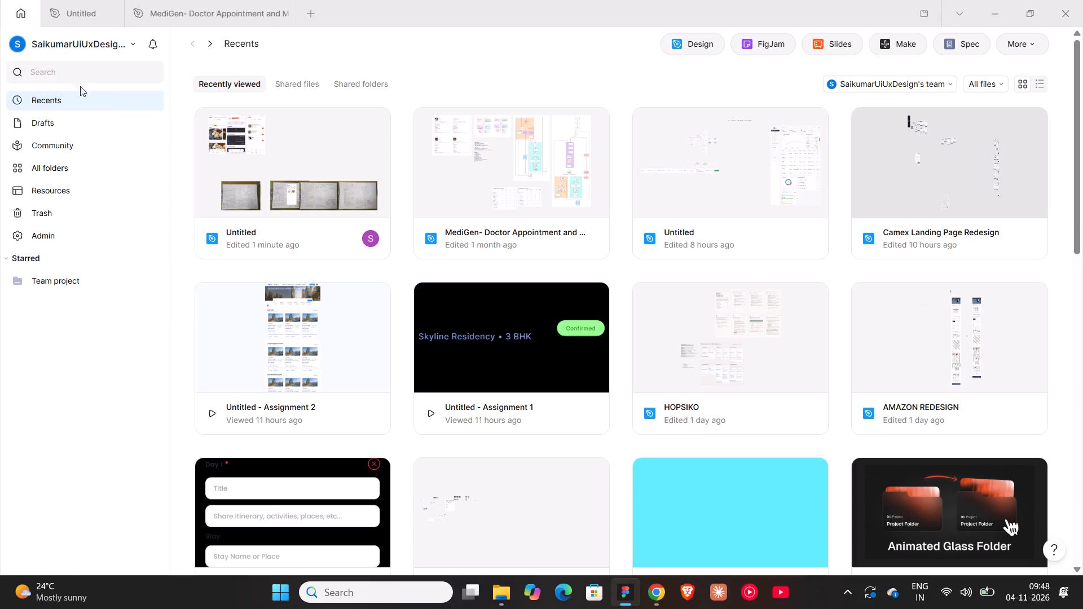
pyautogui.click(103, 32)
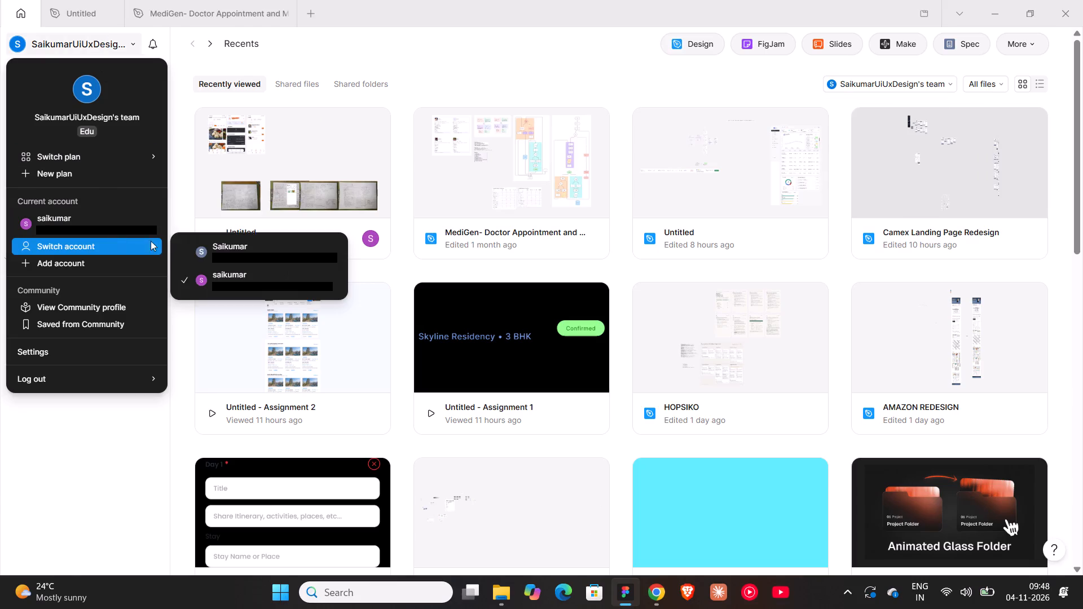
pyautogui.click(254, 262)
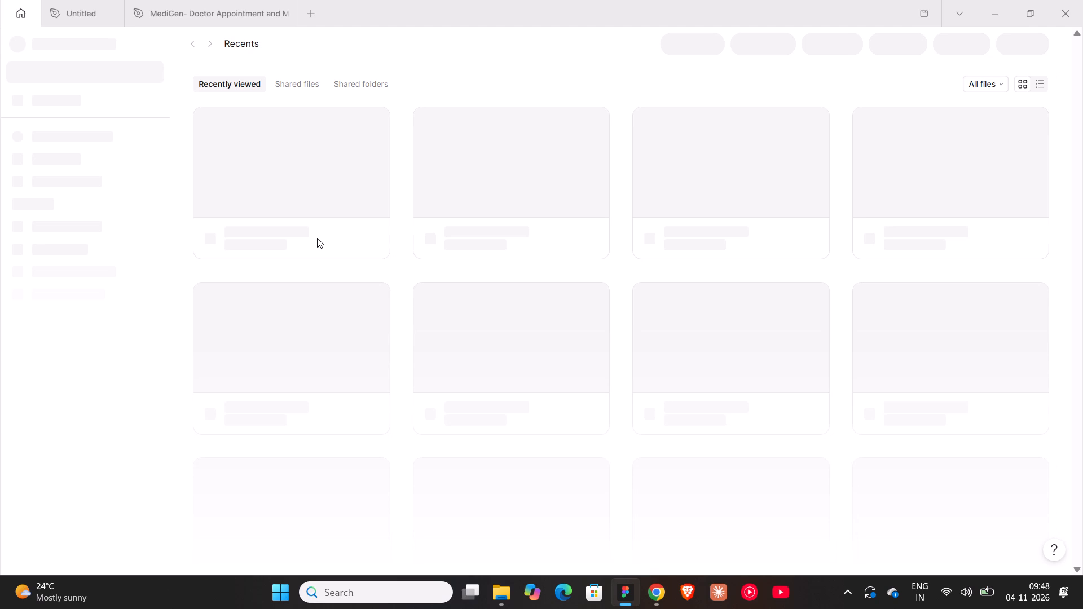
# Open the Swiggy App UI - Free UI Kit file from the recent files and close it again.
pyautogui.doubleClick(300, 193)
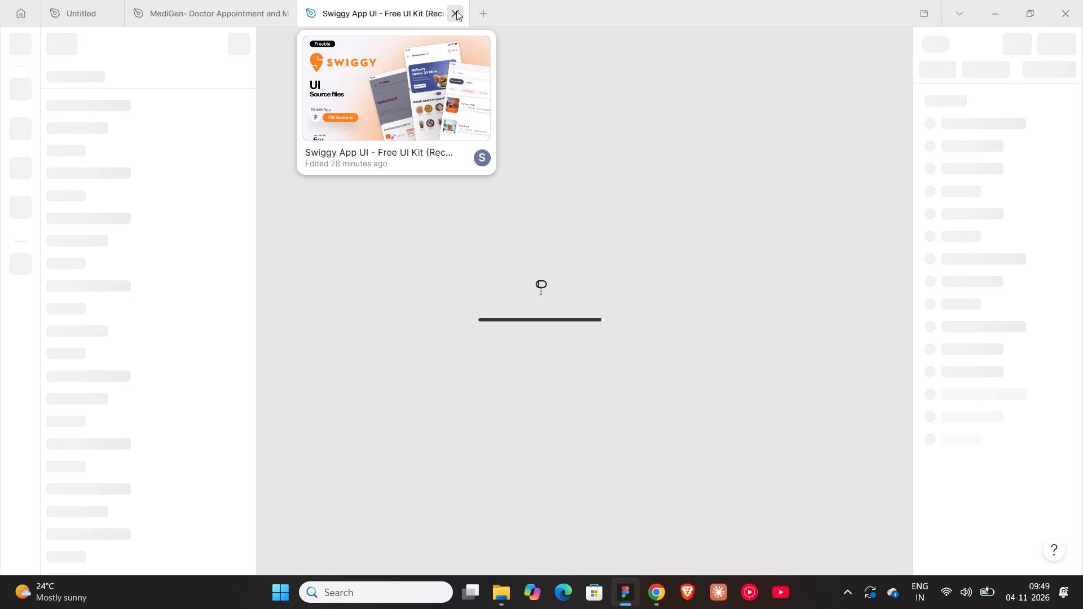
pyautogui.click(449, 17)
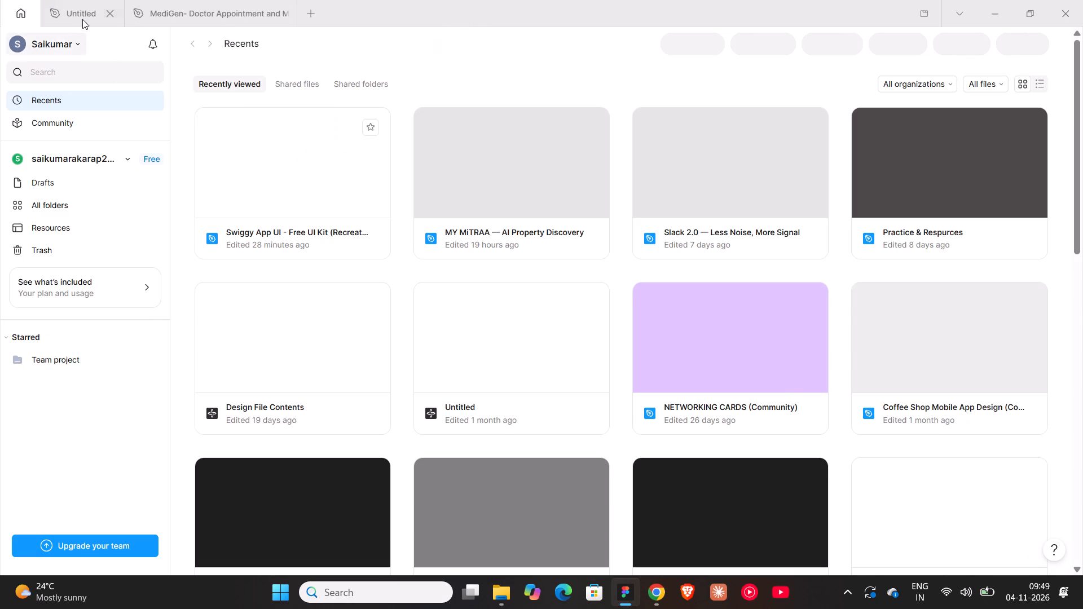
# Return to the Untitled design file containing the iPhone 16 - 1 screen.
pyautogui.click(82, 19)
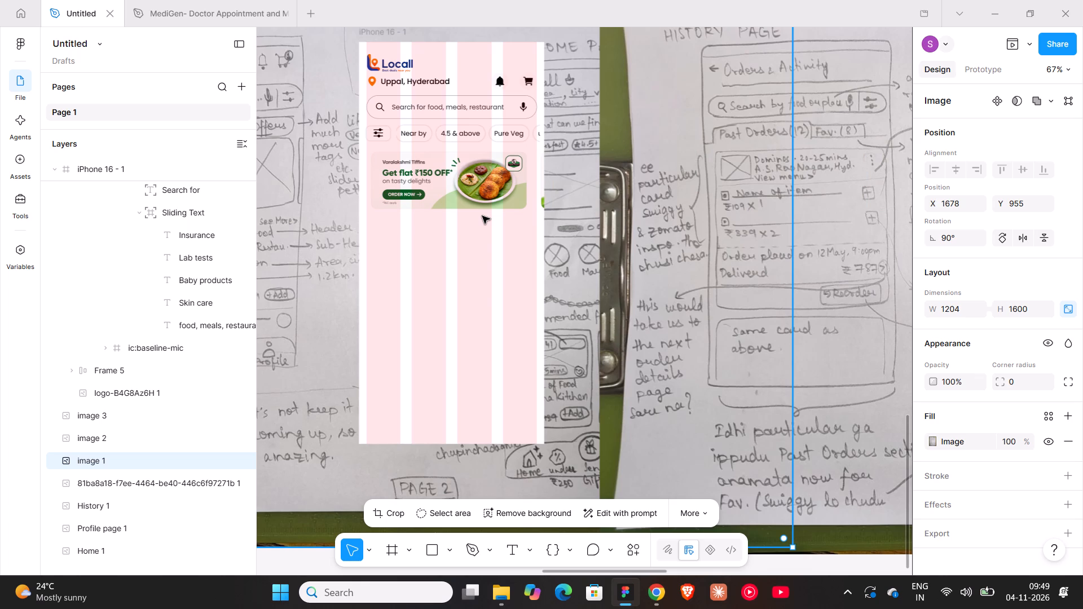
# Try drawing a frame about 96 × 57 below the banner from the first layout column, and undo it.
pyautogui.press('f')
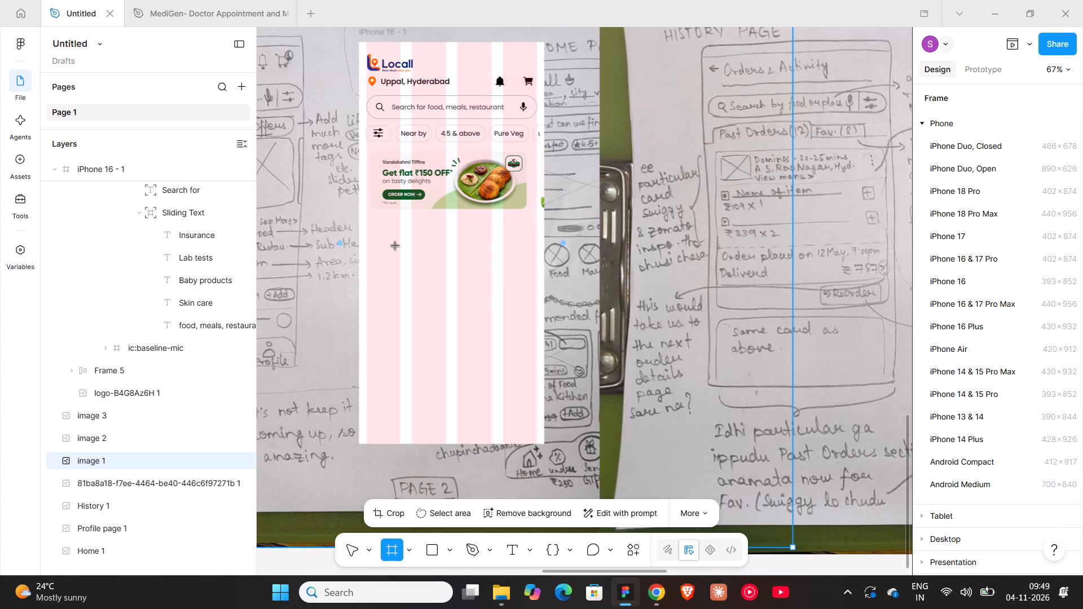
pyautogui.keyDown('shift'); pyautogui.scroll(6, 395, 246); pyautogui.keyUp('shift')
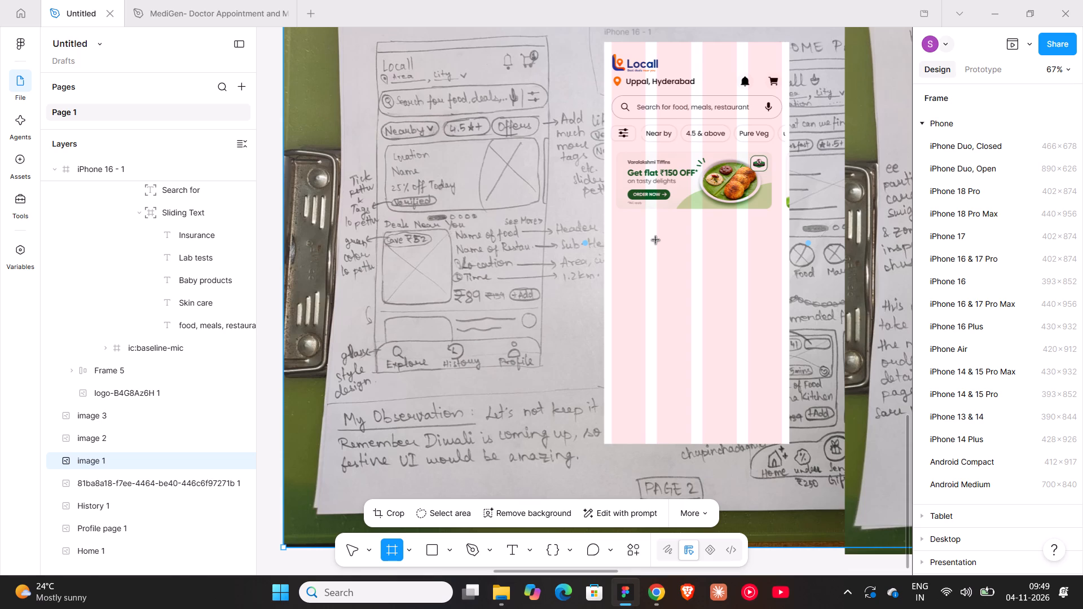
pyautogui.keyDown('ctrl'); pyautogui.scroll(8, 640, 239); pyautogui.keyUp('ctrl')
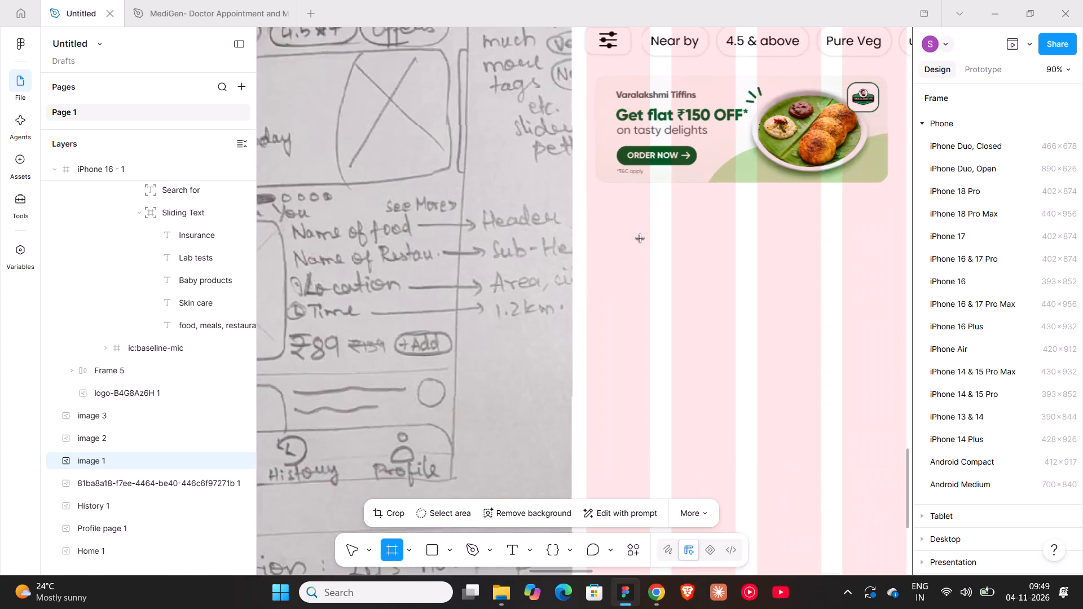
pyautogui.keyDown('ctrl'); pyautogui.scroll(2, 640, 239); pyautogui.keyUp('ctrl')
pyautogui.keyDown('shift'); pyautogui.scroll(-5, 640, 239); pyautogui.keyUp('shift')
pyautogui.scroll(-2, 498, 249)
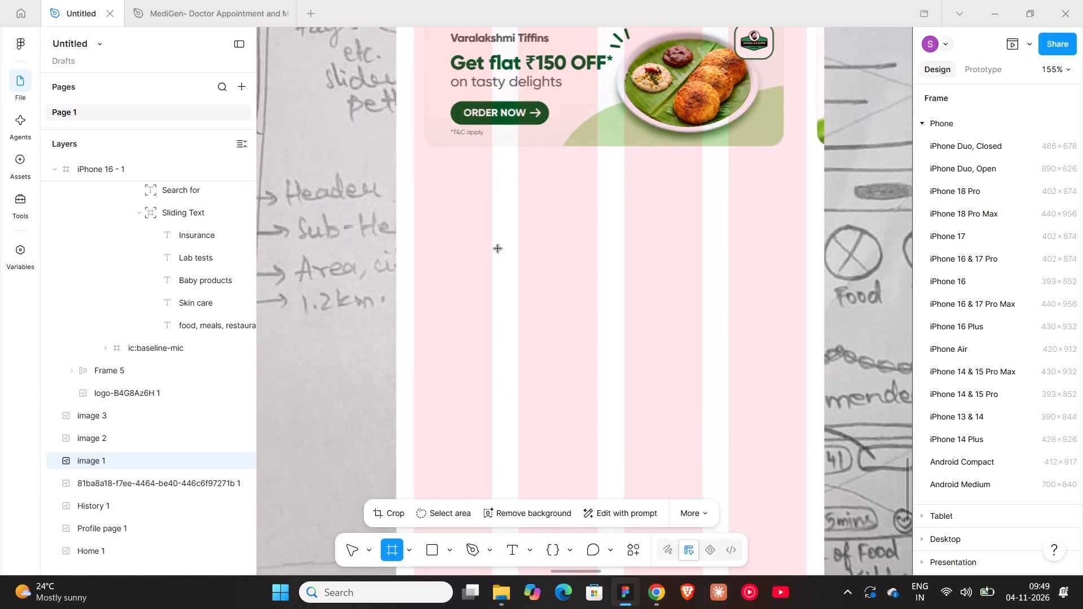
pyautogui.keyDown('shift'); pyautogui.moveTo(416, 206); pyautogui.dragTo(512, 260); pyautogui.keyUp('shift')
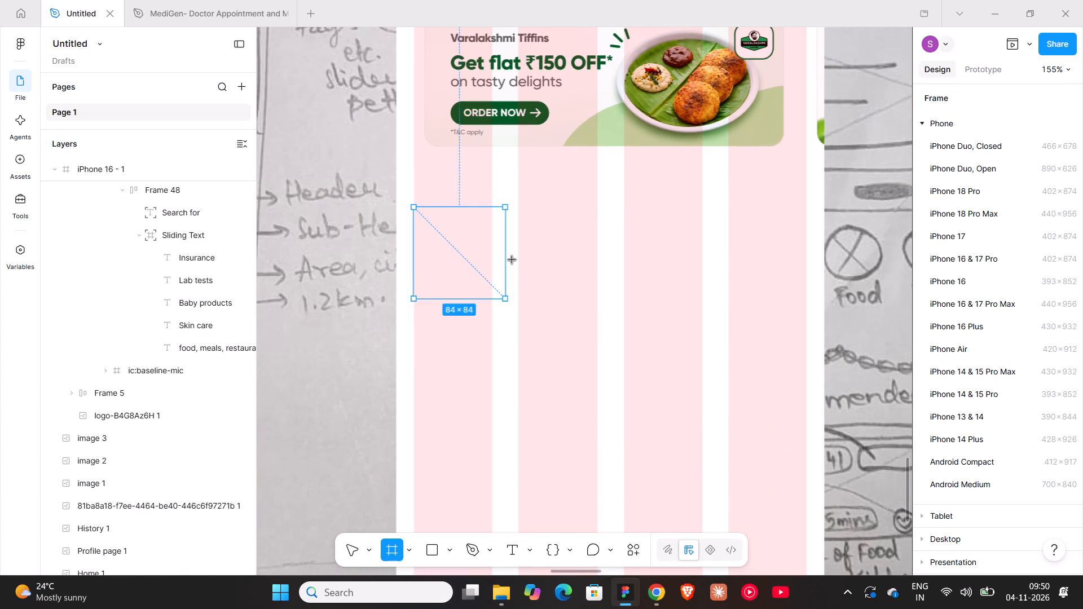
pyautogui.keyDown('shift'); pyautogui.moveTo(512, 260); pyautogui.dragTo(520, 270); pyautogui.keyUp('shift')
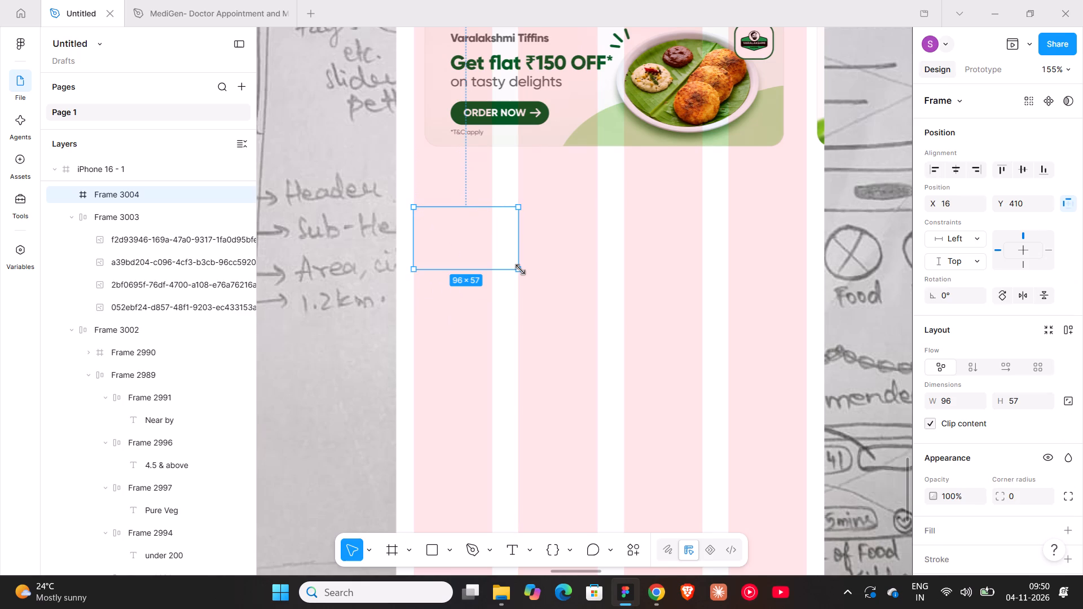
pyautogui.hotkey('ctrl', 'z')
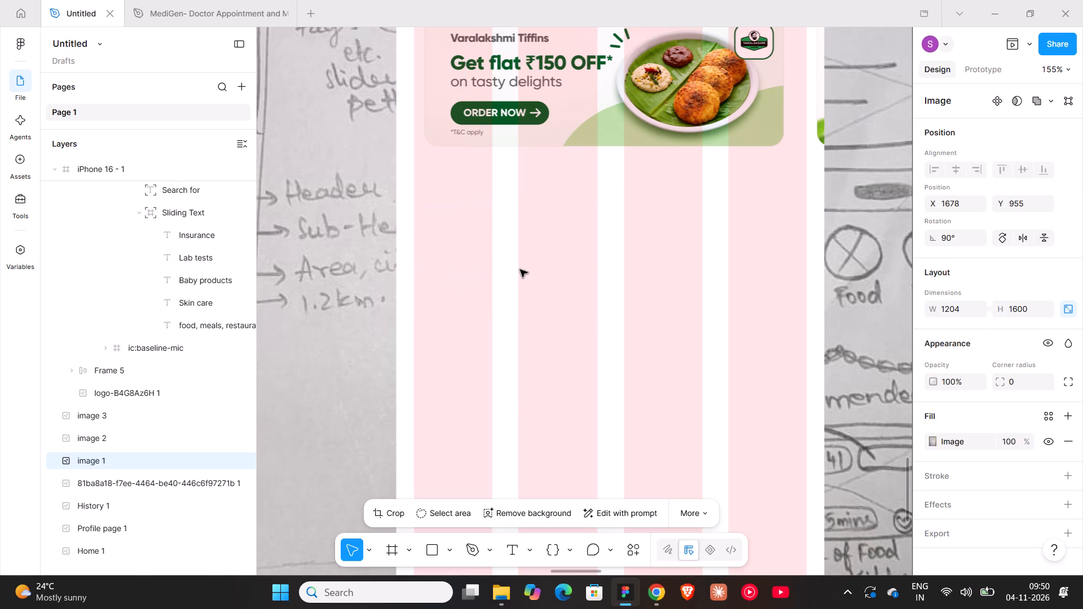
# Draw a square frame below the banner at the first layout column, lock its aspect ratio and size it to 100 × 100.
pyautogui.press('f')
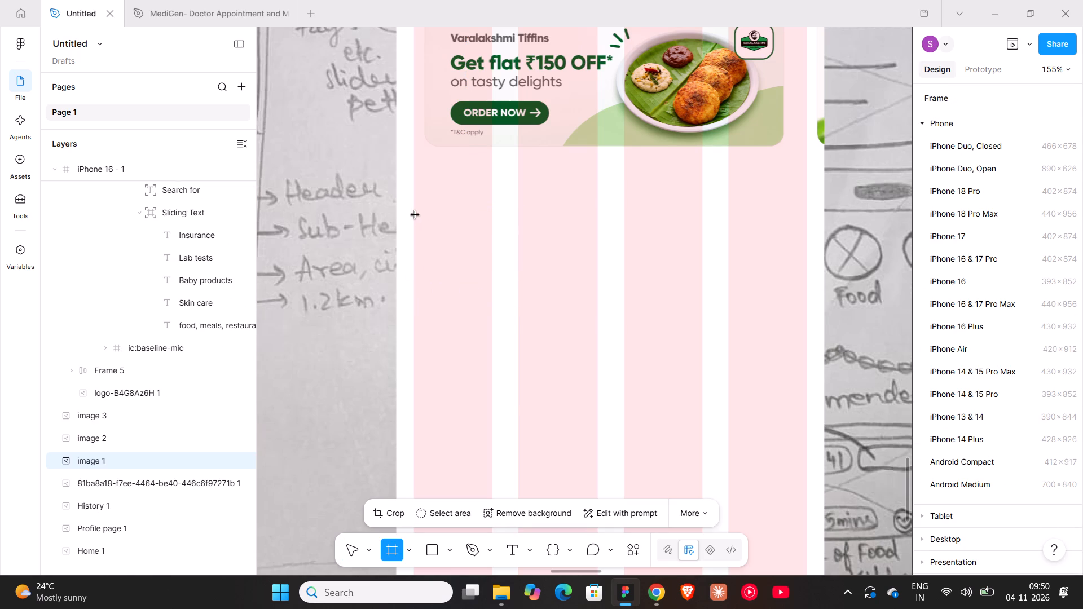
pyautogui.keyDown('shift'); pyautogui.moveTo(415, 215); pyautogui.dragTo(516, 304); pyautogui.keyUp('shift')
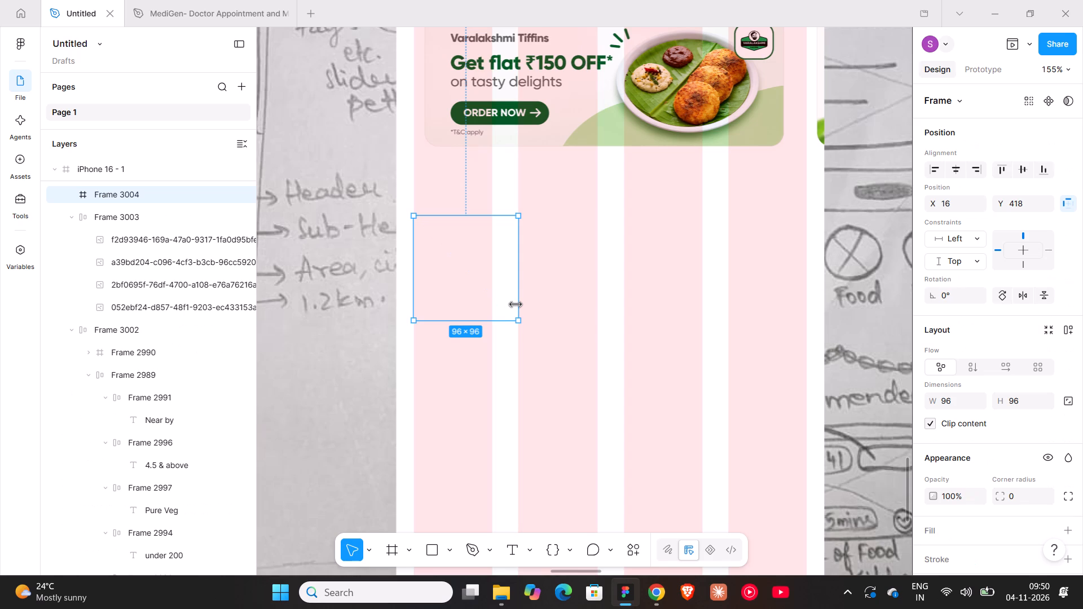
pyautogui.click(1061, 399)
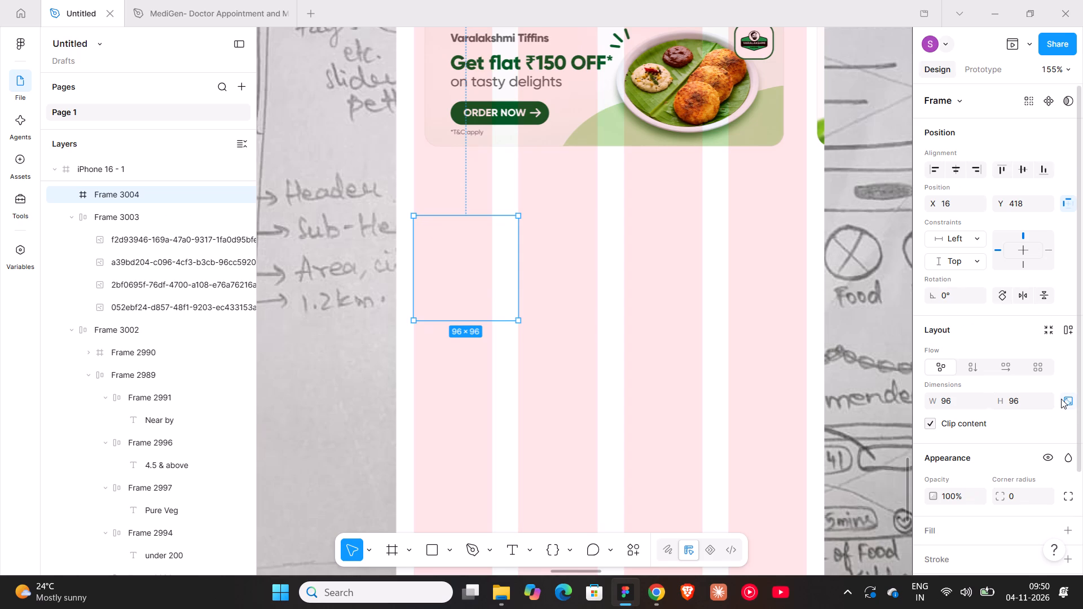
pyautogui.write('100')
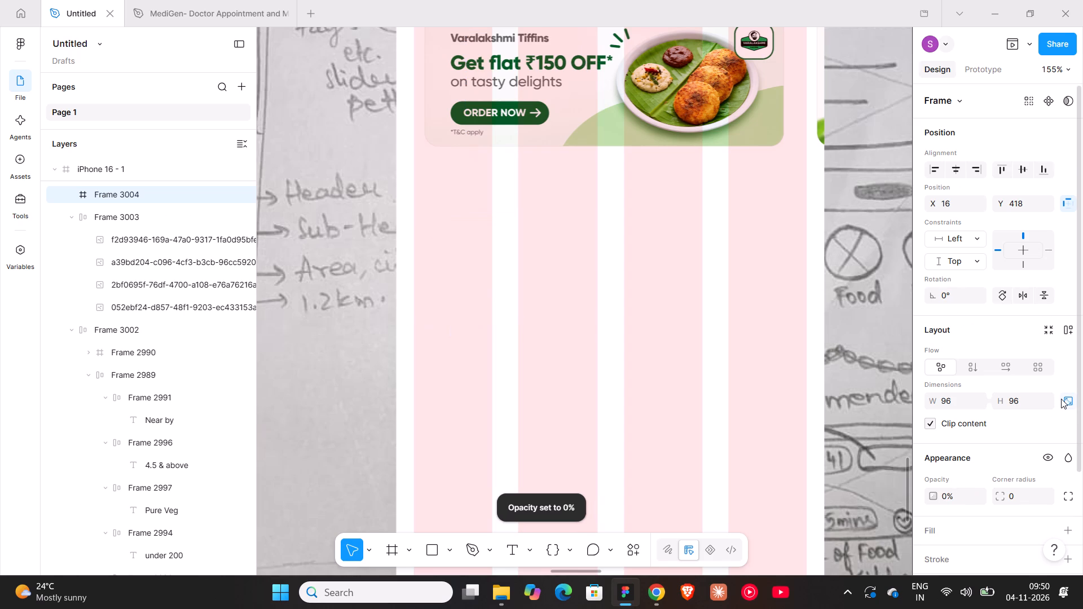
pyautogui.hotkey('ctrl', 'z')
pyautogui.hotkey('ctrl', 'z')
pyautogui.click(1020, 407)
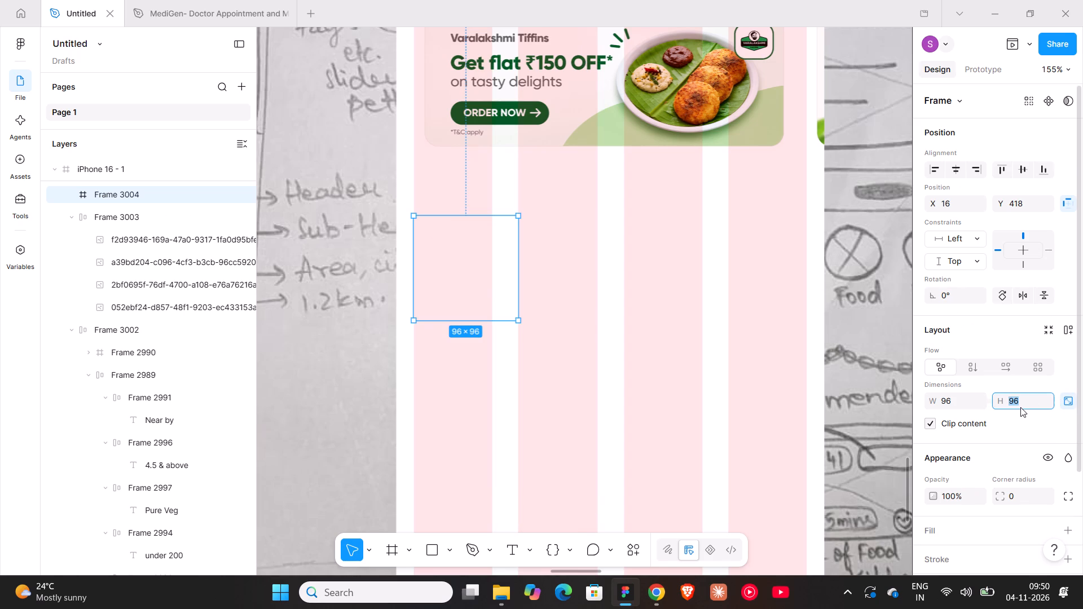
pyautogui.write('100')
pyautogui.press('Return')
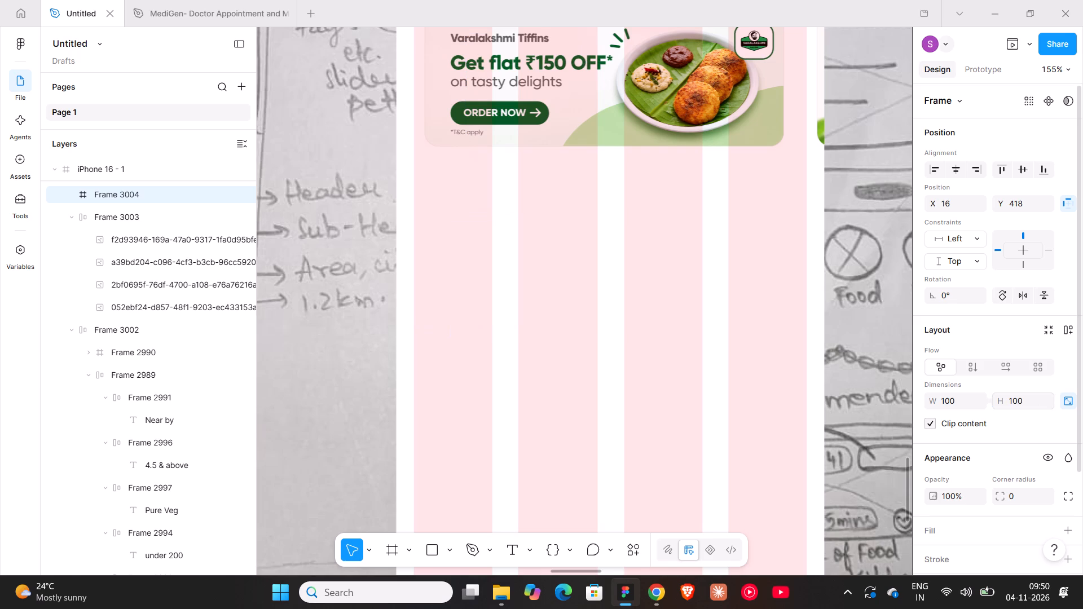
# Add a fill to the square frame, give it a corner radius of 18, and change the fill colour to C3AAAA.
pyautogui.scroll(-1, 981, 359)
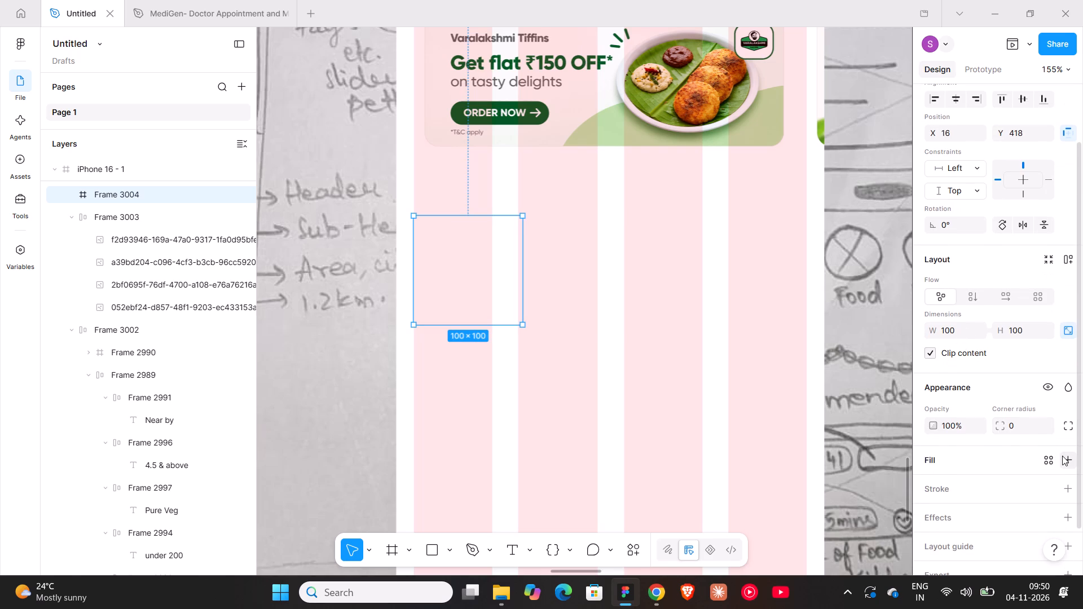
pyautogui.click(1062, 456)
pyautogui.click(499, 271)
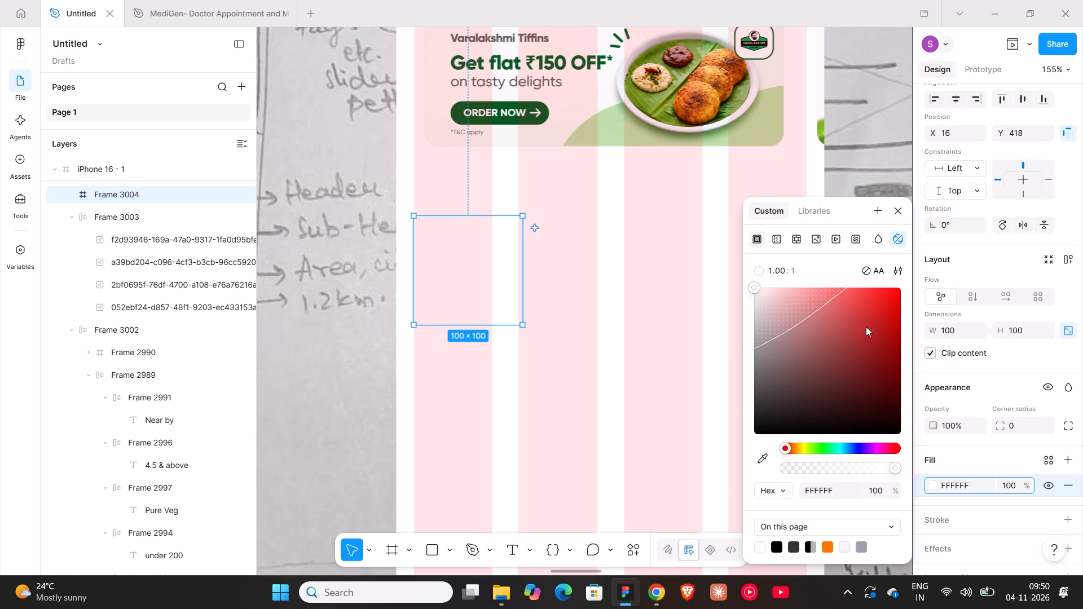
pyautogui.click(1021, 427)
pyautogui.write('18')
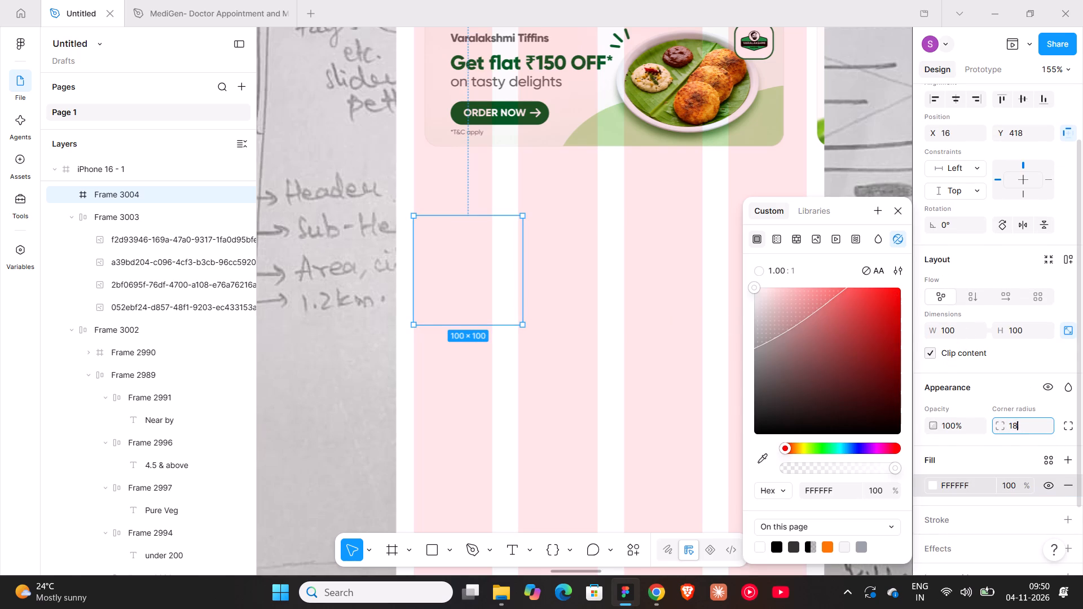
pyautogui.press('Return')
pyautogui.click(773, 322)
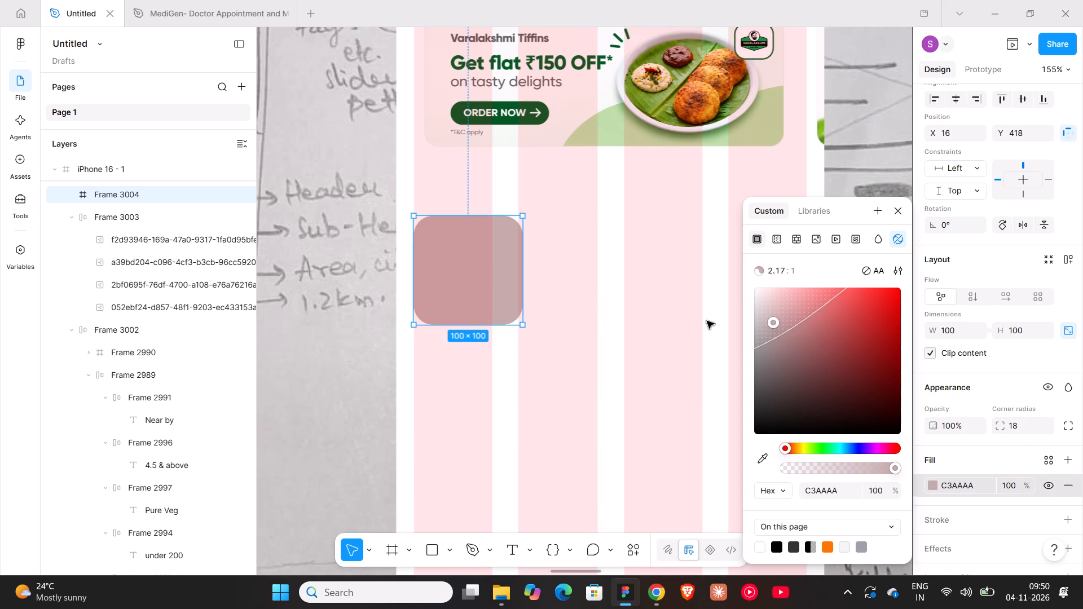
# Try a corner radius of 9 on the square frame, settle on 12, and deselect the frame.
pyautogui.click(1016, 424)
pyautogui.press('9')
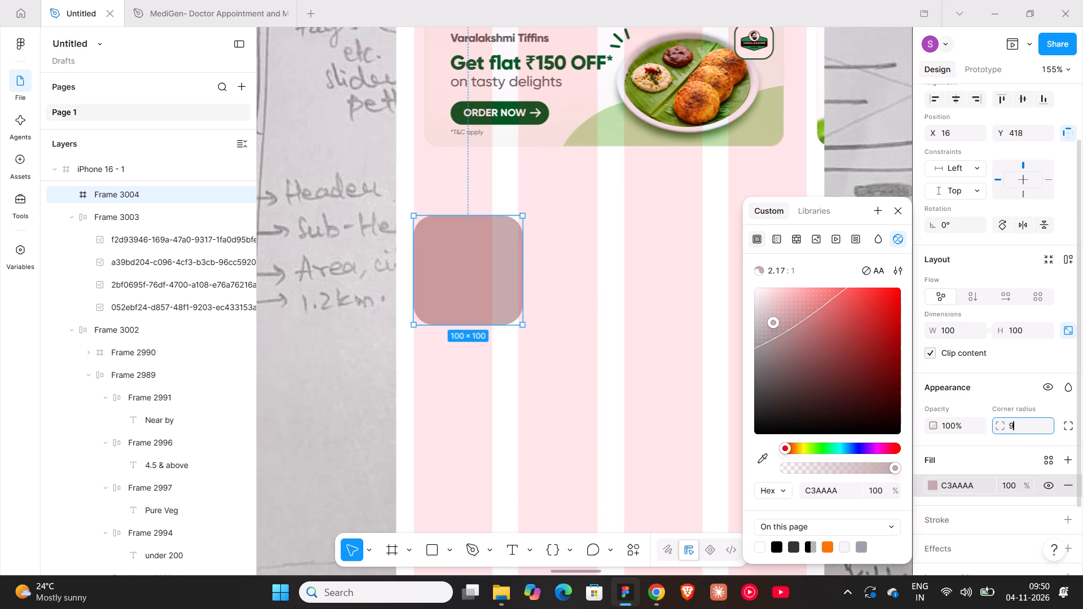
pyautogui.press('Return')
pyautogui.click(1016, 424)
pyautogui.write('12')
pyautogui.press('Return')
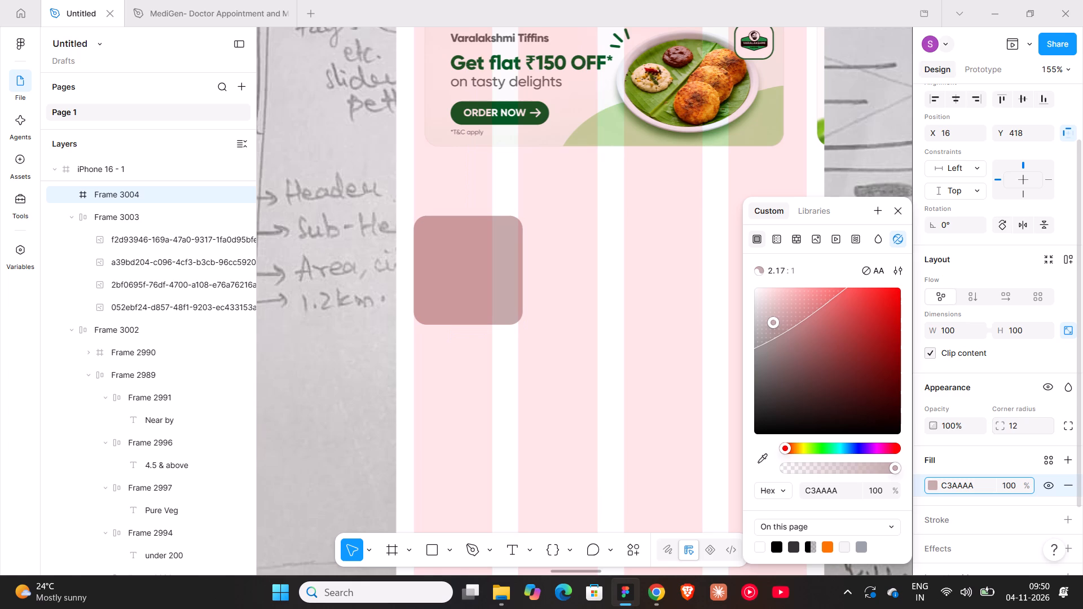
pyautogui.click(619, 303)
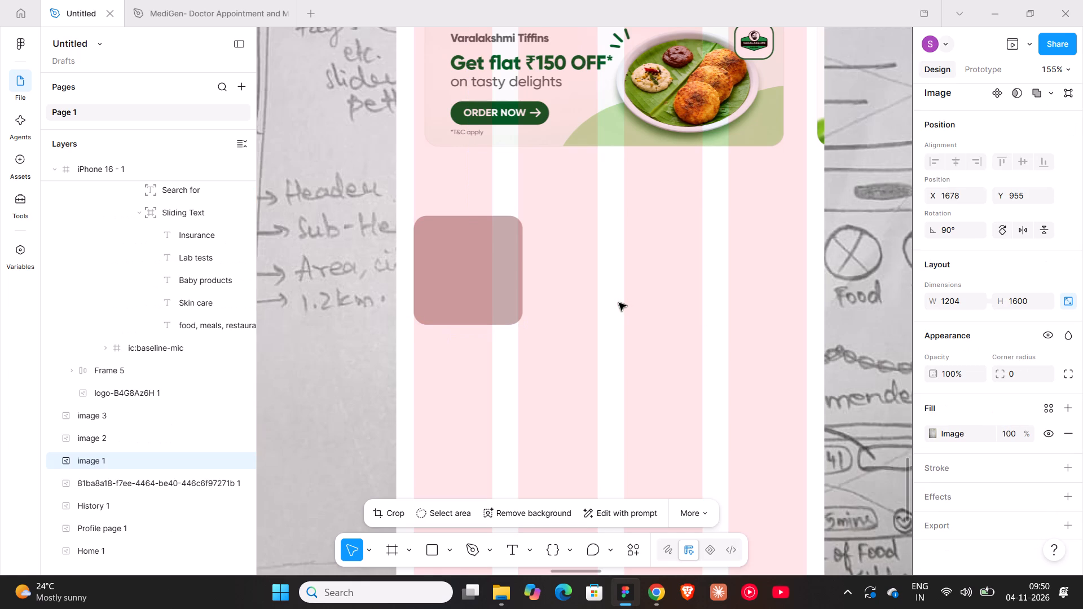
# Search the Iconify plugin for discount, place the filled discount badge icon beside the square frame, and close the plugin.
pyautogui.rightClick(602, 237)
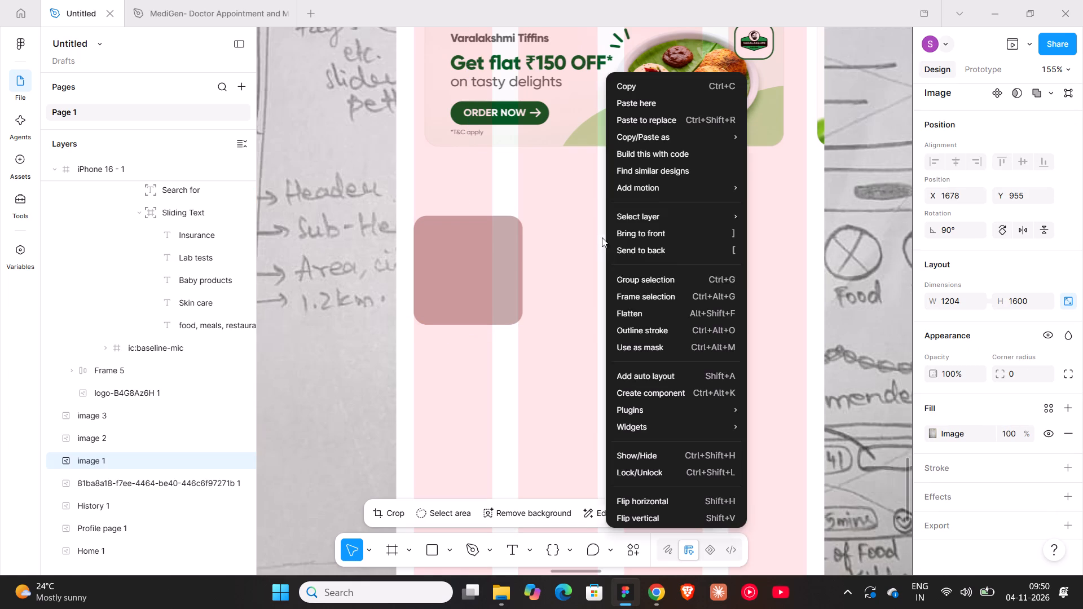
pyautogui.click(793, 242)
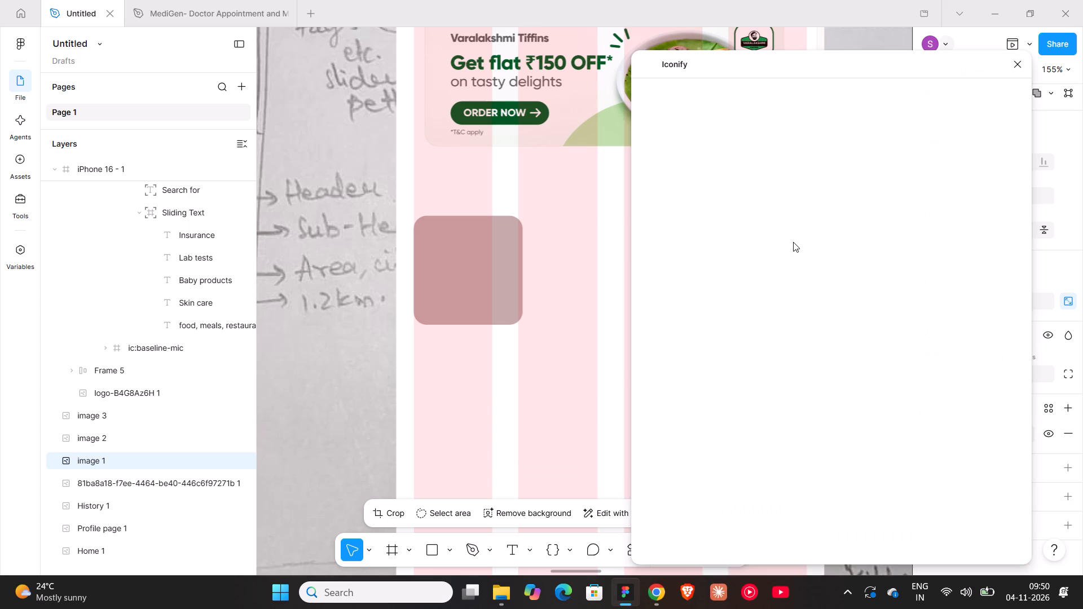
pyautogui.click(701, 125)
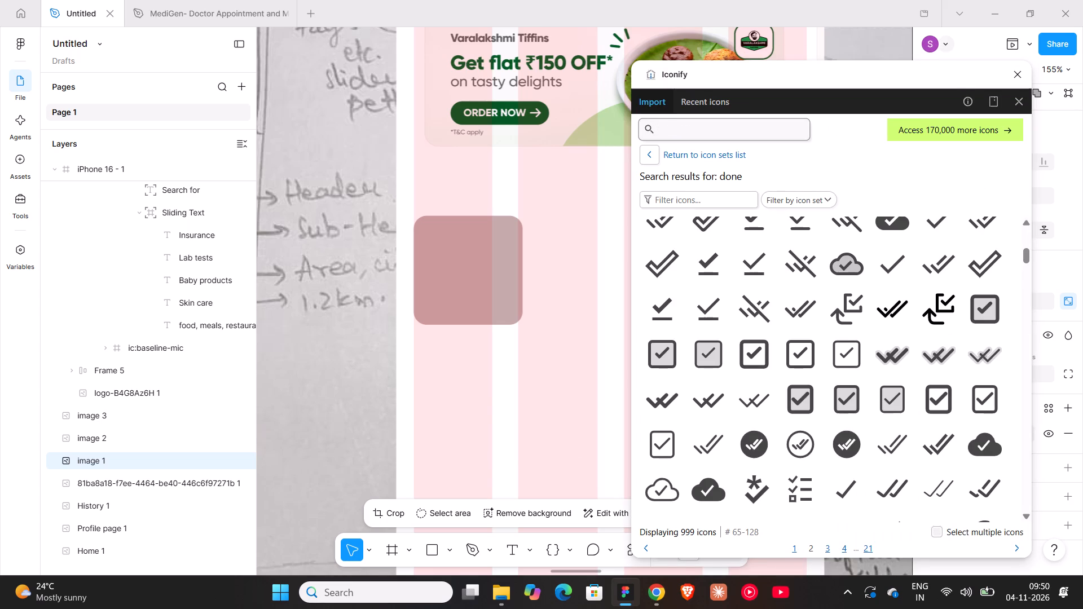
pyautogui.write('dis')
pyautogui.write('count')
pyautogui.press('Return')
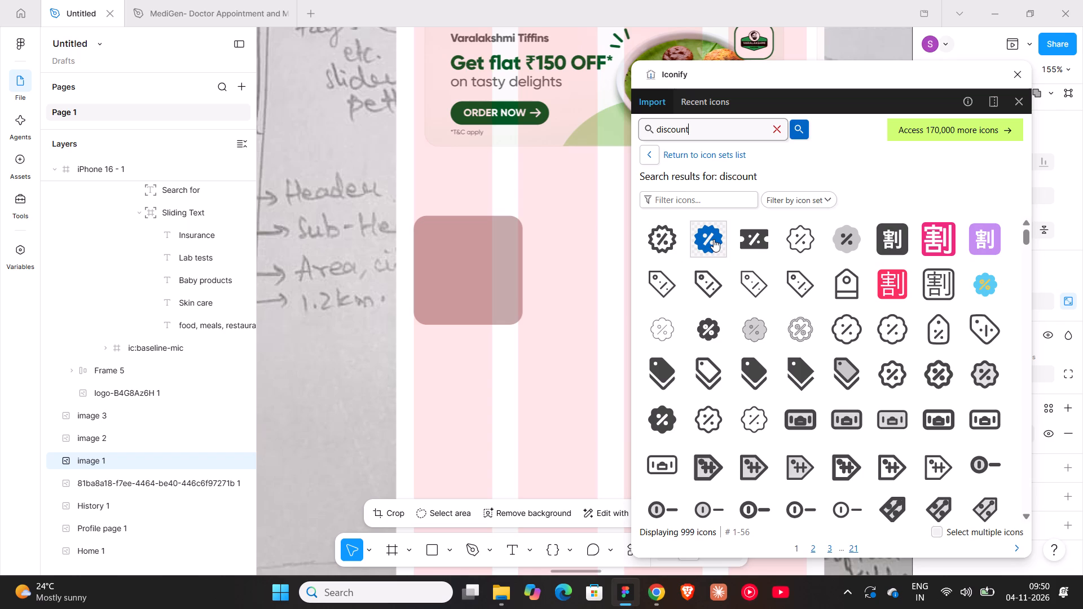
pyautogui.moveTo(714, 239); pyautogui.dragTo(587, 264)
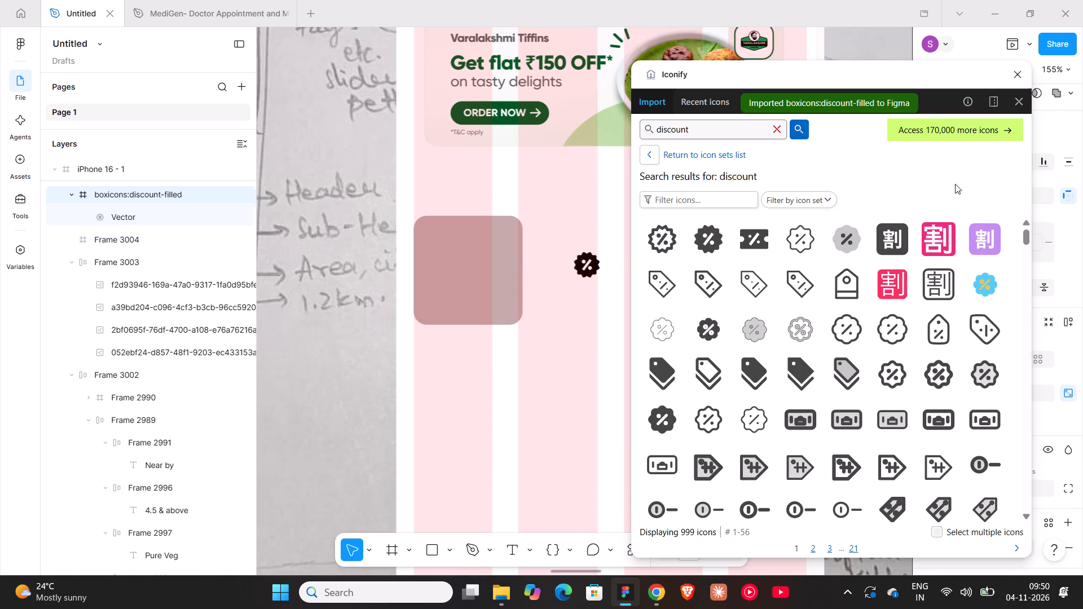
pyautogui.click(1020, 82)
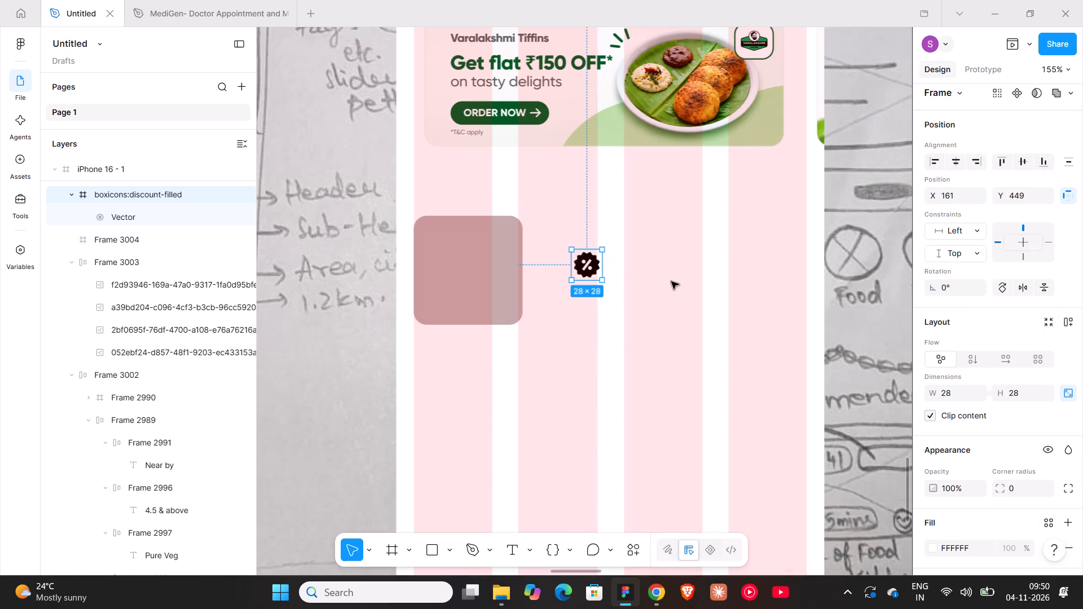
# Add a text layer reading "Lowest Price" beside the discount icon.
pyautogui.press('t')
pyautogui.click(632, 274)
pyautogui.write('Lowest')
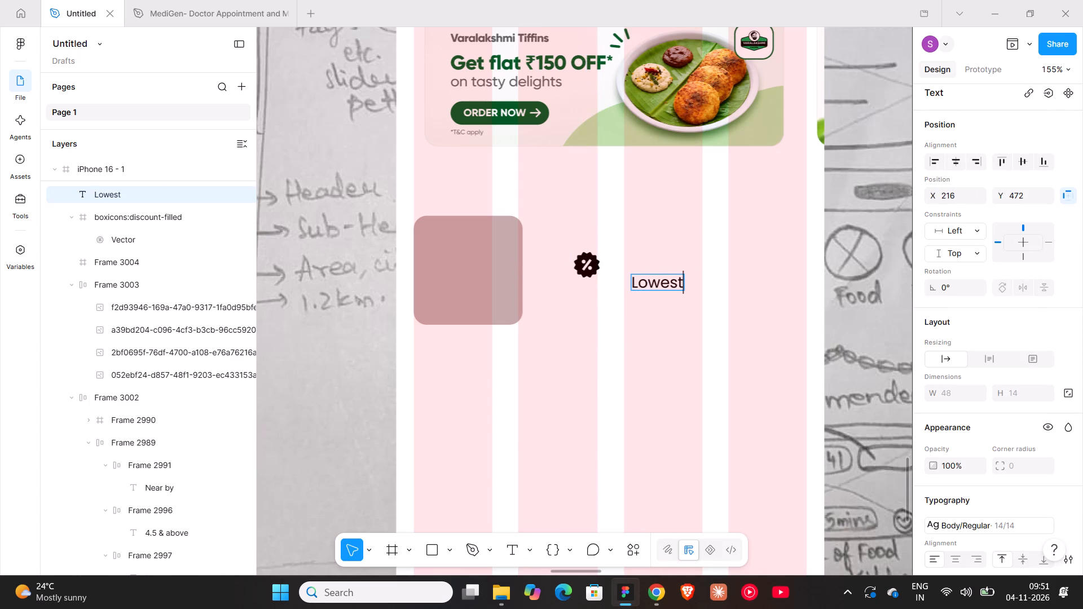
pyautogui.press('space')
pyautogui.write('Price')
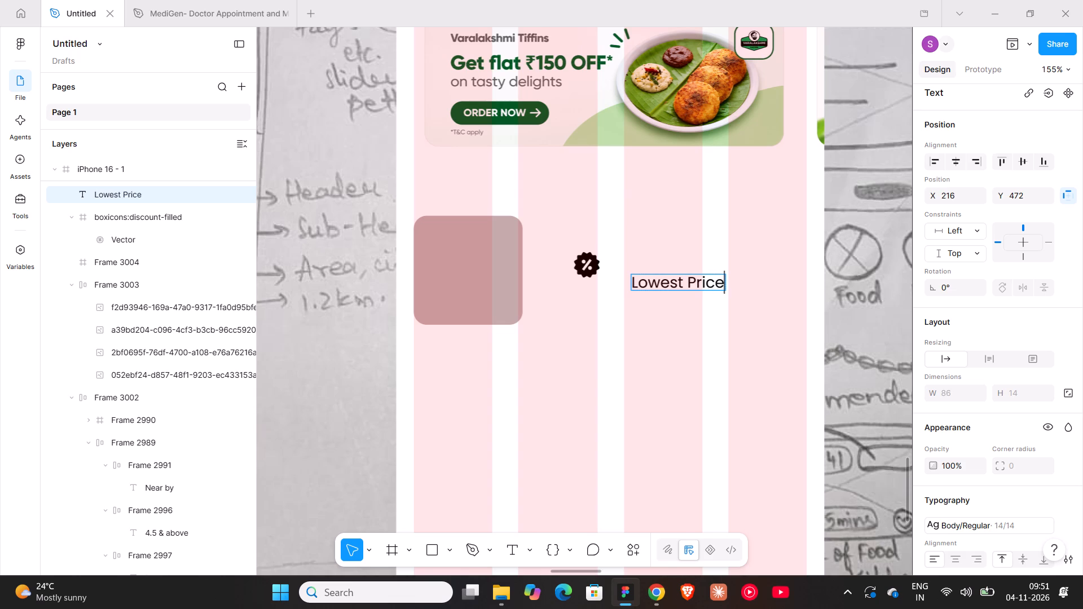
pyautogui.click(670, 329)
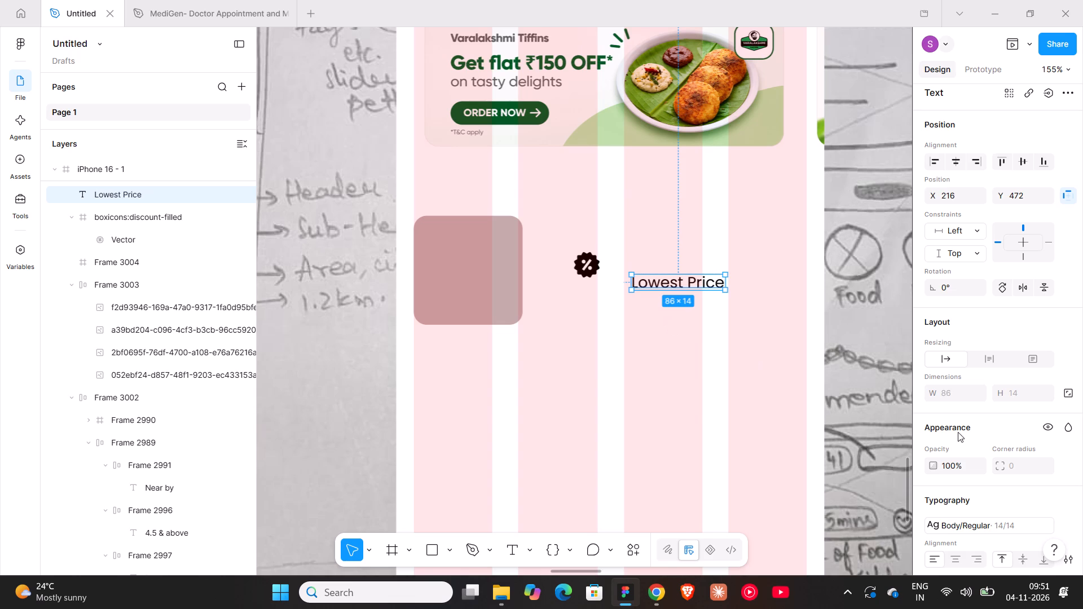
# Detach the Body/Regular style from the Lowest Price text and set its font size to 12.
pyautogui.scroll(-2, 959, 434)
pyautogui.click(1063, 385)
pyautogui.click(1010, 401)
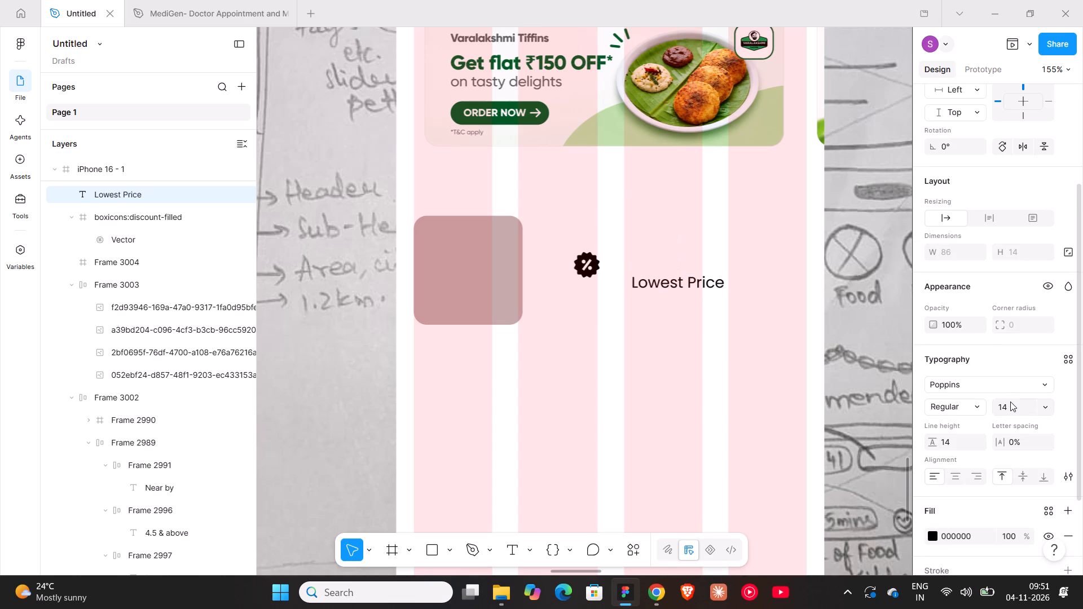
pyautogui.write('12')
pyautogui.press('Return')
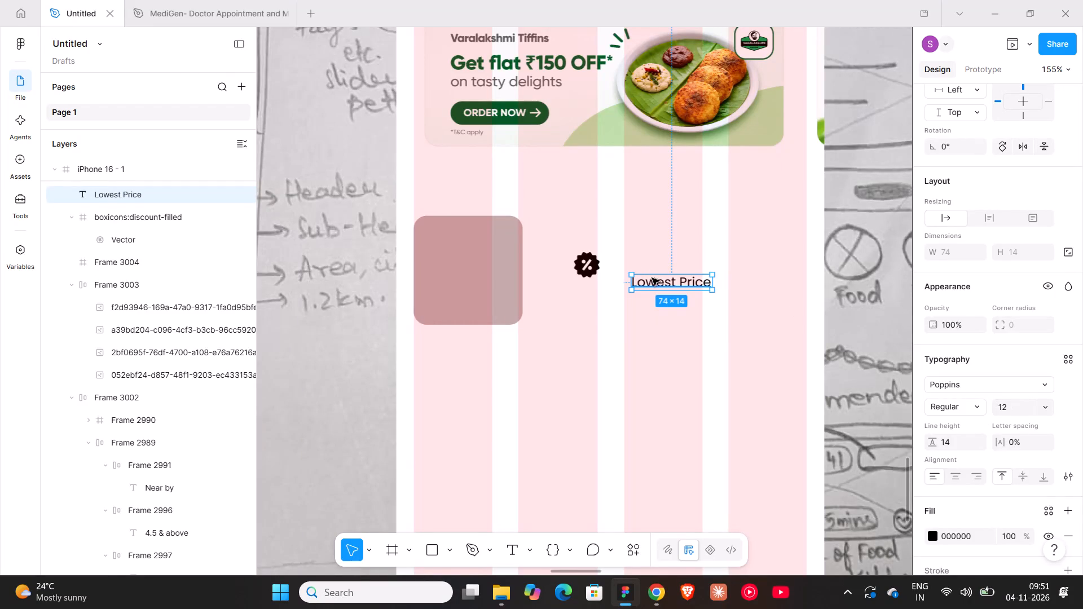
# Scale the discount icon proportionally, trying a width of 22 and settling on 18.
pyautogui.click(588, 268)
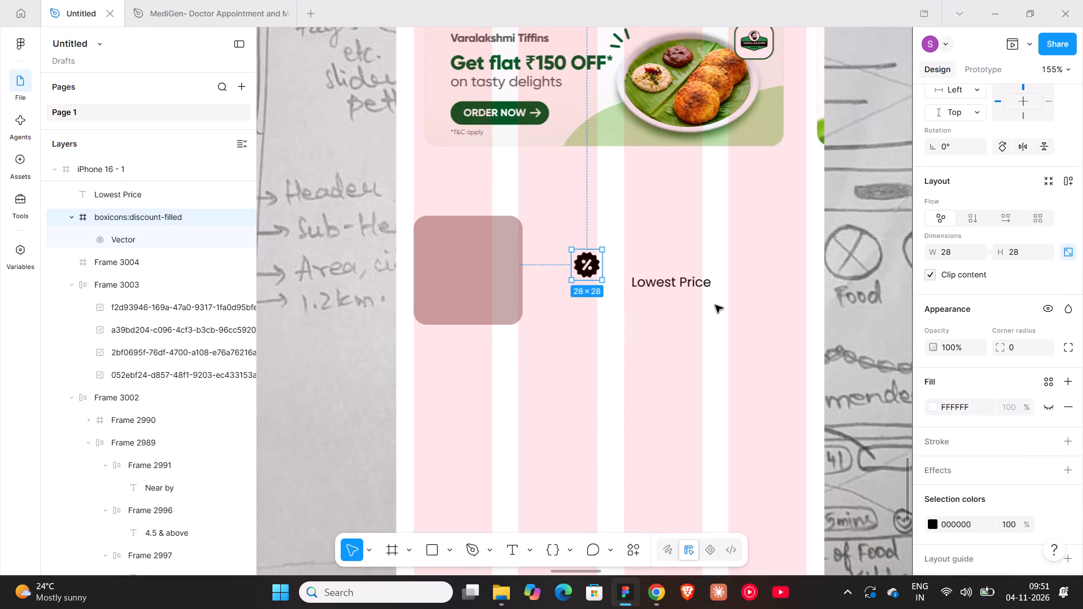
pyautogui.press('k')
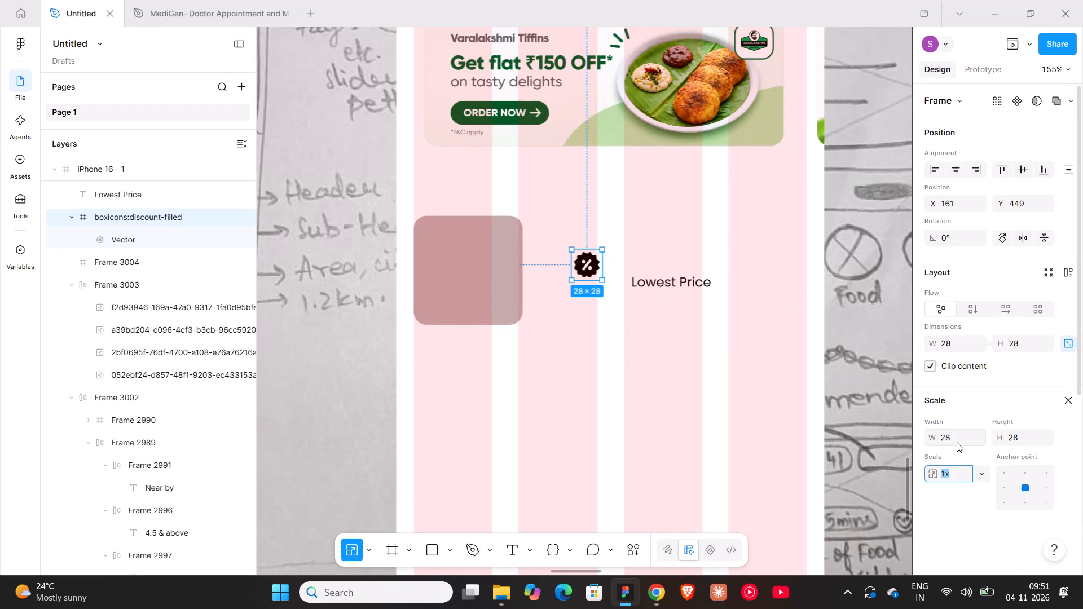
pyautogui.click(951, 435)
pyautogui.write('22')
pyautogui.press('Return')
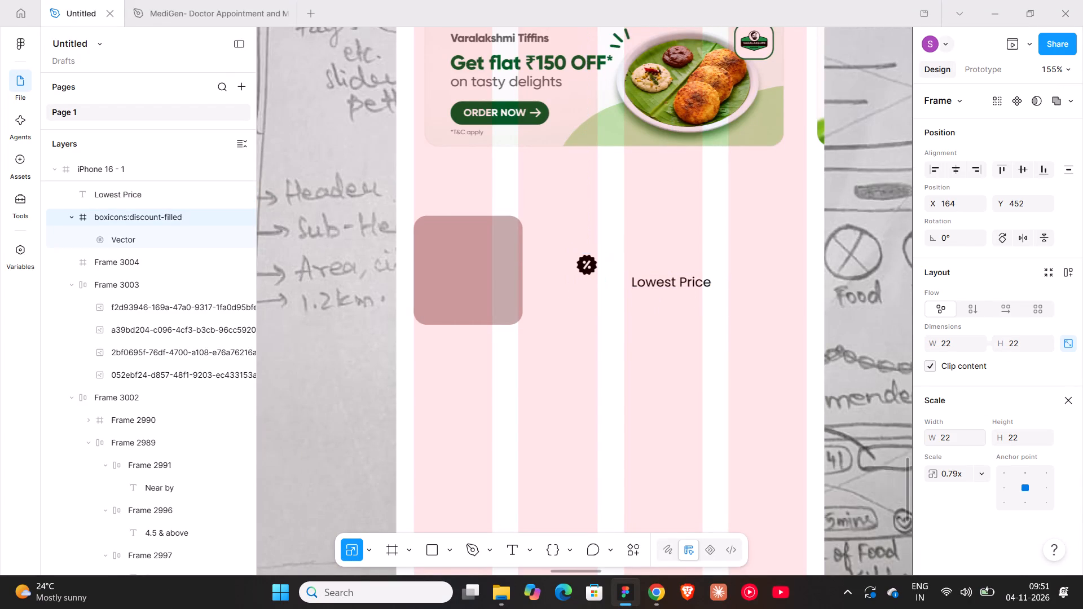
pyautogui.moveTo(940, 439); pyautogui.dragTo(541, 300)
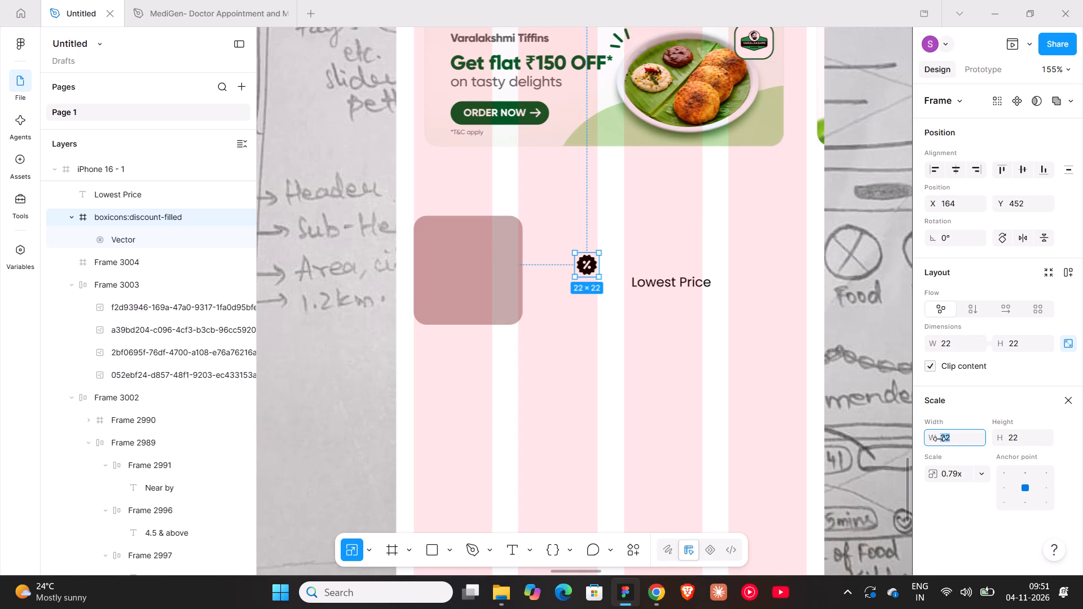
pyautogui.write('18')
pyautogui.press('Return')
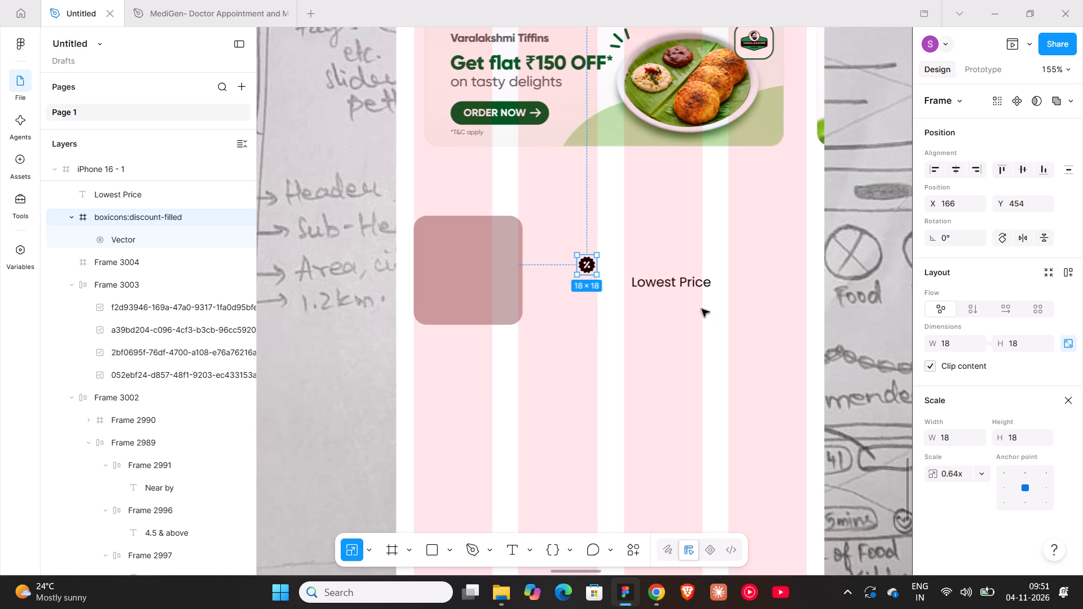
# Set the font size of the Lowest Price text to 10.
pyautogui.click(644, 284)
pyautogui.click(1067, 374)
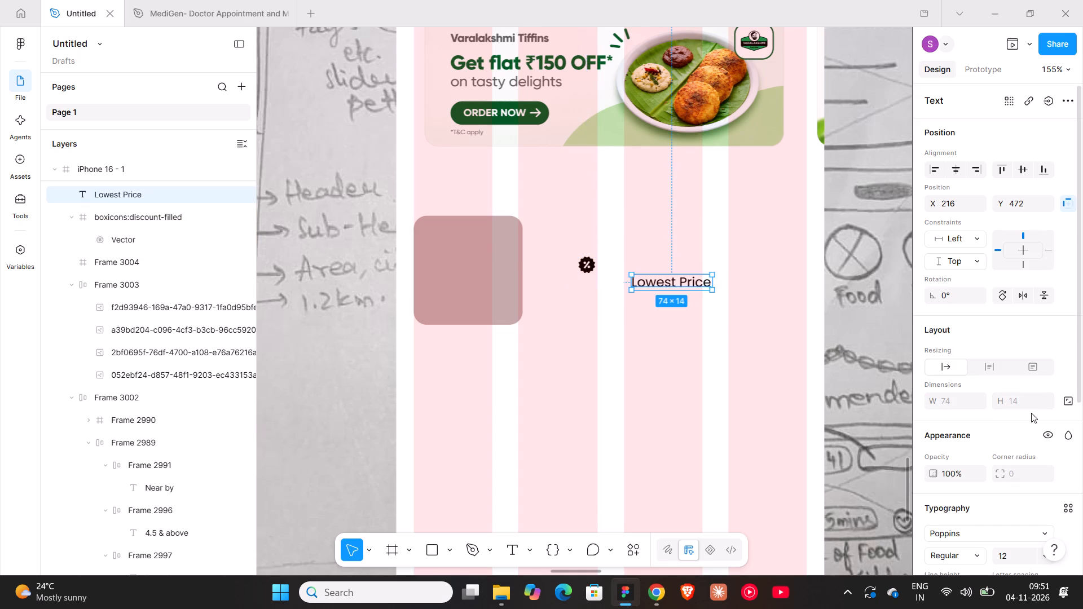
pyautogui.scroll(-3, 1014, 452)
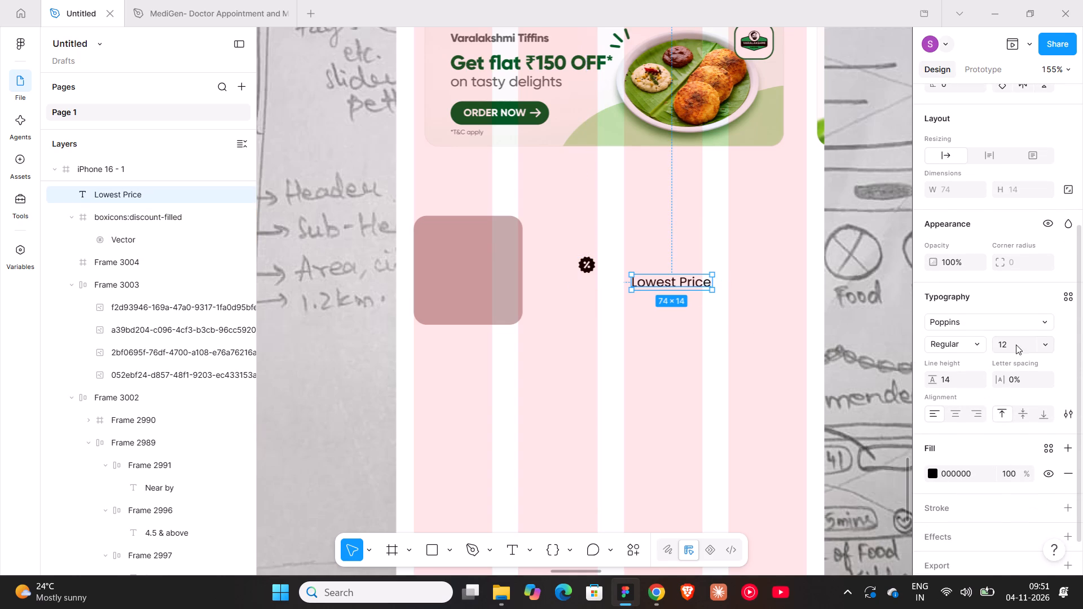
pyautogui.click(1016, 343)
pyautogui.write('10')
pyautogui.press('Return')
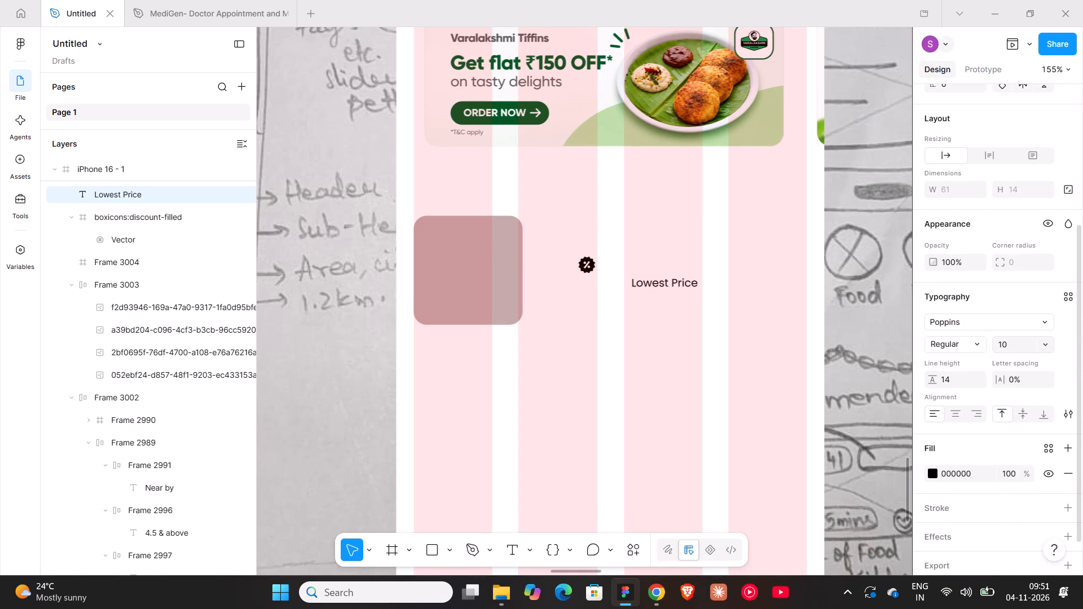
# Move the Lowest Price text close beside the discount icon, align their vertical centres, and wrap both in an auto layout frame.
pyautogui.moveTo(648, 281); pyautogui.dragTo(619, 264)
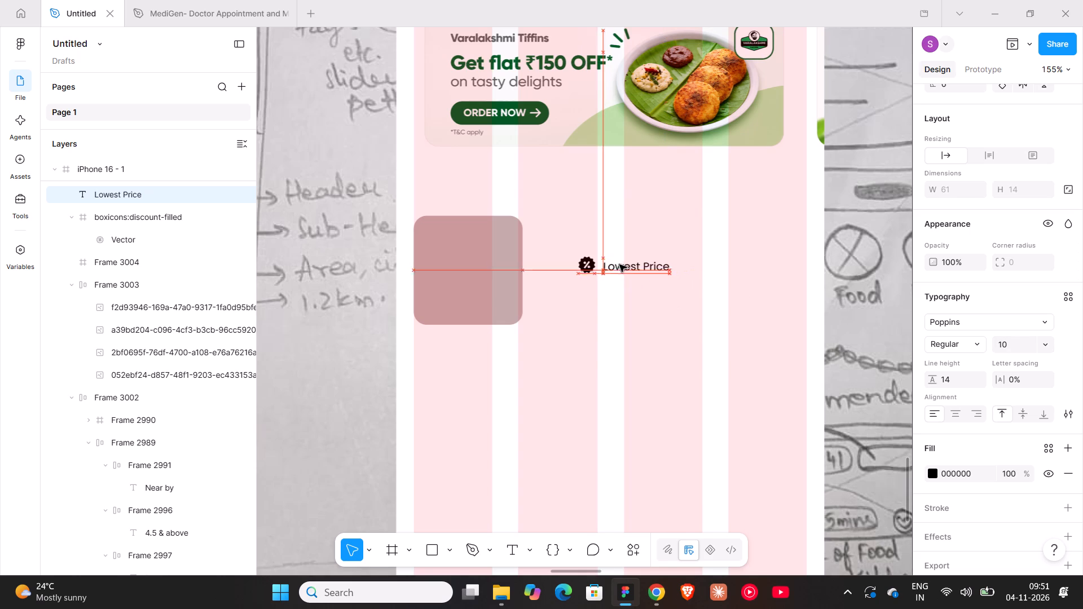
pyautogui.moveTo(619, 264); pyautogui.dragTo(618, 261)
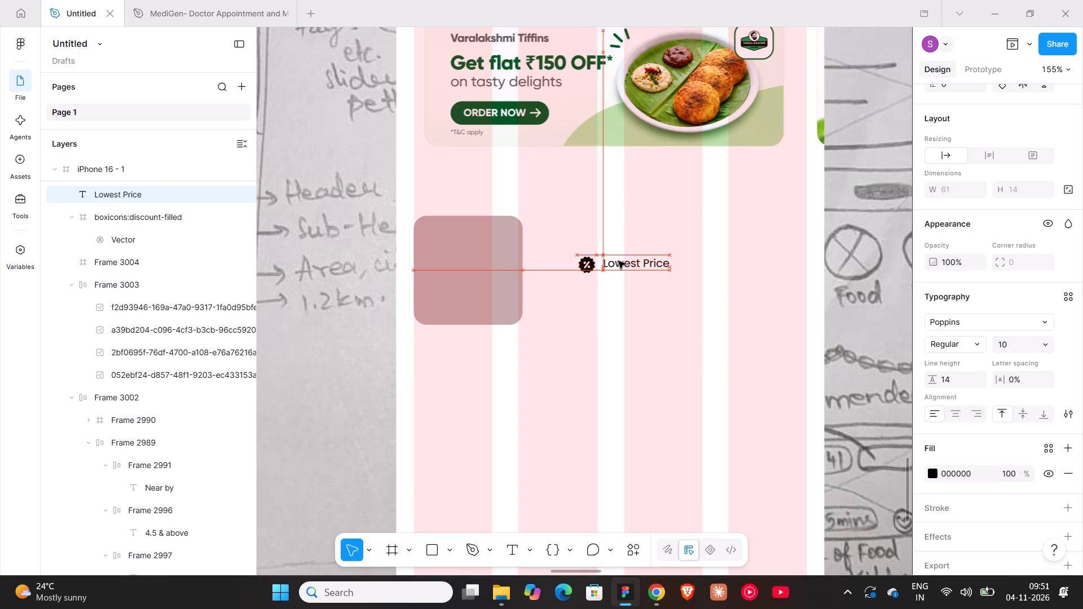
pyautogui.keyDown('shift'); pyautogui.click(587, 271); pyautogui.keyUp('shift')
pyautogui.scroll(7, 958, 213)
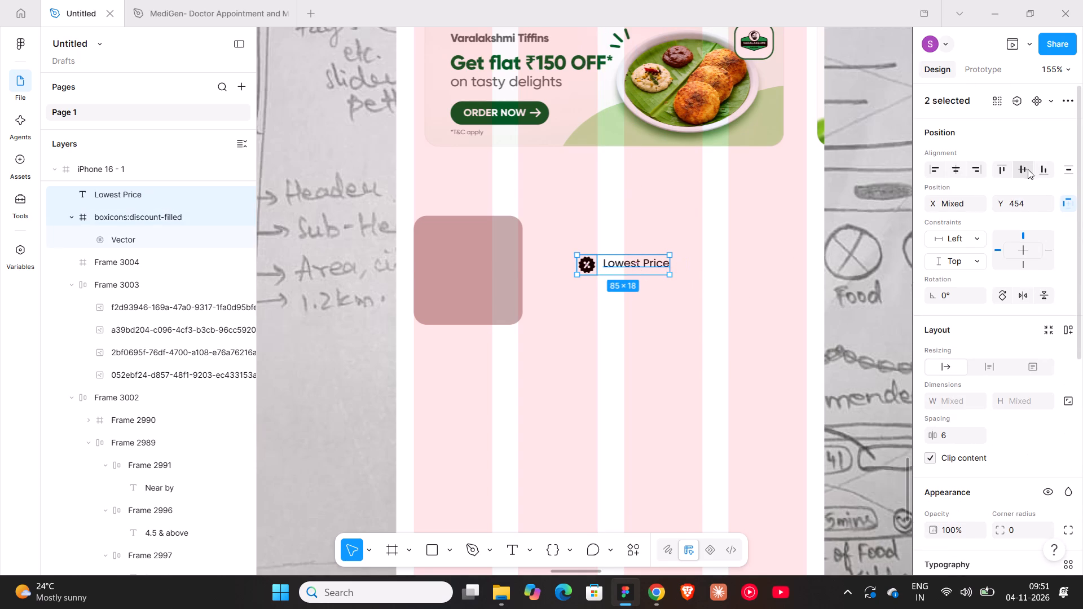
pyautogui.click(1028, 167)
pyautogui.hotkey('shift', 'a')
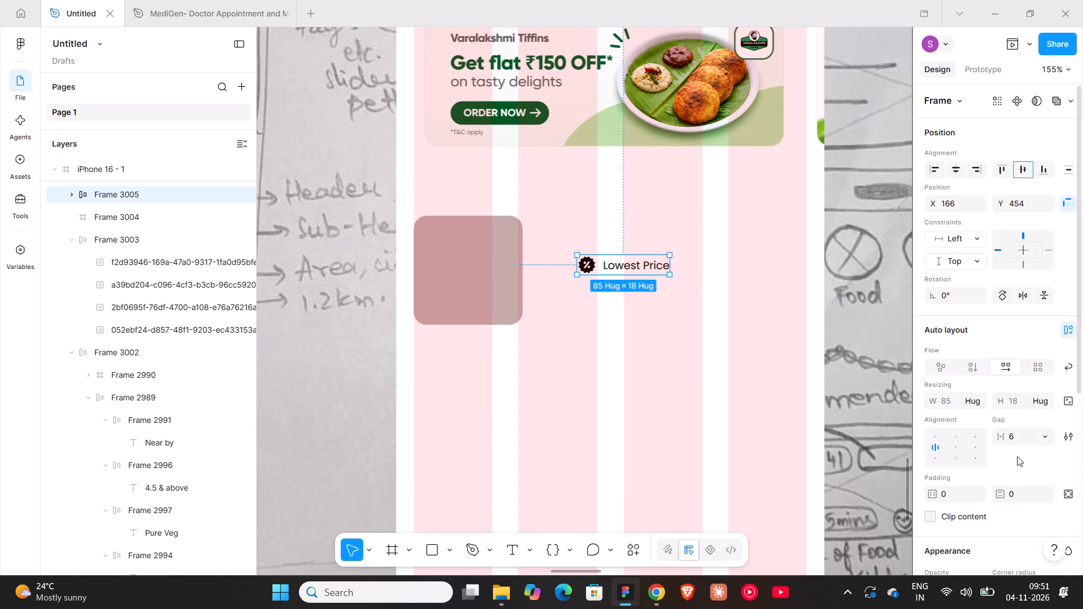
# Set the label frame's auto layout gap to 2 and horizontal padding to 4; try vertical padding 4 and settle on 2.
pyautogui.click(1020, 438)
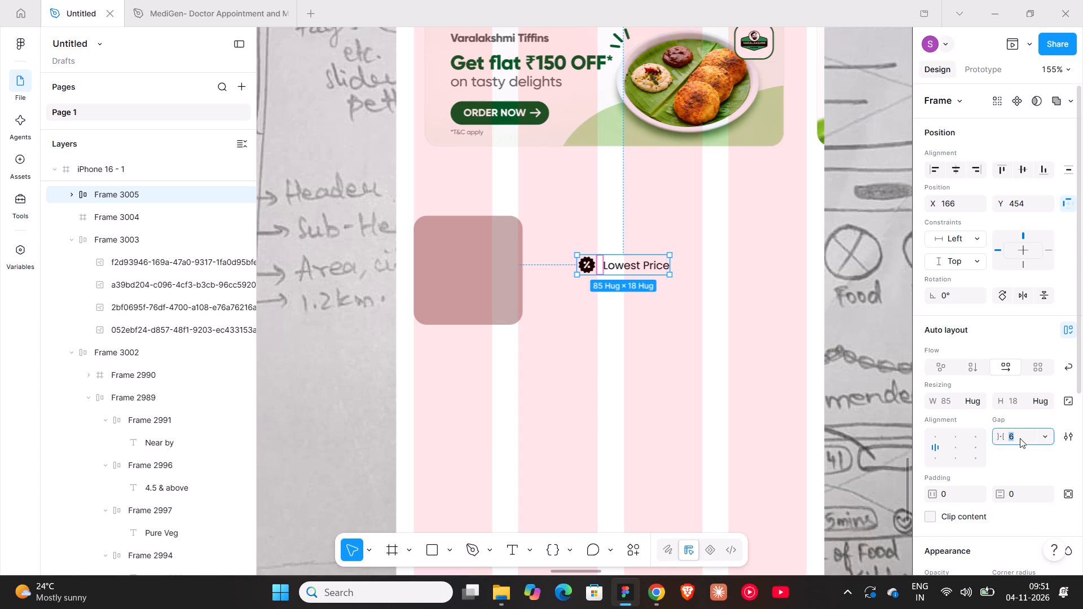
pyautogui.press('2')
pyautogui.press('Return')
pyautogui.click(658, 373)
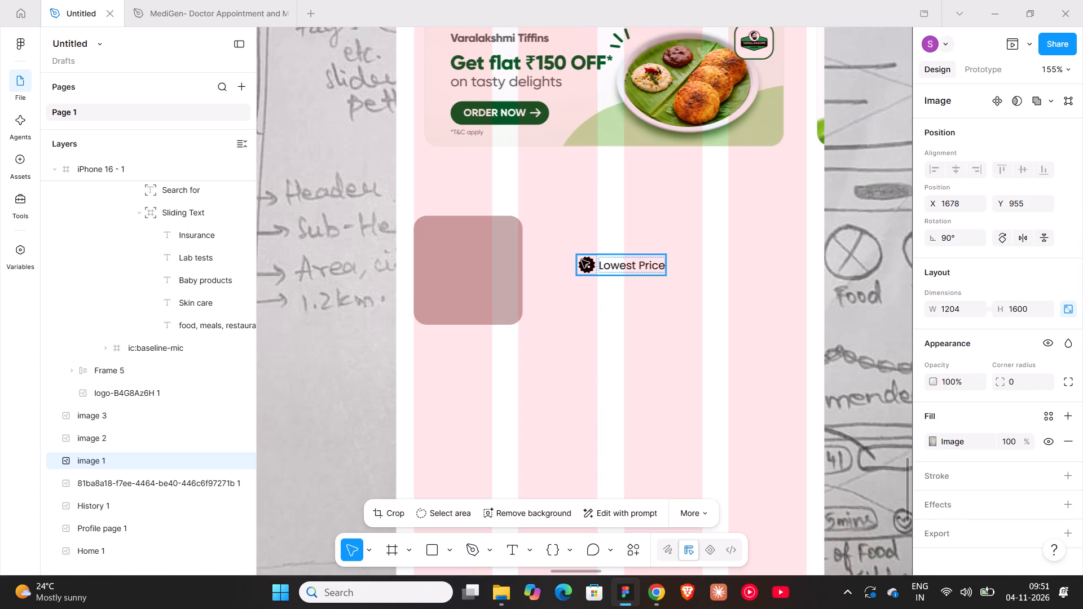
pyautogui.click(582, 260)
pyautogui.scroll(-1, 1012, 439)
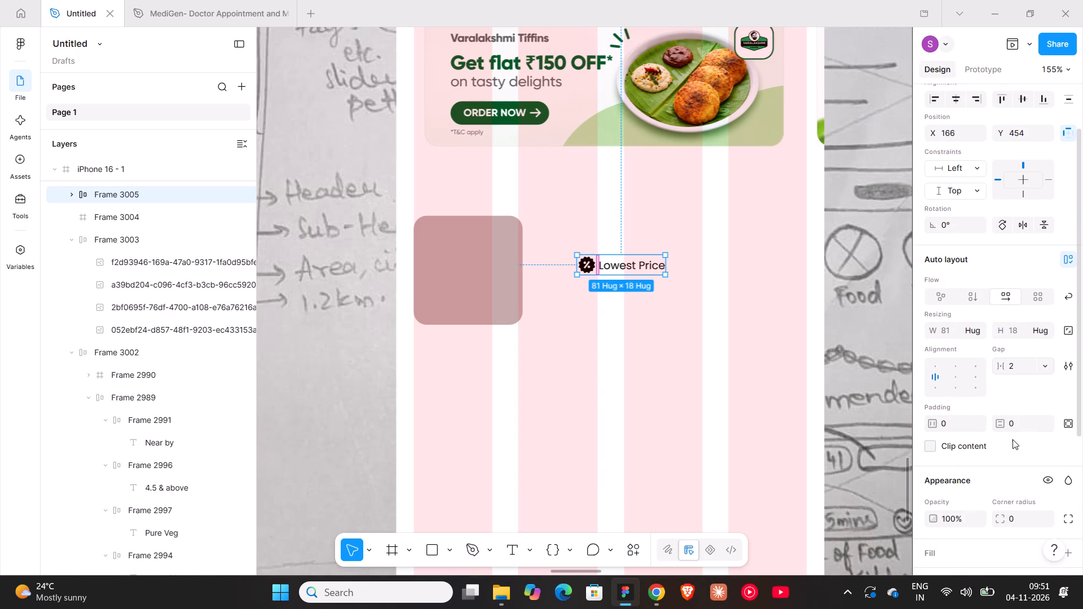
pyautogui.click(949, 422)
pyautogui.press('4')
pyautogui.press('Return')
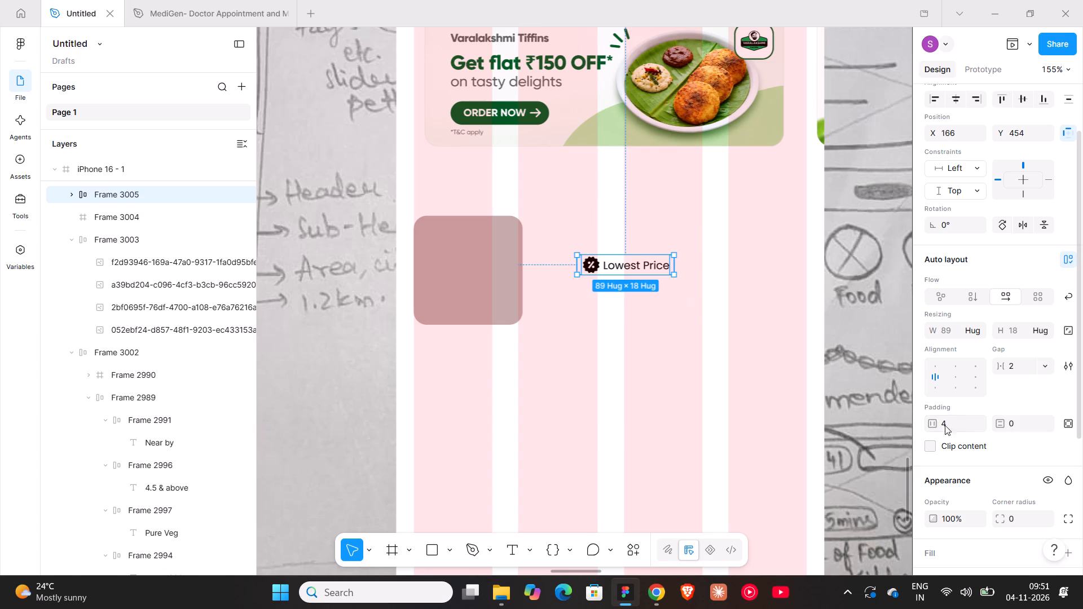
pyautogui.click(1015, 422)
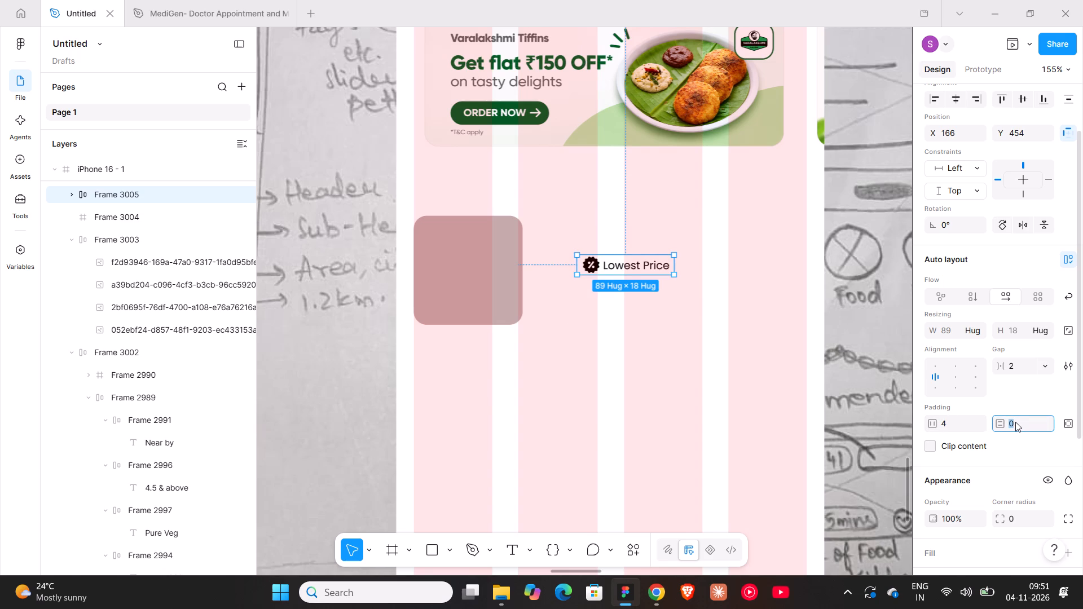
pyautogui.press('4')
pyautogui.press('Return')
pyautogui.click(1015, 422)
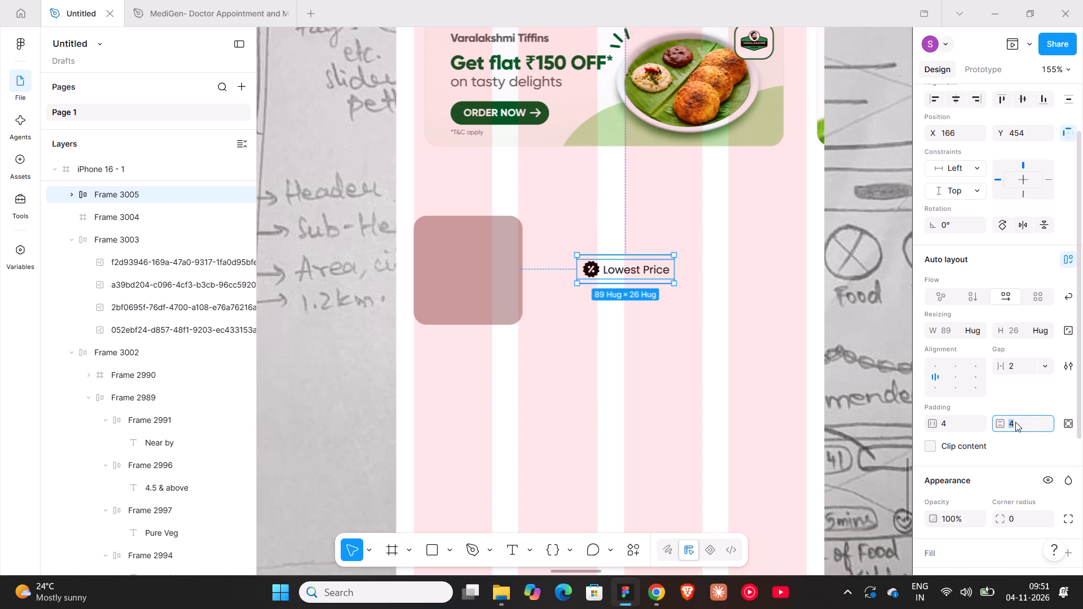
pyautogui.press('2')
pyautogui.press('Return')
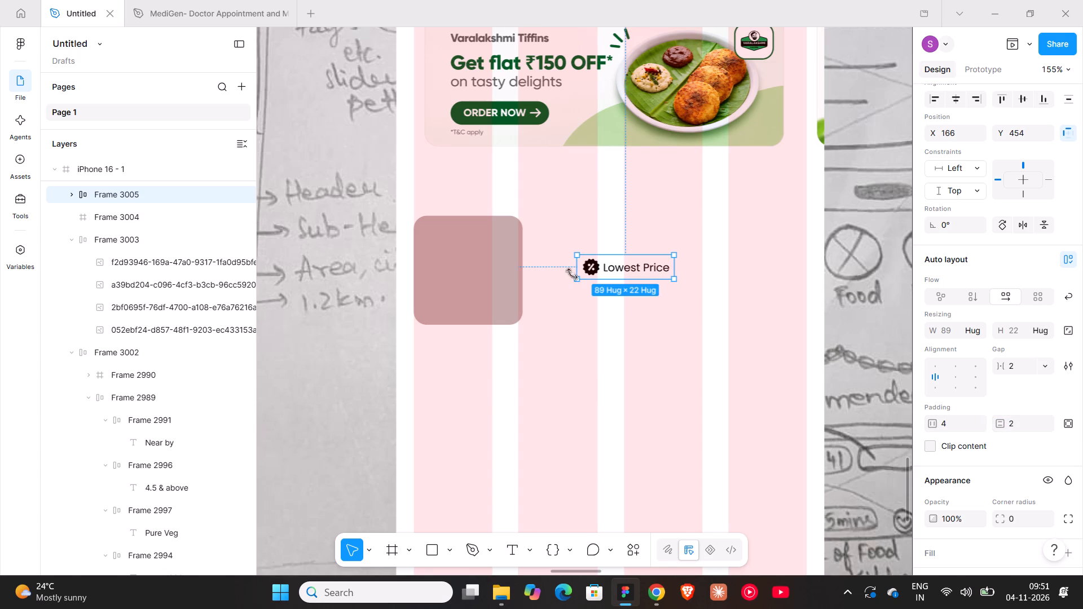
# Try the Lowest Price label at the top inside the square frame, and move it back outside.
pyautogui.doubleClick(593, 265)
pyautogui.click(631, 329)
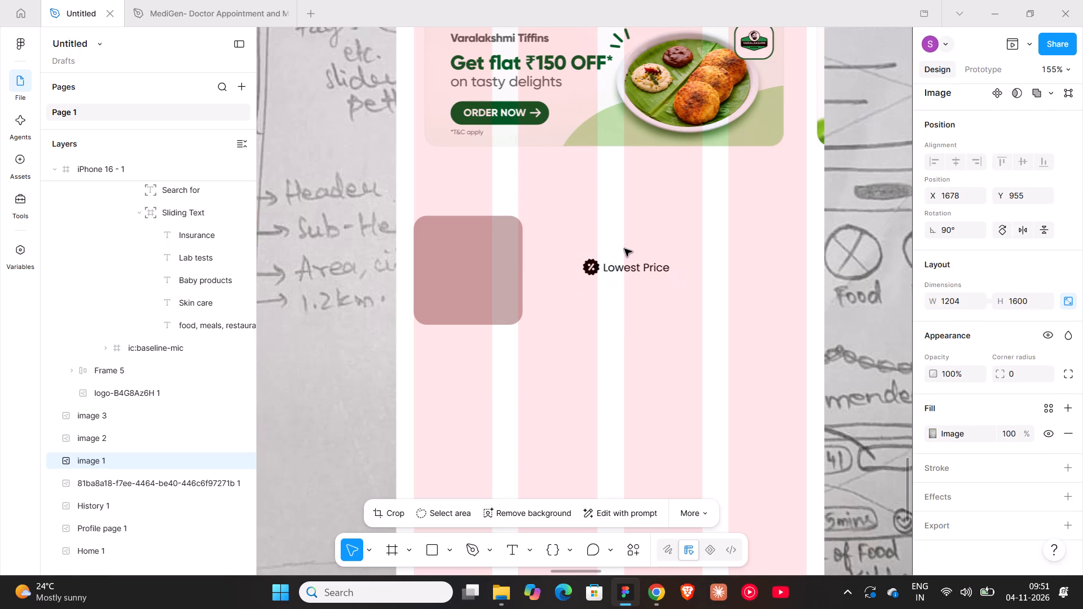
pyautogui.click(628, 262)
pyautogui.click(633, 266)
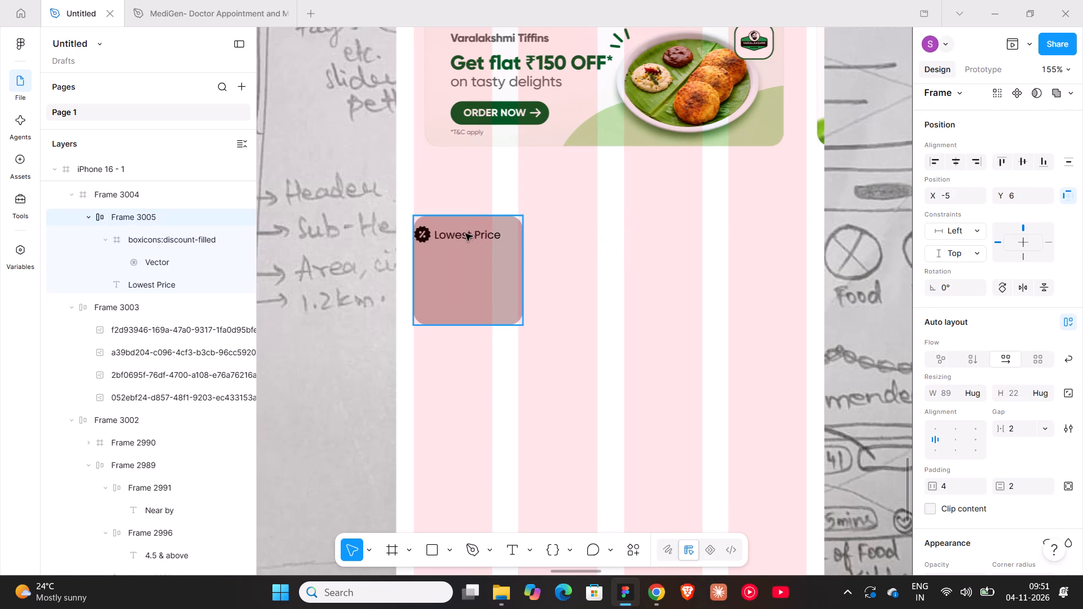
# Set the font size of the Lowest Price text inside the label frame to 8.
pyautogui.doubleClick(631, 262)
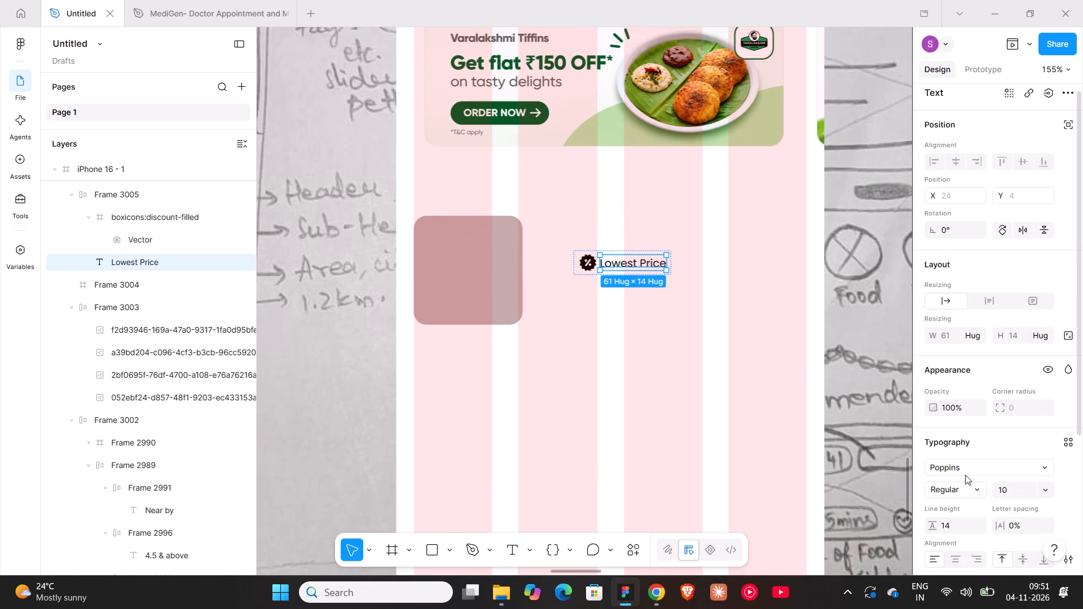
pyautogui.click(1011, 488)
pyautogui.press('8')
pyautogui.press('Return')
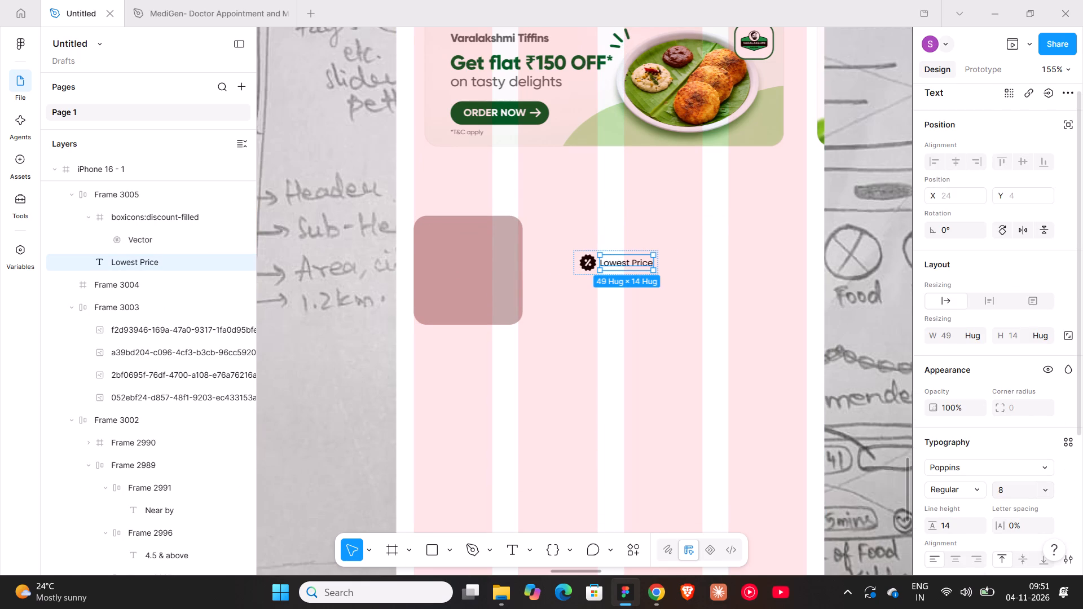
# Resize the discount icon inside the label frame to 14 × 14.
pyautogui.click(593, 266)
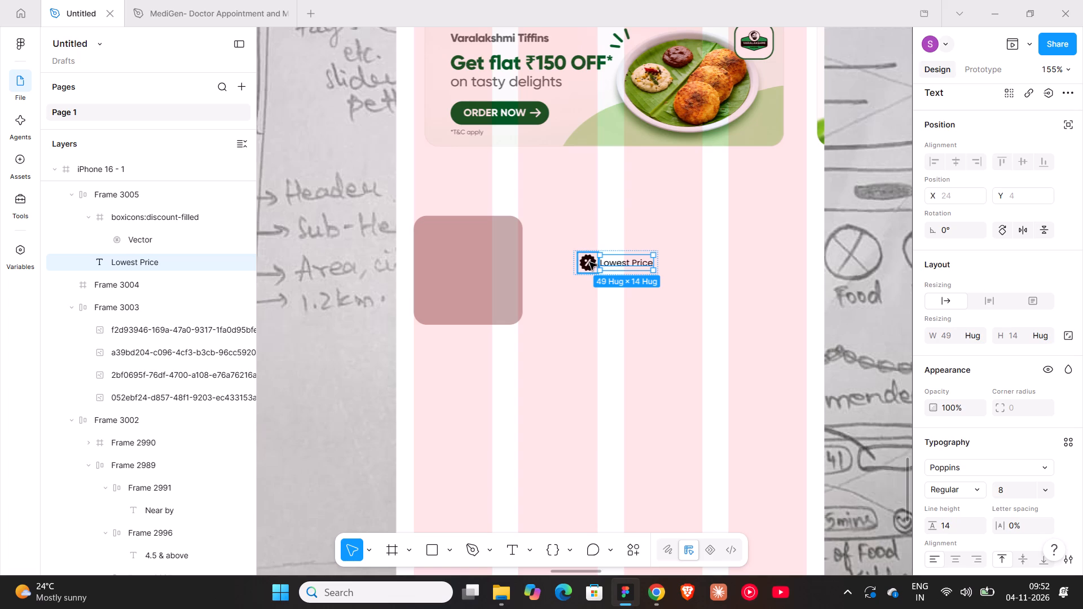
pyautogui.click(589, 262)
pyautogui.click(1016, 331)
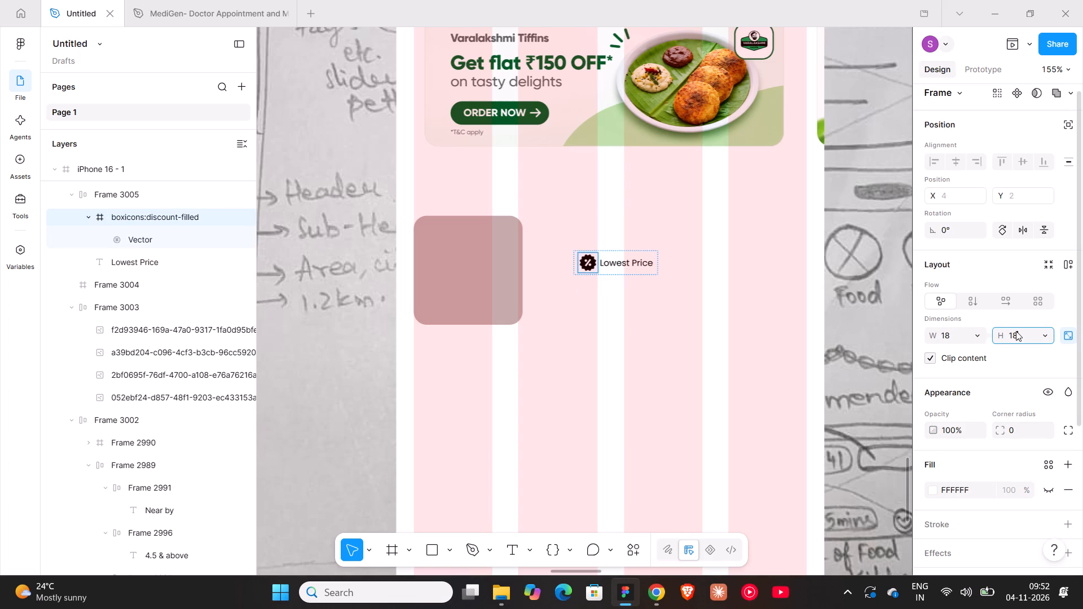
pyautogui.write('14')
pyautogui.press('Return')
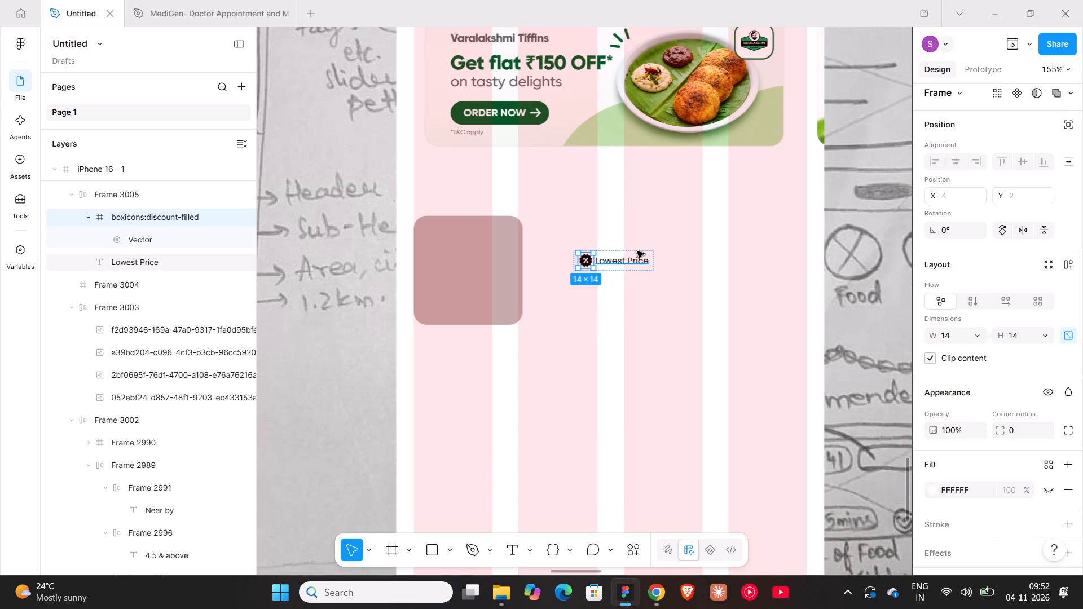
# Add a white FFFFFF fill to the auto layout frame holding the discount icon and Lowest Price text.
pyautogui.click(637, 251)
pyautogui.click(689, 255)
pyautogui.click(615, 254)
pyautogui.scroll(-3, 976, 392)
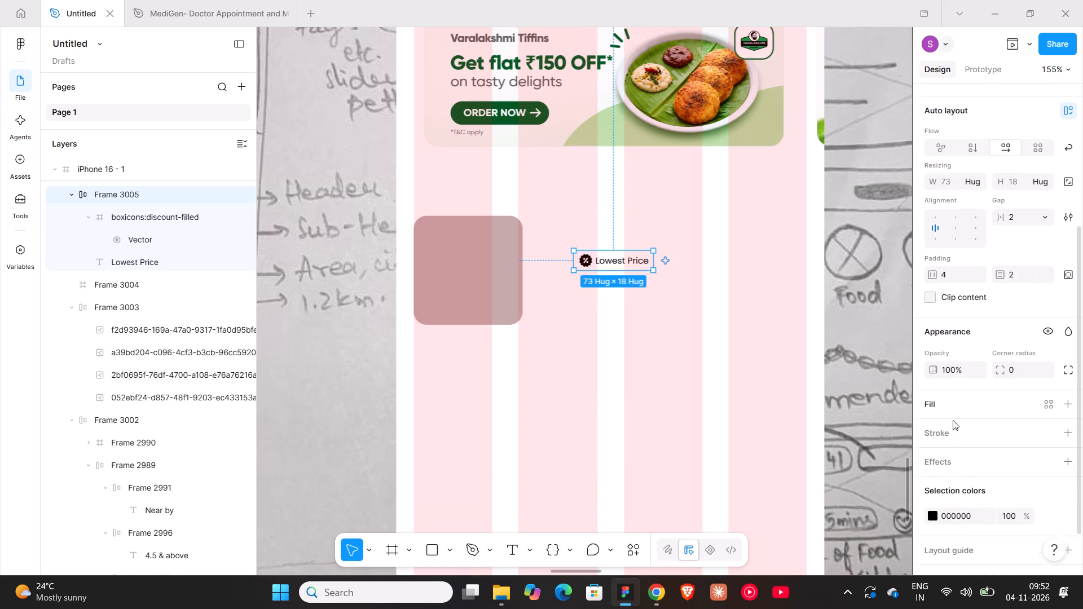
pyautogui.click(1064, 401)
pyautogui.click(824, 445)
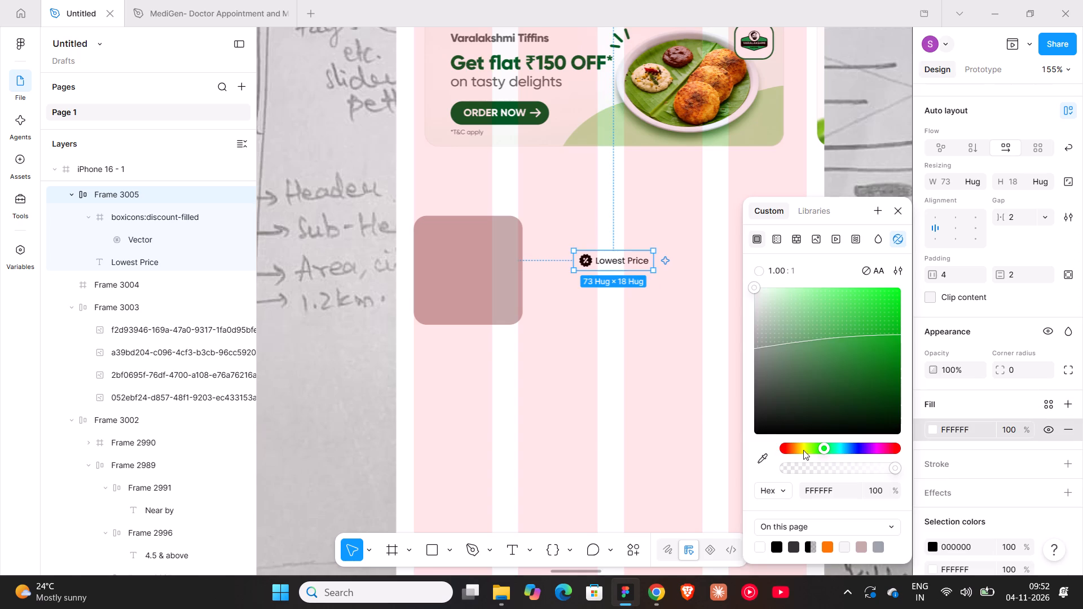
# Change the fill of the discount icon's vector inside the label to dark green 157818.
pyautogui.tripleClick(586, 267)
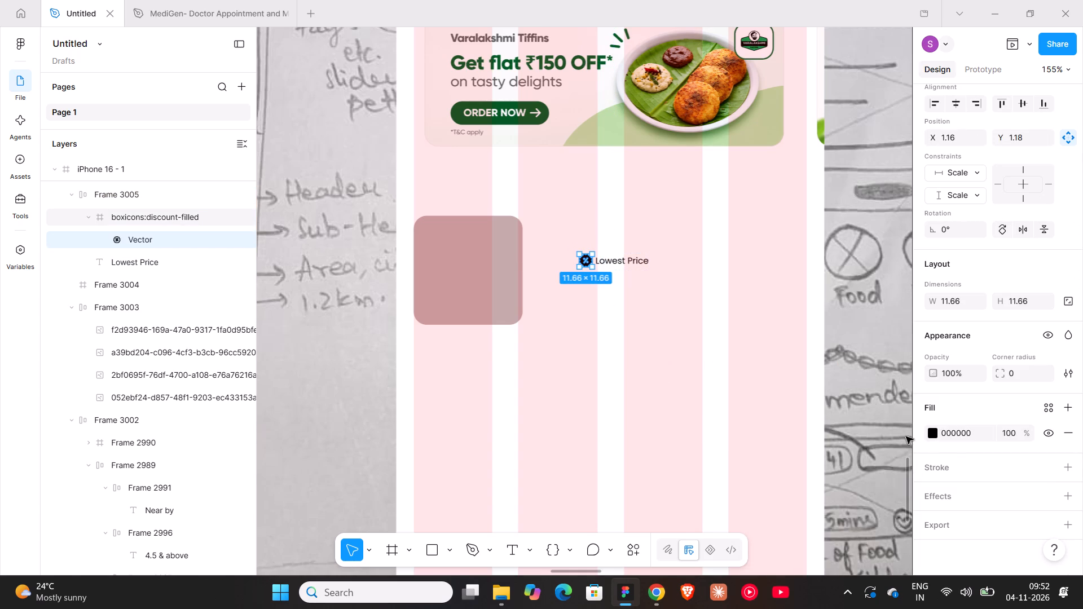
pyautogui.click(934, 430)
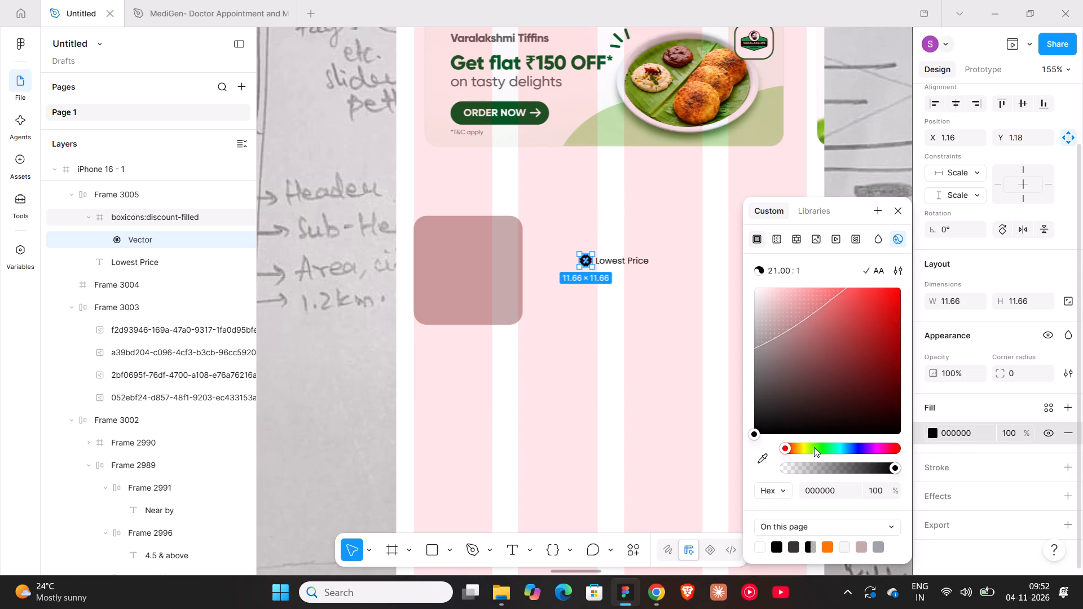
pyautogui.click(823, 451)
pyautogui.moveTo(750, 436); pyautogui.dragTo(808, 412)
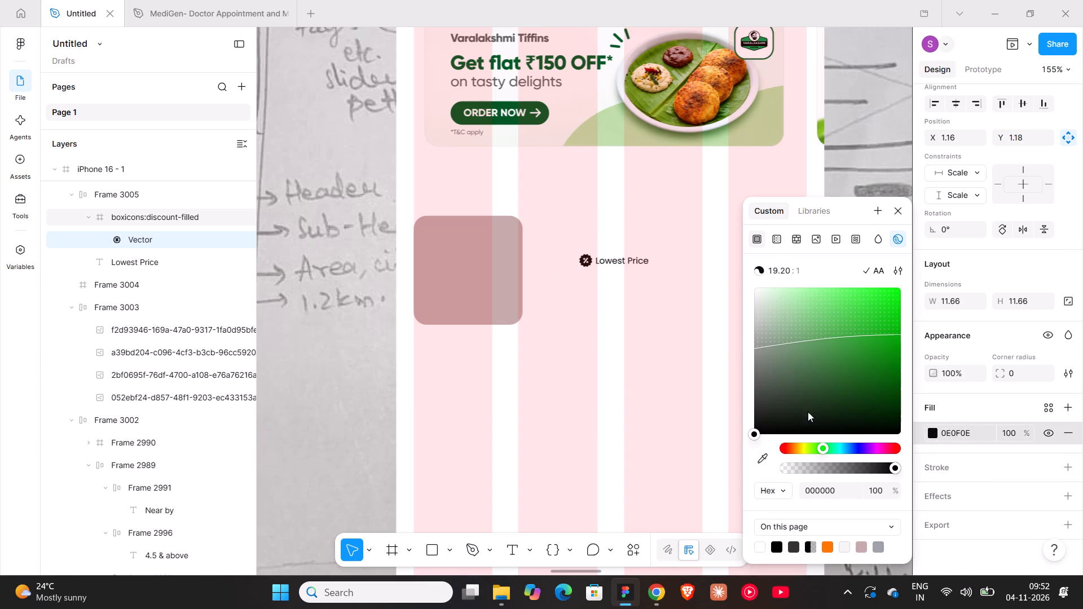
pyautogui.moveTo(808, 412); pyautogui.dragTo(902, 338)
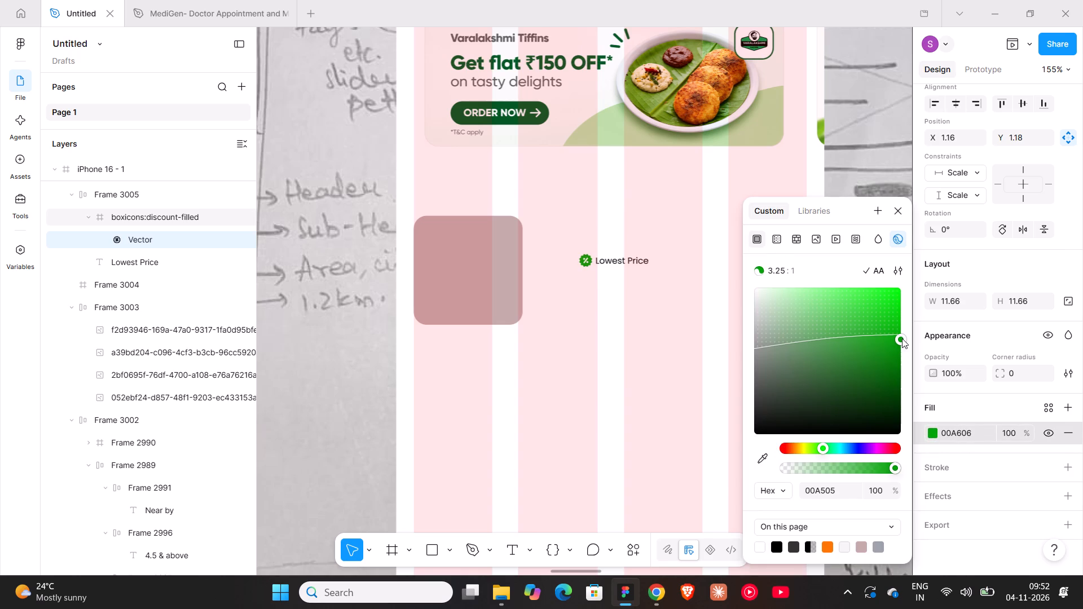
pyautogui.moveTo(902, 338); pyautogui.dragTo(870, 383)
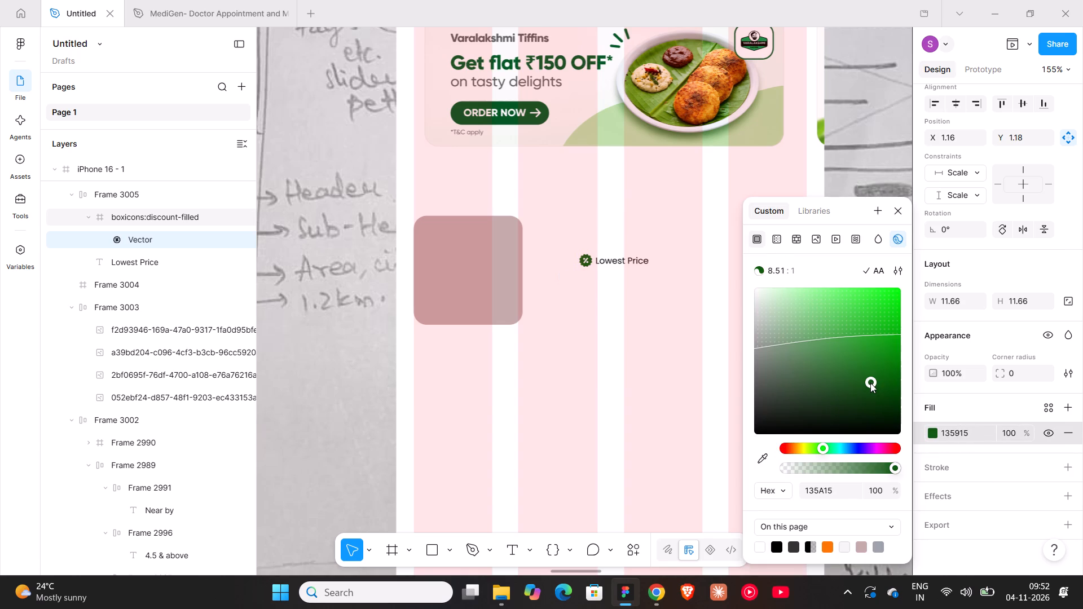
pyautogui.moveTo(870, 383); pyautogui.dragTo(876, 370)
pyautogui.moveTo(876, 370); pyautogui.dragTo(876, 365)
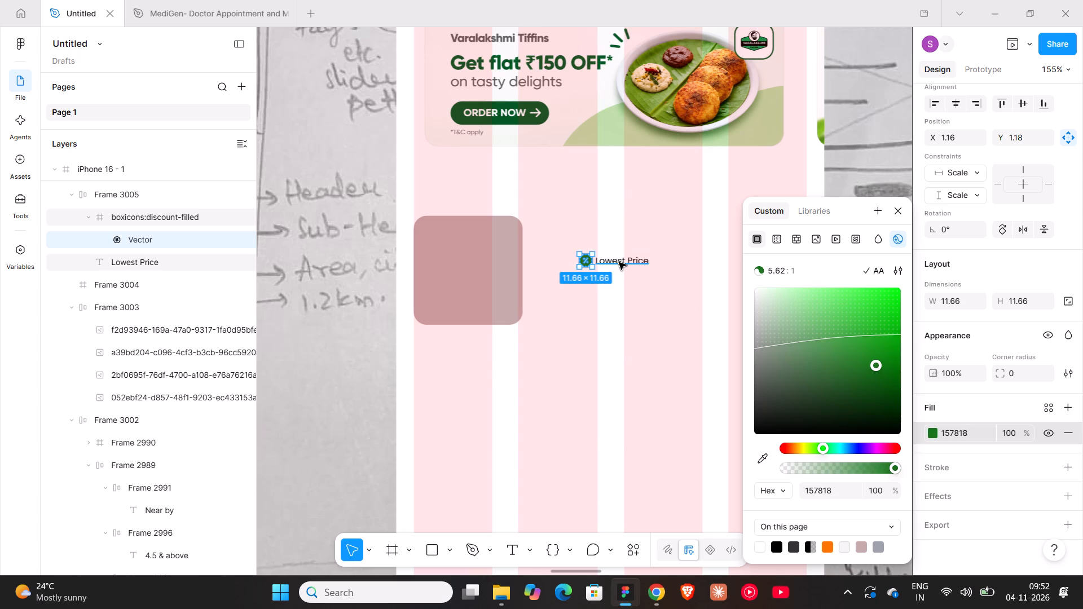
# Apply the same dark green 157818 fill to the Lowest Price text.
pyautogui.click(619, 262)
pyautogui.scroll(-3, 960, 461)
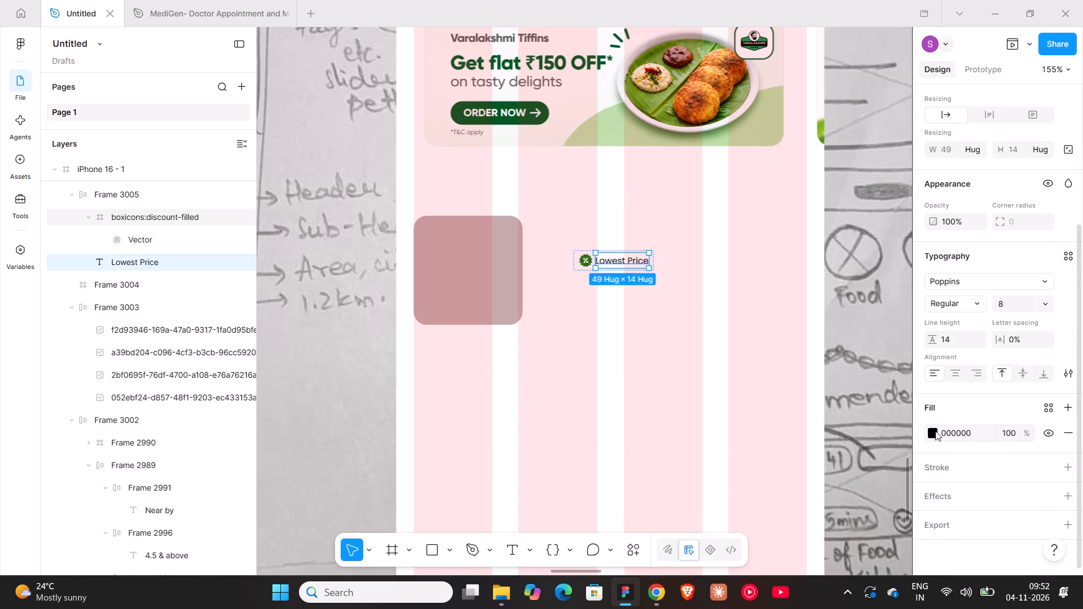
pyautogui.click(935, 431)
pyautogui.click(769, 456)
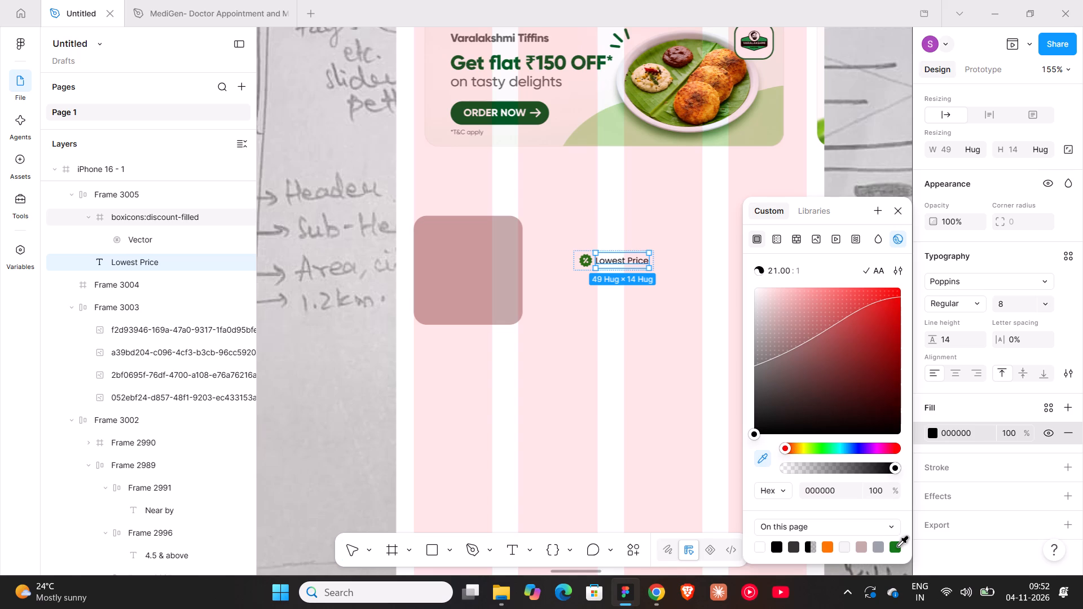
pyautogui.click(898, 546)
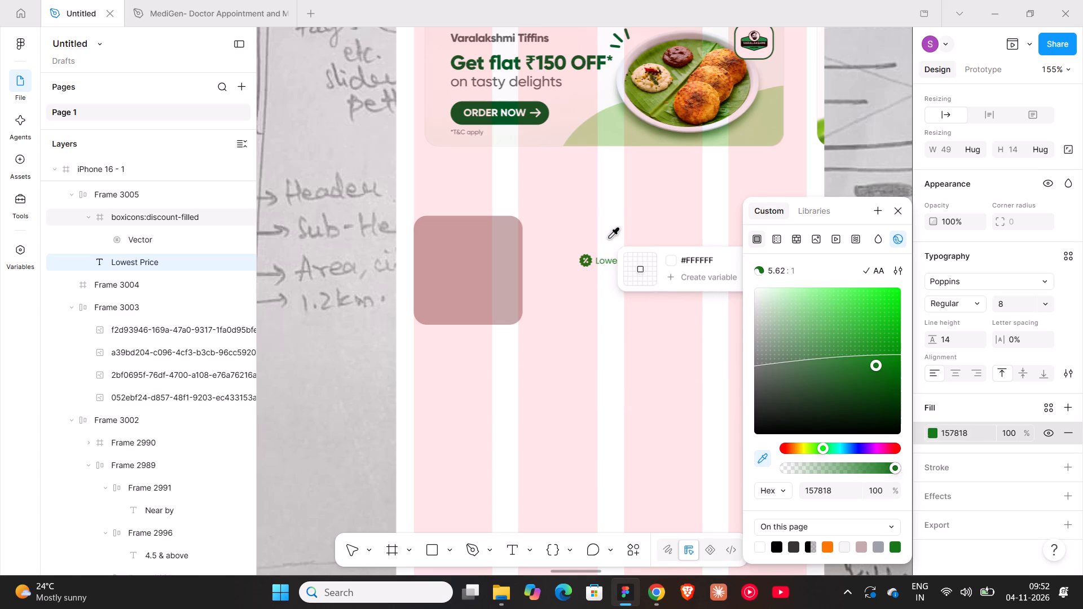
pyautogui.press('Escape')
pyautogui.click(628, 294)
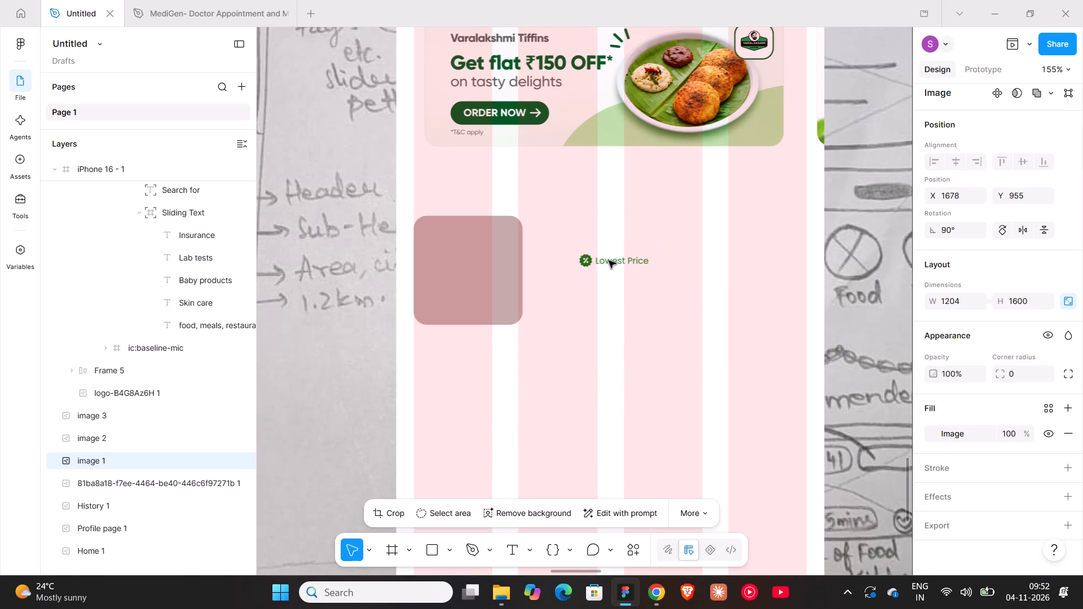
# Change the fill of the auto layout frame behind the discount icon and Lowest Price text to pale green B8FFBA.
pyautogui.click(609, 257)
pyautogui.scroll(-3, 928, 431)
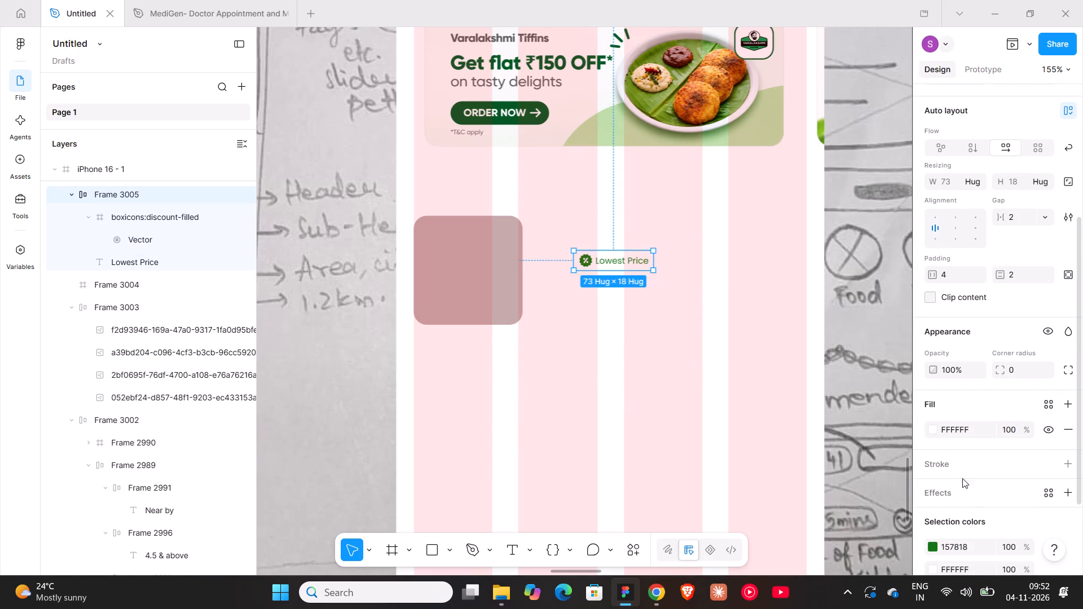
pyautogui.click(931, 431)
pyautogui.click(826, 549)
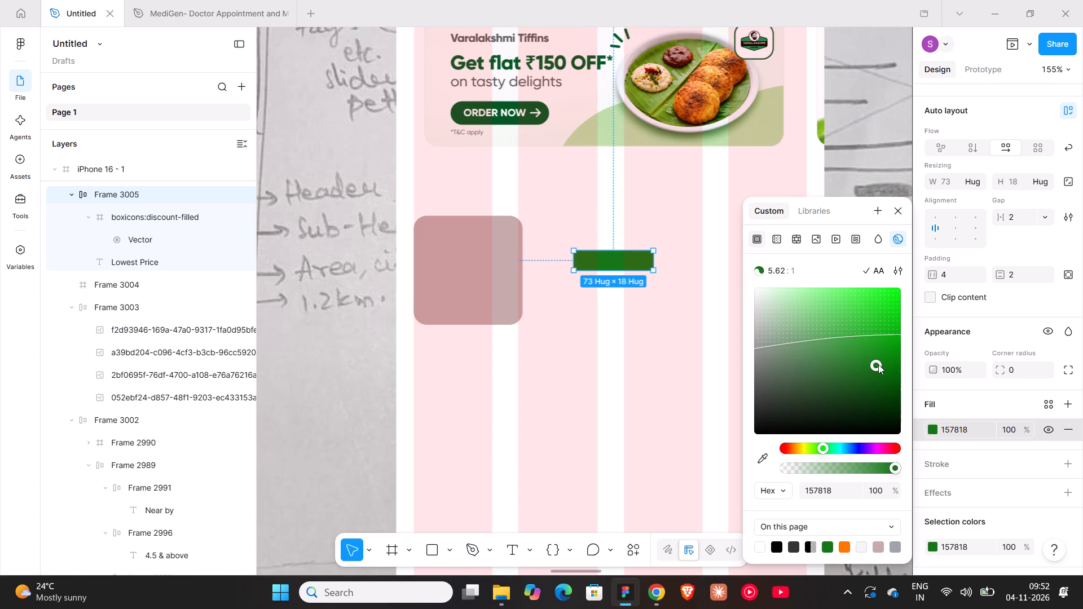
pyautogui.moveTo(874, 364); pyautogui.dragTo(875, 279)
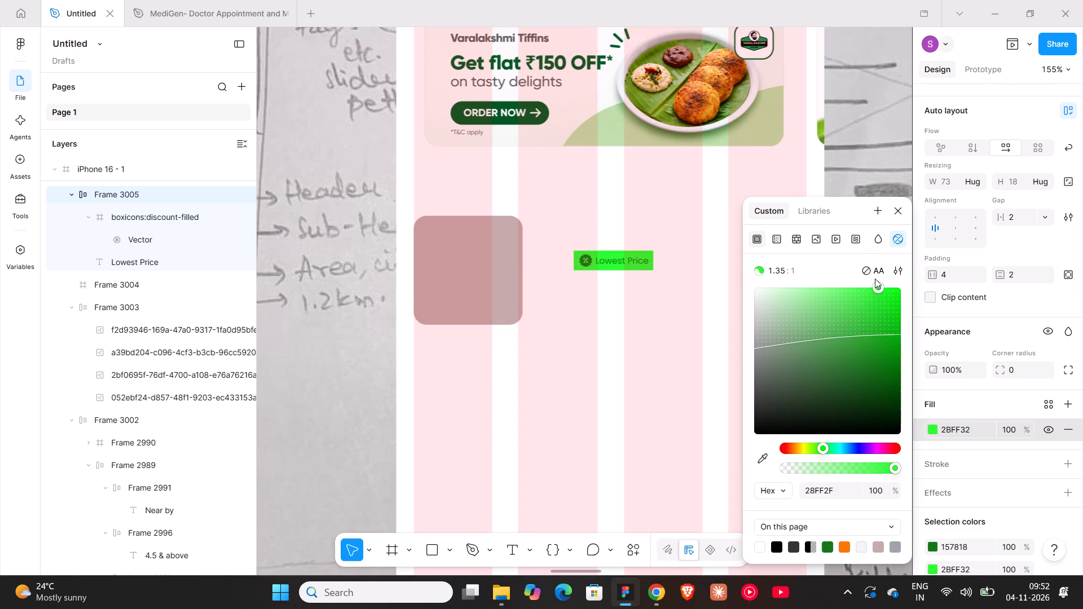
pyautogui.moveTo(875, 279); pyautogui.dragTo(823, 276)
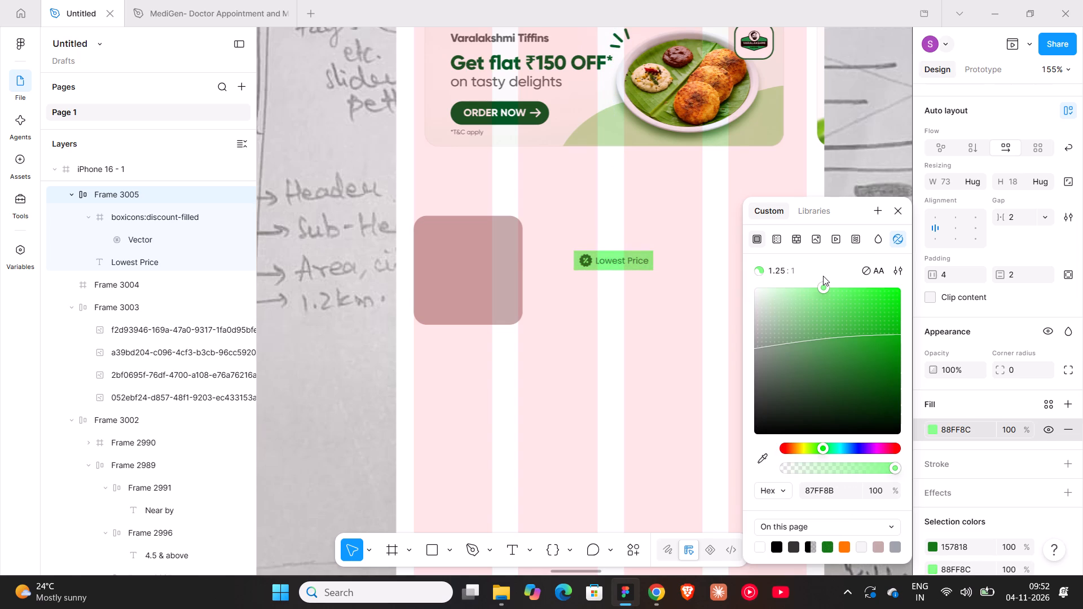
pyautogui.moveTo(823, 276); pyautogui.dragTo(817, 276)
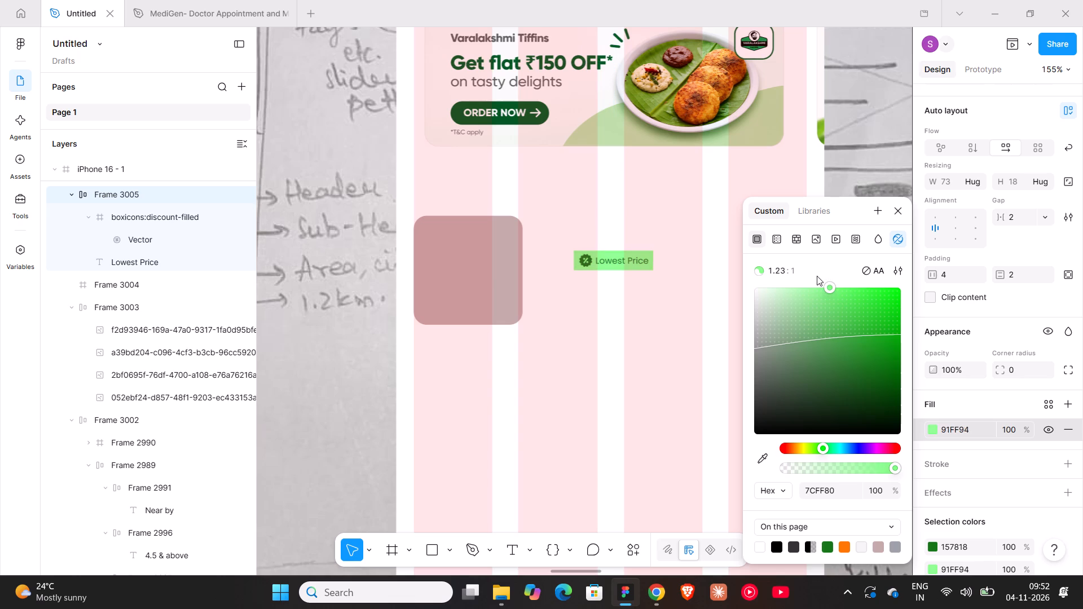
pyautogui.moveTo(817, 276); pyautogui.dragTo(831, 274)
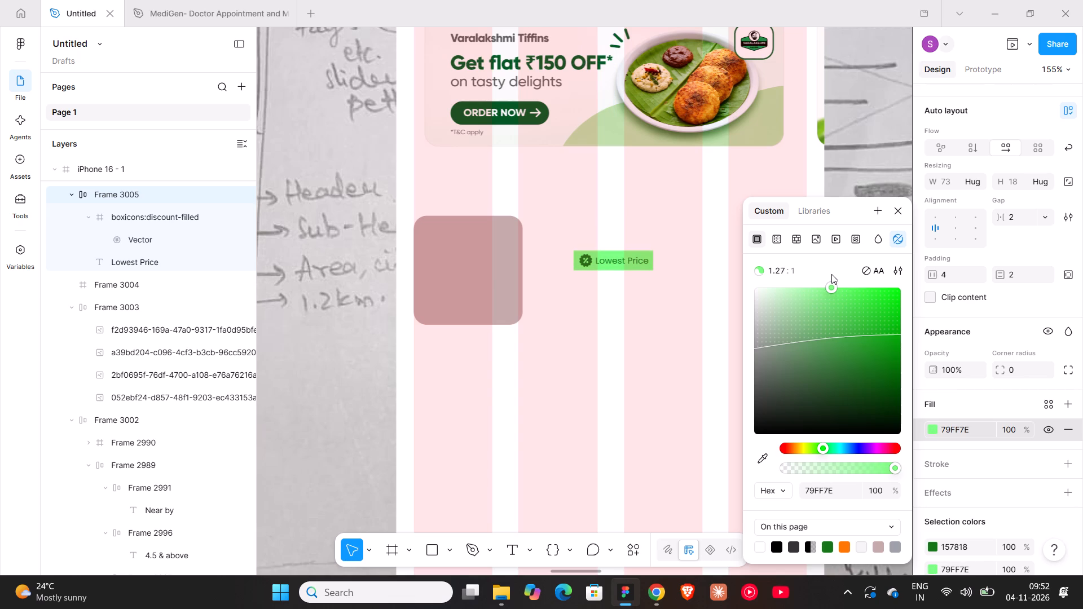
pyautogui.moveTo(831, 274); pyautogui.dragTo(821, 279)
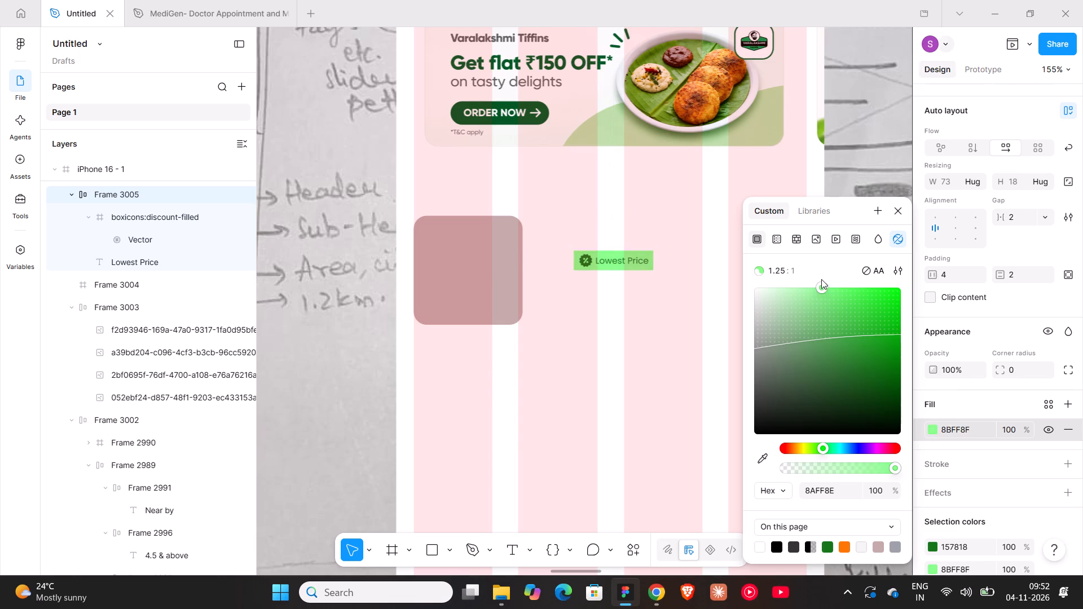
pyautogui.moveTo(821, 279); pyautogui.dragTo(811, 294)
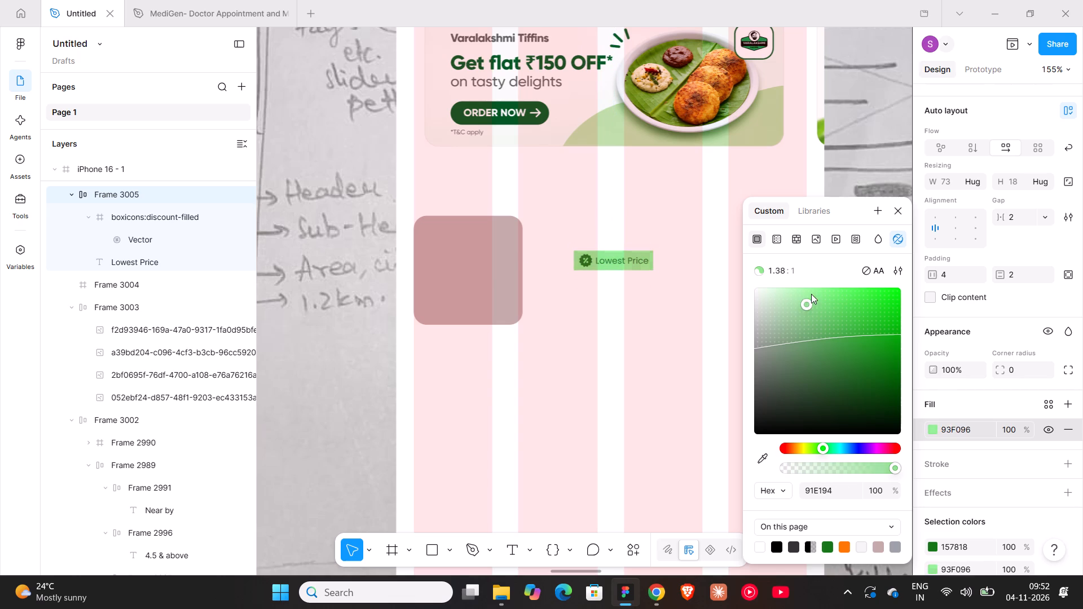
pyautogui.moveTo(811, 294); pyautogui.dragTo(795, 281)
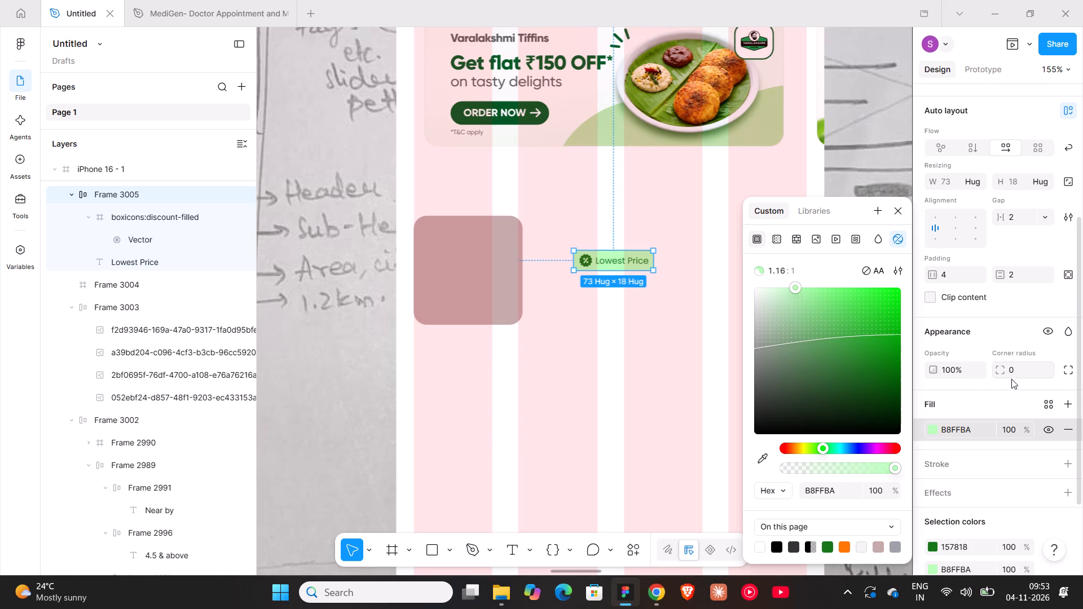
# Set the corner radius of the pale green Lowest Price label frame to 100.
pyautogui.click(1012, 370)
pyautogui.write('100')
pyautogui.press('Return')
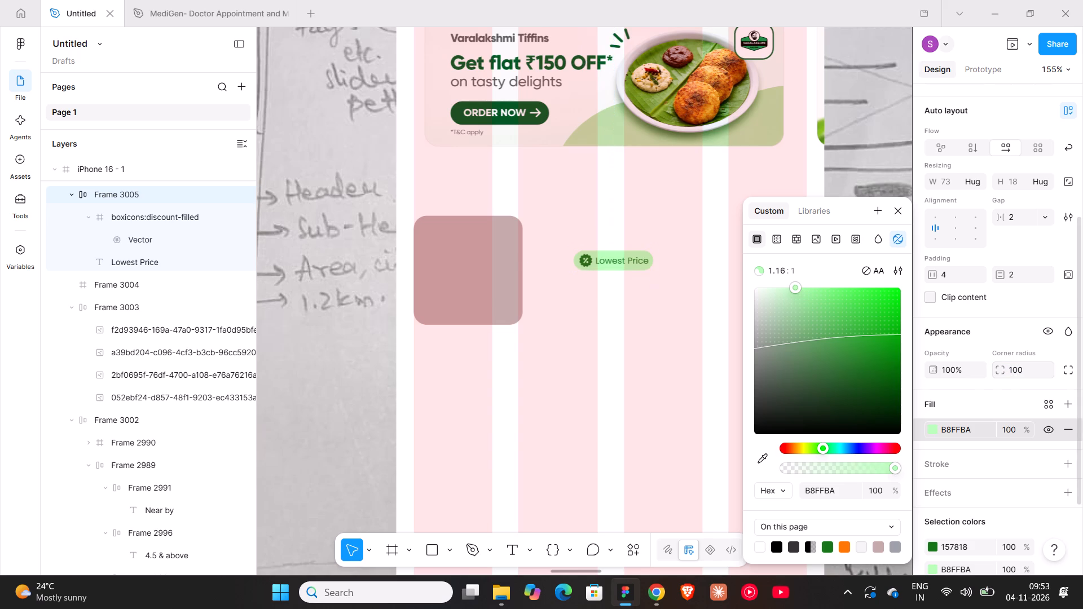
pyautogui.click(576, 324)
# Wrap the Lowest Price label in a new outer auto layout frame and make its width hug the contents.
pyautogui.click(601, 260)
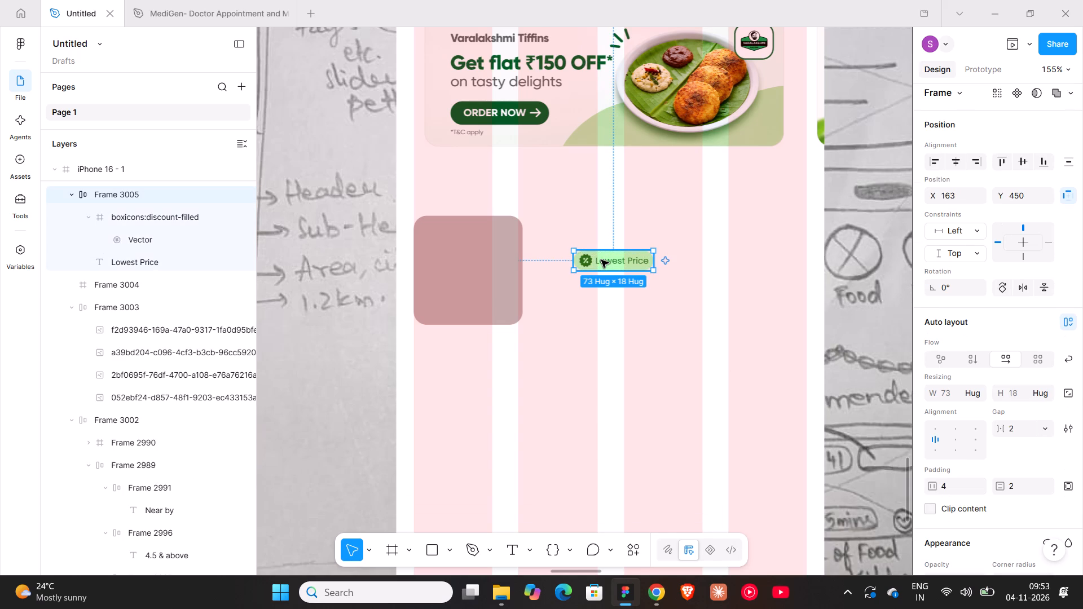
pyautogui.hotkey('shift', 'a')
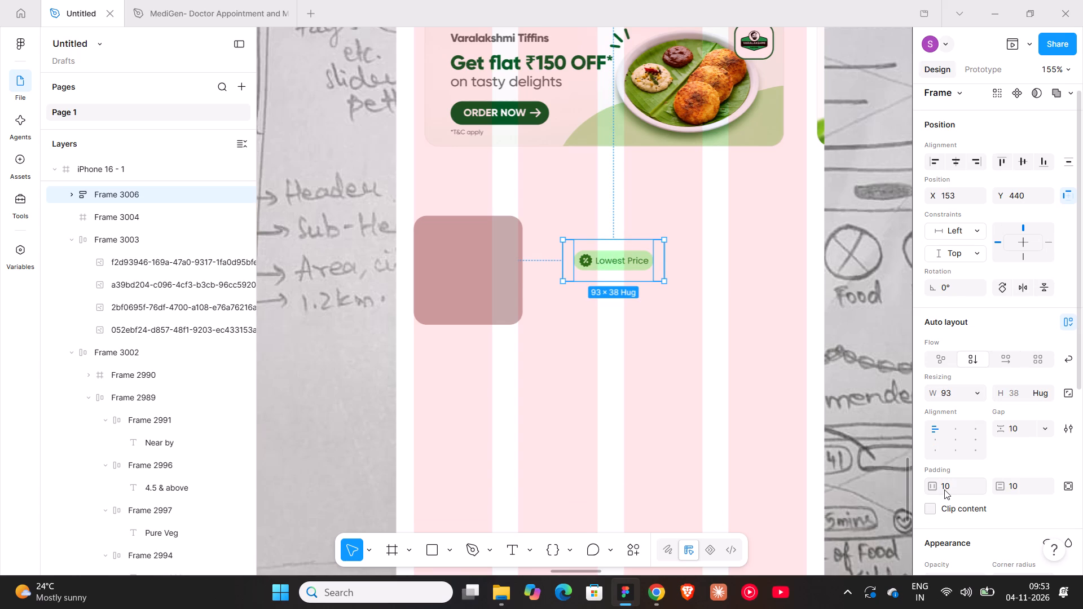
pyautogui.moveTo(936, 489); pyautogui.dragTo(559, 299)
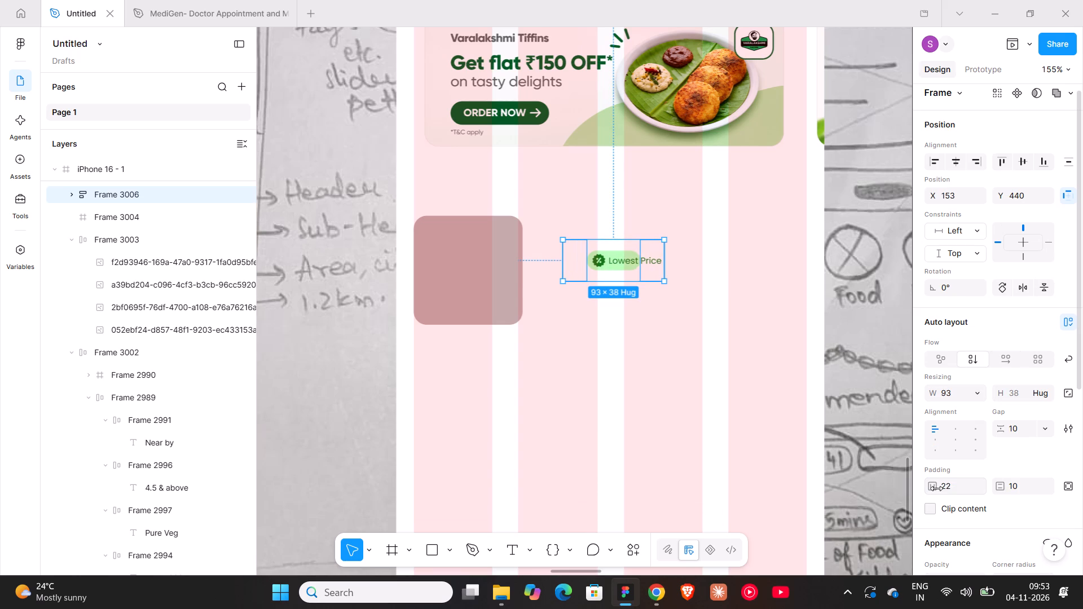
pyautogui.hotkey('ctrl', 'z')
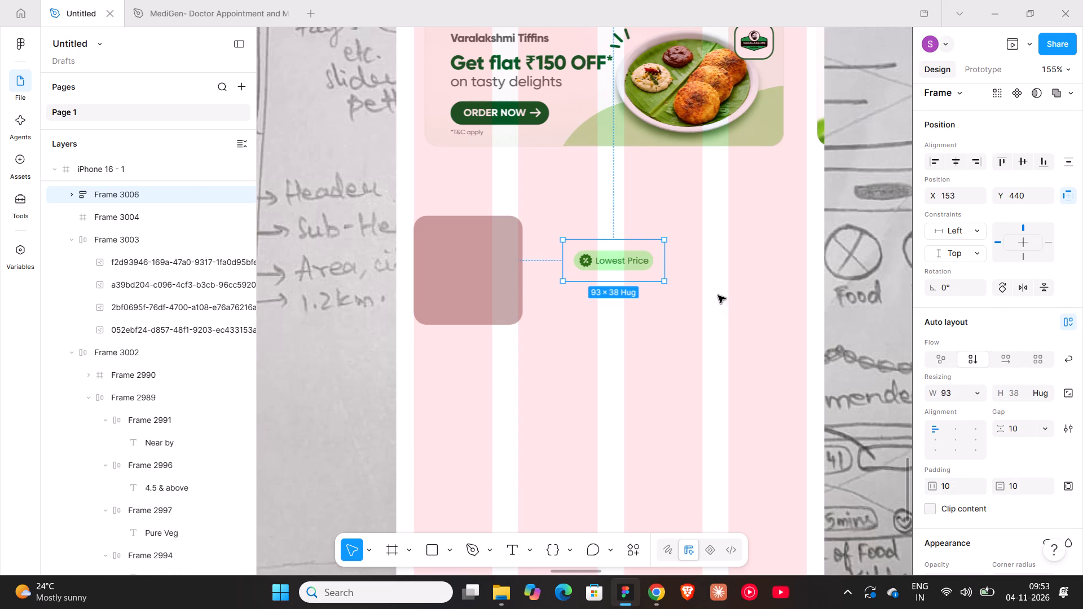
pyautogui.click(717, 294)
pyautogui.click(617, 264)
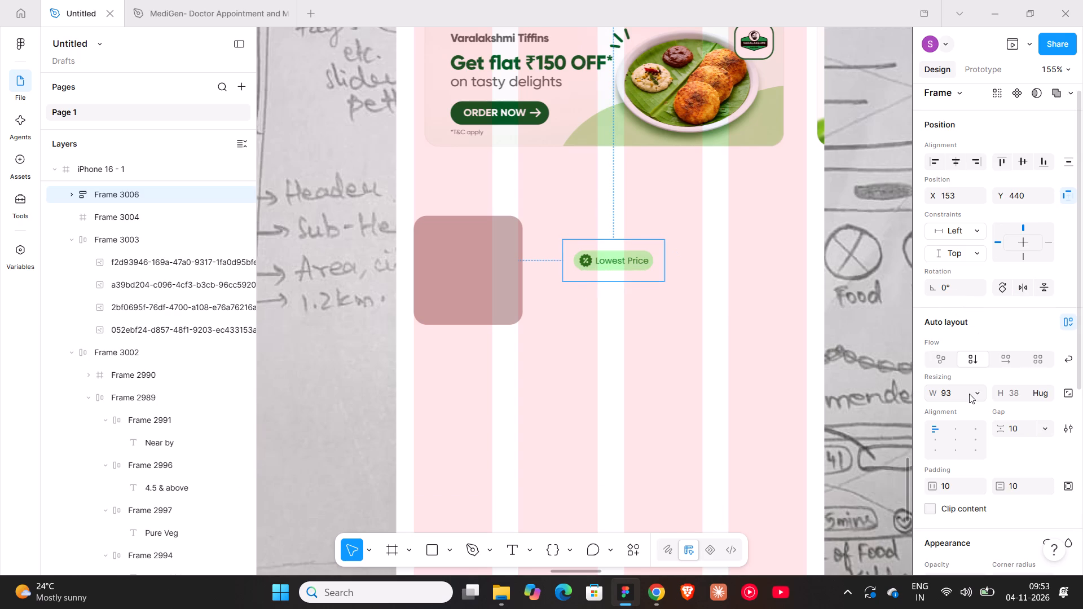
pyautogui.click(969, 394)
pyautogui.click(977, 392)
pyautogui.click(958, 407)
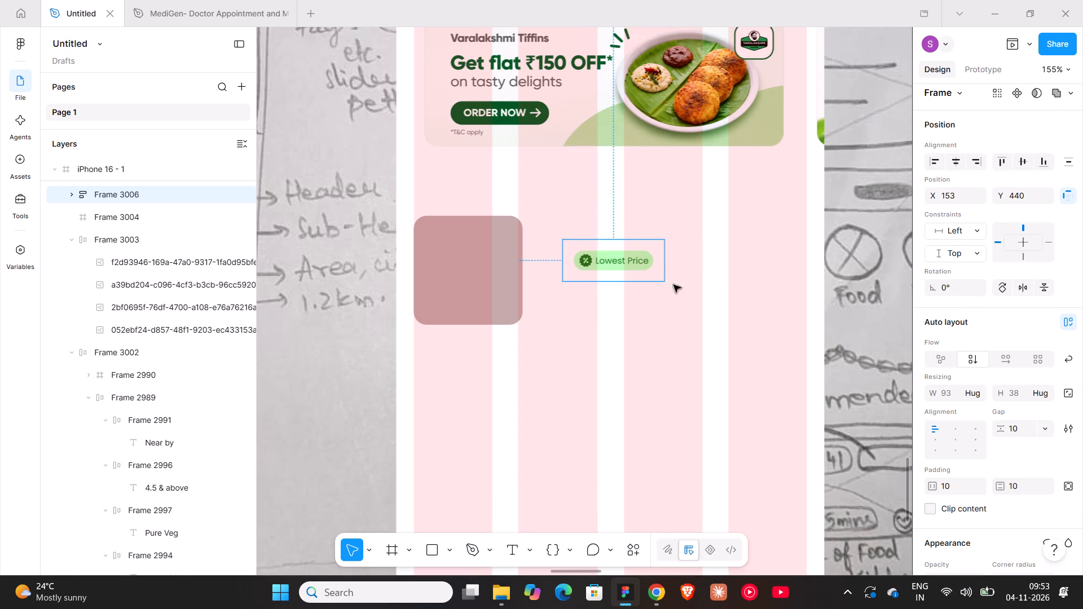
# Set the outer label frame's horizontal and vertical padding to 1 each.
pyautogui.click(642, 267)
pyautogui.moveTo(933, 489); pyautogui.dragTo(530, 299)
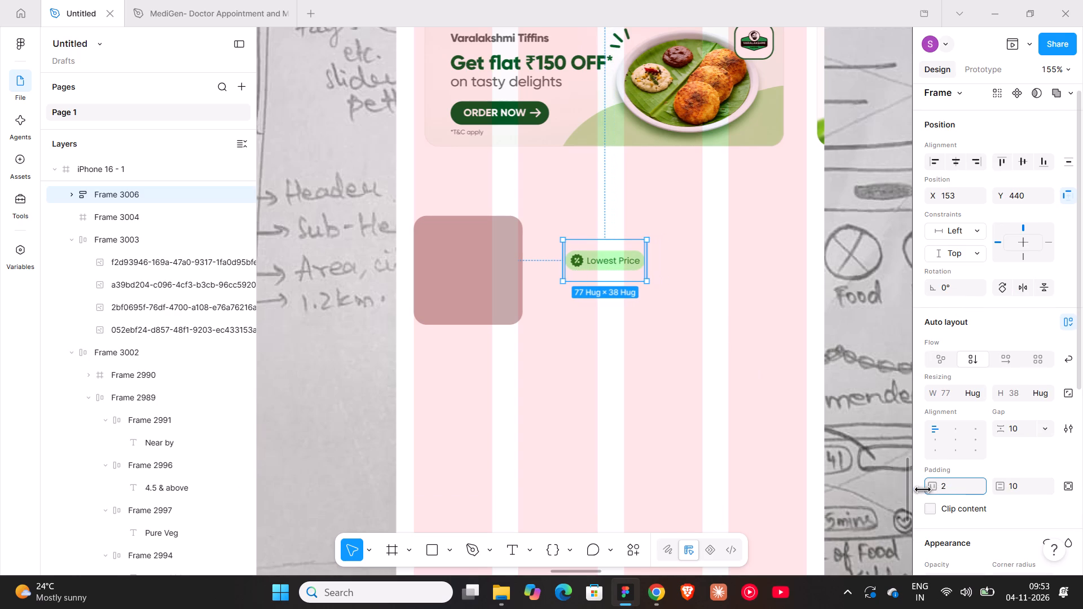
pyautogui.moveTo(530, 299); pyautogui.dragTo(527, 299)
pyautogui.click(947, 489)
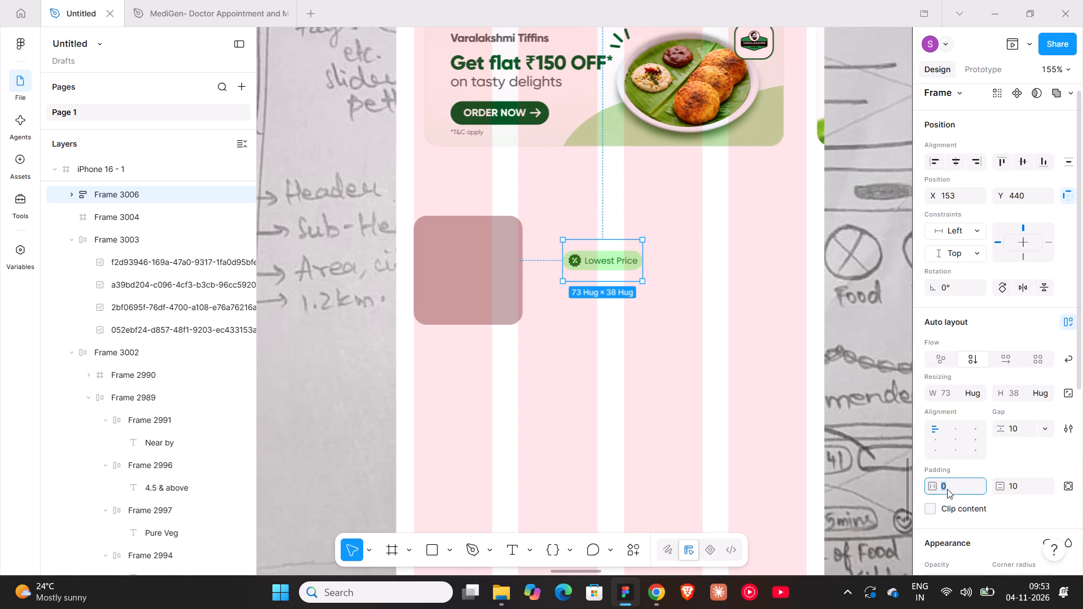
pyautogui.press('1')
pyautogui.press('Return')
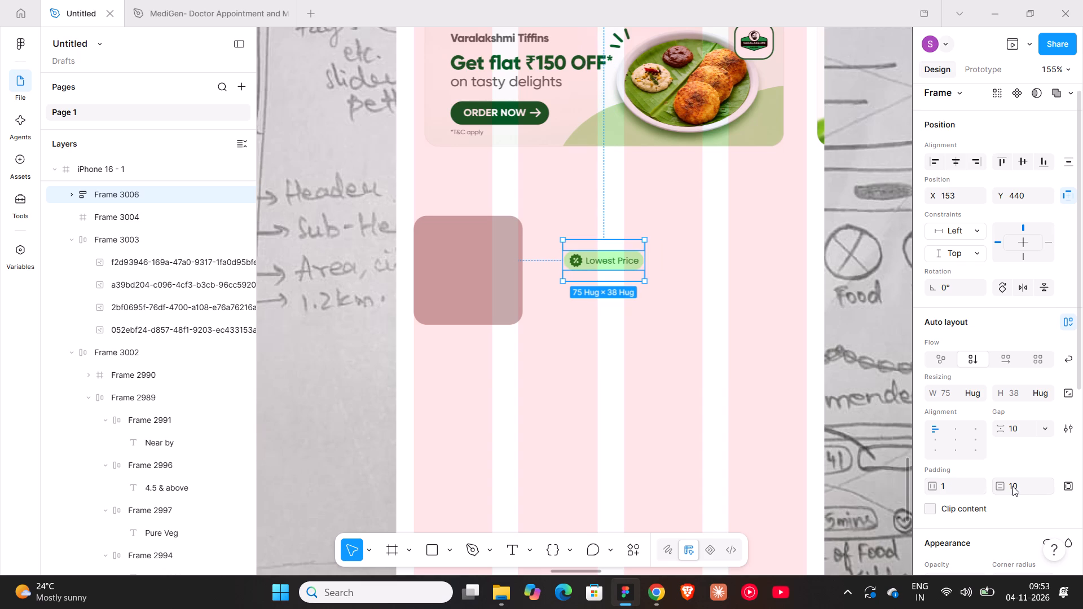
pyautogui.click(1018, 488)
pyautogui.press('1')
pyautogui.press('Return')
# Add a white FFFFFF fill to the outer frame around the Lowest Price label.
pyautogui.scroll(-2, 1018, 488)
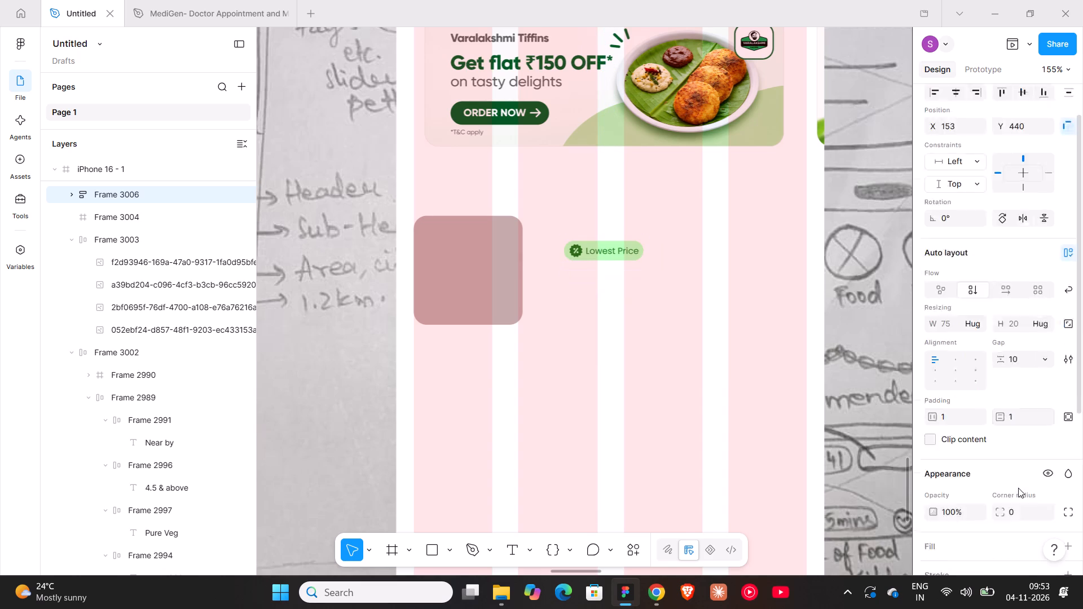
pyautogui.click(1066, 474)
pyautogui.click(538, 299)
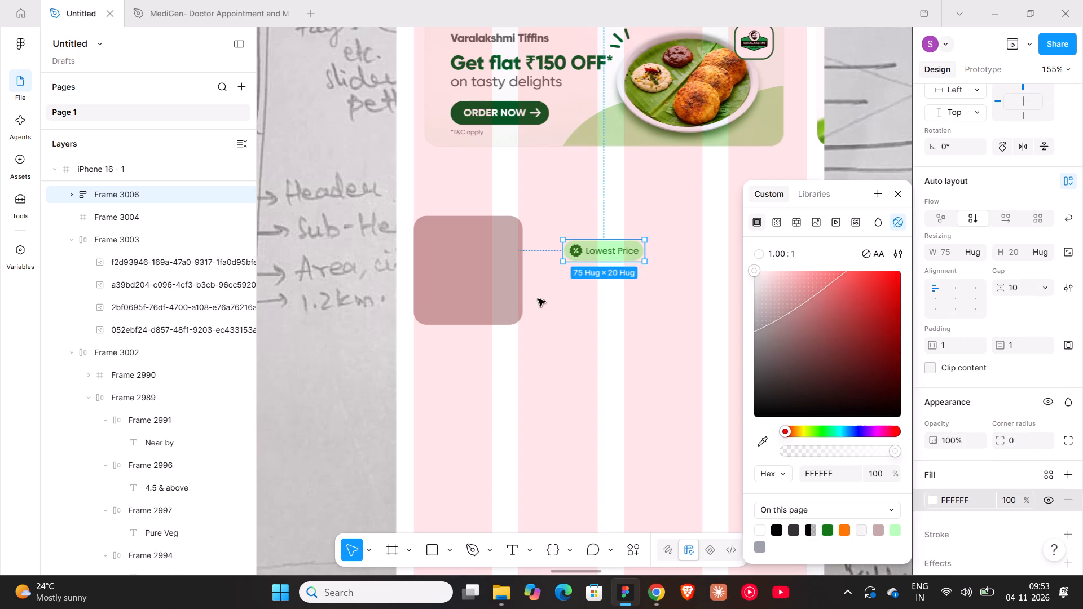
# Move the white-backed Lowest Price label into the upper part of the rounded square frame, at about X 25, Y 17.
pyautogui.moveTo(598, 251); pyautogui.dragTo(438, 241)
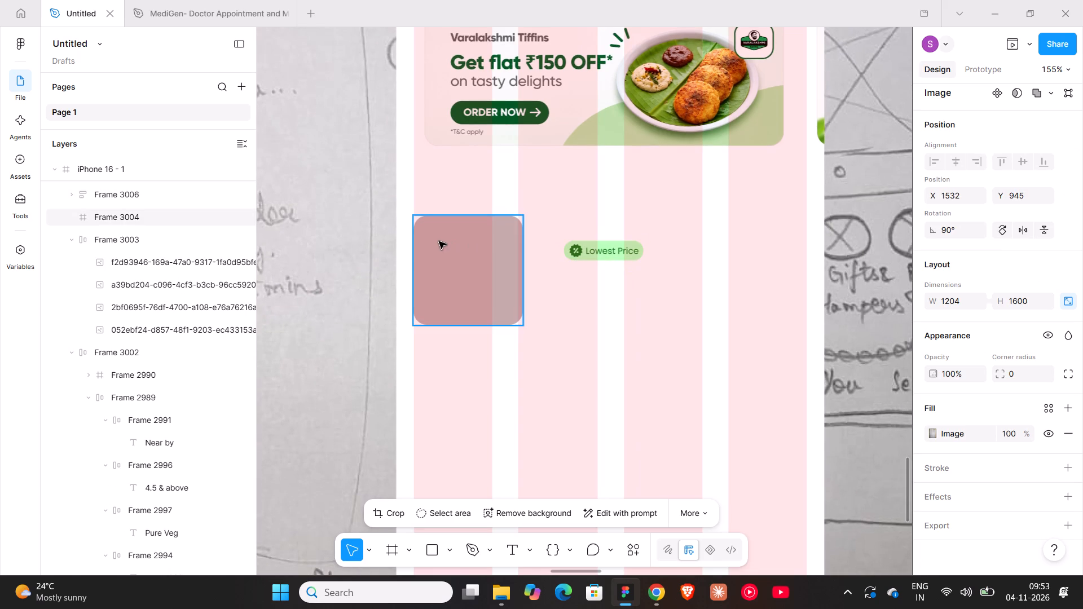
pyautogui.click(590, 247)
pyautogui.moveTo(596, 251); pyautogui.dragTo(475, 244)
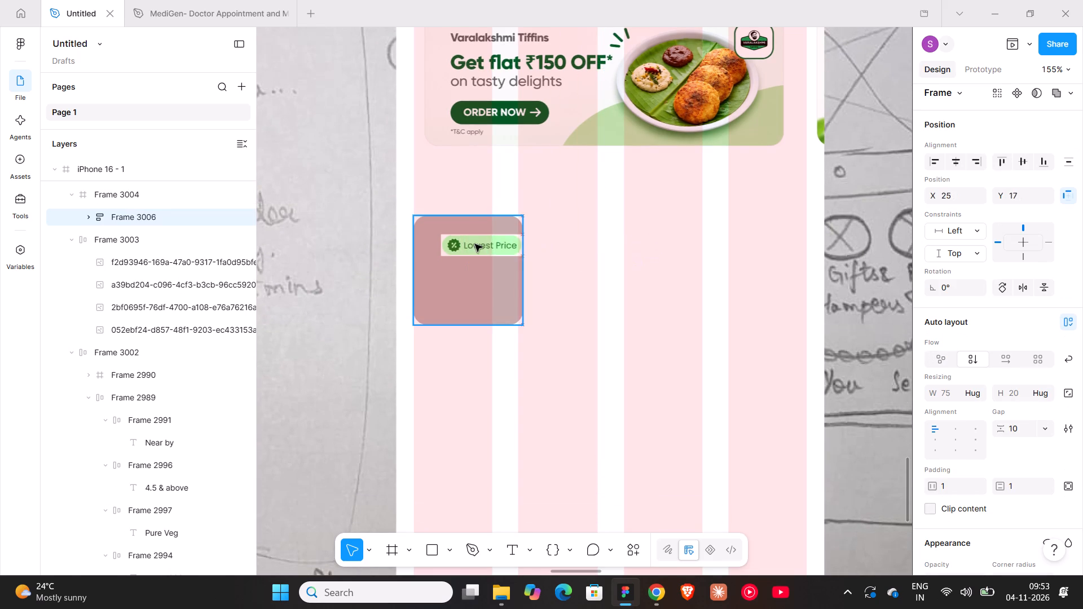
# Nudge the Lowest Price label to about X 12, Y 6 and give its white outer frame a corner radius of 100.
pyautogui.moveTo(475, 244); pyautogui.dragTo(463, 234)
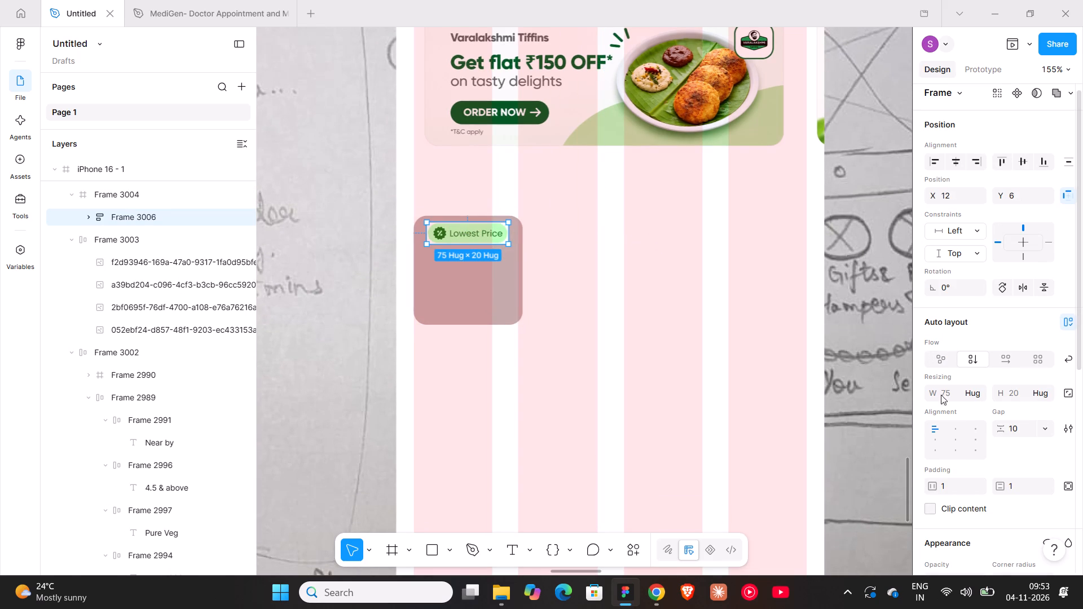
pyautogui.scroll(-2, 1014, 435)
pyautogui.click(1014, 435)
pyautogui.write('100')
pyautogui.press('Return')
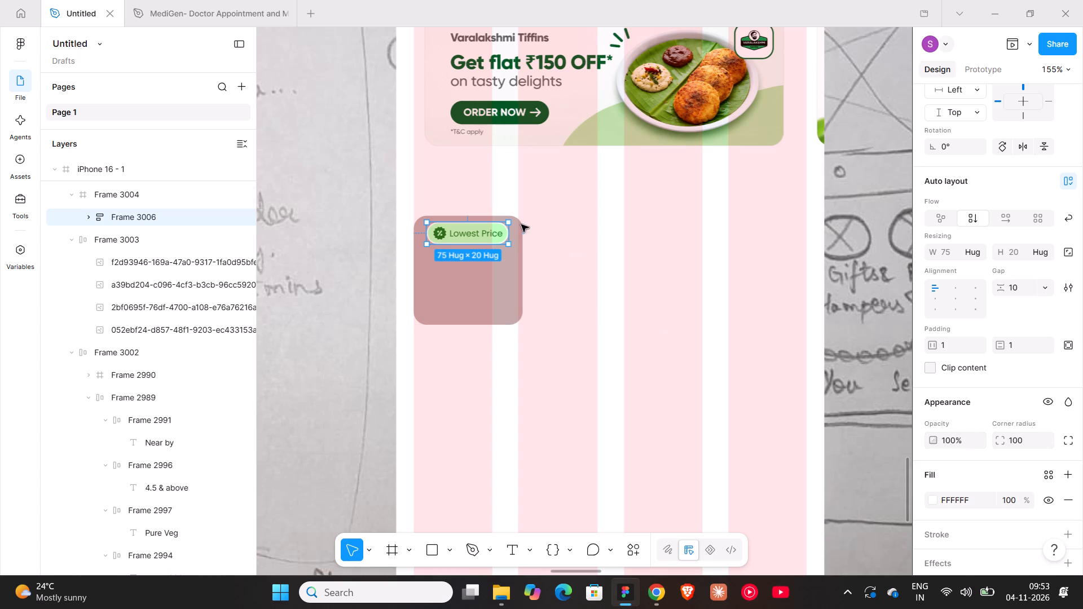
# Move the Lowest Price pill into the card's upper-left corner, at about X 2, Y 3.
pyautogui.click(521, 224)
pyautogui.keyDown('ctrl'); pyautogui.scroll(8, 463, 226); pyautogui.keyUp('ctrl')
pyautogui.doubleClick(455, 230)
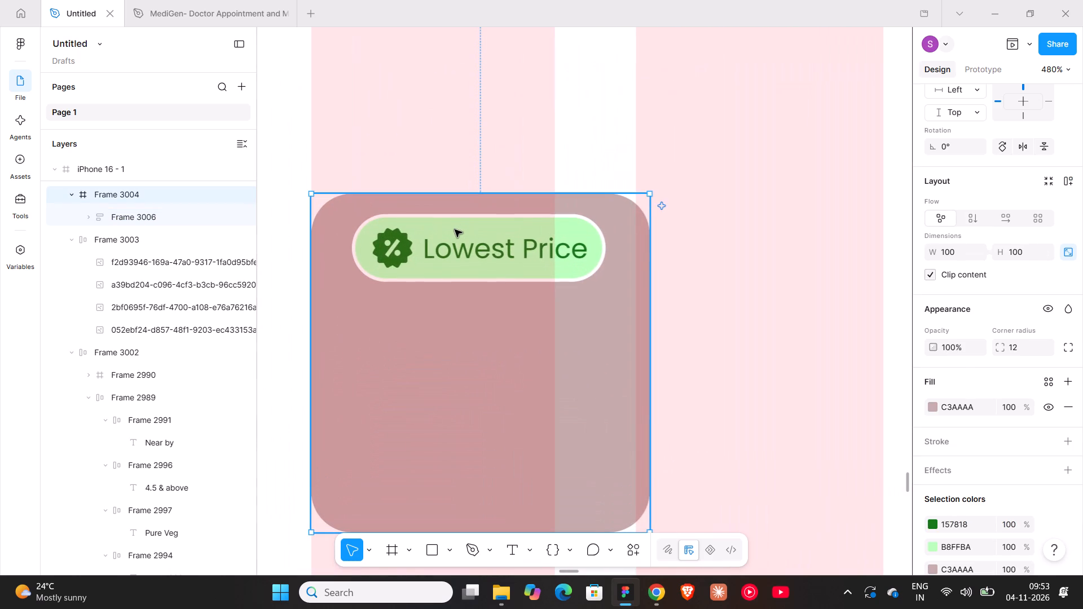
pyautogui.moveTo(454, 230); pyautogui.dragTo(425, 221)
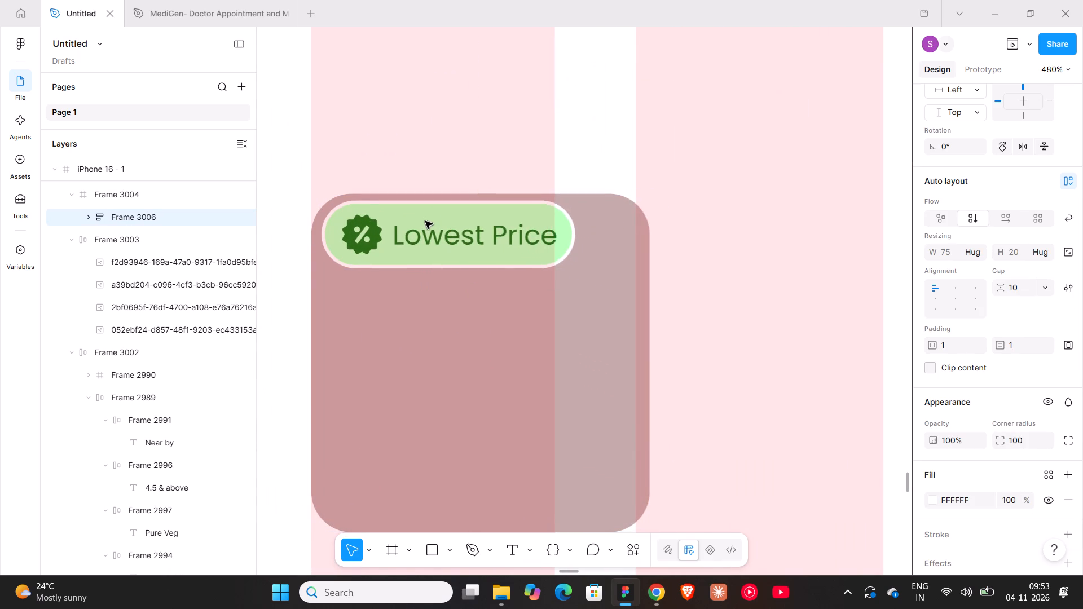
pyautogui.moveTo(425, 221); pyautogui.dragTo(421, 220)
# Replace the card's solid fill with an AI-generated image made from the prompt "ghee idli image".
pyautogui.keyDown('ctrl'); pyautogui.scroll(-8, 421, 220); pyautogui.keyUp('ctrl')
pyautogui.keyDown('ctrl'); pyautogui.click(474, 270); pyautogui.keyUp('ctrl')
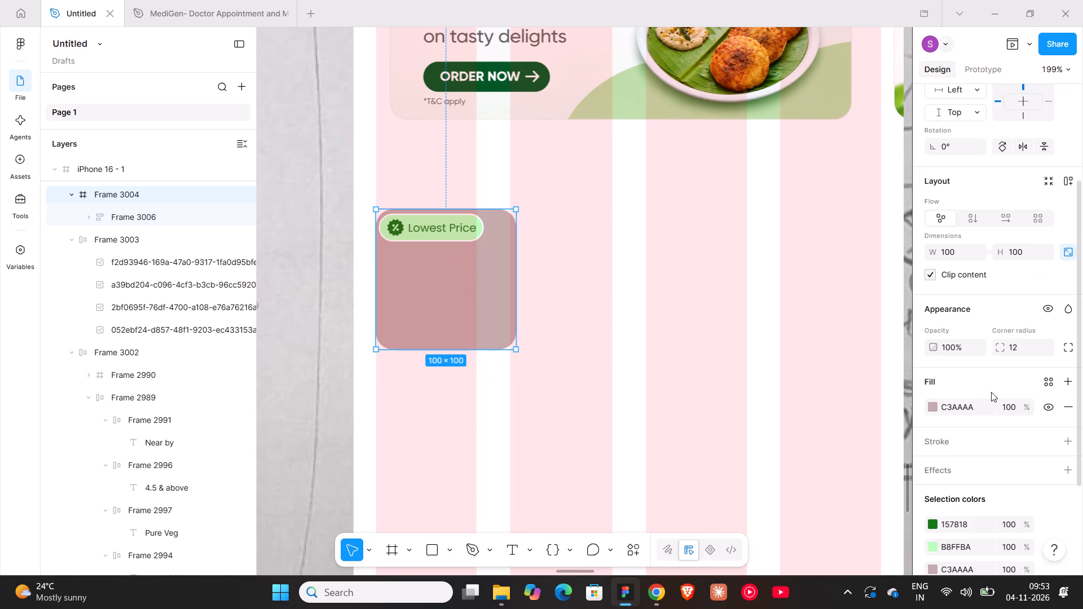
pyautogui.scroll(-4, 991, 392)
pyautogui.click(936, 276)
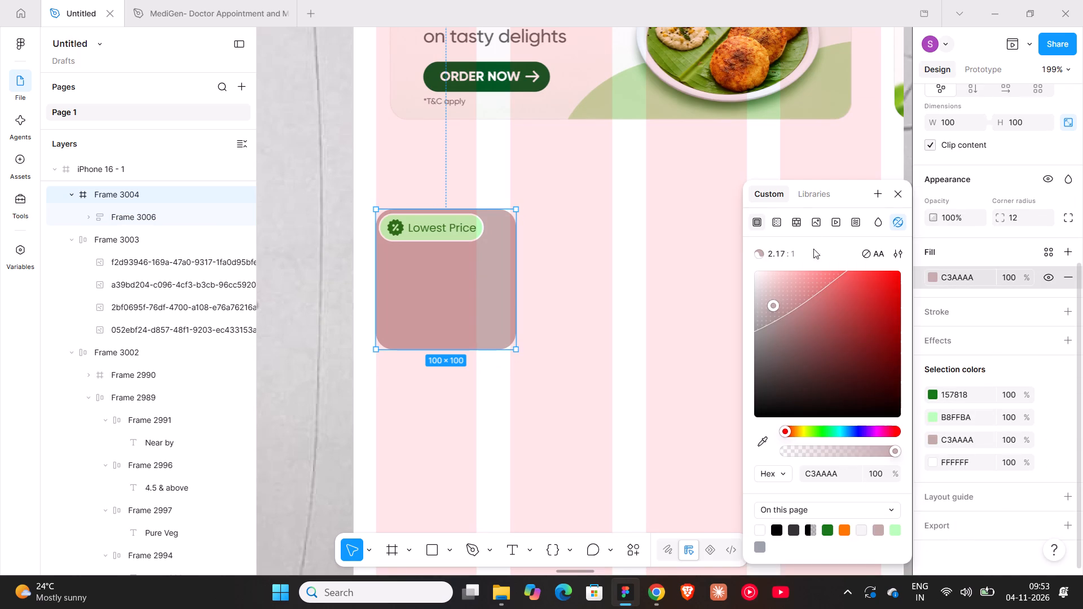
pyautogui.click(812, 227)
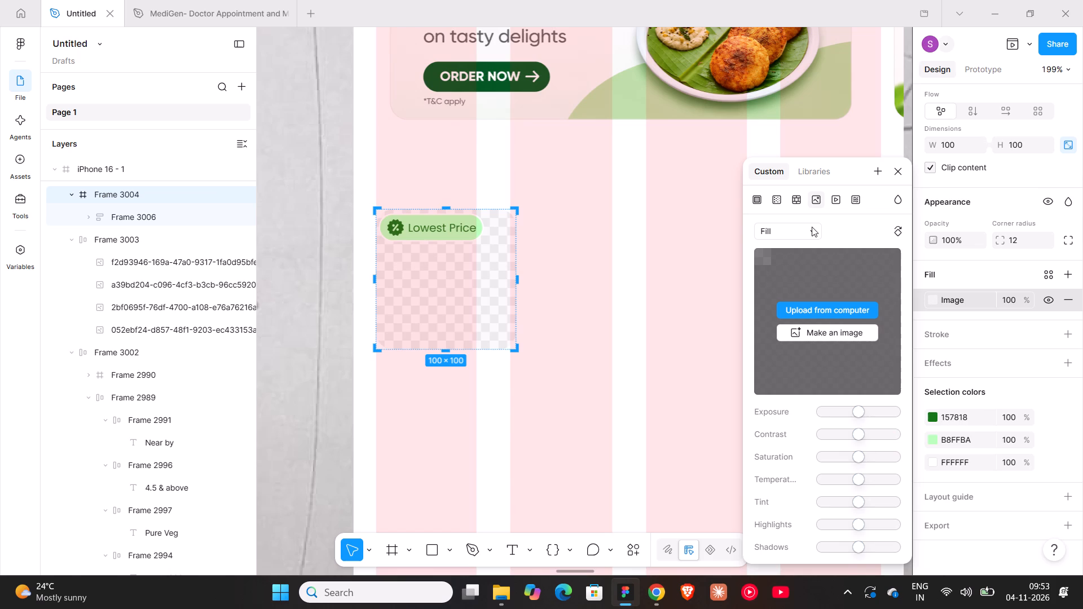
pyautogui.write('ghee')
pyautogui.click(833, 333)
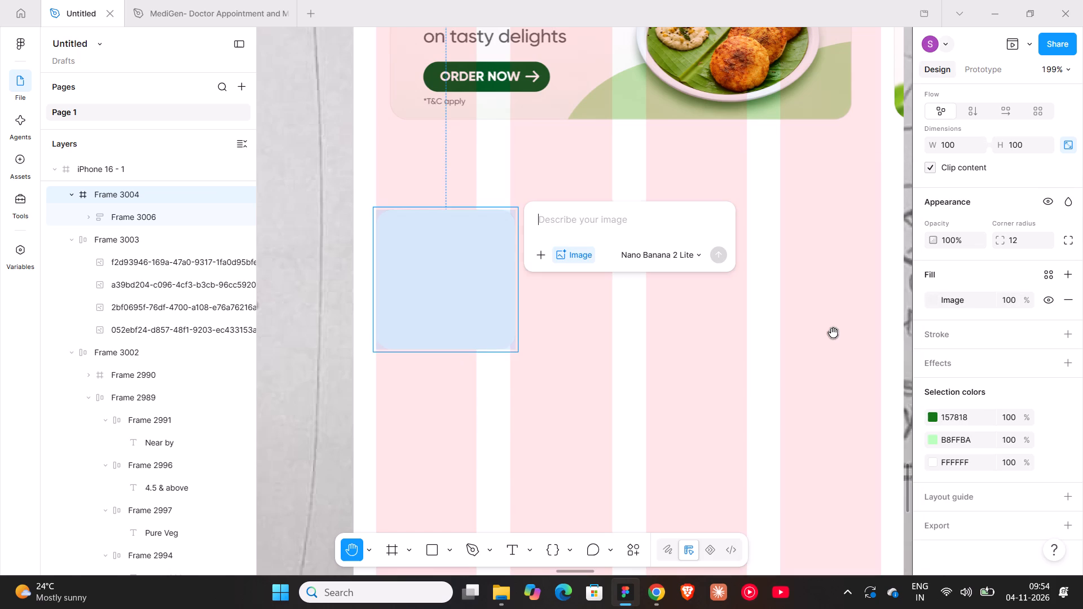
pyautogui.write('ghee idli')
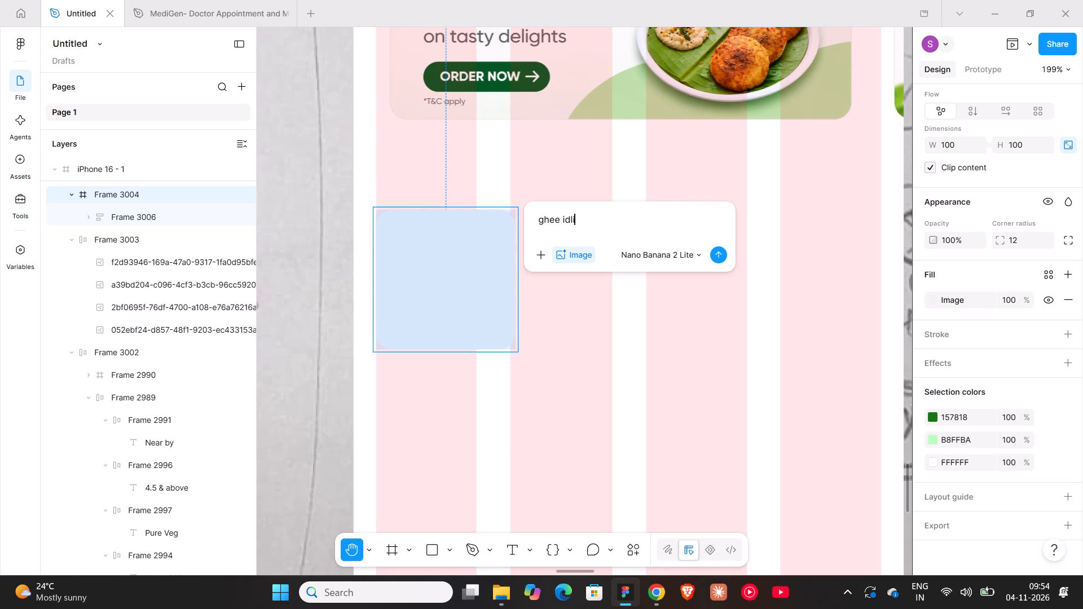
pyautogui.press('space')
pyautogui.write('image')
pyautogui.press('Return')
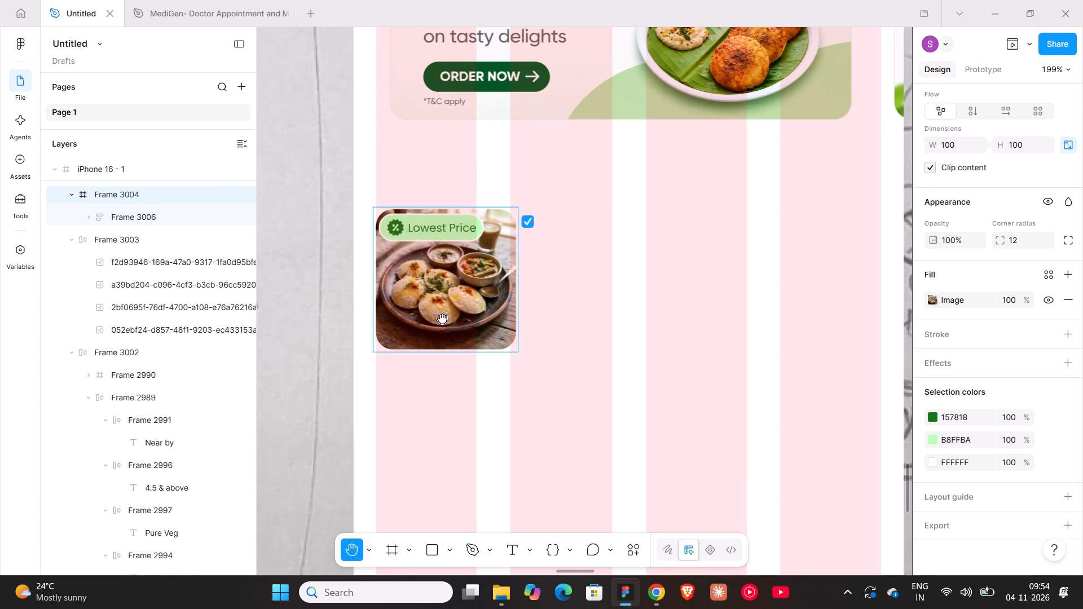
pyautogui.click(583, 283)
pyautogui.doubleClick(583, 283)
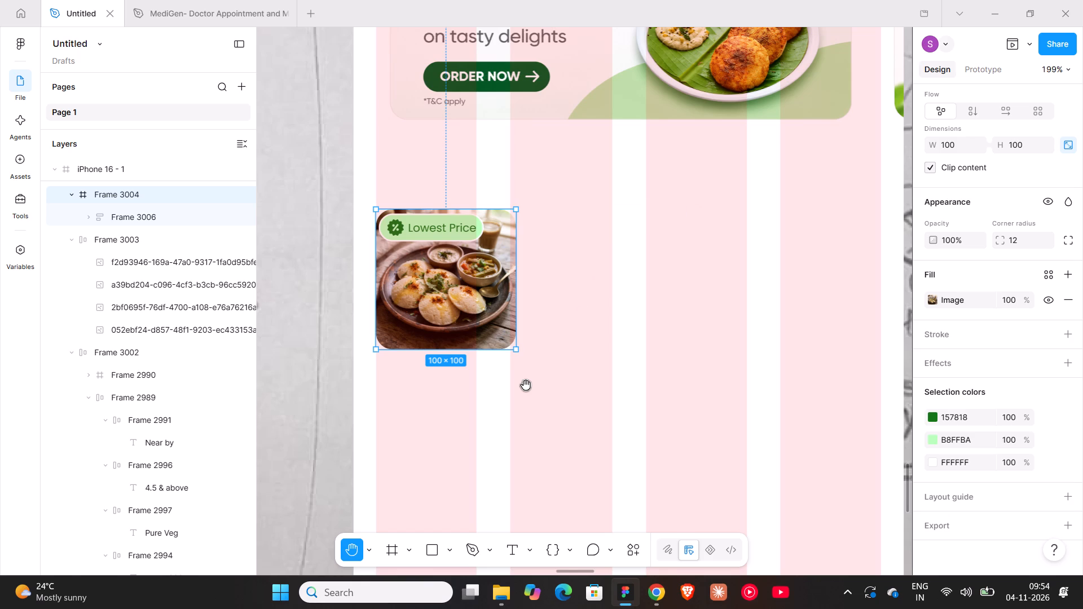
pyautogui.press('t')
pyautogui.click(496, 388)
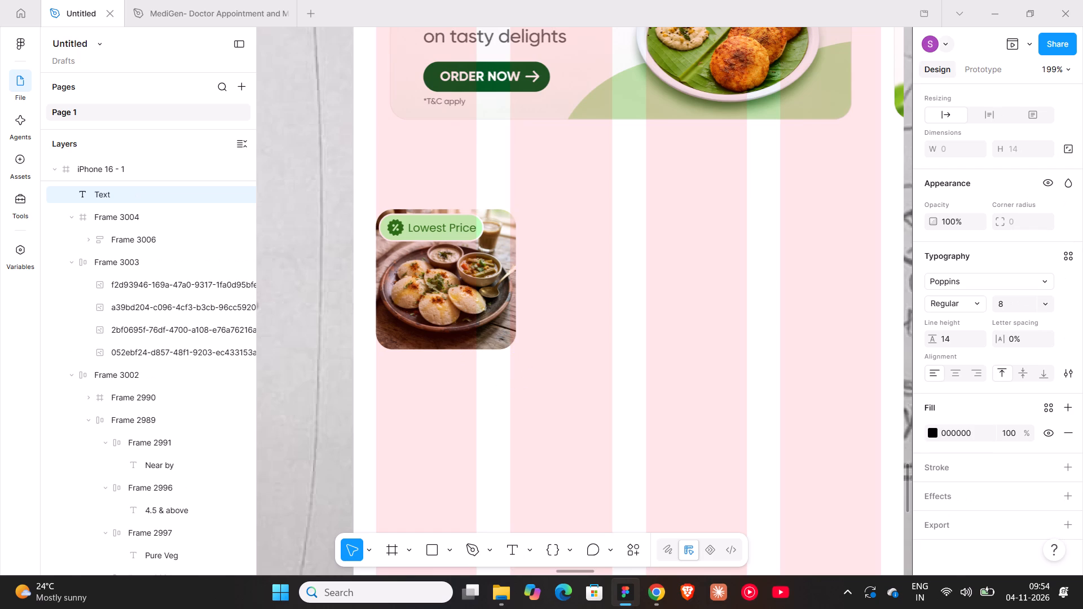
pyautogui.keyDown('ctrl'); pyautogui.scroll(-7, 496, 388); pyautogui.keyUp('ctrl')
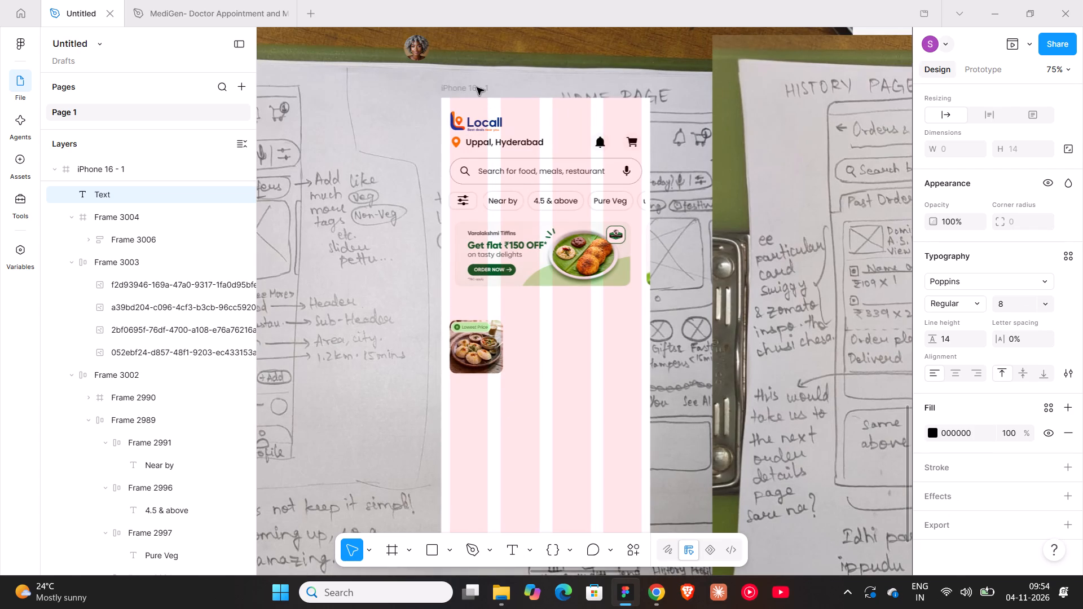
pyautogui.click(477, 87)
# Preview the iPhone 16 - 1 screen beside the canvas and examine how the food card looks in it.
pyautogui.click(1008, 40)
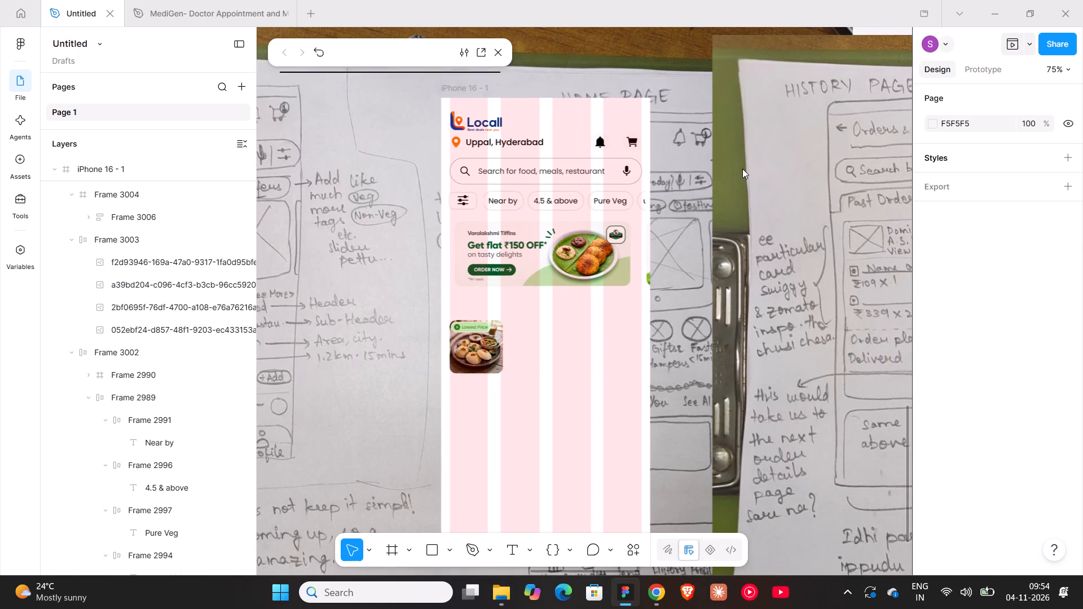
pyautogui.keyDown('shift'); pyautogui.scroll(3, 598, 304); pyautogui.keyUp('shift')
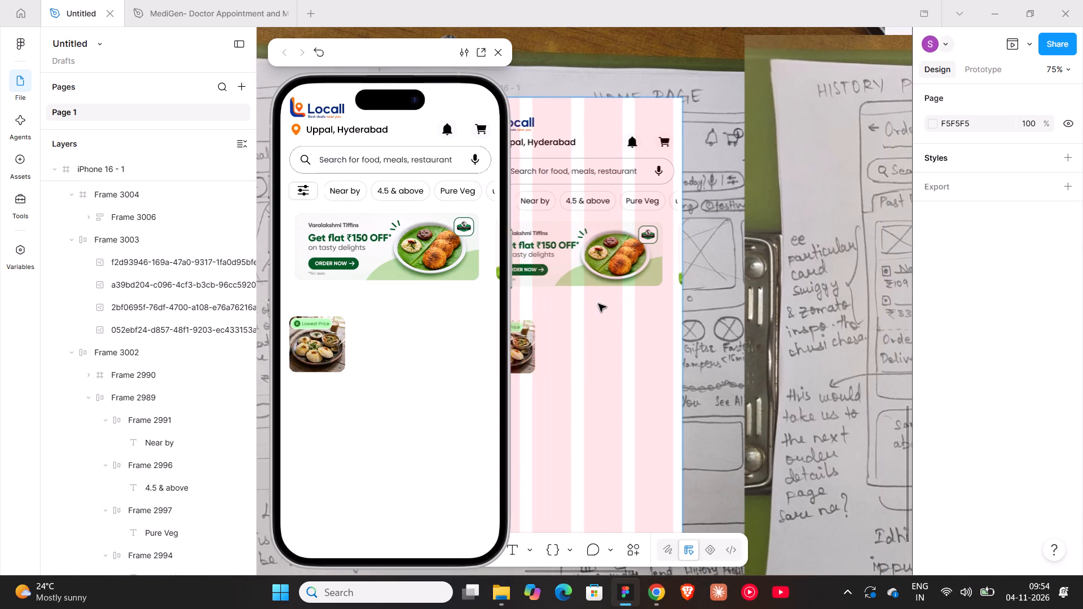
pyautogui.keyDown('shift'); pyautogui.scroll(-2, 598, 304); pyautogui.keyUp('shift')
pyautogui.keyDown('shift'); pyautogui.scroll(4, 598, 304); pyautogui.keyUp('shift')
pyautogui.scroll(-4, 598, 304)
pyautogui.keyDown('ctrl'); pyautogui.scroll(7, 693, 196); pyautogui.keyUp('ctrl')
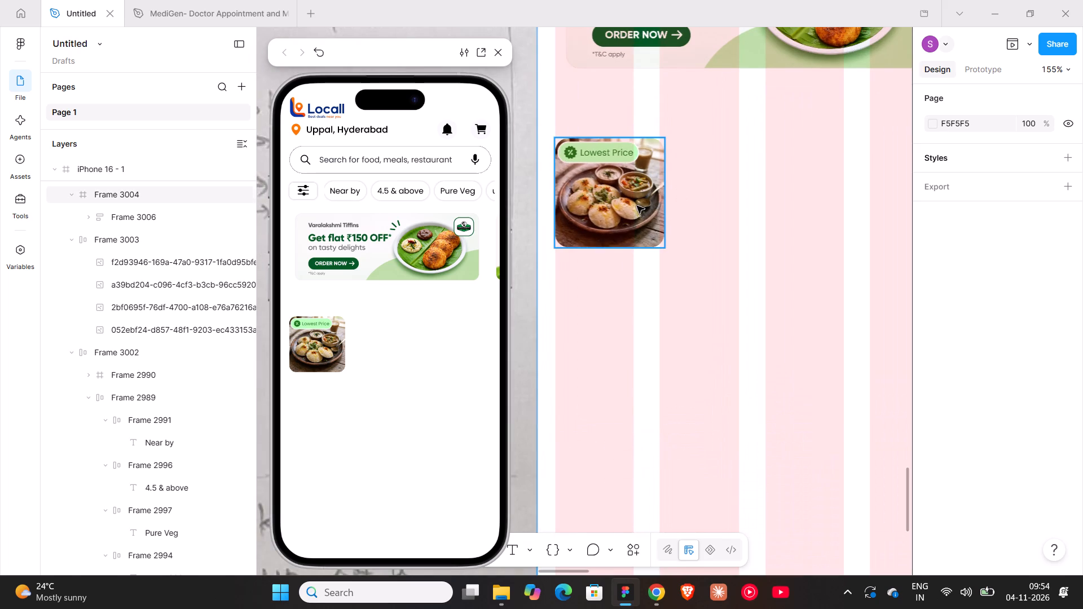
# Resize the food image card to 135 × 135.
pyautogui.keyDown('shift'); pyautogui.click(613, 151); pyautogui.keyUp('shift')
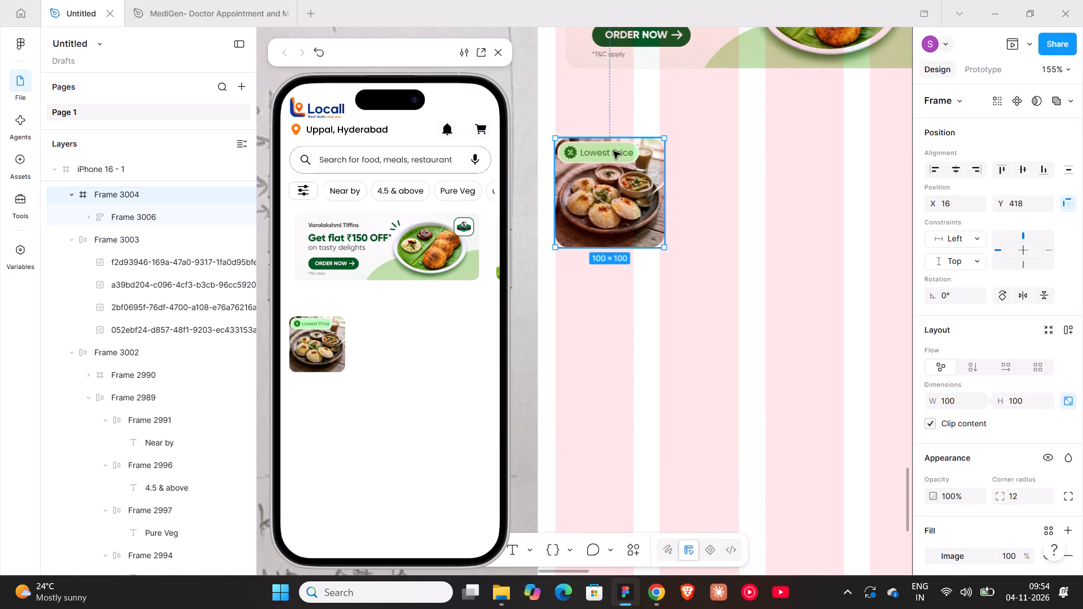
pyautogui.keyDown('shift'); pyautogui.doubleClick(613, 151); pyautogui.keyUp('shift')
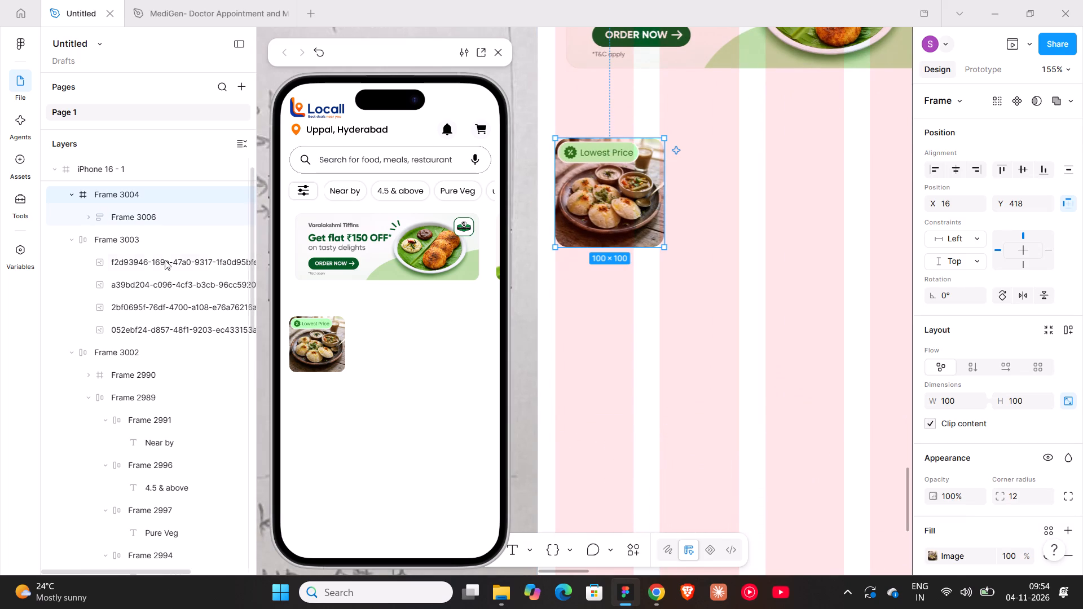
pyautogui.scroll(4, 146, 340)
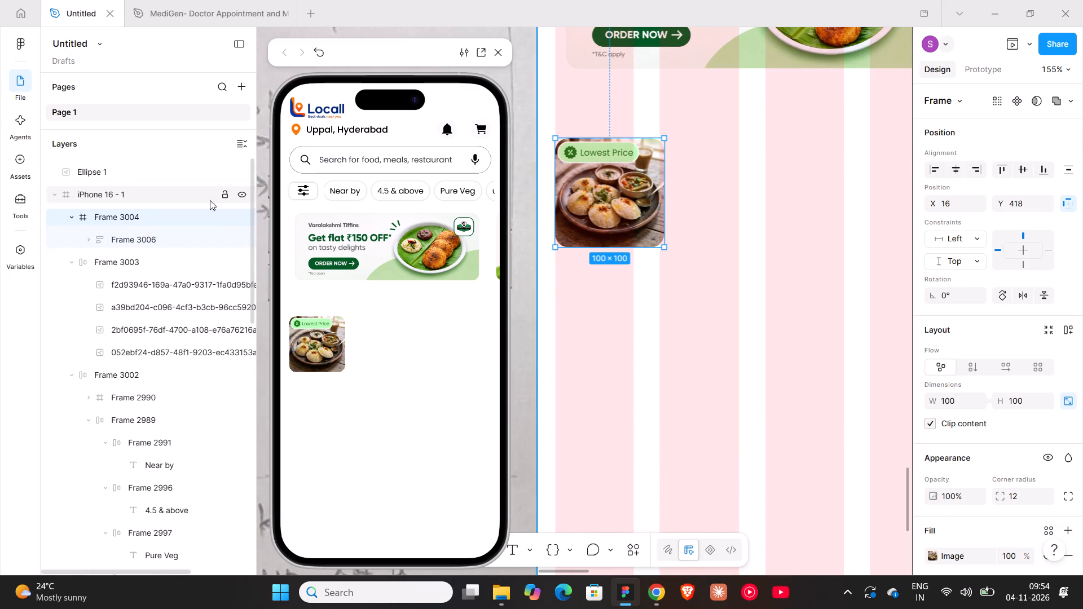
pyautogui.doubleClick(569, 152)
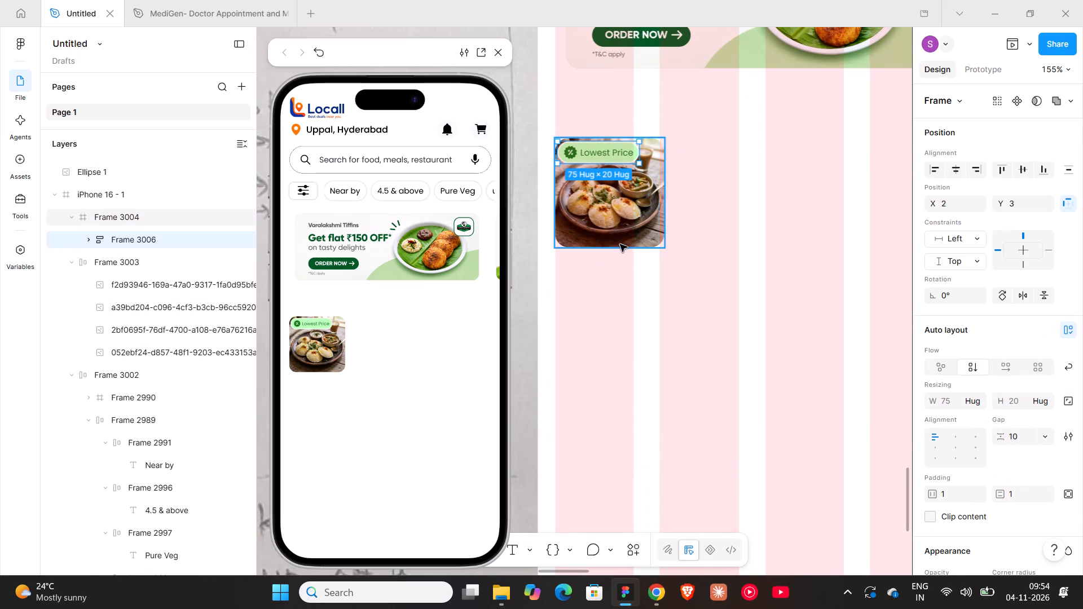
pyautogui.keyDown('shift'); pyautogui.click(620, 244); pyautogui.keyUp('shift')
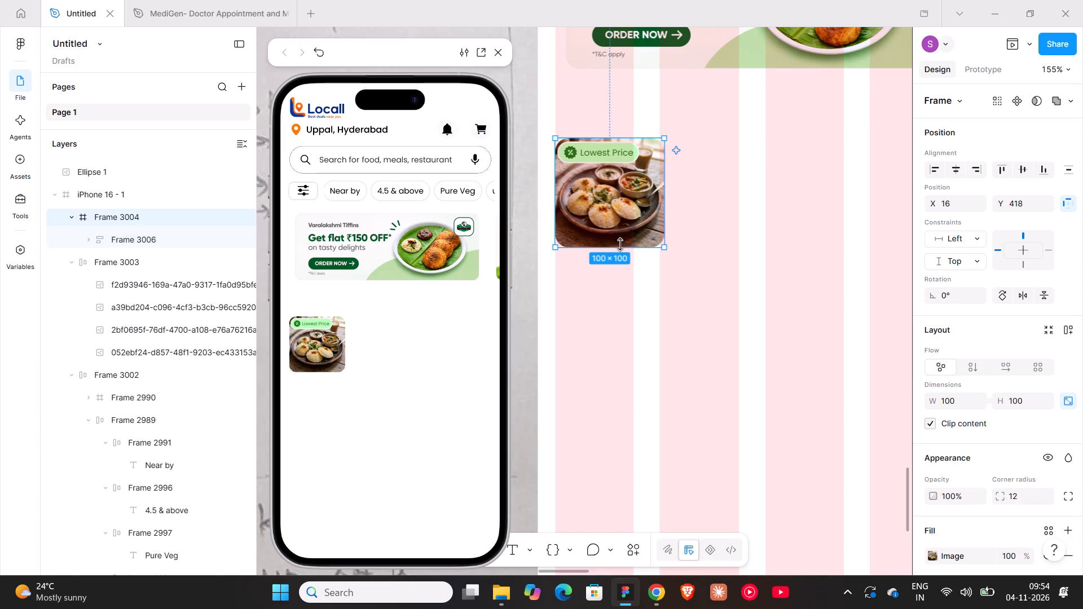
pyautogui.press('k')
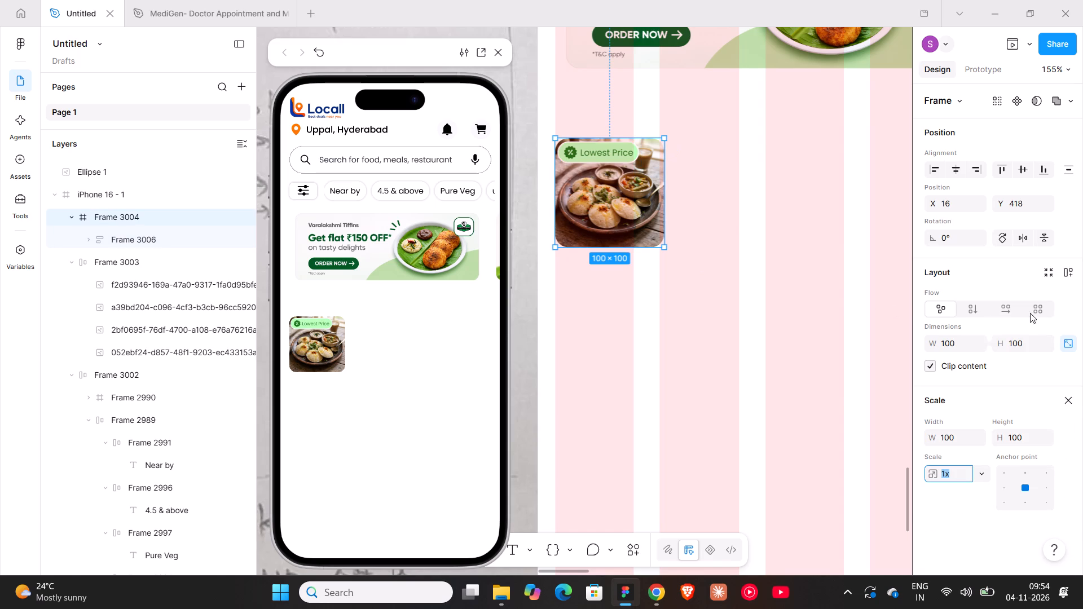
pyautogui.click(961, 340)
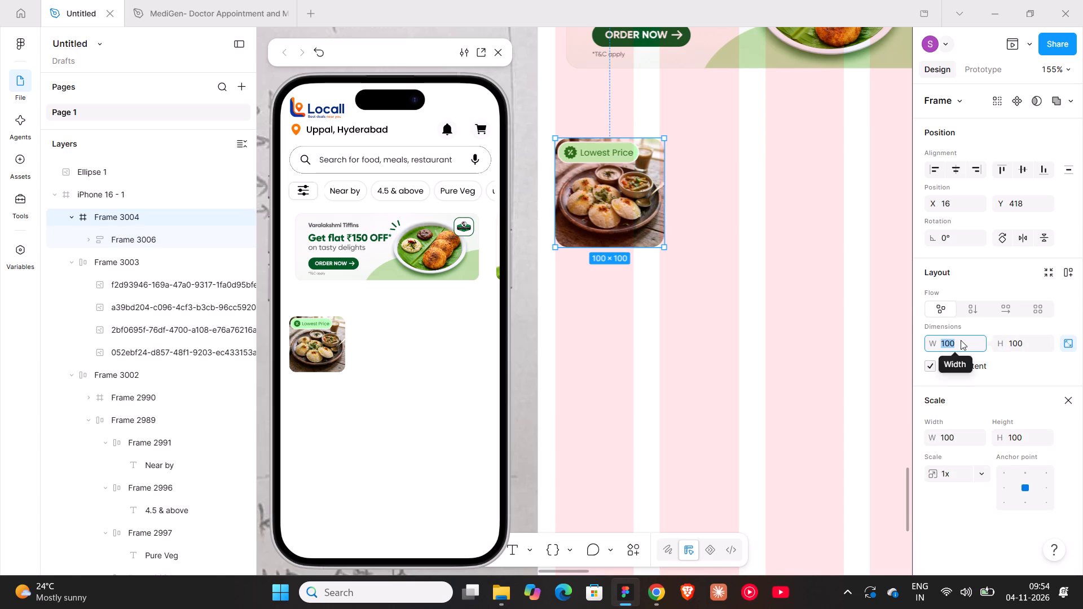
pyautogui.write('135')
pyautogui.press('Return')
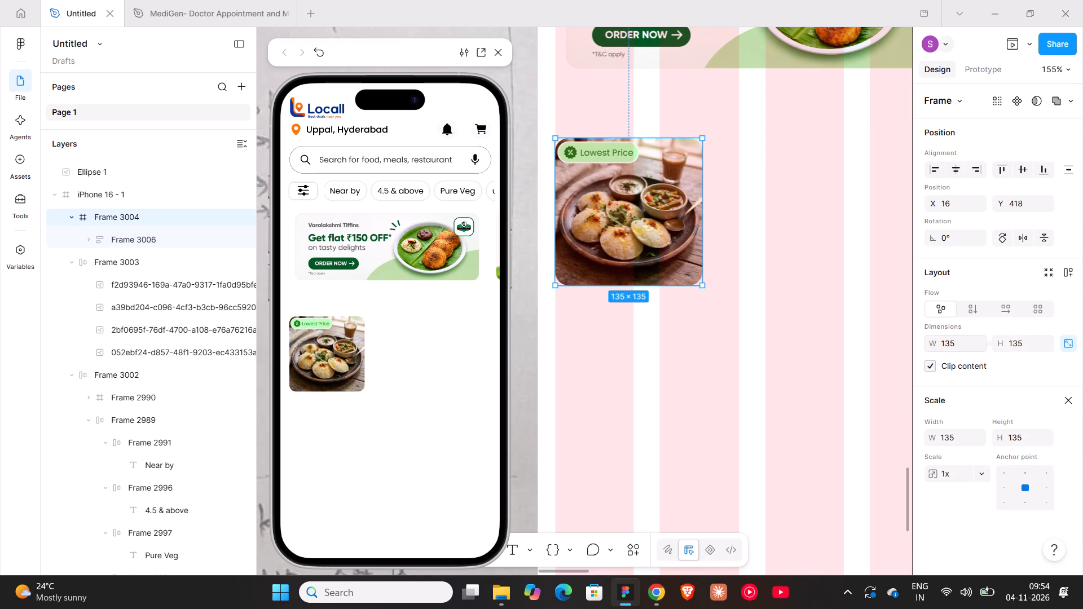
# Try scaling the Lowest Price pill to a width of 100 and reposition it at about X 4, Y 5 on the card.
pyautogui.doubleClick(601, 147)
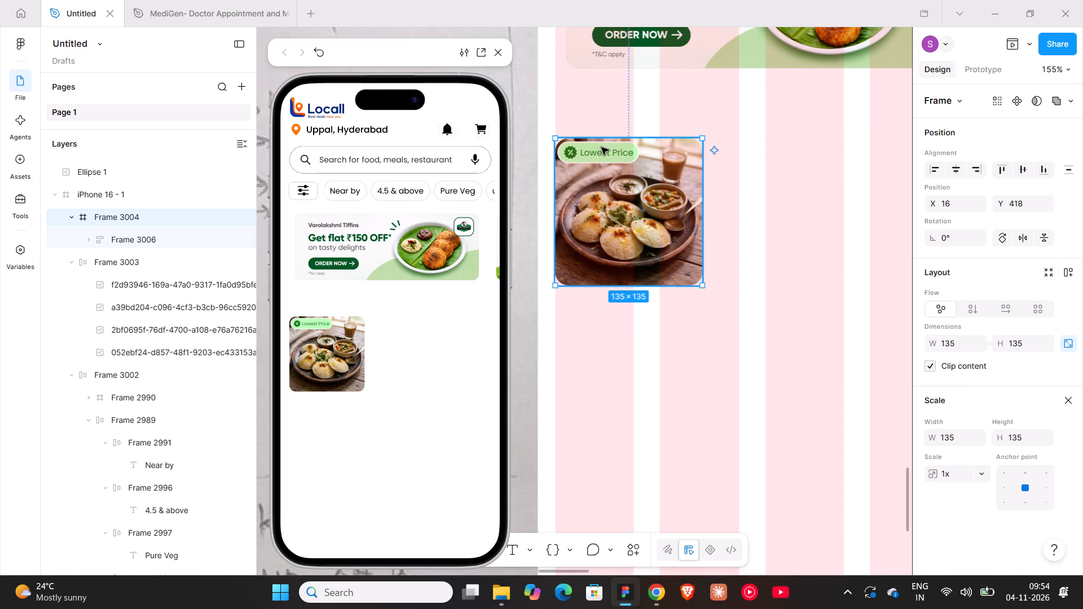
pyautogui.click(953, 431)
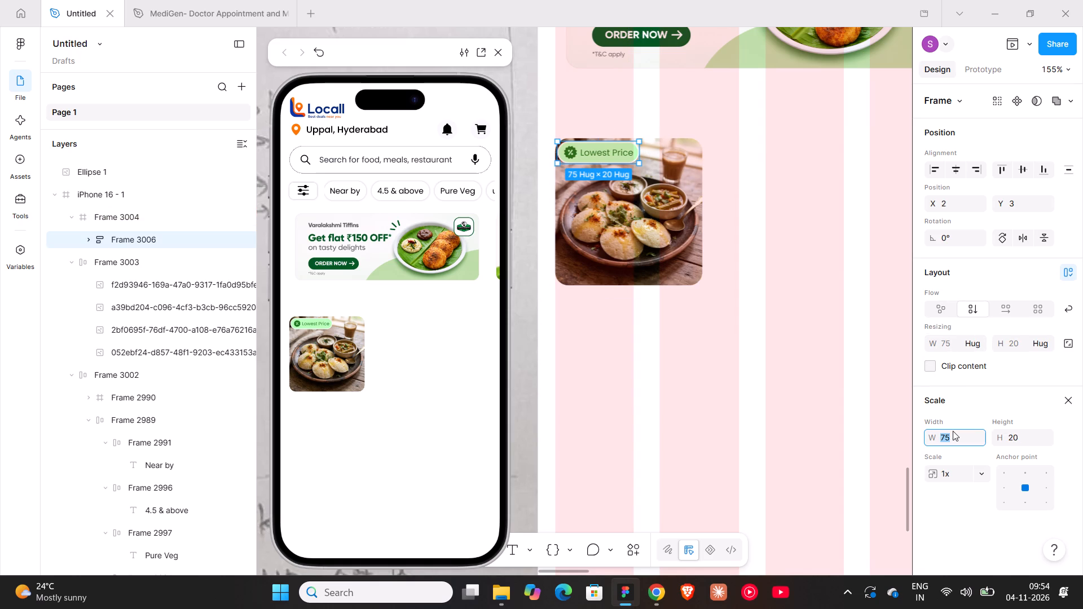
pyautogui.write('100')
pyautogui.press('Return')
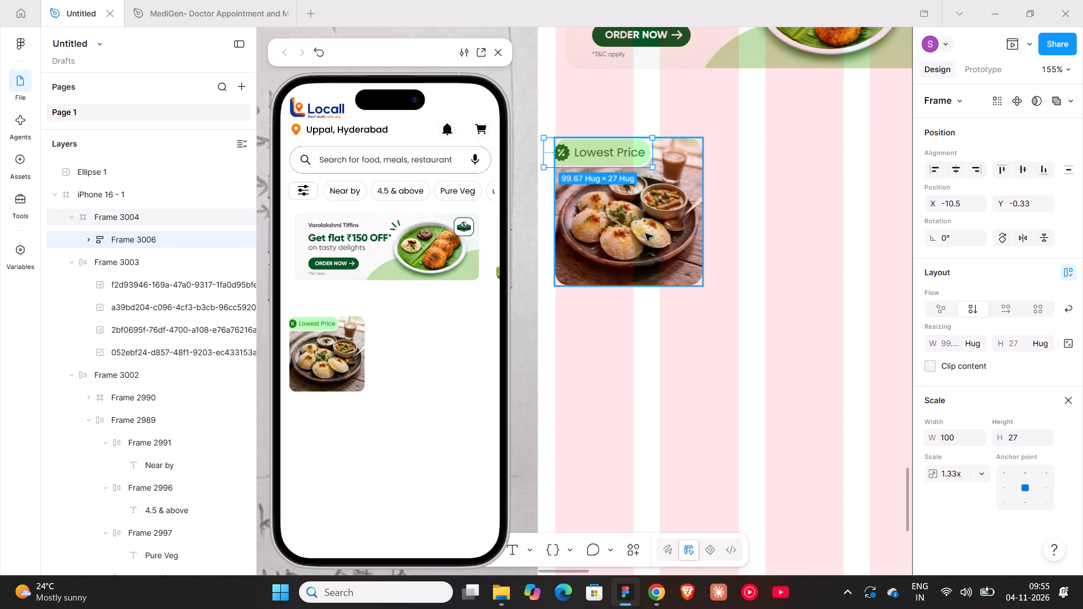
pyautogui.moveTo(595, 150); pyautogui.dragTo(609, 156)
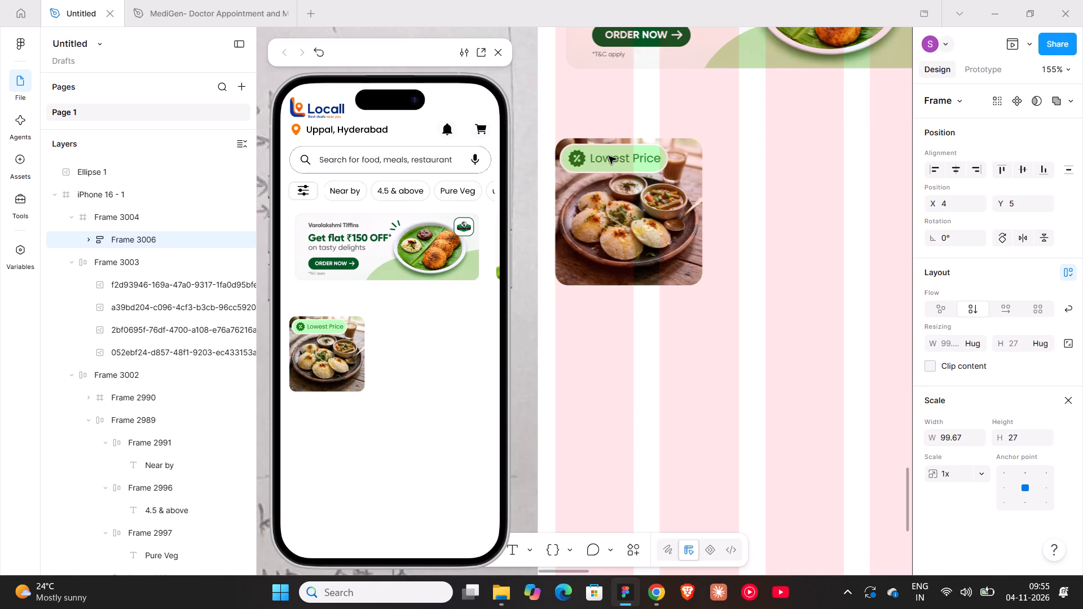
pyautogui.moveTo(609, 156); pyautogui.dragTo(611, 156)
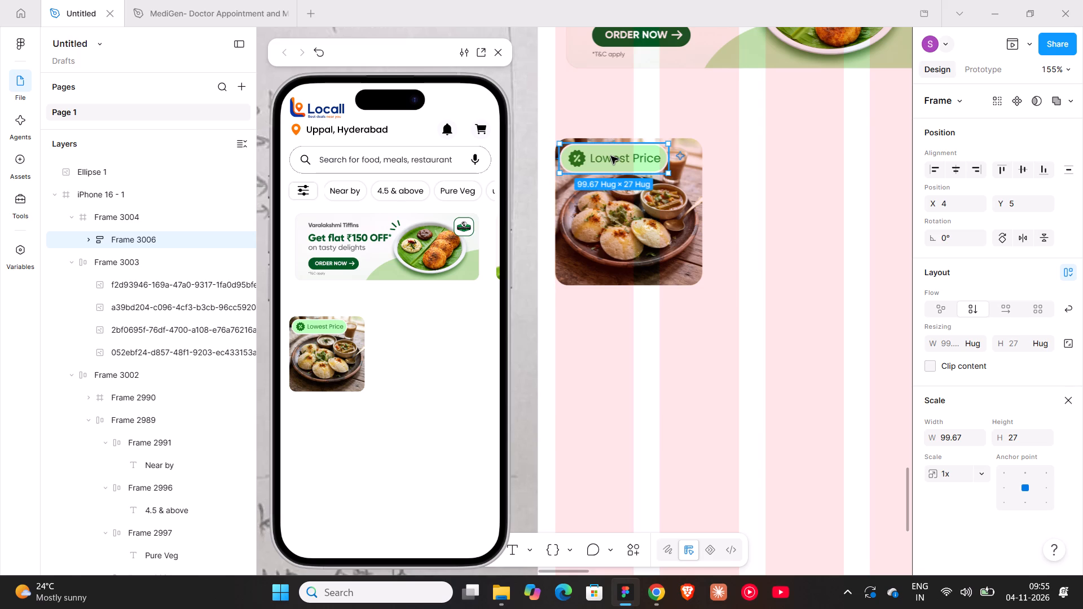
# Scale the Lowest Price pill to a width of 90 and place it at X 4, Y 5 in the card's upper-left corner.
pyautogui.click(961, 435)
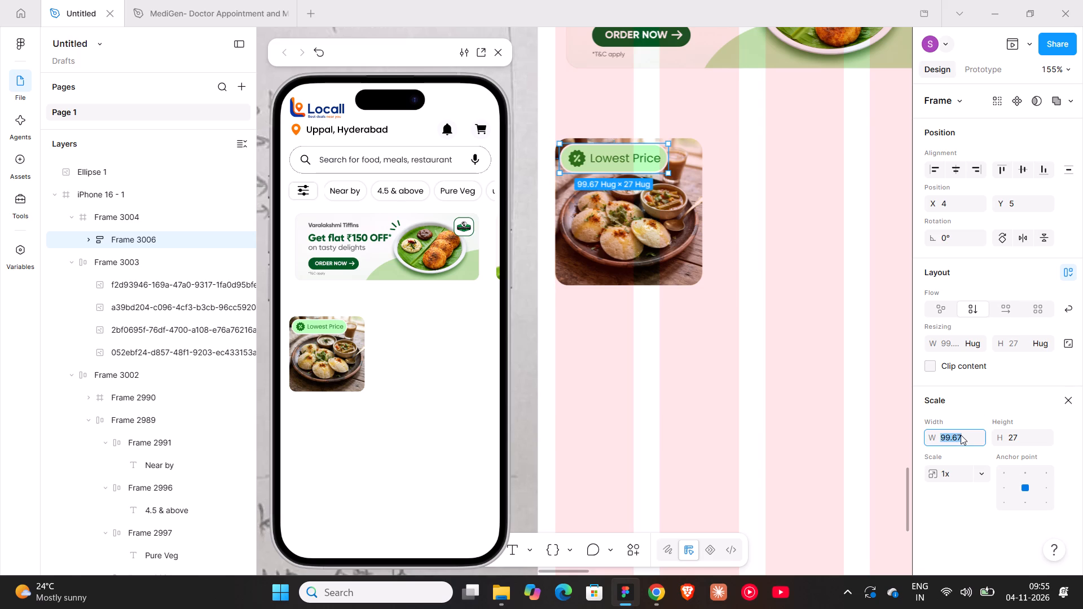
pyautogui.write('90')
pyautogui.press('Return')
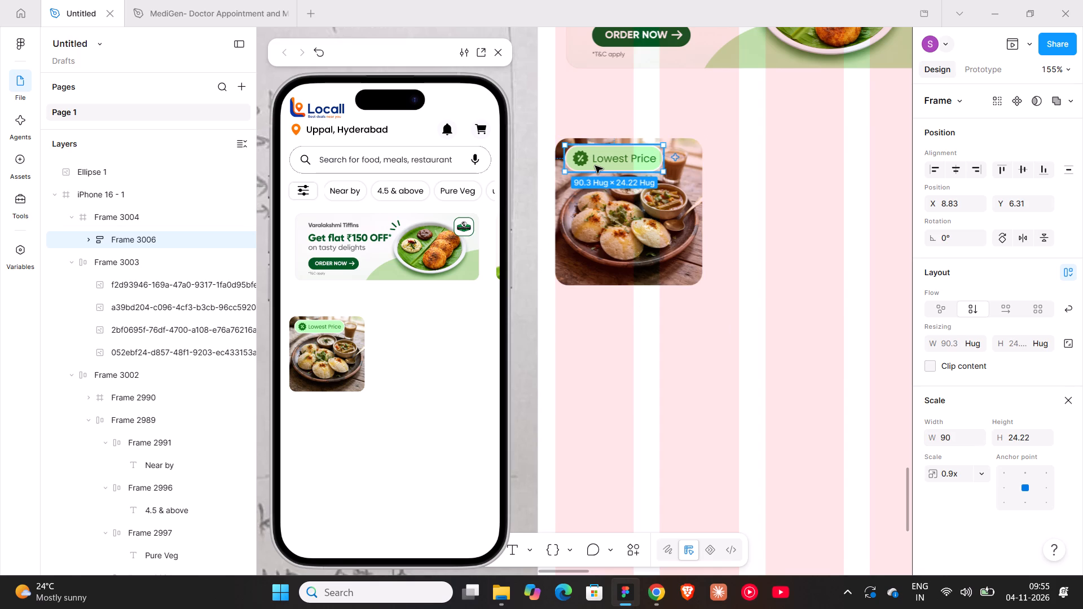
pyautogui.moveTo(591, 158); pyautogui.dragTo(585, 157)
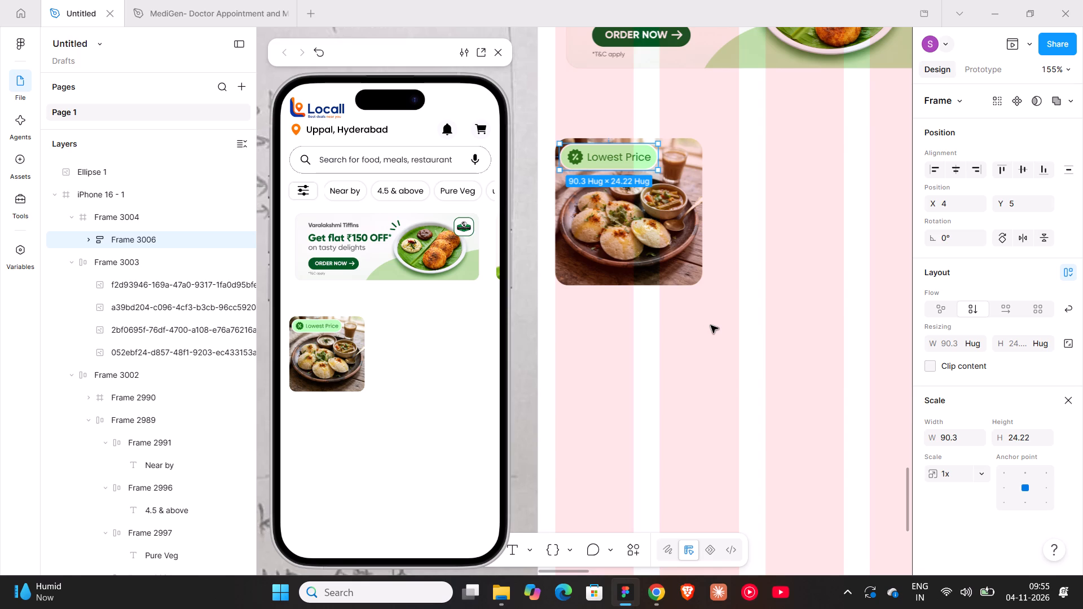
# Add the text "Millet Express" below the food image card.
pyautogui.press('t')
pyautogui.click(602, 332)
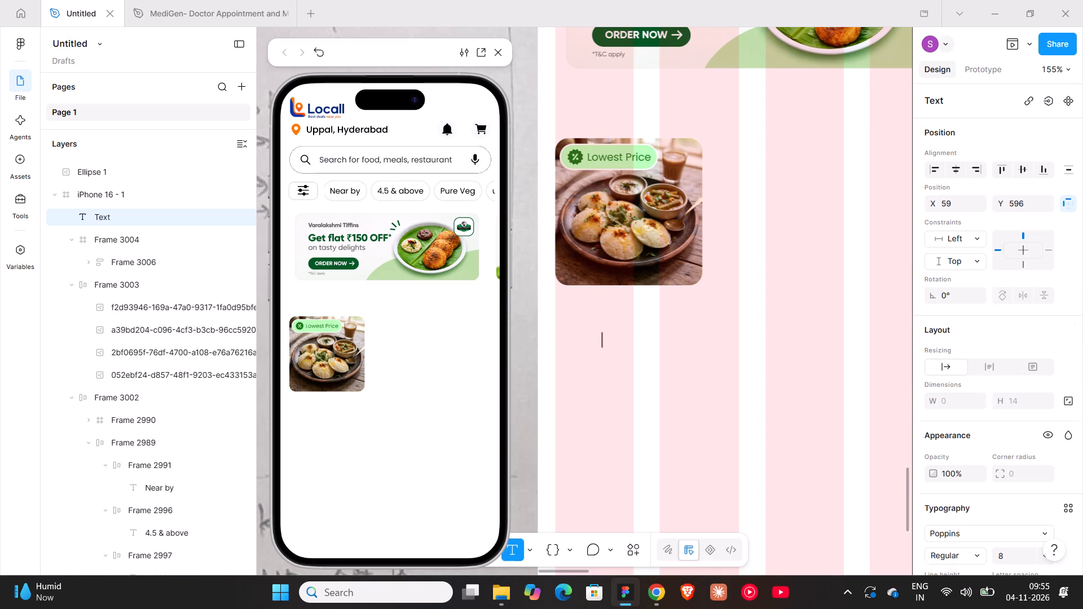
pyautogui.write('Millet')
pyautogui.press('space')
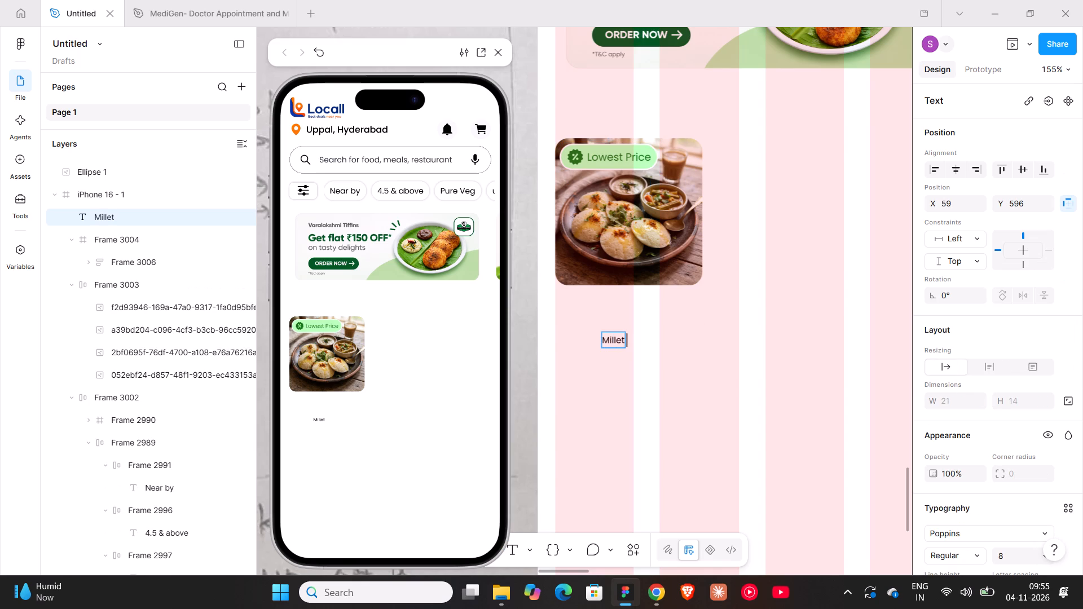
pyautogui.write('EXpress')
pyautogui.click(610, 337)
pyautogui.scroll(-2, 968, 427)
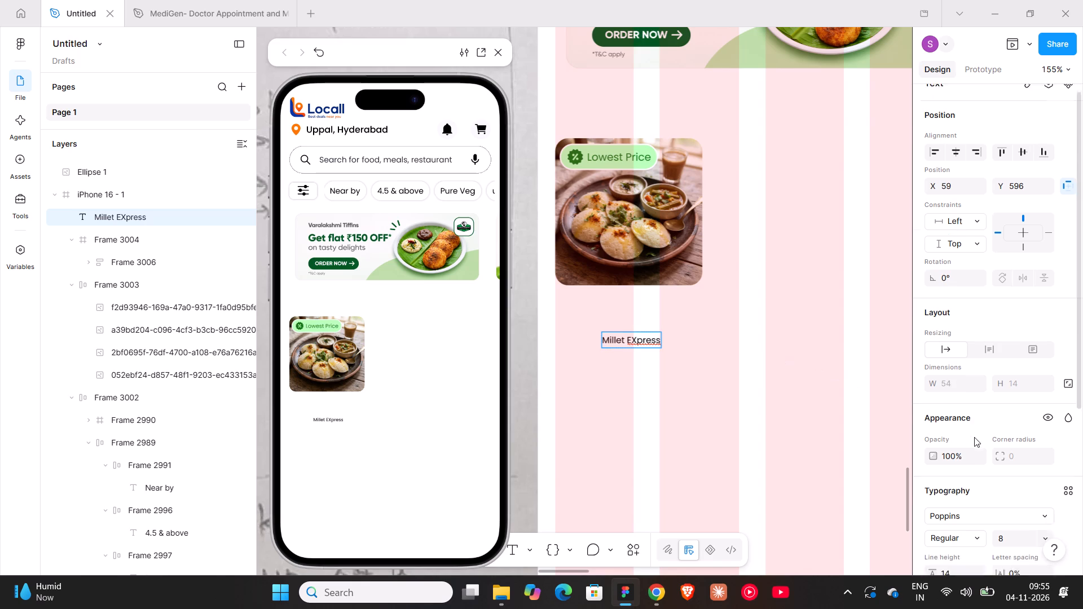
pyautogui.click(1006, 412)
pyautogui.write('14')
pyautogui.press('Return')
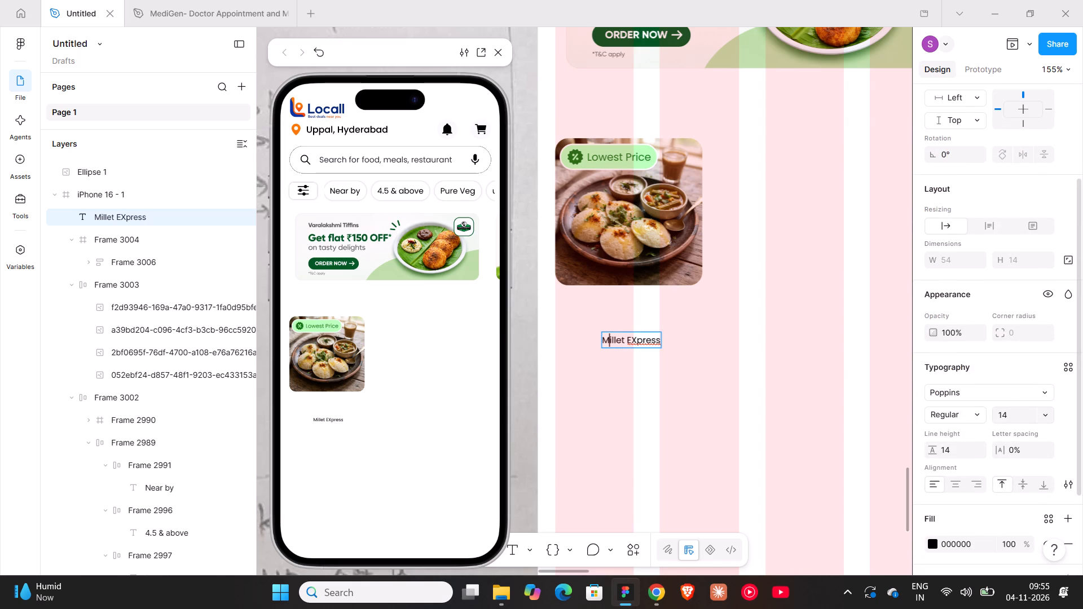
pyautogui.click(637, 337)
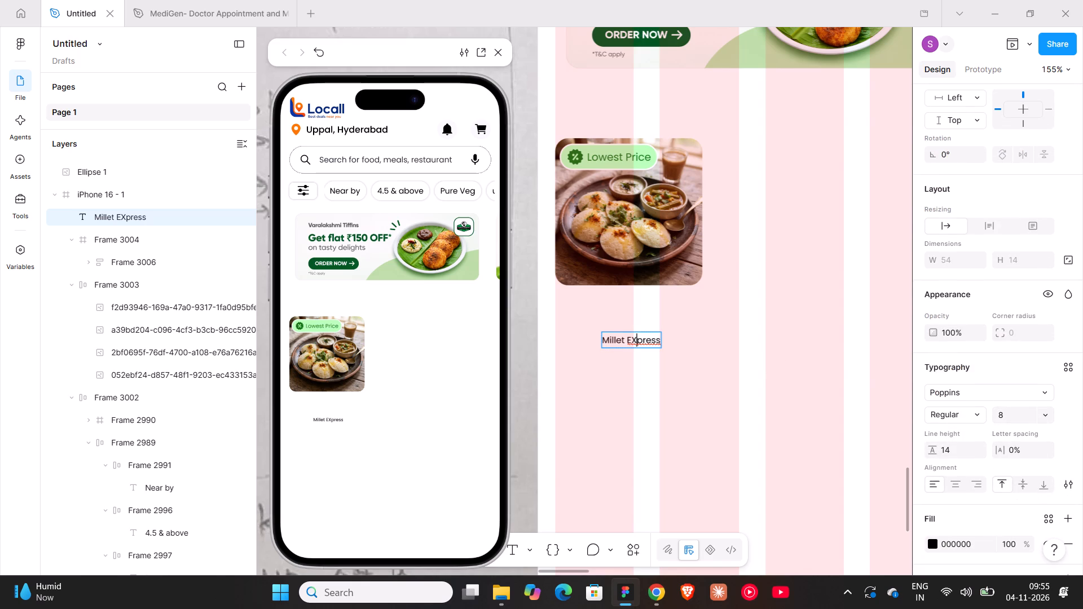
pyautogui.press('BackSpace')
pyautogui.press('x')
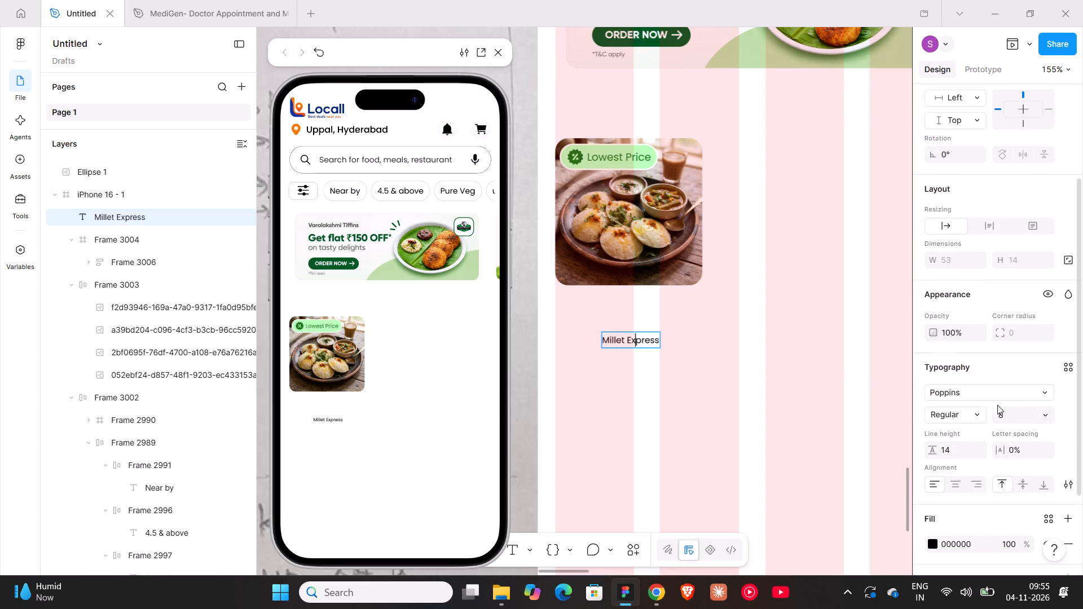
# Set the Millet Express text to size 14 and place it directly under the food image, near its left edge.
pyautogui.moveTo(813, 423); pyautogui.dragTo(823, 423)
pyautogui.click(1002, 423)
pyautogui.click(1002, 415)
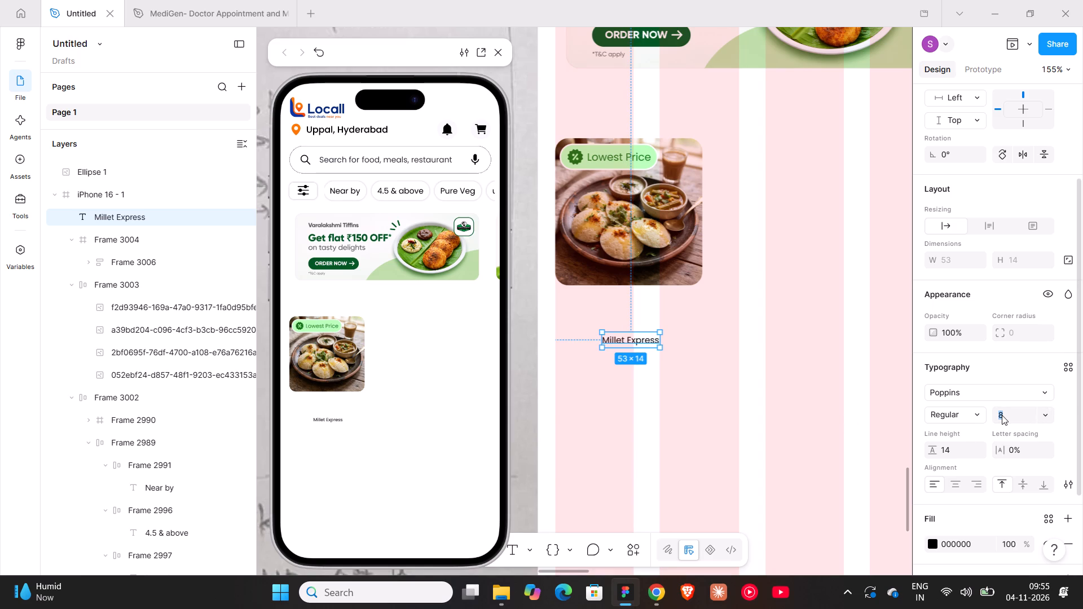
pyautogui.write('14')
pyautogui.press('Return')
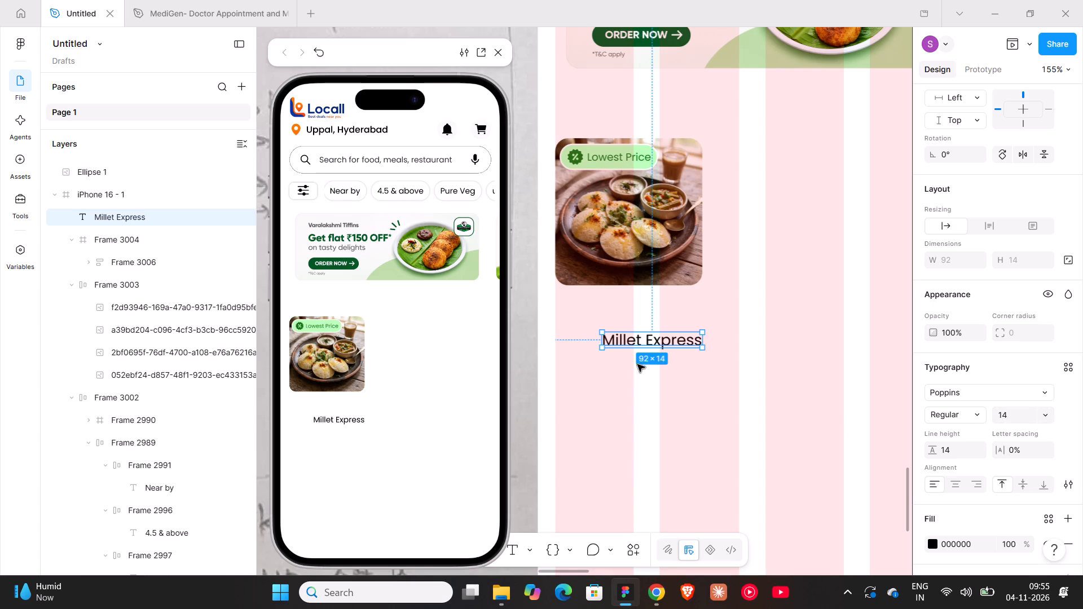
pyautogui.moveTo(614, 340); pyautogui.dragTo(569, 302)
# Set the font size of the Lowest Price label inside the pill to 10.
pyautogui.tripleClick(602, 156)
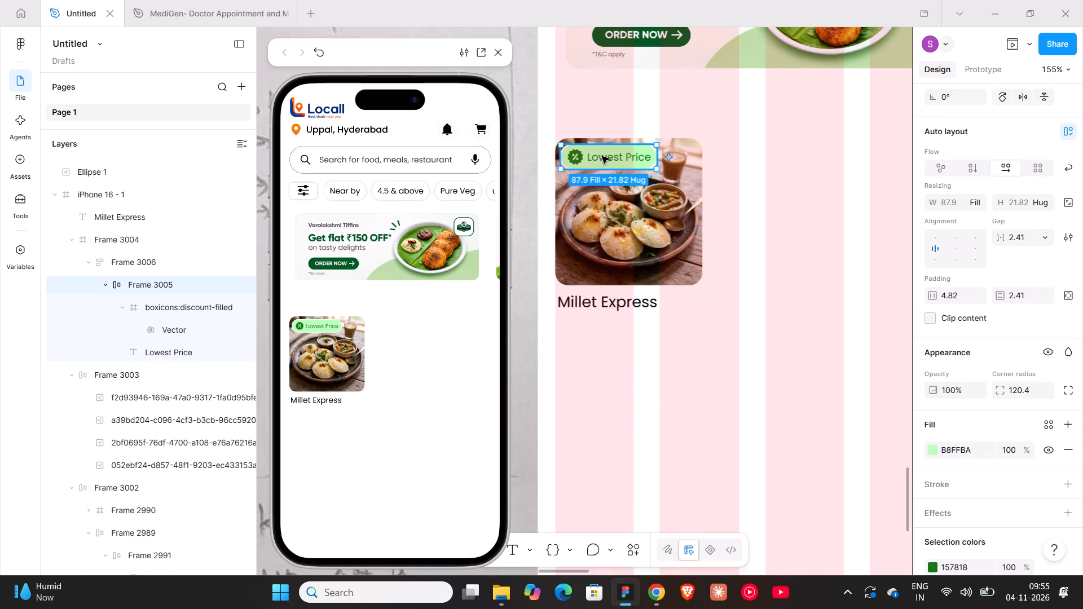
pyautogui.doubleClick(602, 156)
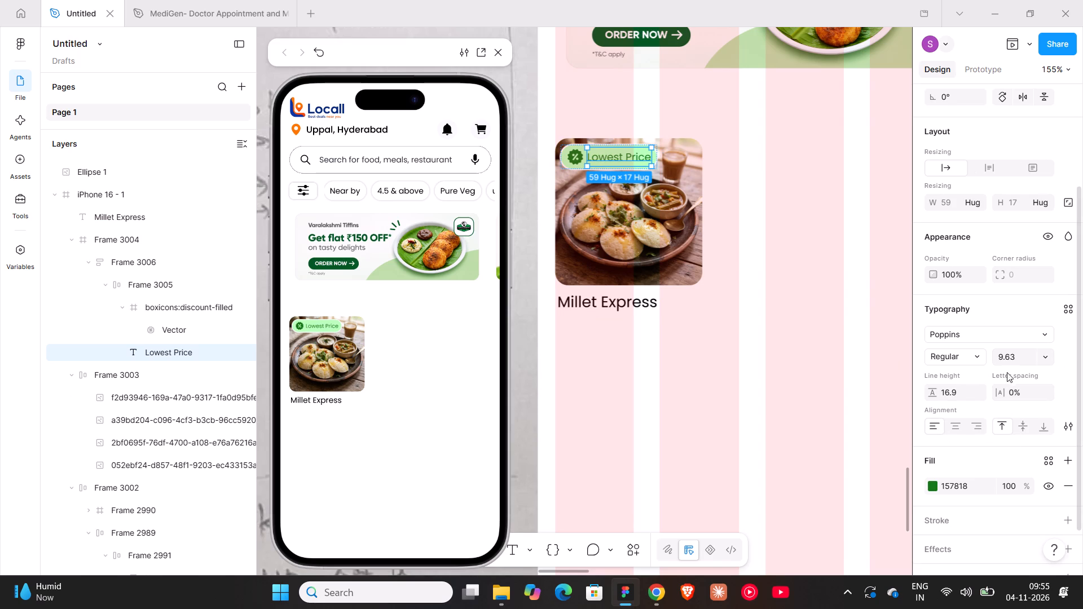
pyautogui.click(1007, 361)
pyautogui.write('10')
pyautogui.press('Return')
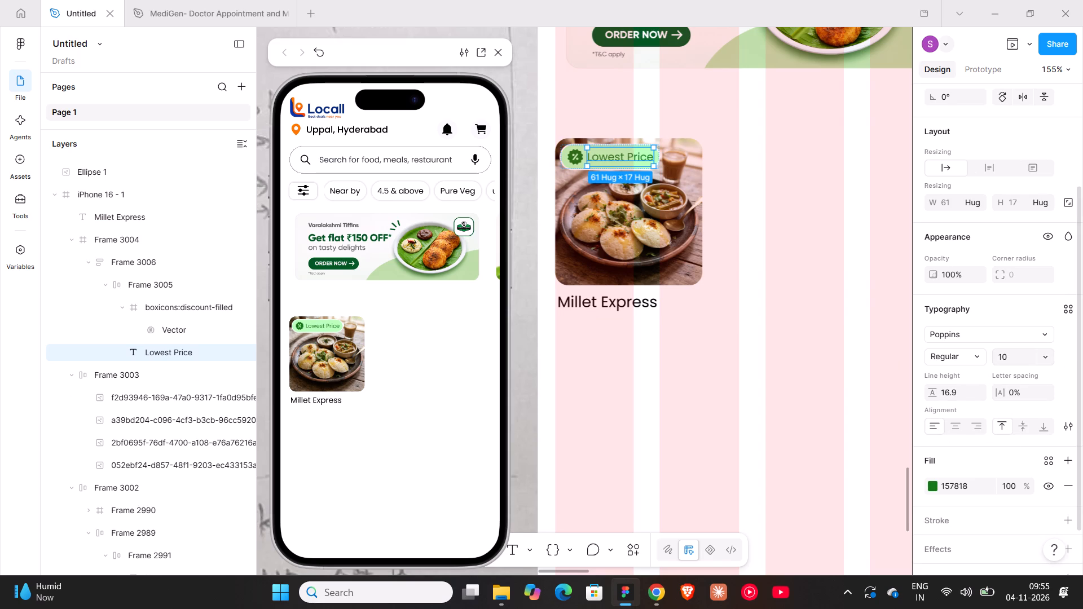
pyautogui.click(797, 314)
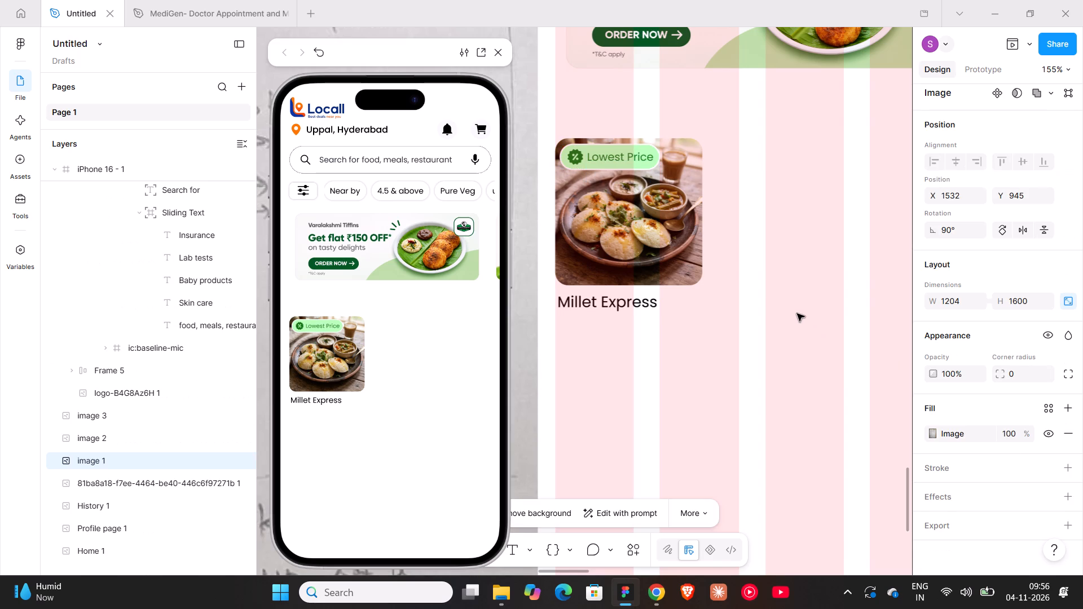
# Change the Millet Express text weight to Medium.
pyautogui.click(592, 310)
pyautogui.scroll(-2, 979, 521)
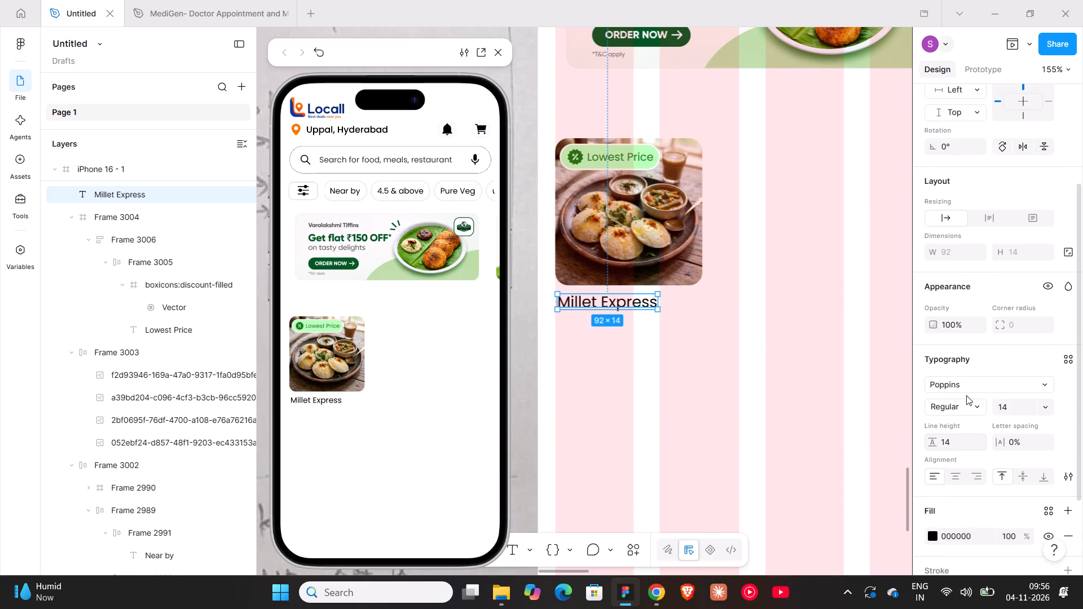
pyautogui.click(978, 400)
pyautogui.click(962, 418)
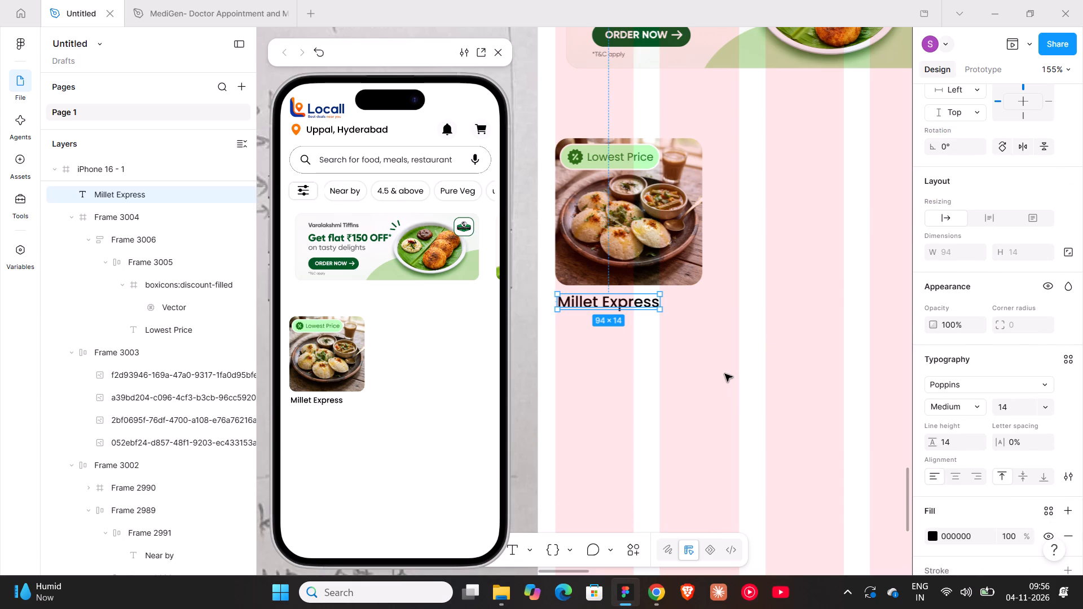
# Search the Iconify plugin for "star" and import the filled star-in-circle icon from Boxicons.
pyautogui.rightClick(702, 371)
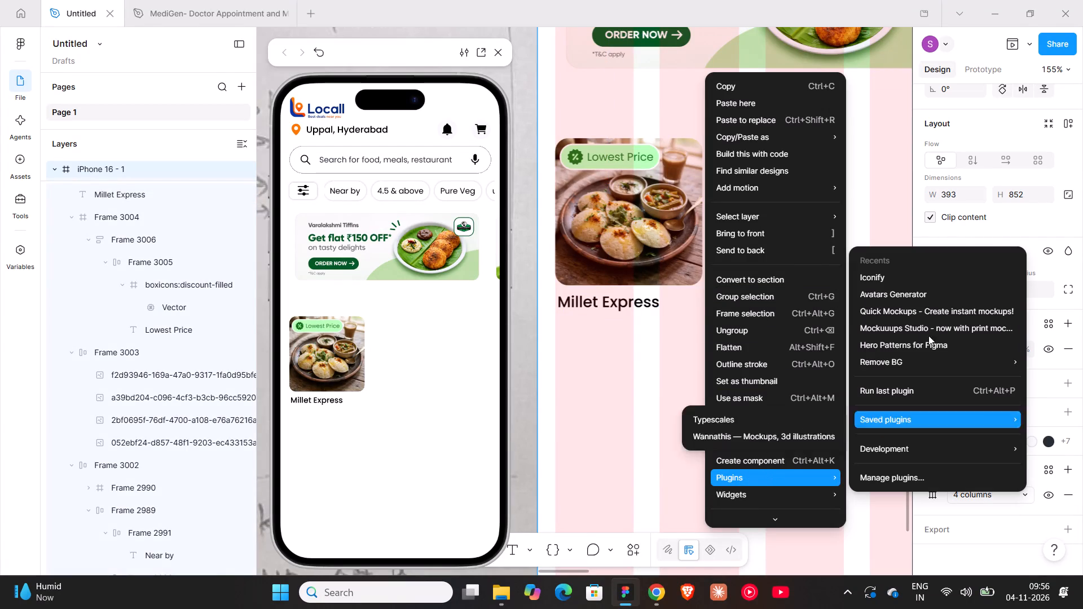
pyautogui.click(927, 273)
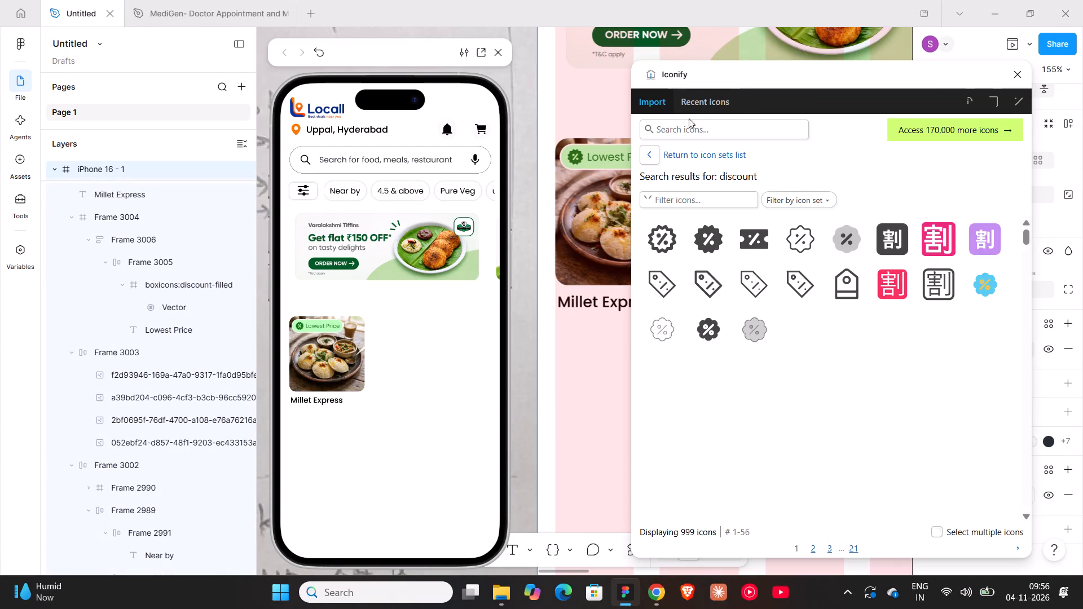
pyautogui.click(690, 122)
pyautogui.write('star')
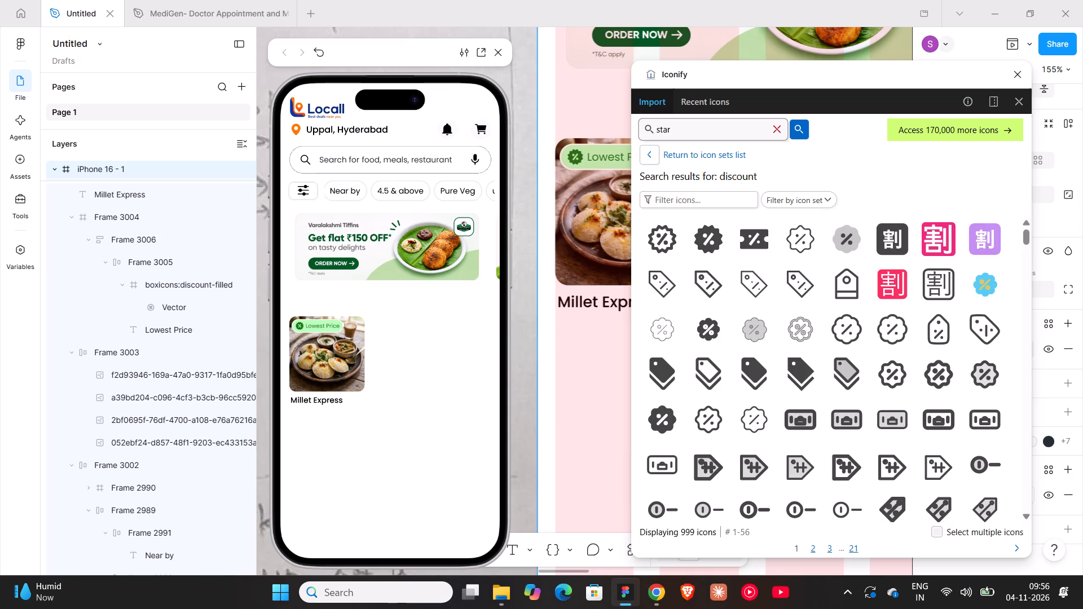
pyautogui.press('Return')
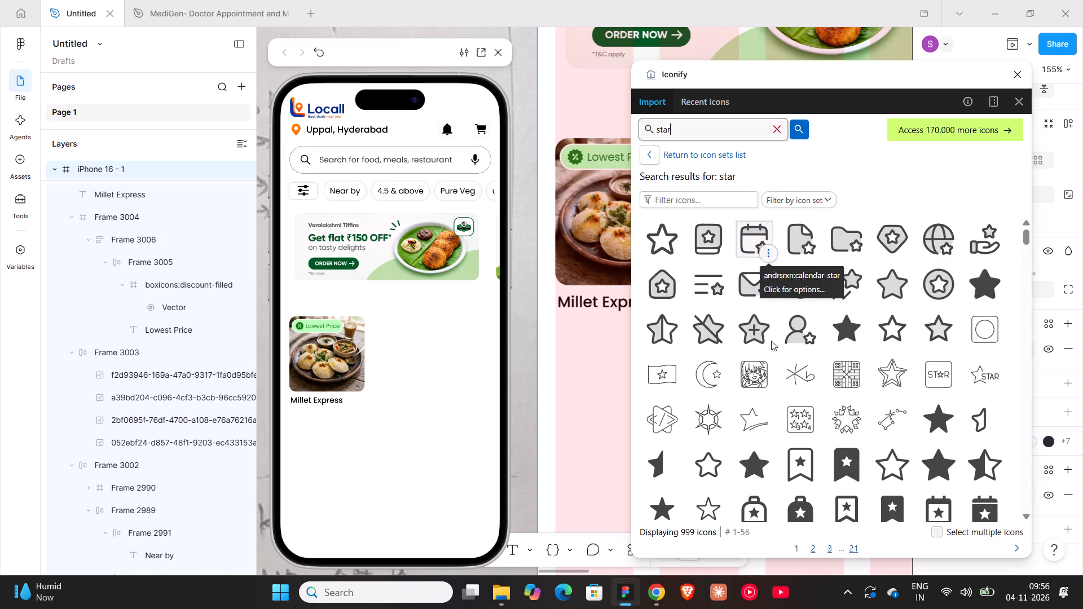
pyautogui.scroll(-4, 765, 352)
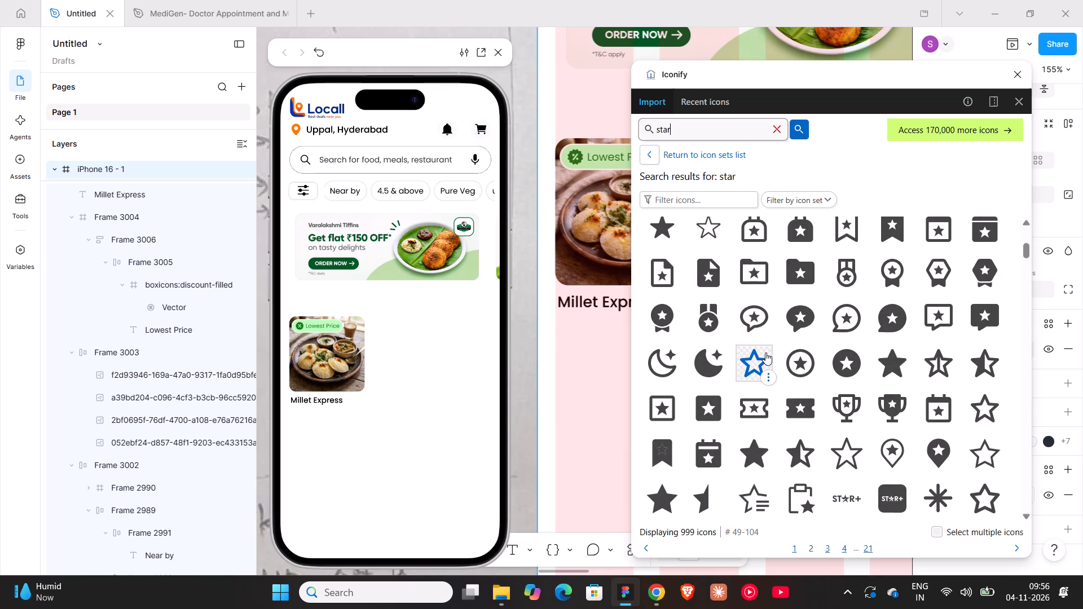
pyautogui.scroll(-2, 765, 352)
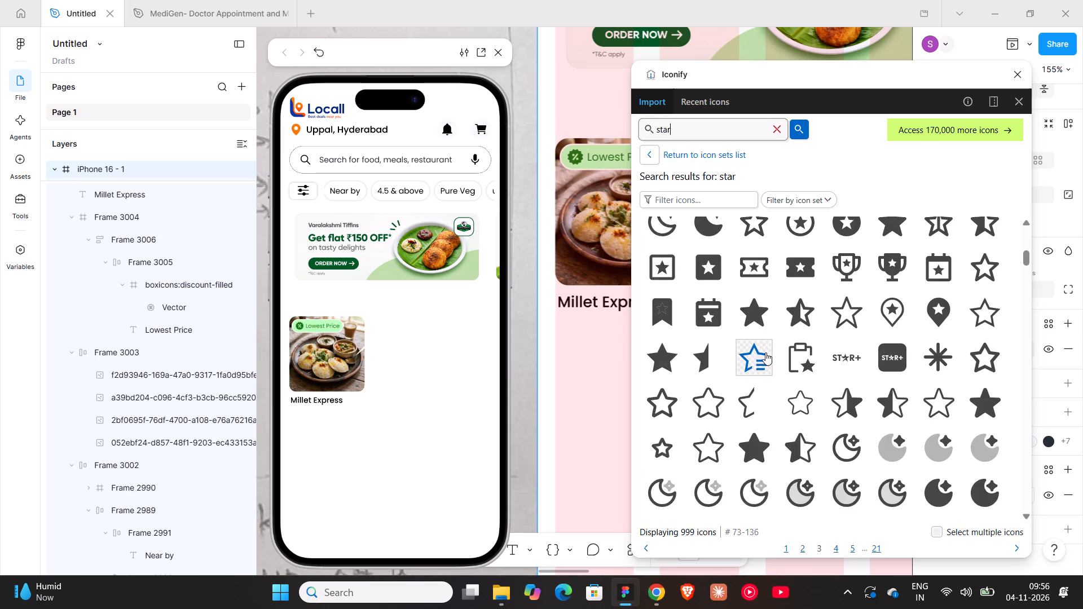
pyautogui.scroll(-5, 765, 352)
pyautogui.scroll(7, 765, 352)
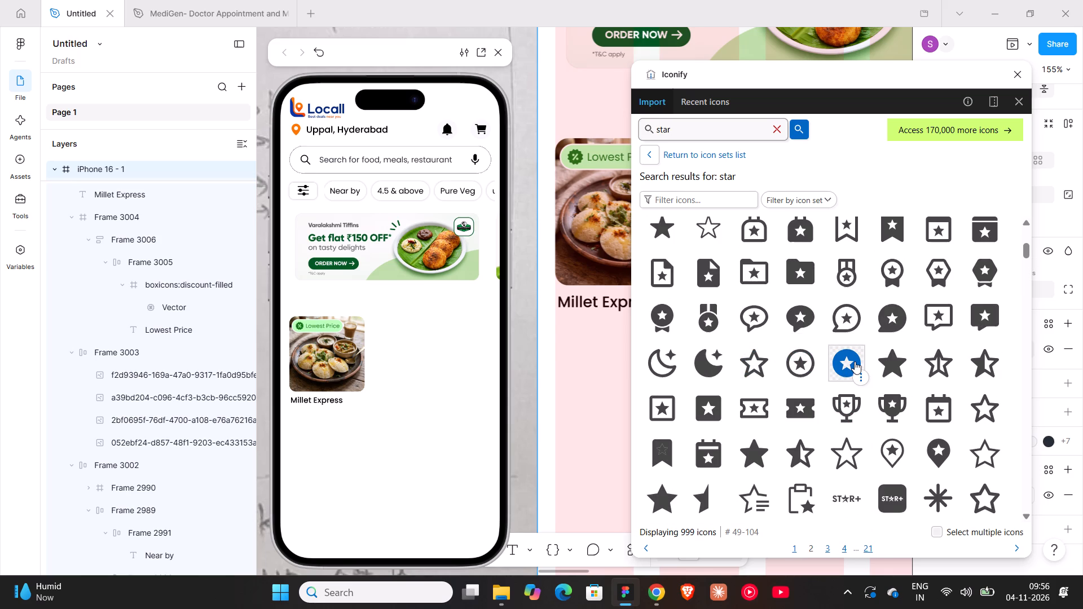
pyautogui.moveTo(855, 361); pyautogui.dragTo(397, 405)
pyautogui.click(1017, 74)
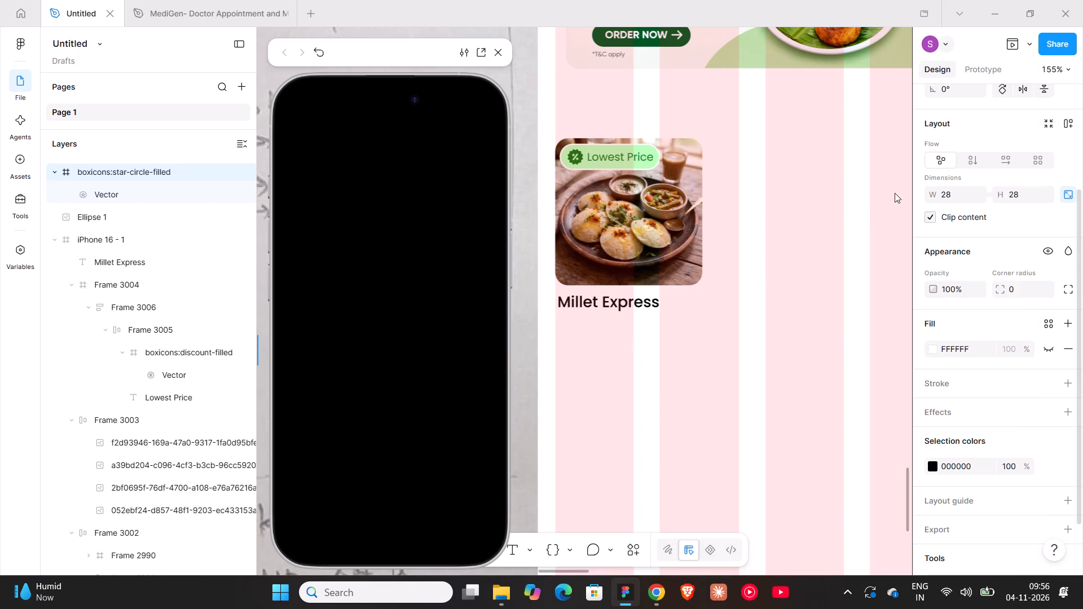
# Move the imported star icon onto the iPhone 16 - 1 screen, beside the food image card.
pyautogui.keyDown('ctrl'); pyautogui.scroll(-6, 476, 303); pyautogui.keyUp('ctrl')
pyautogui.keyDown('shift'); pyautogui.scroll(5, 476, 303); pyautogui.keyUp('shift')
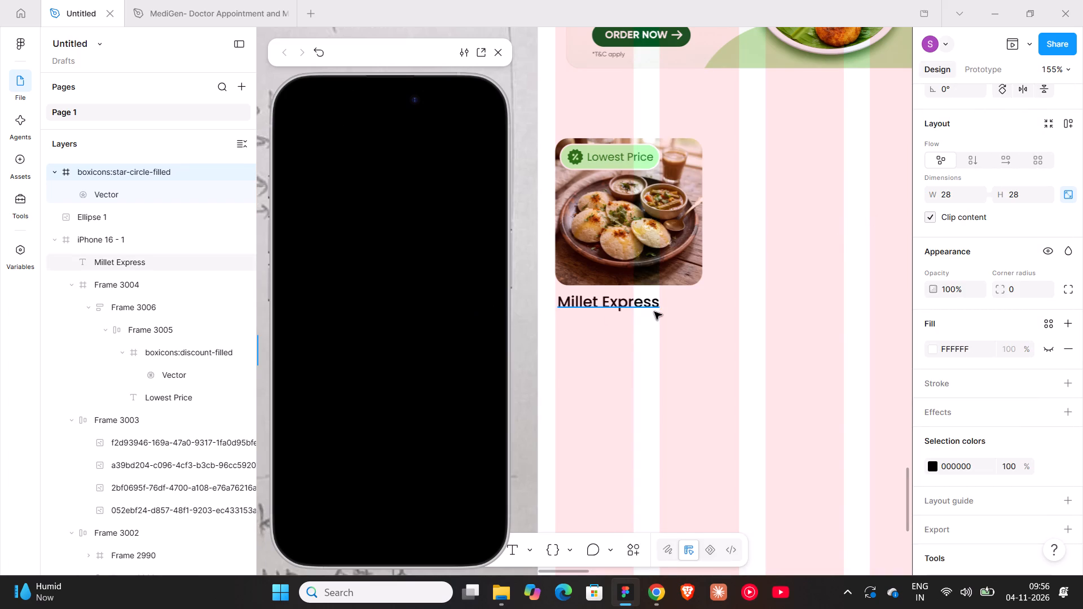
pyautogui.keyDown('shift'); pyautogui.scroll(-10, 654, 312); pyautogui.keyUp('shift')
pyautogui.keyDown('shift'); pyautogui.scroll(4, 654, 312); pyautogui.keyUp('shift')
pyautogui.moveTo(524, 333); pyautogui.dragTo(532, 333)
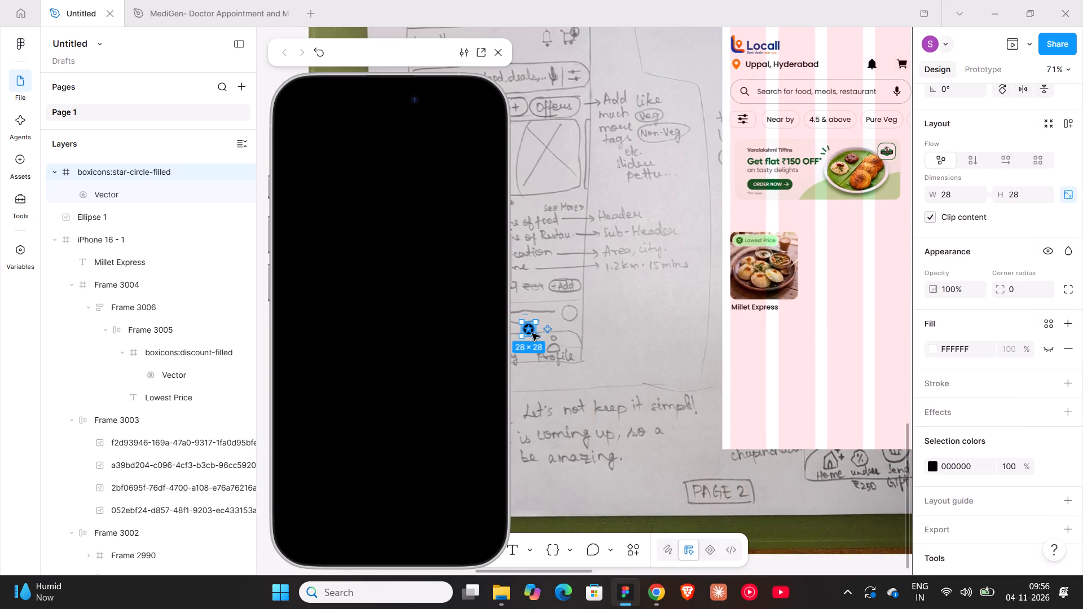
pyautogui.moveTo(532, 333); pyautogui.dragTo(829, 276)
# Recolour the star icon from black to the dark green already used on this page.
pyautogui.keyDown('shift'); pyautogui.scroll(-5, 829, 276); pyautogui.keyUp('shift')
pyautogui.keyDown('ctrl'); pyautogui.scroll(5, 635, 195); pyautogui.keyUp('ctrl')
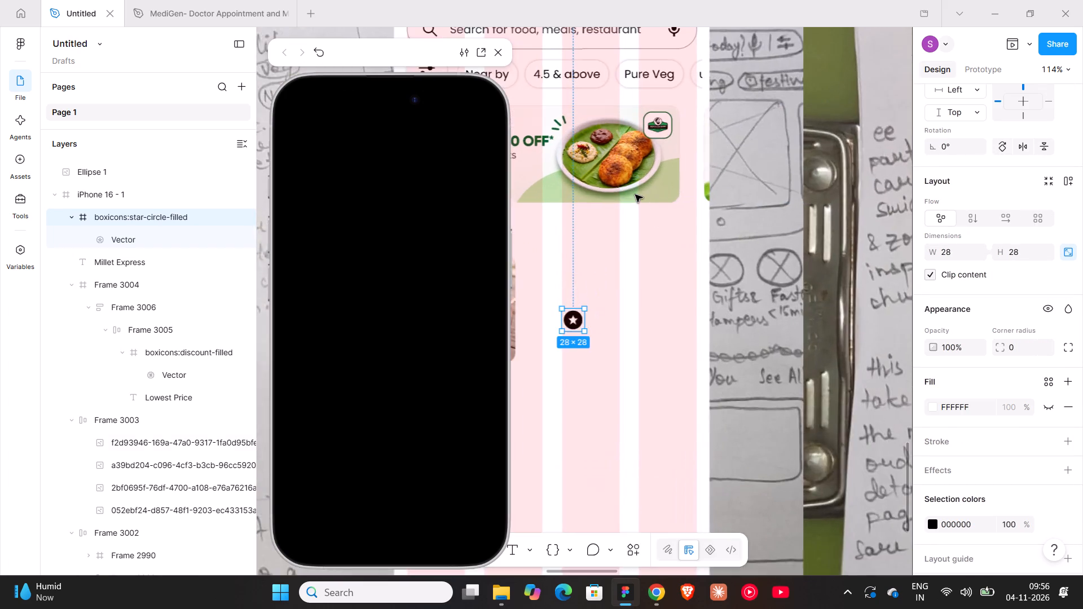
pyautogui.keyDown('ctrl'); pyautogui.scroll(3, 635, 195); pyautogui.keyUp('ctrl')
pyautogui.keyDown('ctrl'); pyautogui.scroll(-5, 635, 195); pyautogui.keyUp('ctrl')
pyautogui.scroll(4, 635, 195)
pyautogui.click(618, 196)
pyautogui.scroll(-4, 681, 328)
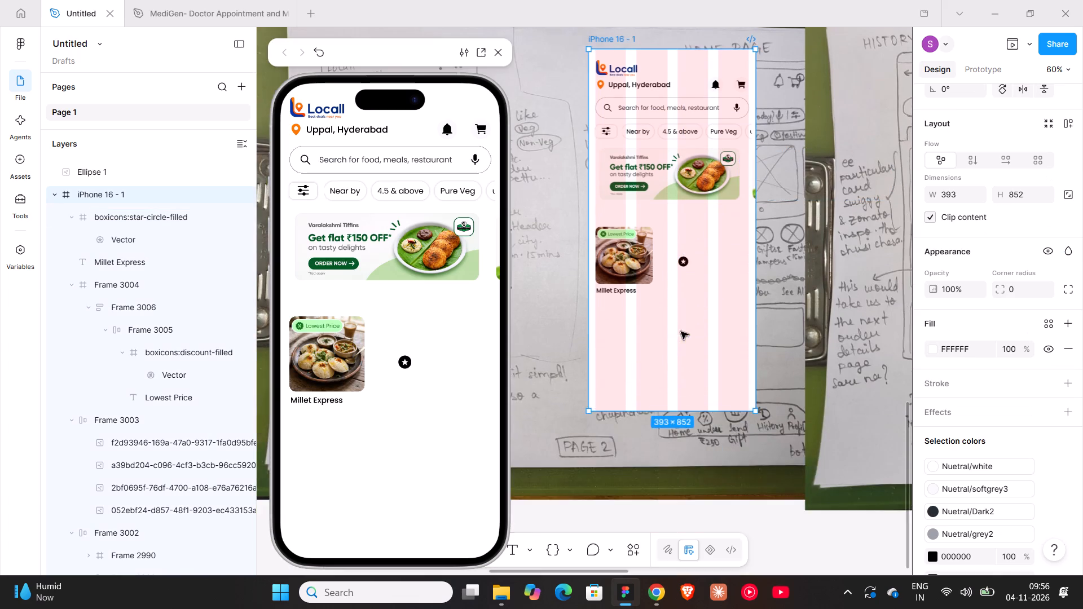
pyautogui.keyDown('ctrl'); pyautogui.scroll(12, 670, 268); pyautogui.keyUp('ctrl')
pyautogui.click(710, 246)
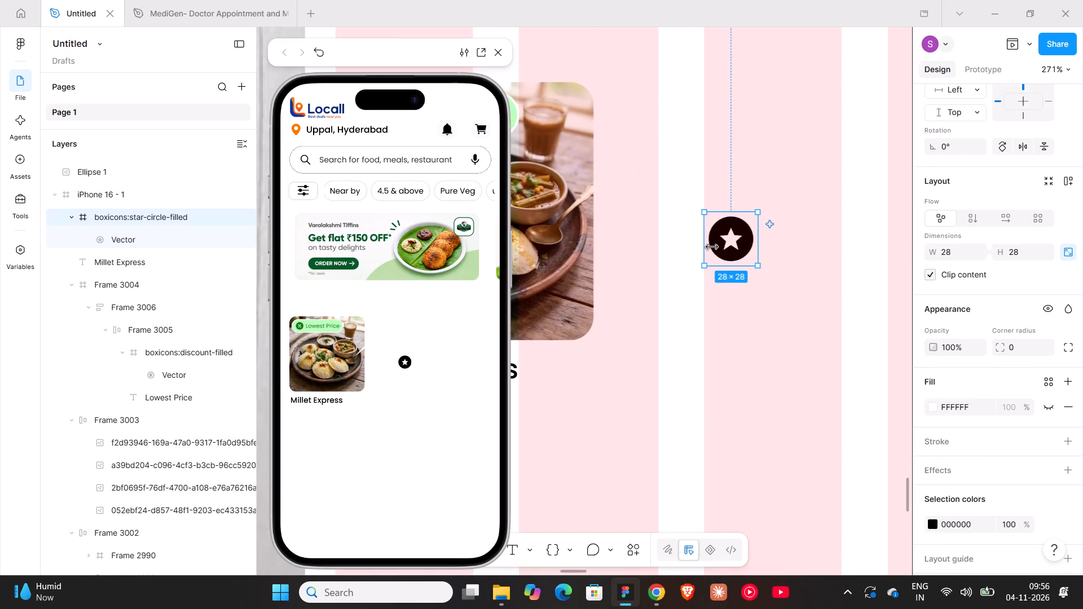
pyautogui.click(931, 524)
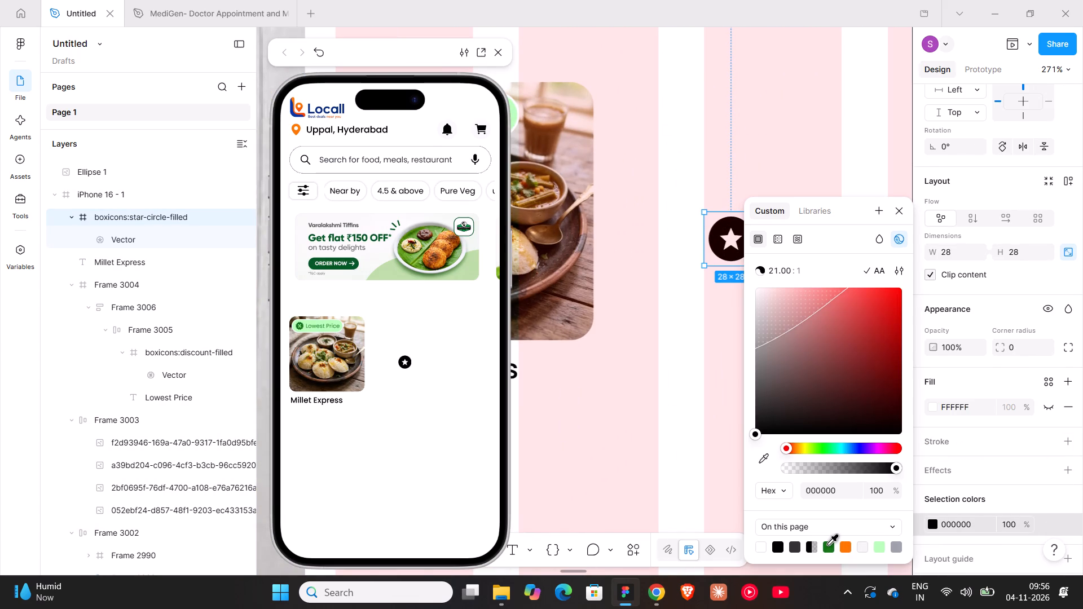
pyautogui.click(828, 545)
pyautogui.click(714, 398)
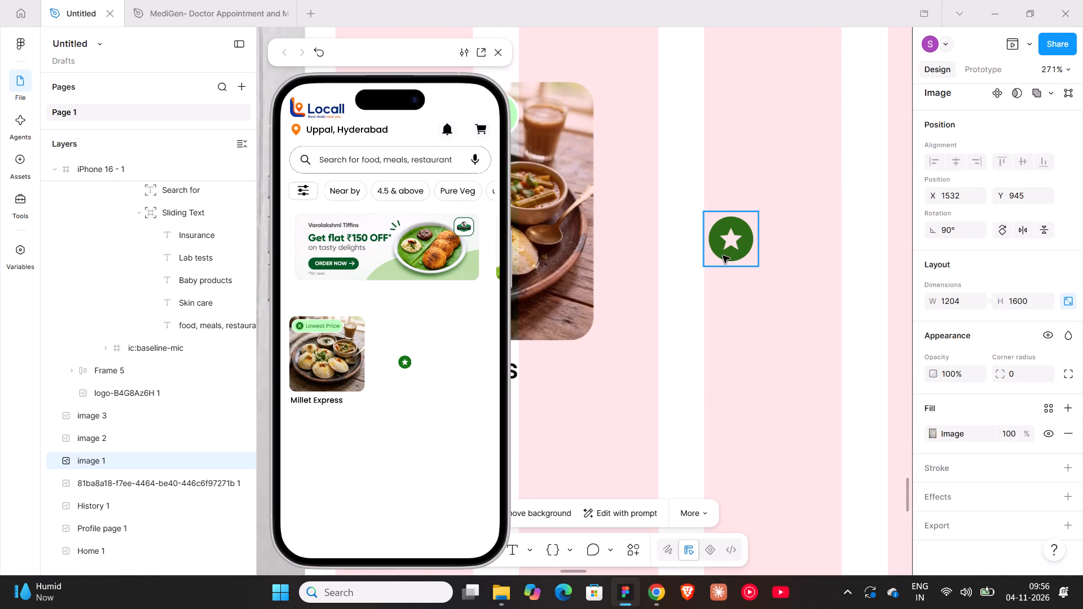
# Move the star icon to X 153, Y 557 beside the Millet Express text and resize it to 22 × 22, trying 24 × 24 first.
pyautogui.click(734, 236)
pyautogui.moveTo(734, 236); pyautogui.dragTo(628, 372)
pyautogui.keyDown('shift'); pyautogui.scroll(4, 628, 373); pyautogui.keyUp('shift')
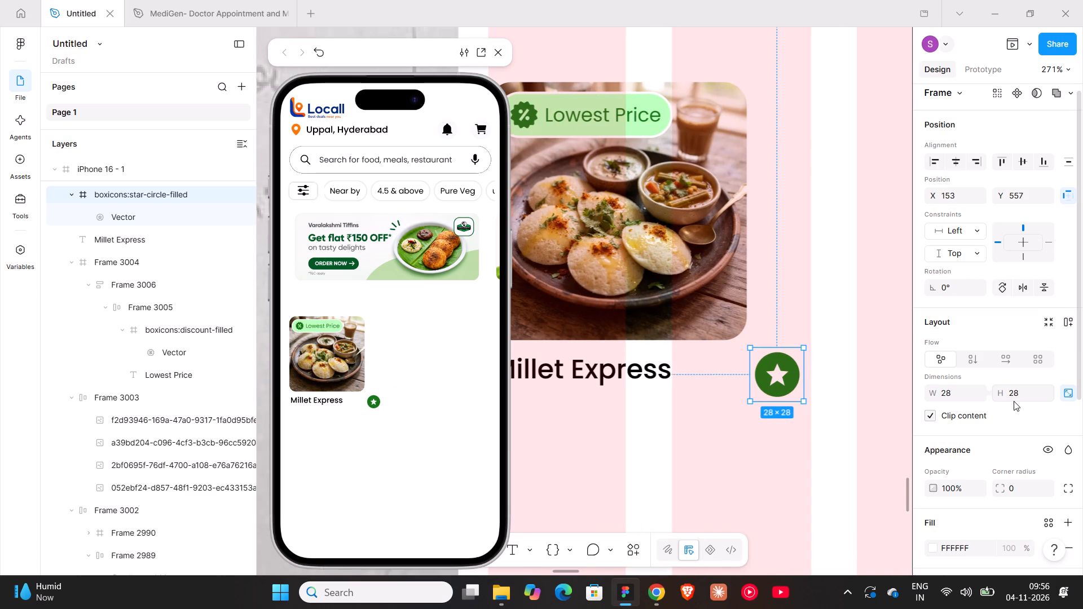
pyautogui.click(1016, 396)
pyautogui.write('24')
pyautogui.press('Return')
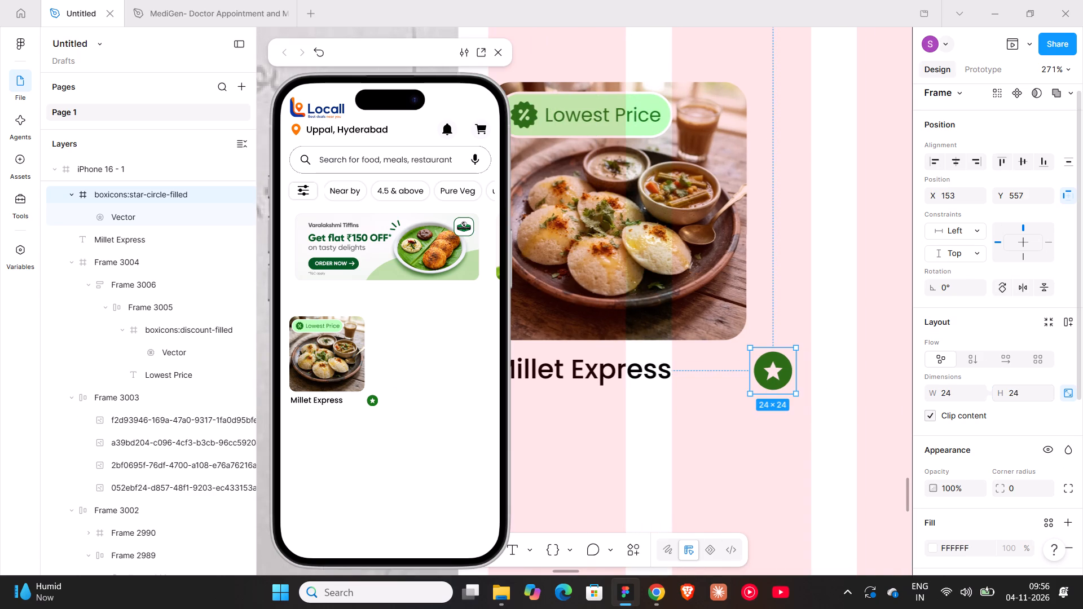
pyautogui.click(1016, 396)
pyautogui.write('22')
pyautogui.press('Return')
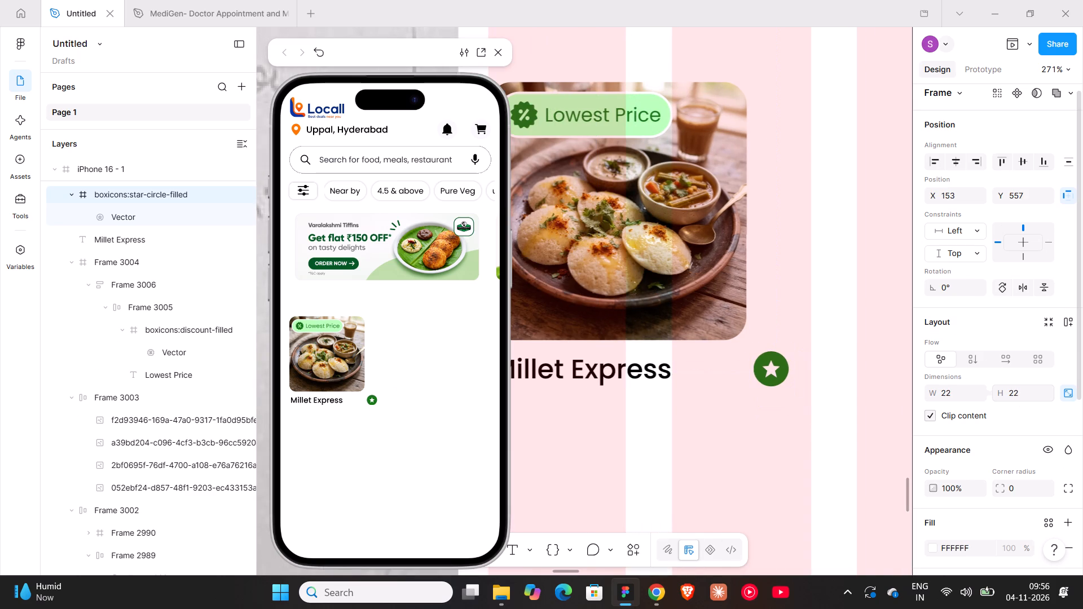
# Place the star icon below the Millet Express text at X 16, Y 578.
pyautogui.keyDown('shift'); pyautogui.scroll(4, 855, 341); pyautogui.keyUp('shift')
pyautogui.keyDown('shift'); pyautogui.scroll(-4, 888, 376); pyautogui.keyUp('shift')
pyautogui.keyDown('shift'); pyautogui.scroll(3, 794, 373); pyautogui.keyUp('shift')
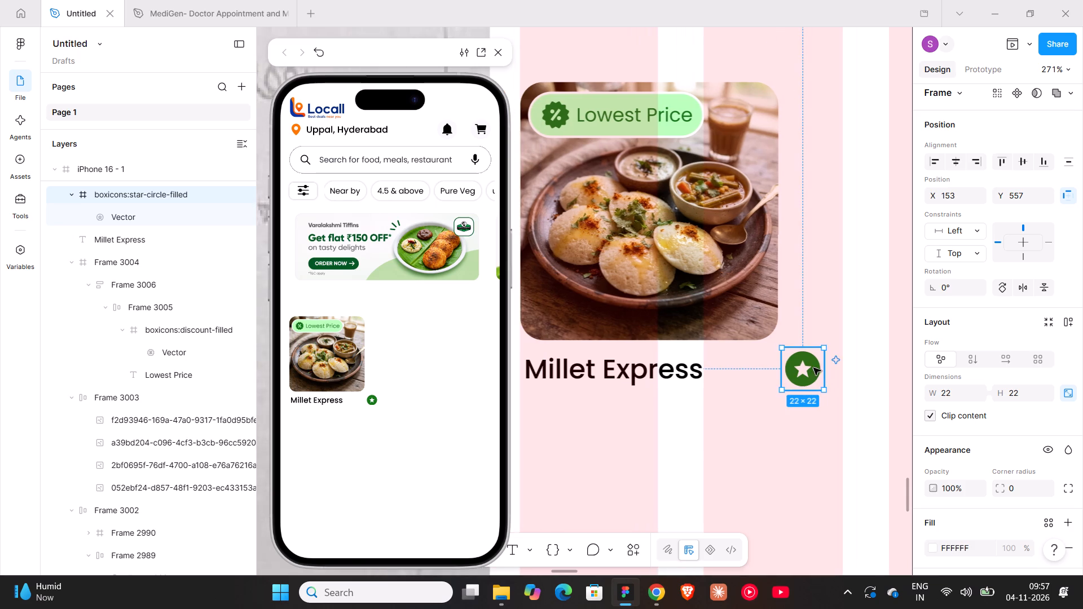
pyautogui.moveTo(813, 368); pyautogui.dragTo(553, 407)
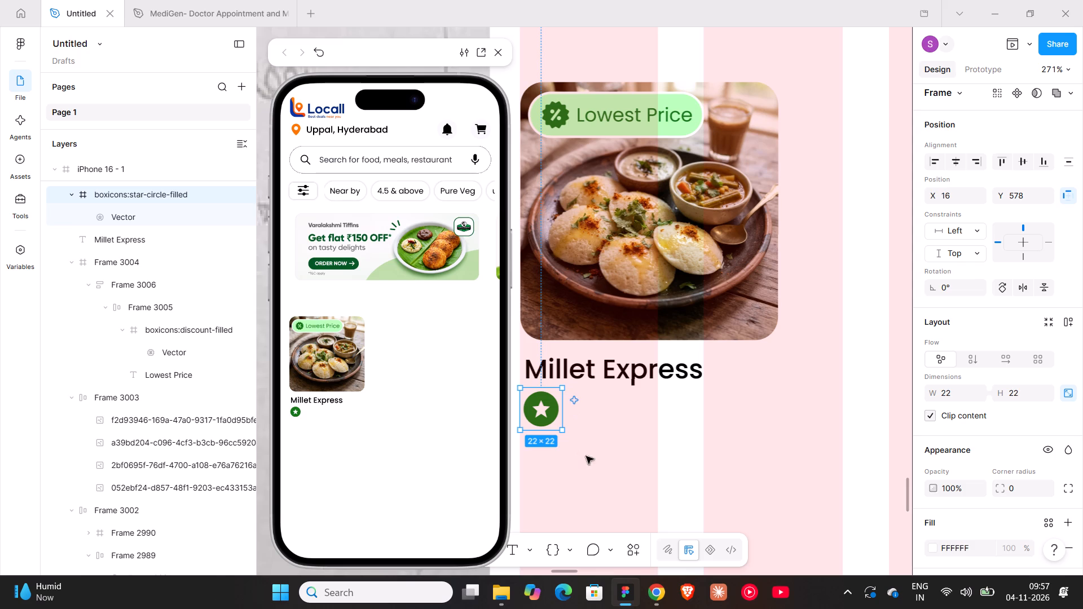
# Add the text "4.5 (553)" near the star icon, below Millet Express.
pyautogui.click(602, 421)
pyautogui.press('t')
pyautogui.click(602, 421)
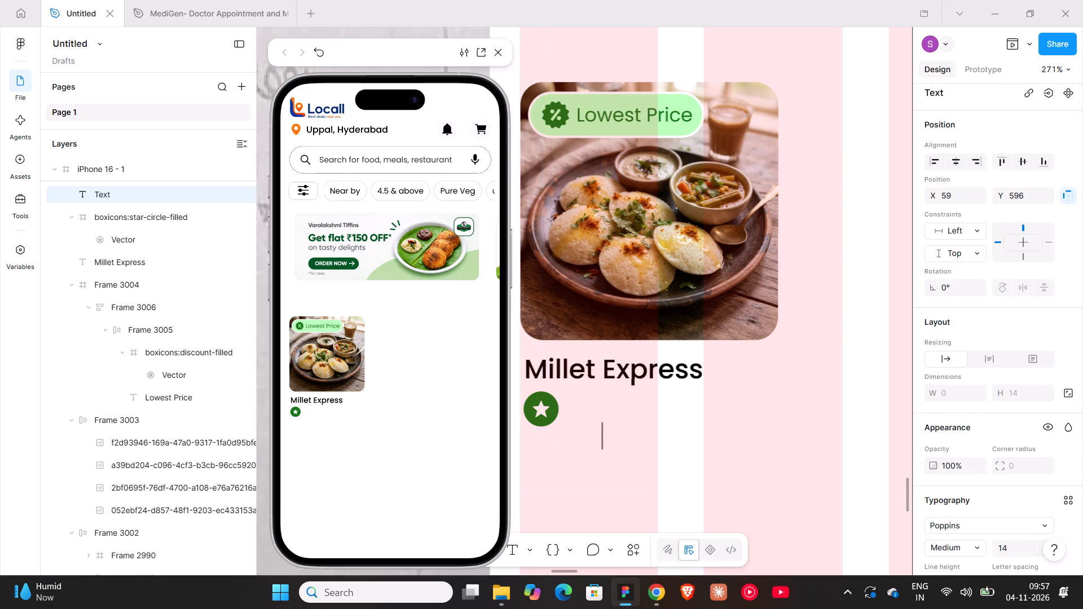
pyautogui.write('4.5')
pyautogui.press('space')
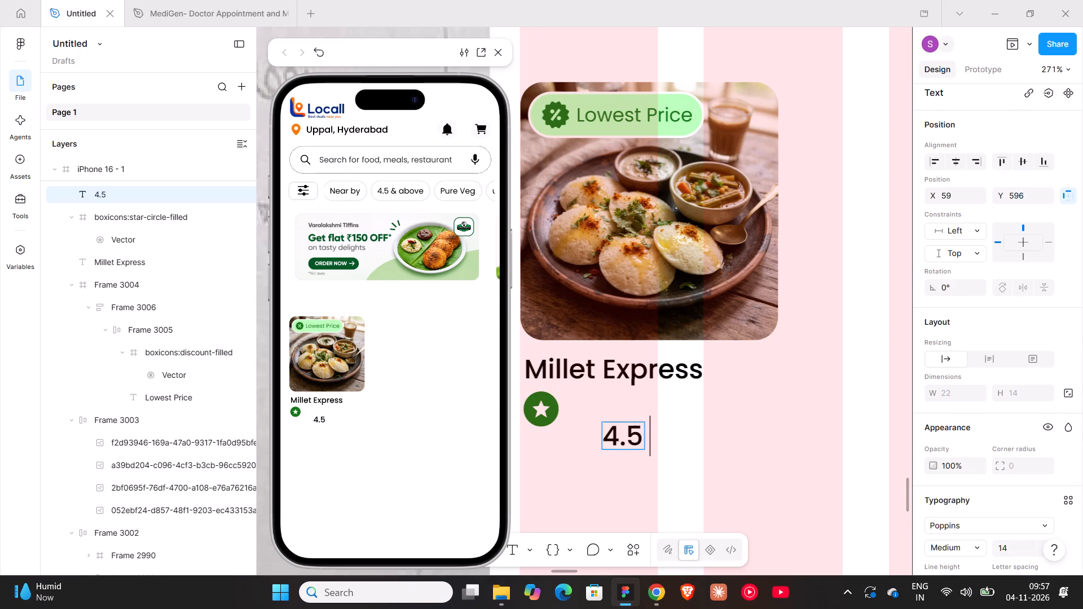
pyautogui.hotkey('shift', '(')
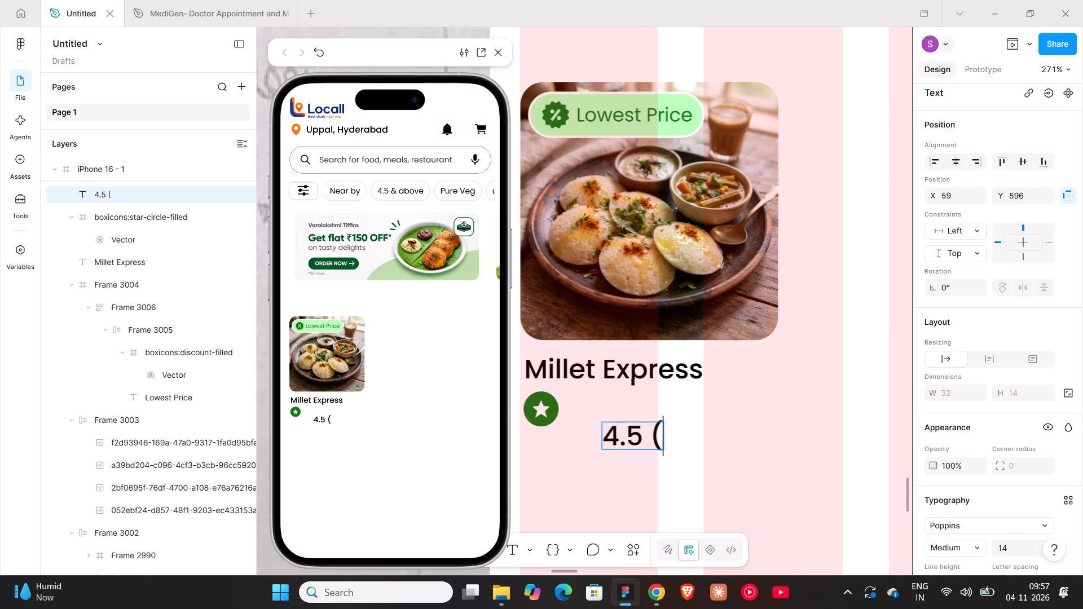
pyautogui.press('2')
pyautogui.press('BackSpace')
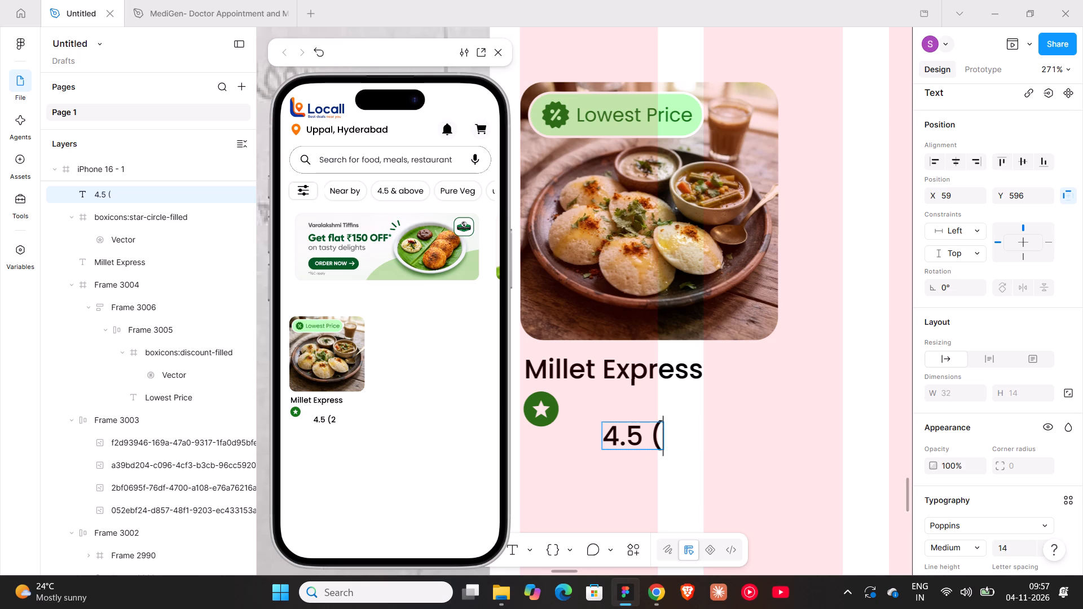
pyautogui.write('553')
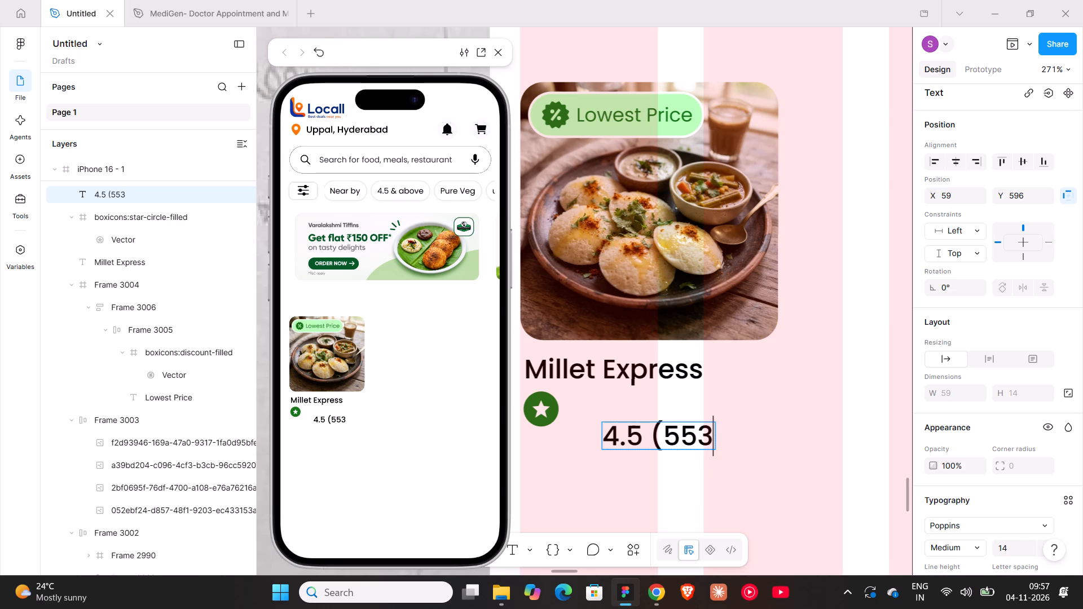
pyautogui.hotkey('shift', ')')
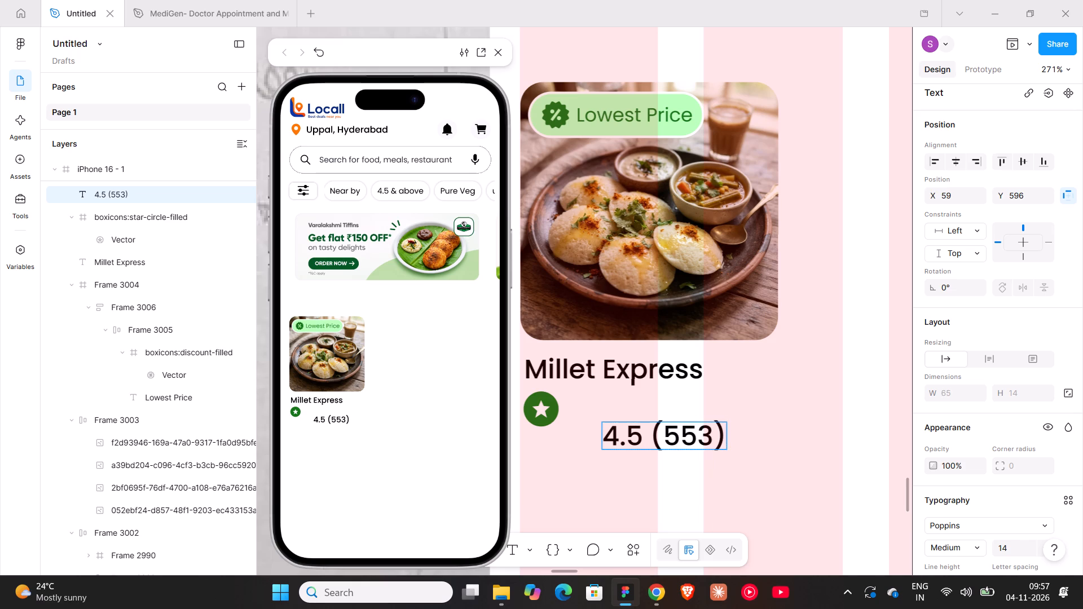
pyautogui.click(688, 442)
pyautogui.click(754, 455)
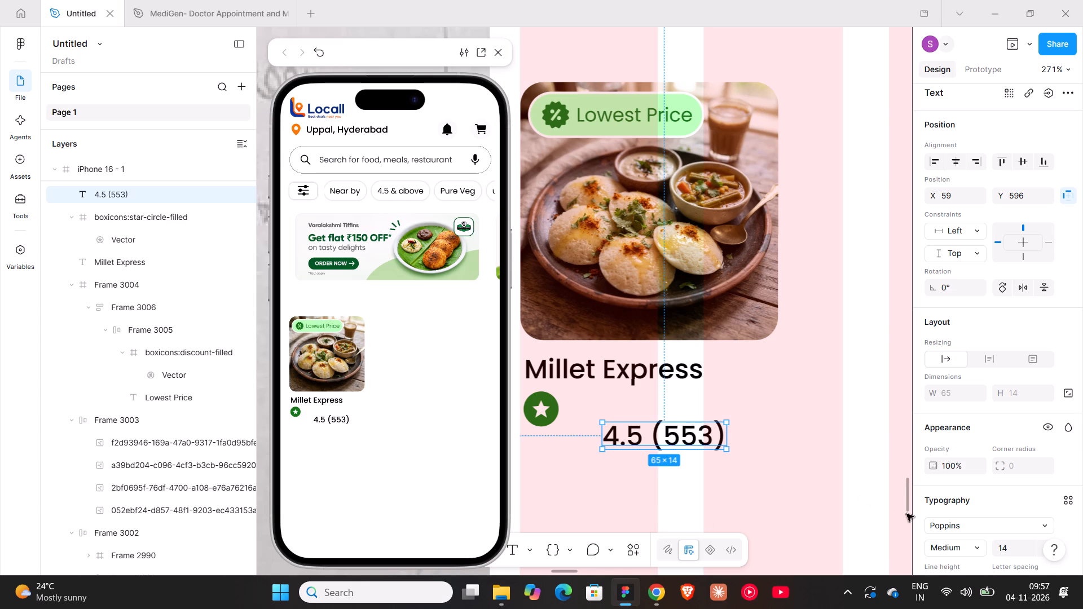
# Set the 4.5 (553) text to Regular weight and font size 12.
pyautogui.click(970, 542)
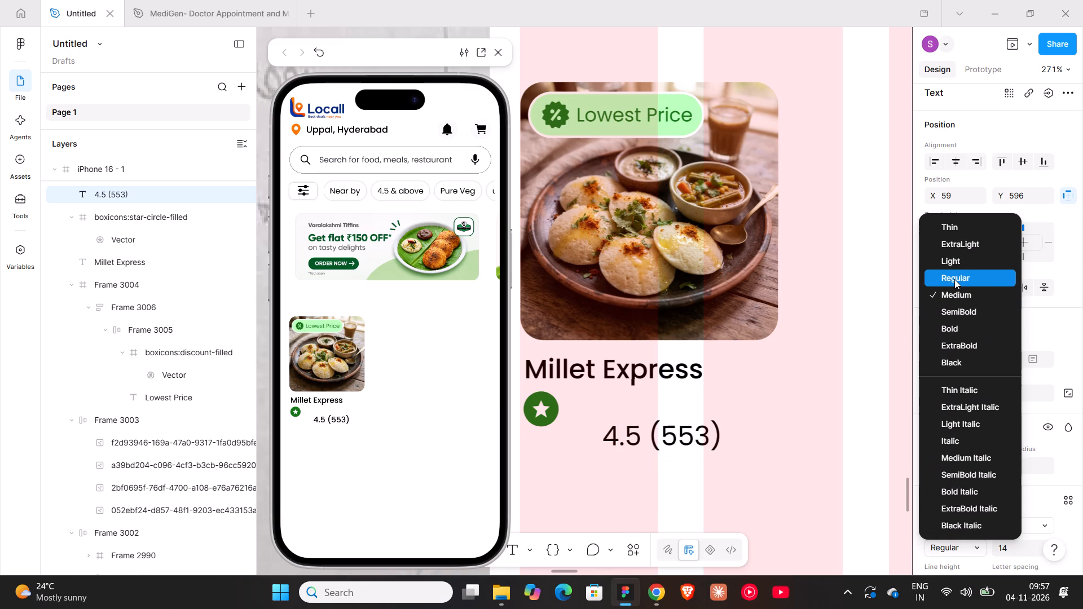
pyautogui.click(954, 279)
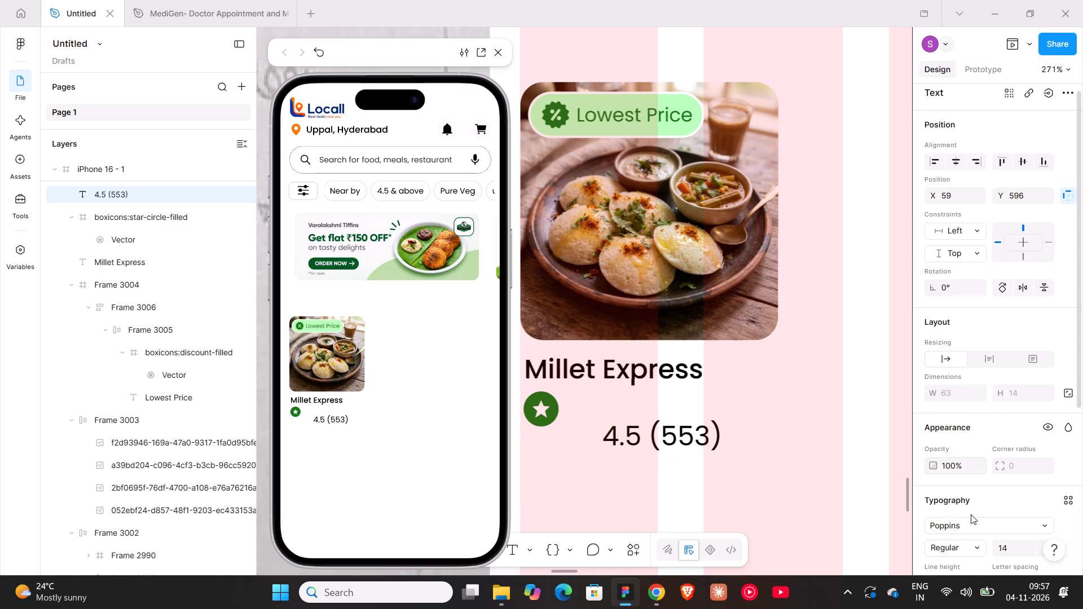
pyautogui.click(1002, 540)
pyautogui.write('12')
pyautogui.press('Return')
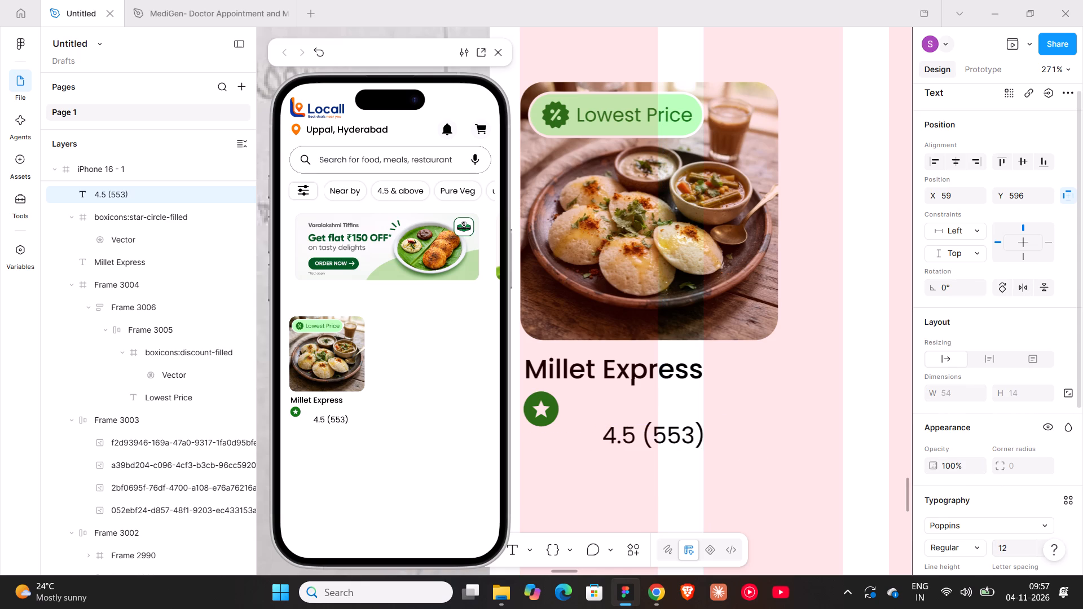
# Recolour only the 4.5 part of the rating text to the page's green, 157818.
pyautogui.doubleClick(640, 438)
pyautogui.click(637, 436)
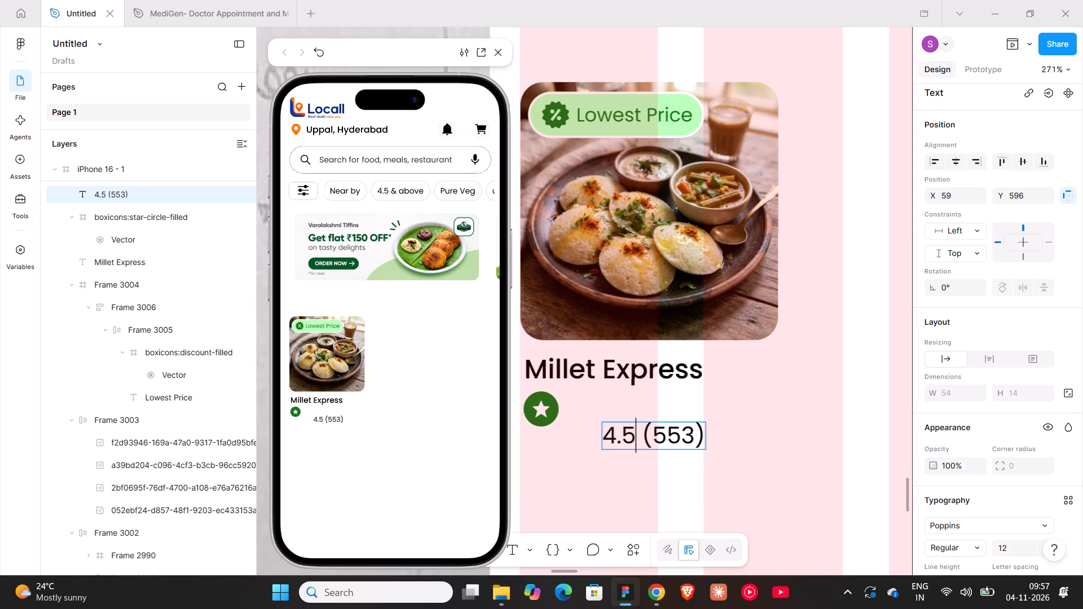
pyautogui.moveTo(637, 436); pyautogui.dragTo(596, 436)
pyautogui.scroll(-4, 942, 502)
pyautogui.click(932, 433)
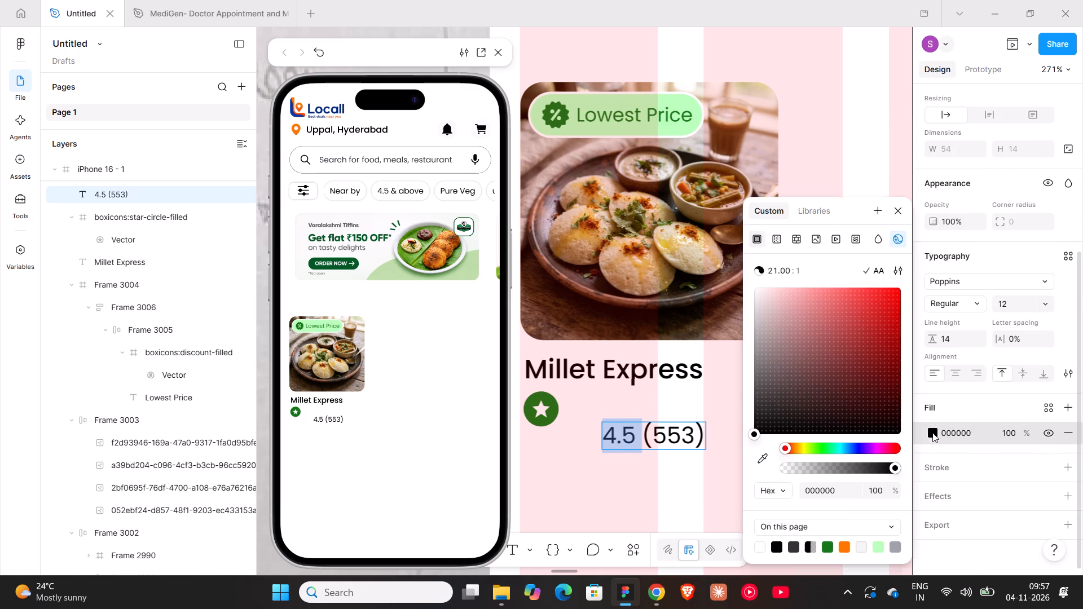
pyautogui.click(830, 548)
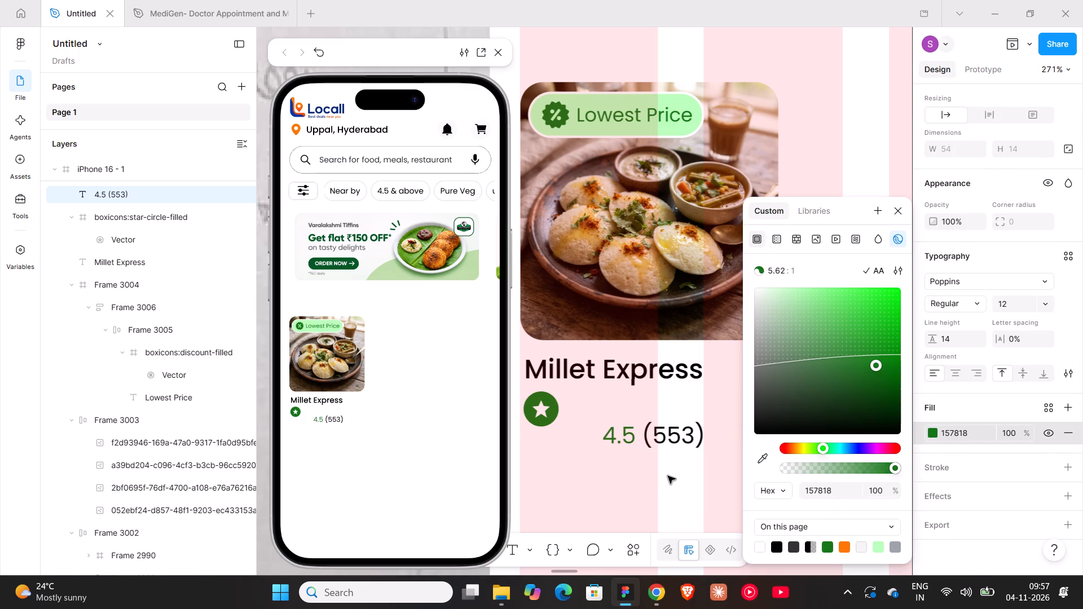
# Recolour the (553) part of the rating text to neutral grey 8B8B8B, starting from the page's grey 9BA1A8.
pyautogui.moveTo(647, 431); pyautogui.dragTo(725, 436)
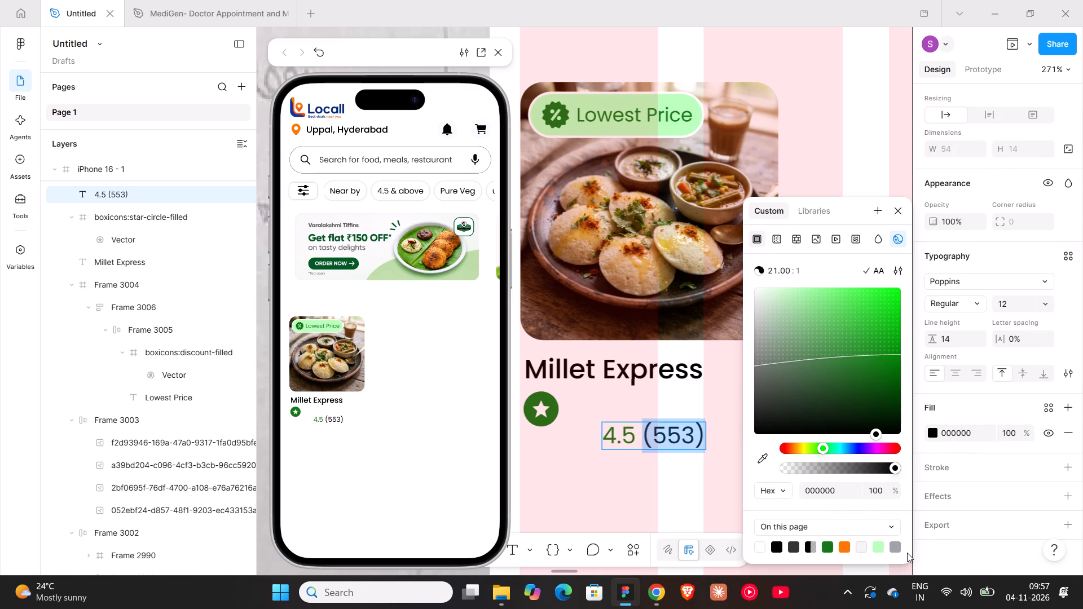
pyautogui.click(895, 546)
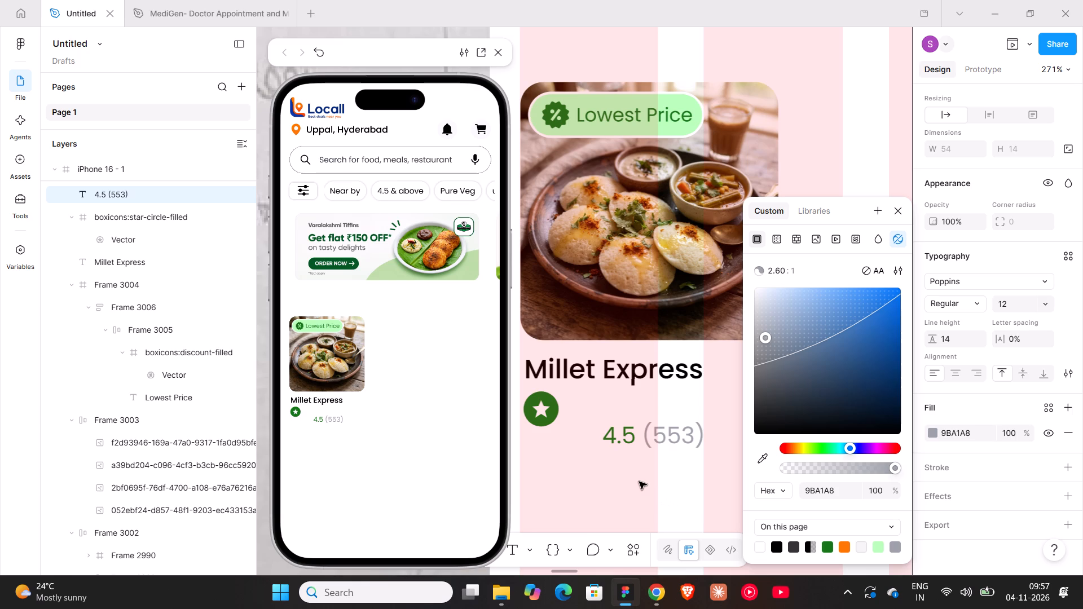
pyautogui.moveTo(761, 338); pyautogui.dragTo(749, 348)
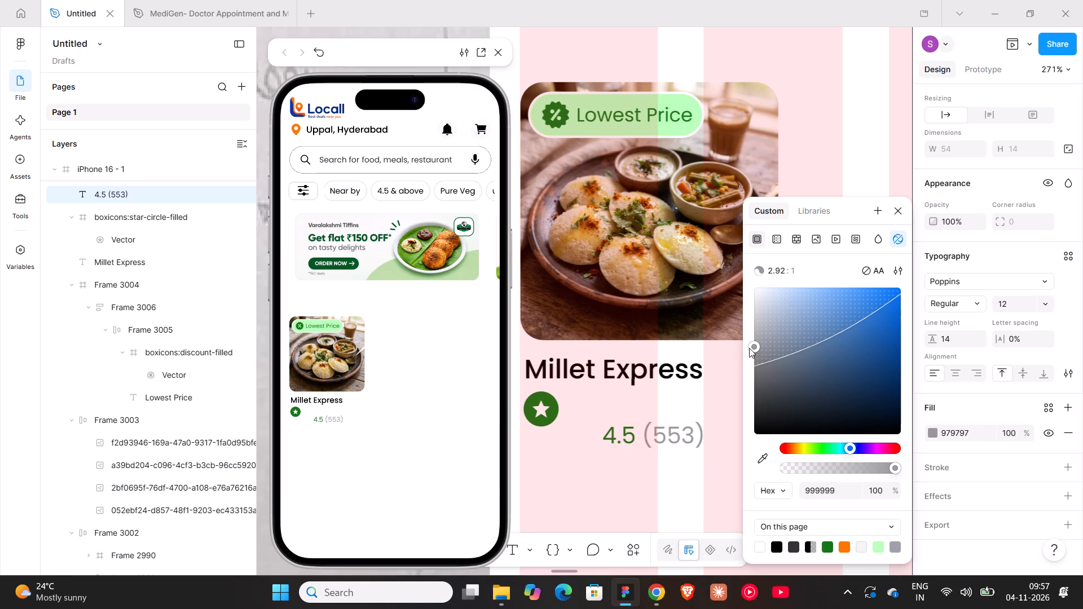
pyautogui.moveTo(749, 348); pyautogui.dragTo(747, 354)
pyautogui.click(629, 457)
# Place the rating text just after the star icon, centre the two vertically and wrap them in a horizontal auto layout with gap 3.
pyautogui.moveTo(646, 433); pyautogui.dragTo(613, 401)
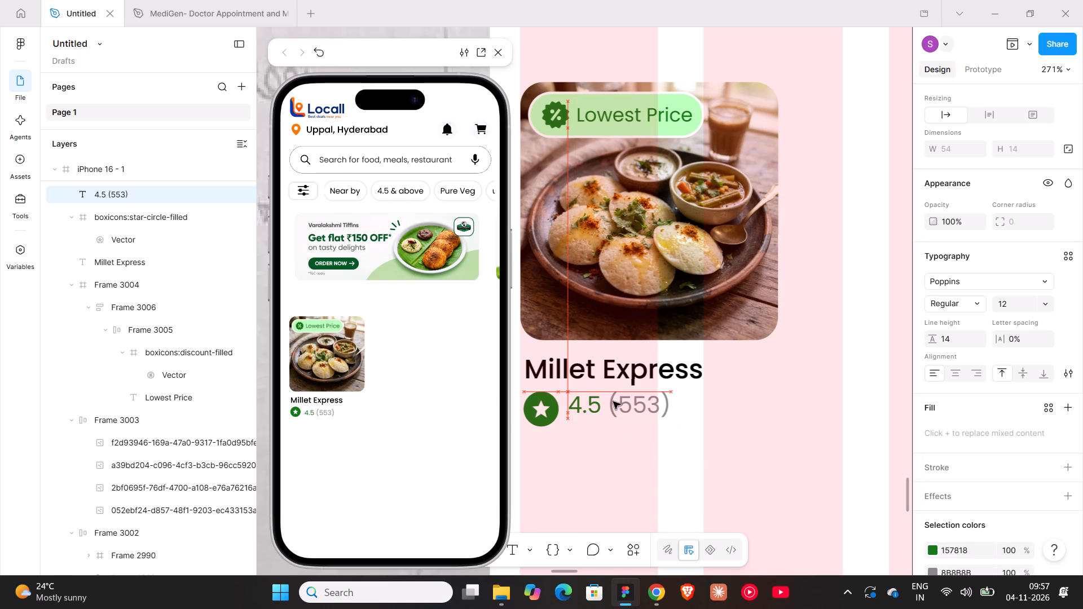
pyautogui.moveTo(613, 401); pyautogui.dragTo(613, 403)
pyautogui.keyDown('shift'); pyautogui.click(546, 417); pyautogui.keyUp('shift')
pyautogui.scroll(4, 988, 219)
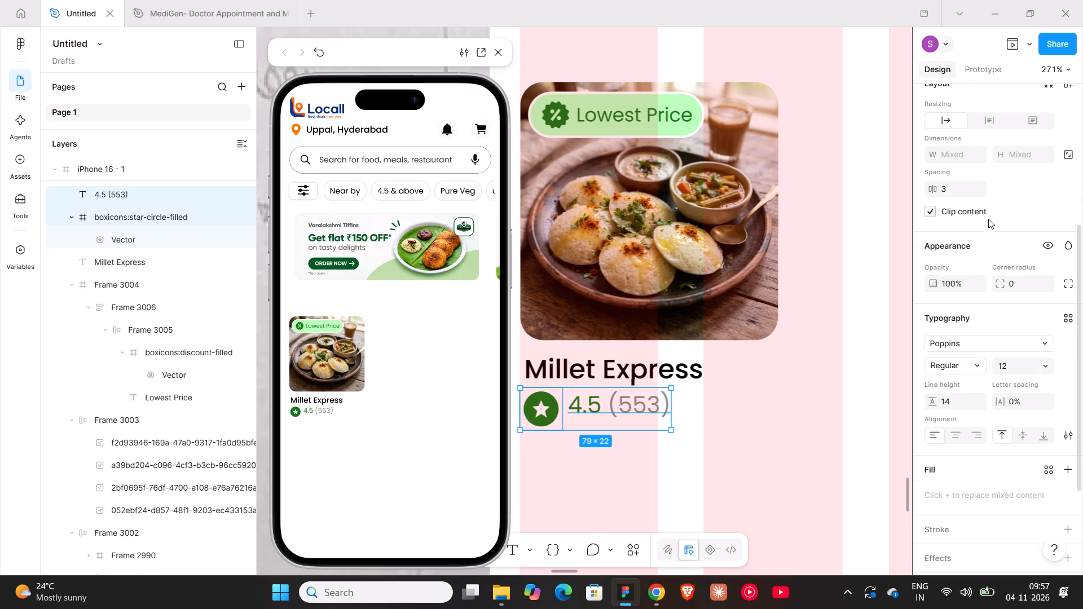
pyautogui.scroll(3, 988, 219)
pyautogui.click(1021, 174)
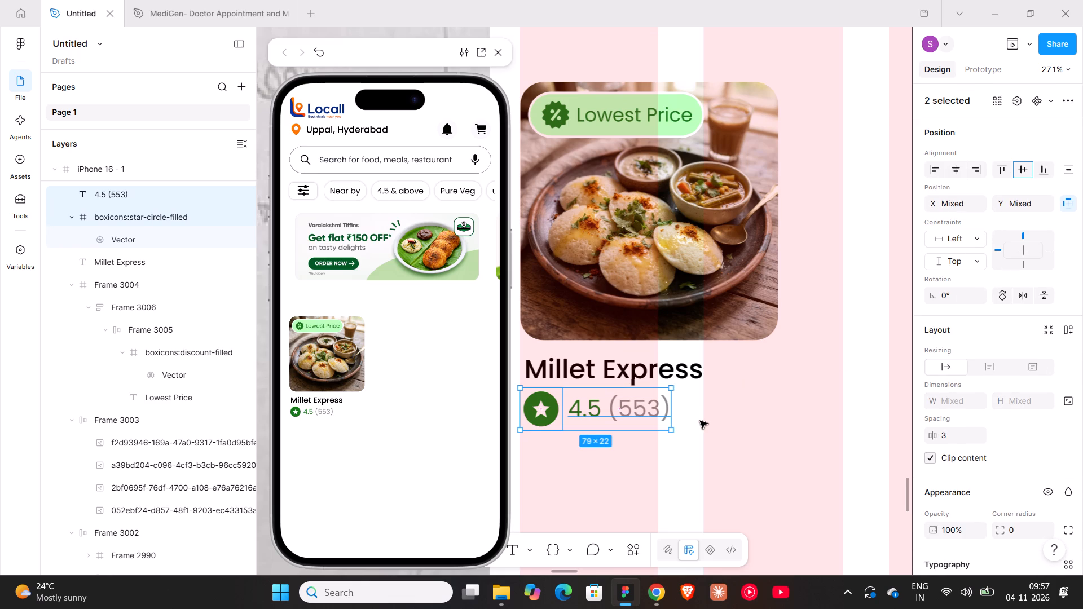
pyautogui.hotkey('shift', 'a')
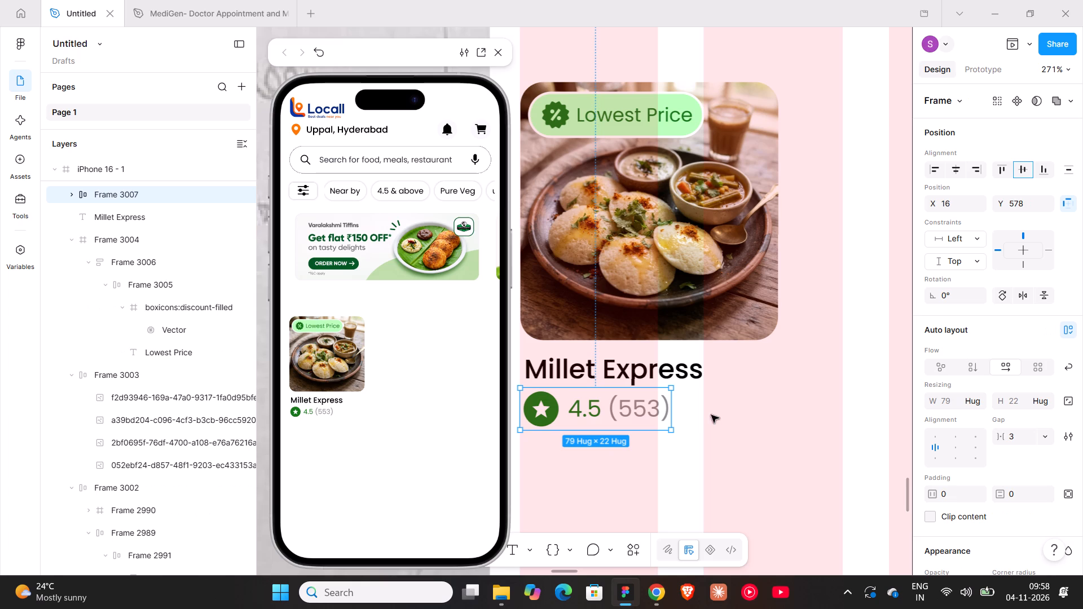
# Search the Iconify plugin for thunder and import the mdi lightning-bolt-outline icon below the rating row.
pyautogui.rightClick(750, 414)
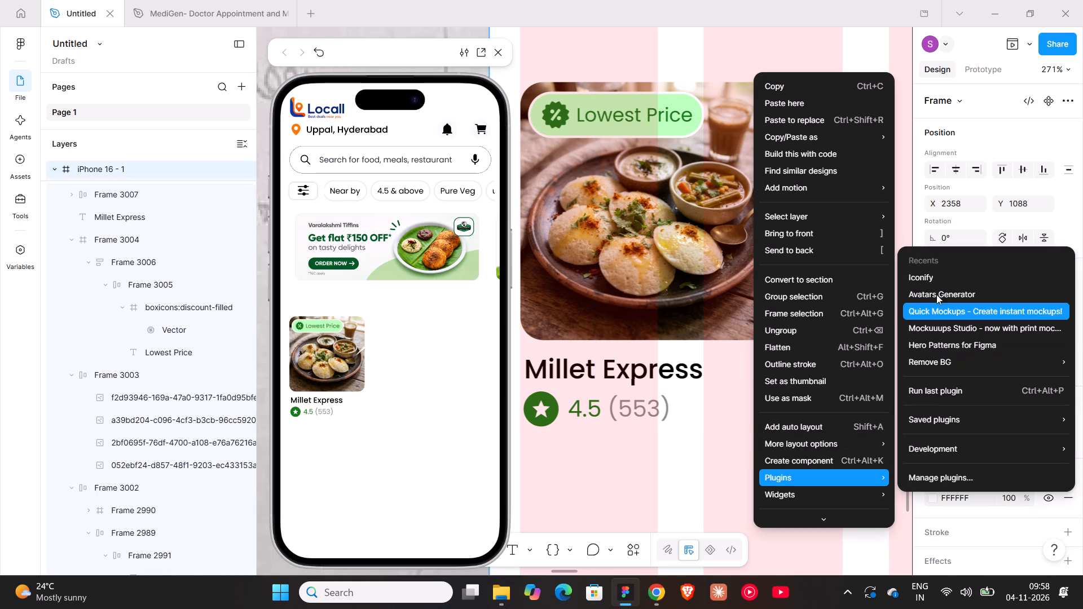
pyautogui.click(932, 279)
pyautogui.click(706, 124)
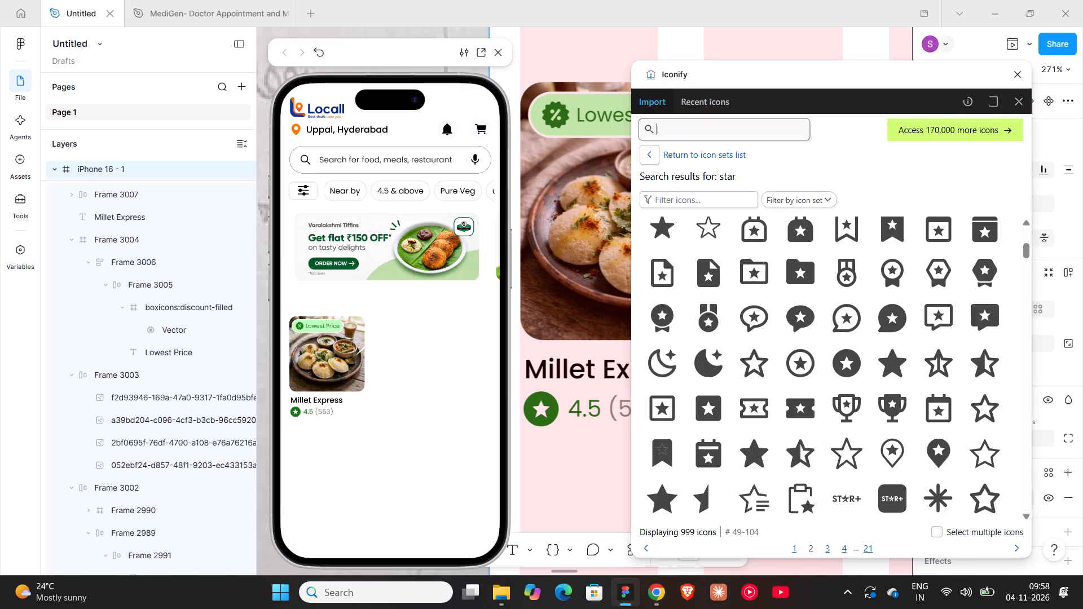
pyautogui.write('thinder')
pyautogui.press('Return')
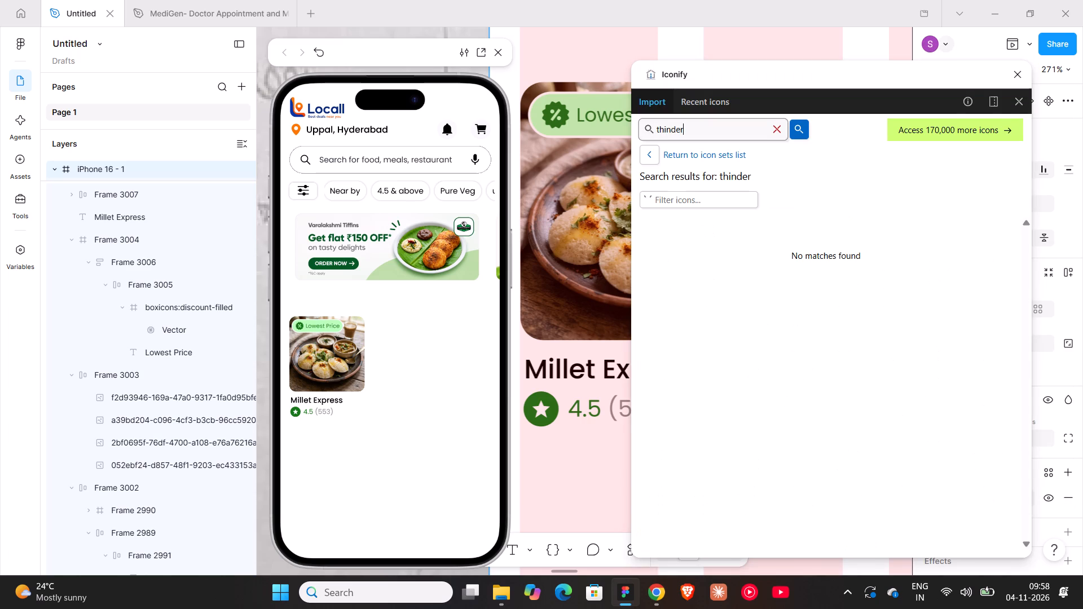
pyautogui.press('BackSpace')
pyautogui.press('BackSpace')
pyautogui.press('BackSpace')
pyautogui.press('BackSpace')
pyautogui.press('BackSpace')
pyautogui.write('under')
pyautogui.press('Return')
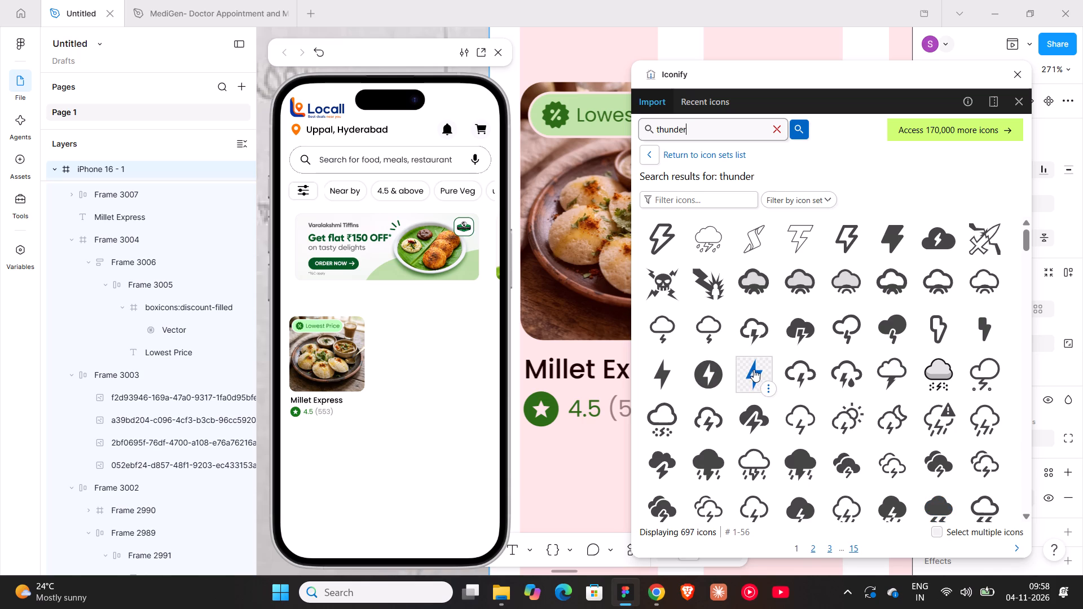
pyautogui.moveTo(754, 369); pyautogui.dragTo(598, 447)
pyautogui.click(1014, 78)
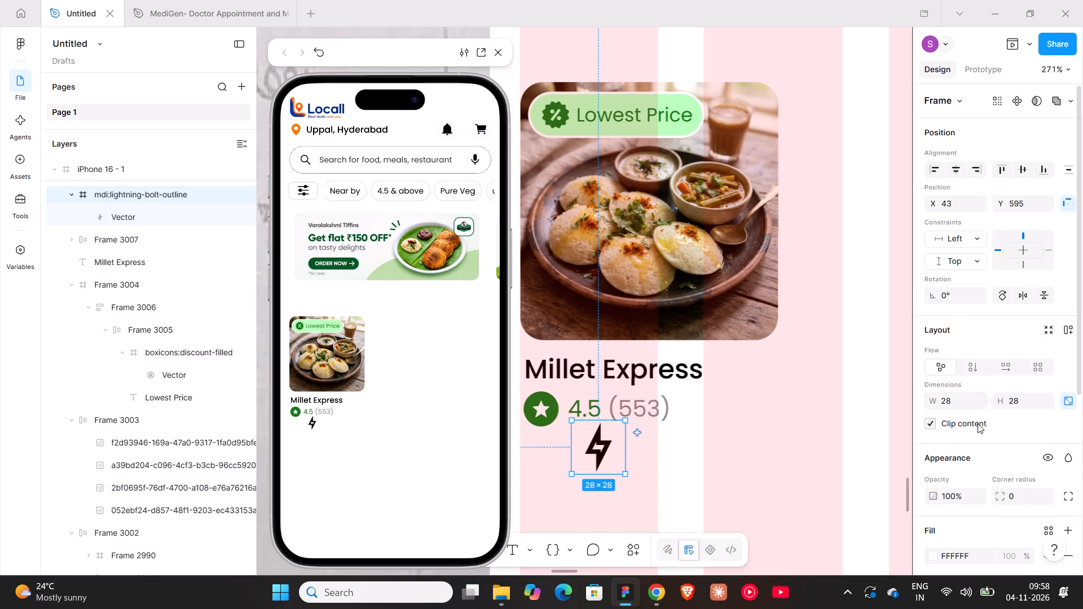
# Recolour the lightning bolt icon to the page's grey 9BA1A8.
pyautogui.scroll(-3, 978, 429)
pyautogui.click(930, 462)
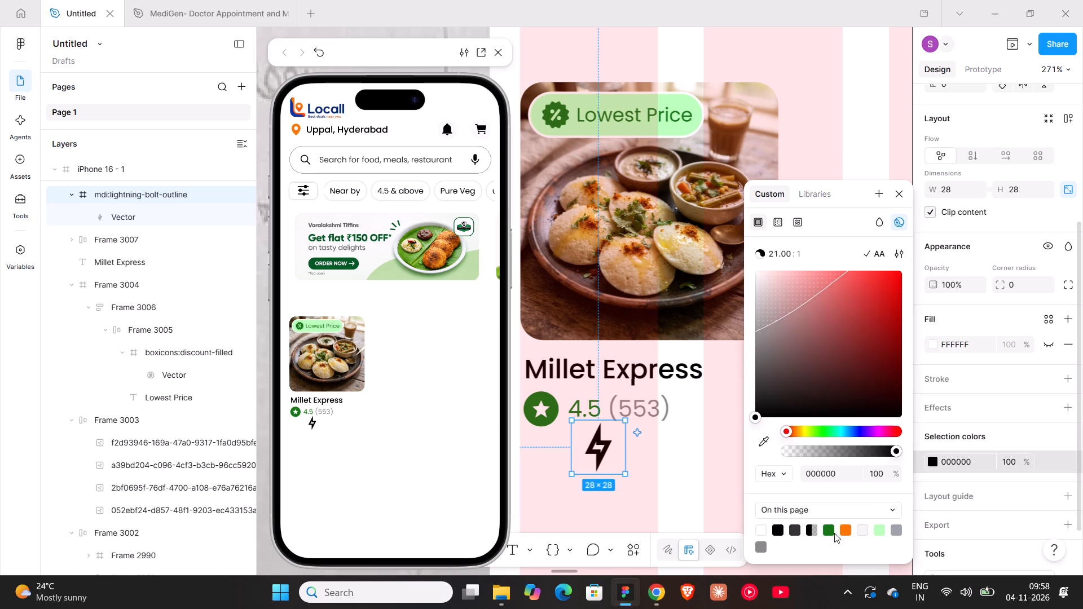
pyautogui.click(896, 531)
pyautogui.click(903, 193)
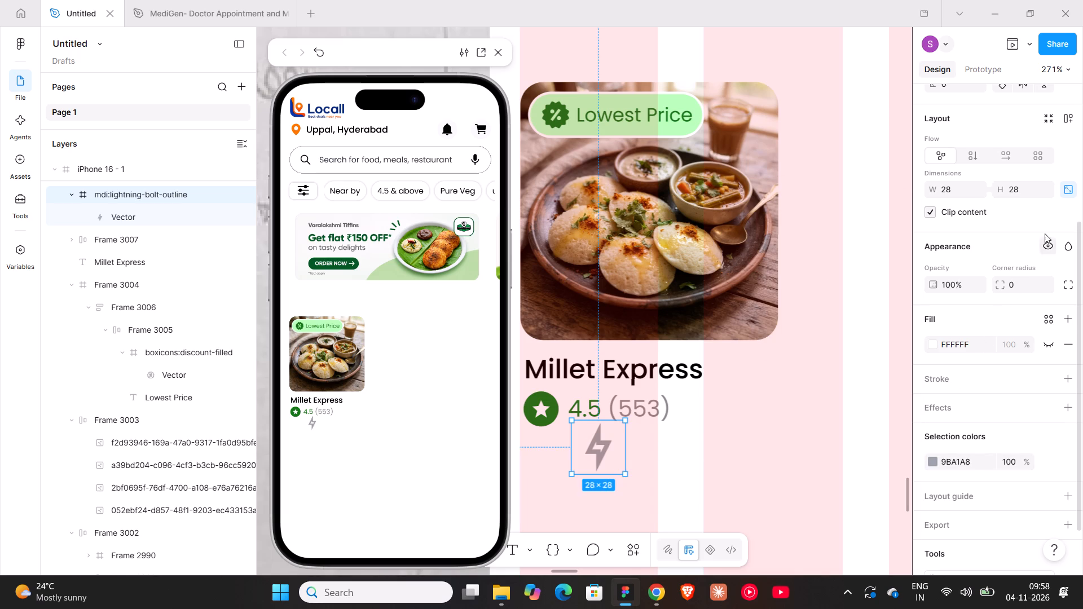
# Resize the lightning bolt icon to 20 × 20 and place it after the 4.5 (553) rating on the same row.
pyautogui.click(1031, 189)
pyautogui.write('20')
pyautogui.press('Return')
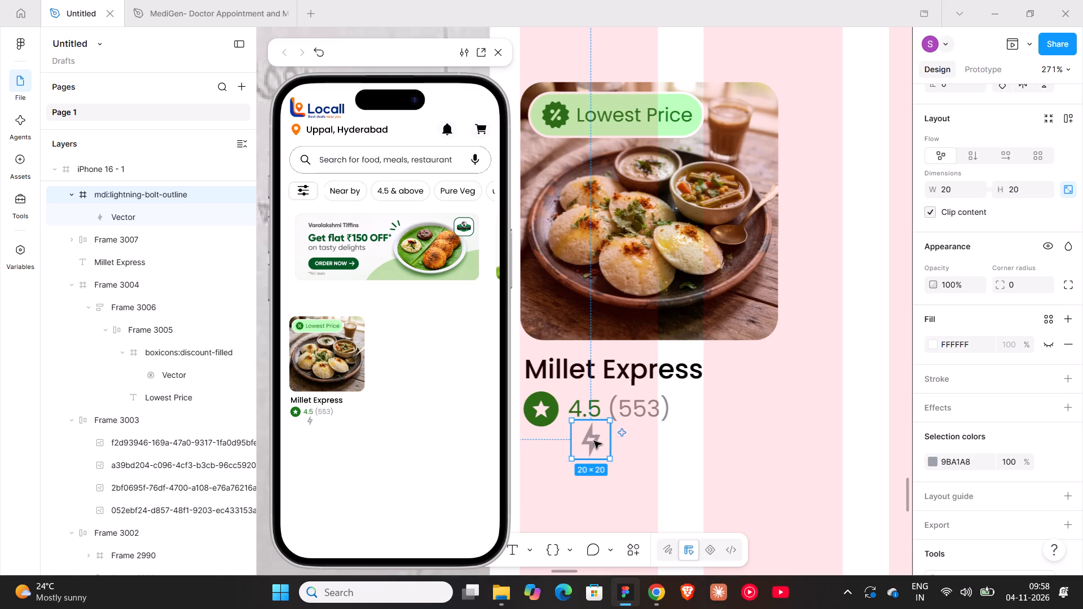
pyautogui.moveTo(594, 441); pyautogui.dragTo(716, 408)
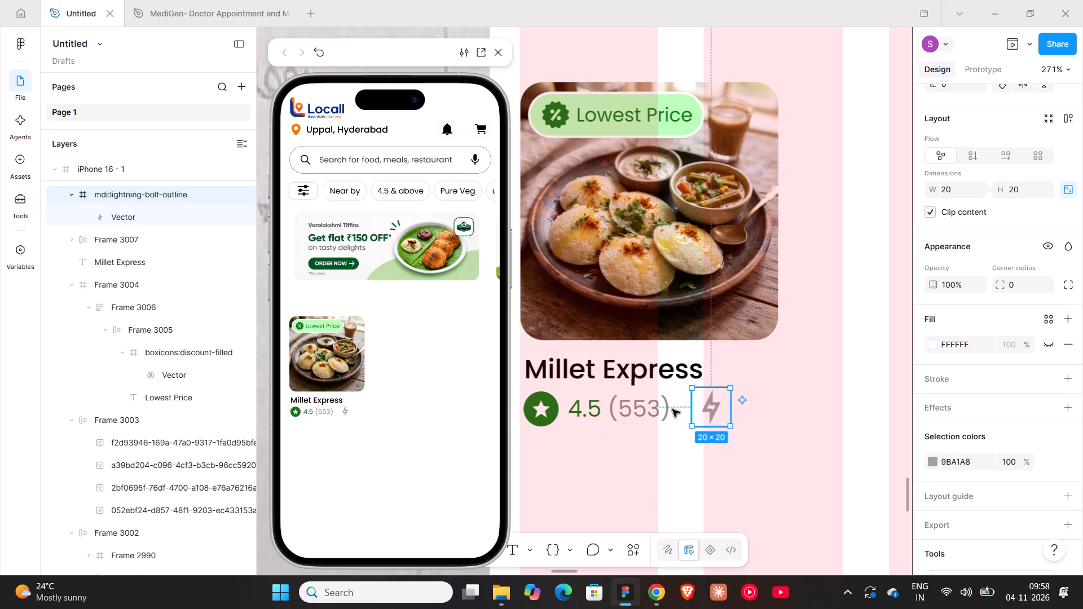
# Duplicate the star rating frame and place the copy just past the lightning bolt icon at about X 137, Y 576.
pyautogui.doubleClick(639, 410)
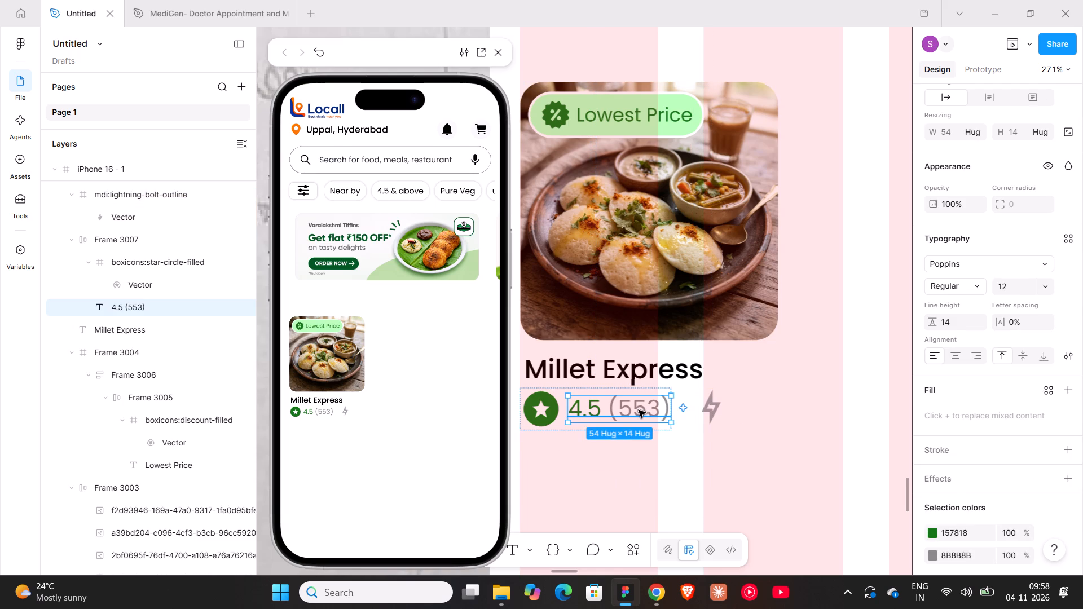
pyautogui.click(588, 458)
pyautogui.click(566, 422)
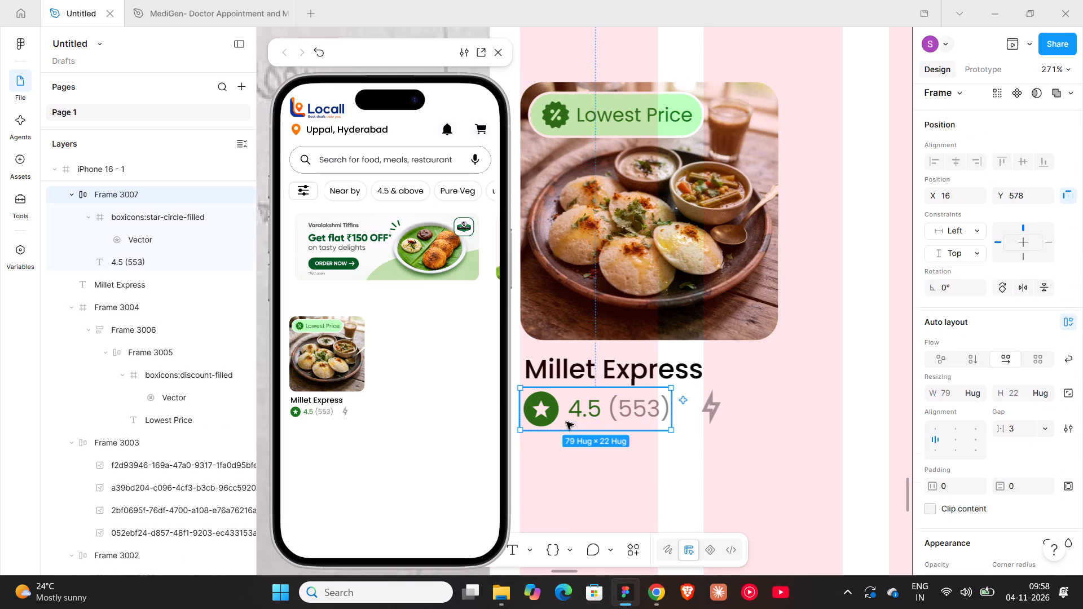
pyautogui.keyDown('alt'); pyautogui.moveTo(562, 414); pyautogui.dragTo(792, 410); pyautogui.keyUp('alt')
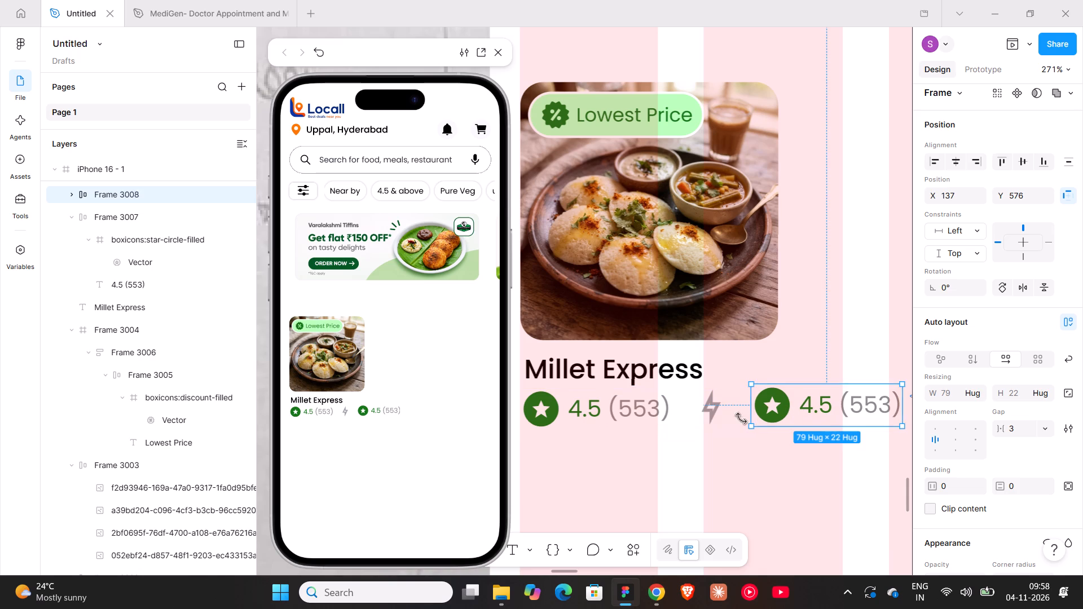
# Cut the lightning bolt icon and use it to replace the star icon in the duplicated rating frame.
pyautogui.click(710, 413)
pyautogui.hotkey('ctrl', 'x')
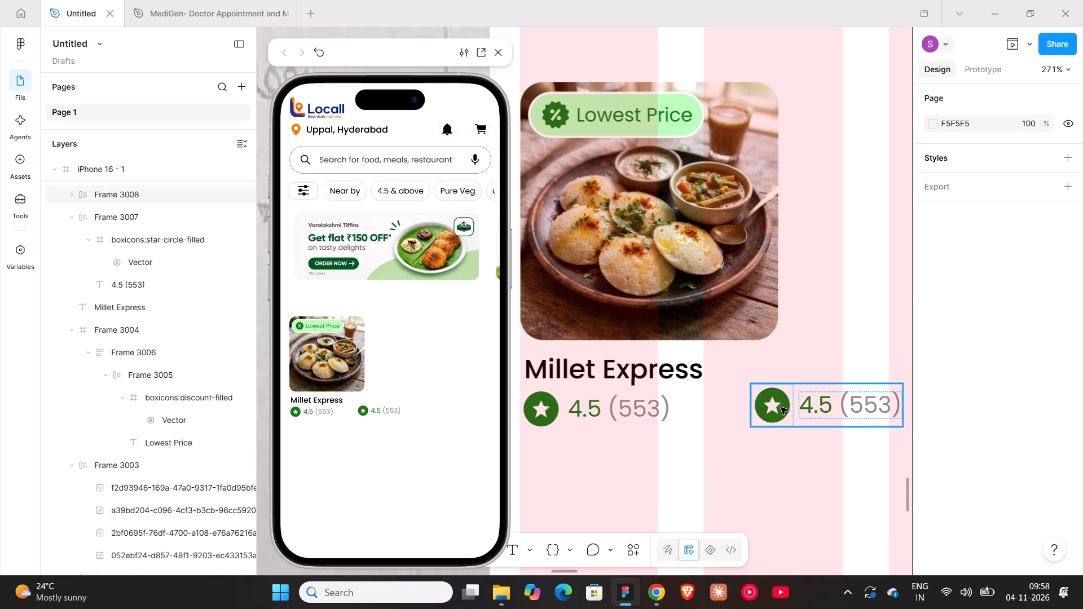
pyautogui.doubleClick(781, 407)
pyautogui.hotkey('ctrl', 'shift', 'r')
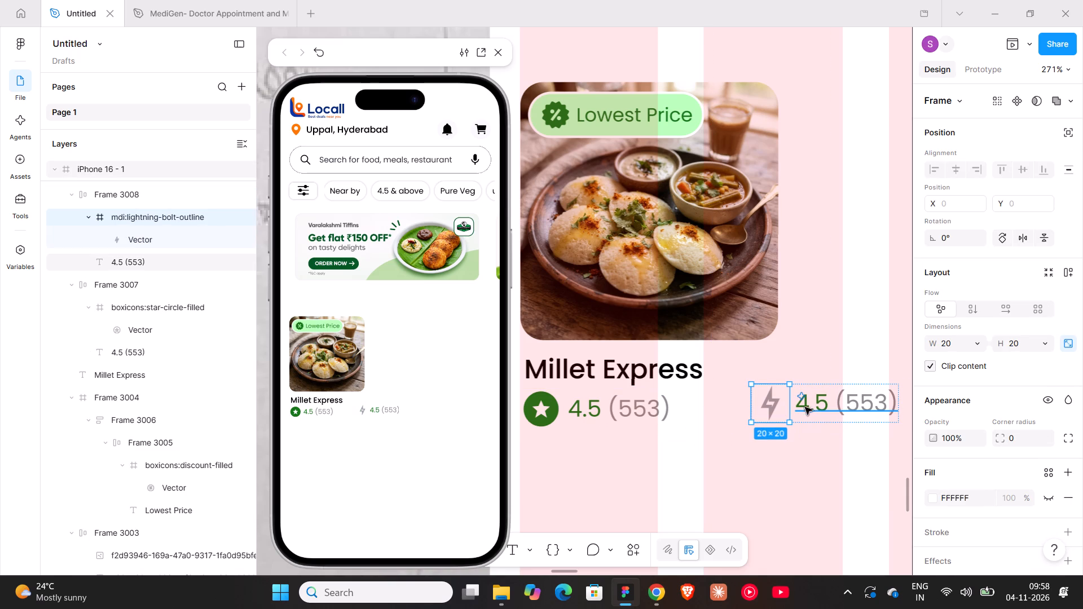
# Replace the 4.5 (553) text beside the lightning bolt with "30 mins".
pyautogui.tripleClick(808, 406)
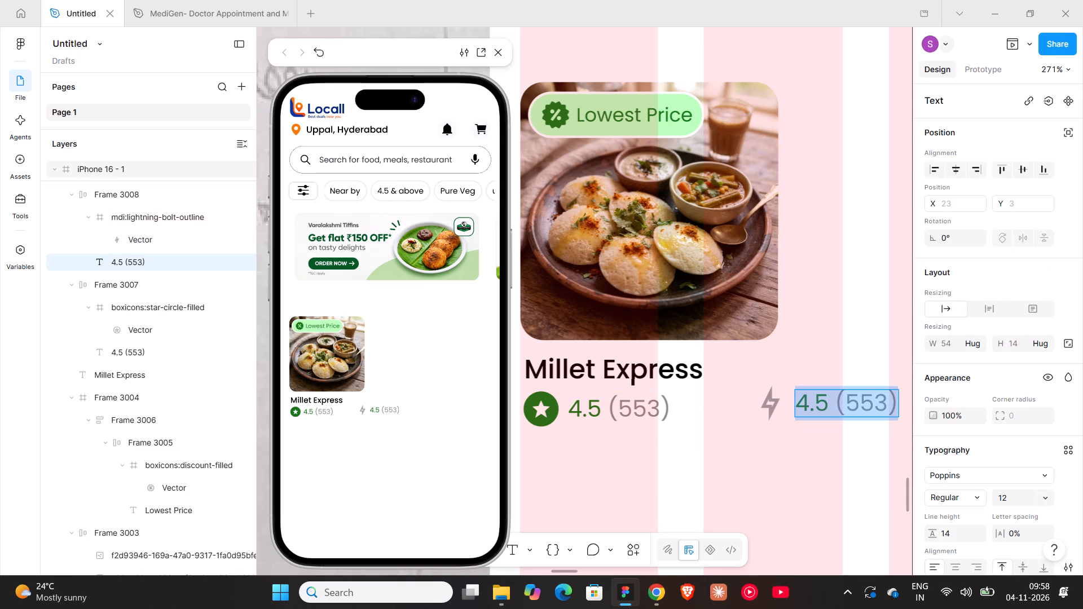
pyautogui.write('30')
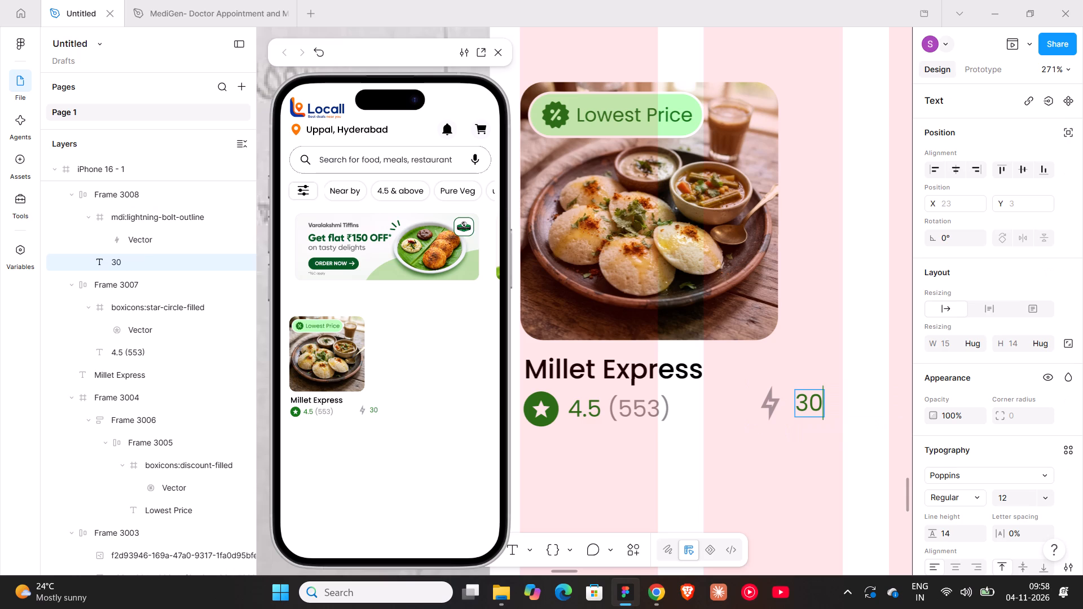
pyautogui.press('space')
pyautogui.write('MIns')
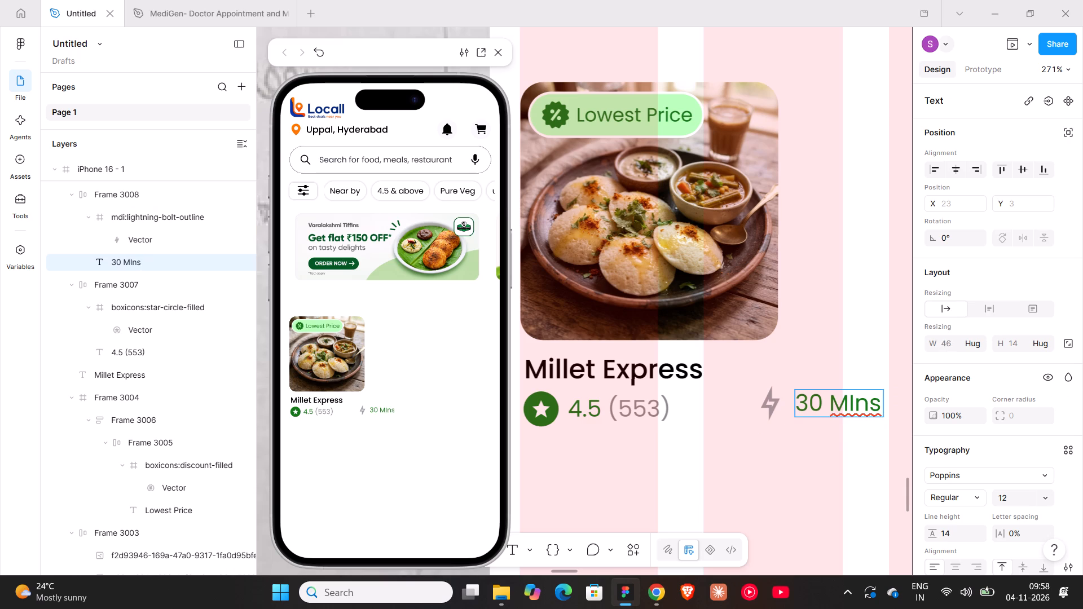
pyautogui.press('BackSpace')
pyautogui.press('BackSpace')
pyautogui.press('BackSpace')
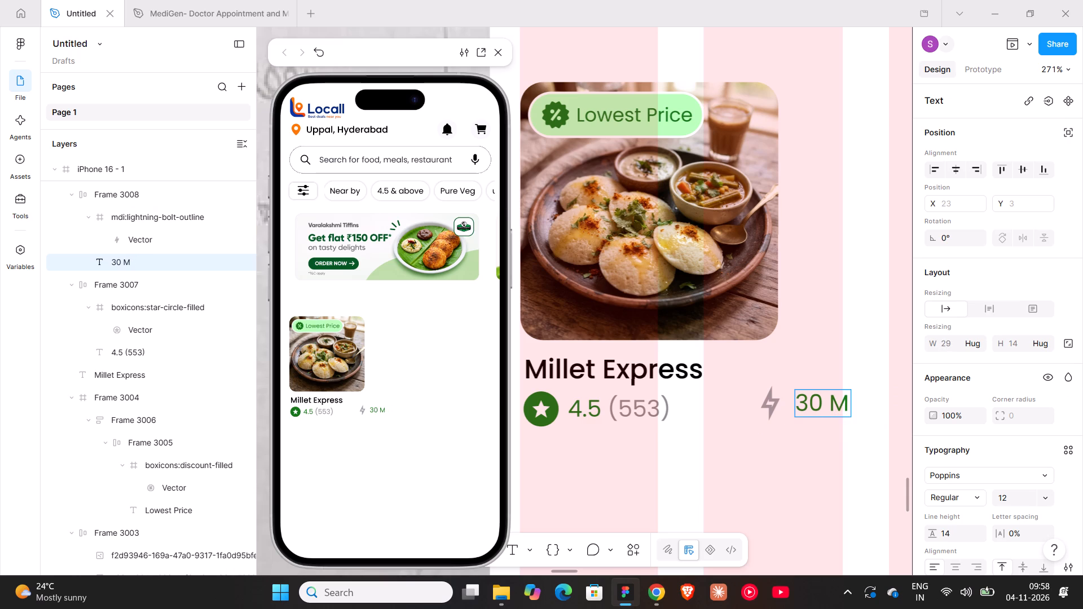
pyautogui.press('BackSpace')
pyautogui.write('mins')
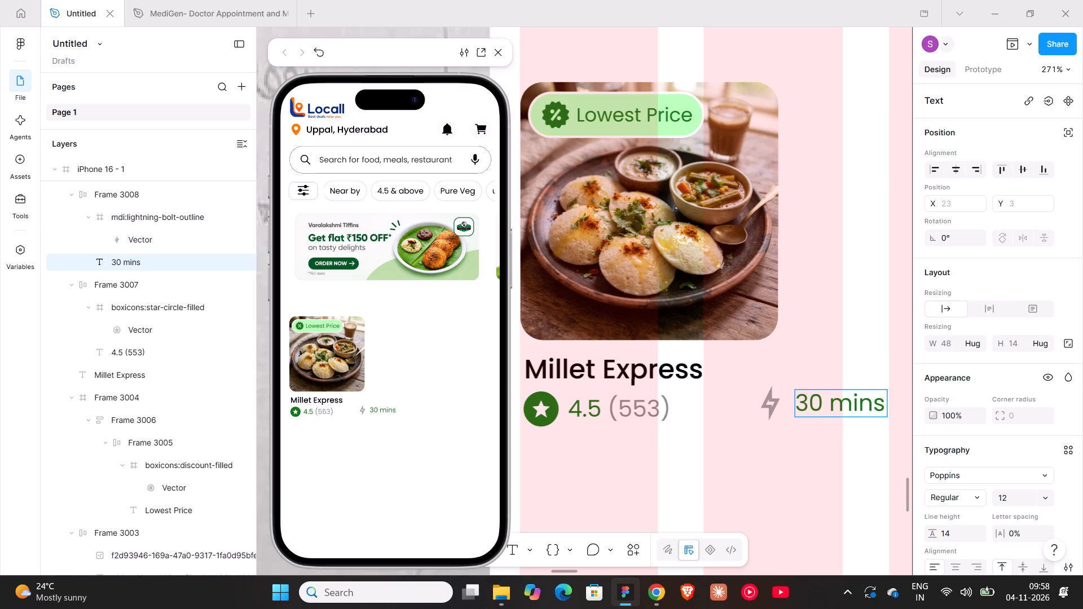
pyautogui.click(800, 459)
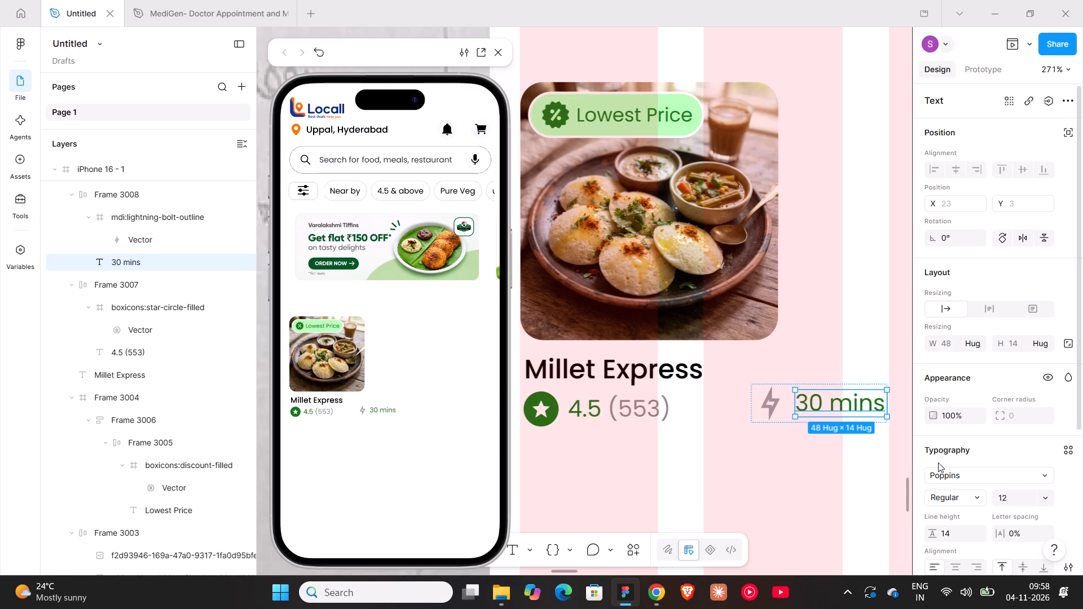
# Recolour the 30 mins text to the page's grey 9BA1A8.
pyautogui.scroll(-3, 941, 480)
pyautogui.click(934, 436)
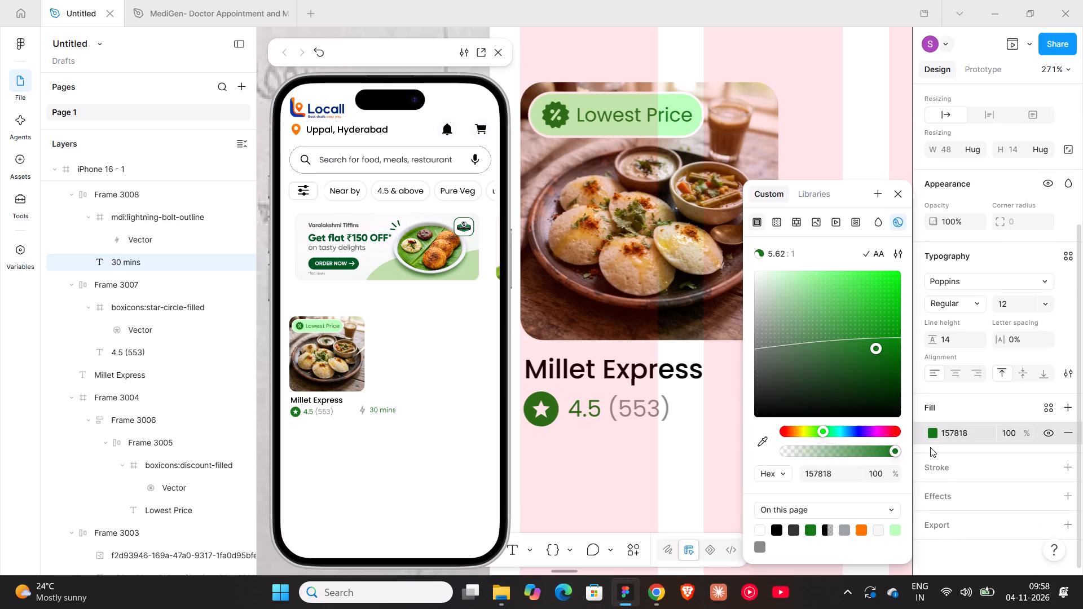
pyautogui.click(845, 528)
pyautogui.click(755, 481)
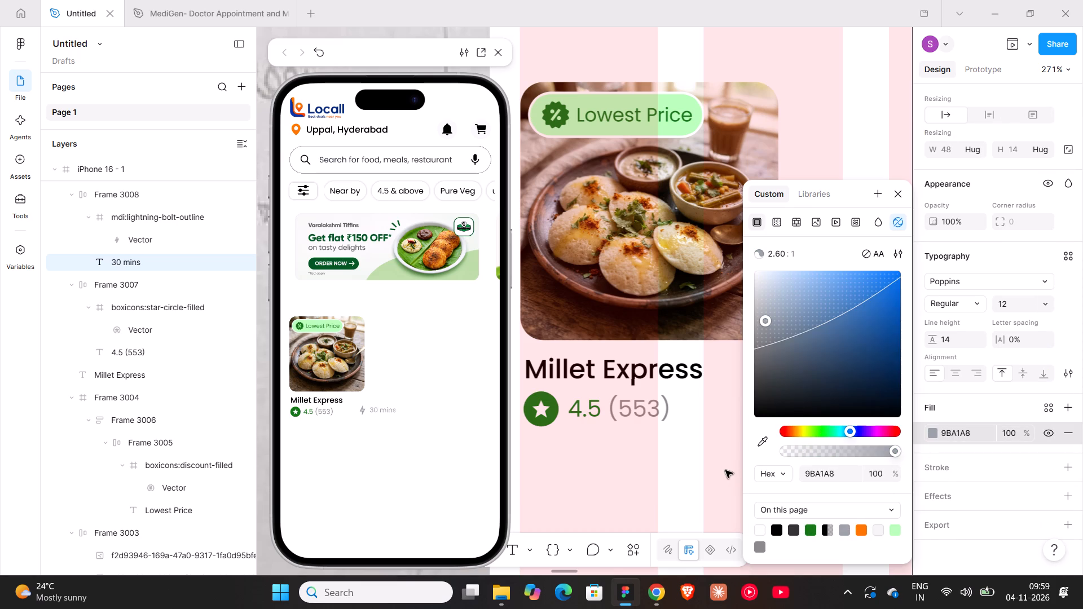
pyautogui.click(718, 465)
# Change the shared selection colour of the lightning bolt and 30 mins frame to the page's darker neutral grey.
pyautogui.click(842, 408)
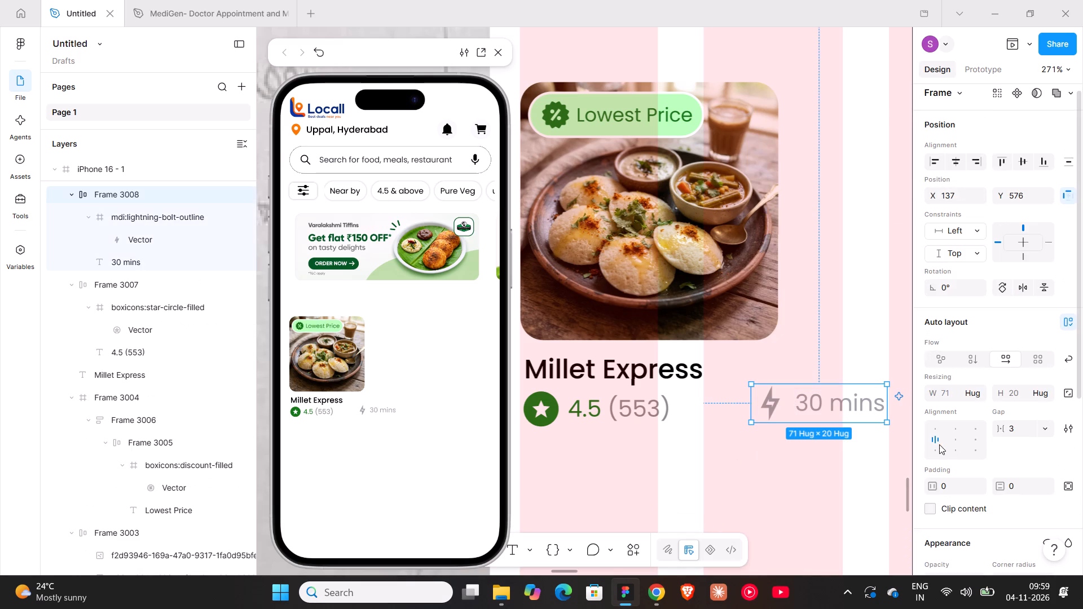
pyautogui.scroll(-3, 963, 439)
pyautogui.click(932, 515)
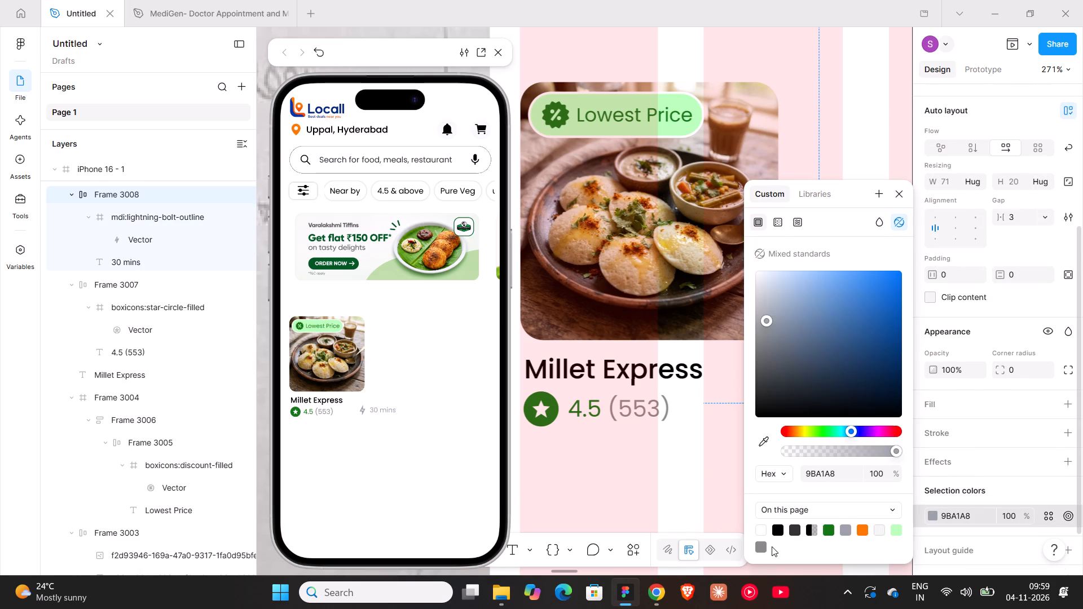
pyautogui.click(766, 547)
pyautogui.click(653, 484)
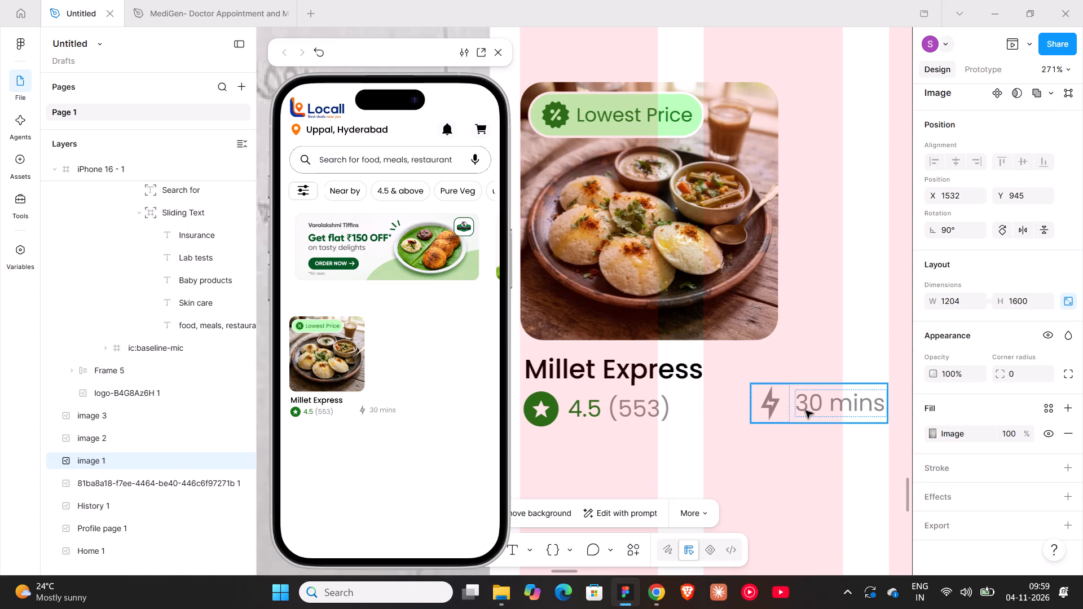
# Move the lightning bolt and 30 mins frame next to the 4.5 (553) rating, at about X 112, Y 580.
pyautogui.click(805, 411)
pyautogui.moveTo(808, 406); pyautogui.dragTo(747, 415)
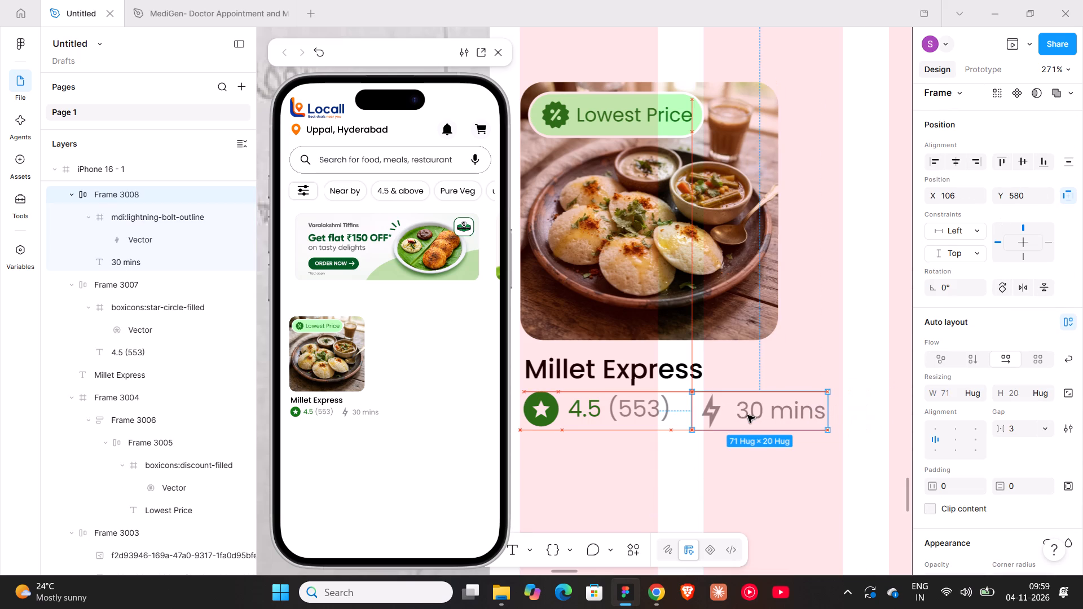
pyautogui.moveTo(747, 415); pyautogui.dragTo(763, 415)
# Switch to Google Chrome, search for "dot symbol" in a new tab and copy the standard bullet (•).
pyautogui.click(650, 593)
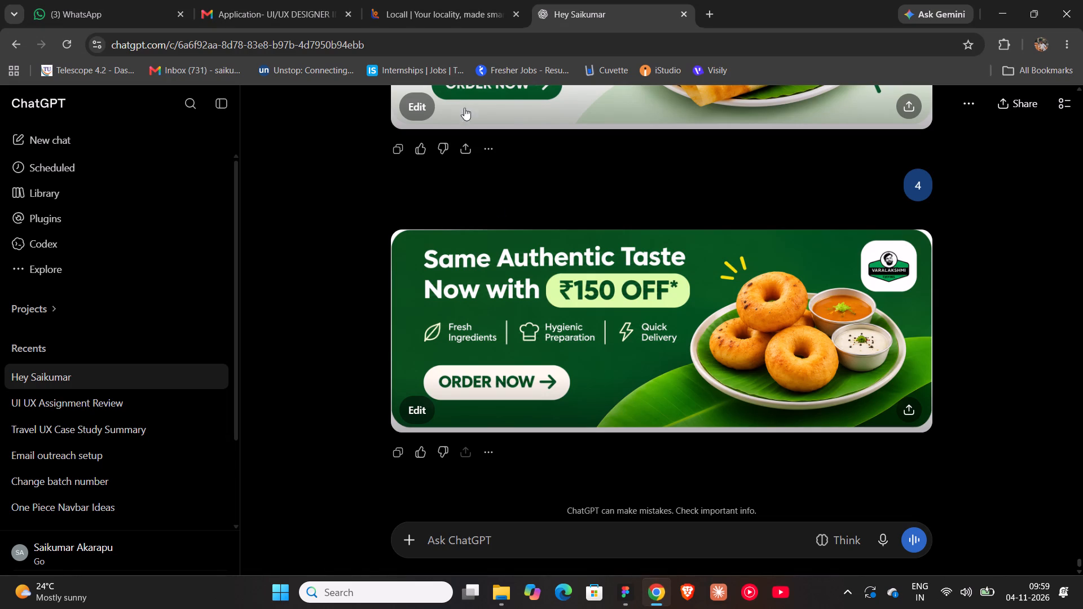
pyautogui.click(707, 14)
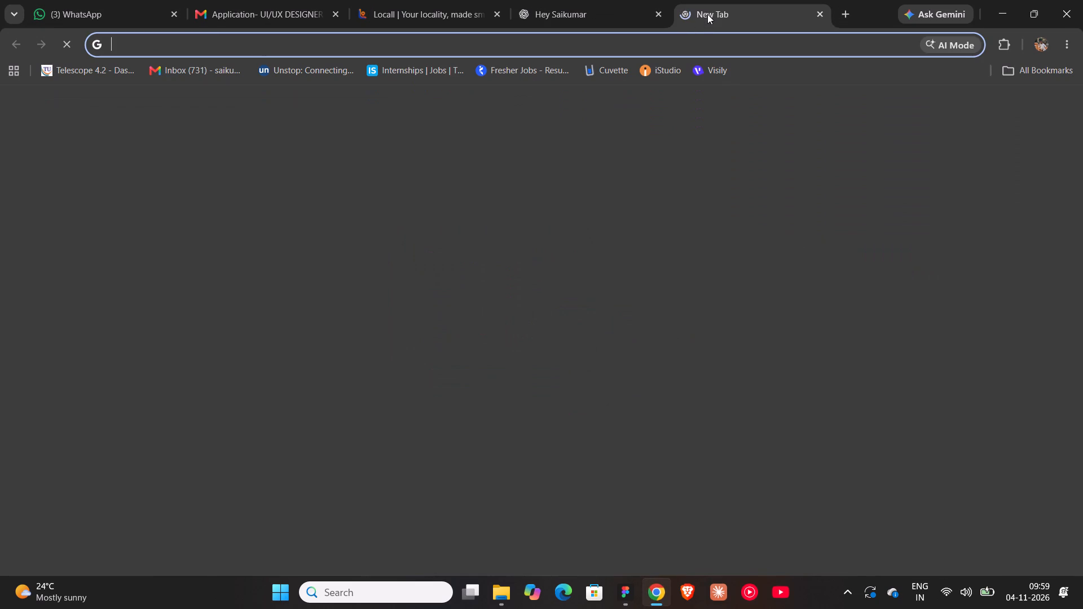
pyautogui.write('dot')
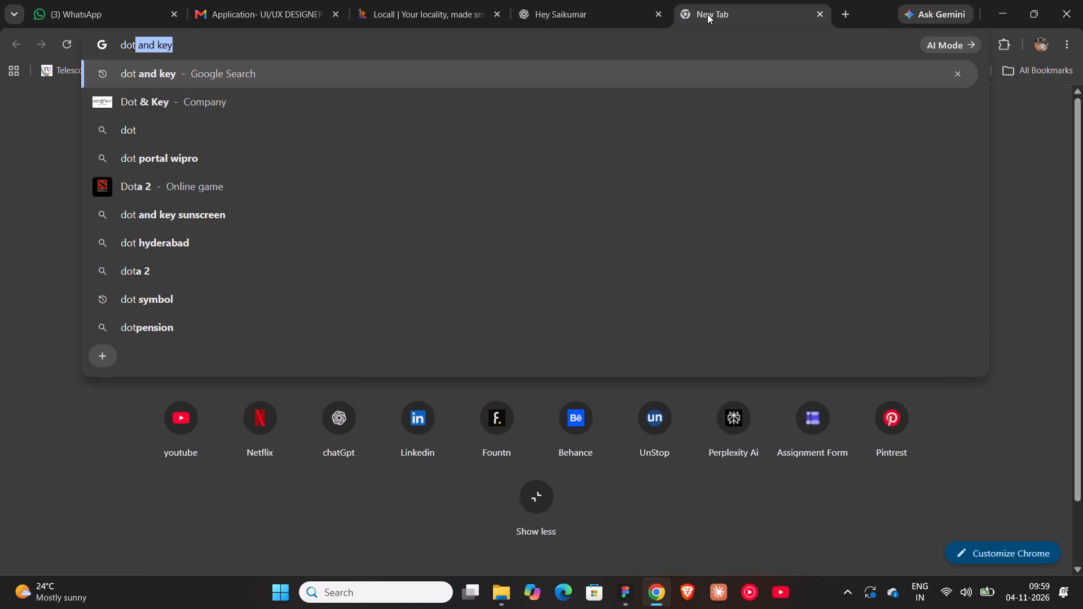
pyautogui.press('Down')
pyautogui.press('Down')
pyautogui.press('Down')
pyautogui.press('Down')
pyautogui.press('Down')
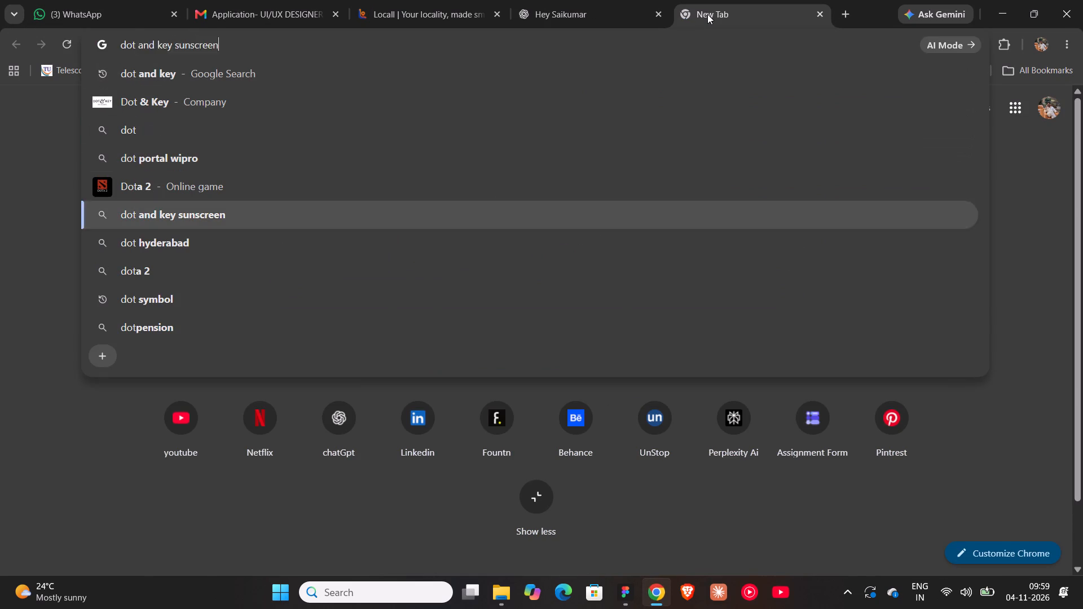
pyautogui.press('Down')
pyautogui.press('Down')
pyautogui.press('Down')
pyautogui.press('Return')
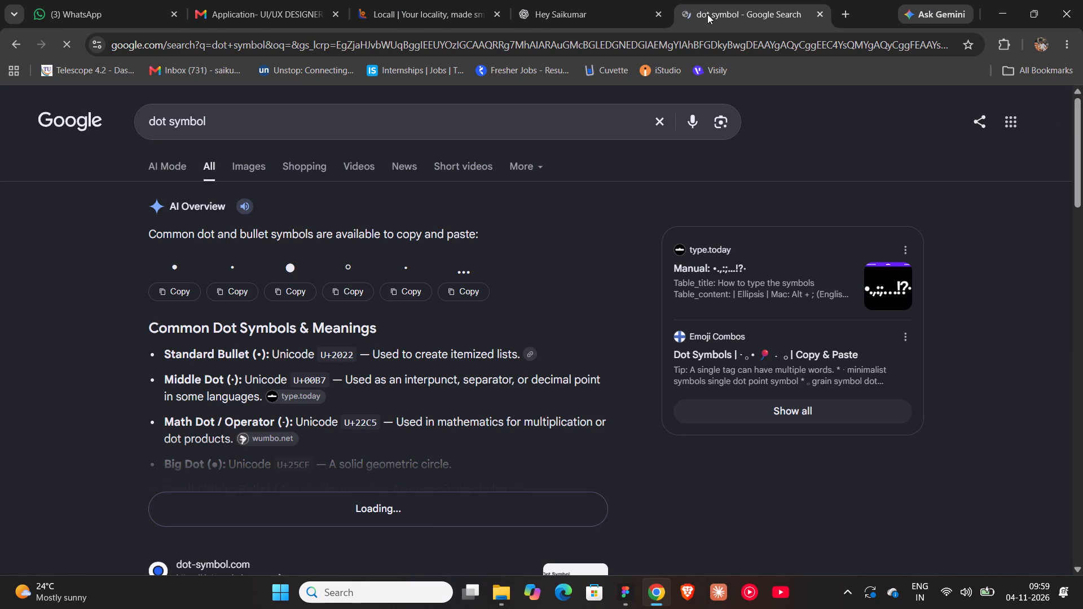
pyautogui.click(178, 295)
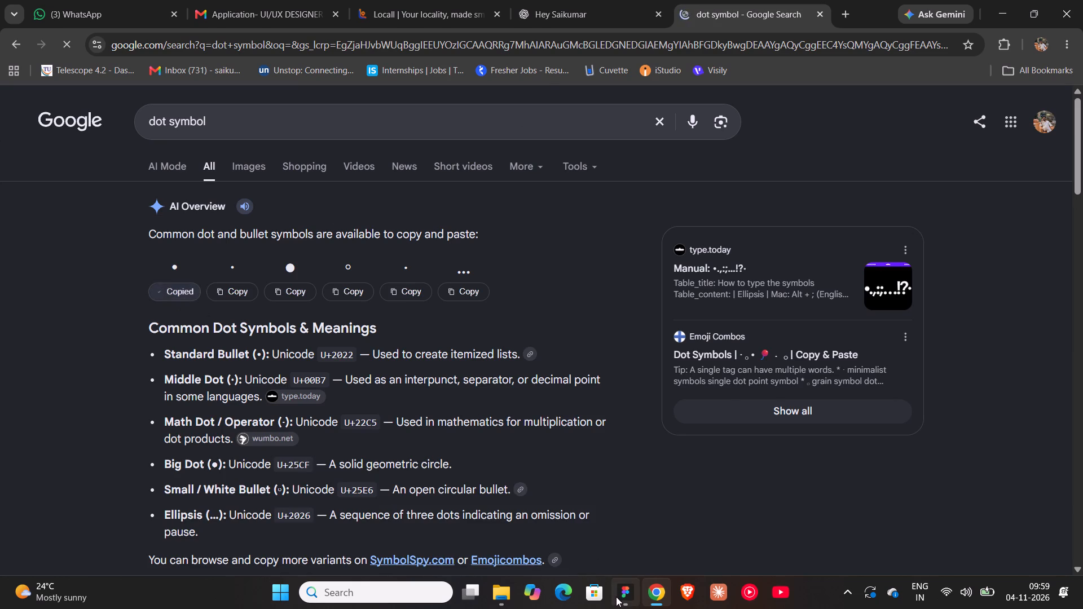
# Return to Figma, paste the bullet as text below the rating row and place it between the rating and the lightning bolt.
pyautogui.click(618, 597)
pyautogui.doubleClick(711, 407)
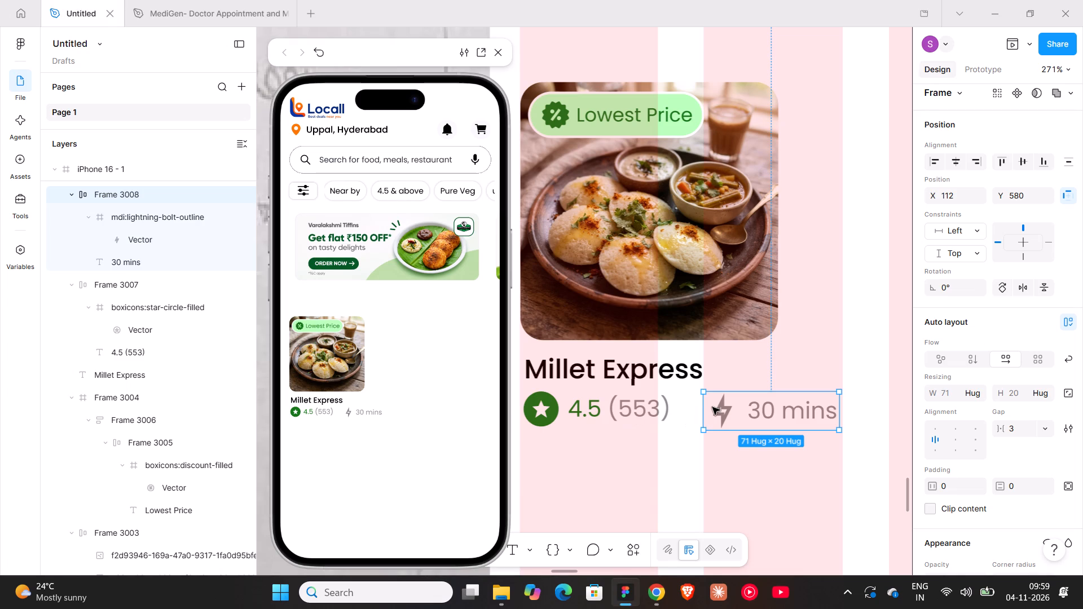
pyautogui.doubleClick(716, 410)
pyautogui.doubleClick(654, 442)
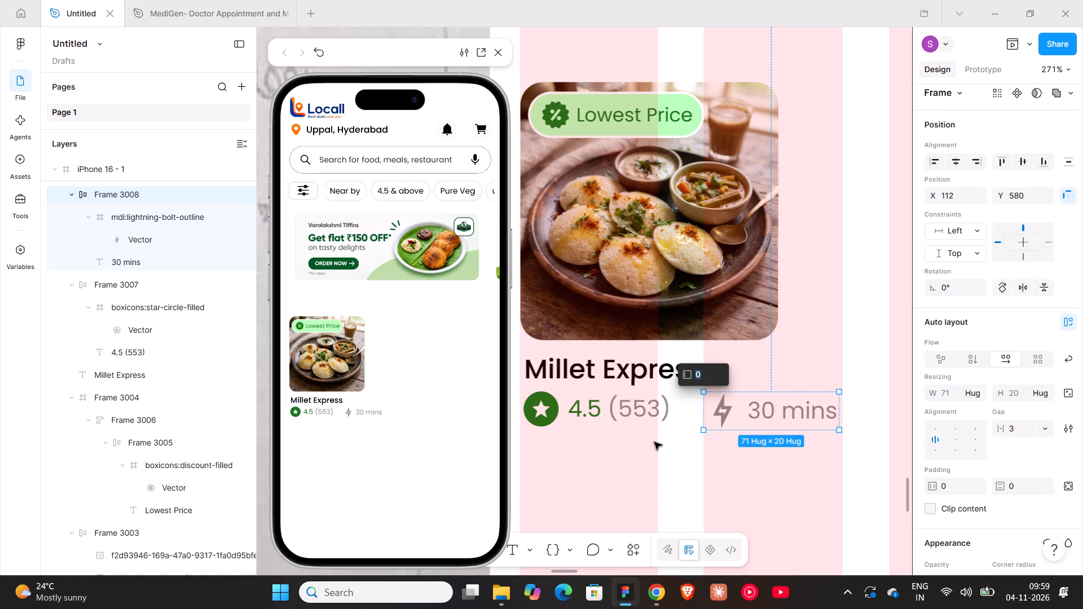
pyautogui.keyDown('ctrl'); pyautogui.scroll(-7, 654, 442); pyautogui.keyUp('ctrl')
pyautogui.doubleClick(624, 462)
pyautogui.keyDown('ctrl'); pyautogui.scroll(-8, 624, 462); pyautogui.keyUp('ctrl')
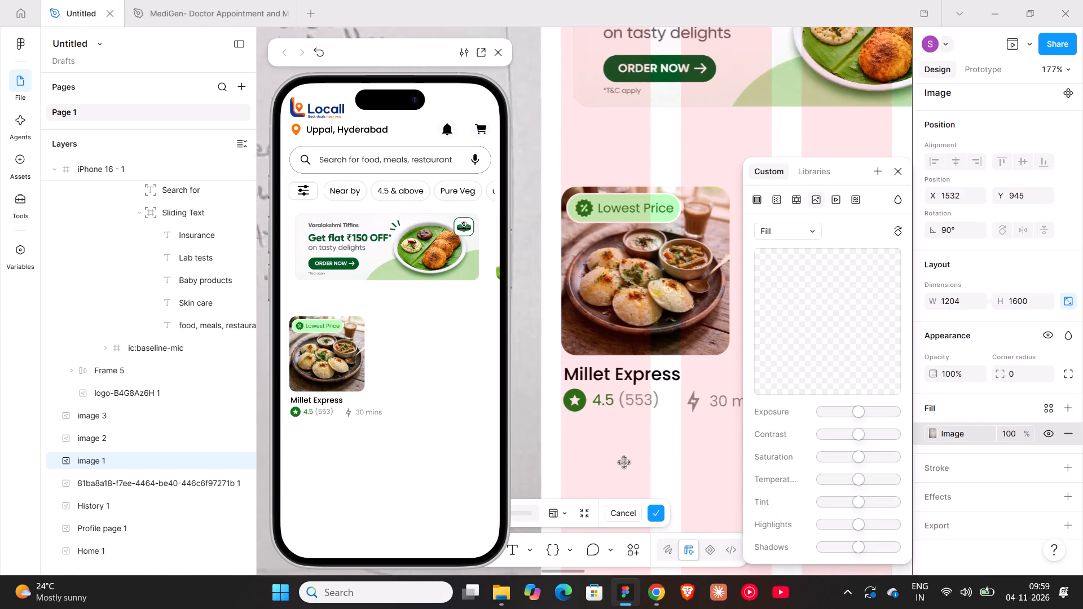
pyautogui.click(895, 167)
pyautogui.rightClick(666, 304)
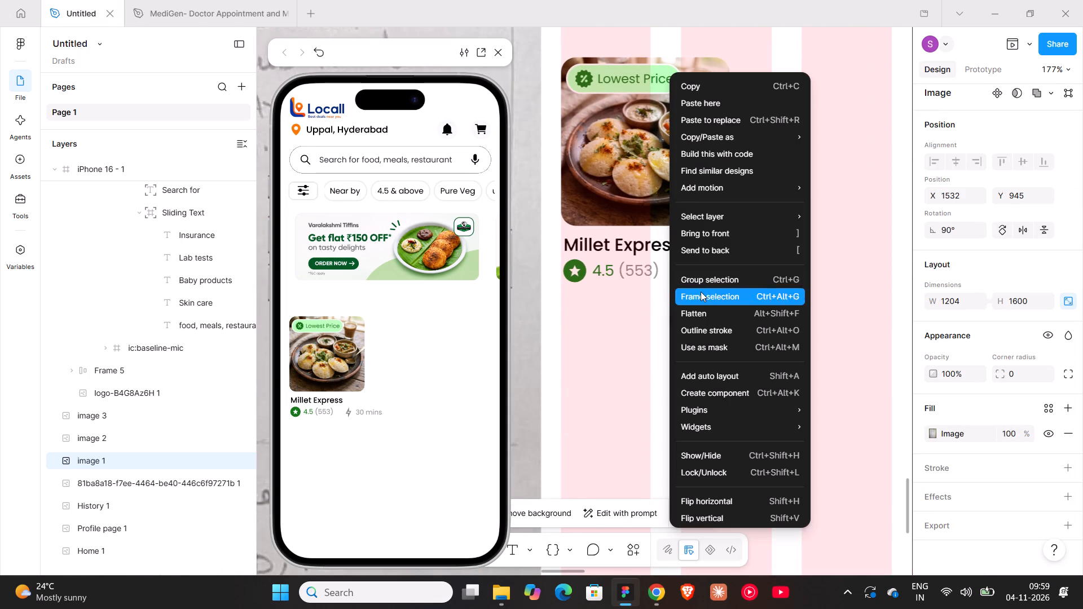
pyautogui.click(725, 99)
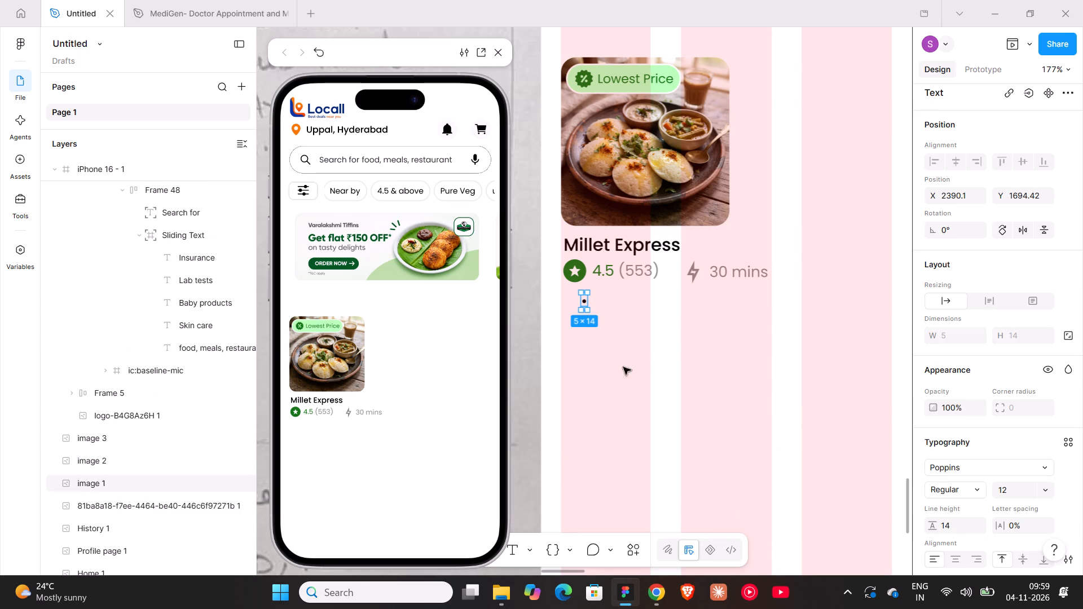
pyautogui.keyDown('ctrl'); pyautogui.scroll(6, 583, 301); pyautogui.keyUp('ctrl')
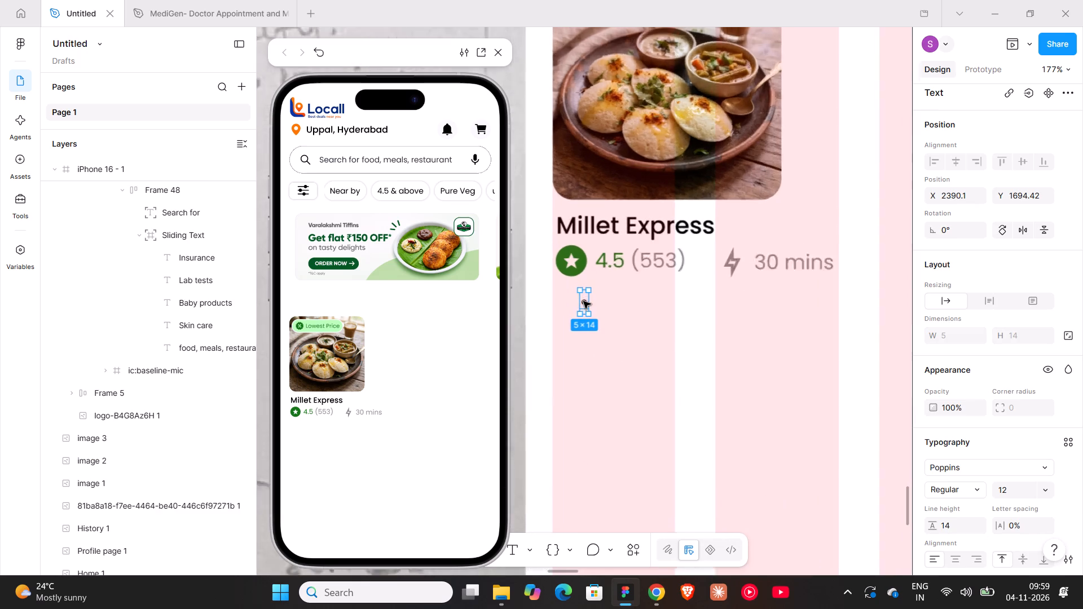
pyautogui.moveTo(583, 301); pyautogui.dragTo(747, 239)
# Align the rating frame, the bullet and the 30 mins frame on their vertical centres.
pyautogui.keyDown('shift'); pyautogui.click(664, 251); pyautogui.keyUp('shift')
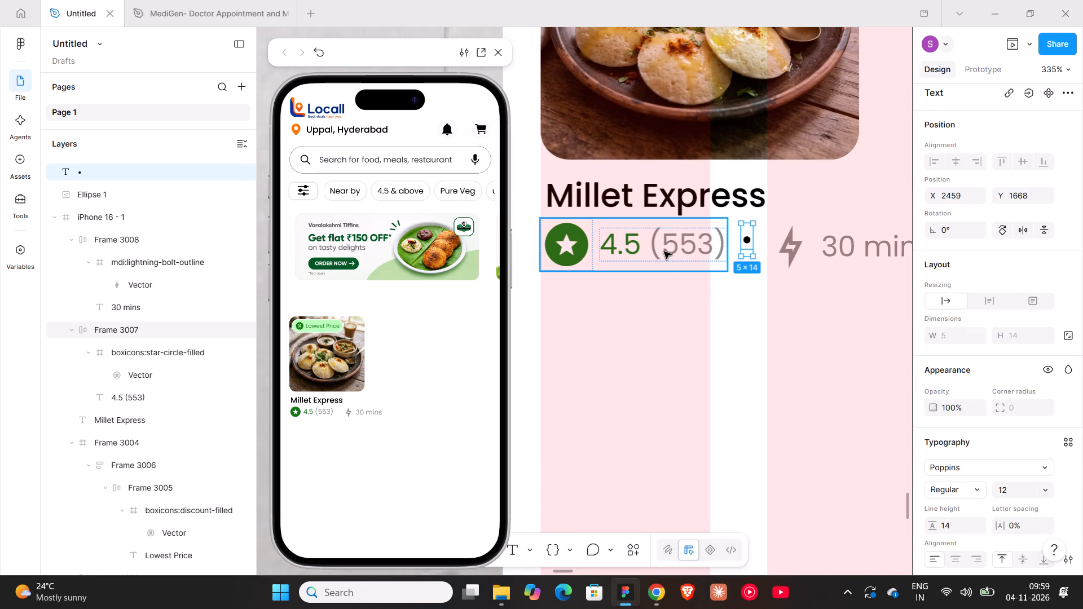
pyautogui.keyDown('shift'); pyautogui.click(809, 249); pyautogui.keyUp('shift')
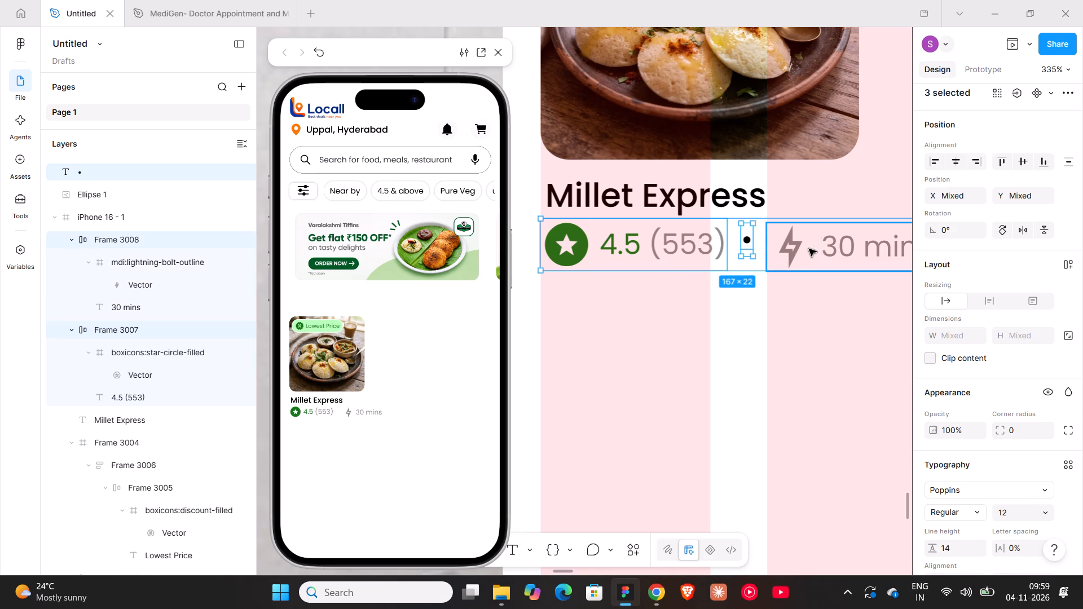
pyautogui.click(1021, 157)
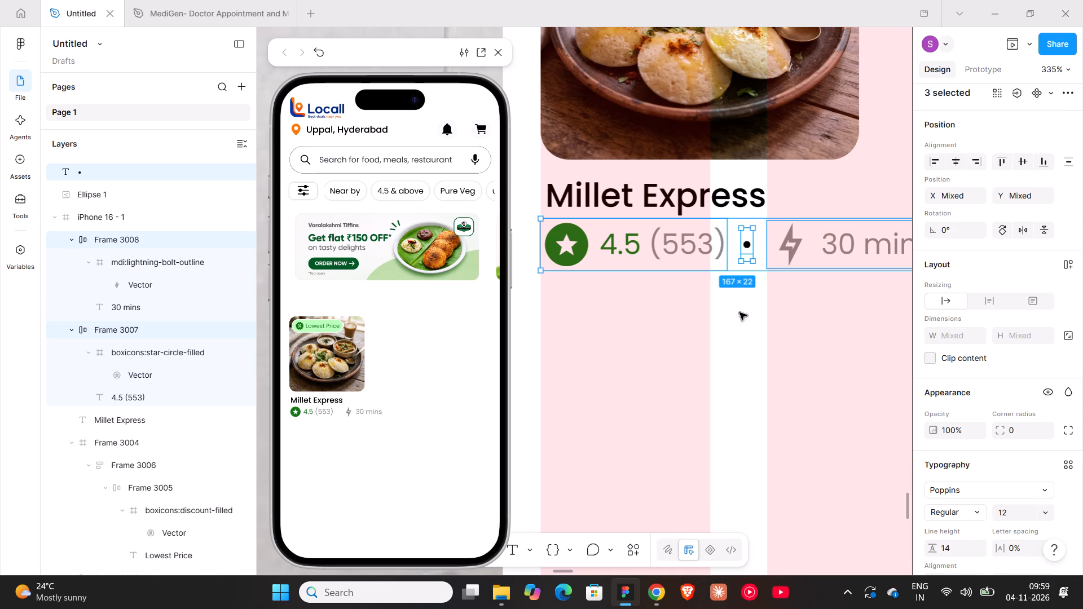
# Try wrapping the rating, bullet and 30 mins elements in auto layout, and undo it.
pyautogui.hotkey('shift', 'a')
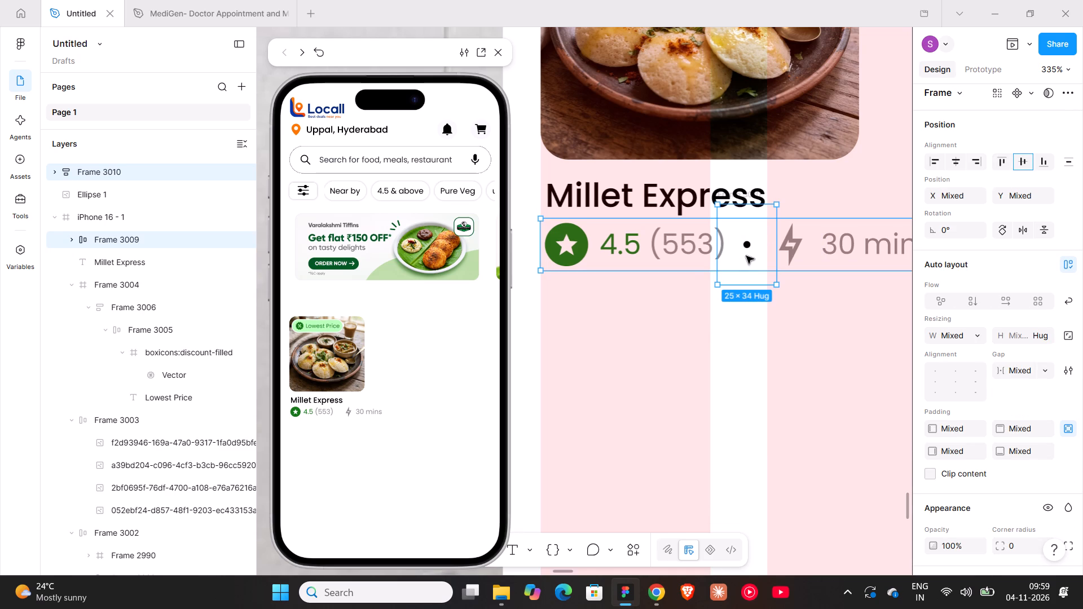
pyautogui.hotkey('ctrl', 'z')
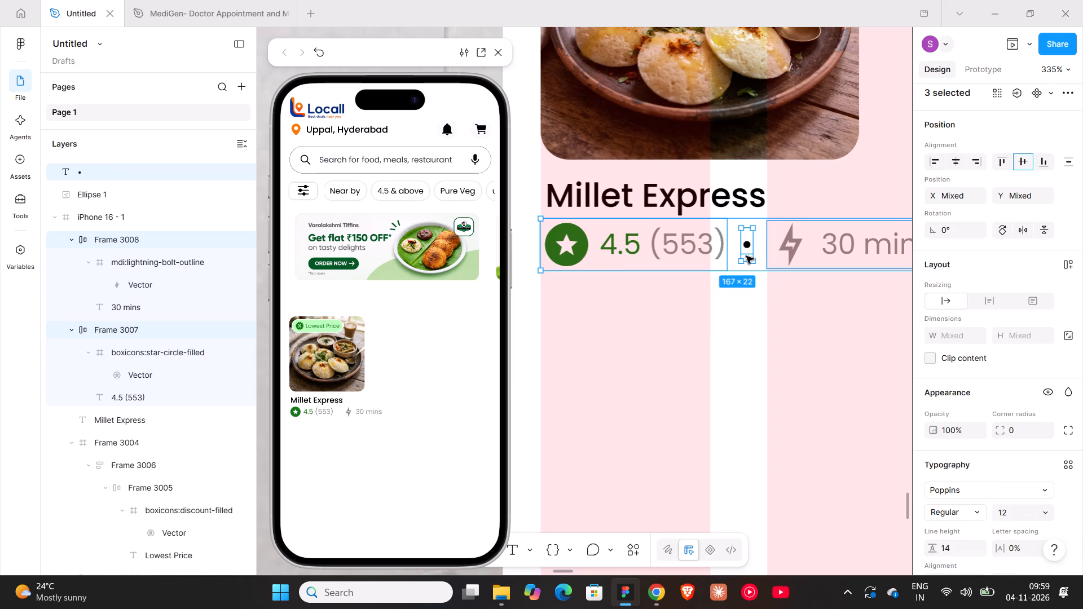
# Move the bullet out onto the canvas and back into the iPhone screen below the rating row, then wrap it in its own frame.
pyautogui.click(746, 256)
pyautogui.keyDown('ctrl'); pyautogui.scroll(-9, 746, 256); pyautogui.keyUp('ctrl')
pyautogui.moveTo(746, 256); pyautogui.dragTo(626, 308)
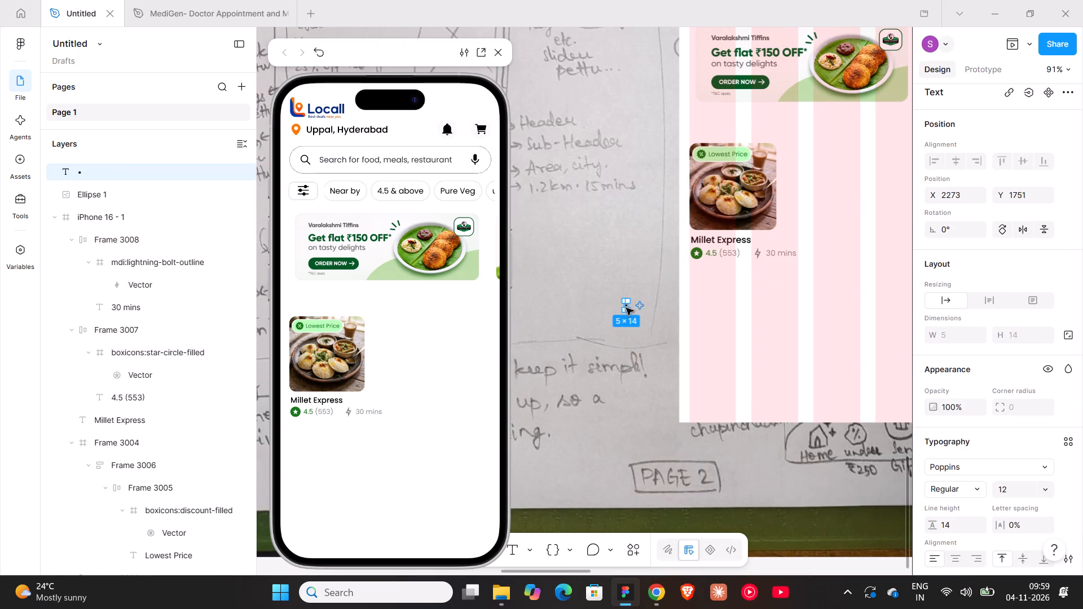
pyautogui.scroll(4, 637, 325)
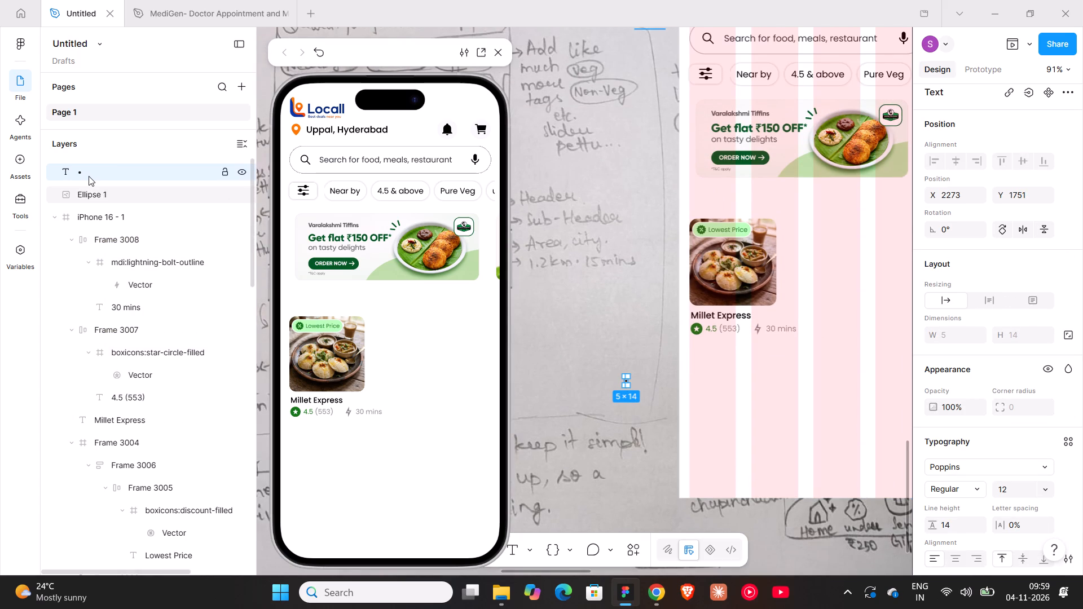
pyautogui.moveTo(626, 383); pyautogui.dragTo(752, 345)
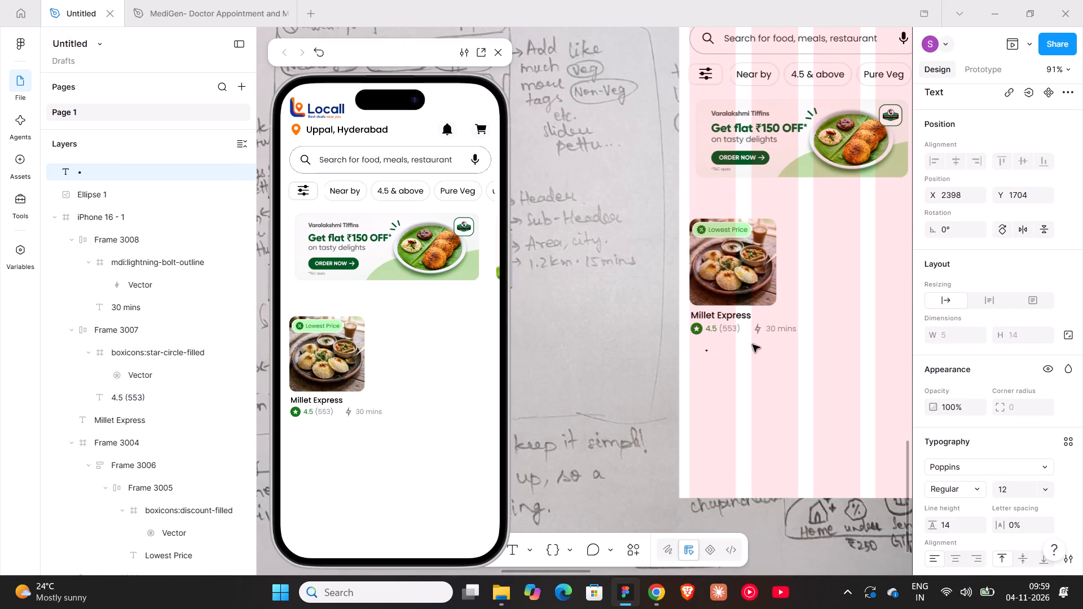
pyautogui.moveTo(752, 345); pyautogui.dragTo(742, 347)
pyautogui.rightClick(742, 346)
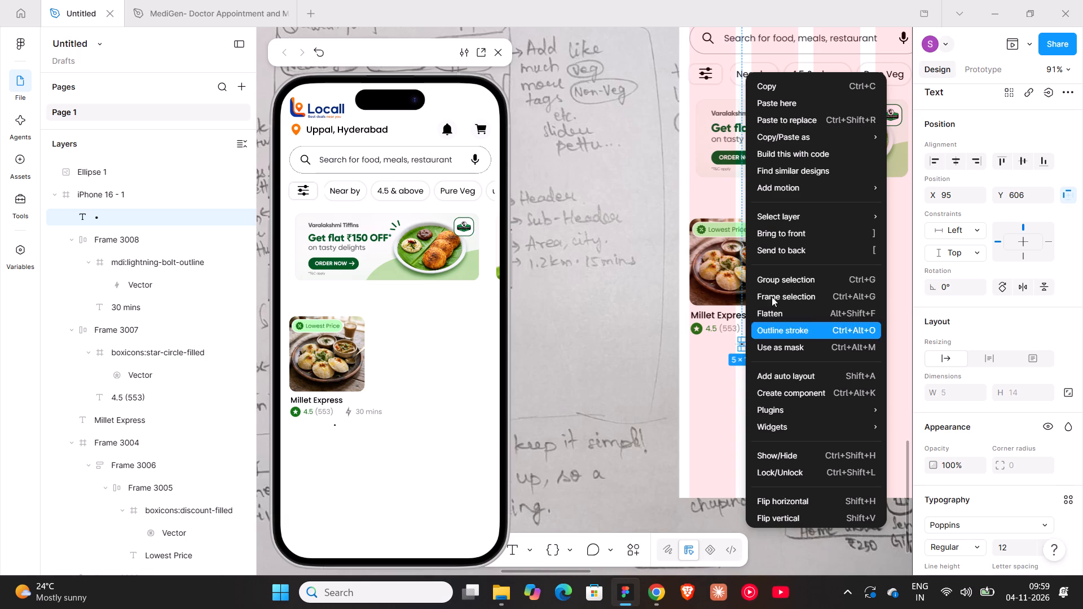
pyautogui.click(774, 294)
# Align the rating, bullet and 30 mins frames on their vertical centres and combine them into one horizontal auto layout row.
pyautogui.keyDown('ctrl'); pyautogui.scroll(3, 758, 347); pyautogui.keyUp('ctrl')
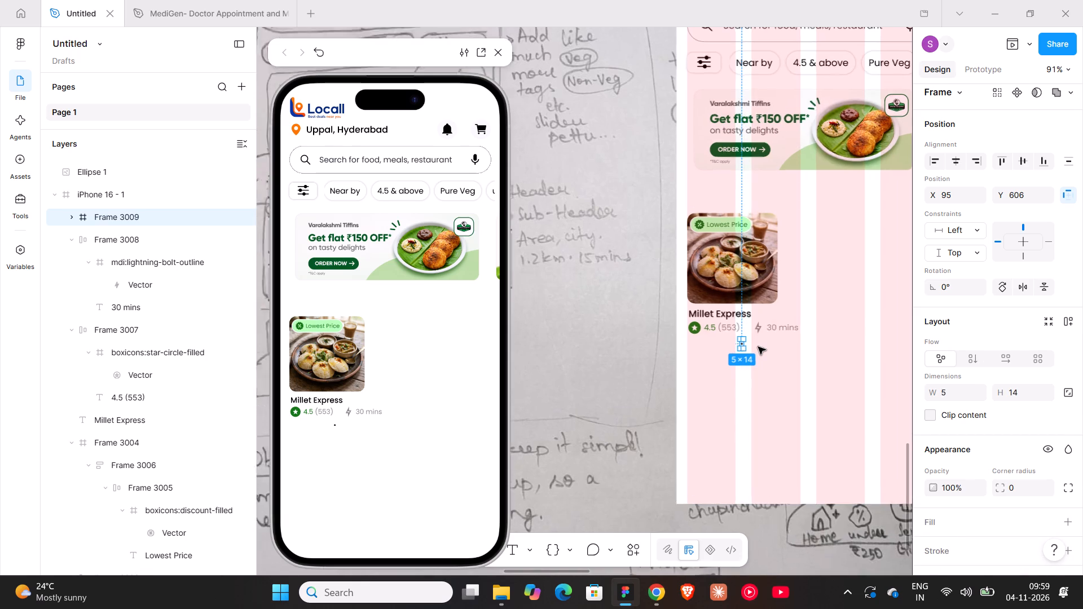
pyautogui.keyDown('ctrl'); pyautogui.scroll(7, 758, 347); pyautogui.keyUp('ctrl')
pyautogui.scroll(3, 719, 356)
pyautogui.keyDown('shift'); pyautogui.click(654, 341); pyautogui.keyUp('shift')
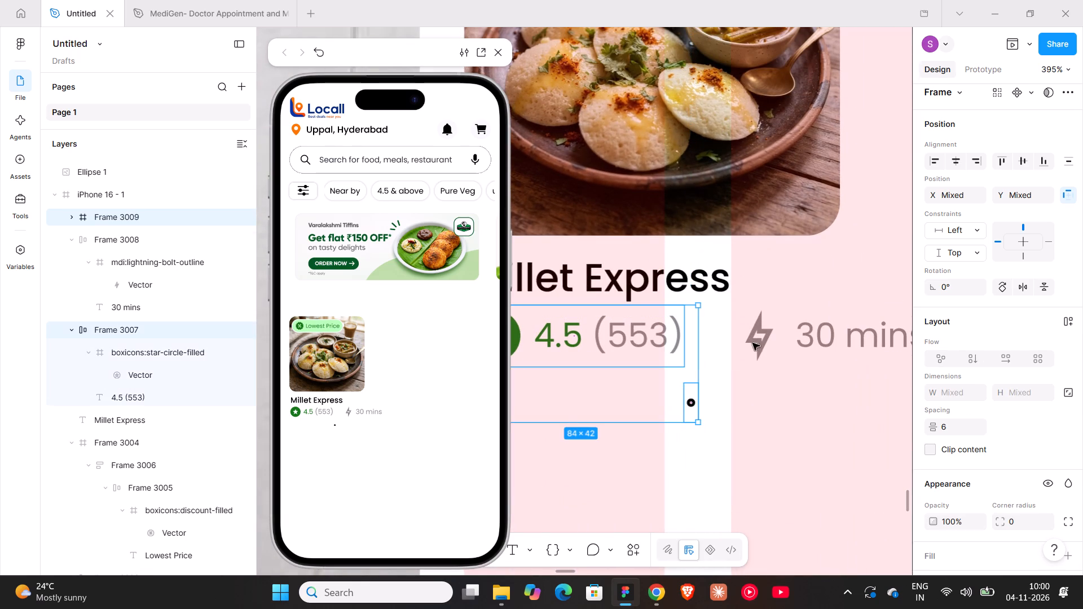
pyautogui.keyDown('shift'); pyautogui.click(783, 341); pyautogui.keyUp('shift')
pyautogui.click(1024, 162)
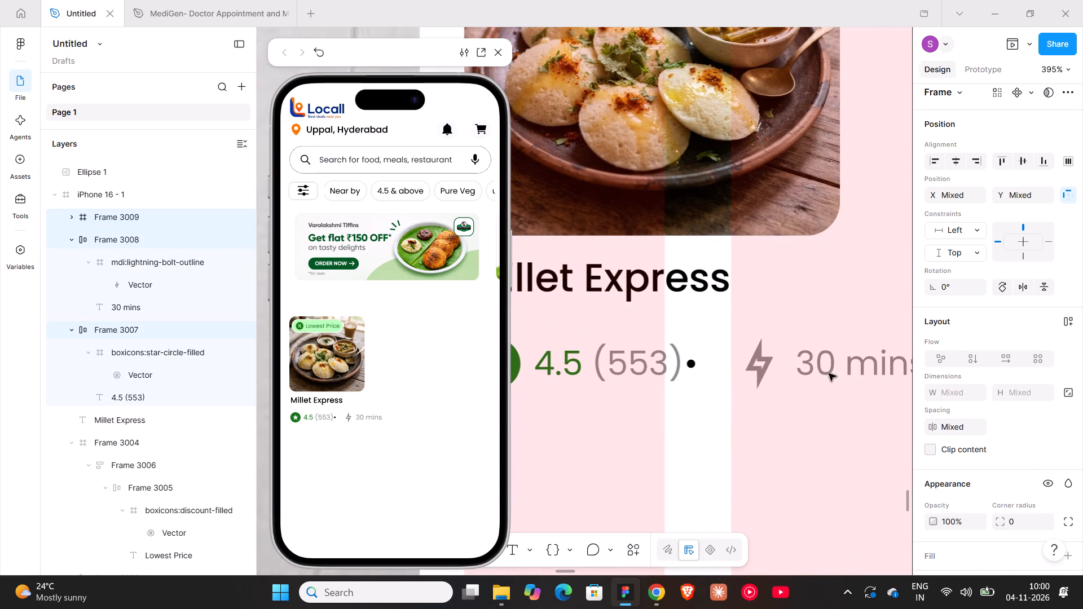
pyautogui.hotkey('shift', 'a')
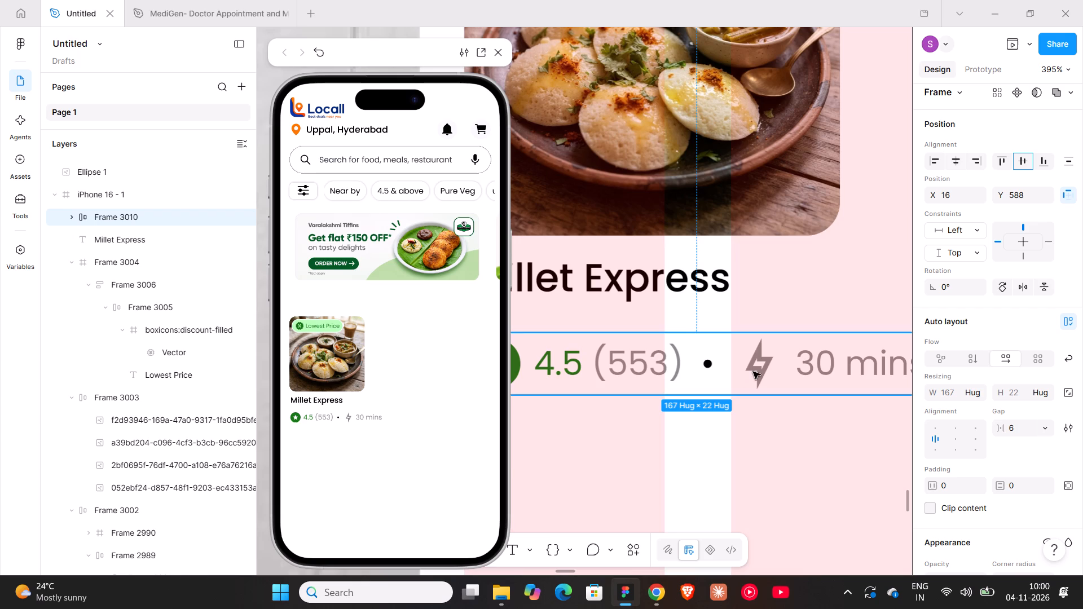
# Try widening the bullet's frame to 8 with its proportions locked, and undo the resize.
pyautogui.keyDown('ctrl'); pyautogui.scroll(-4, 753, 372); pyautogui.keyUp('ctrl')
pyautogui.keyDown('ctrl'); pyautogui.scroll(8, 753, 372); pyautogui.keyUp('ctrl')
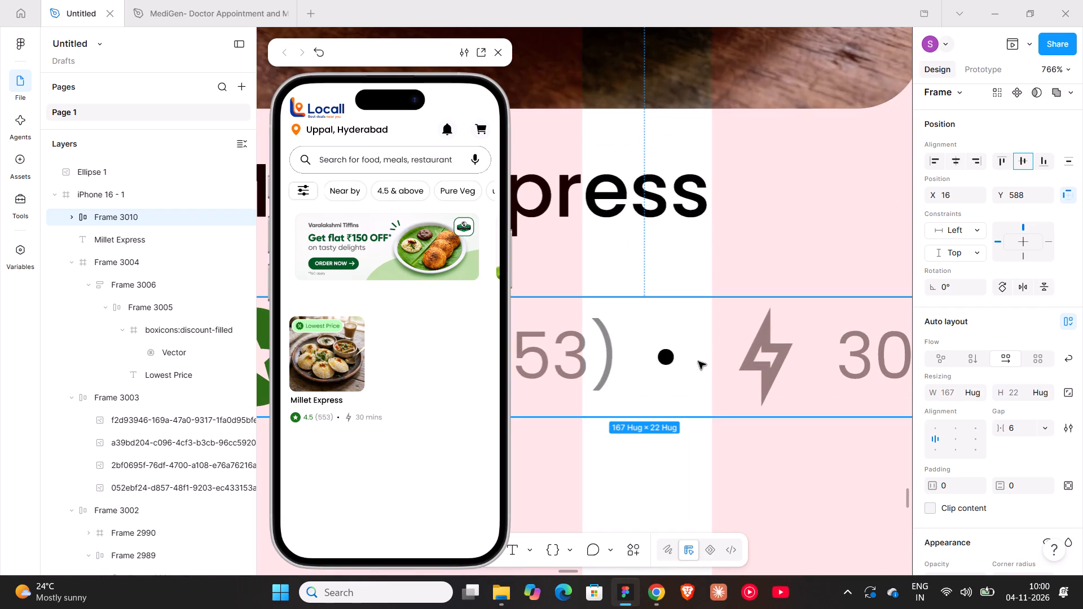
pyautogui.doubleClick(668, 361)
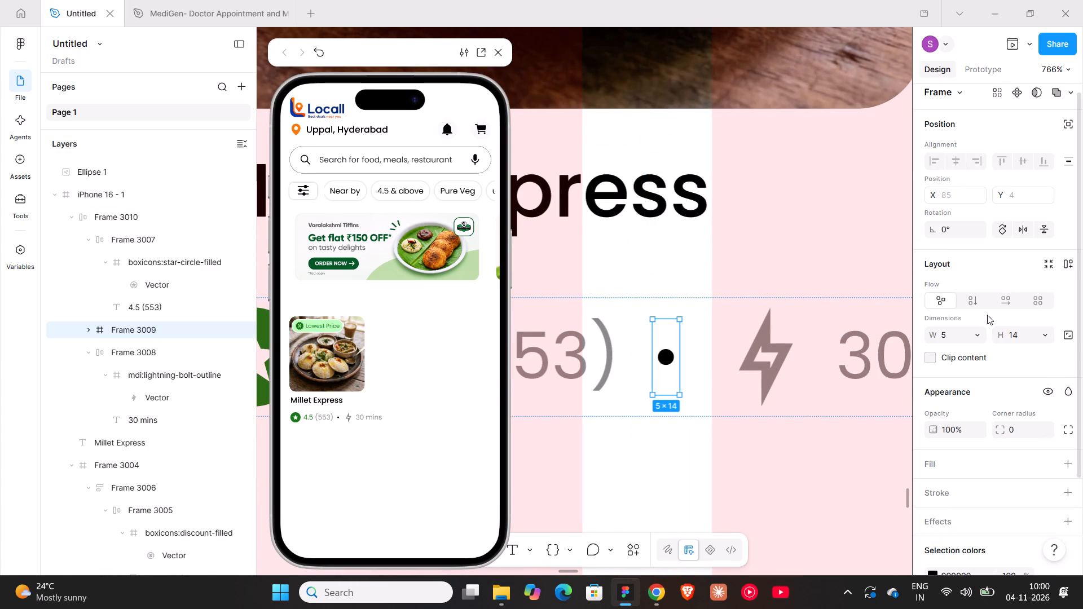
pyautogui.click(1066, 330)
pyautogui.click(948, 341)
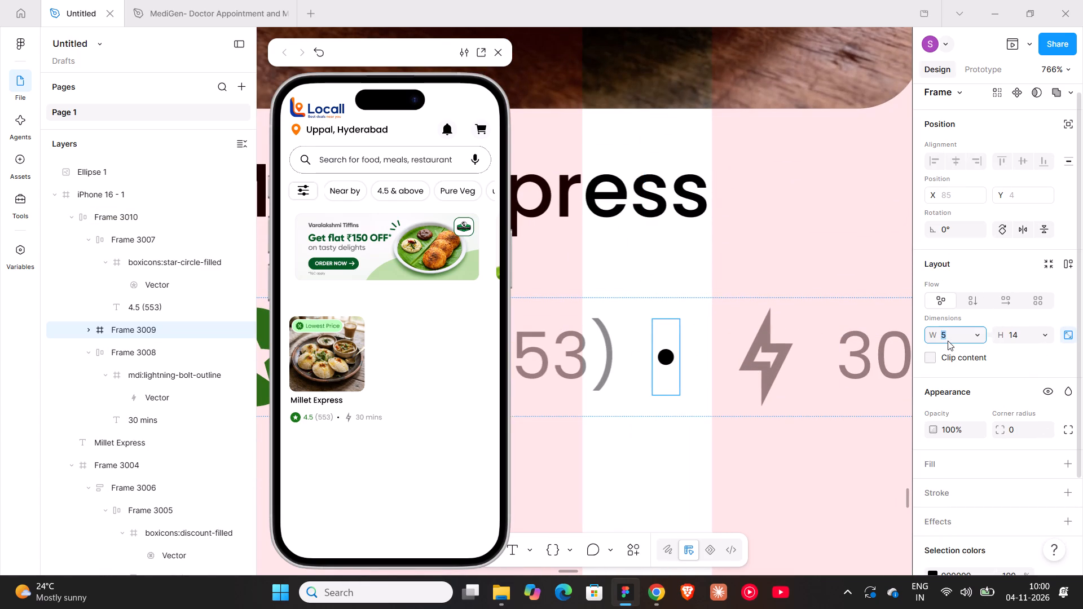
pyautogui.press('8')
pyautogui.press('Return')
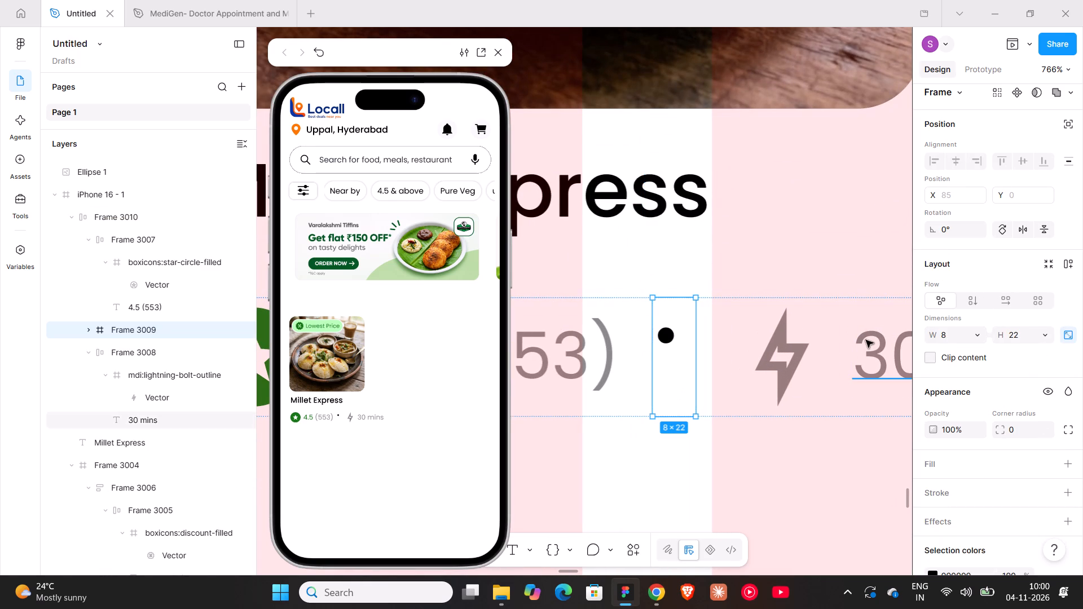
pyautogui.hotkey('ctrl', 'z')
# Set the bullet text's font size to 14.
pyautogui.doubleClick(666, 358)
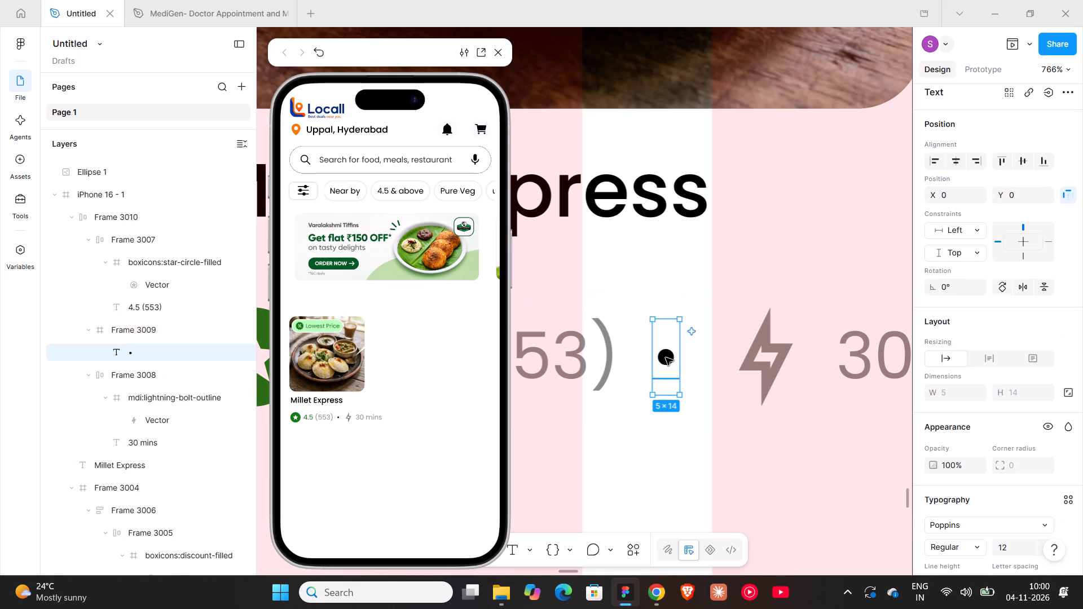
pyautogui.click(1010, 547)
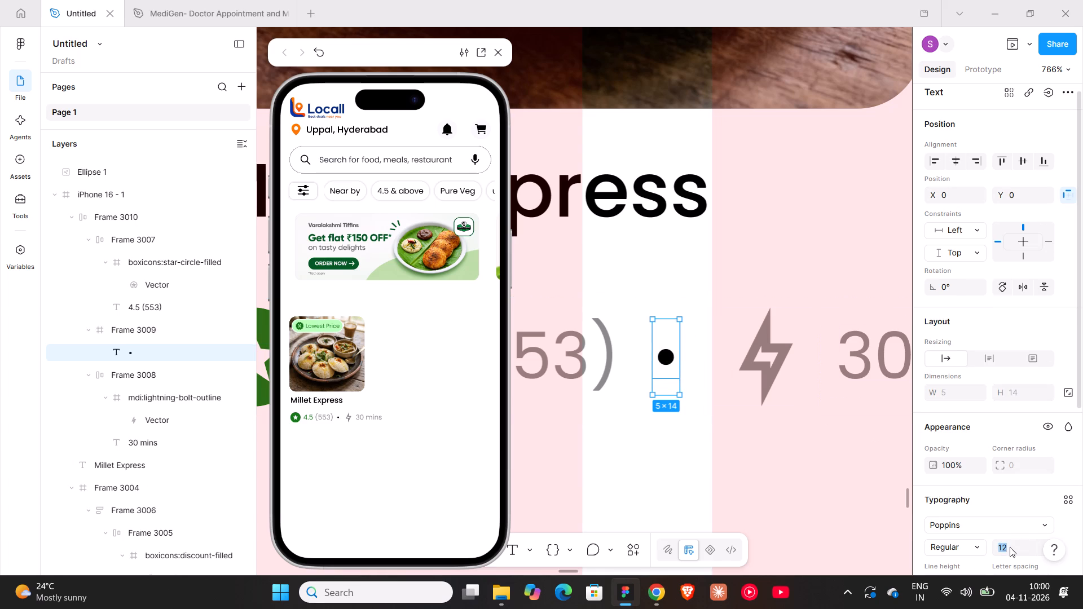
pyautogui.write('14')
pyautogui.press('Return')
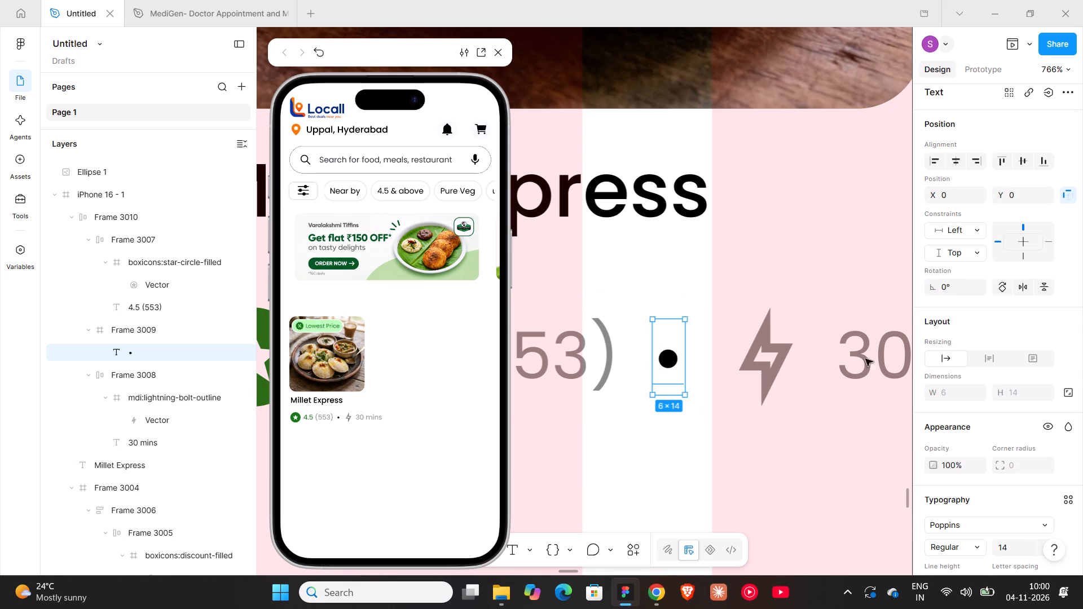
pyautogui.click(672, 450)
pyautogui.click(628, 386)
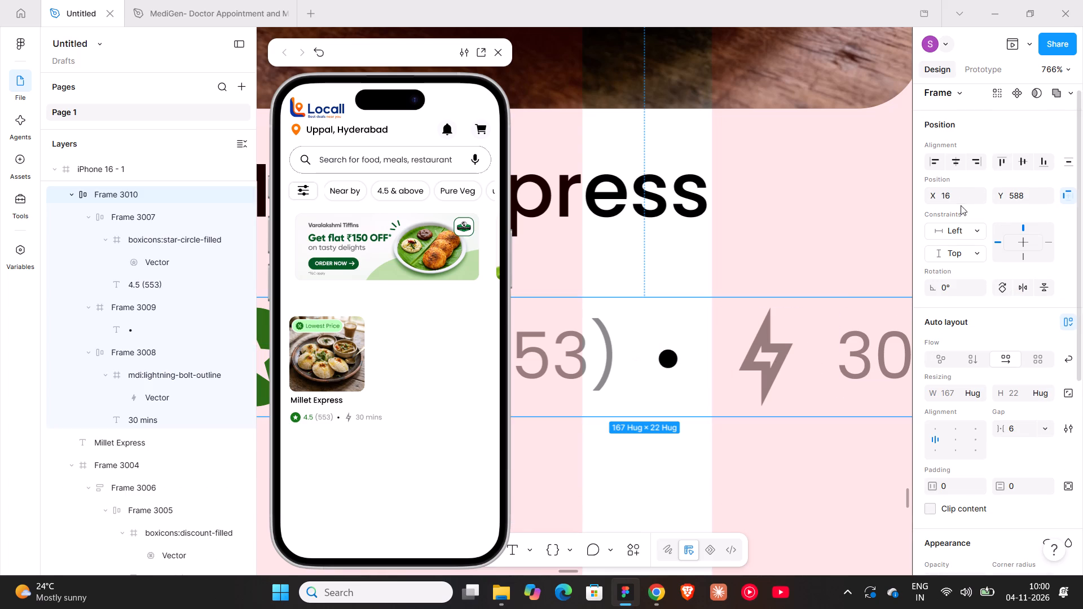
# Recolour the bullet with the grey already used on this page.
pyautogui.doubleClick(672, 360)
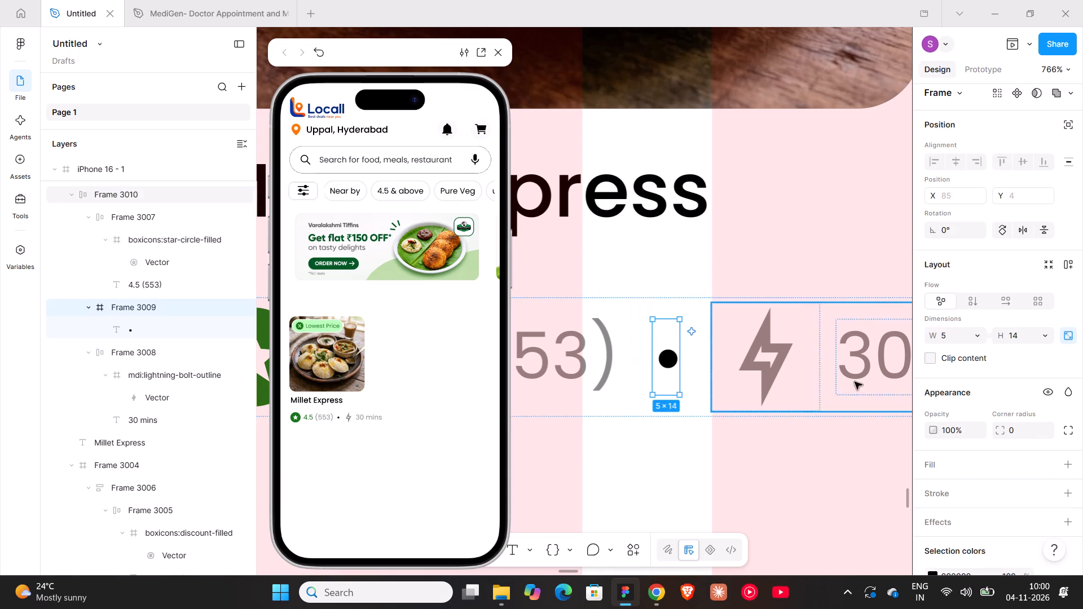
pyautogui.scroll(-4, 953, 402)
pyautogui.click(934, 467)
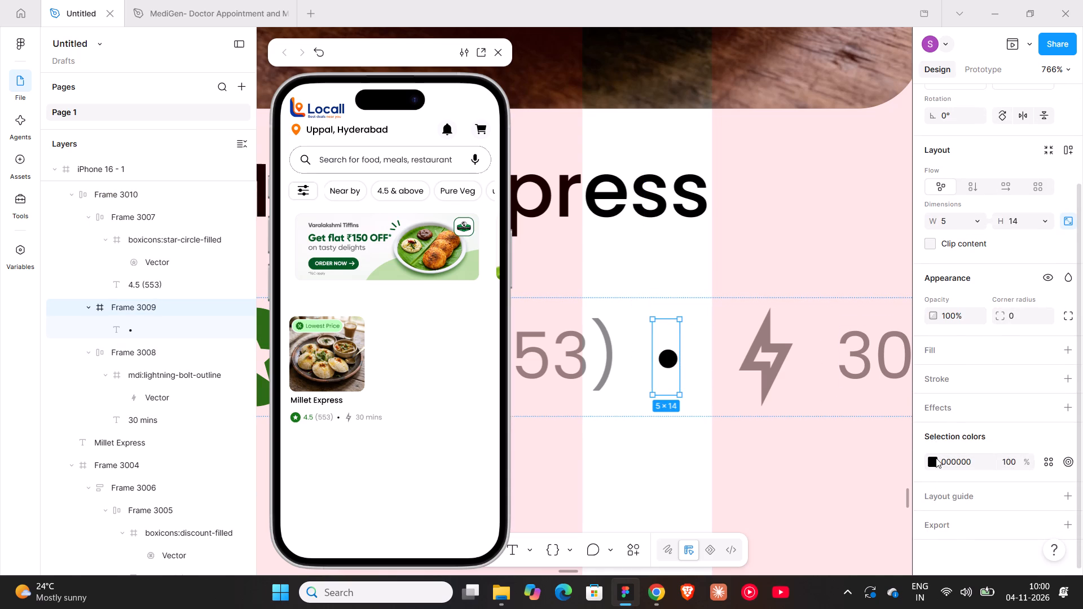
pyautogui.click(936, 458)
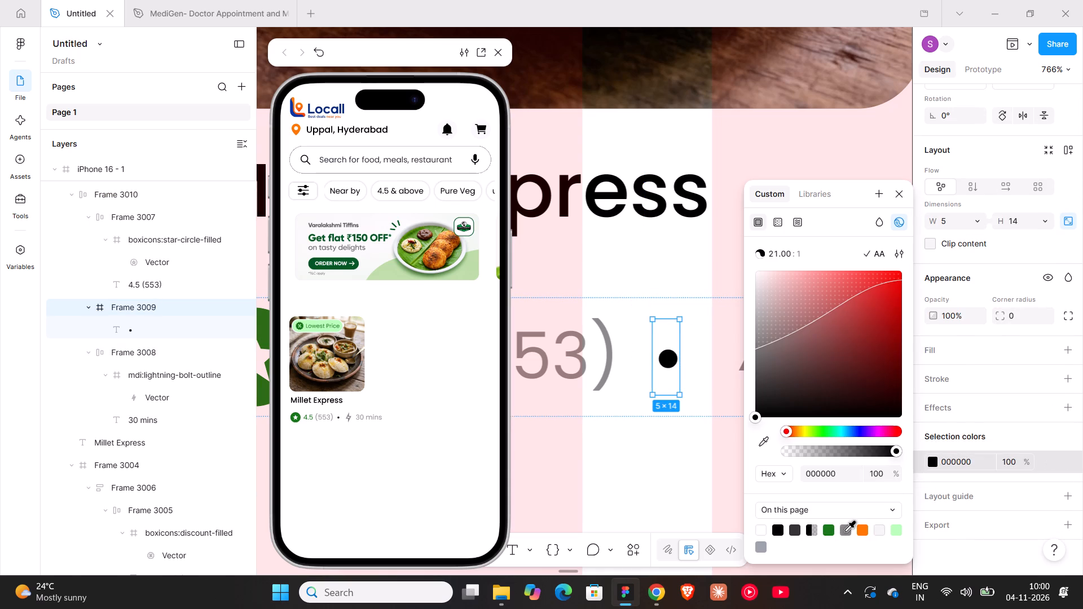
pyautogui.click(846, 531)
pyautogui.click(630, 470)
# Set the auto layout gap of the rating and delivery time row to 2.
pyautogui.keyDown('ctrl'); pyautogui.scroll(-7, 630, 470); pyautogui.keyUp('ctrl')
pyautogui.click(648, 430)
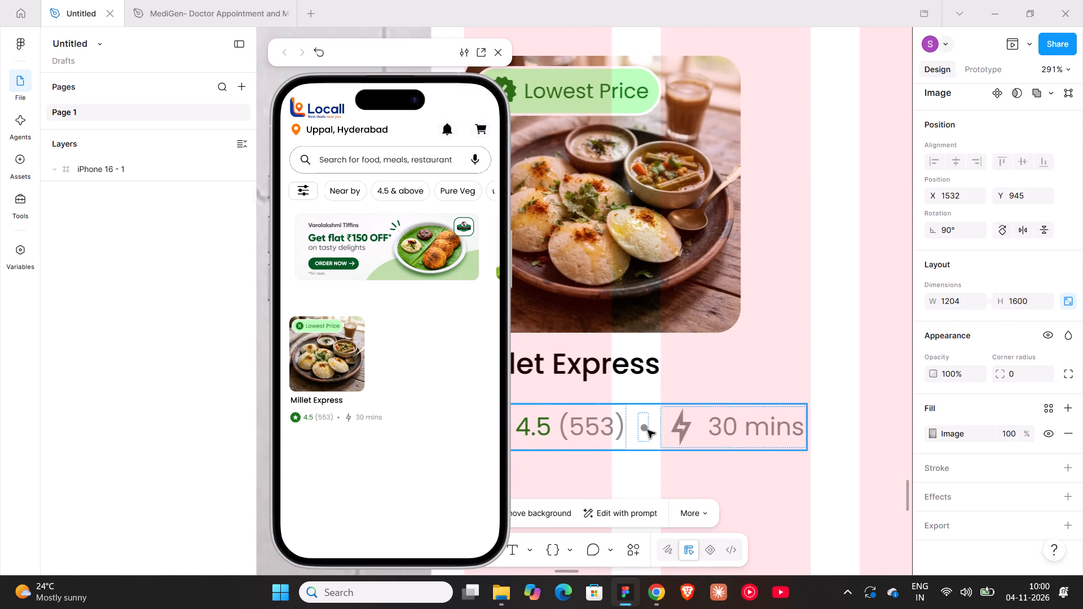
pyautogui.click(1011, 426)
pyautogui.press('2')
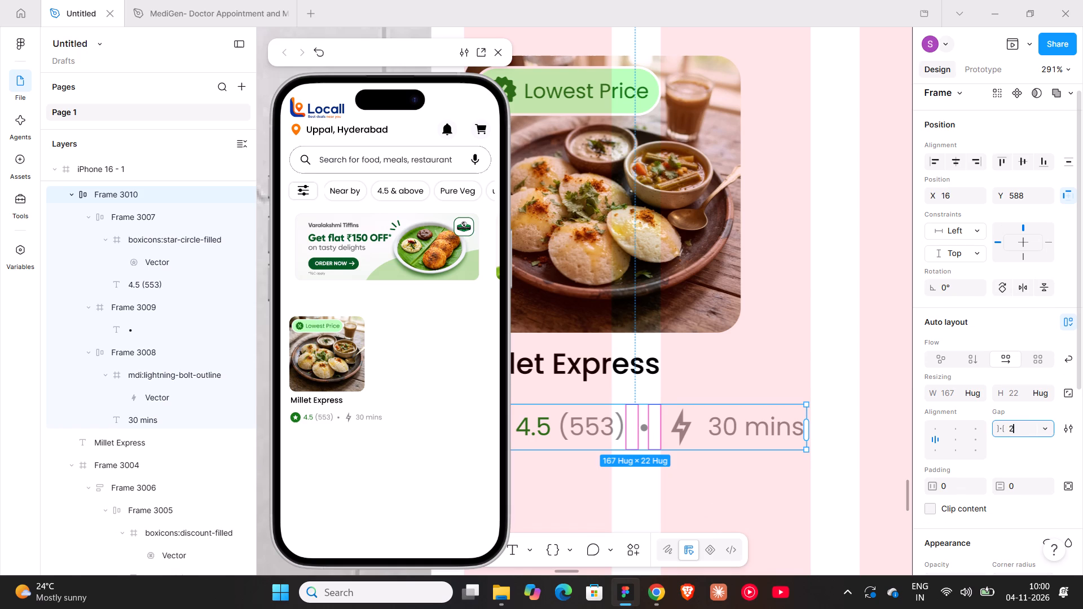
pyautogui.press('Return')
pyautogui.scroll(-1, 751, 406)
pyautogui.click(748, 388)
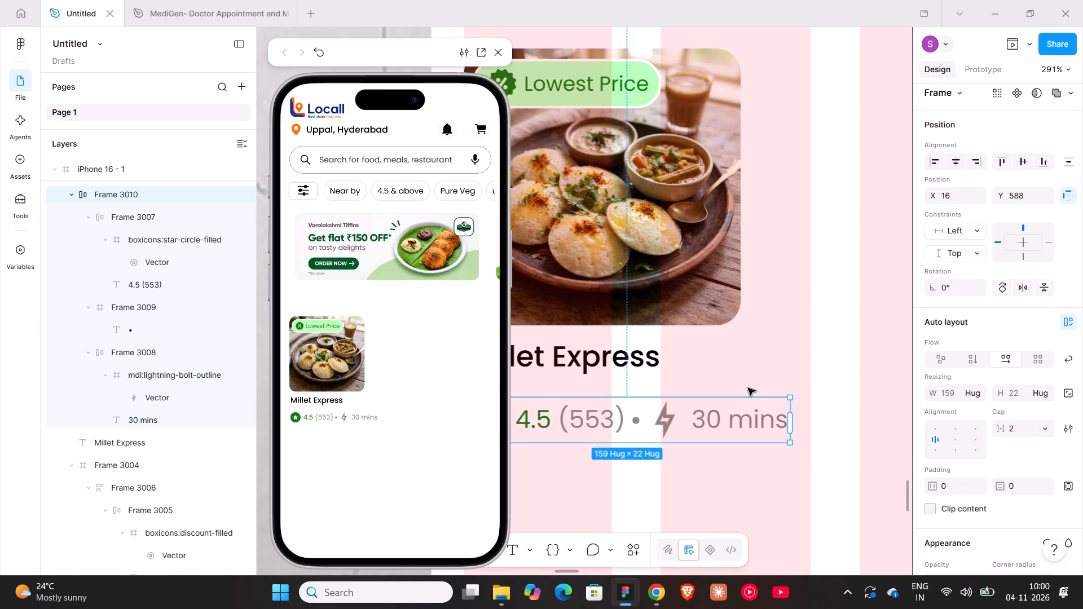
# Set the auto layout gap of the rating and delivery time row to 0.
pyautogui.keyDown('shift'); pyautogui.scroll(5, 748, 388); pyautogui.keyUp('shift')
pyautogui.click(747, 426)
pyautogui.keyDown('shift'); pyautogui.scroll(-4, 747, 426); pyautogui.keyUp('shift')
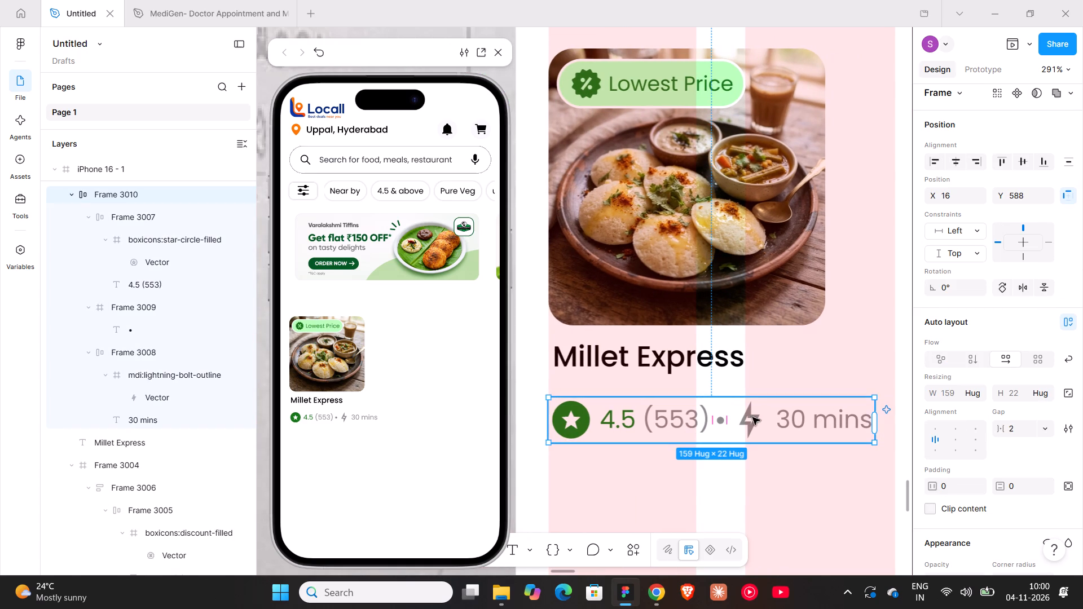
pyautogui.click(733, 418)
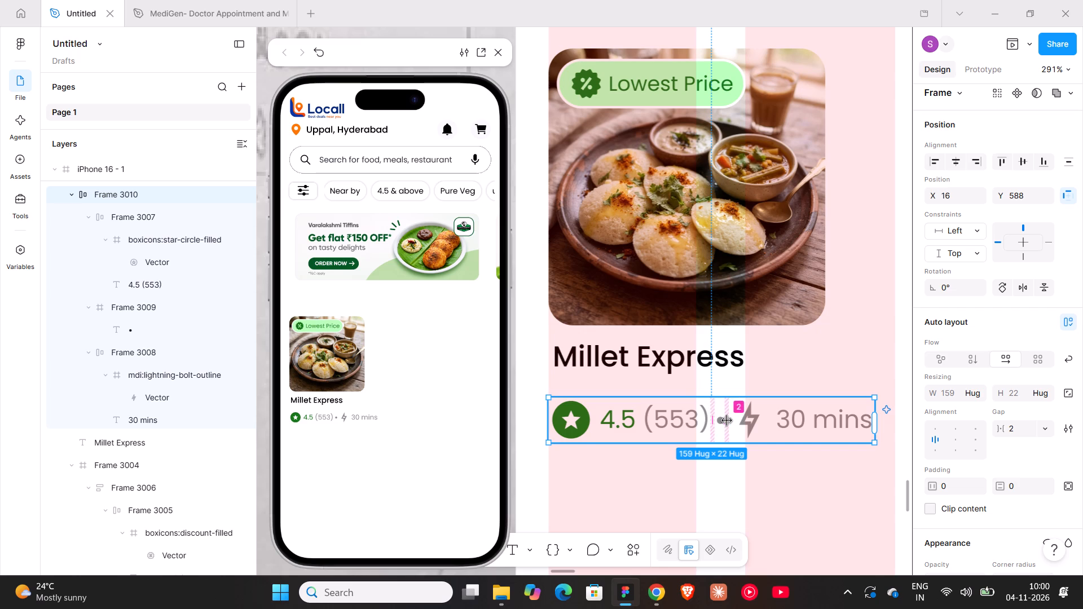
pyautogui.click(727, 421)
pyautogui.press('0')
pyautogui.press('Return')
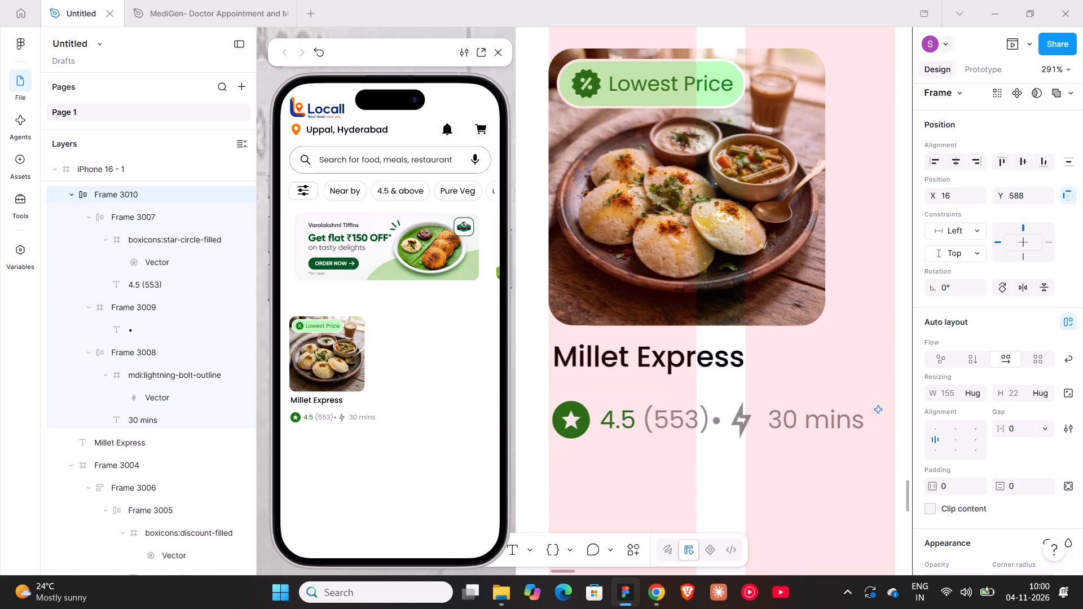
# Move the rating and delivery time row up to X 18, Y 578, directly beneath the Millet Express name.
pyautogui.keyDown('ctrl'); pyautogui.scroll(-4, 685, 346); pyautogui.keyUp('ctrl')
pyautogui.keyDown('shift'); pyautogui.scroll(-3, 685, 346); pyautogui.keyUp('shift')
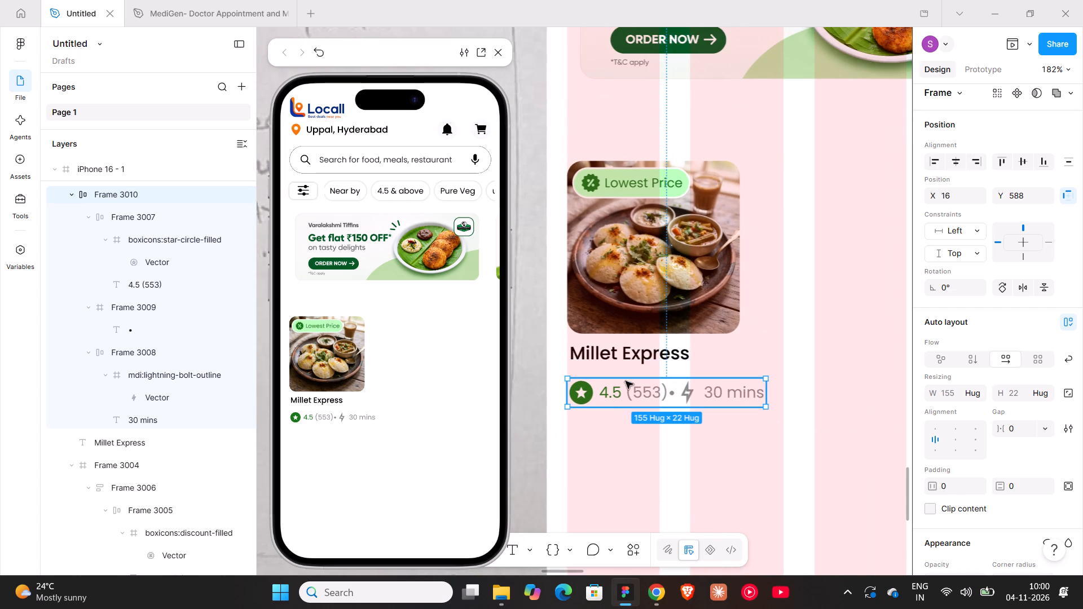
pyautogui.moveTo(624, 401); pyautogui.dragTo(626, 389)
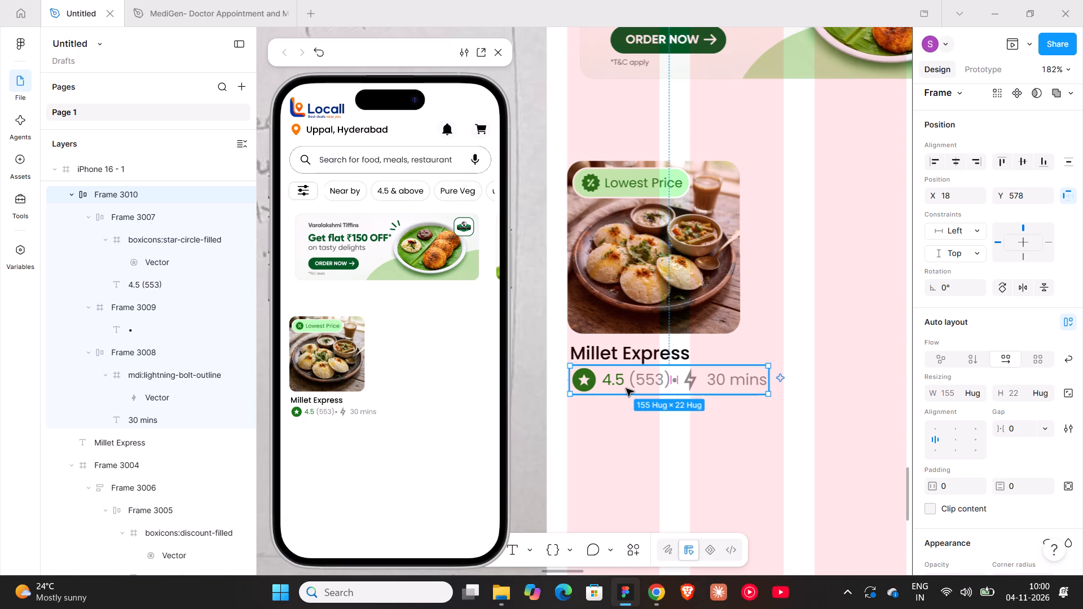
# Set the font size of the 4.5 (553) and 30 mins texts to 10, and then to 11.
pyautogui.tripleClick(626, 389)
pyautogui.keyDown('shift'); pyautogui.doubleClick(734, 376); pyautogui.keyUp('shift')
pyautogui.click(1008, 488)
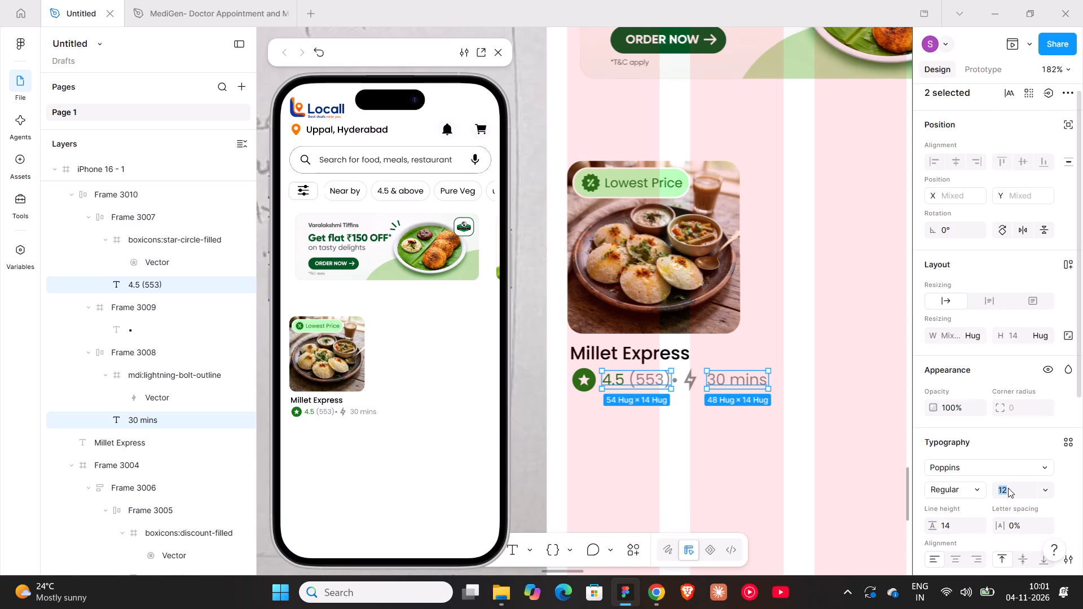
pyautogui.write('10')
pyautogui.press('Return')
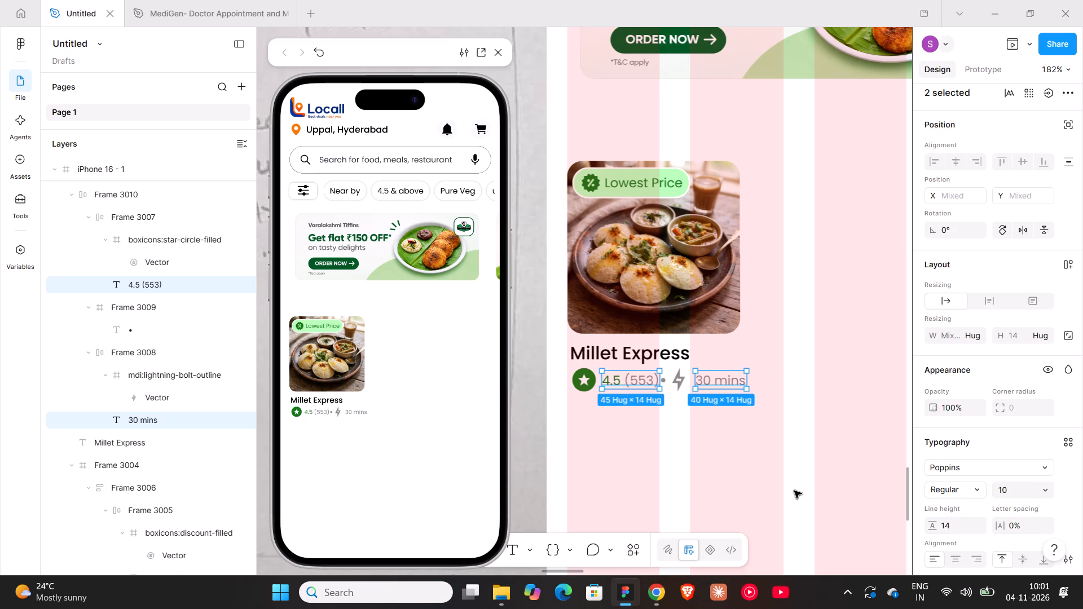
pyautogui.click(1011, 491)
pyautogui.write('11')
pyautogui.press('Return')
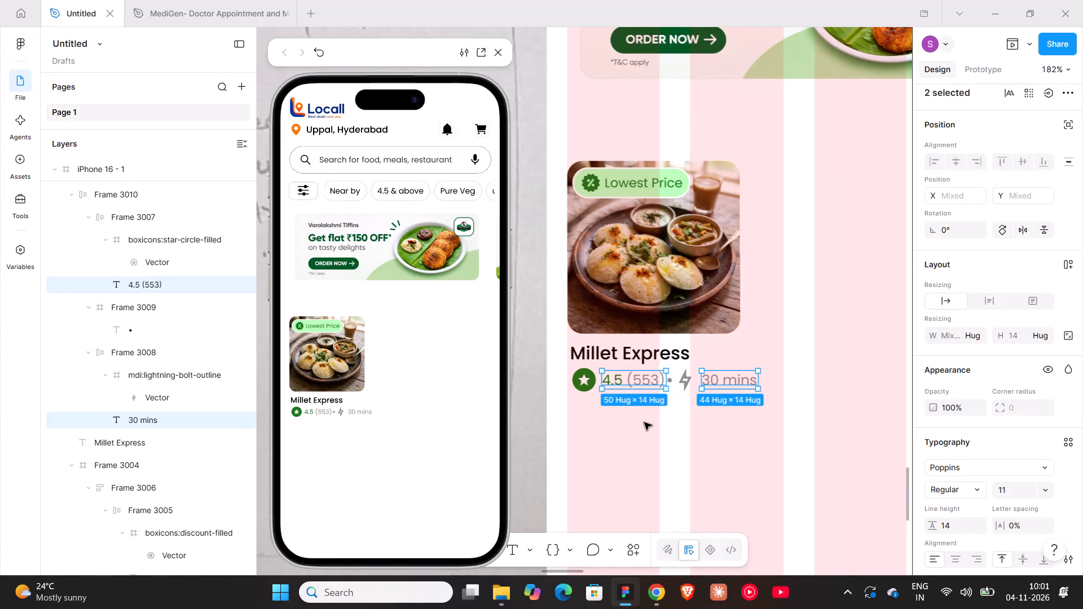
# Resize the green star icon proportionally to 20 × 20, and then down to 18 × 18.
pyautogui.click(587, 380)
pyautogui.click(1020, 334)
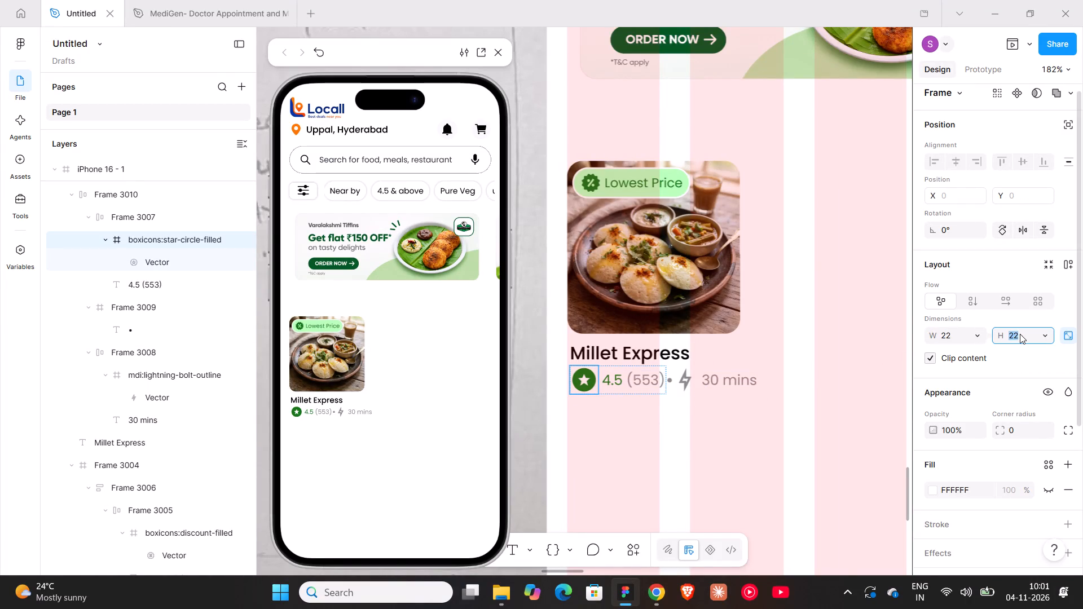
pyautogui.write('20')
pyautogui.press('Return')
pyautogui.click(1020, 334)
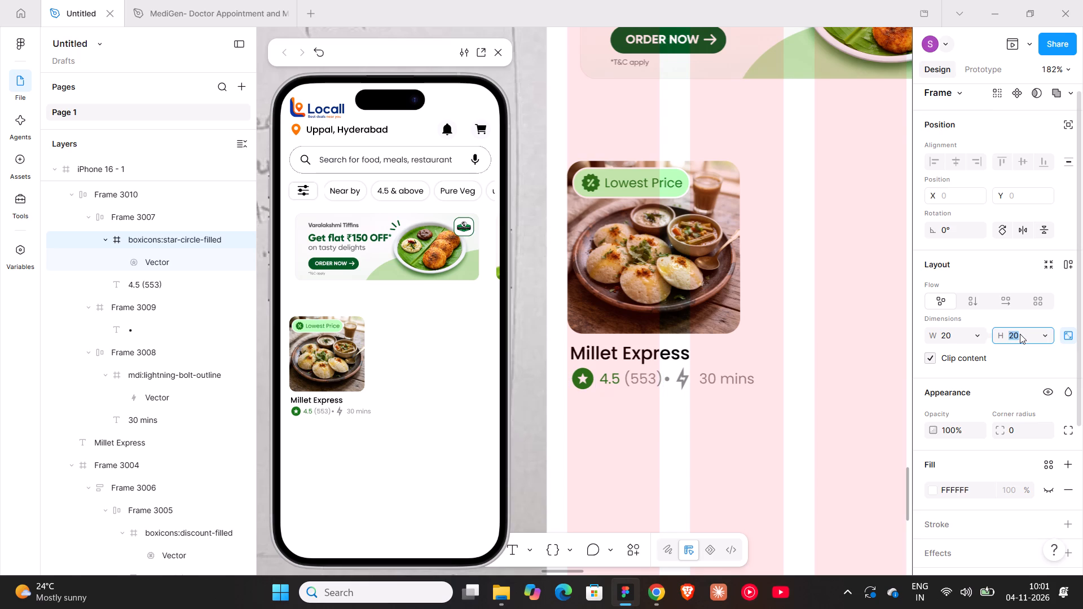
pyautogui.write('18')
pyautogui.press('Return')
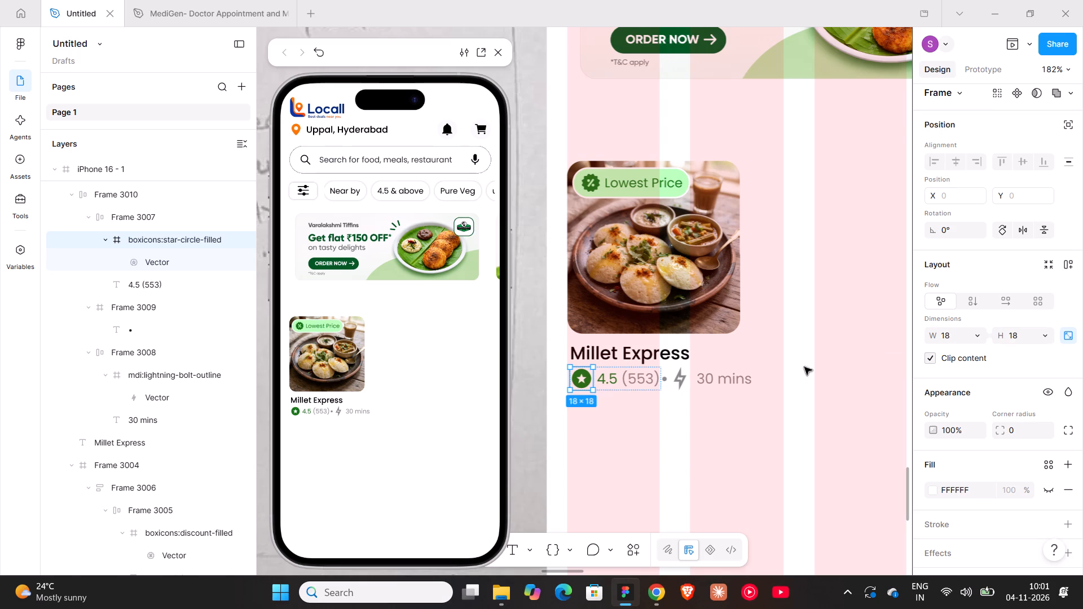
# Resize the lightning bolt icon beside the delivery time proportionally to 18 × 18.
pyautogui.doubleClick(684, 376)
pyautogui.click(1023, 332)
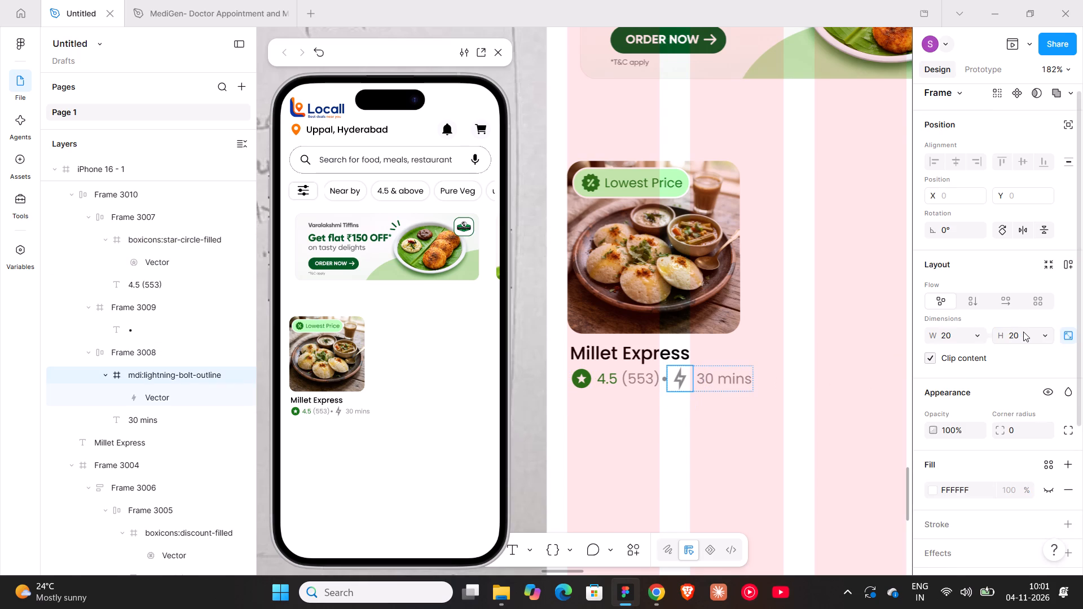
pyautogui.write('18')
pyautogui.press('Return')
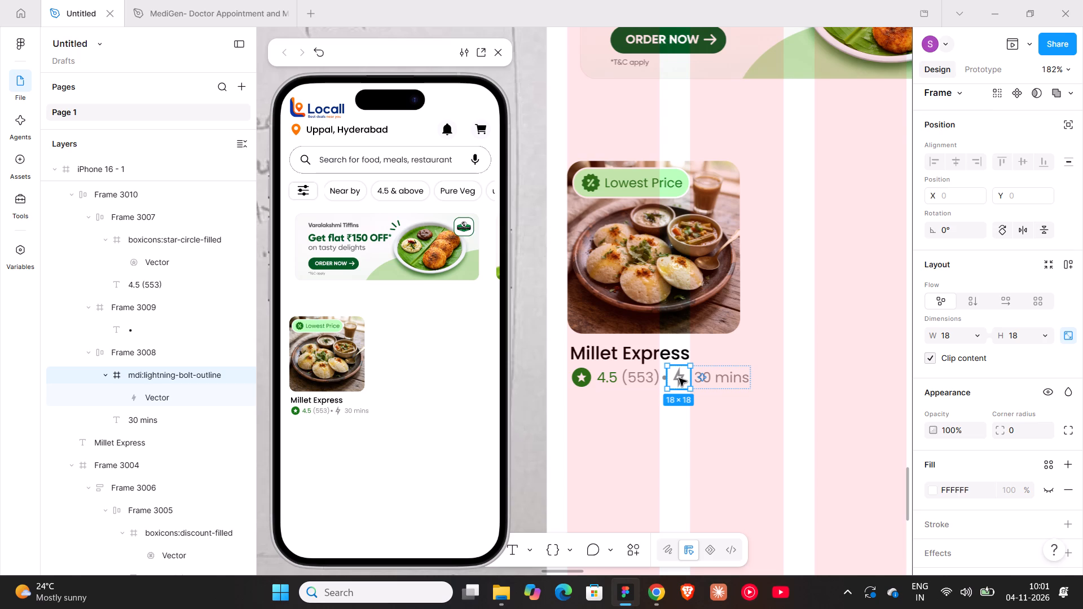
# Set the font size of the 4.5 (553) and 30 mins texts to 10.
pyautogui.click(585, 389)
pyautogui.doubleClick(622, 379)
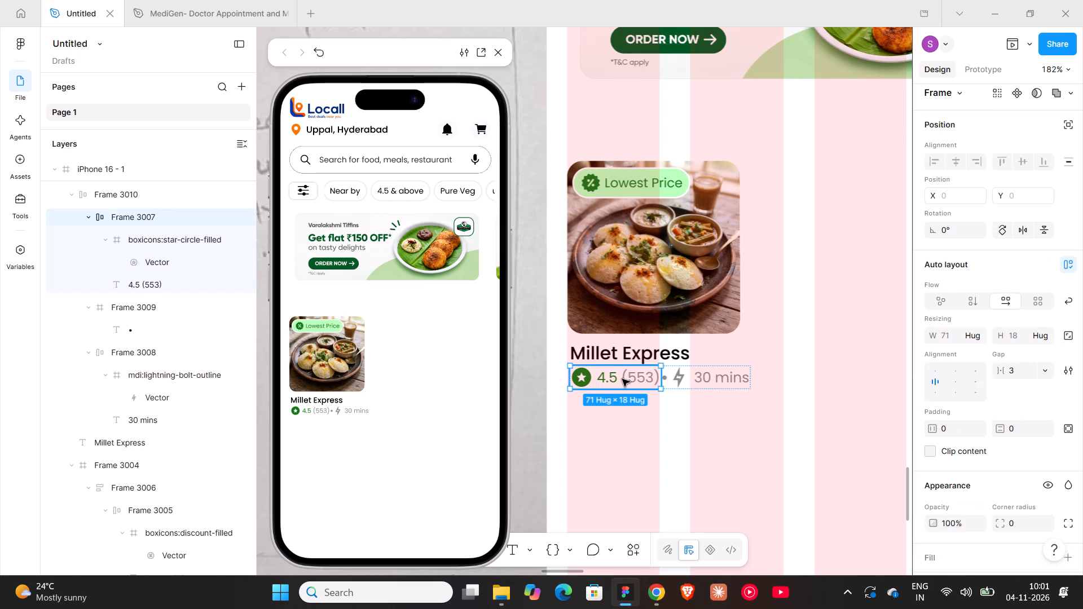
pyautogui.keyDown('shift'); pyautogui.doubleClick(727, 381); pyautogui.keyUp('shift')
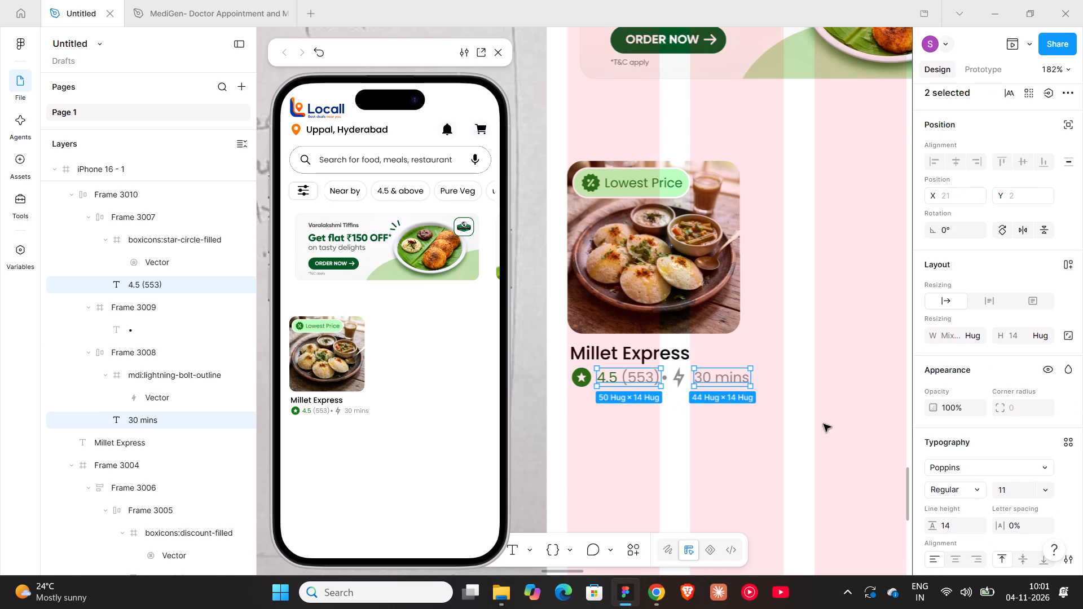
pyautogui.click(1025, 487)
pyautogui.write('10')
pyautogui.press('Return')
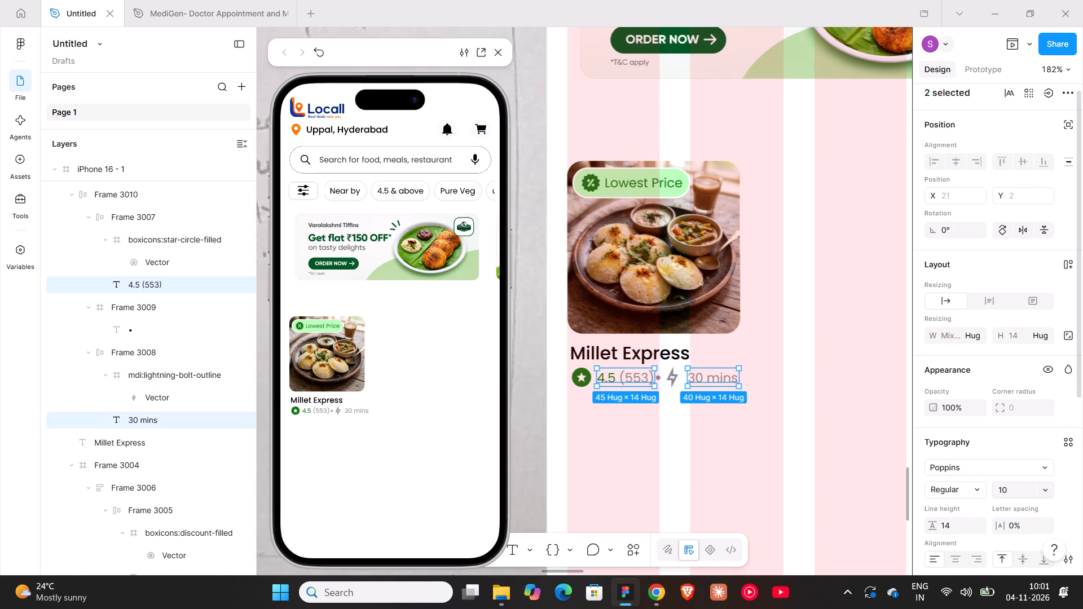
# Resize the green star and lightning bolt icons together to 16 × 16.
pyautogui.doubleClick(672, 378)
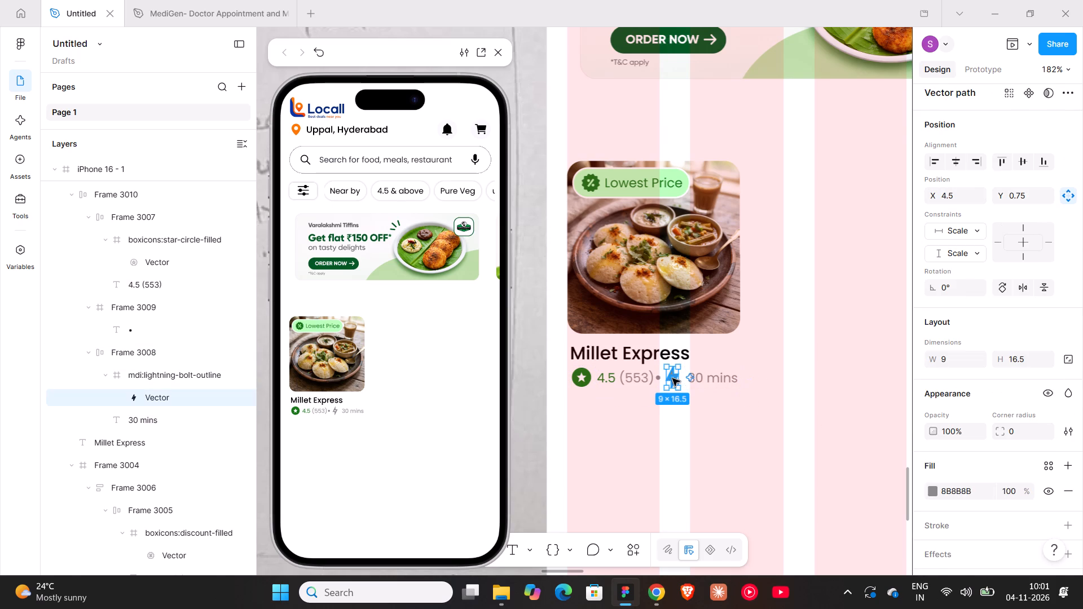
pyautogui.click(626, 423)
pyautogui.doubleClick(576, 372)
pyautogui.doubleClick(588, 376)
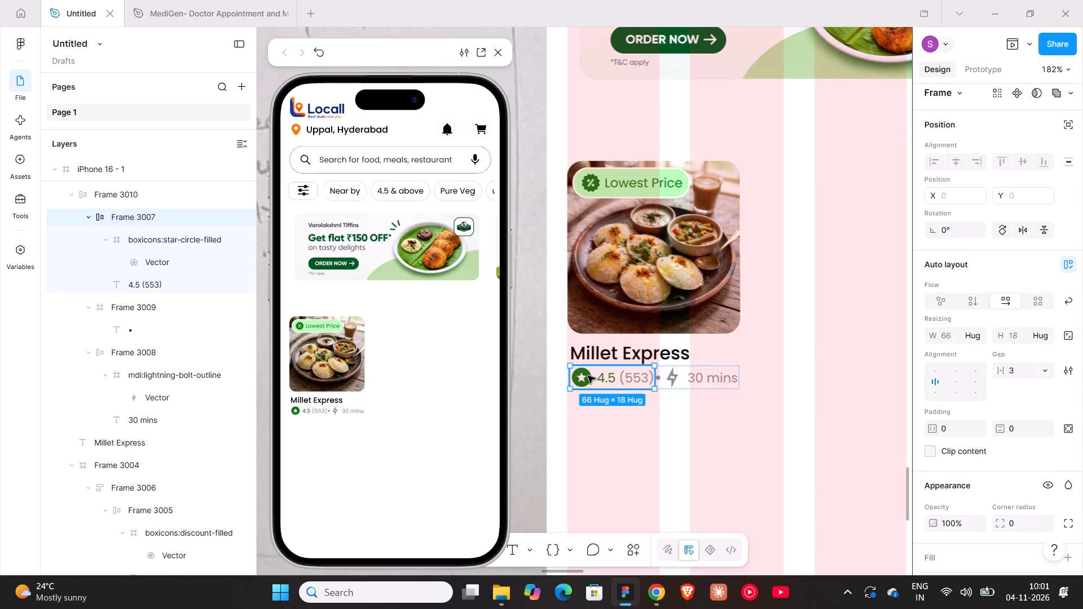
pyautogui.keyDown('shift'); pyautogui.doubleClick(670, 381); pyautogui.keyUp('shift')
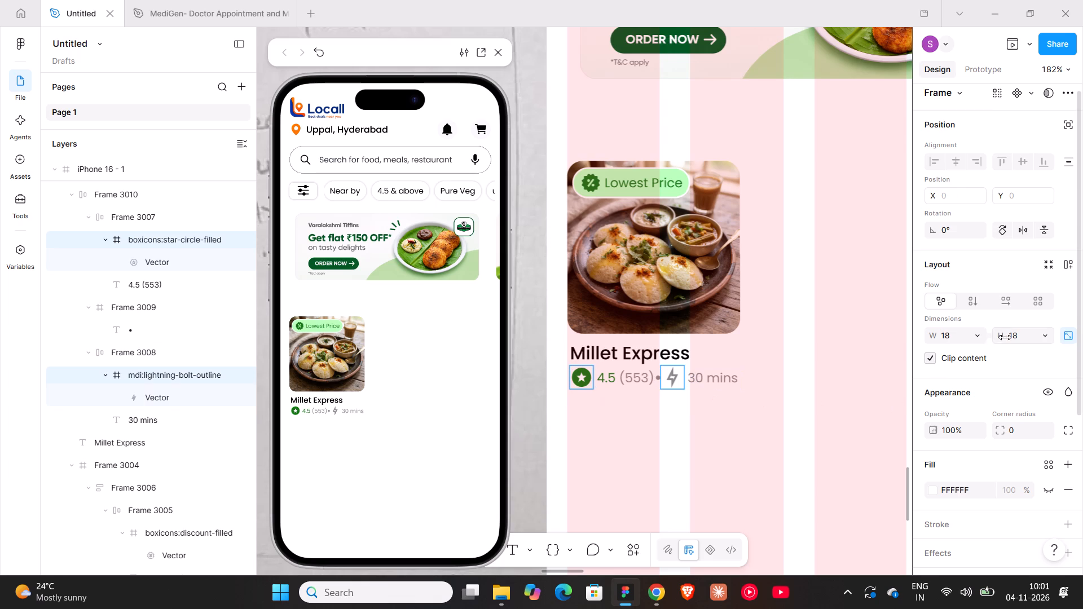
pyautogui.click(1014, 337)
pyautogui.write('16')
pyautogui.press('Return')
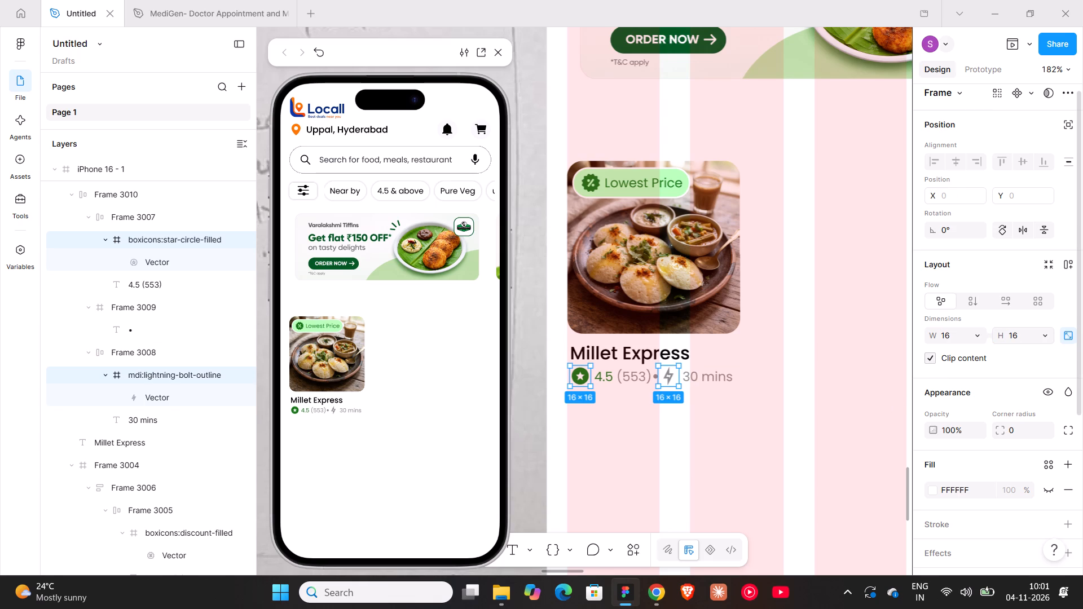
pyautogui.click(634, 443)
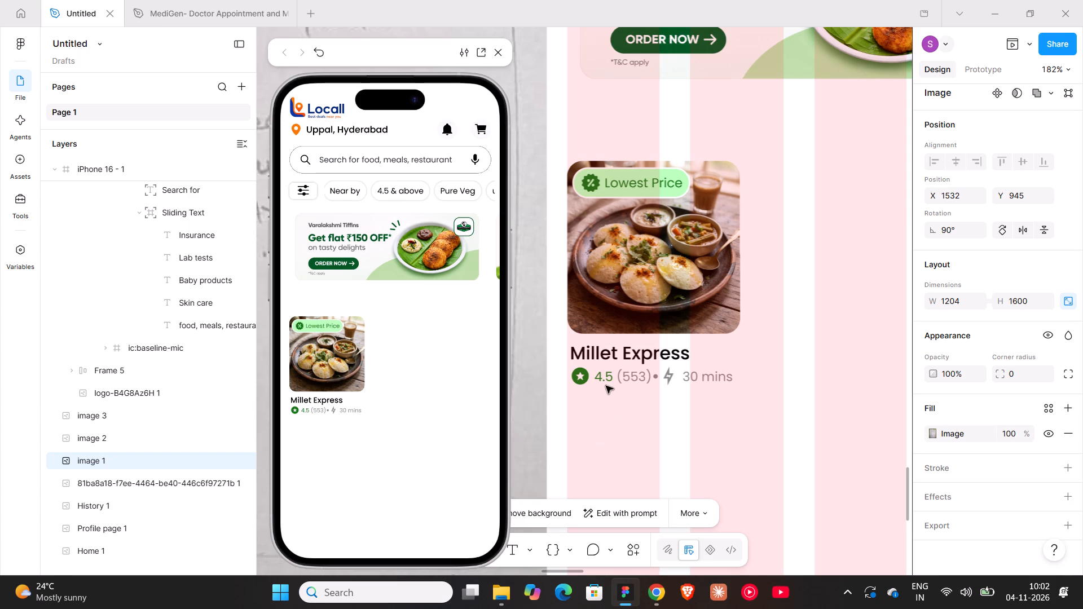
# Add the text "Healthy Food, south Indian" below the rating and delivery time row.
pyautogui.press('t')
pyautogui.click(589, 409)
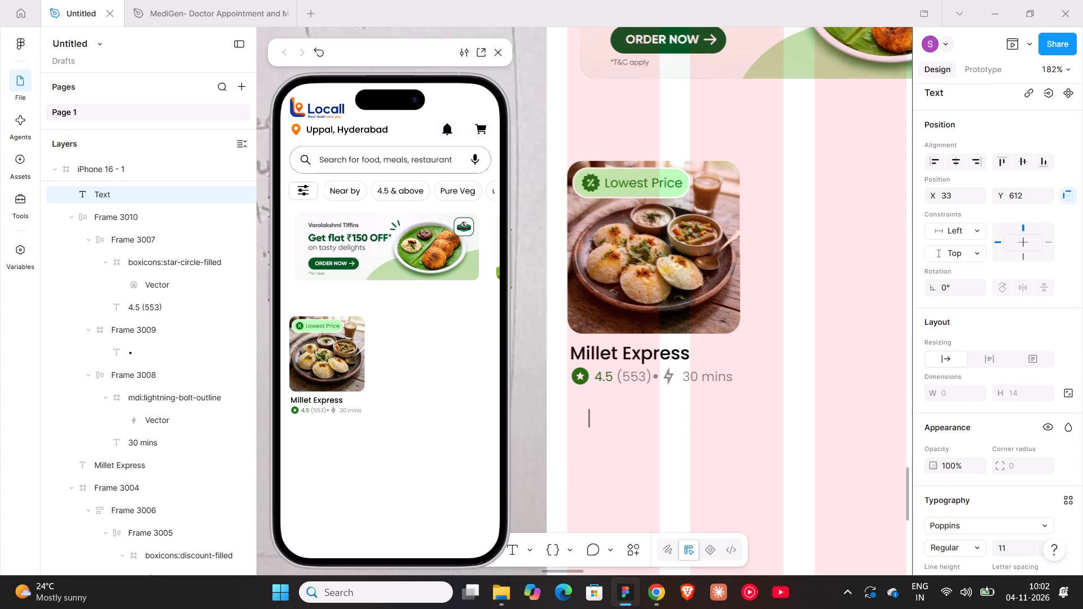
pyautogui.write('Healthy')
pyautogui.press('space')
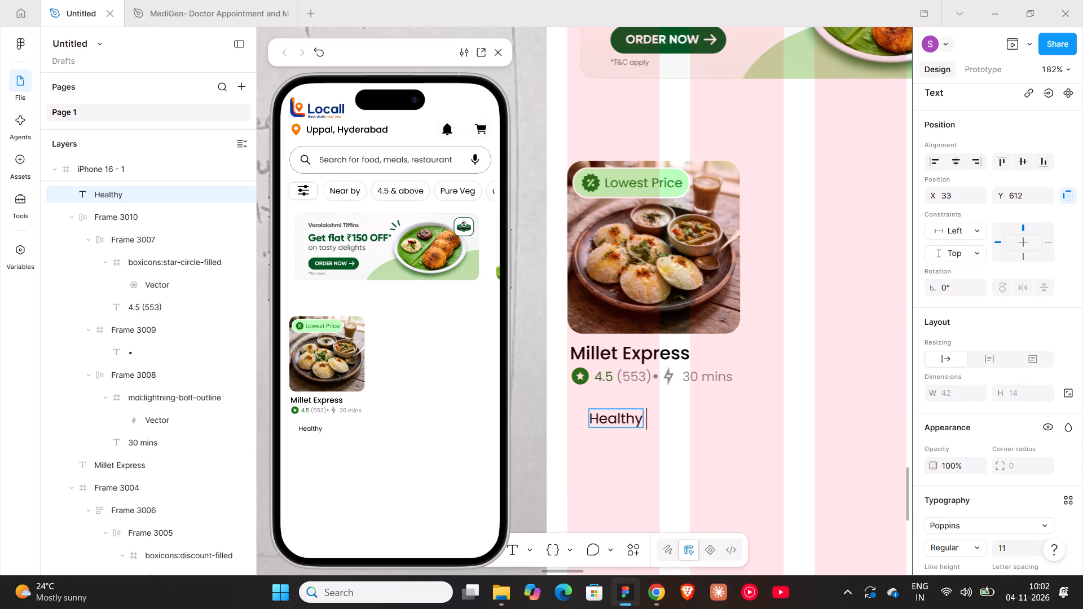
pyautogui.write('FOo')
pyautogui.press('BackSpace')
pyautogui.press('BackSpace')
pyautogui.write('ood')
pyautogui.write(', south Indian')
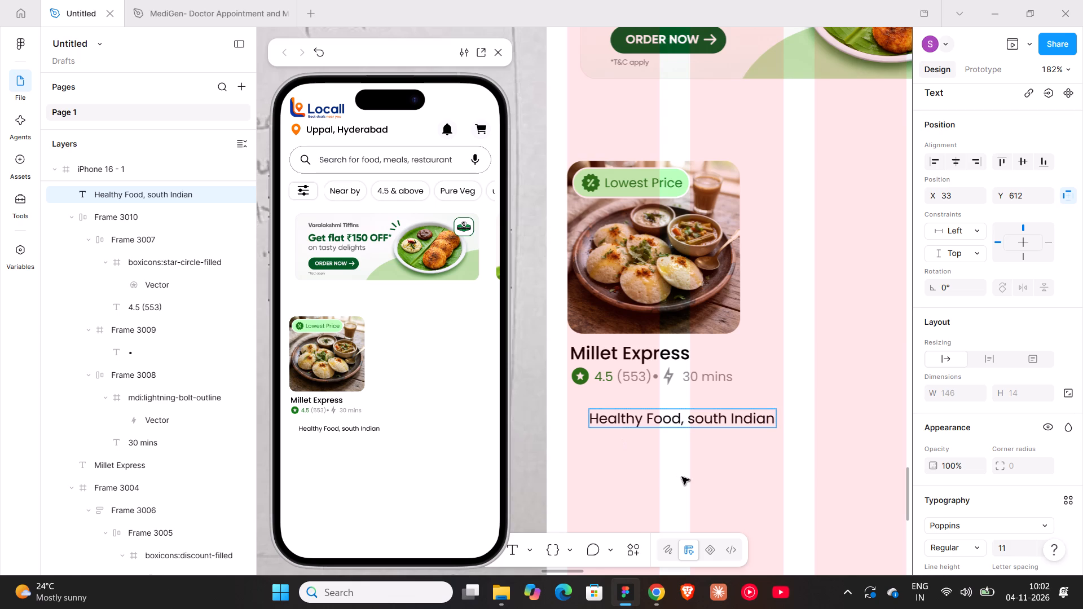
pyautogui.click(682, 477)
# Set the Healthy Food, south Indian text to size 10 and move it directly beneath the rating row at X 16, Y 597.
pyautogui.click(1001, 555)
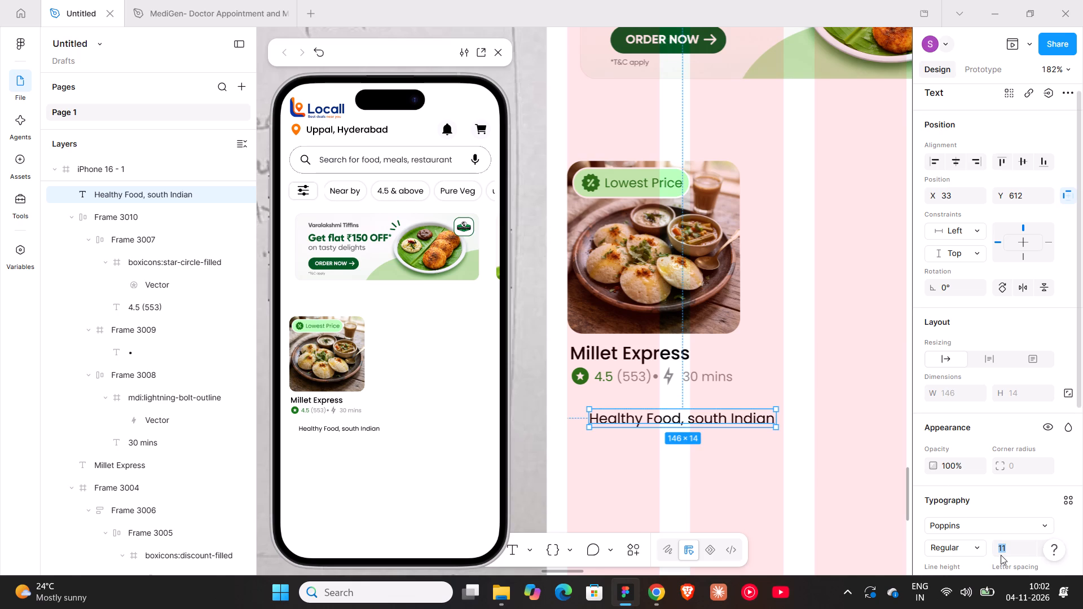
pyautogui.write('10')
pyautogui.press('Return')
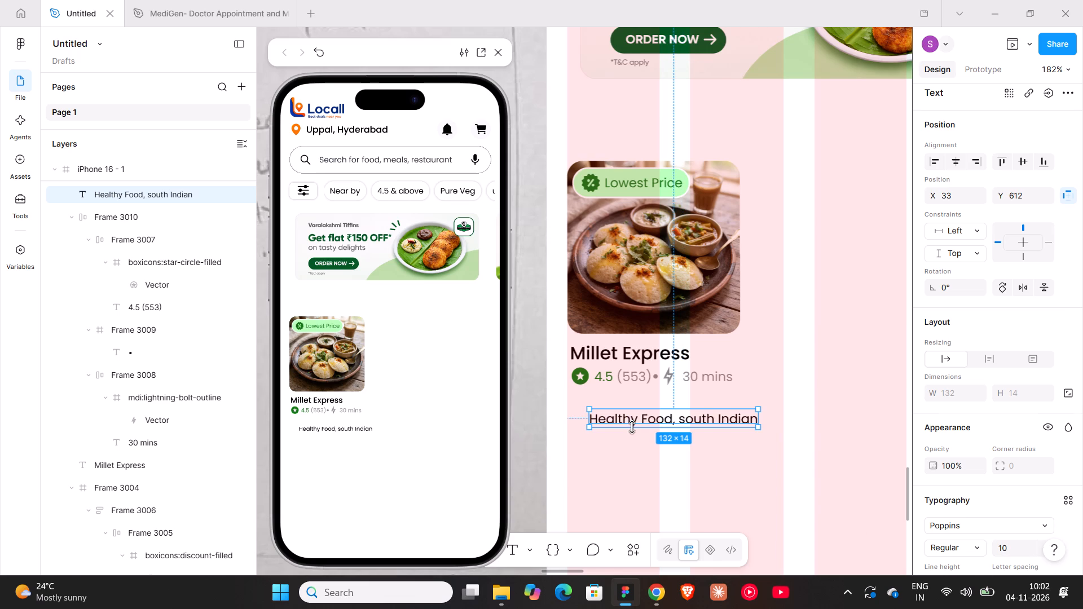
pyautogui.moveTo(626, 418); pyautogui.dragTo(607, 400)
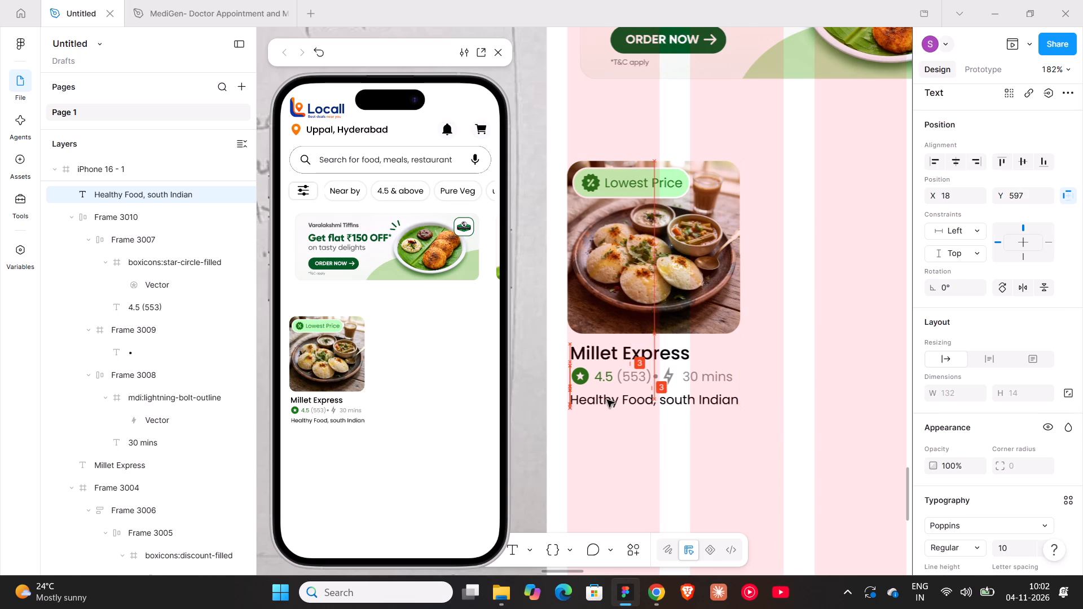
pyautogui.moveTo(607, 400); pyautogui.dragTo(606, 400)
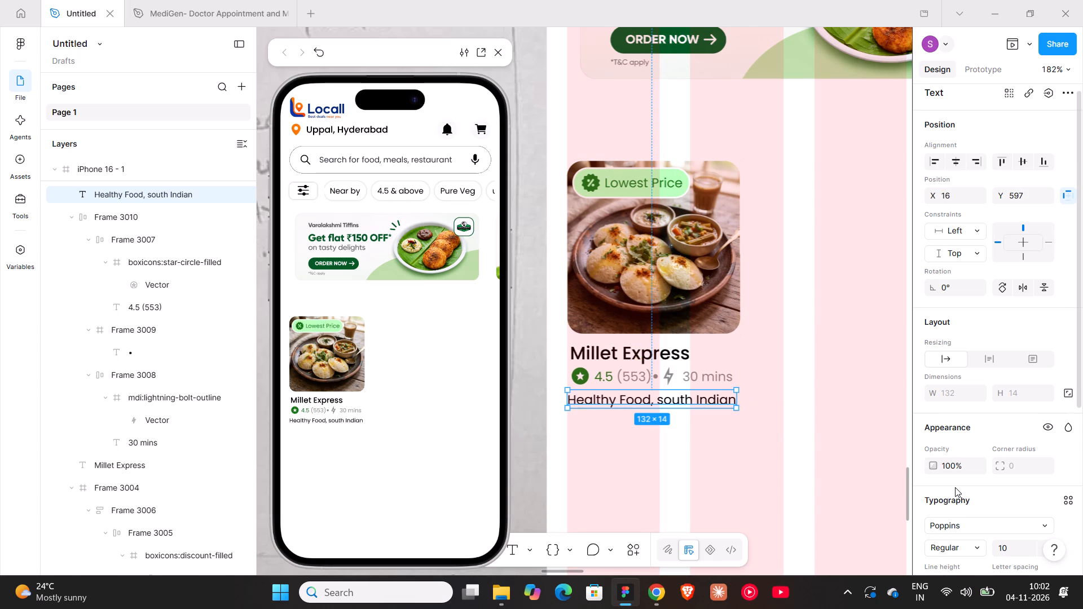
# Recolour the Healthy Food, south Indian text grey 8B8B8B, and darken it to the AA-contrast grey 767676.
pyautogui.scroll(-5, 955, 487)
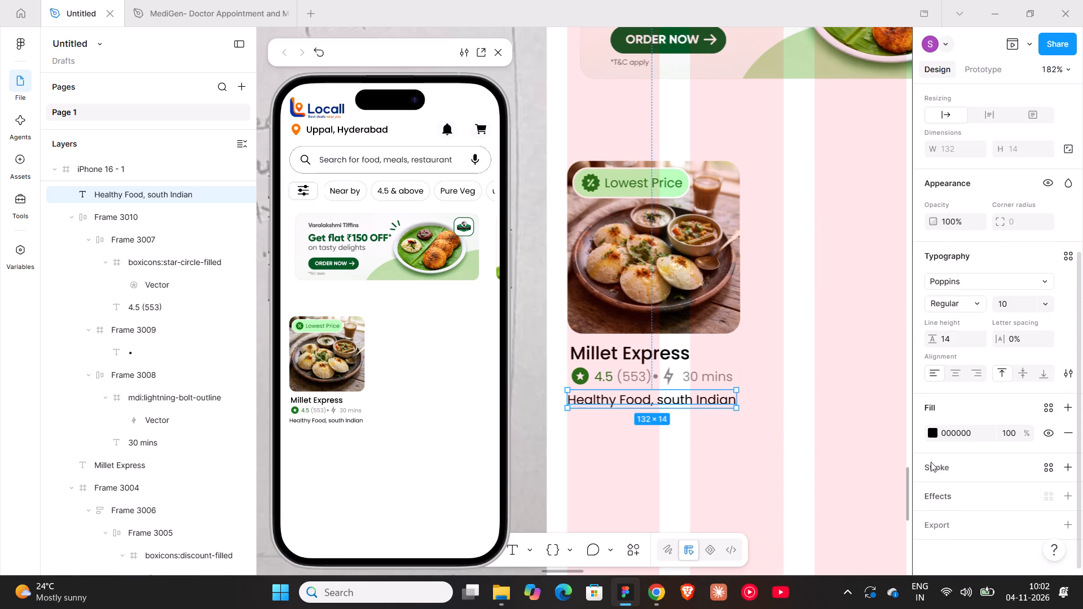
pyautogui.click(933, 437)
pyautogui.click(830, 529)
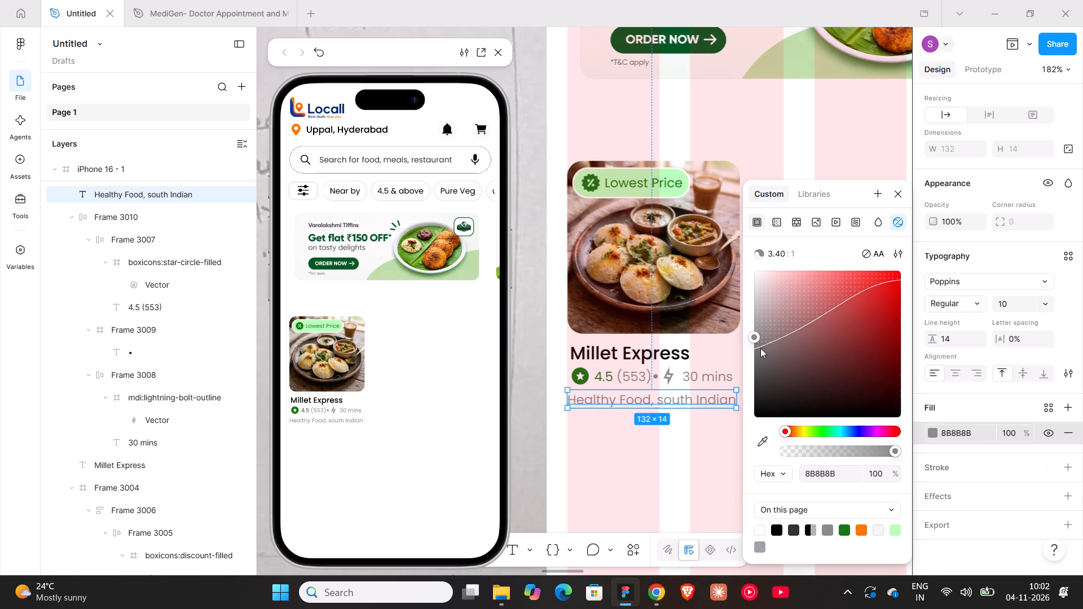
pyautogui.click(877, 250)
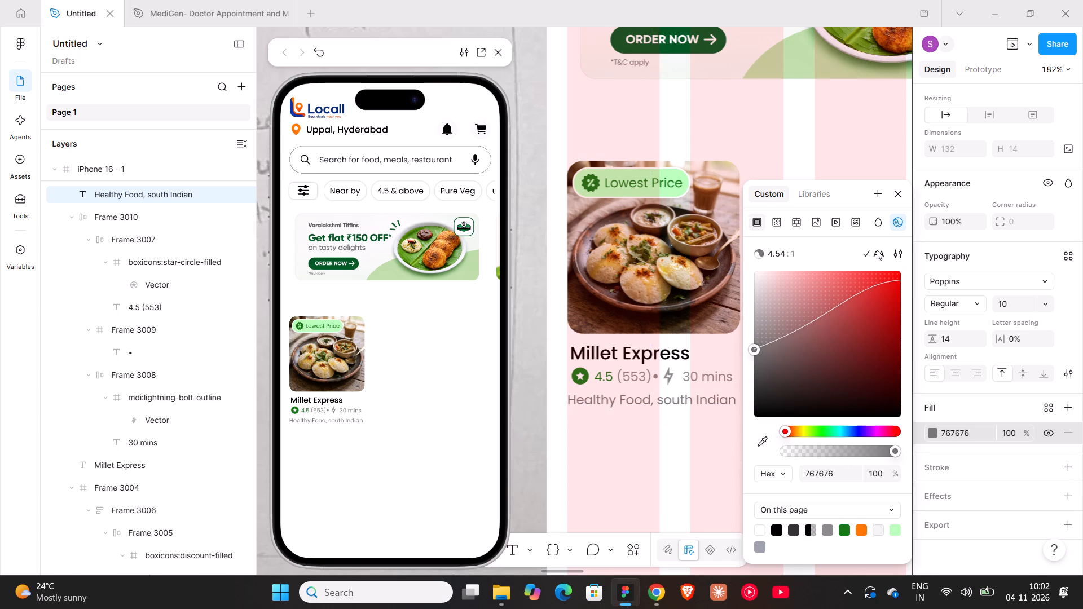
pyautogui.click(901, 188)
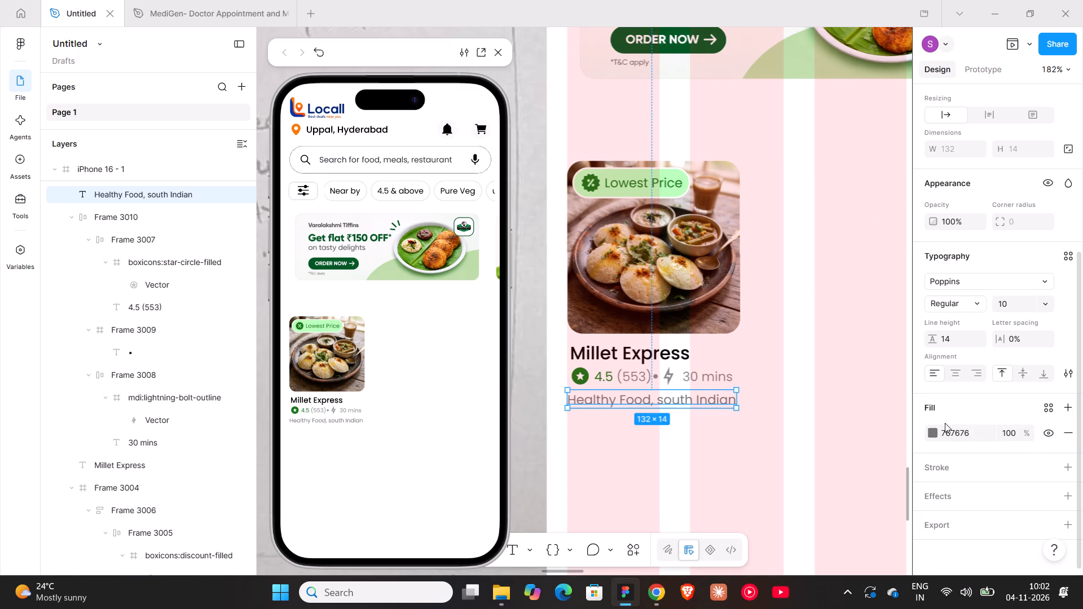
# Set the font weight of the Healthy Food, south Indian text to Medium.
pyautogui.click(953, 311)
pyautogui.click(954, 302)
pyautogui.click(956, 304)
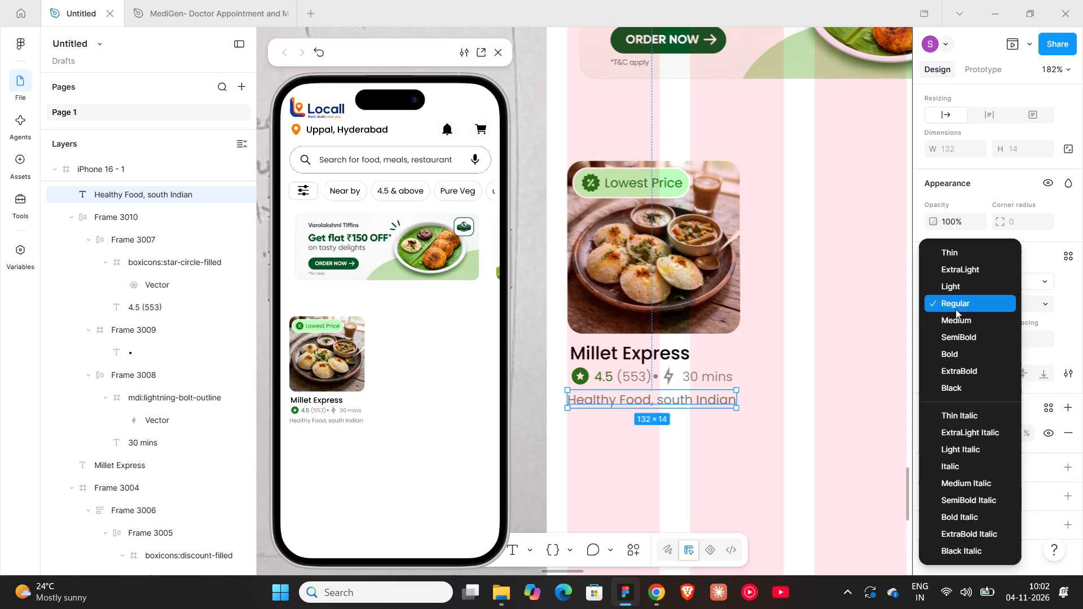
pyautogui.click(956, 315)
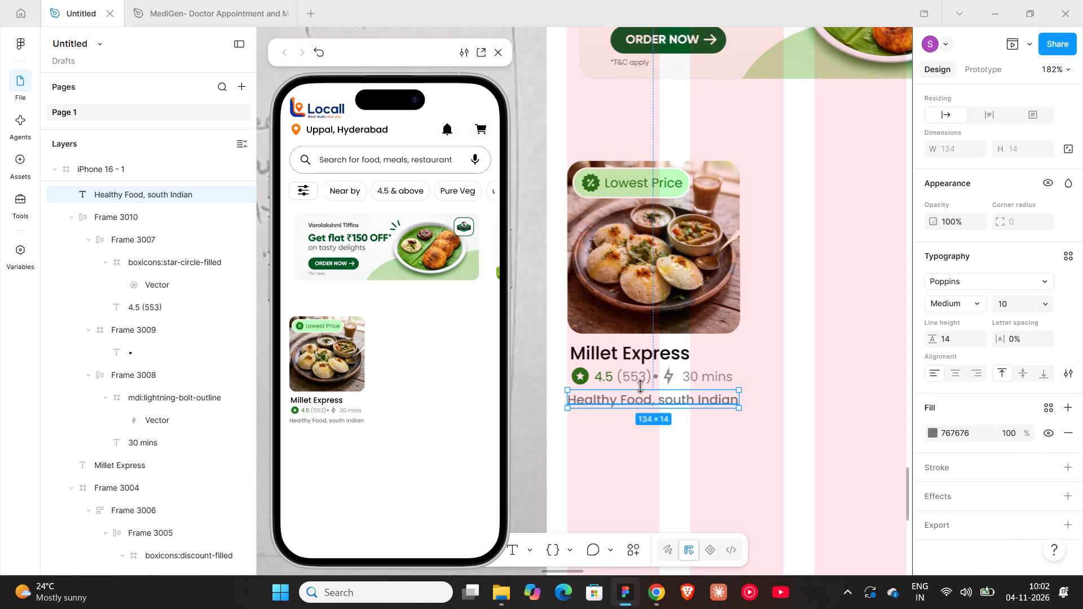
# Left-align the Millet Express name, the rating and delivery time row and the cuisine text at X 16.
pyautogui.keyDown('shift'); pyautogui.click(618, 377); pyautogui.keyUp('shift')
pyautogui.keyDown('shift'); pyautogui.click(605, 359); pyautogui.keyUp('shift')
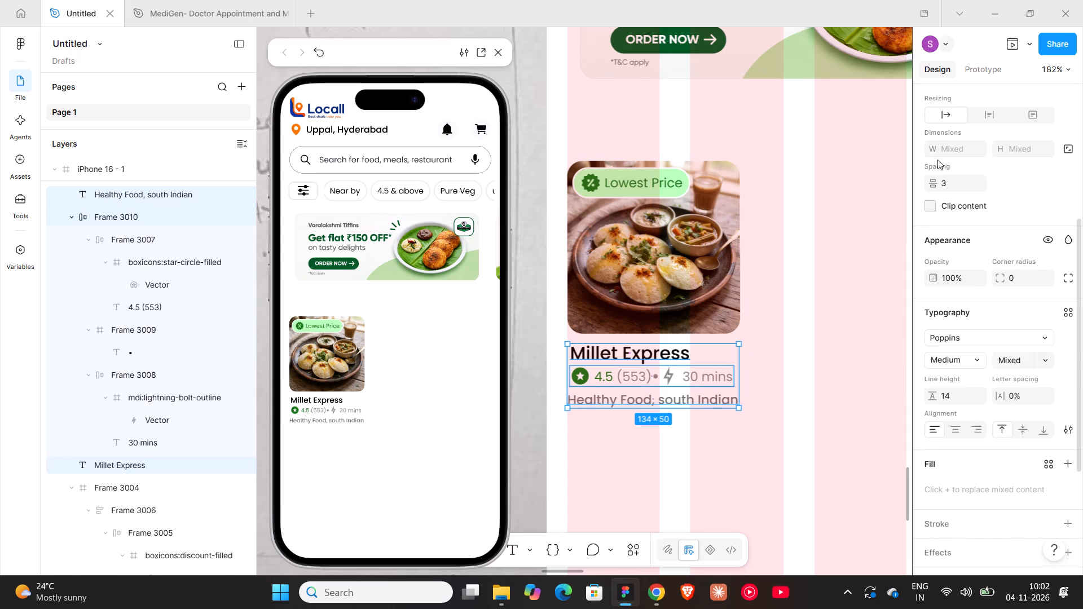
pyautogui.scroll(6, 940, 154)
pyautogui.click(928, 165)
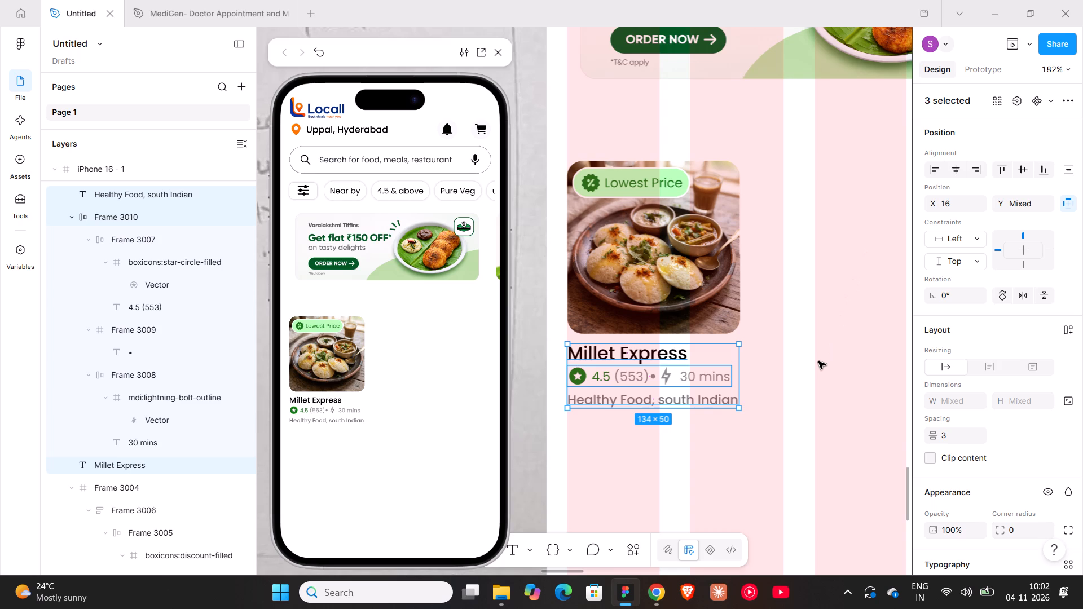
# Wrap the three text rows in an auto layout, and combine it with the food image in a vertical auto layout with gap 8.
pyautogui.hotkey('shift', 'a')
pyautogui.keyDown('shift'); pyautogui.click(658, 302); pyautogui.keyUp('shift')
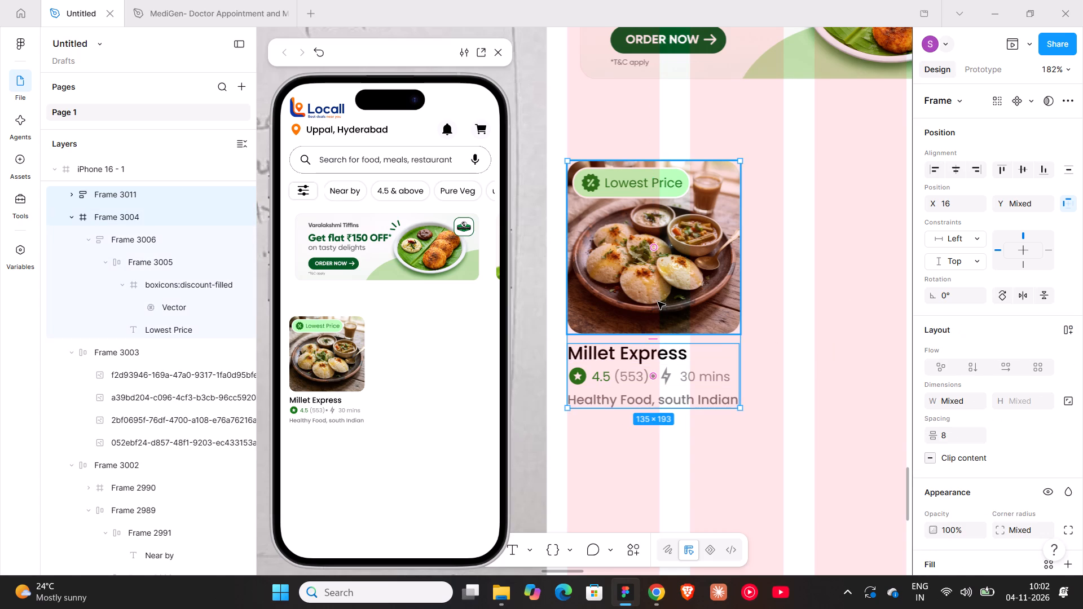
pyautogui.hotkey('shift', 'a')
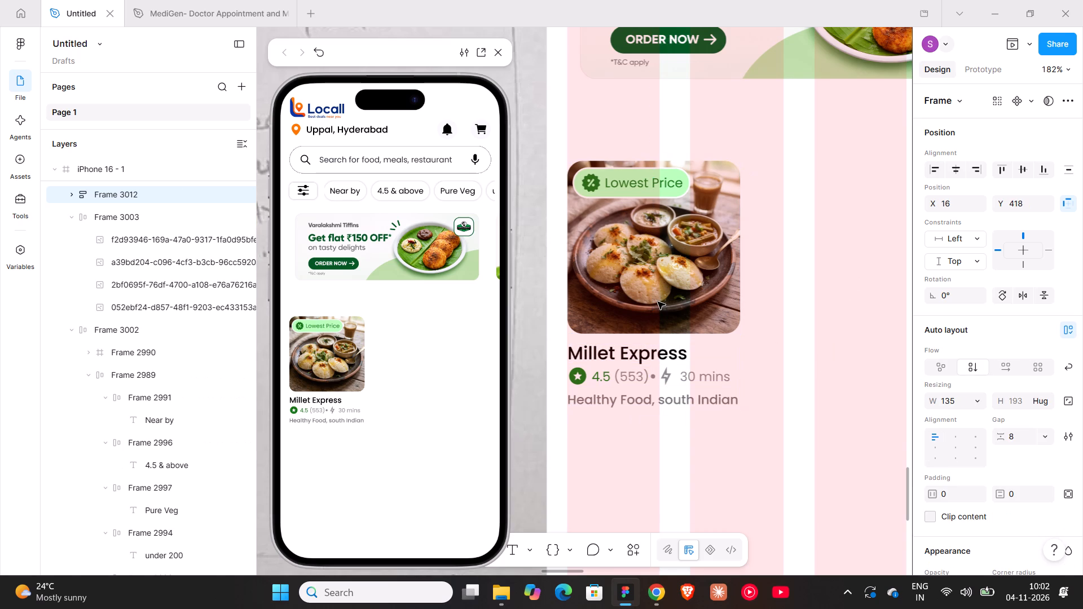
# Add a text layer reading "Great Food, Better Prices" in the empty area beside the Millet Express card.
pyautogui.keyDown('ctrl'); pyautogui.scroll(-4, 710, 359); pyautogui.keyUp('ctrl')
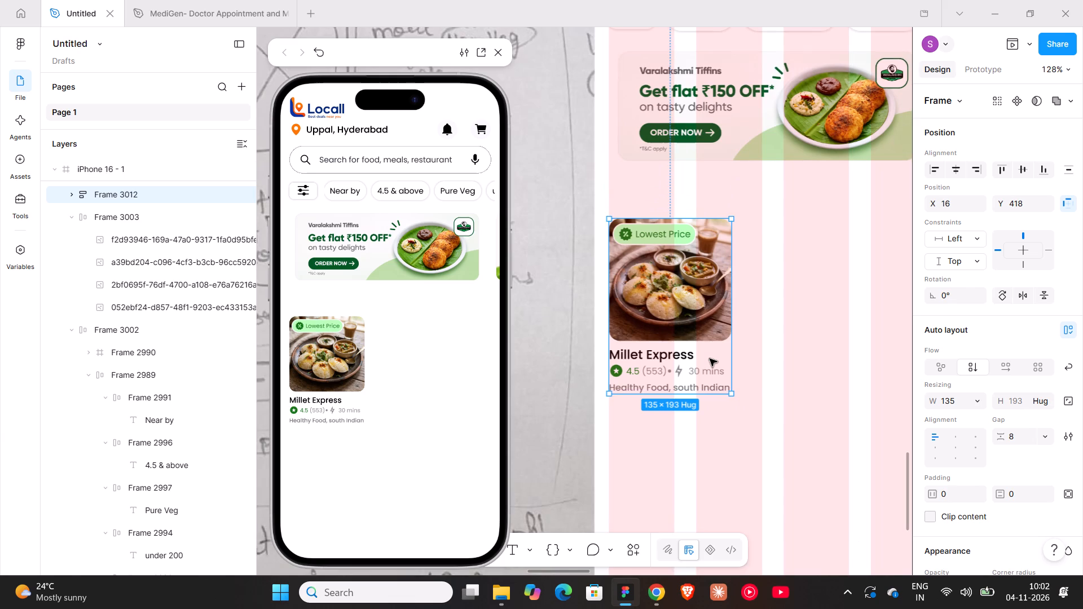
pyautogui.keyDown('shift'); pyautogui.scroll(-3, 710, 359); pyautogui.keyUp('shift')
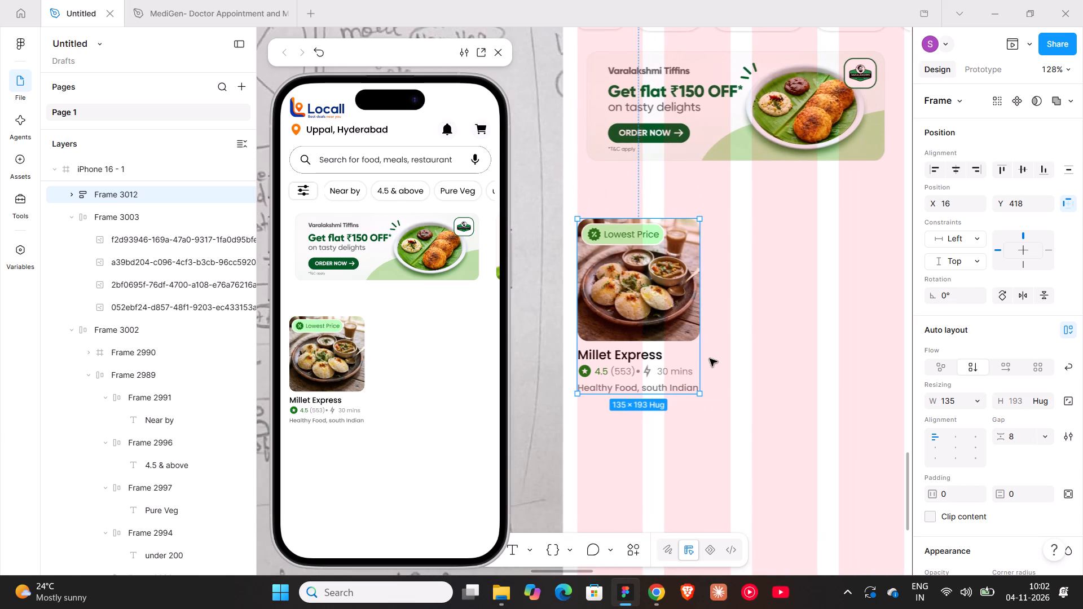
pyautogui.scroll(3, 710, 359)
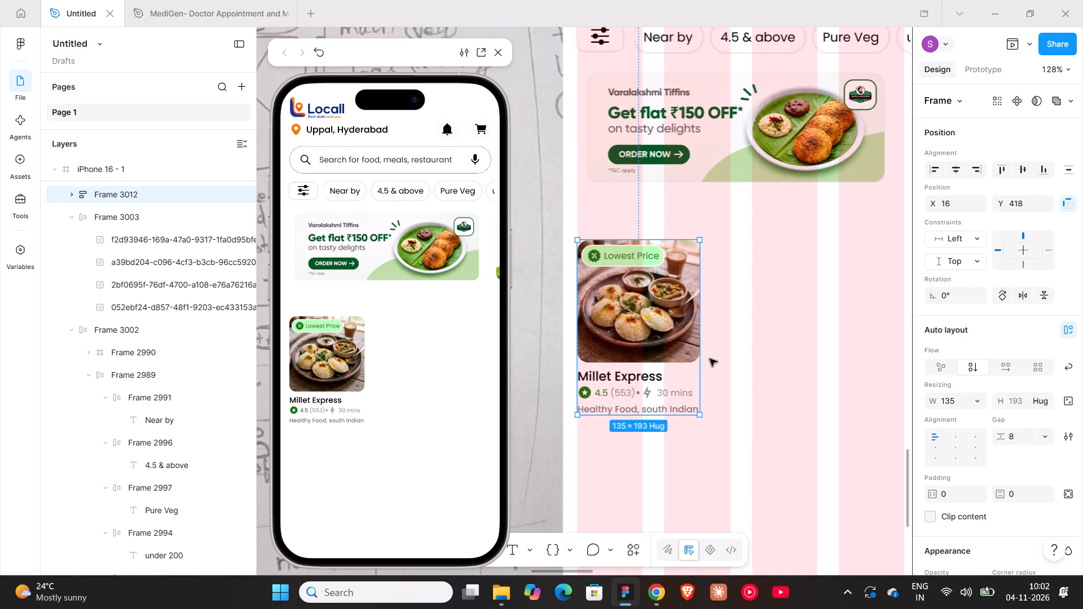
pyautogui.keyDown('shift'); pyautogui.scroll(-3, 710, 359); pyautogui.keyUp('shift')
pyautogui.press('t')
pyautogui.click(709, 348)
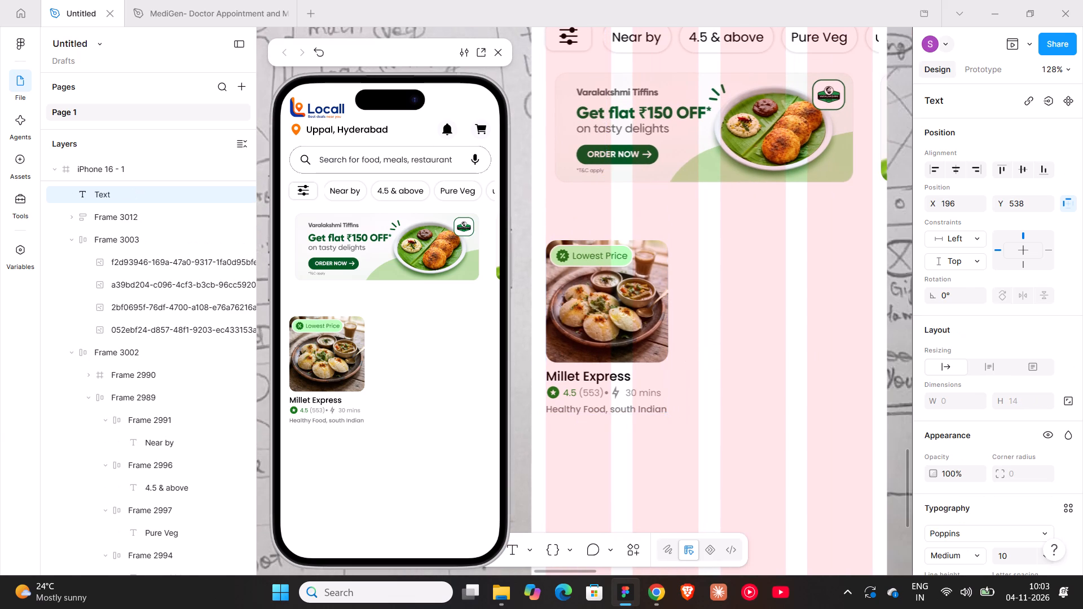
pyautogui.keyDown('ctrl'); pyautogui.scroll(-5, 709, 348); pyautogui.keyUp('ctrl')
pyautogui.keyDown('shift'); pyautogui.scroll(11, 709, 348); pyautogui.keyUp('shift')
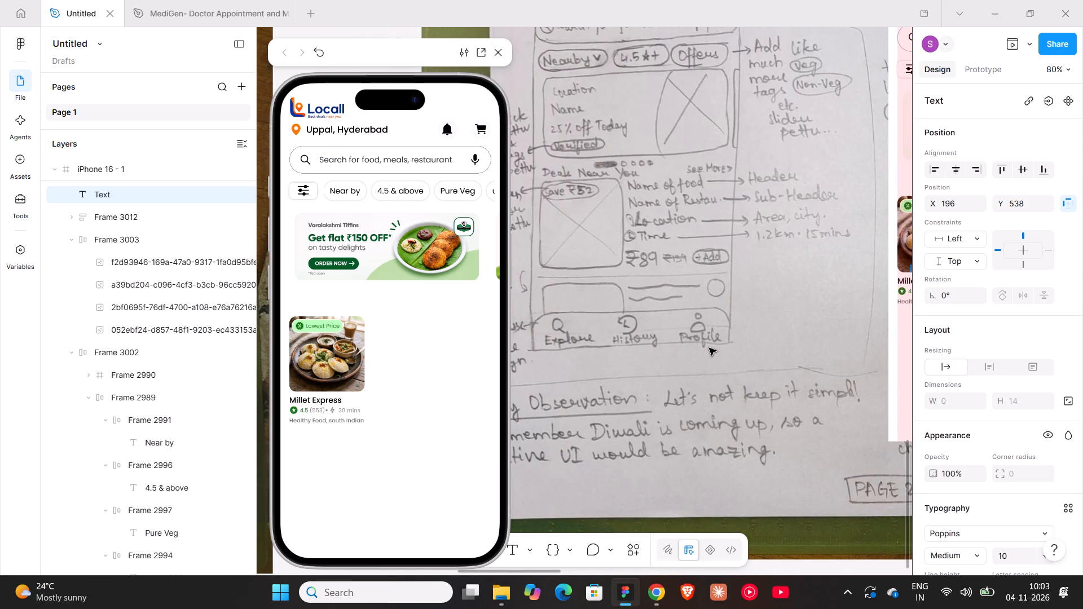
pyautogui.keyDown('shift'); pyautogui.scroll(-10, 709, 348); pyautogui.keyUp('shift')
pyautogui.scroll(3, 709, 348)
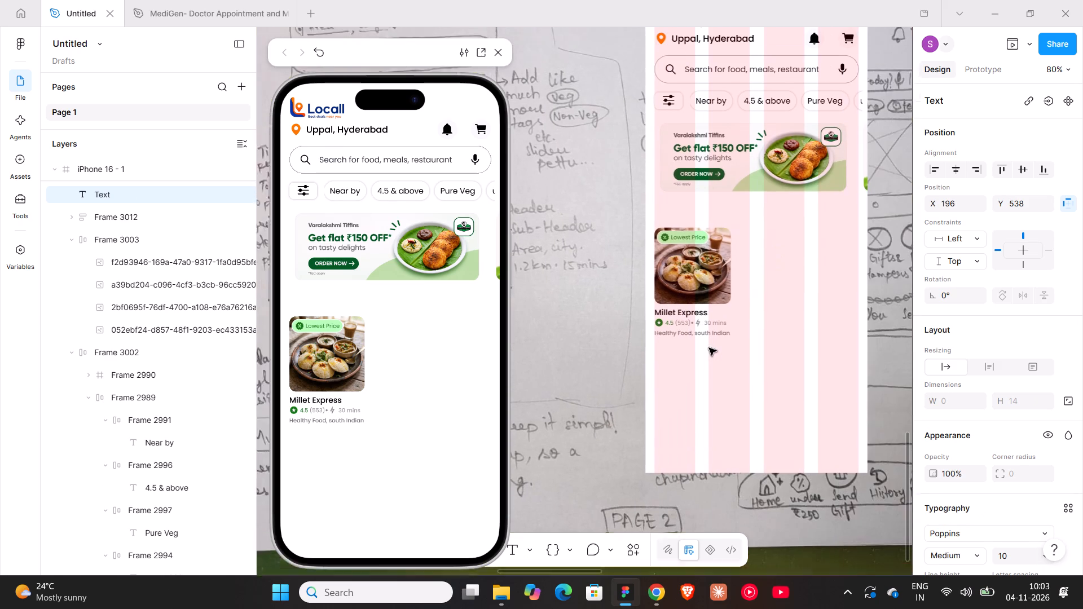
pyautogui.scroll(2, 709, 348)
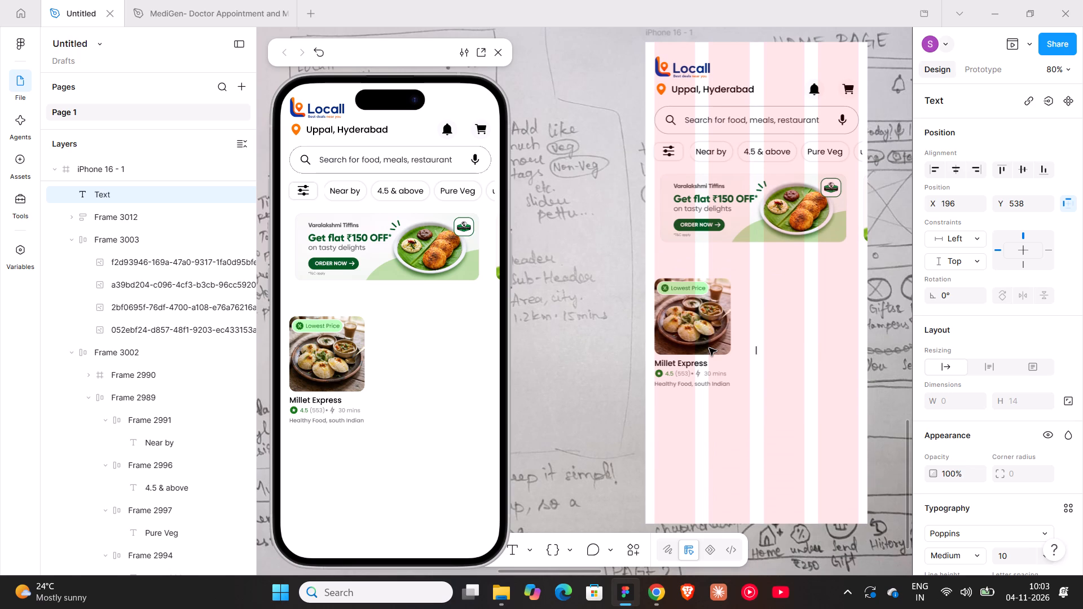
pyautogui.write('Great')
pyautogui.press('space')
pyautogui.write('Food, better Prives')
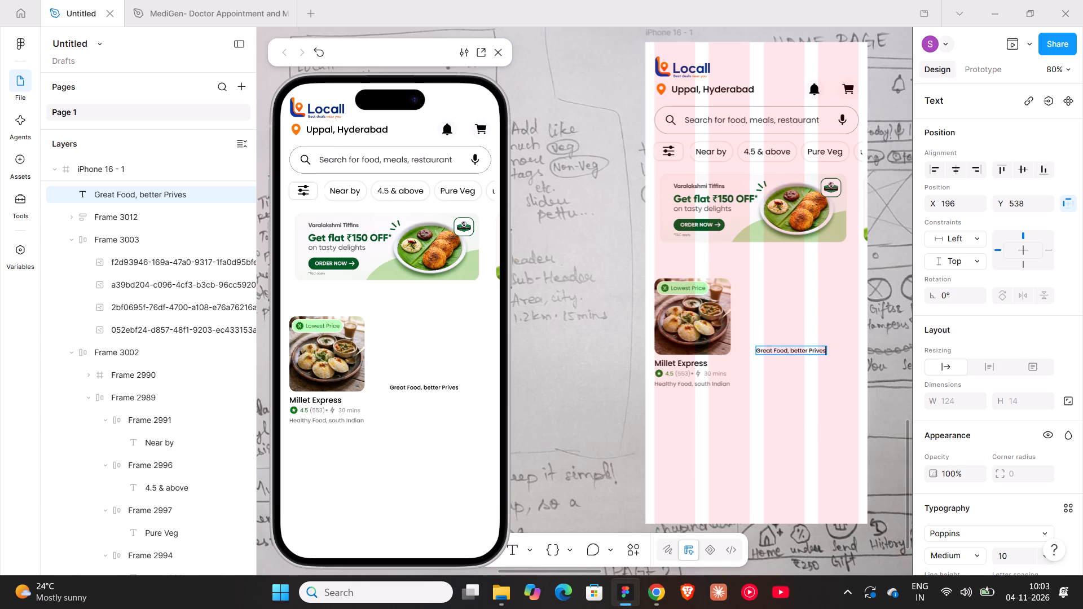
pyautogui.press('BackSpace')
pyautogui.press('BackSpace')
pyautogui.press('BackSpace')
pyautogui.press('BackSpace')
pyautogui.press('BackSpace')
pyautogui.press('BackSpace')
pyautogui.press('BackSpace')
pyautogui.press('BackSpace')
pyautogui.press('BackSpace')
pyautogui.press('BackSpace')
pyautogui.press('BackSpace')
pyautogui.press('BackSpace')
pyautogui.press('BackSpace')
pyautogui.write('Better Prices')
pyautogui.click(808, 387)
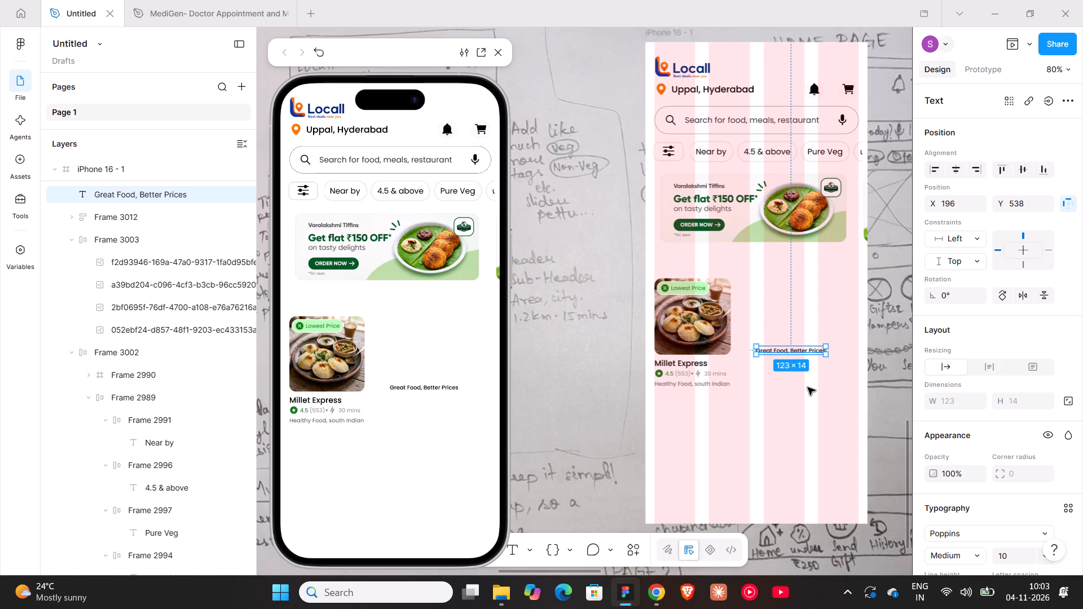
# Set the font size of the Great Food, Better Prices text to 16.
pyautogui.scroll(-2, 968, 442)
pyautogui.click(1010, 417)
pyautogui.write('16')
pyautogui.press('Return')
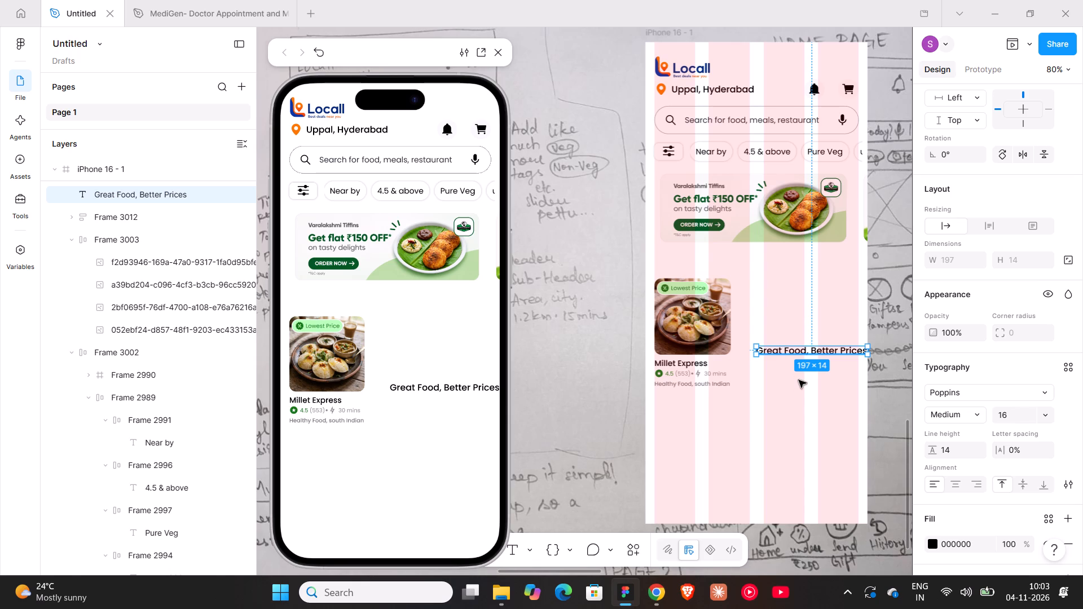
# Move the Great Food, Better Prices heading to just above the food card, below the offer banner, near the card's left edge.
pyautogui.moveTo(790, 352); pyautogui.dragTo(689, 266)
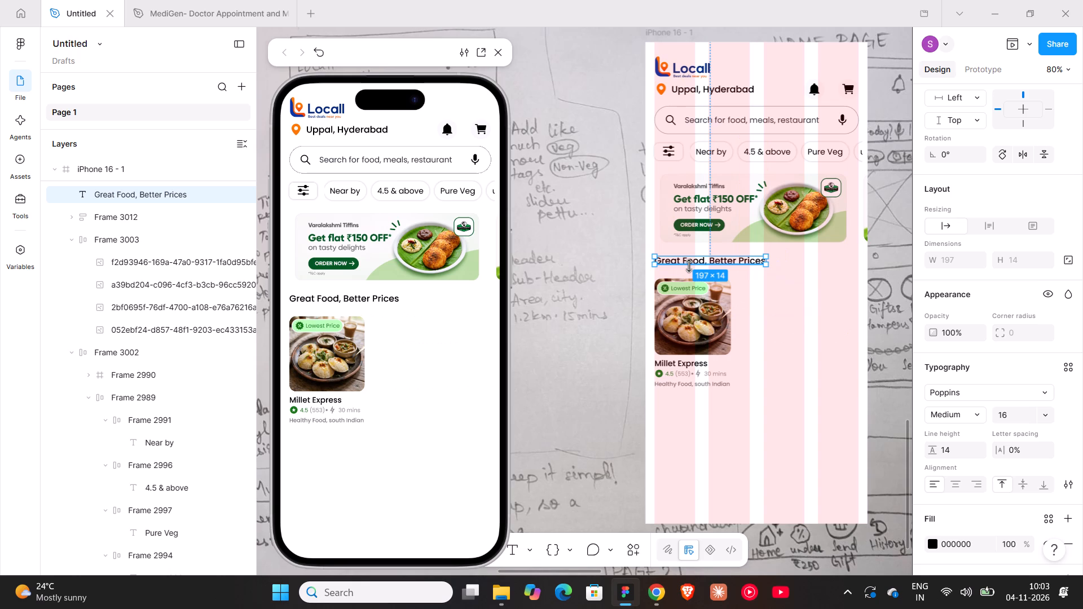
pyautogui.moveTo(680, 261); pyautogui.dragTo(679, 266)
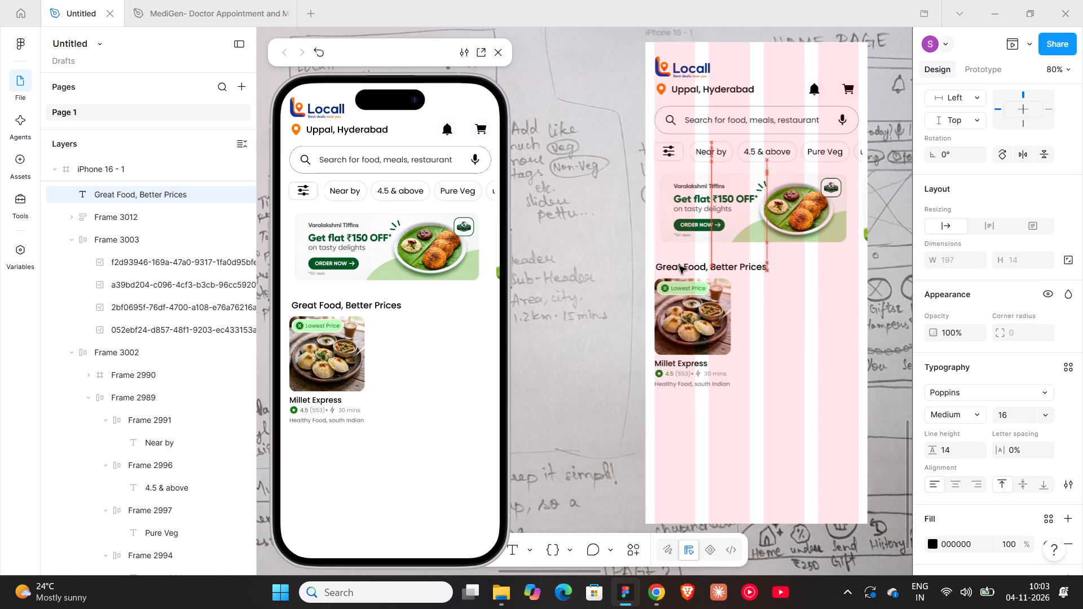
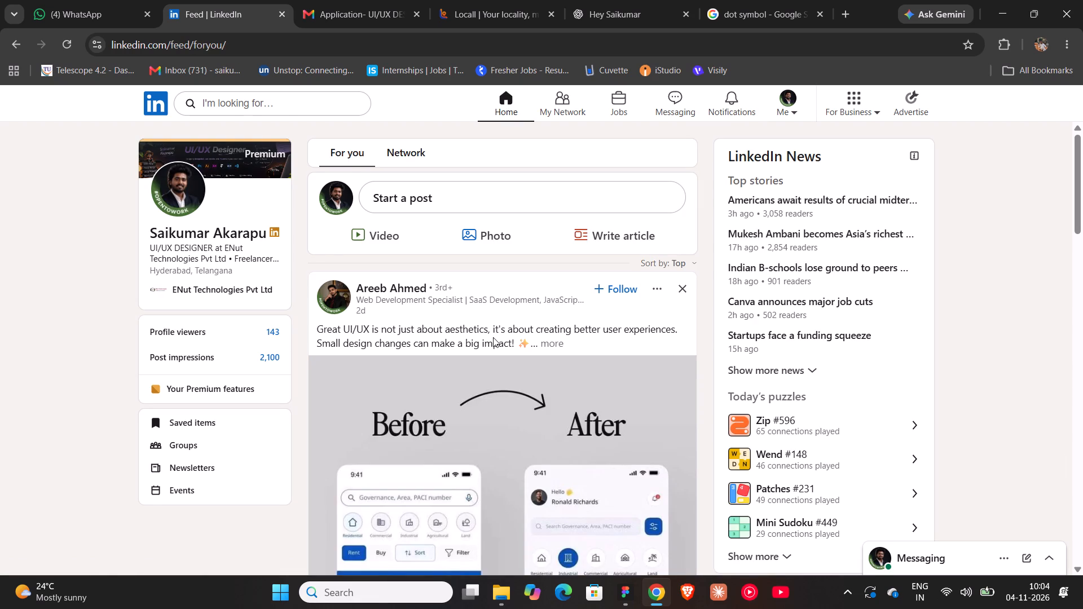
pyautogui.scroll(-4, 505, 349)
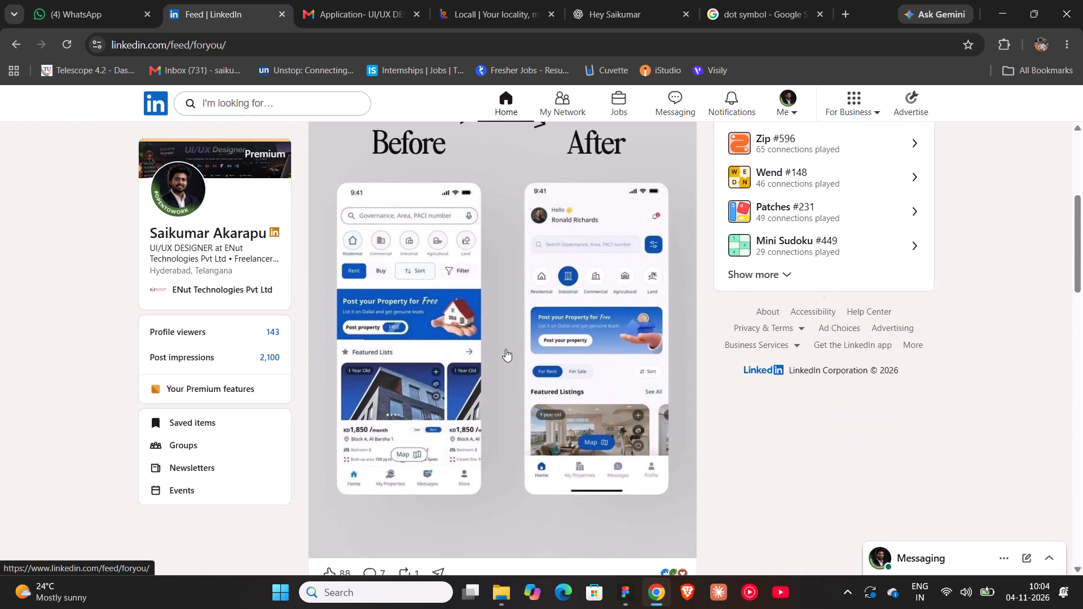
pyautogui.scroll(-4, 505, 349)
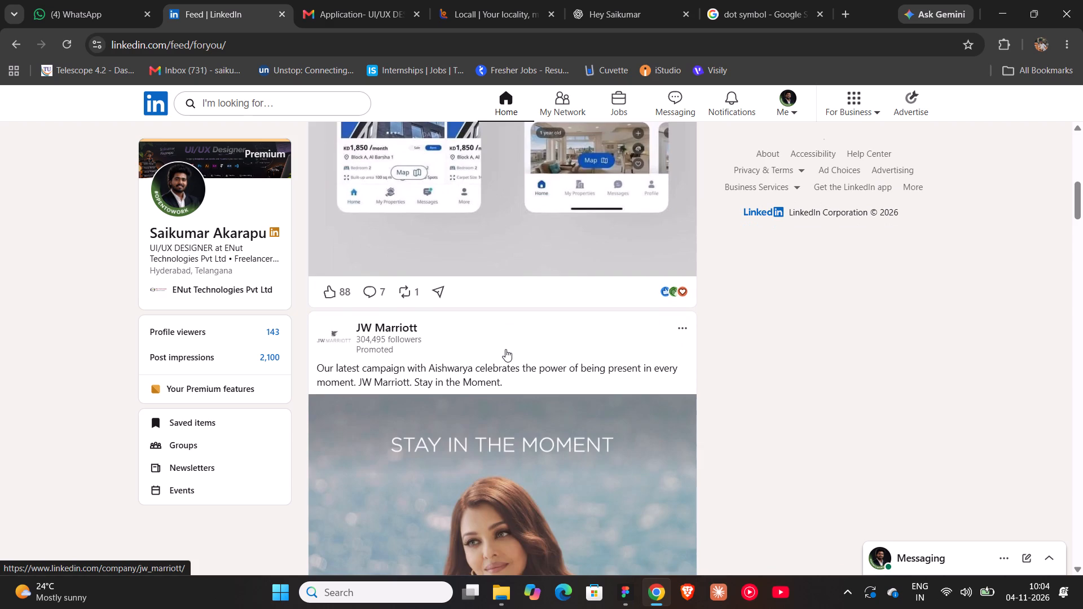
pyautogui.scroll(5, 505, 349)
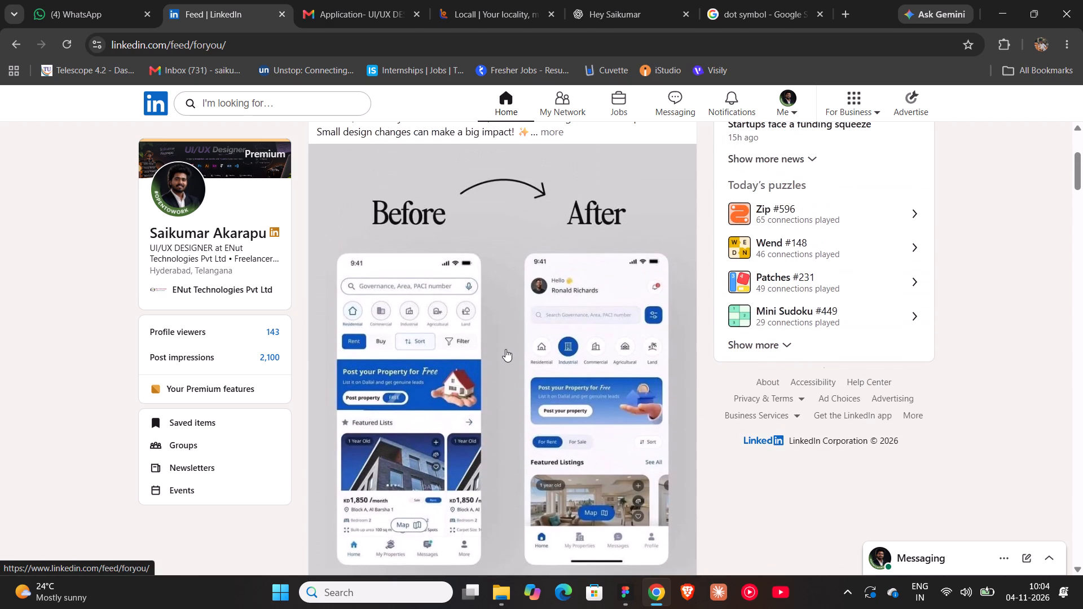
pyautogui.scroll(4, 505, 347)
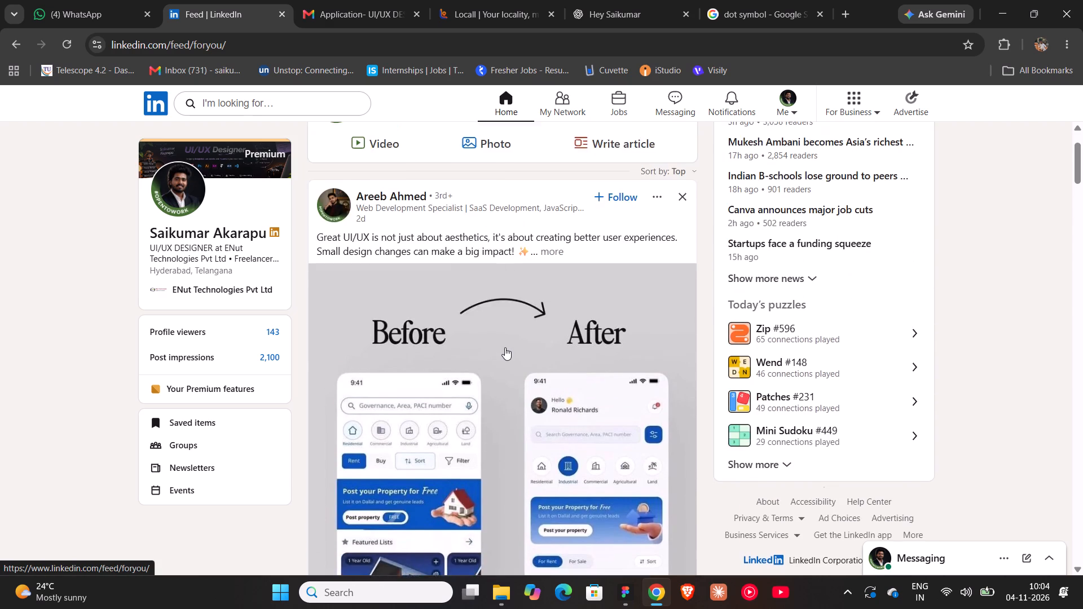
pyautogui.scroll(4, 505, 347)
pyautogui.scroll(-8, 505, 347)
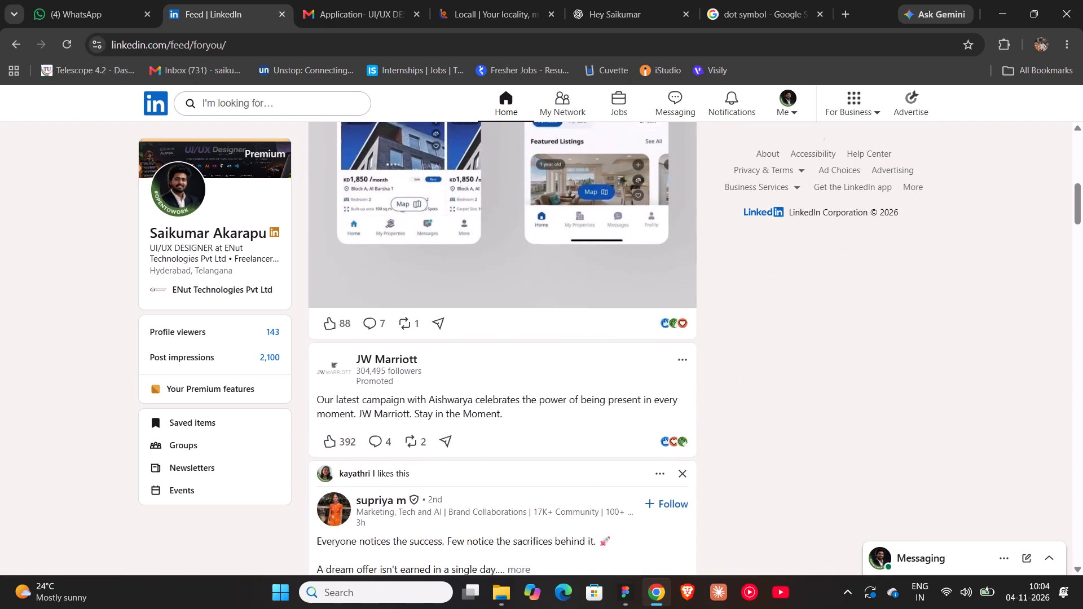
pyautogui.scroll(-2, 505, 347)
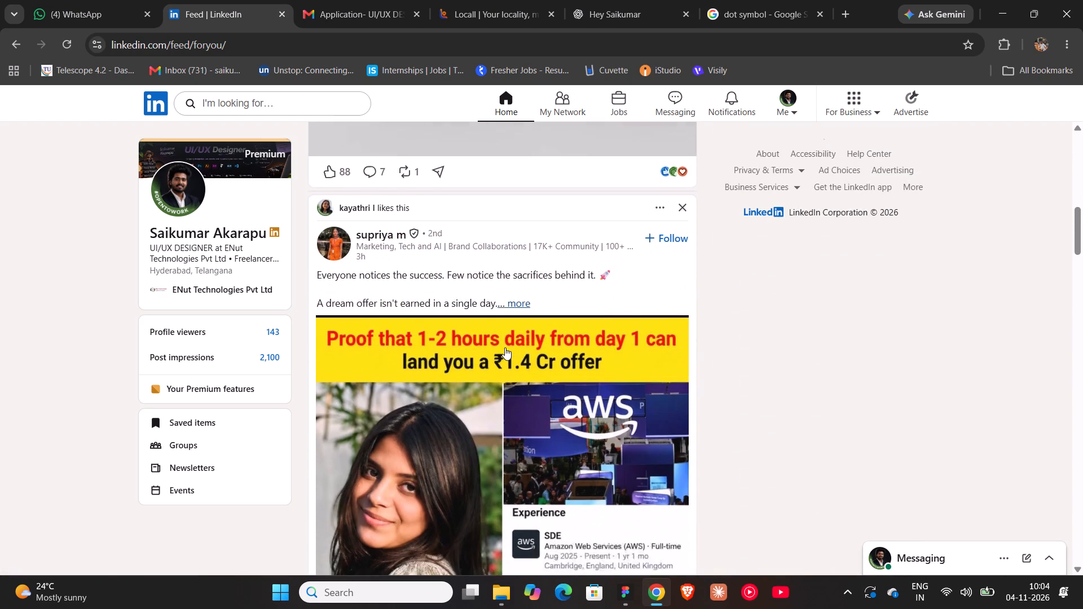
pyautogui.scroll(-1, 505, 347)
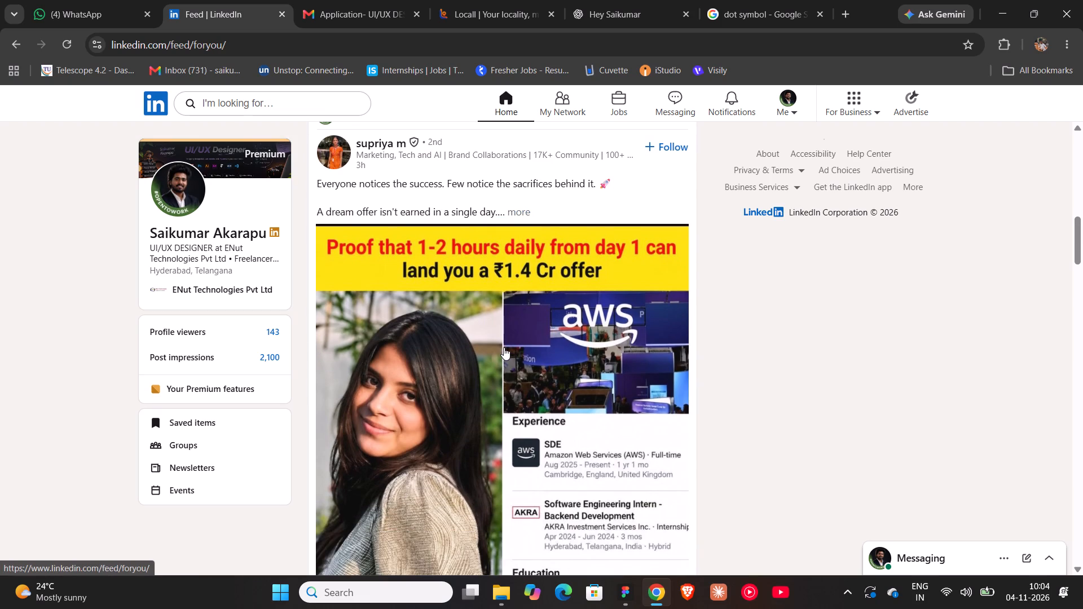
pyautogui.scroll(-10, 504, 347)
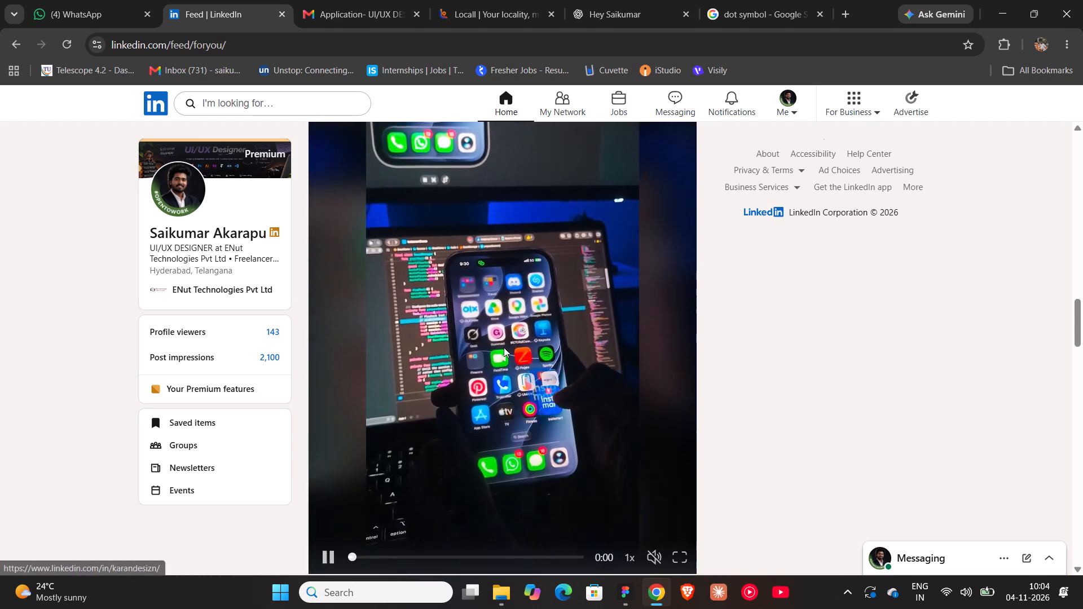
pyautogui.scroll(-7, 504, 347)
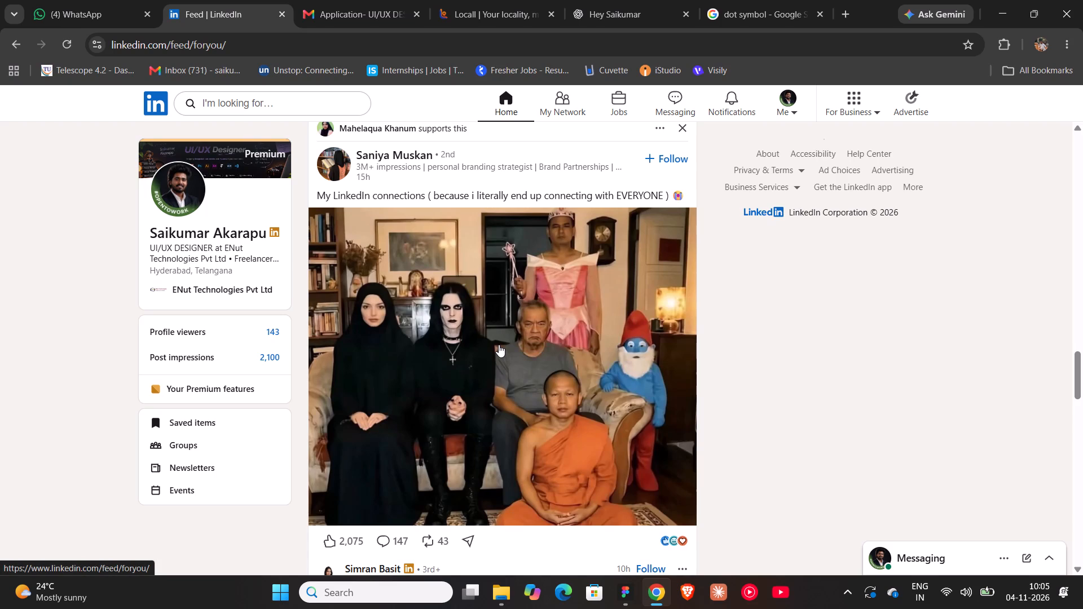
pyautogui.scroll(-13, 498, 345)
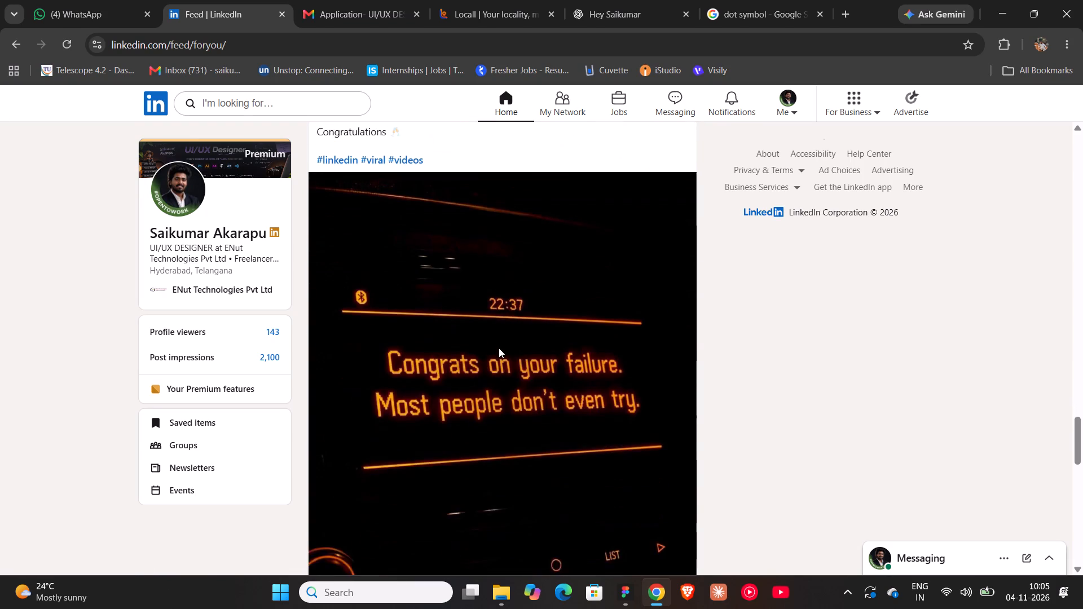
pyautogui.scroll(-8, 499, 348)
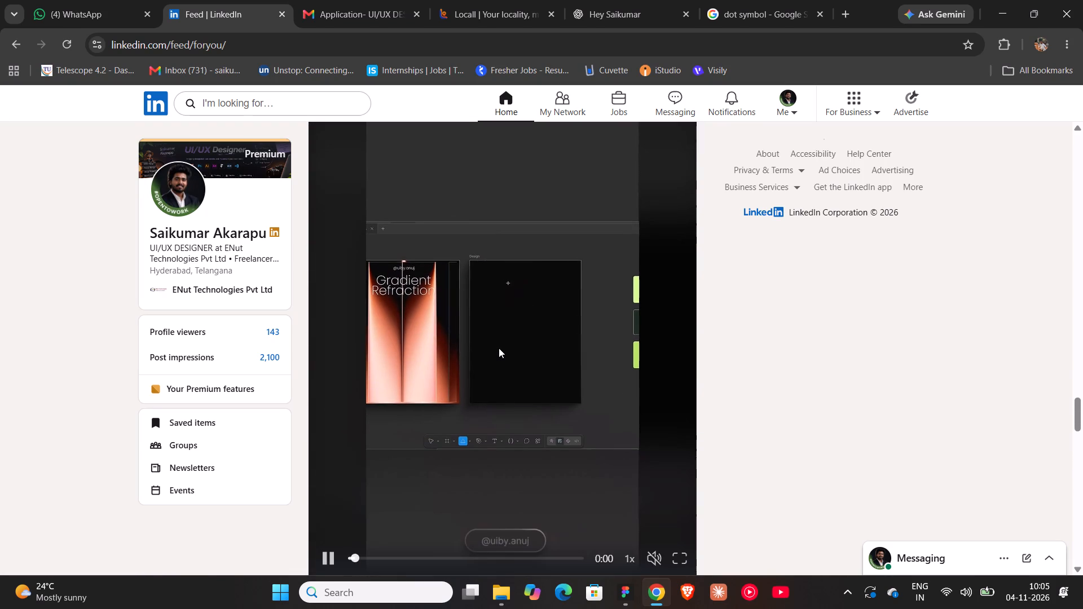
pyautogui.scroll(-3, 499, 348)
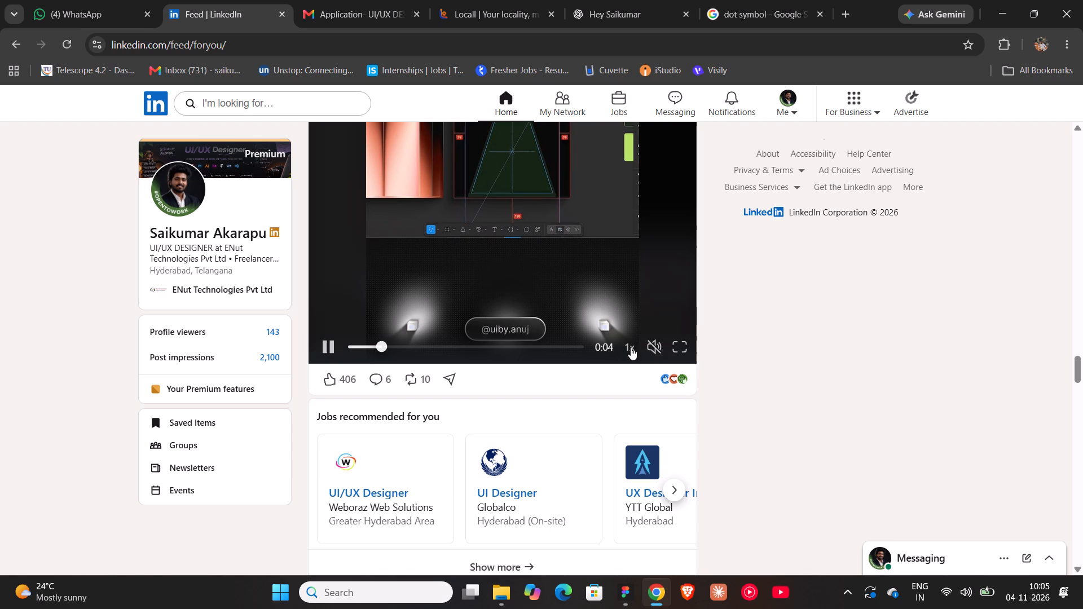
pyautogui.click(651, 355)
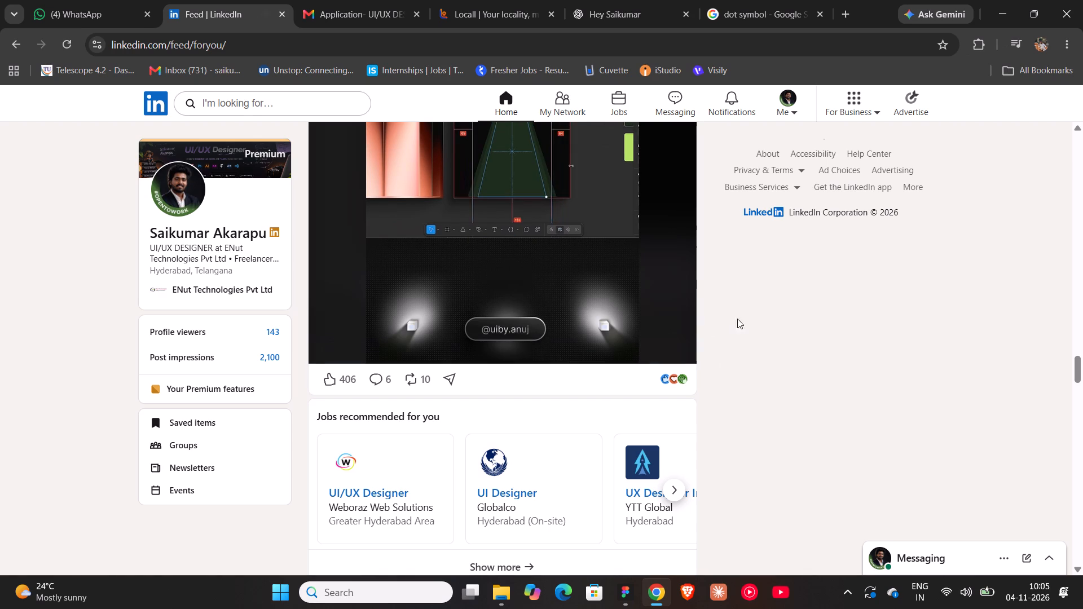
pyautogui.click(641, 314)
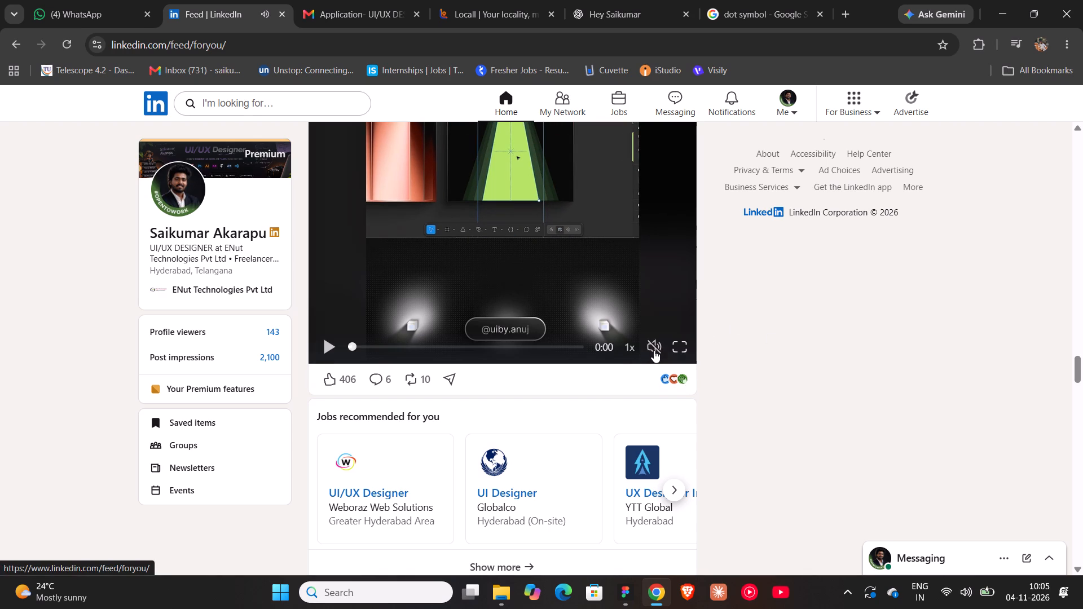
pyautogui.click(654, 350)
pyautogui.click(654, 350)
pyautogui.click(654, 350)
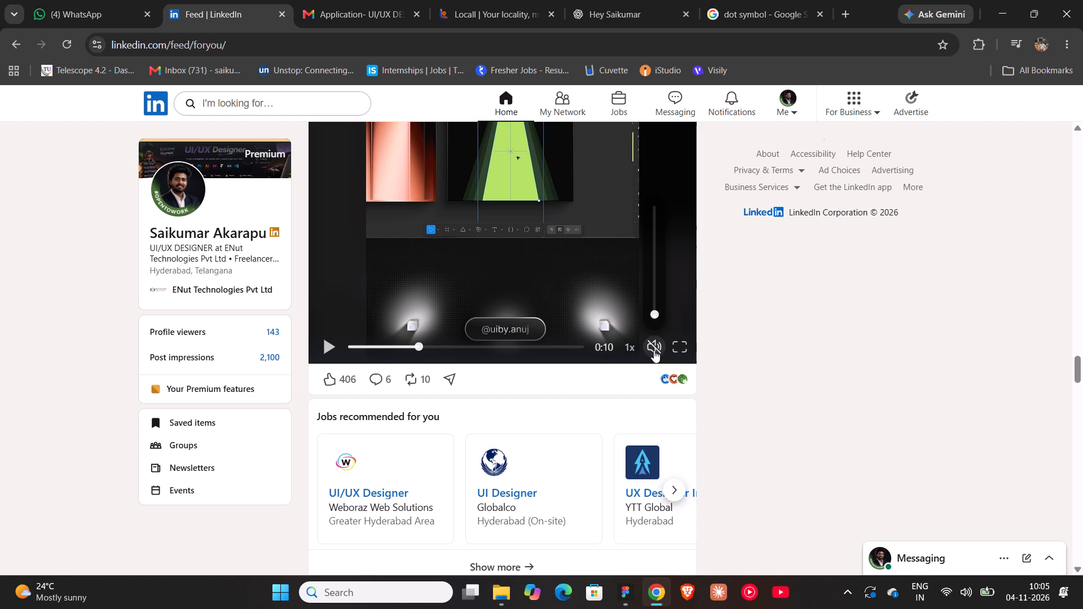
# Switch to Figma and duplicate the Millet Express card, placing the copy beside the original, level with it and about 18 apart.
pyautogui.click(622, 603)
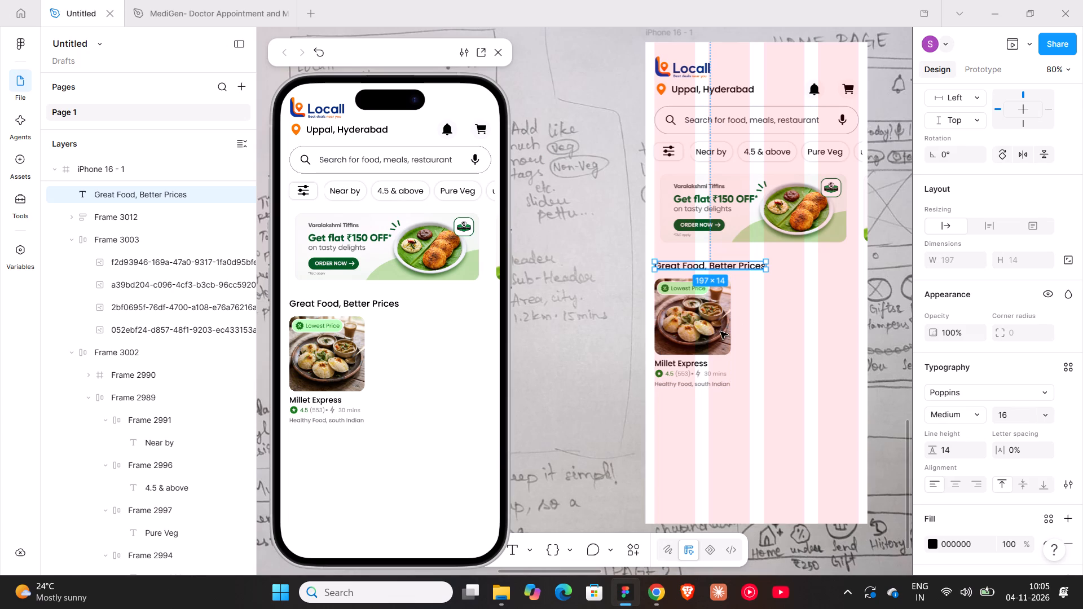
pyautogui.click(702, 332)
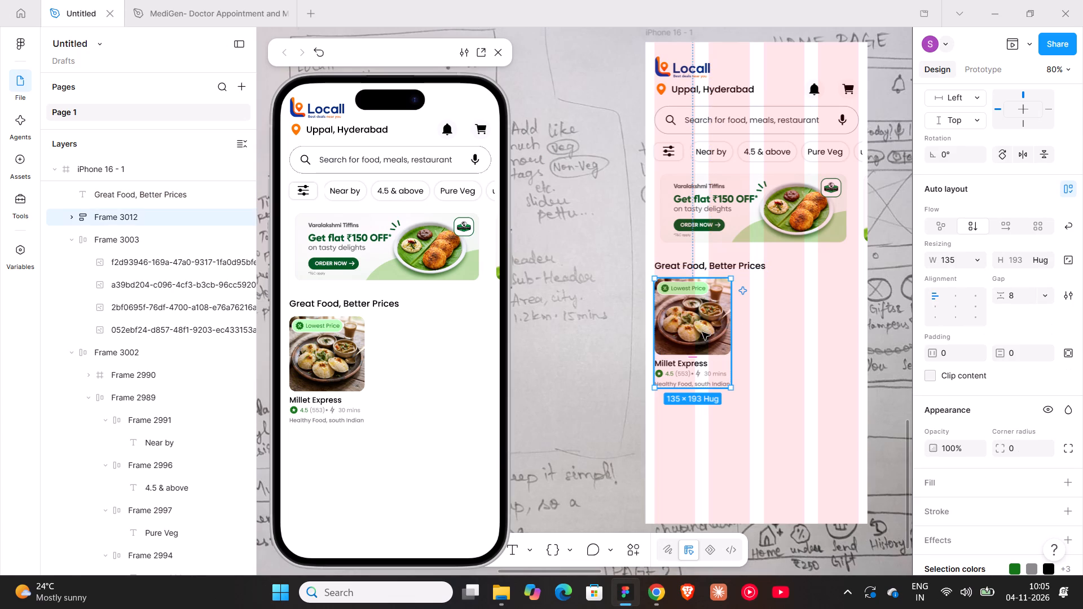
pyautogui.keyDown('shift'); pyautogui.scroll(-10, 702, 332); pyautogui.keyUp('shift')
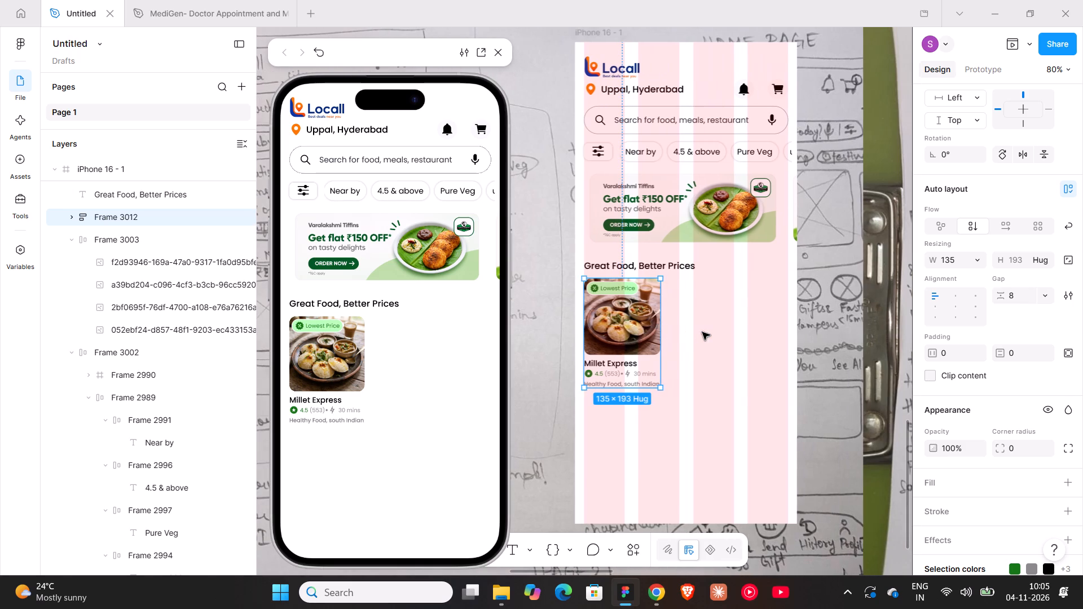
pyautogui.keyDown('ctrl'); pyautogui.scroll(6, 690, 314); pyautogui.keyUp('ctrl')
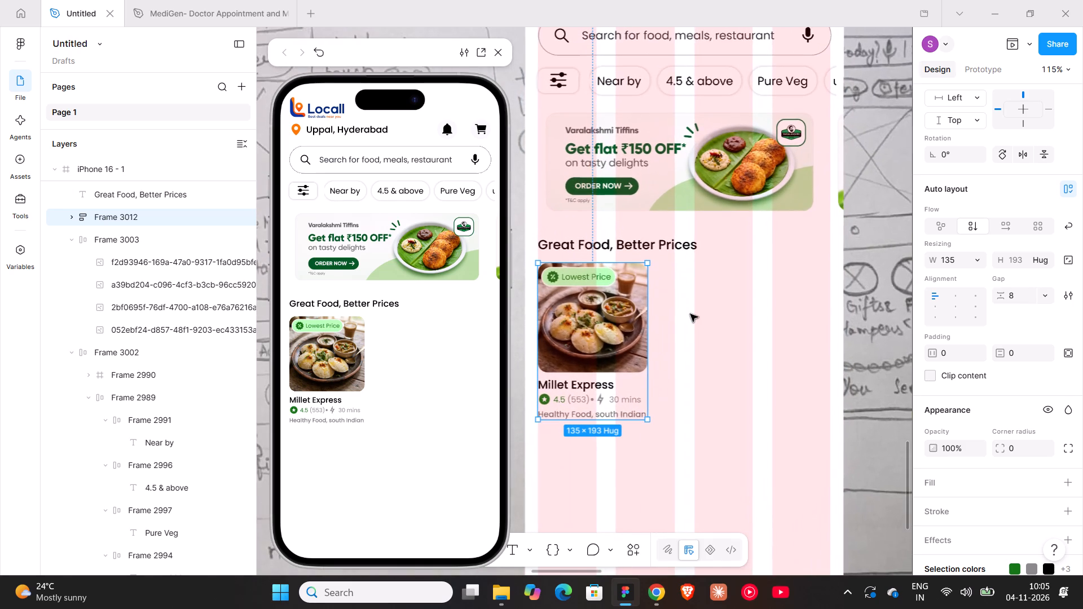
pyautogui.keyDown('alt'); pyautogui.moveTo(602, 326); pyautogui.dragTo(710, 324); pyautogui.keyUp('alt')
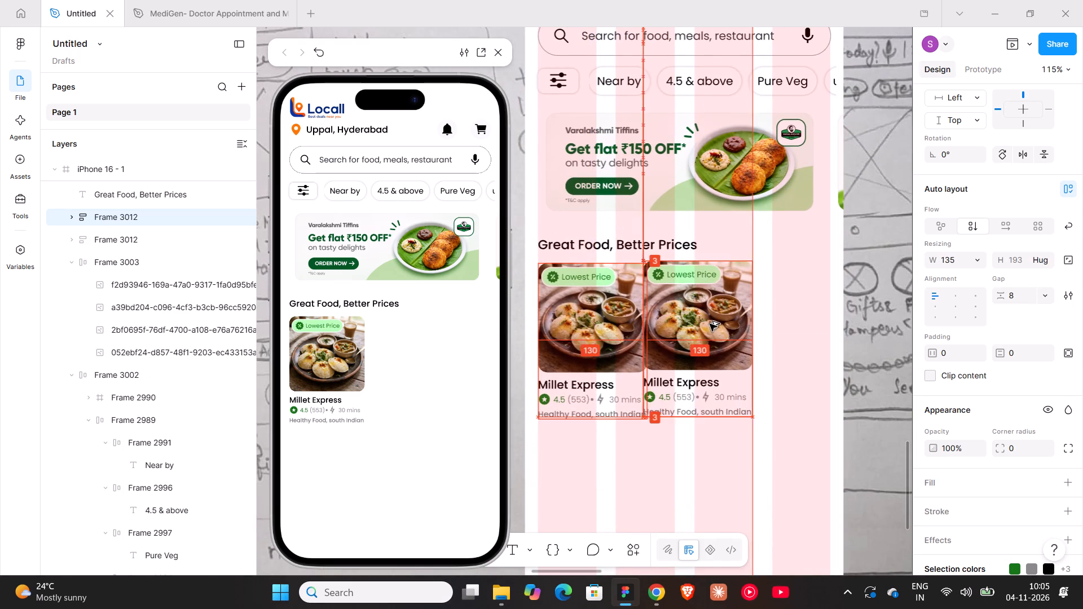
pyautogui.keyDown('alt'); pyautogui.moveTo(710, 324); pyautogui.dragTo(727, 325); pyautogui.keyUp('alt')
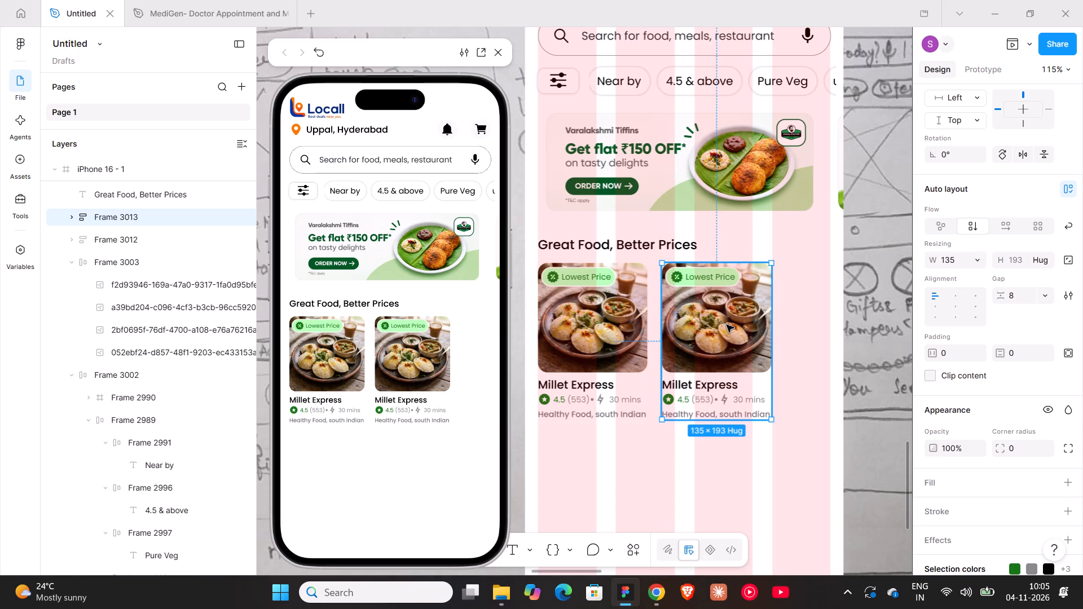
# Move the iPhone 16 - 1 frame off the wireframe photos onto the empty canvas below them.
pyautogui.keyDown('ctrl'); pyautogui.scroll(-15, 727, 325); pyautogui.keyUp('ctrl')
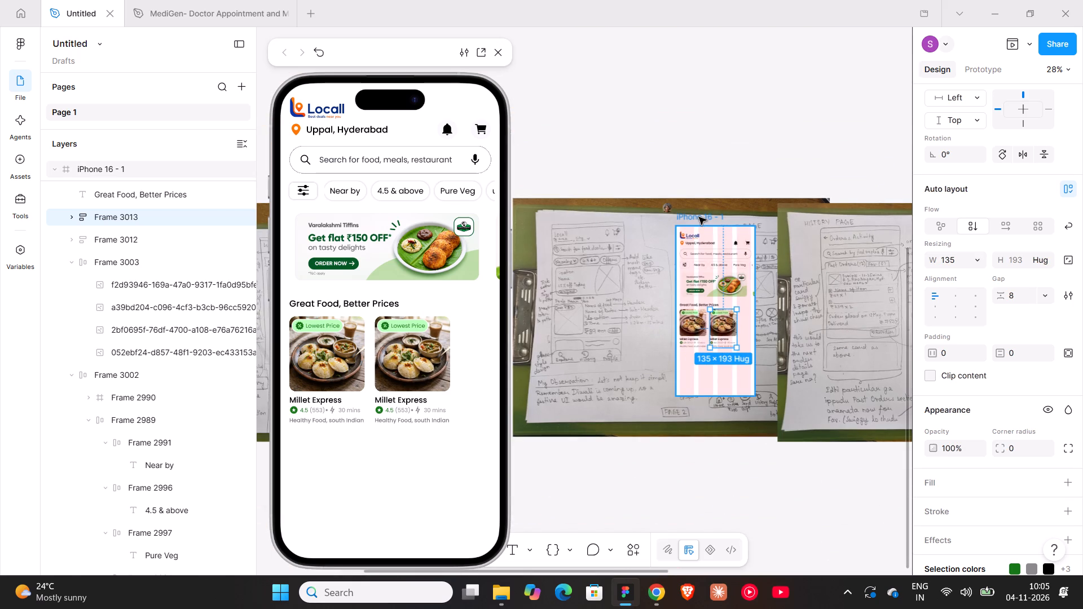
pyautogui.click(699, 217)
pyautogui.moveTo(699, 217); pyautogui.dragTo(711, 451)
# Move both Millet Express cards out of the phone frame onto the canvas just below it, starting at the frame's left edge.
pyautogui.scroll(-6, 711, 451)
pyautogui.keyDown('shift'); pyautogui.scroll(-5, 701, 319); pyautogui.keyUp('shift')
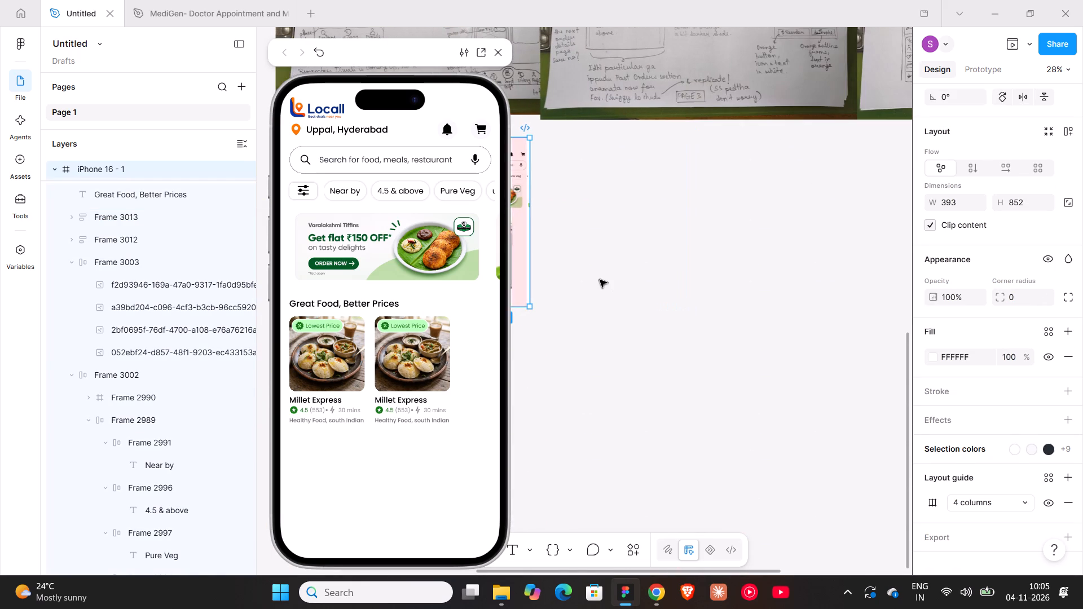
pyautogui.keyDown('shift'); pyautogui.scroll(5, 600, 280); pyautogui.keyUp('shift')
pyautogui.keyDown('shift'); pyautogui.scroll(5, 648, 286); pyautogui.keyUp('shift')
pyautogui.scroll(6, 688, 278)
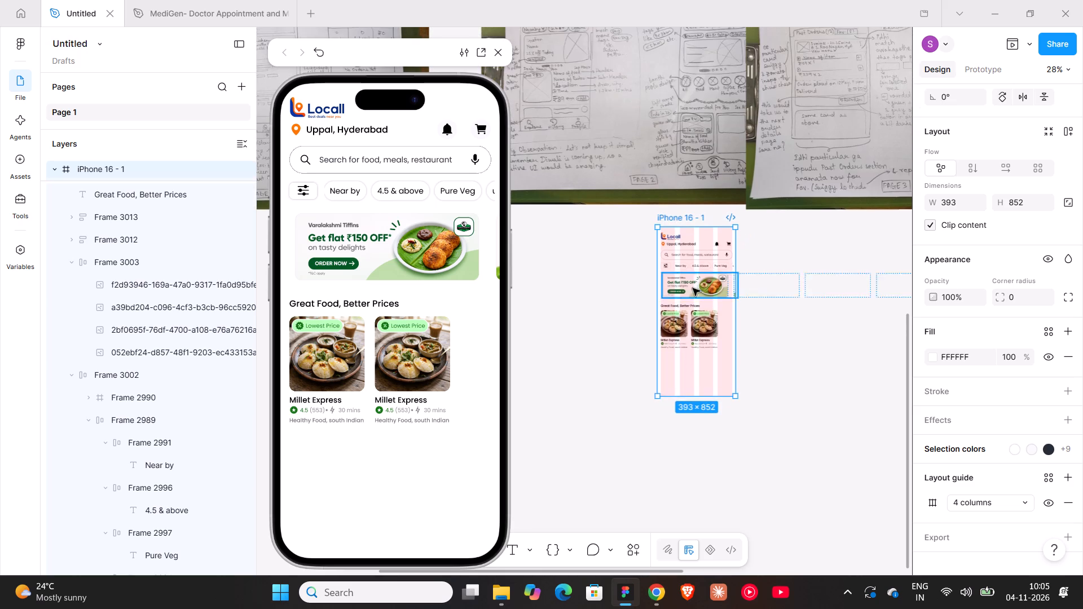
pyautogui.keyDown('ctrl'); pyautogui.scroll(10, 702, 326); pyautogui.keyUp('ctrl')
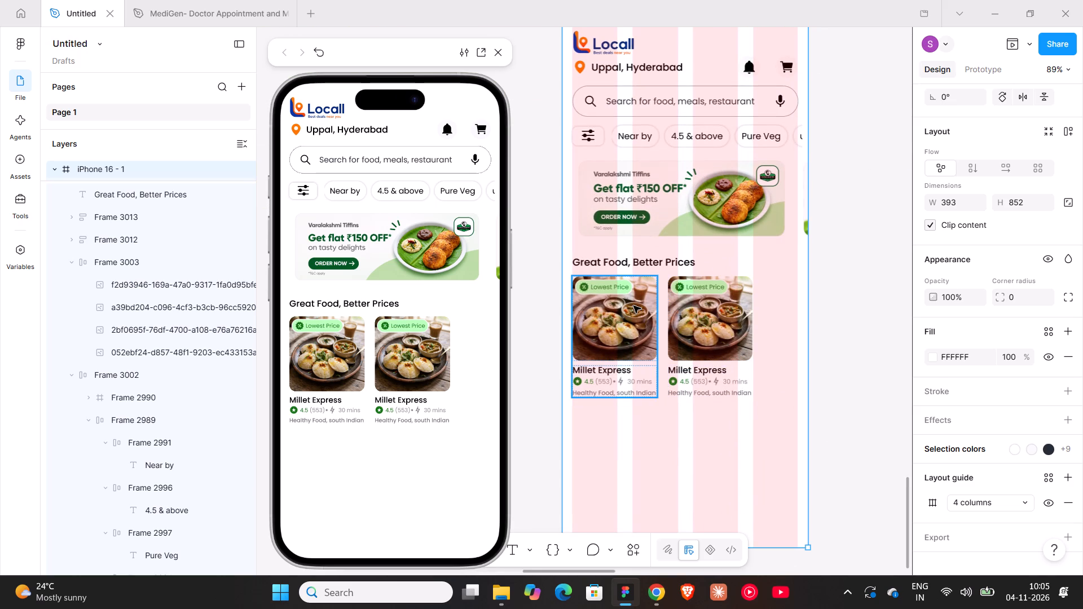
pyautogui.keyDown('shift'); pyautogui.click(633, 306); pyautogui.keyUp('shift')
pyautogui.keyDown('shift'); pyautogui.click(688, 309); pyautogui.keyUp('shift')
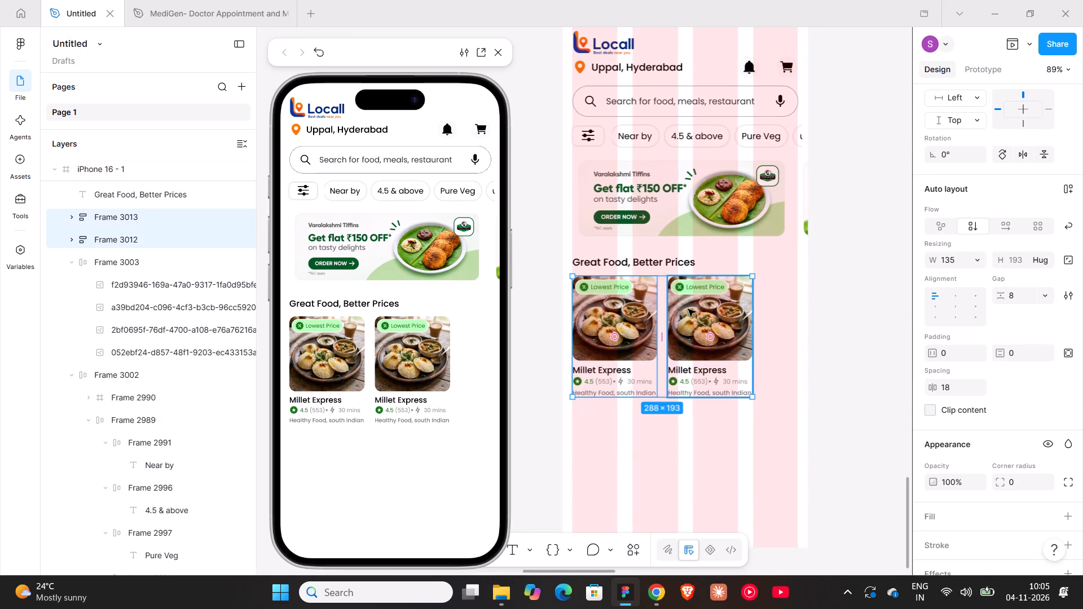
pyautogui.keyDown('ctrl'); pyautogui.scroll(-6, 842, 289); pyautogui.keyUp('ctrl')
pyautogui.moveTo(776, 300); pyautogui.dragTo(761, 447)
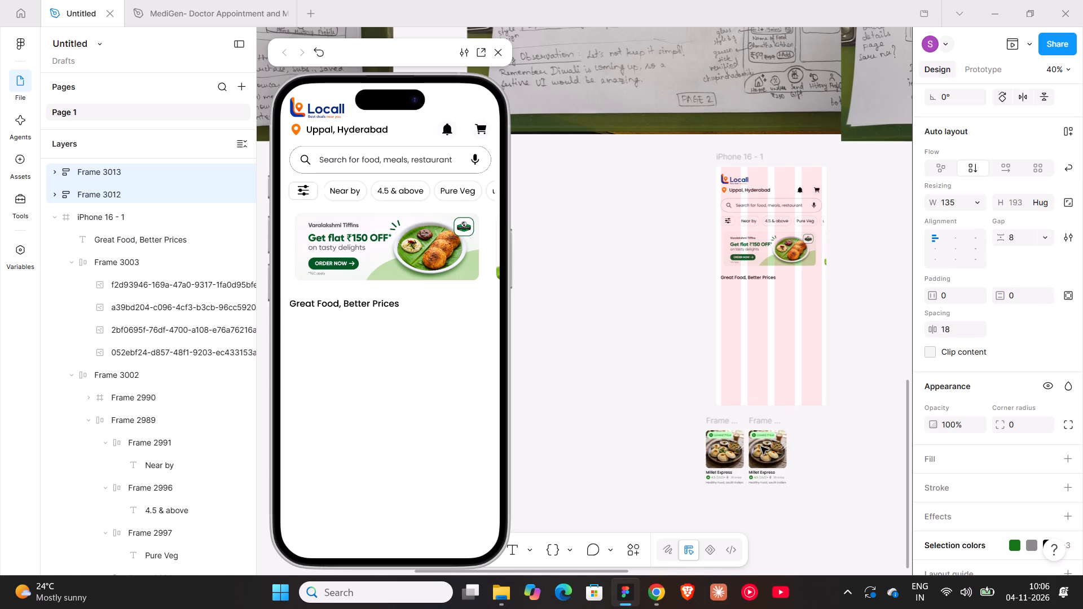
pyautogui.moveTo(761, 447); pyautogui.dragTo(773, 439)
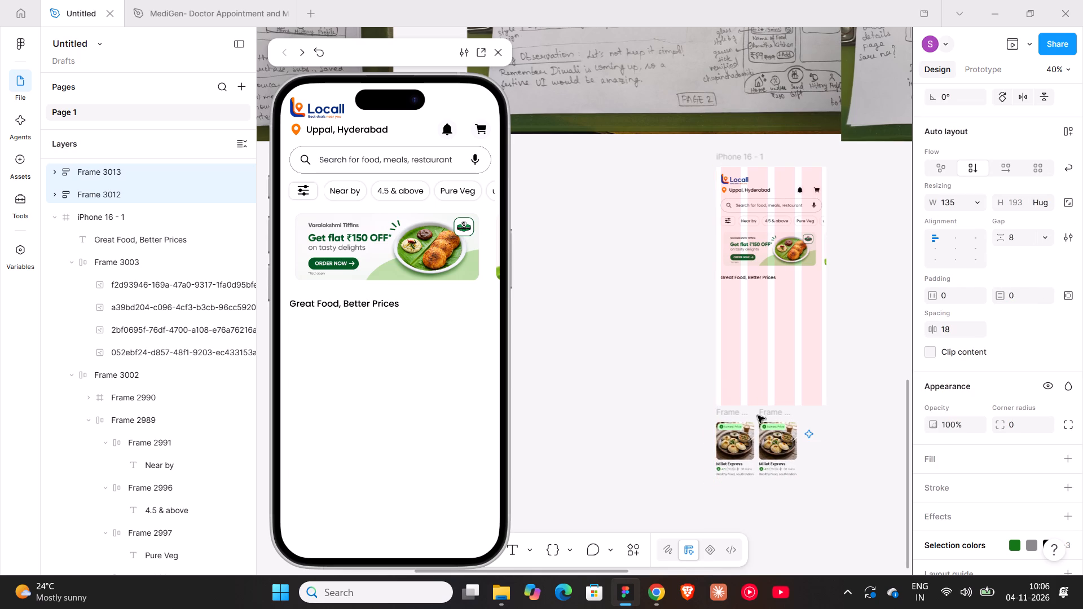
# Duplicate the second Millet Express card twice to form a row of four, matching the spacing between the first two.
pyautogui.scroll(-3, 731, 383)
pyautogui.keyDown('shift'); pyautogui.scroll(-4, 731, 383); pyautogui.keyUp('shift')
pyautogui.scroll(-3, 731, 383)
pyautogui.click(731, 383)
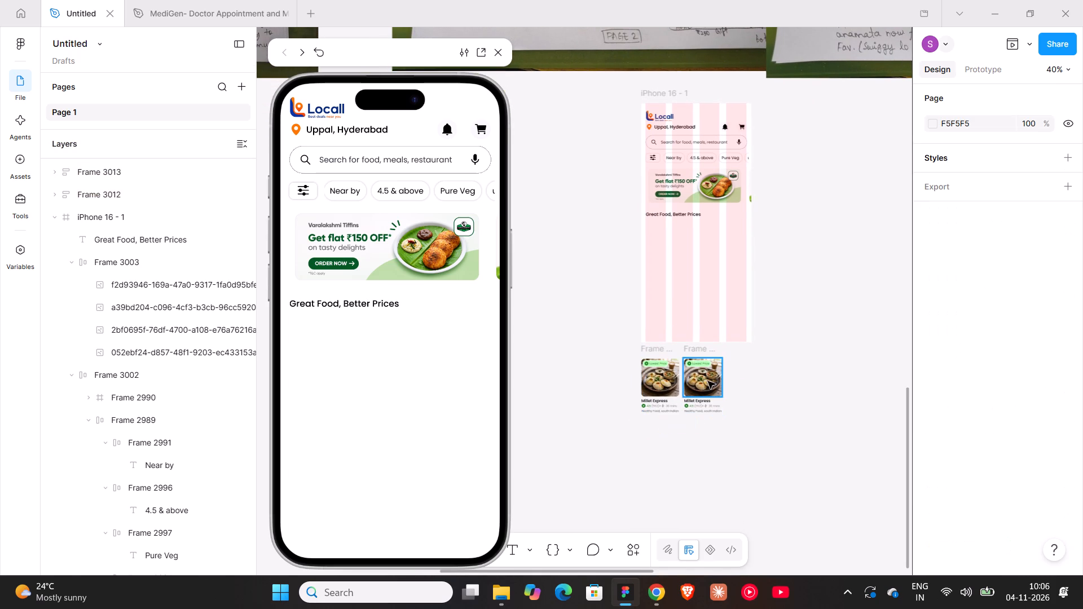
pyautogui.keyDown('ctrl'); pyautogui.click(708, 381); pyautogui.keyUp('ctrl')
pyautogui.click(764, 371)
pyautogui.click(708, 352)
pyautogui.scroll(-2, 712, 352)
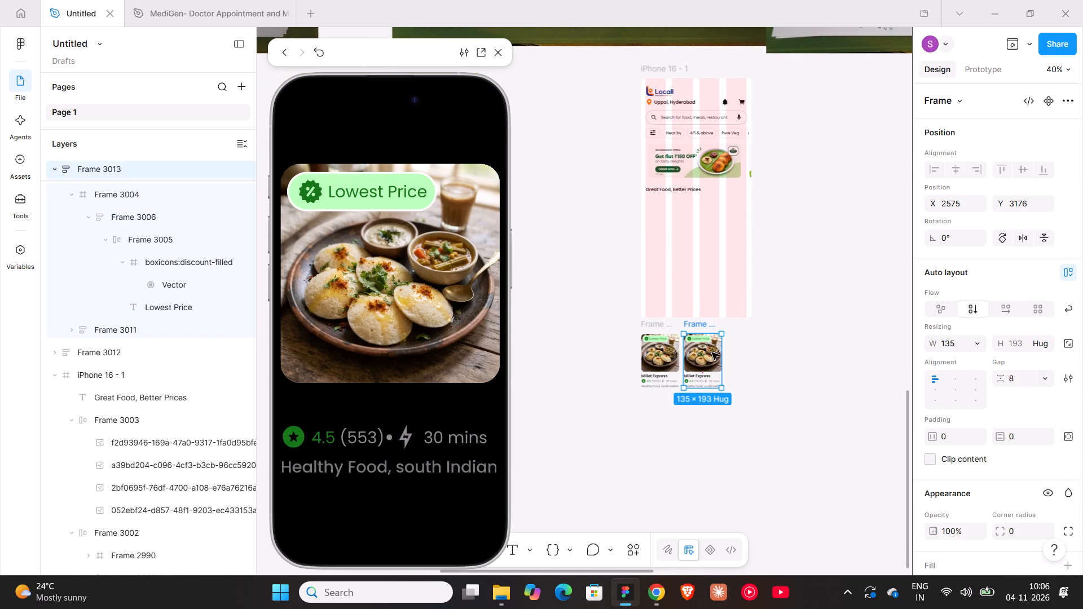
pyautogui.scroll(2, 727, 348)
pyautogui.keyDown('ctrl'); pyautogui.scroll(7, 733, 358); pyautogui.keyUp('ctrl')
pyautogui.keyDown('ctrl'); pyautogui.scroll(-4, 733, 358); pyautogui.keyUp('ctrl')
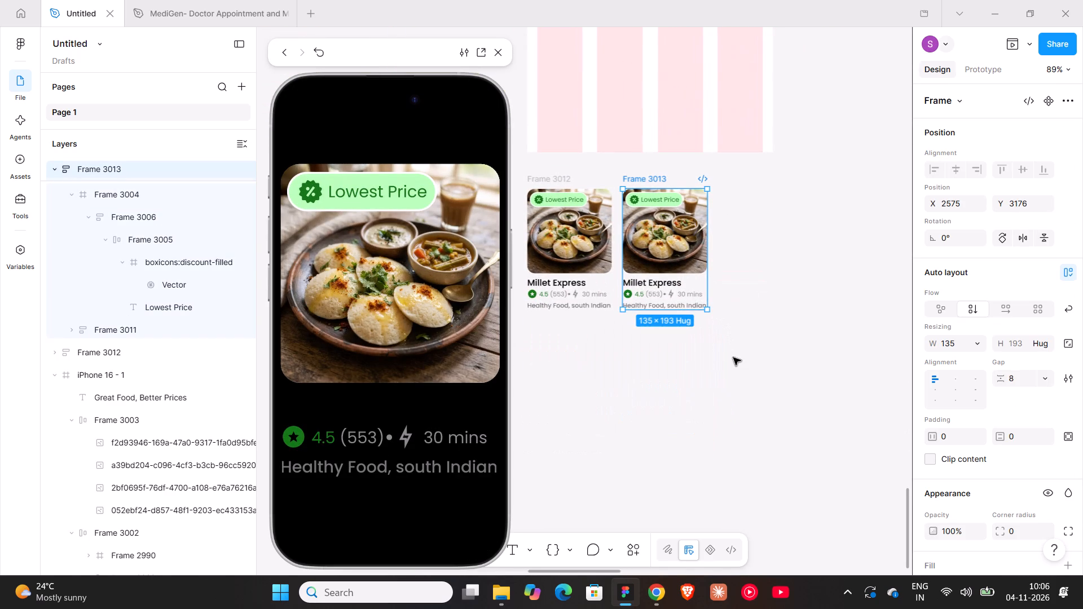
pyautogui.hotkey('ctrl', 'd')
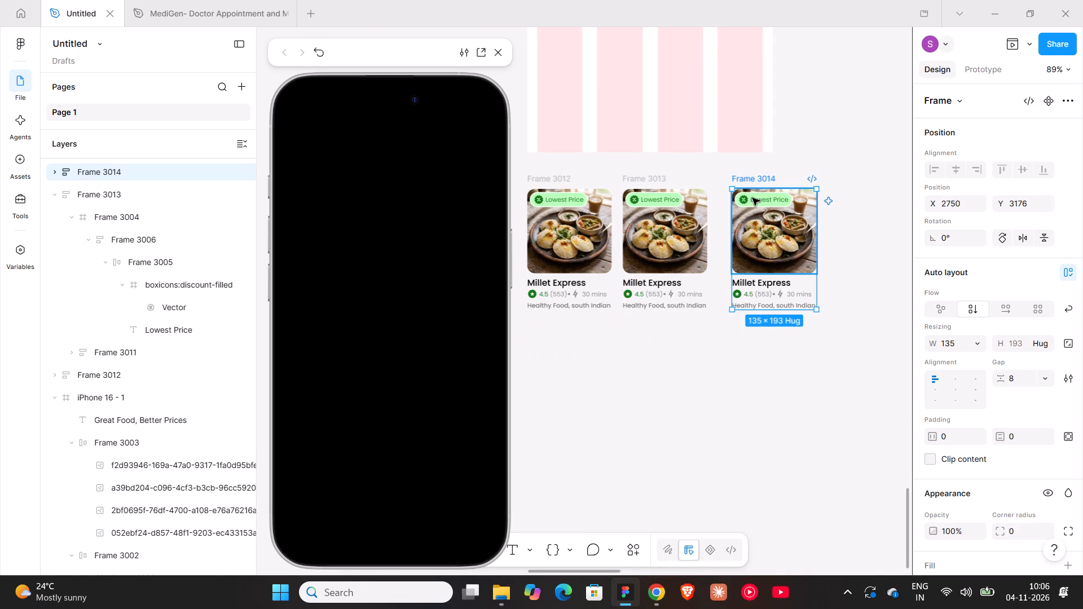
pyautogui.moveTo(746, 176); pyautogui.dragTo(734, 175)
pyautogui.hotkey('ctrl', 'd')
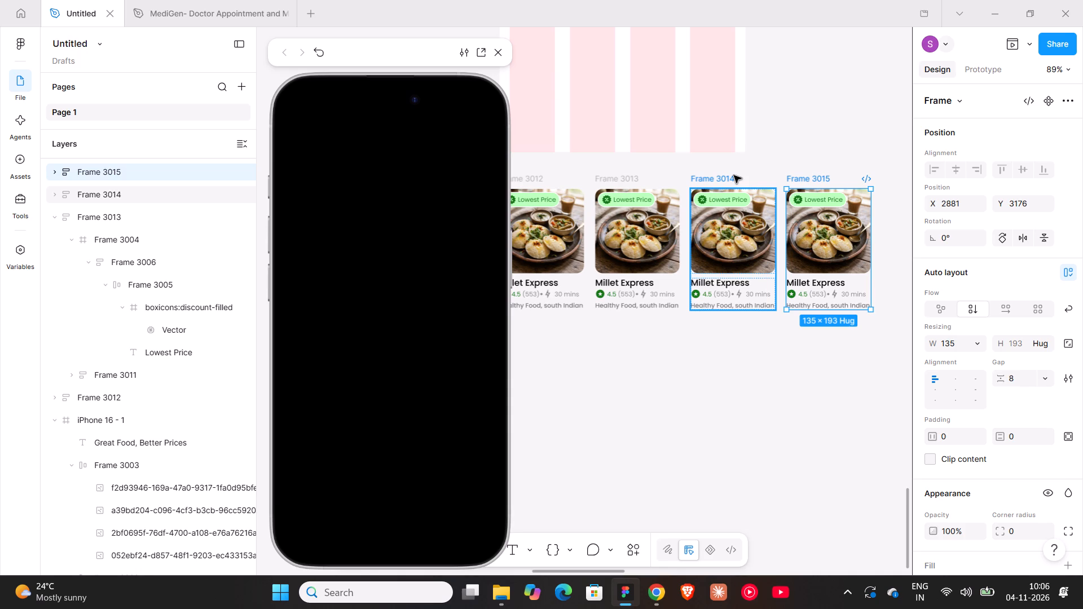
# Change the title of the second card in the row to "Pothgaal Sweets".
pyautogui.tripleClick(637, 282)
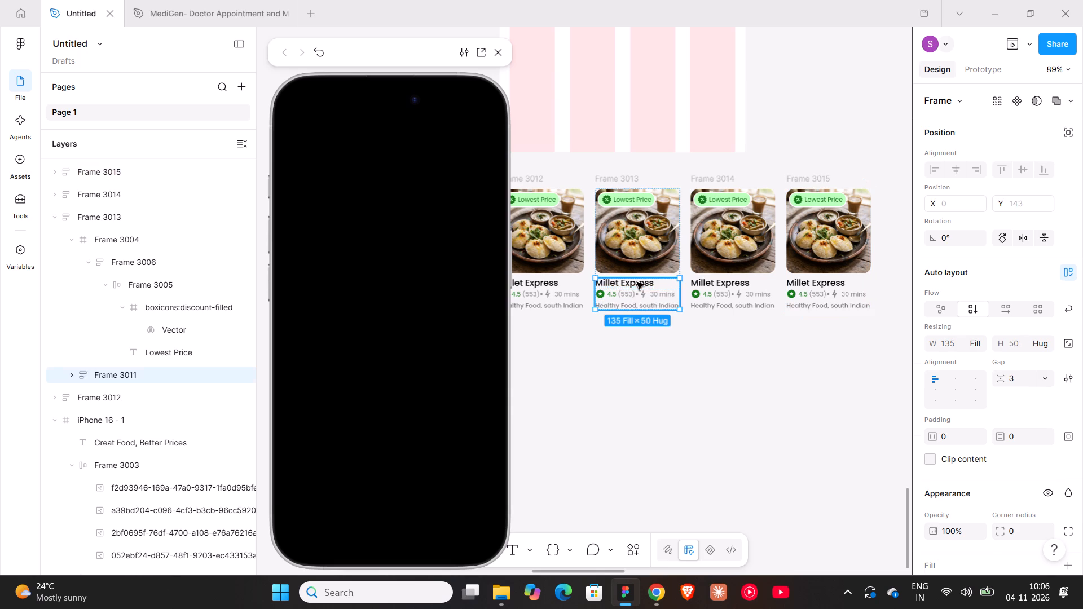
pyautogui.click(637, 282)
pyautogui.write('Pot')
pyautogui.write('hgaal')
pyautogui.press('space')
pyautogui.write('Sweets')
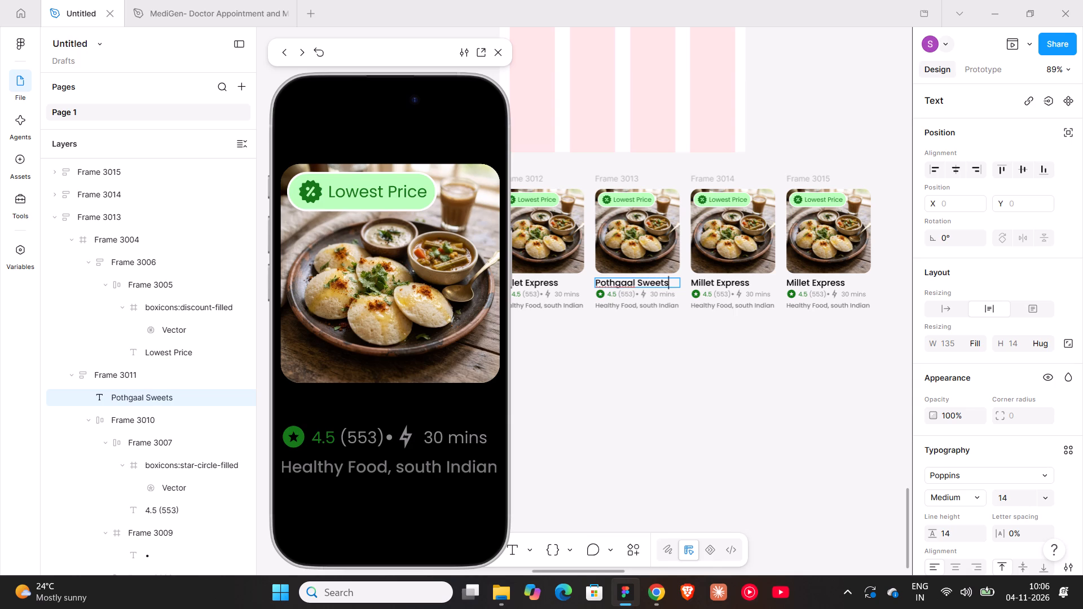
# Change the rating text on the Pothgaal Sweets card to 4.1 (53).
pyautogui.keyDown('ctrl'); pyautogui.scroll(8, 604, 295); pyautogui.keyUp('ctrl')
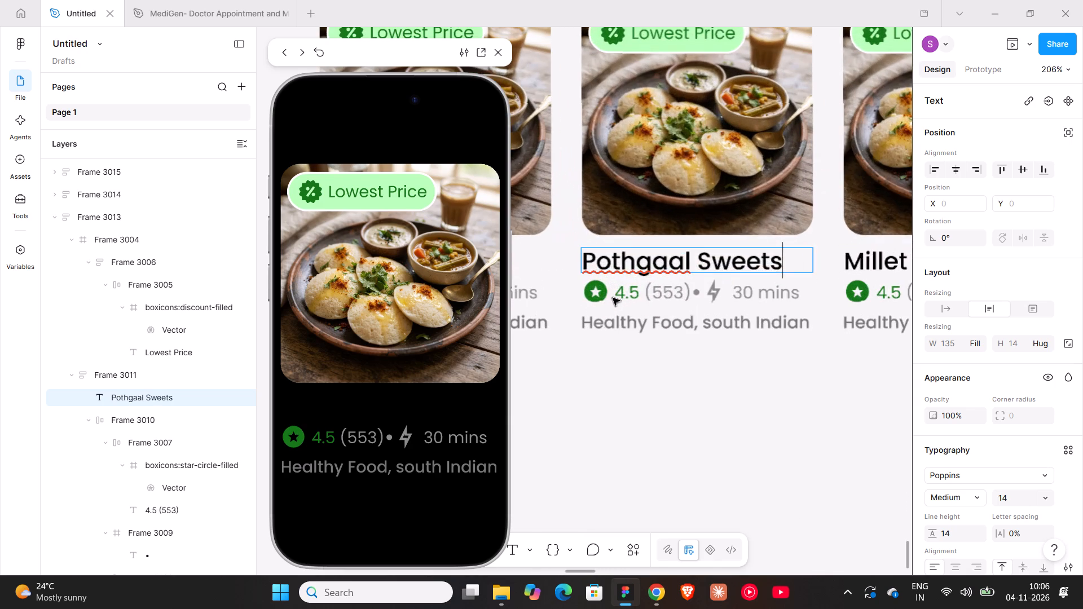
pyautogui.click(641, 295)
pyautogui.press('BackSpace')
pyautogui.press('1')
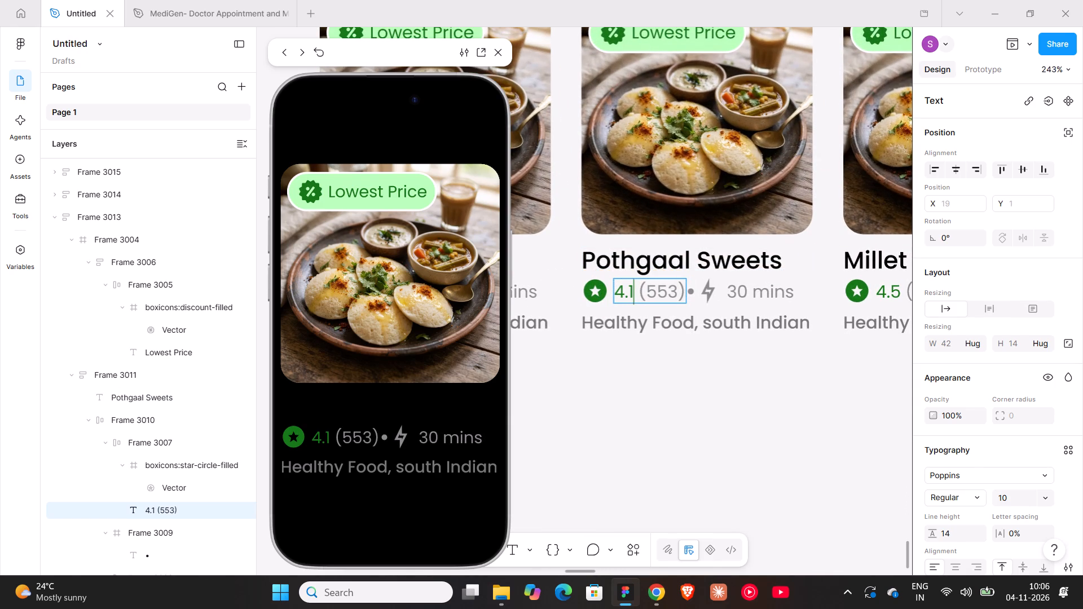
pyautogui.click(672, 295)
pyautogui.press('BackSpace')
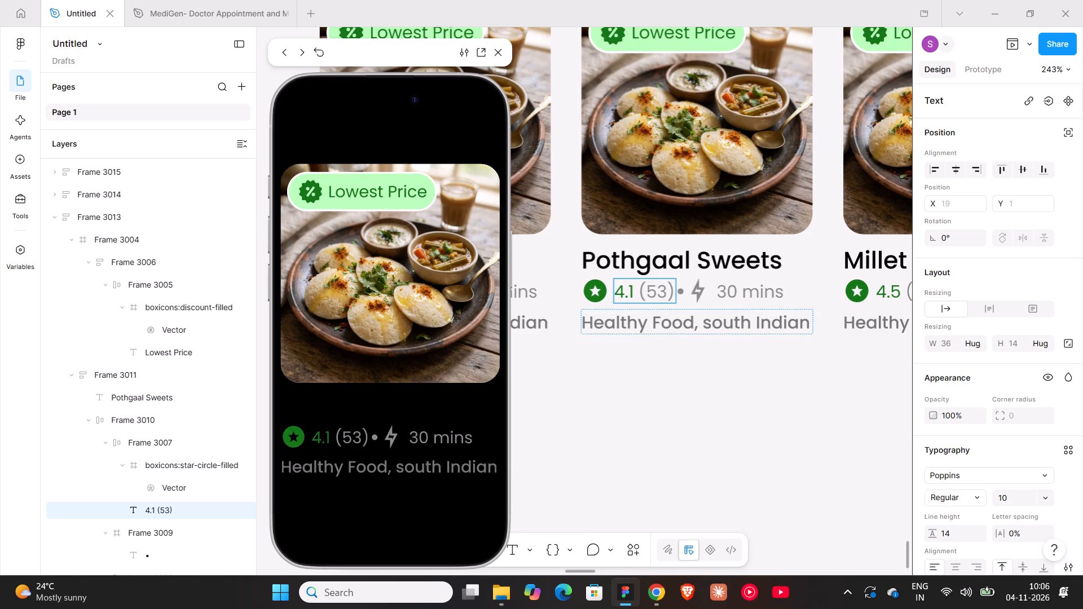
# Set the delivery time on the Pothgaal Sweets card to 47 mins.
pyautogui.click(727, 290)
pyautogui.press('BackSpace')
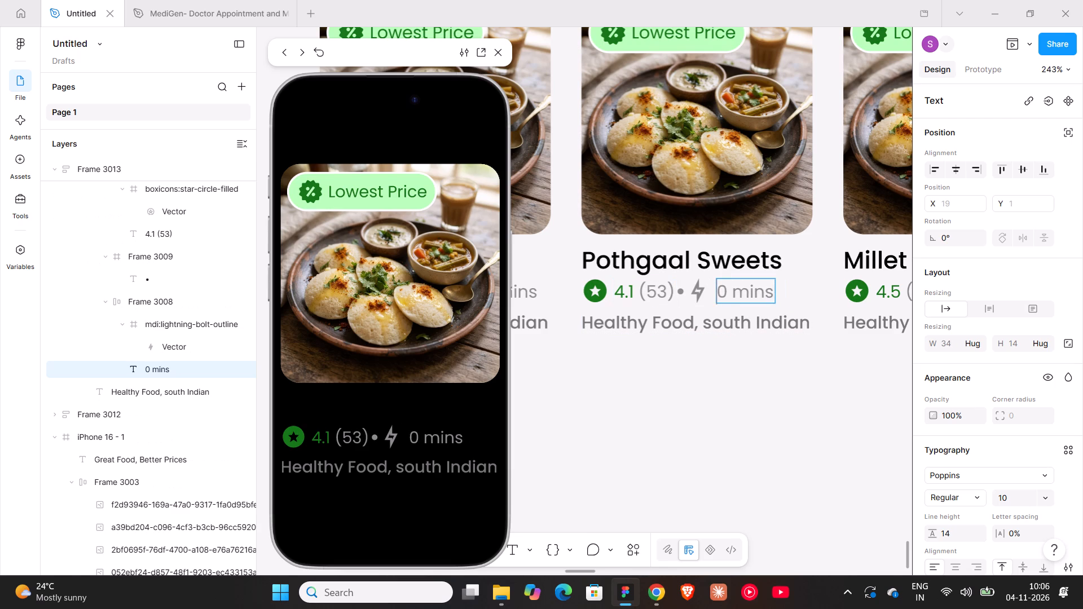
pyautogui.press('4')
pyautogui.press('Right')
pyautogui.press('BackSpace')
pyautogui.press('7')
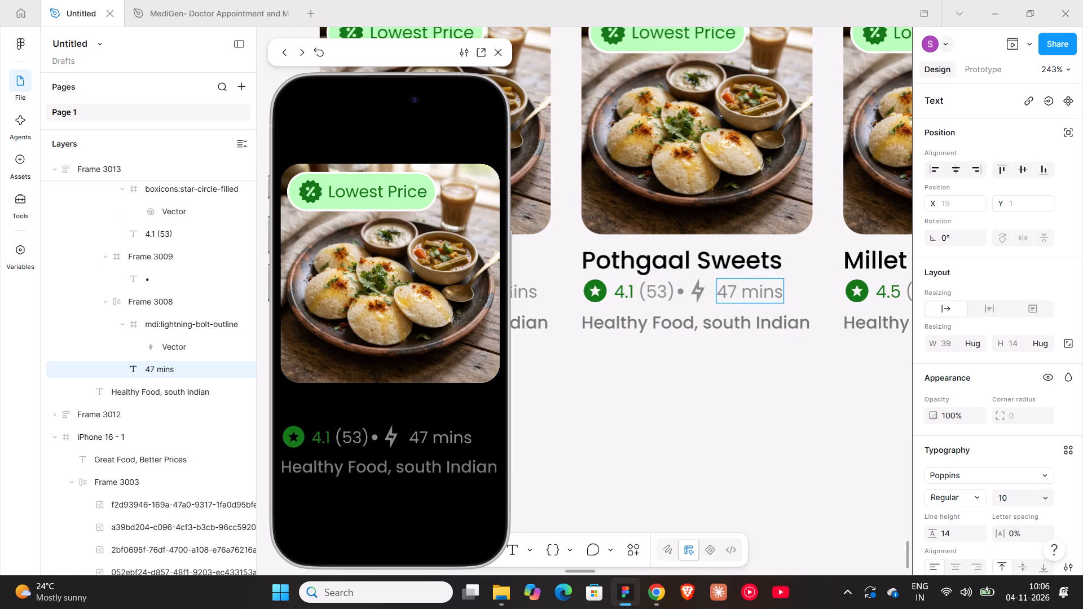
# Replace the cuisine line on the Pothgaal Sweets card with "Mithai, Street Food".
pyautogui.keyDown('ctrl'); pyautogui.scroll(-1, 719, 304); pyautogui.keyUp('ctrl')
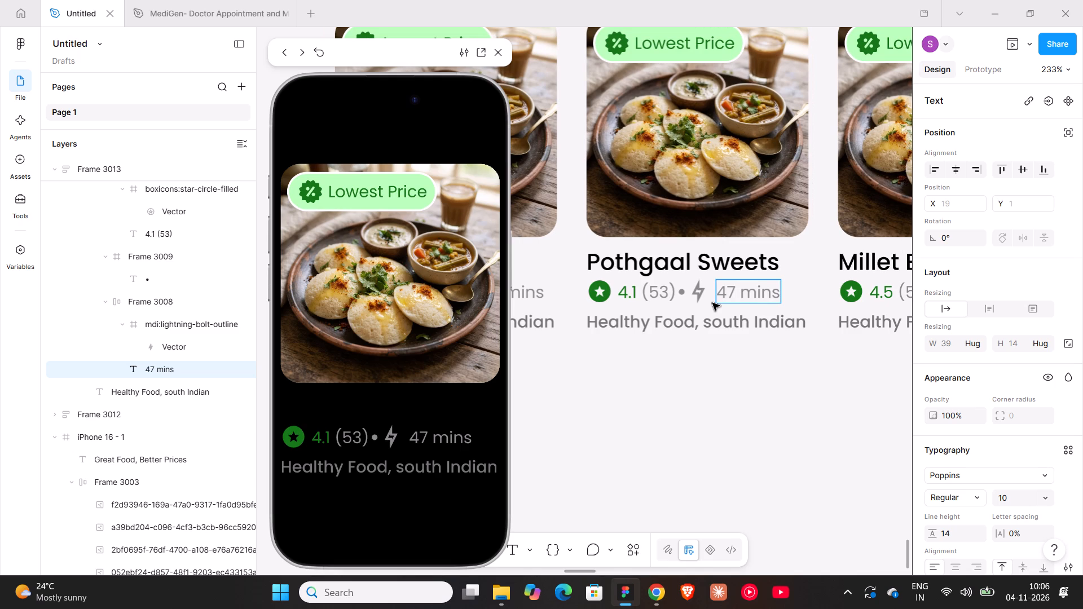
pyautogui.tripleClick(717, 320)
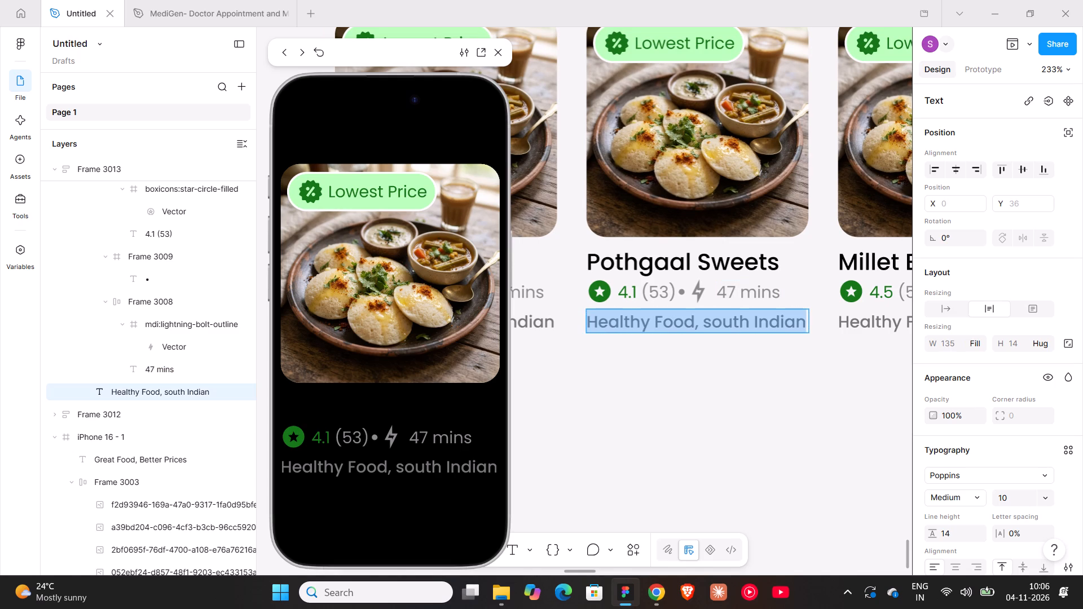
pyautogui.write('Mithai')
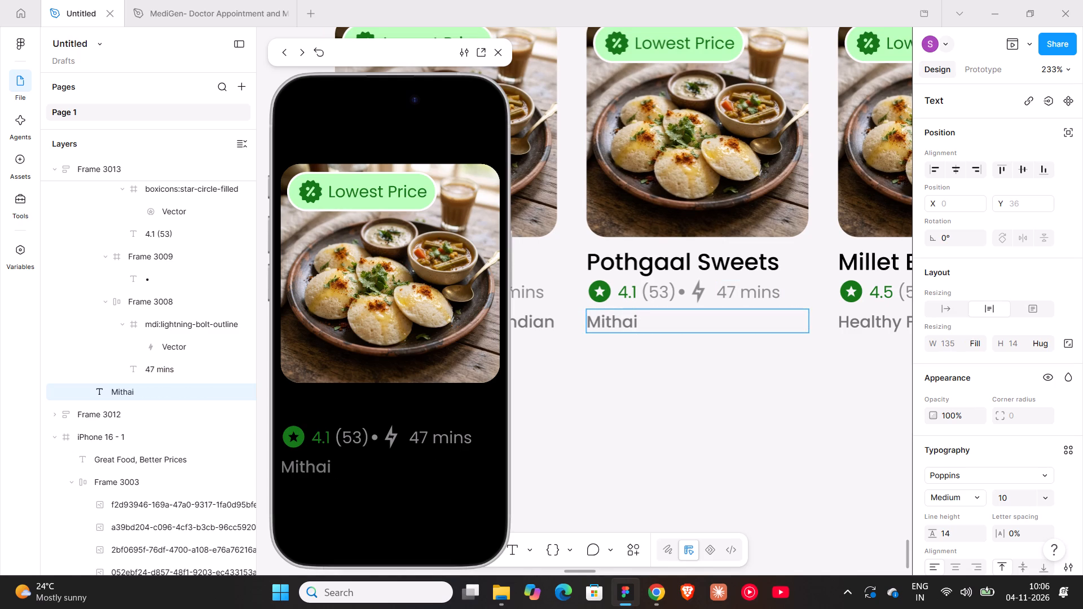
pyautogui.write(',')
pyautogui.press('space')
pyautogui.write('Street')
pyautogui.press('space')
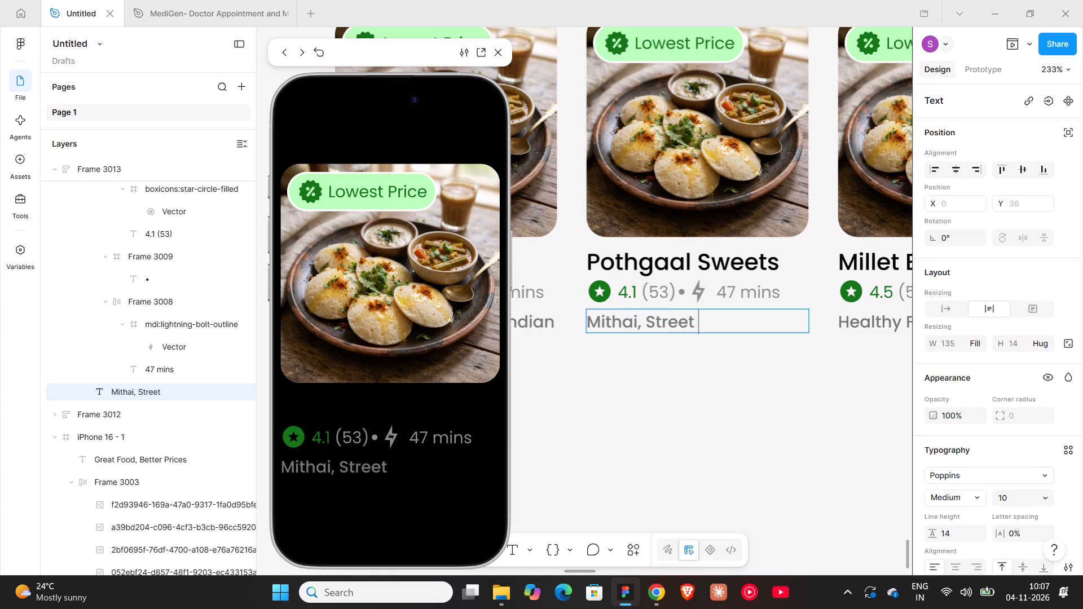
pyautogui.write('Food')
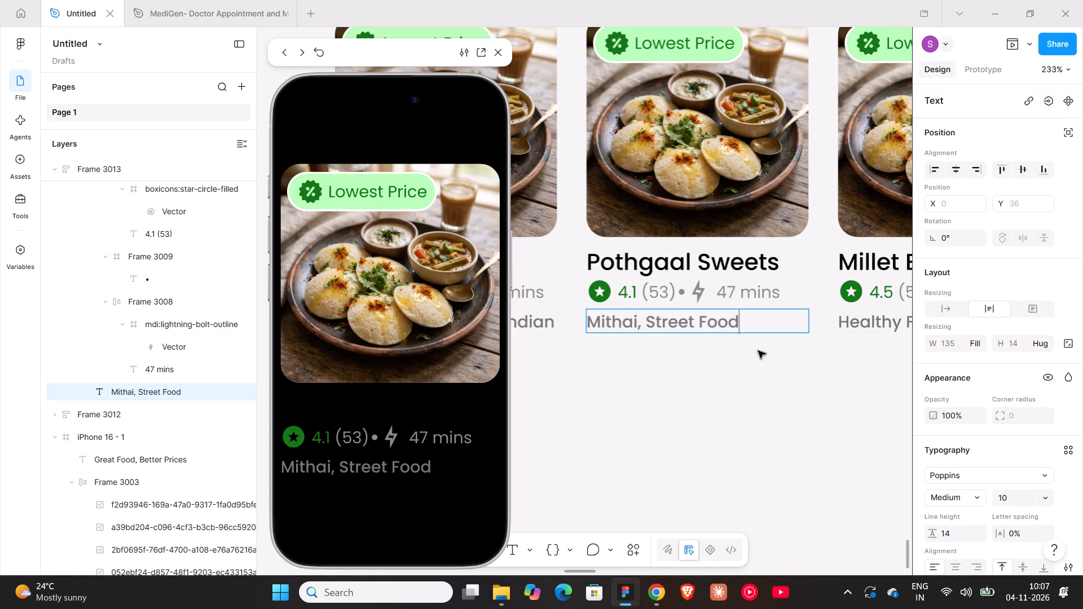
pyautogui.click(754, 341)
pyautogui.keyDown('ctrl'); pyautogui.scroll(-7, 754, 341); pyautogui.keyUp('ctrl')
pyautogui.click(752, 343)
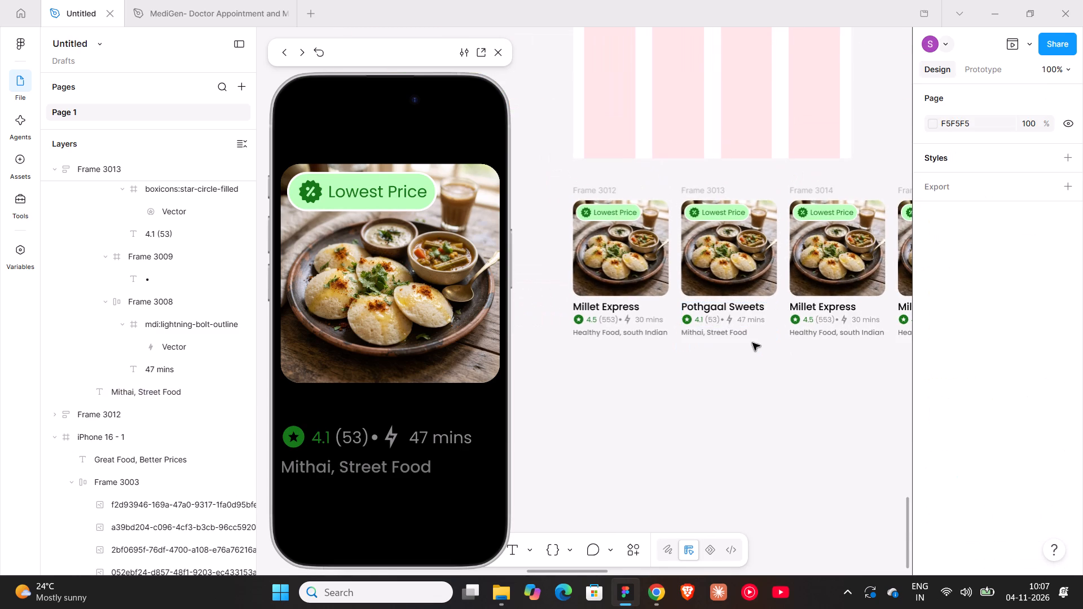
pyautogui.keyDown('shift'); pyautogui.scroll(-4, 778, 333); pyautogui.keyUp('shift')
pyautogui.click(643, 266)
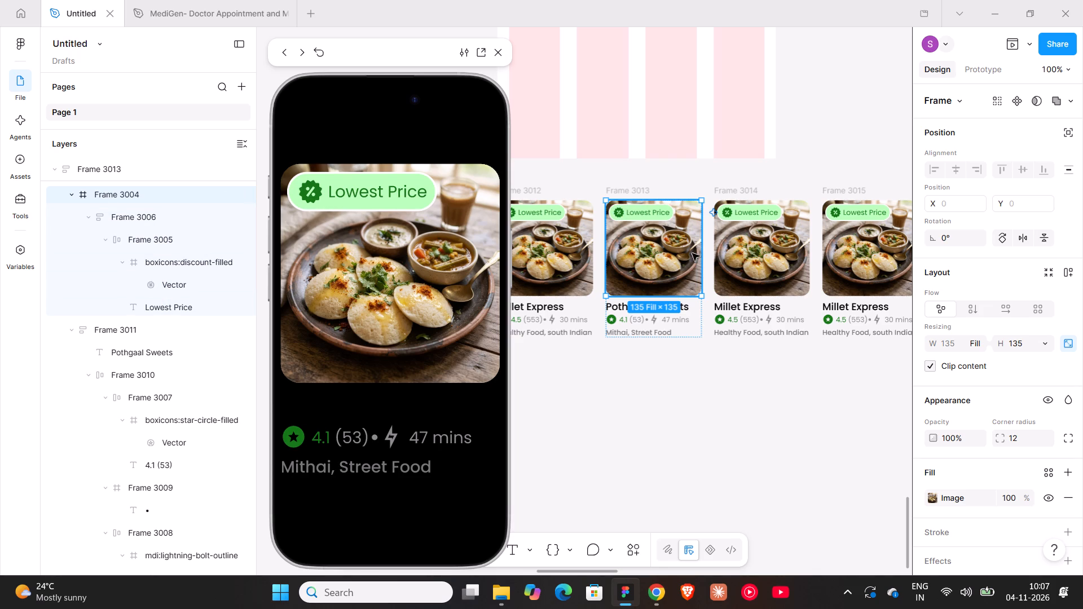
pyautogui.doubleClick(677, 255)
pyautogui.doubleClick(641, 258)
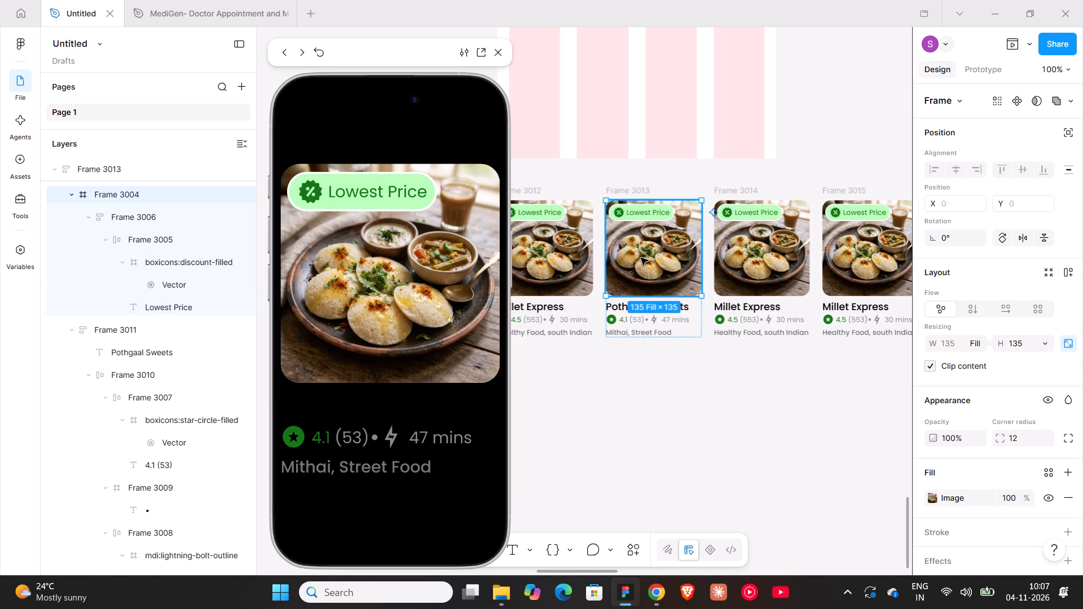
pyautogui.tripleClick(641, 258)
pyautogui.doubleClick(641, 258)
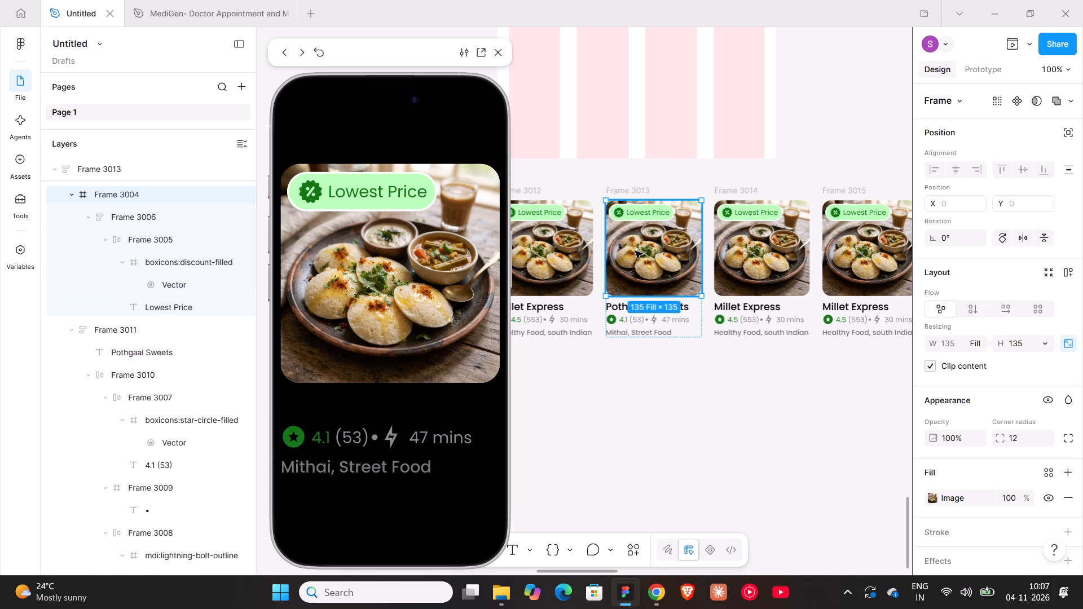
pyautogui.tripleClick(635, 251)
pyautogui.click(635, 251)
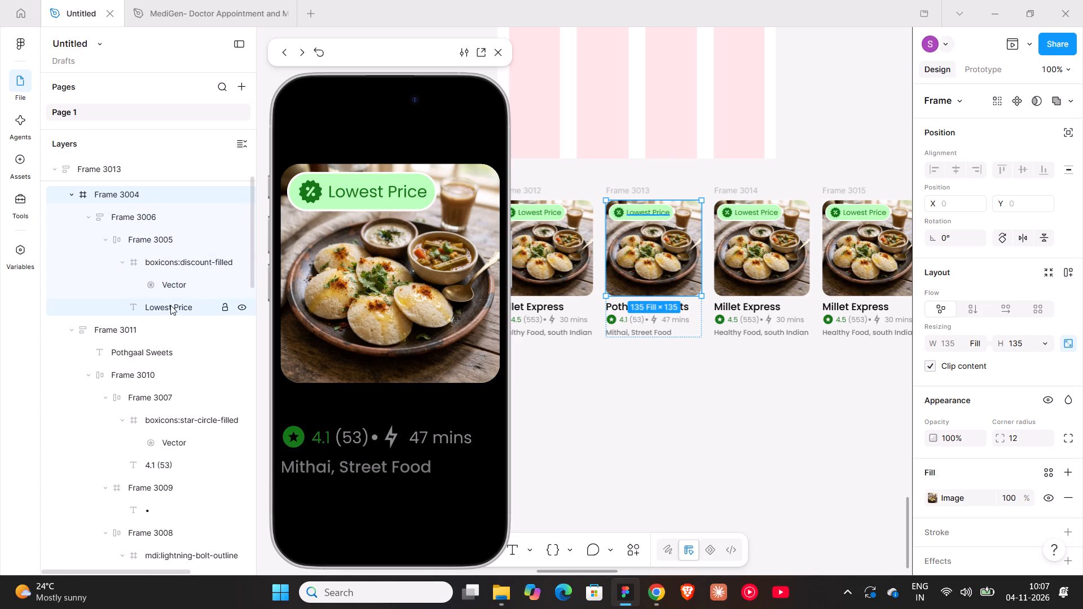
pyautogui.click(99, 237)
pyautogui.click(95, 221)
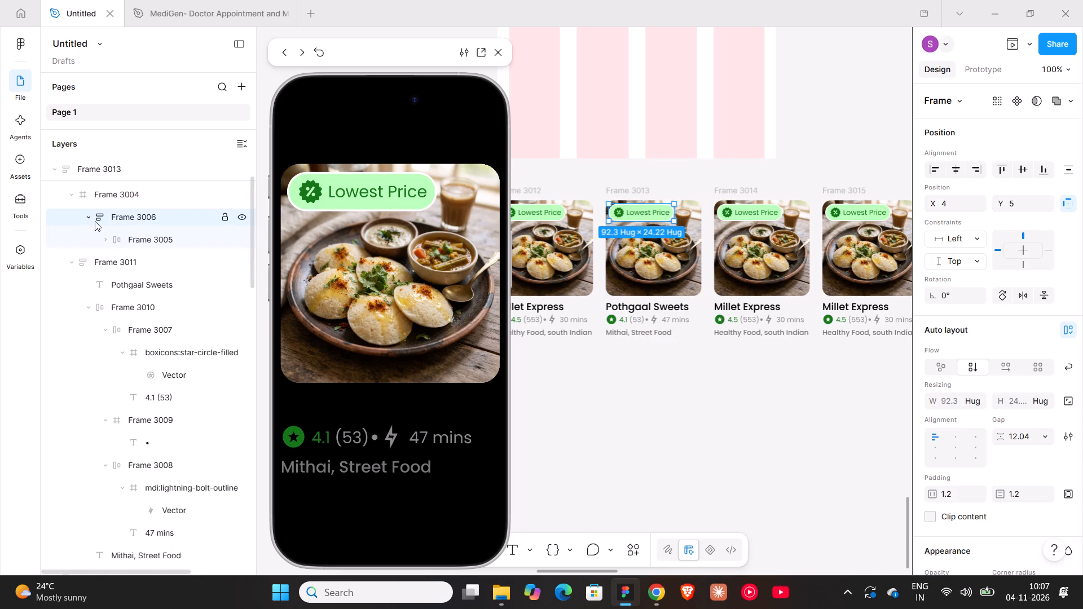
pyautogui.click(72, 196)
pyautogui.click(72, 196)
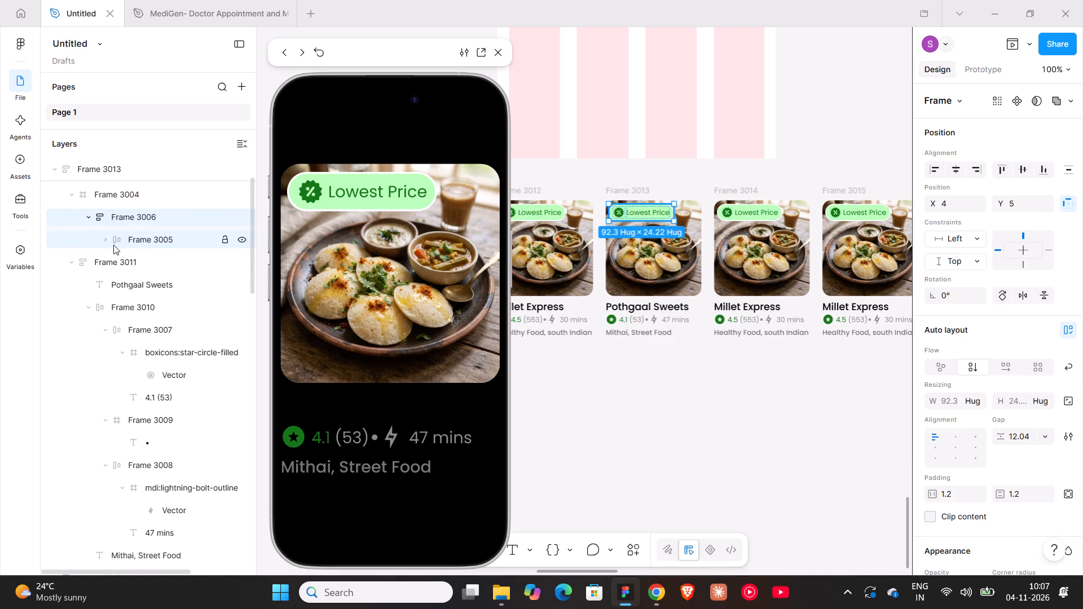
# Replace the Pothgaal Sweets card's photo with an AI-generated image fill using the prompt "Indian Sweets".
pyautogui.click(657, 266)
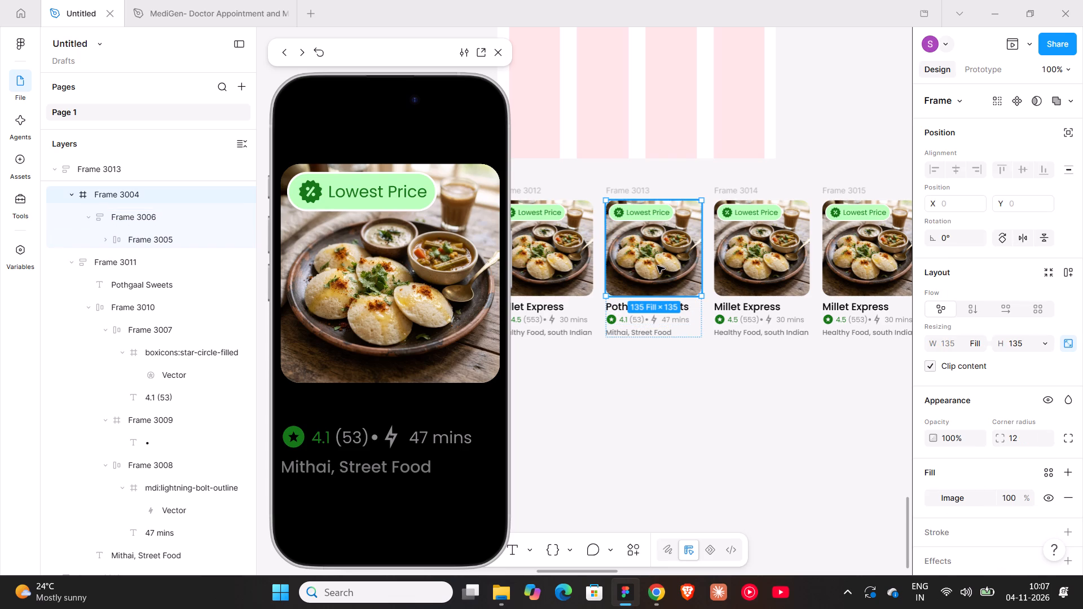
pyautogui.click(937, 497)
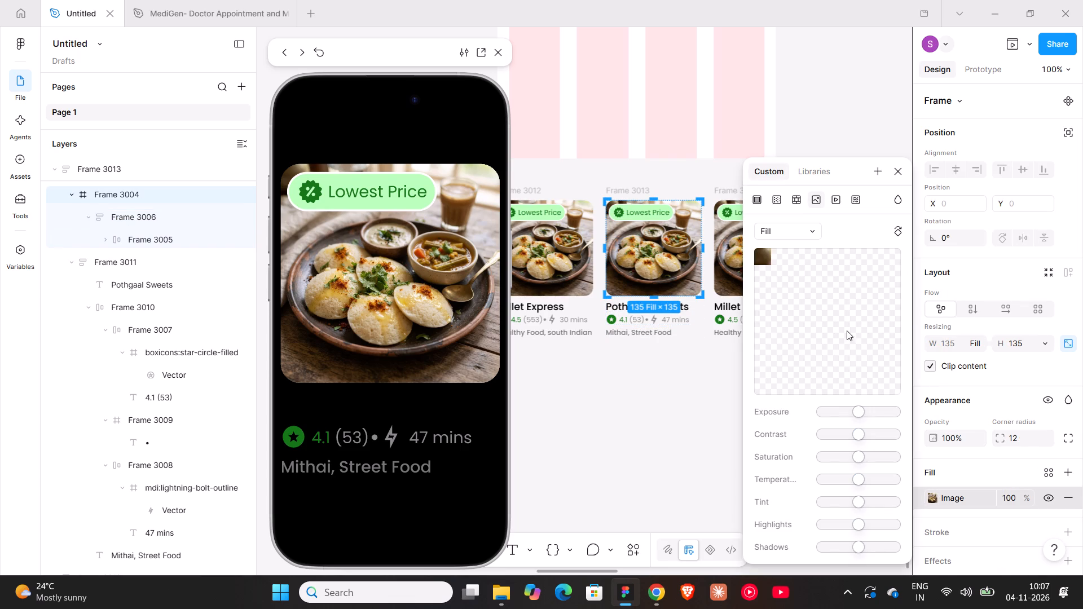
pyautogui.click(832, 332)
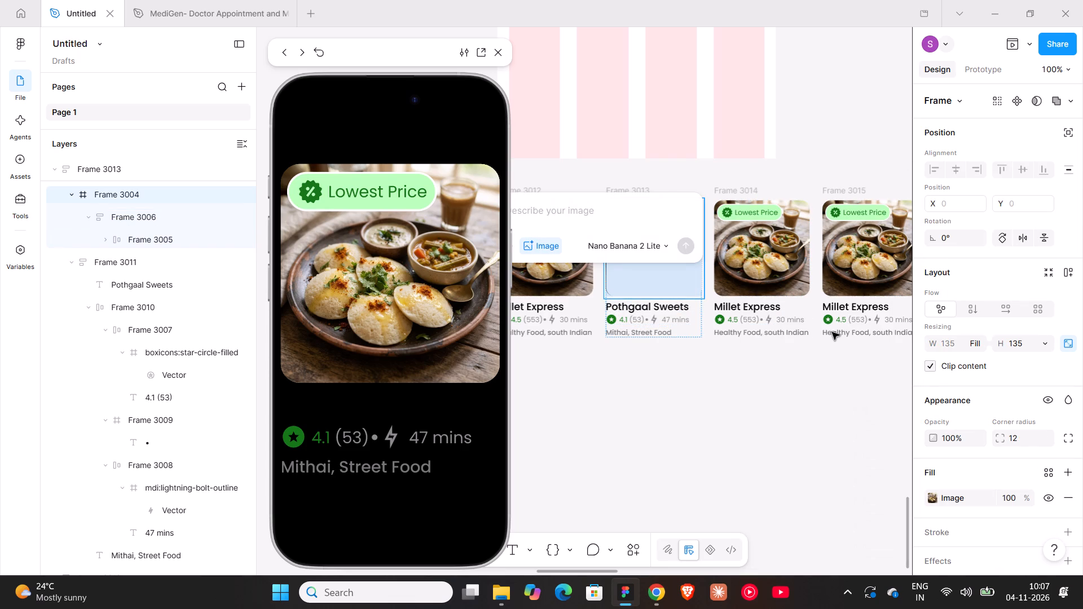
pyautogui.write('Sw')
pyautogui.write('ee')
pyautogui.press('BackSpace')
pyautogui.press('BackSpace')
pyautogui.press('BackSpace')
pyautogui.press('BackSpace')
pyautogui.press('BackSpace')
pyautogui.write('Indian Sweets')
pyautogui.press('Return')
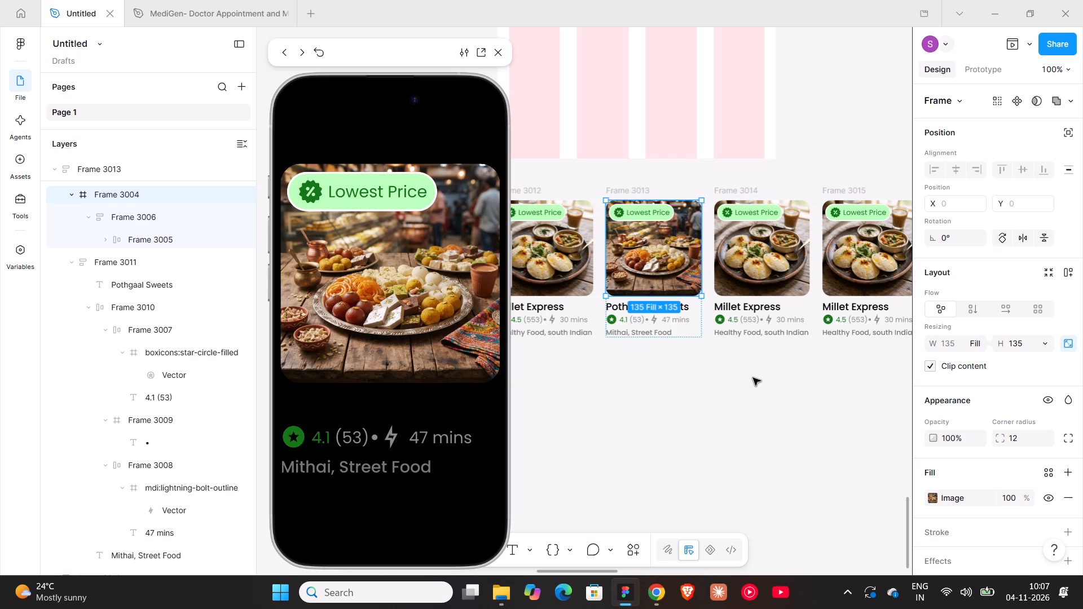
# Change the title of the third card in the row to "Burger It Up".
pyautogui.click(752, 311)
pyautogui.tripleClick(752, 311)
pyautogui.tripleClick(750, 307)
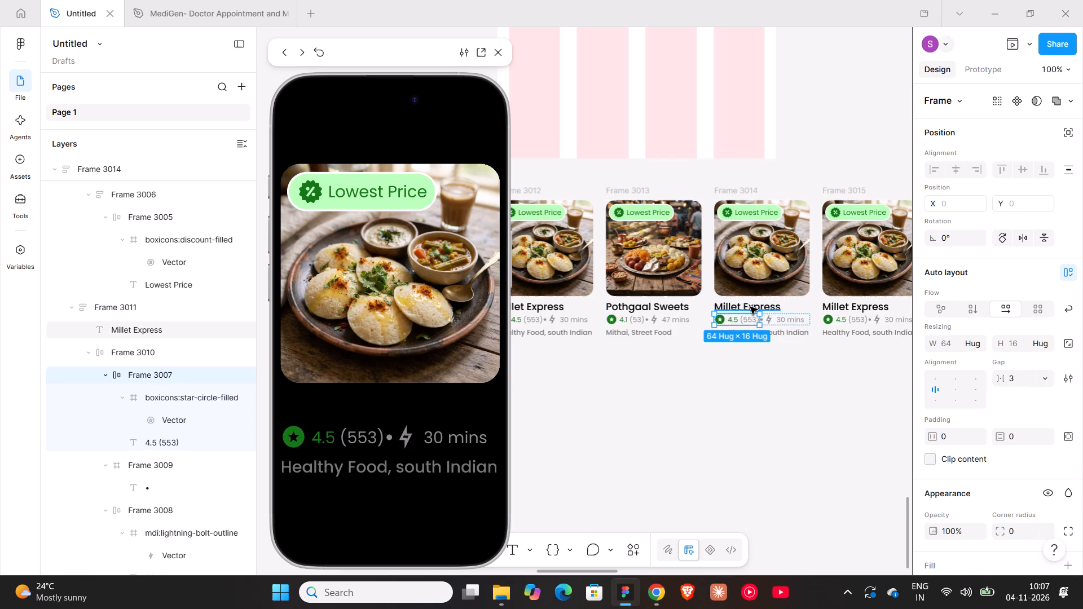
pyautogui.write('Burger')
pyautogui.press('space')
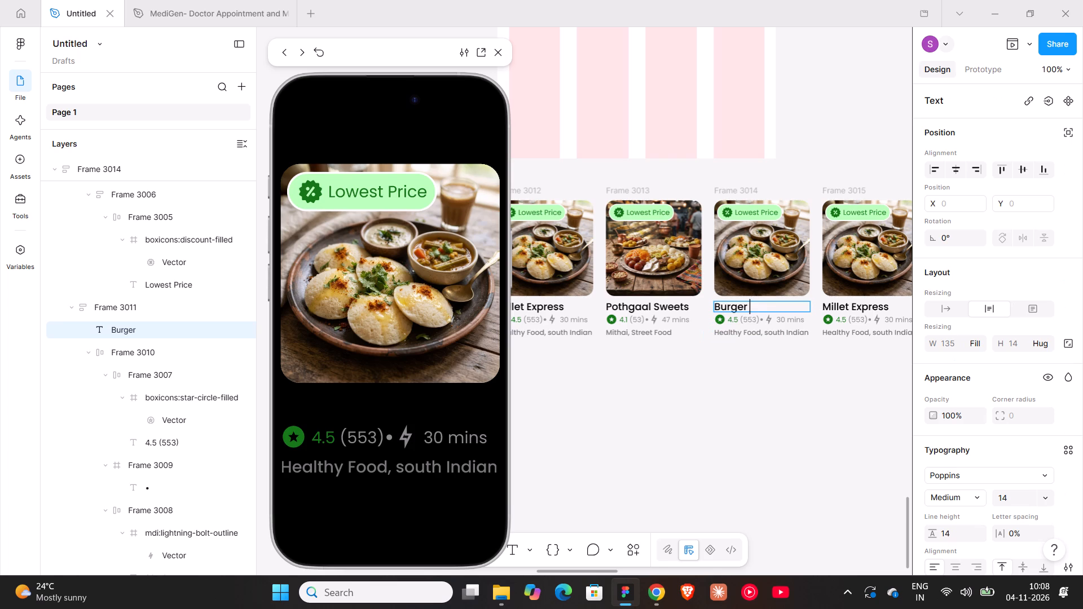
pyautogui.write('It Up')
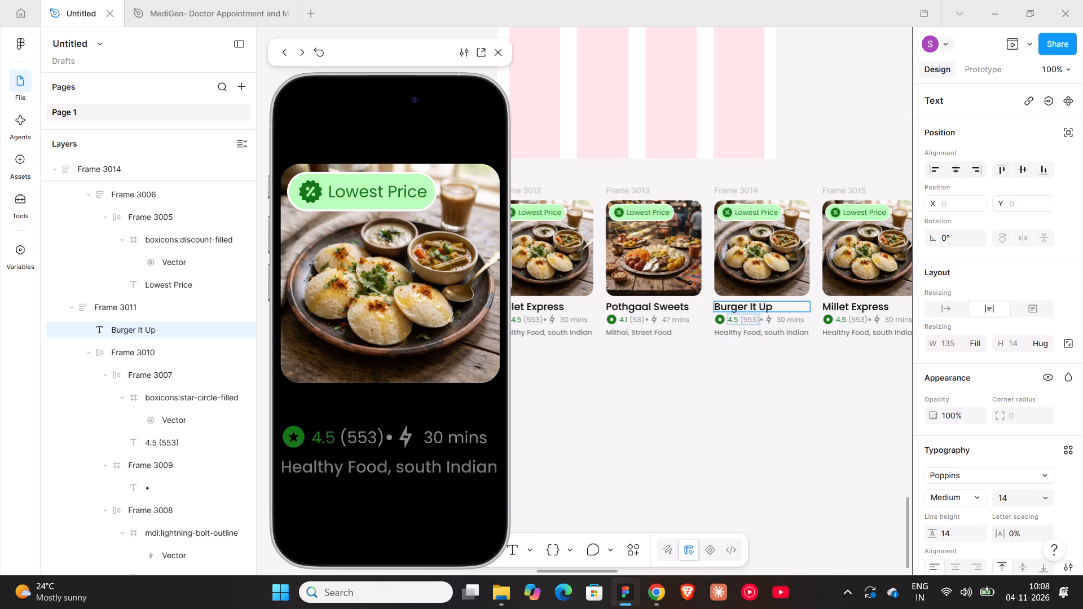
# Change the rating text on the Burger It Up card to 4.0 (55).
pyautogui.click(736, 319)
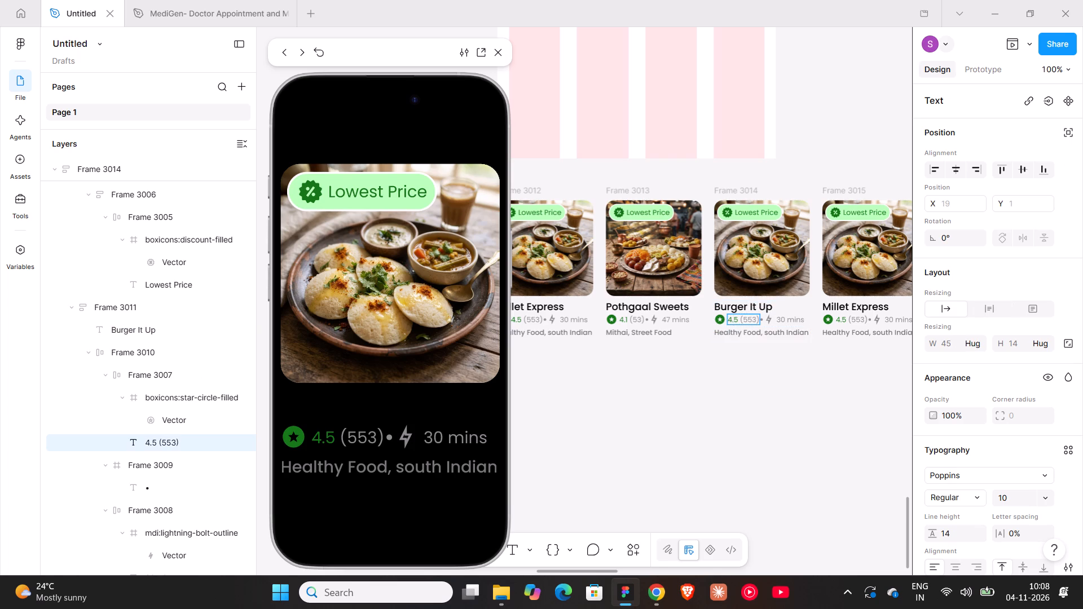
pyautogui.click(751, 321)
pyautogui.click(738, 317)
pyautogui.press('BackSpace')
pyautogui.press('0')
pyautogui.click(754, 315)
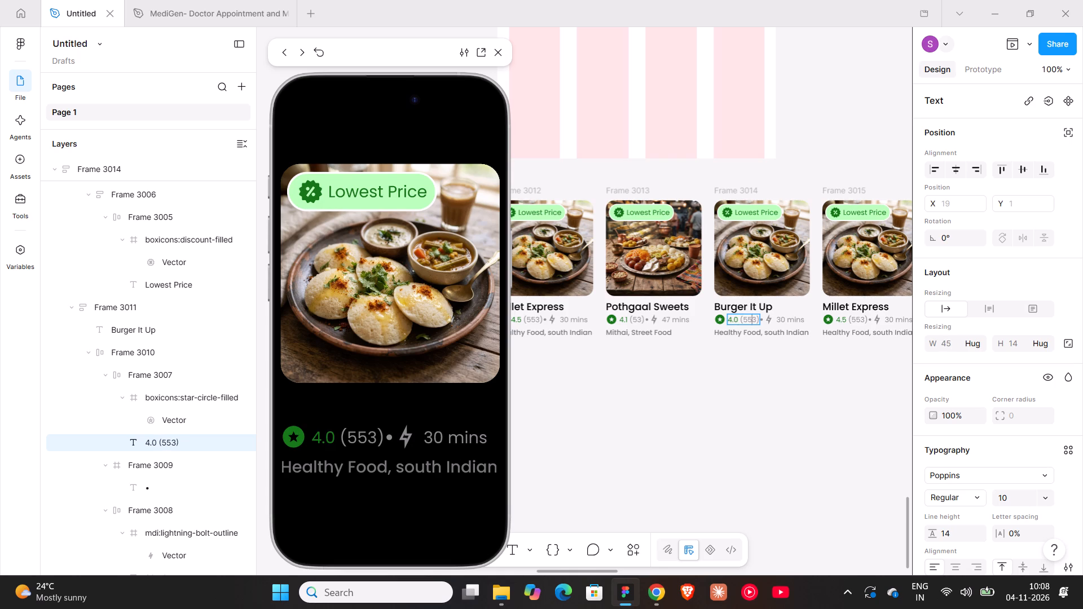
pyautogui.press('Right')
pyautogui.press('BackSpace')
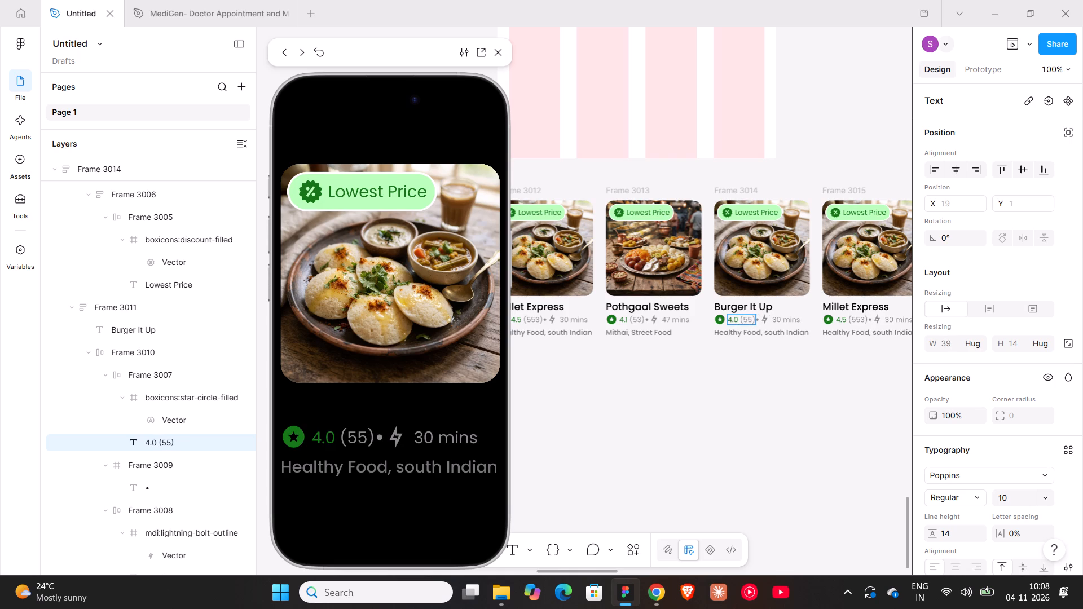
# Replace the cuisine line on the Burger It Up card with "Burgers, American".
pyautogui.tripleClick(774, 334)
pyautogui.write('Burhers, Amer')
pyautogui.write('ican')
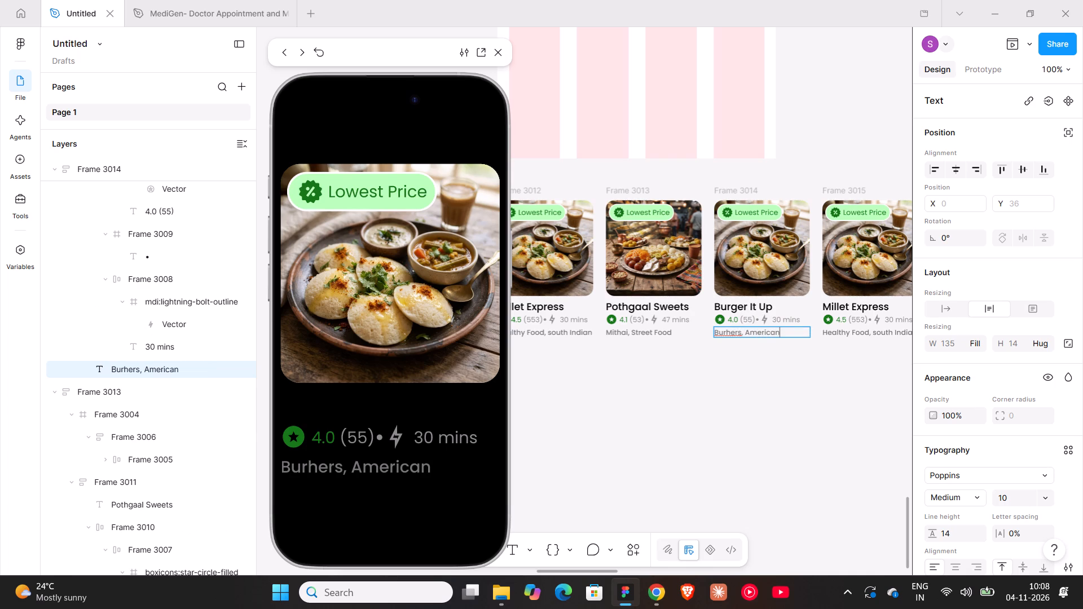
pyautogui.click(732, 334)
pyautogui.press('BackSpace')
pyautogui.press('g')
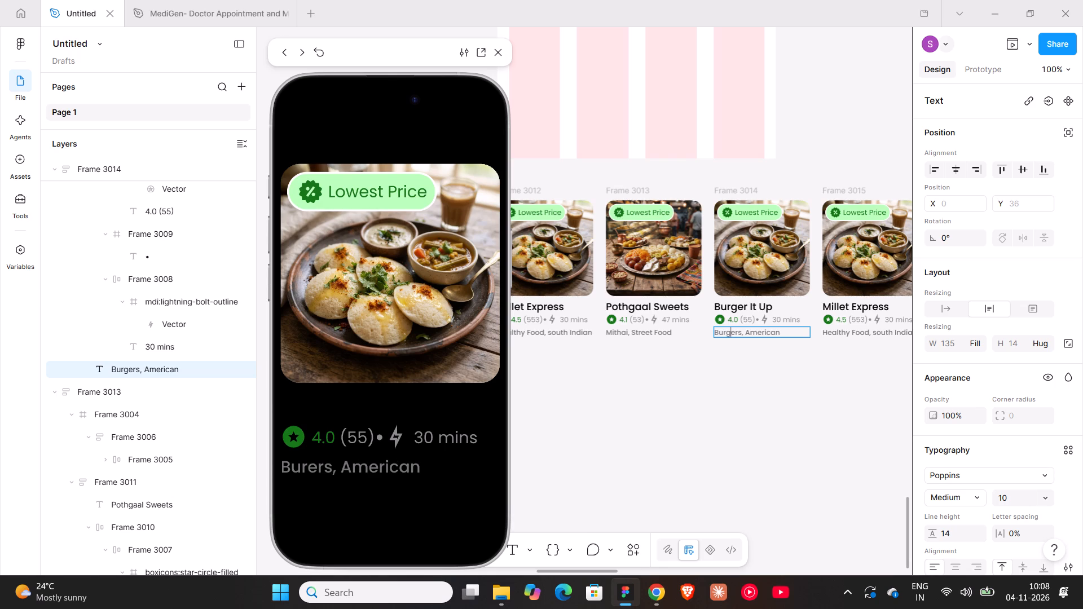
pyautogui.keyDown('shift'); pyautogui.scroll(-4, 652, 373); pyautogui.keyUp('shift')
pyautogui.click(652, 373)
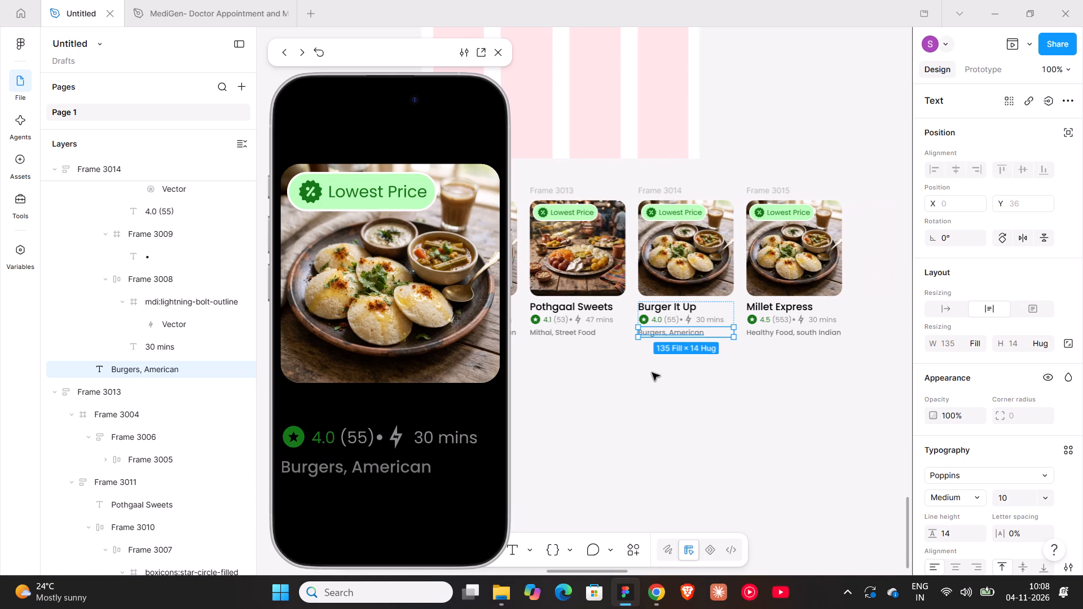
# Replace the Burger It Up card's photo with an AI-generated image fill using the prompt "Burger".
pyautogui.click(681, 267)
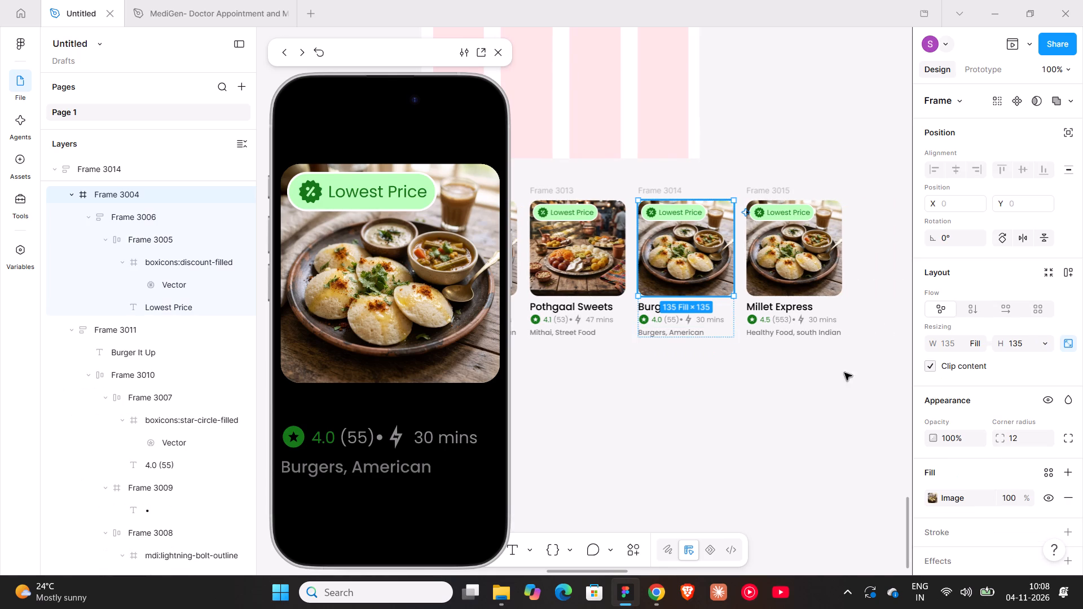
pyautogui.click(935, 496)
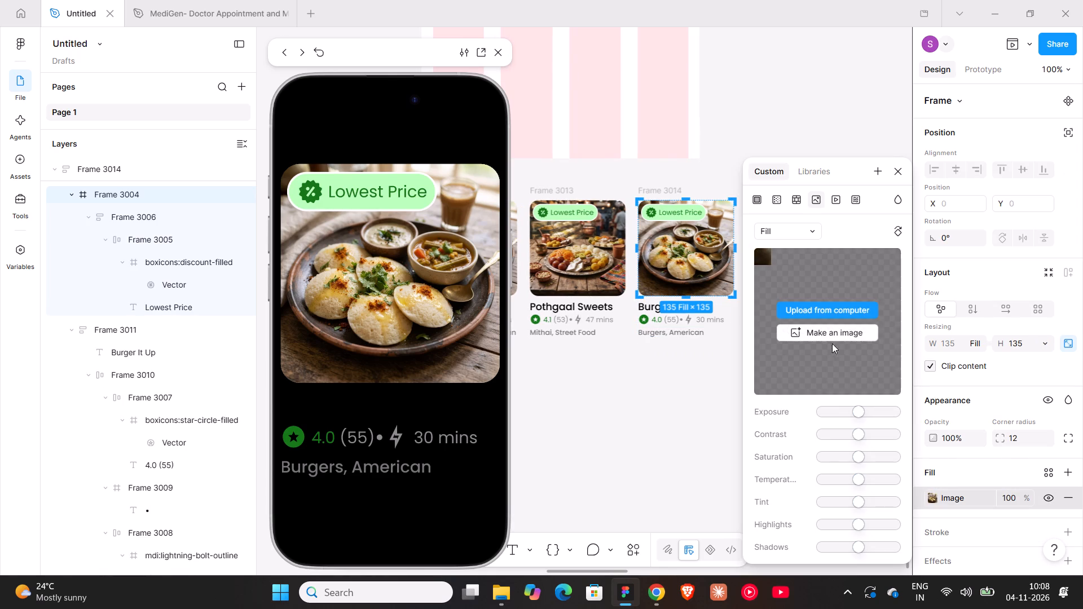
pyautogui.click(829, 332)
pyautogui.write('Burger')
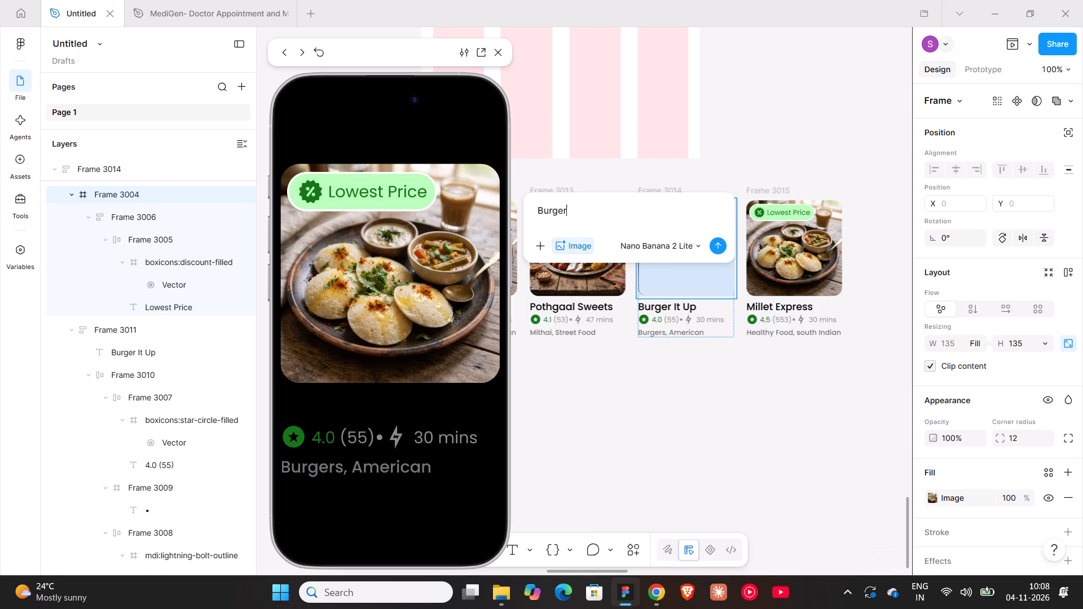
pyautogui.press('Return')
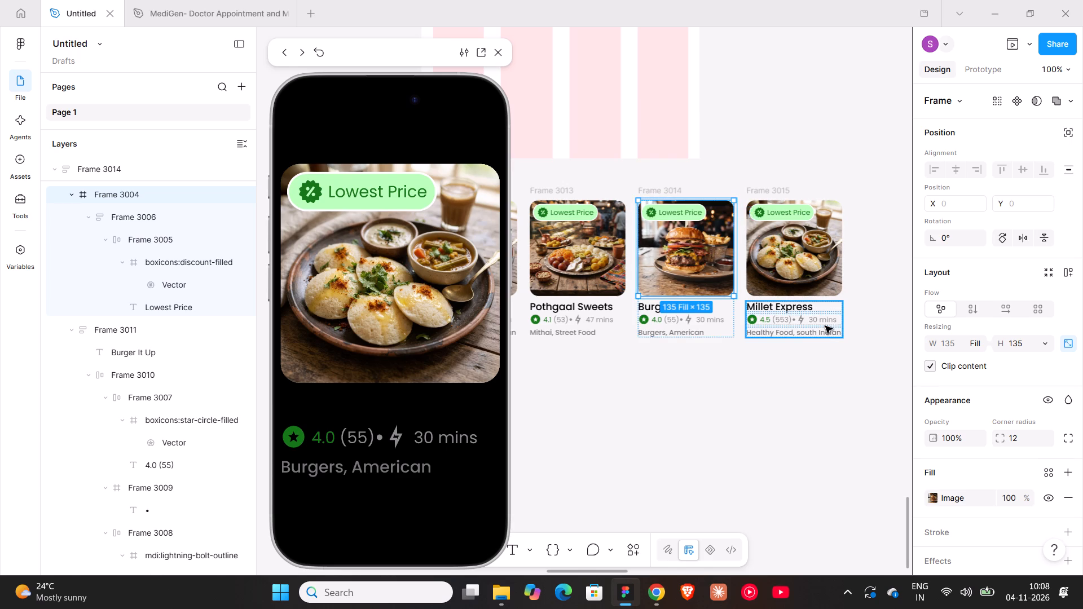
# Replace the fourth card's photo with an AI-generated image fill using the prompt "Hyderabd biryani".
pyautogui.click(815, 271)
pyautogui.click(931, 496)
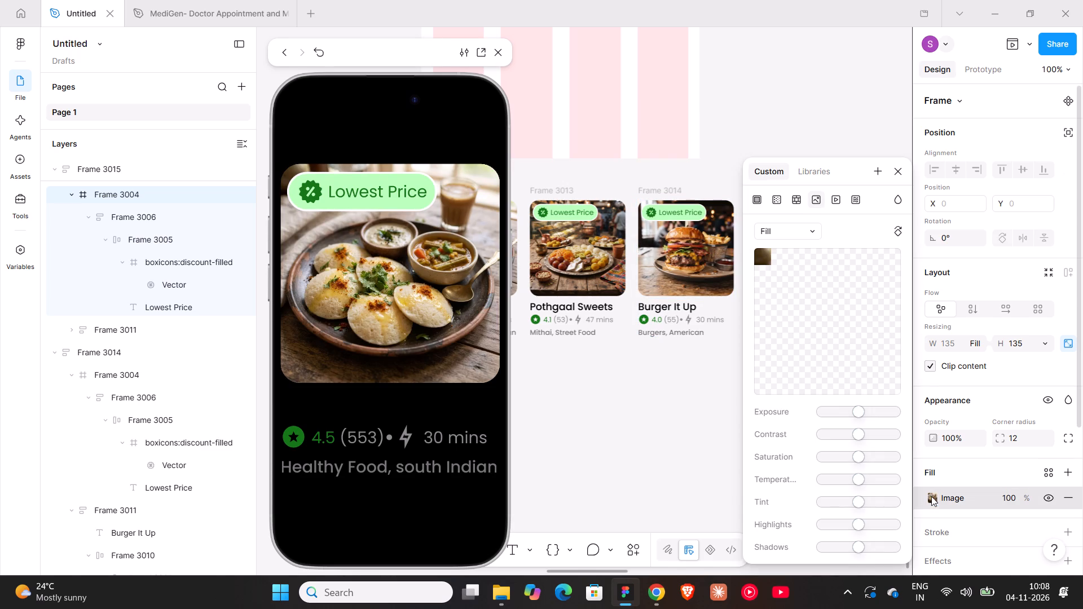
pyautogui.click(810, 336)
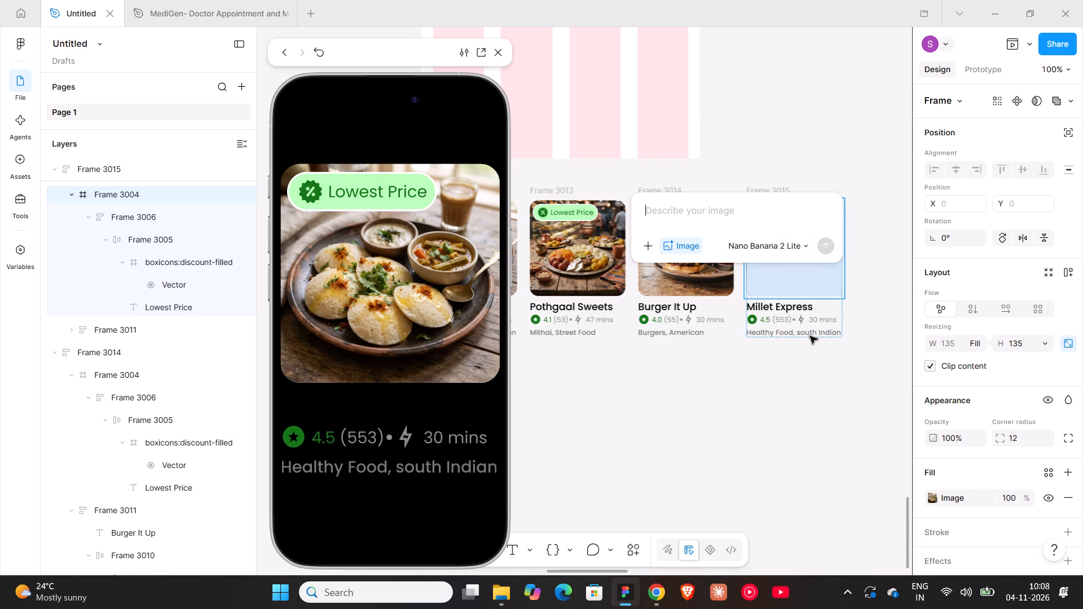
pyautogui.write('Hyderabd biryani')
pyautogui.press('Return')
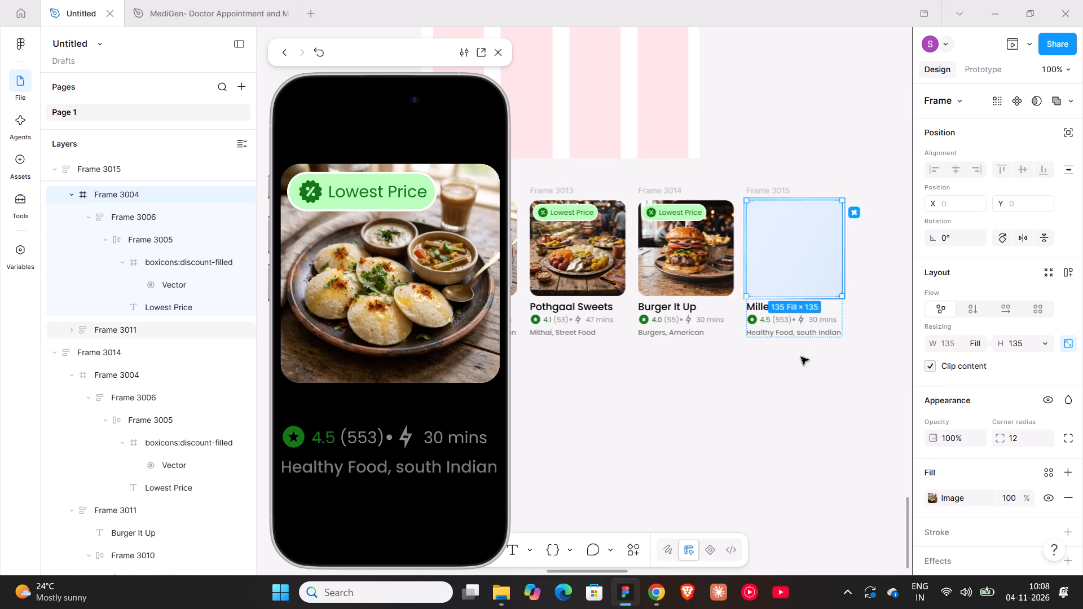
# Change the title of the fourth card in the row to "Biryani Point".
pyautogui.tripleClick(752, 307)
pyautogui.click(752, 307)
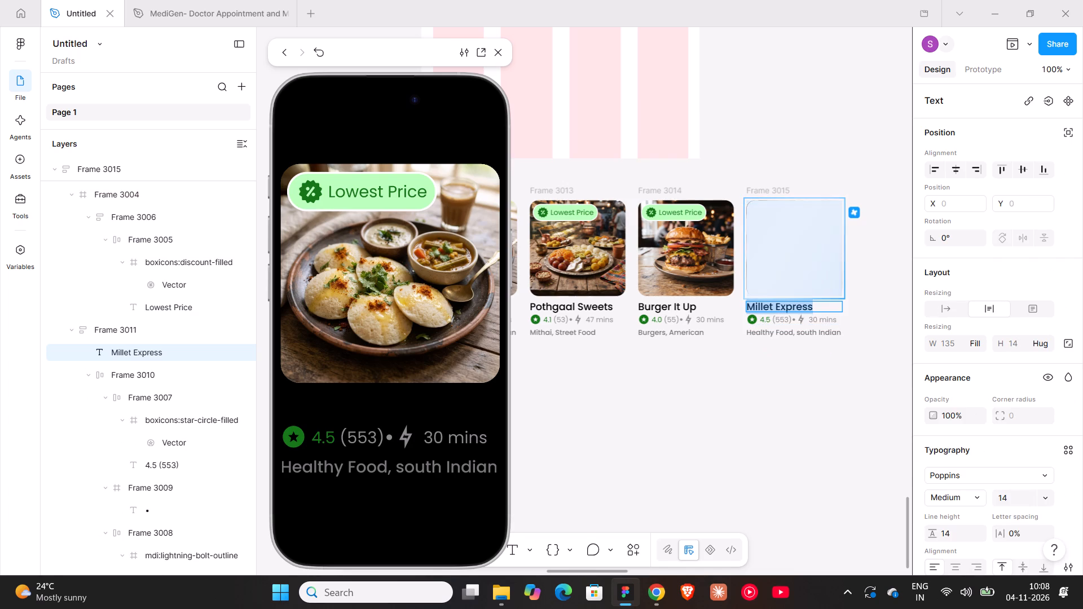
pyautogui.write('Biryani Oint')
pyautogui.press('BackSpace')
pyautogui.press('BackSpace')
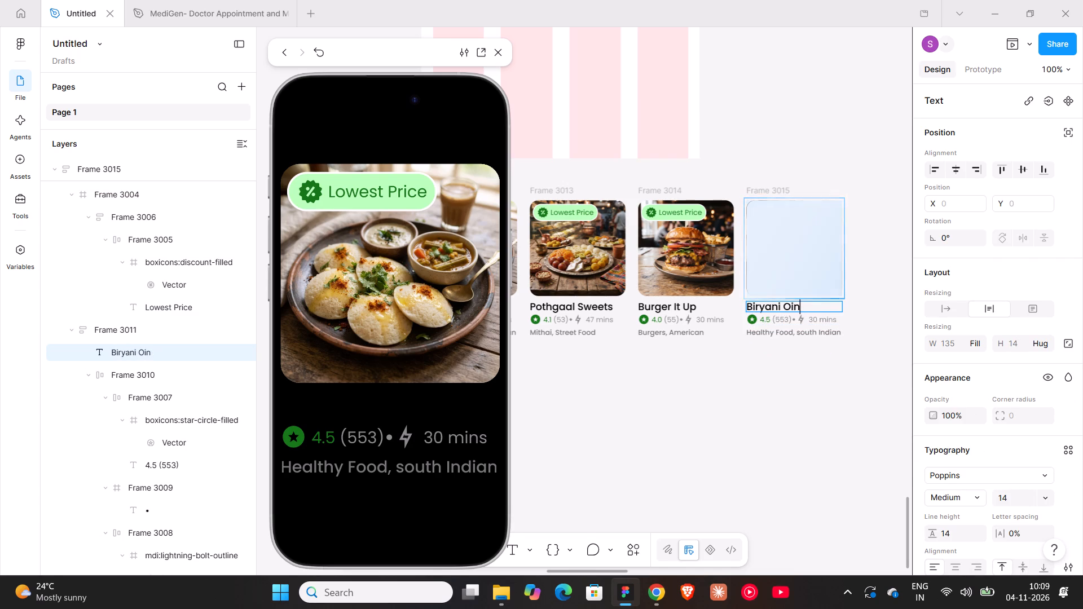
pyautogui.press('BackSpace')
pyautogui.press('BackSpace')
pyautogui.write('Point')
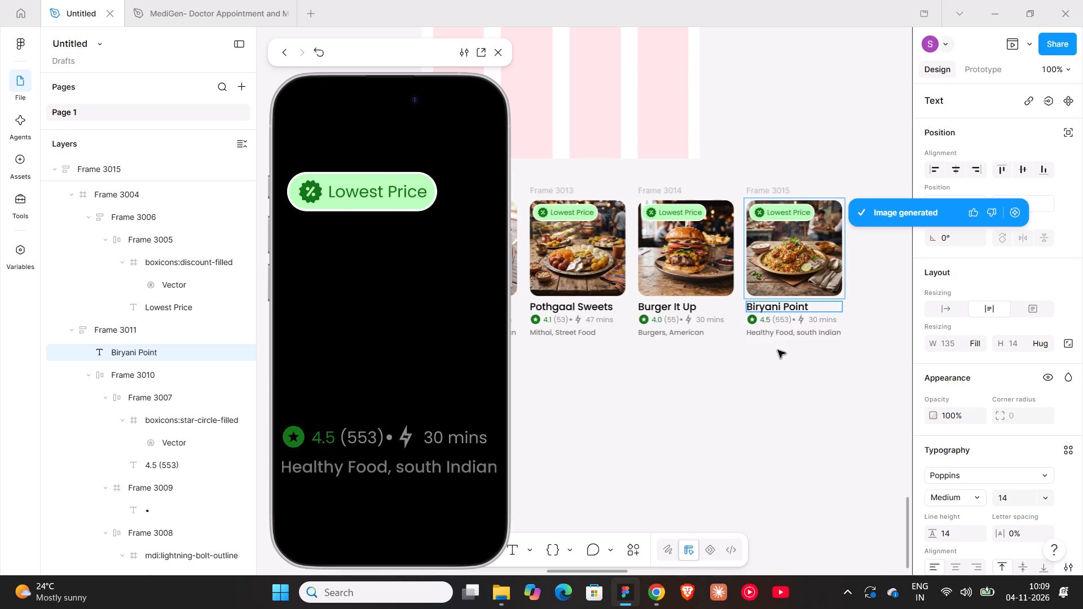
# Replace the cuisine line on the Biryani Point card with "Biryani's, Restaurant" and close the preview.
pyautogui.tripleClick(777, 334)
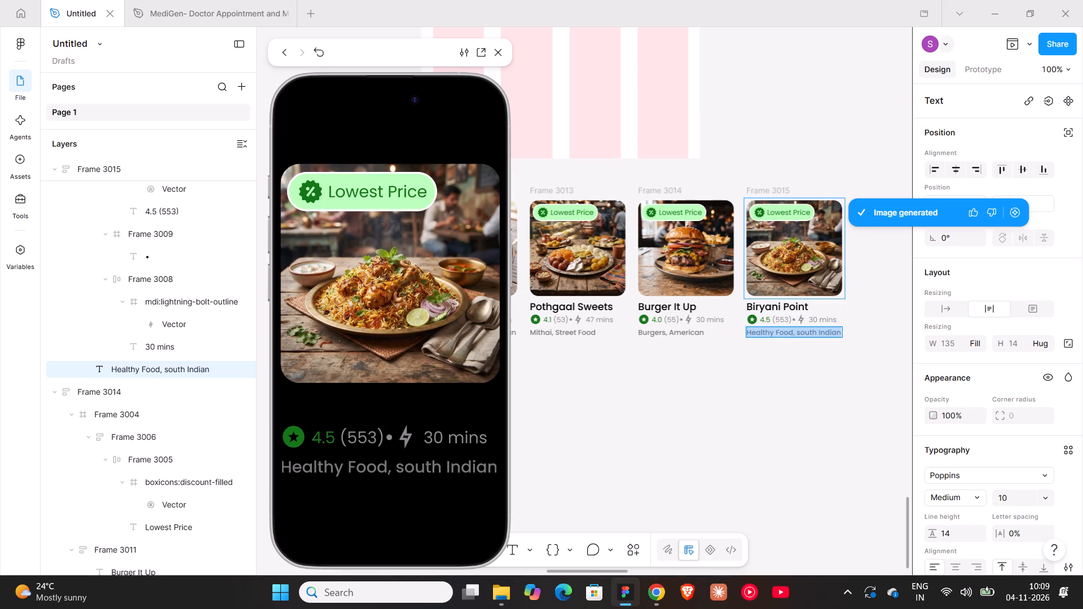
pyautogui.hotkey('shift', 'r')
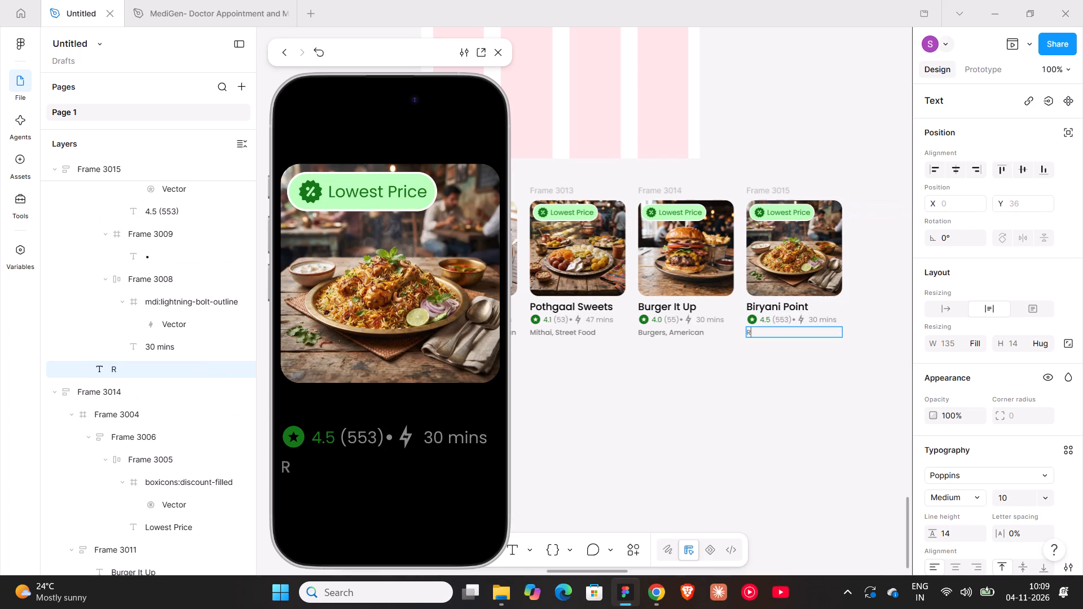
pyautogui.press('BackSpace')
pyautogui.write("Biryani's")
pyautogui.write(',')
pyautogui.press('space')
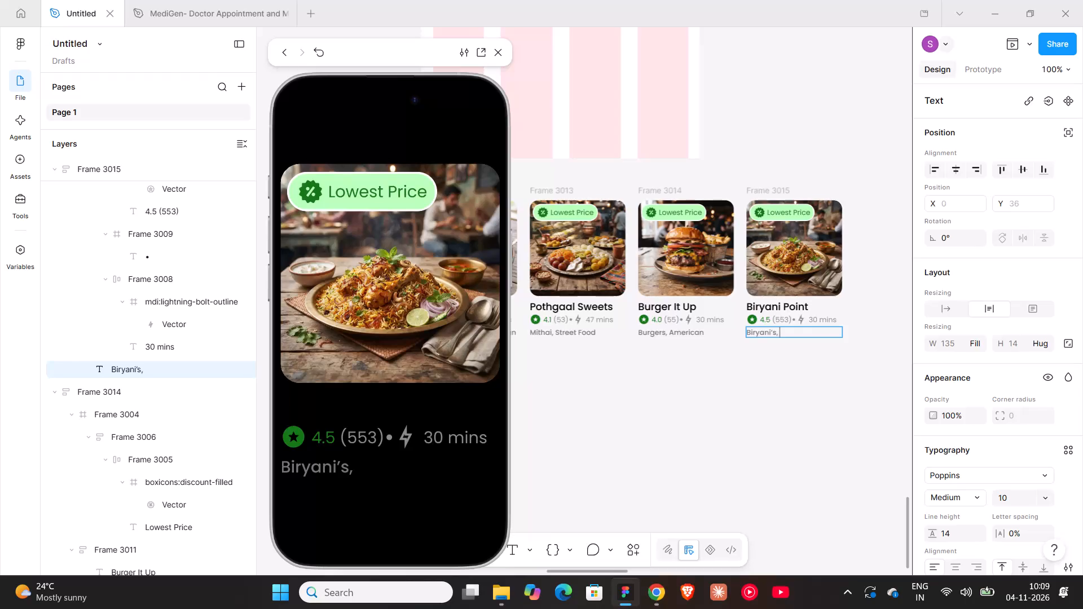
pyautogui.write('staurant')
pyautogui.press('BackSpace')
pyautogui.press('BackSpace')
pyautogui.press('BackSpace')
pyautogui.press('BackSpace')
pyautogui.press('BackSpace')
pyautogui.press('BackSpace')
pyautogui.press('BackSpace')
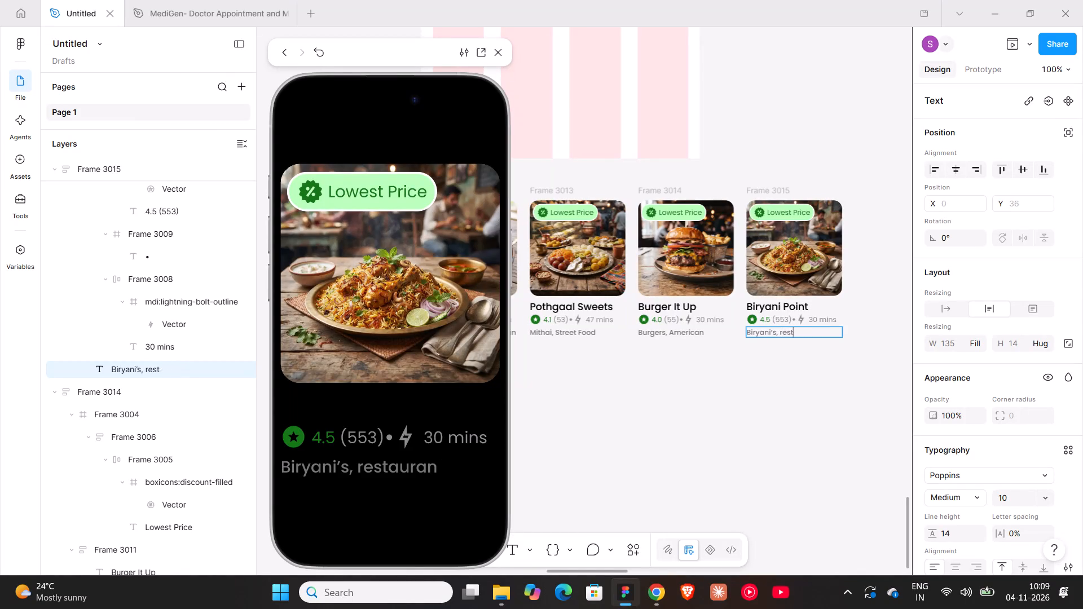
pyautogui.press('BackSpace')
pyautogui.press('BackSpace')
pyautogui.press('BackSpace')
pyautogui.write('rest')
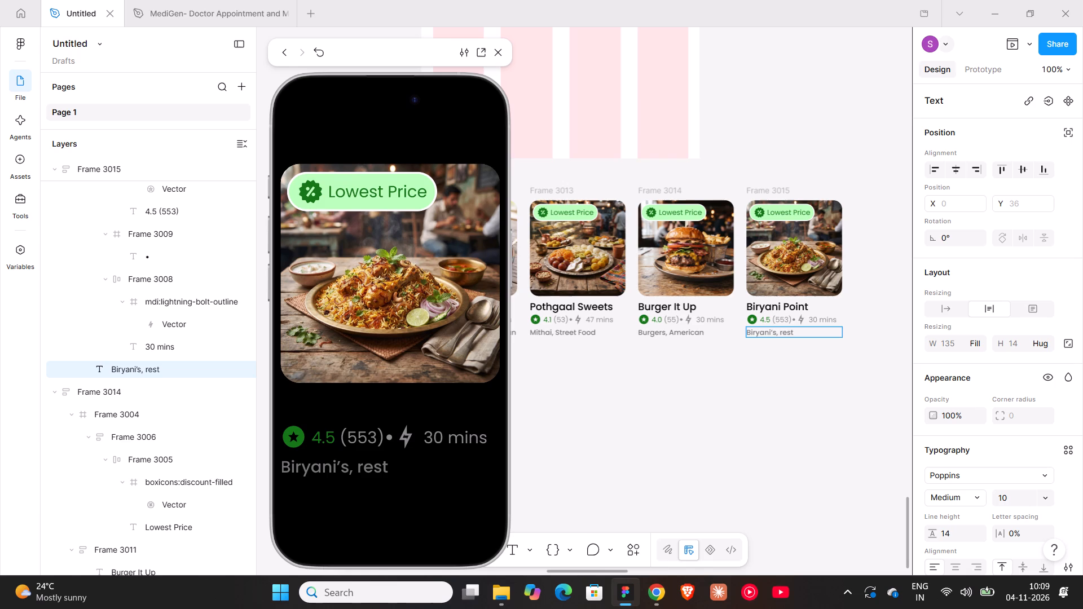
pyautogui.press('BackSpace')
pyautogui.press('BackSpace')
pyautogui.press('BackSpace')
pyautogui.press('BackSpace')
pyautogui.write('Restaurant')
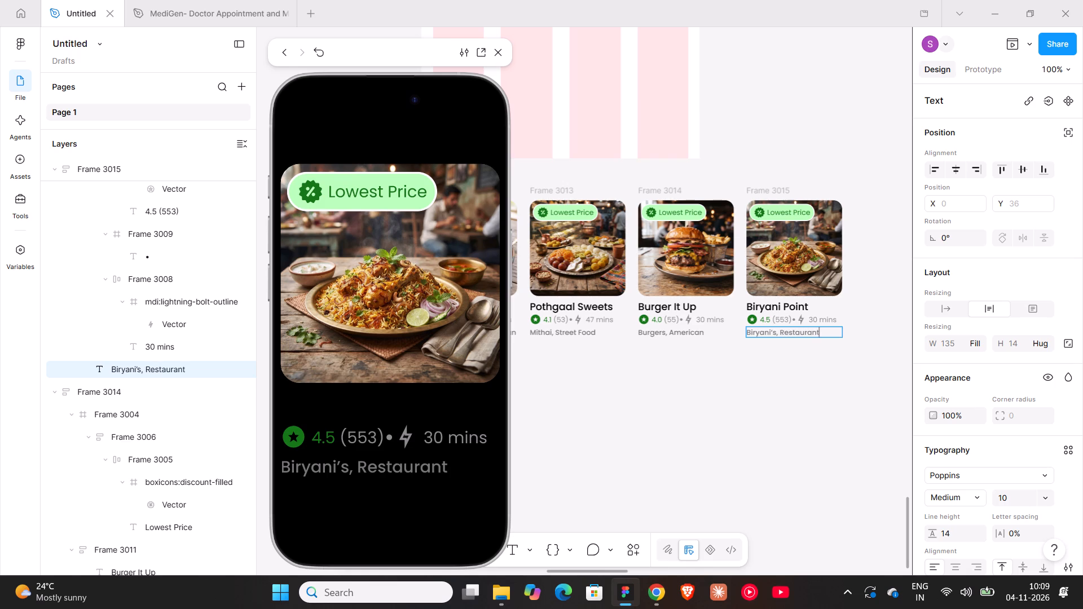
pyautogui.click(789, 365)
pyautogui.click(789, 365)
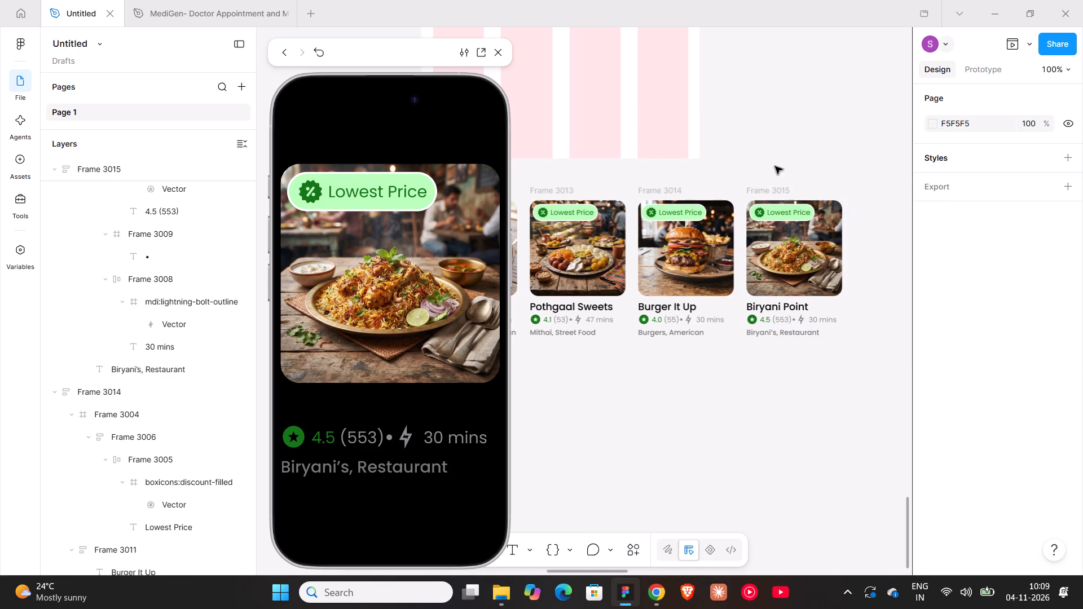
pyautogui.click(504, 53)
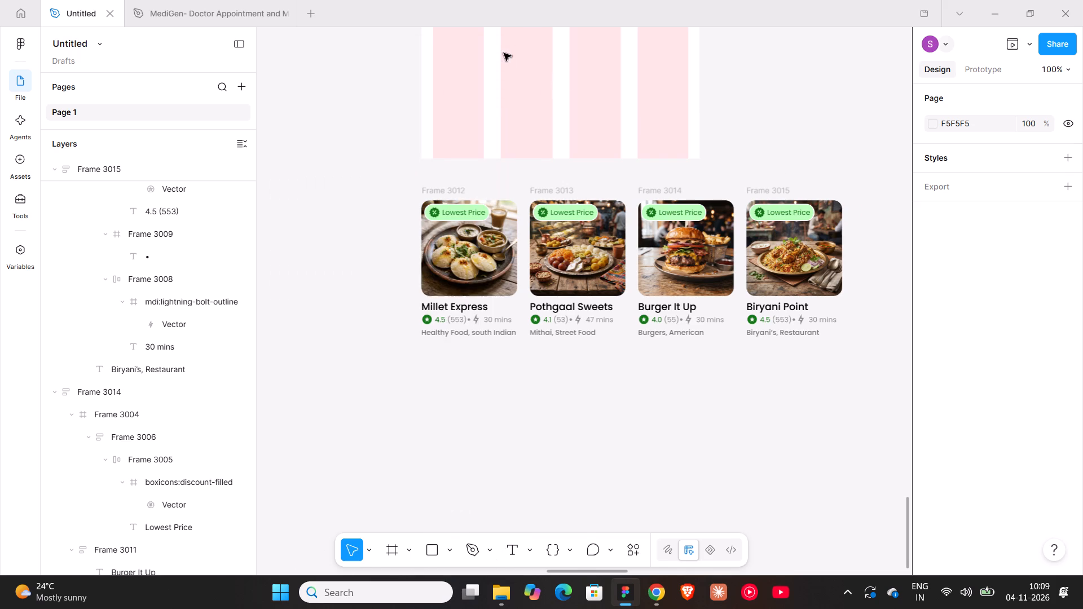
# Wrap the four restaurant cards in one horizontal auto layout with a gap of 24.
pyautogui.keyDown('ctrl'); pyautogui.scroll(-4, 504, 304); pyautogui.keyUp('ctrl')
pyautogui.moveTo(422, 219); pyautogui.dragTo(840, 452)
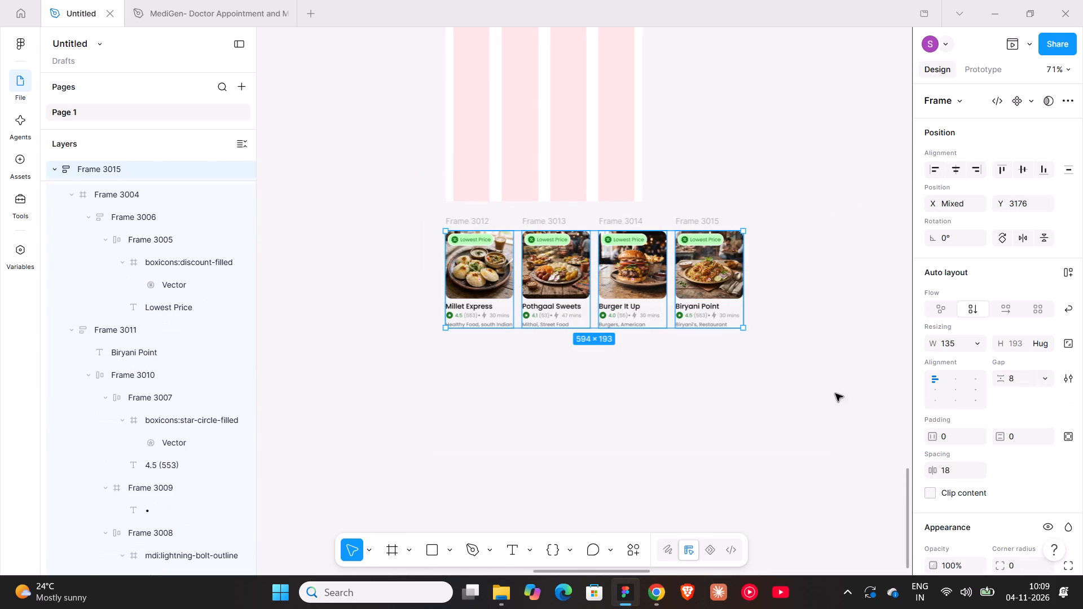
pyautogui.hotkey('shift', 'a')
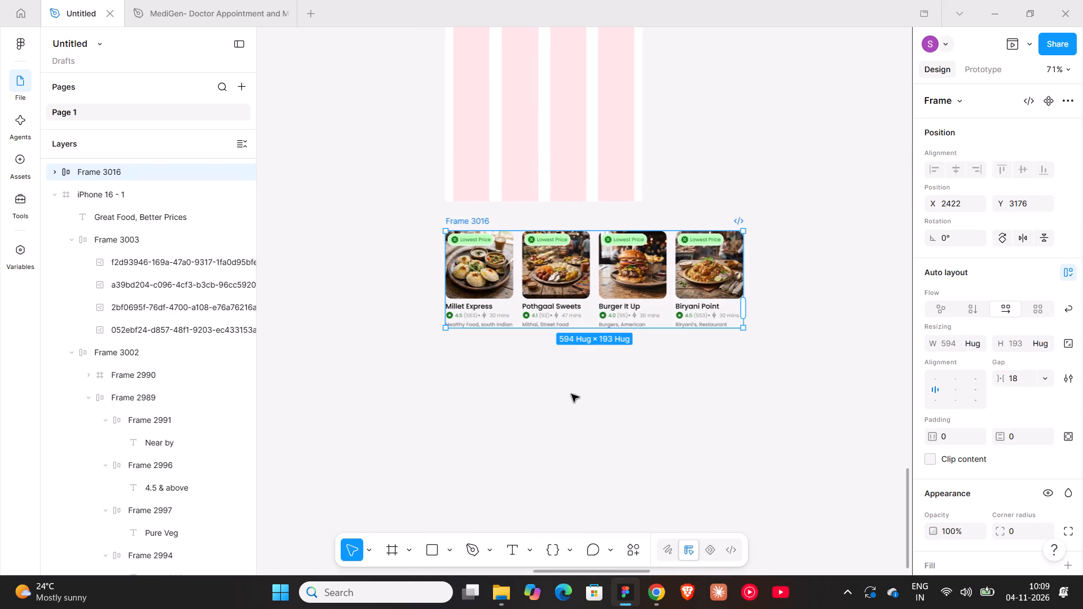
pyautogui.click(1017, 377)
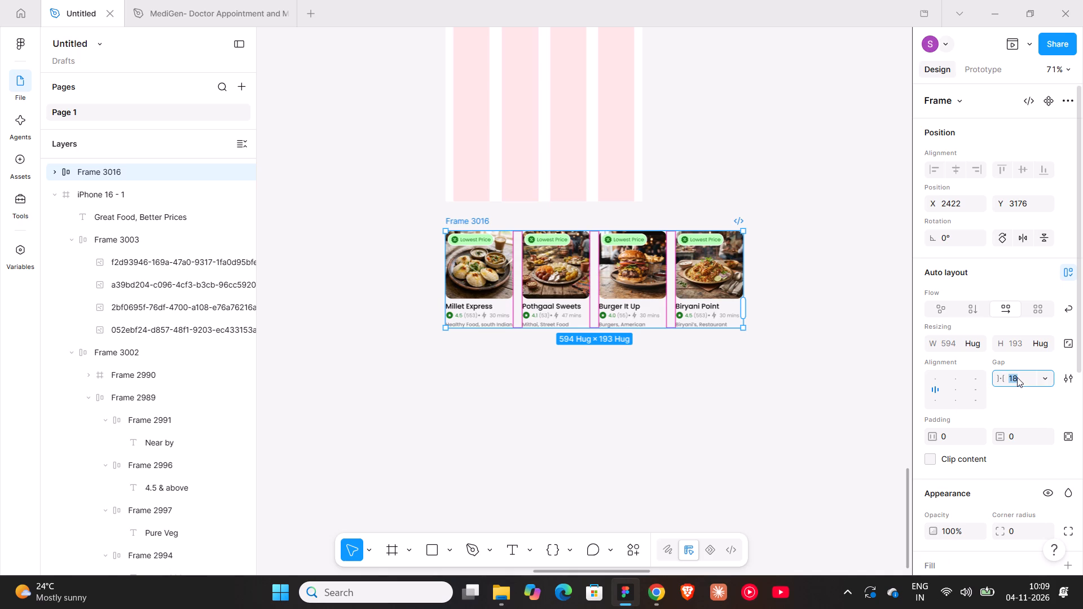
pyautogui.write('24')
pyautogui.press('Return')
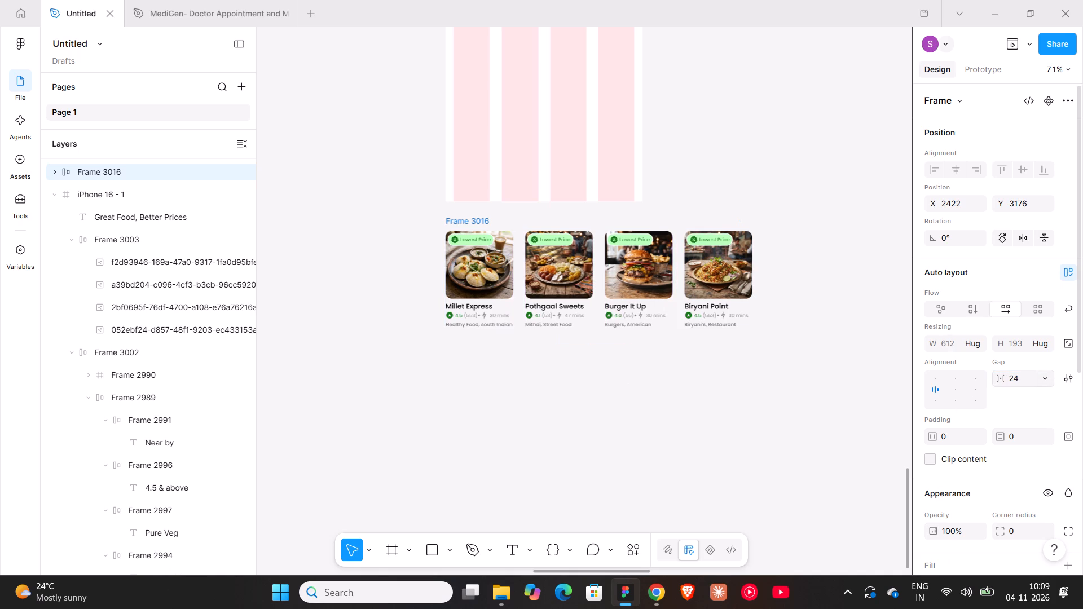
# Move the restaurant card row into the iPhone 16 - 1 frame, beneath the "Great Food, Better Prices" heading.
pyautogui.scroll(6, 592, 427)
pyautogui.keyDown('ctrl'); pyautogui.scroll(-2, 592, 427); pyautogui.keyUp('ctrl')
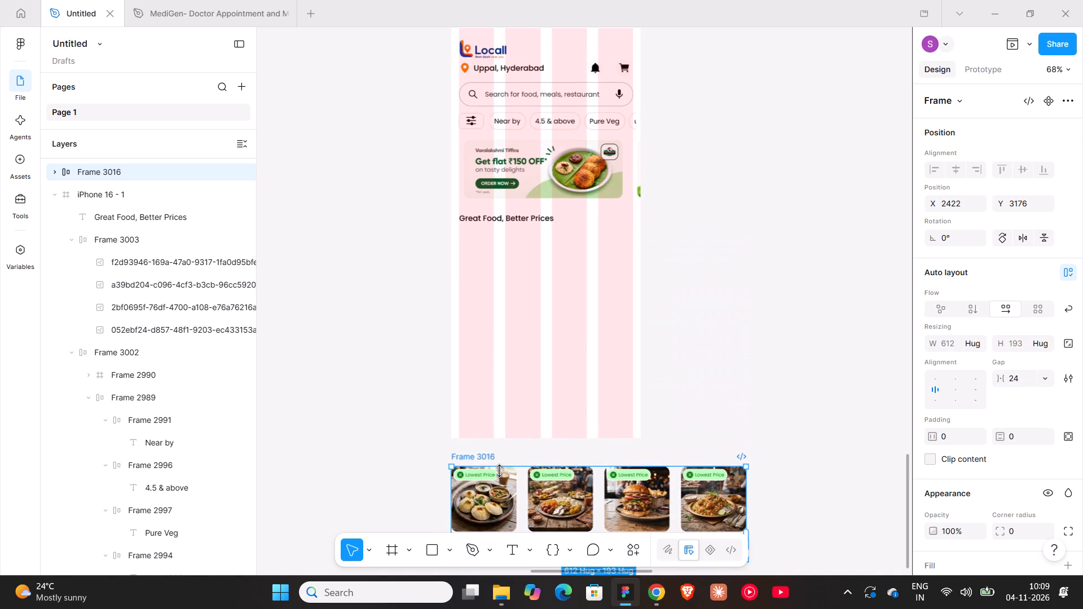
pyautogui.moveTo(483, 455); pyautogui.dragTo(491, 231)
# Left-align the "Great Food, Better Prices" heading with the card row and wrap both in a vertical auto layout with a gap of 16.
pyautogui.keyDown('ctrl'); pyautogui.scroll(9, 491, 231); pyautogui.keyUp('ctrl')
pyautogui.keyDown('shift'); pyautogui.click(471, 206); pyautogui.keyUp('shift')
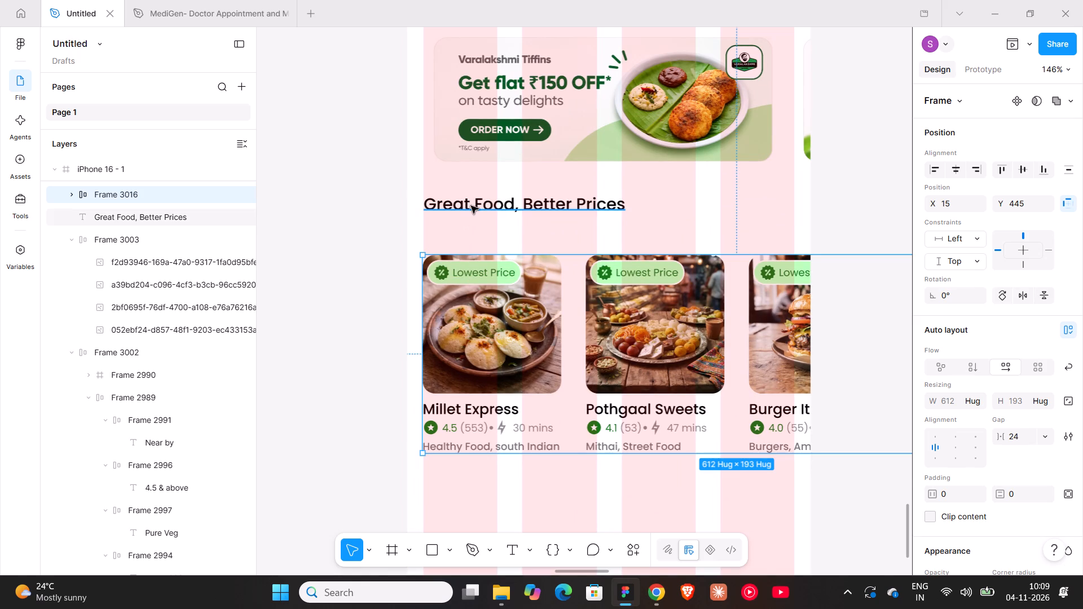
pyautogui.click(940, 171)
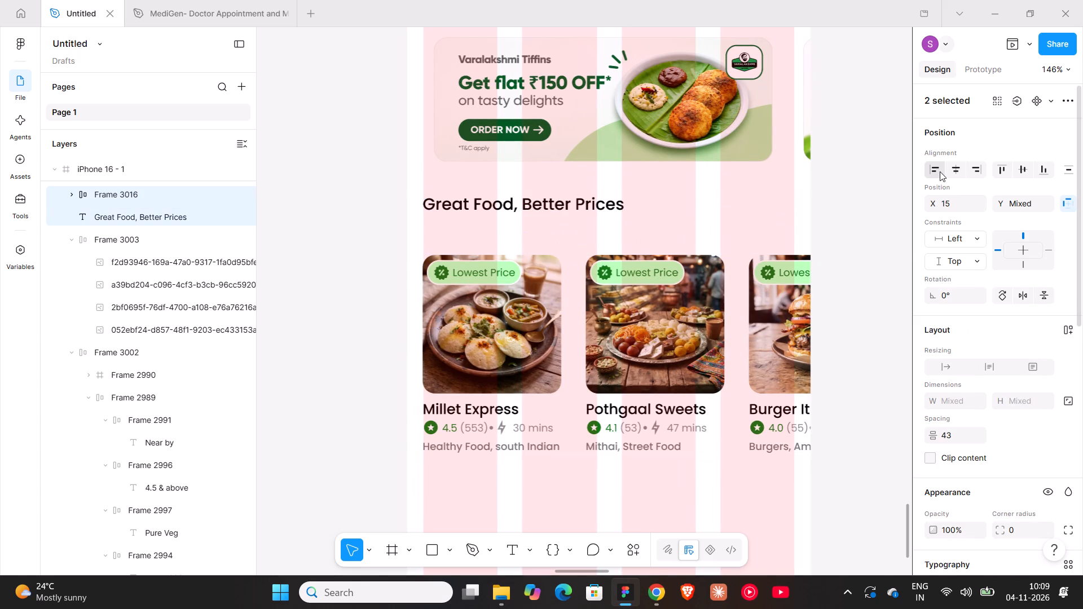
pyautogui.hotkey('shift', 'a')
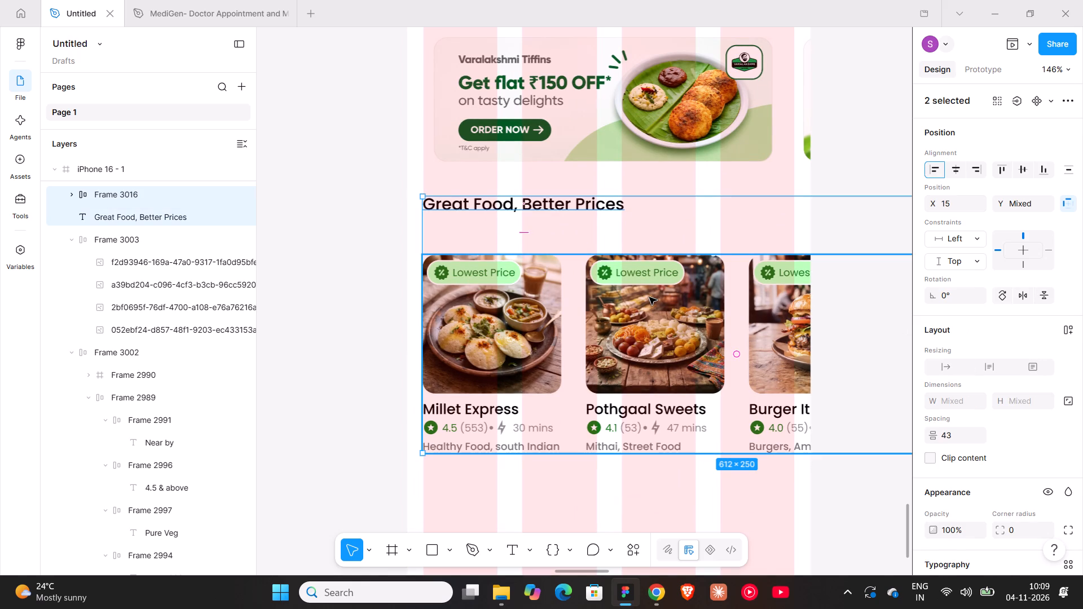
pyautogui.click(731, 232)
pyautogui.write('16')
pyautogui.press('Return')
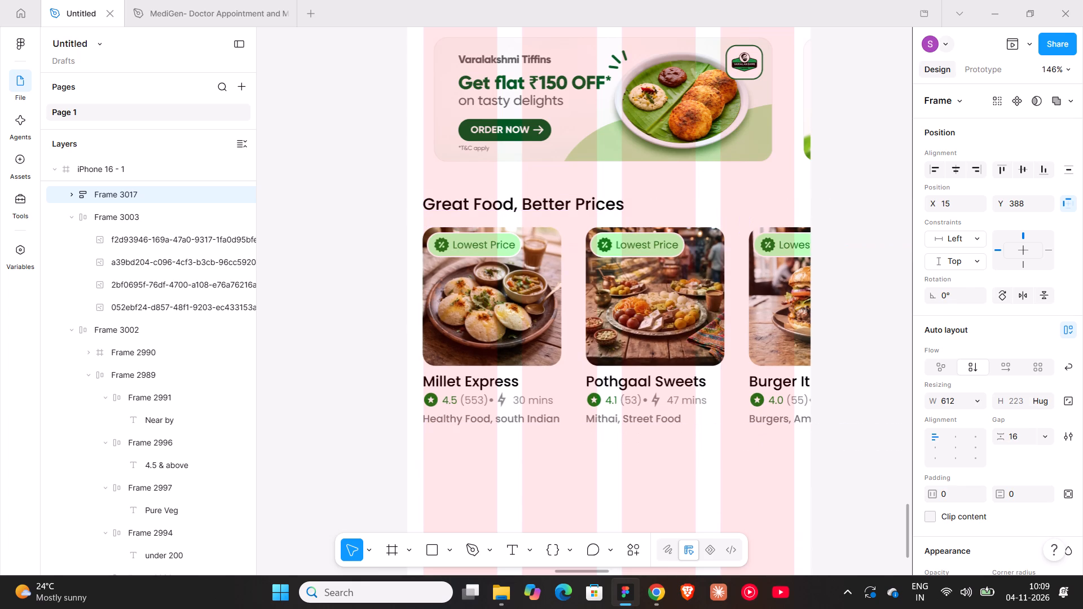
# Set the X position of the Great Food, Better Prices section to 16.
pyautogui.click(954, 201)
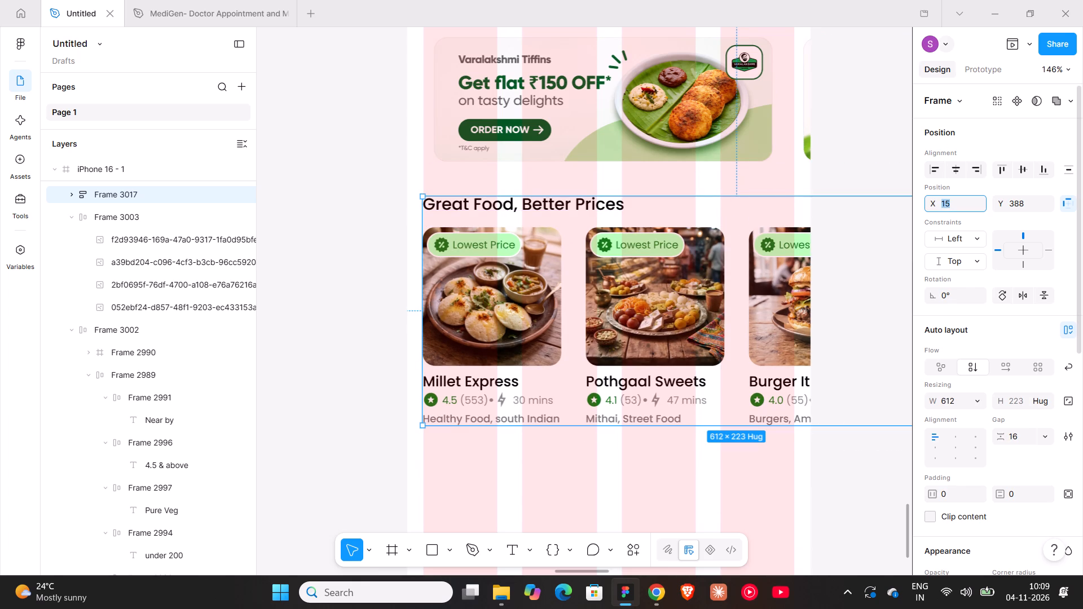
pyautogui.write('16')
pyautogui.press('Return')
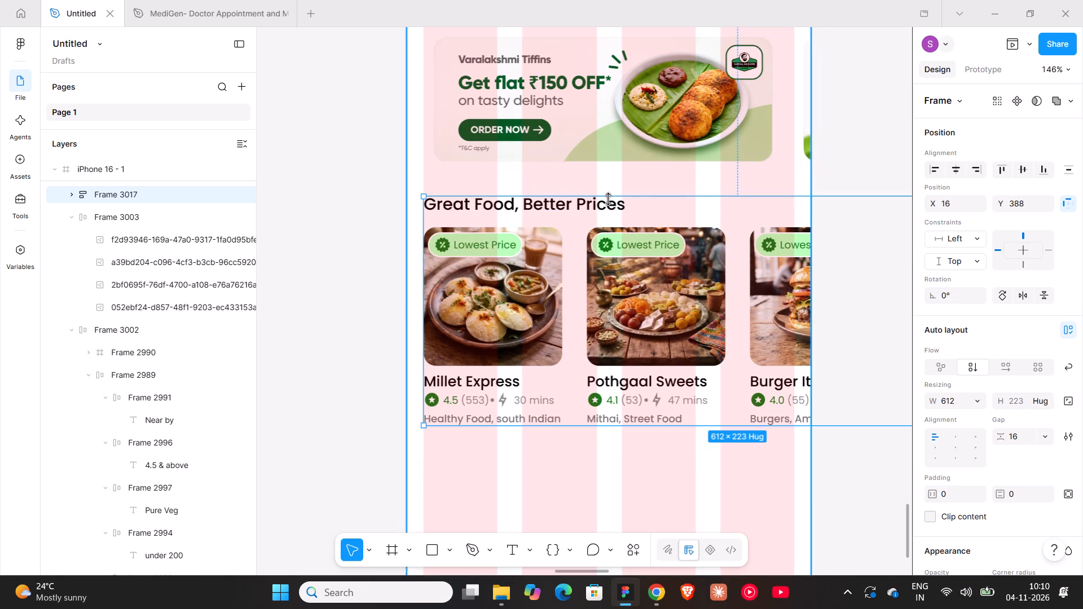
# Preview the iPhone 16 - 1 screen to examine the home layout with the new card section.
pyautogui.keyDown('ctrl'); pyautogui.scroll(-6, 608, 200); pyautogui.keyUp('ctrl')
pyautogui.scroll(4, 605, 235)
pyautogui.click(757, 249)
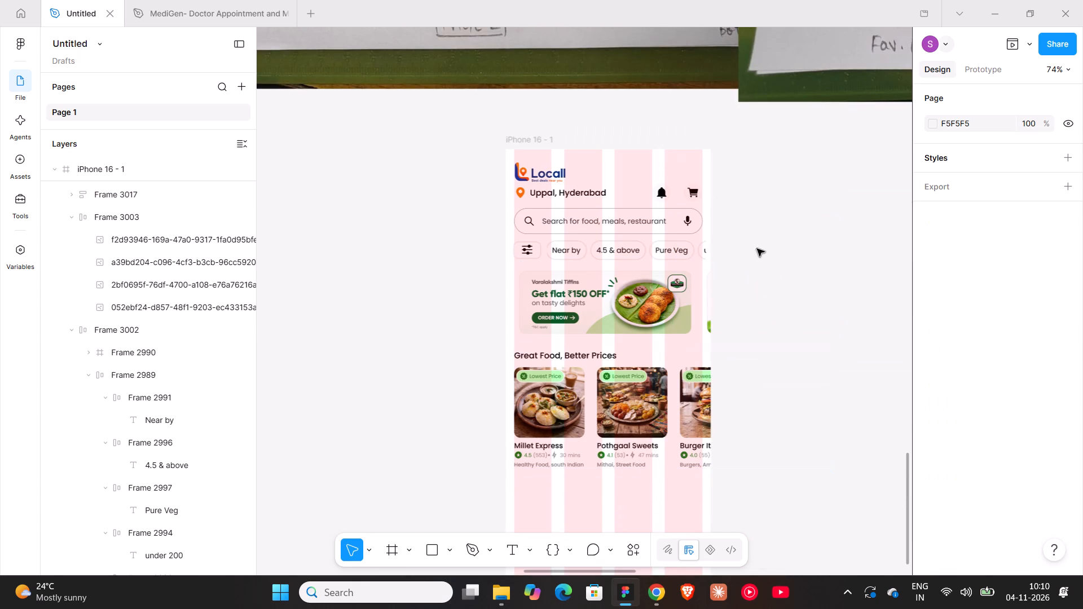
pyautogui.keyDown('shift'); pyautogui.scroll(-3, 757, 249); pyautogui.keyUp('shift')
pyautogui.keyDown('ctrl'); pyautogui.scroll(-3, 757, 249); pyautogui.keyUp('ctrl')
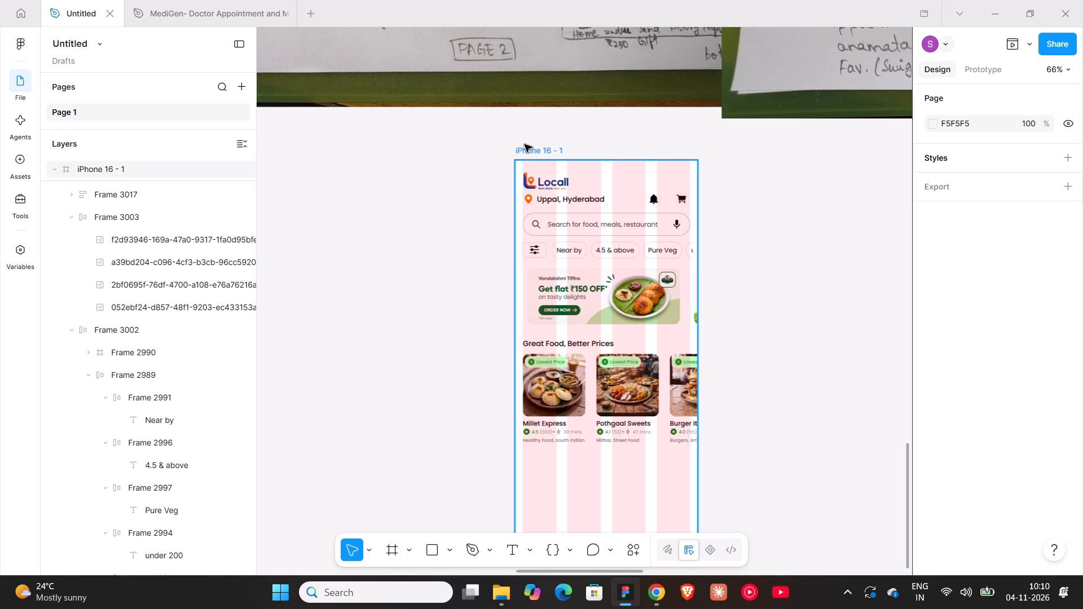
pyautogui.click(525, 144)
pyautogui.click(1009, 46)
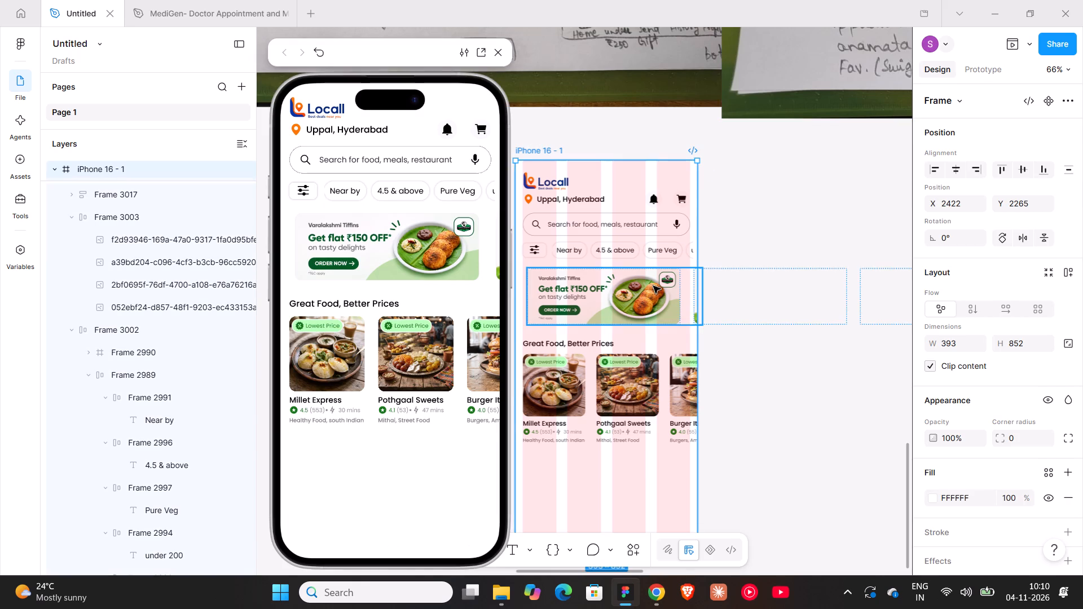
# Extend the iPhone 16 - 1 frame downward to a height of 1150.
pyautogui.scroll(-5, 653, 286)
pyautogui.keyDown('shift'); pyautogui.scroll(4, 789, 275); pyautogui.keyUp('shift')
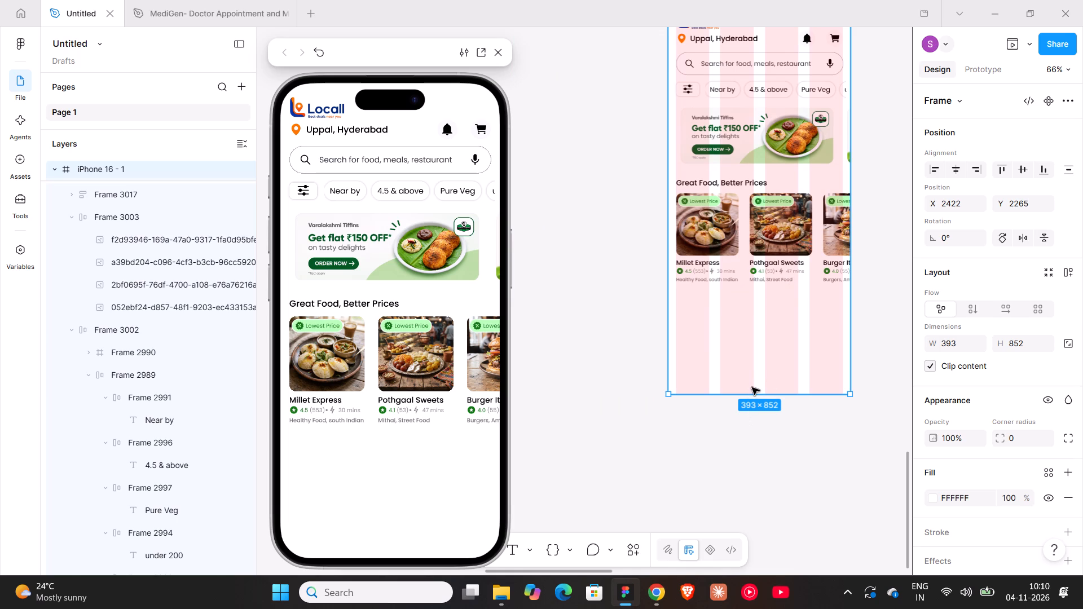
pyautogui.moveTo(755, 390); pyautogui.dragTo(759, 531)
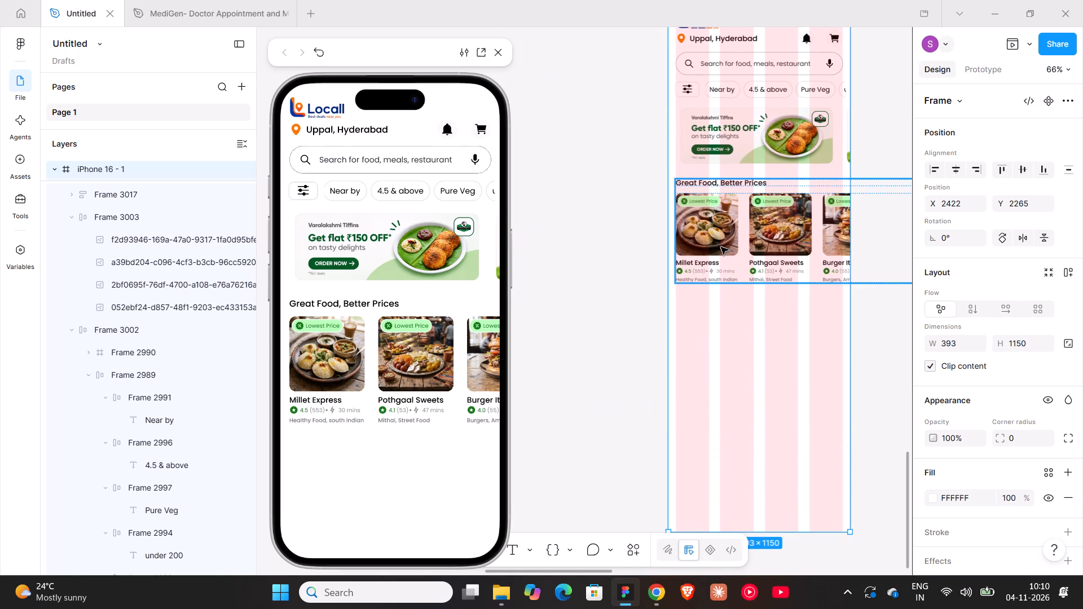
# Add the text "All Restaurants" in the empty area below the restaurant card row on the iPhone 16 - 1 frame.
pyautogui.keyDown('shift'); pyautogui.scroll(-3, 721, 303); pyautogui.keyUp('shift')
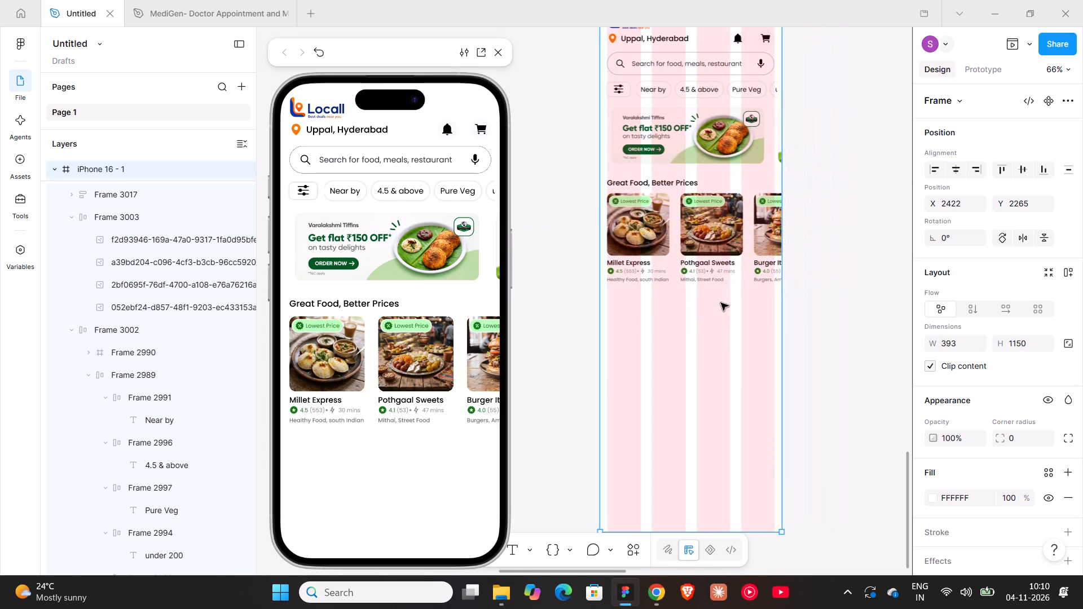
pyautogui.click(670, 184)
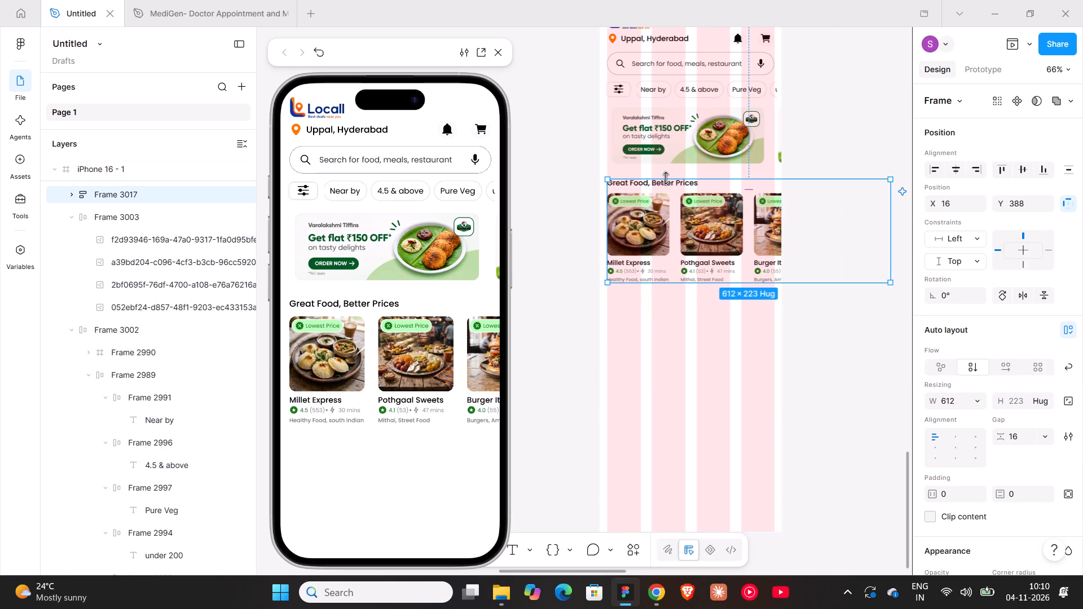
pyautogui.click(648, 333)
pyautogui.press('t')
pyautogui.click(641, 328)
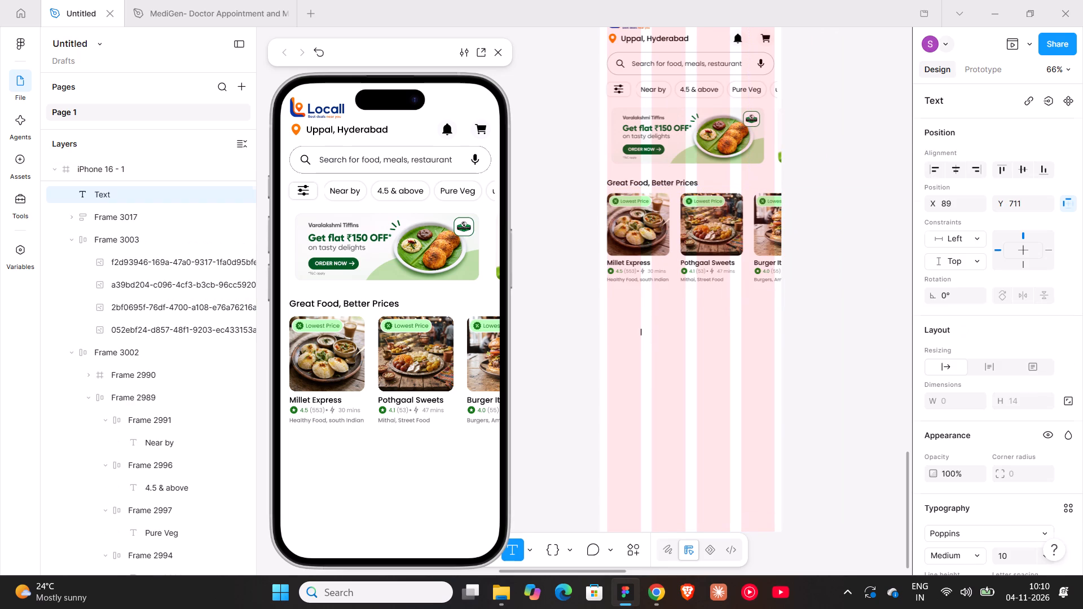
pyautogui.write('All')
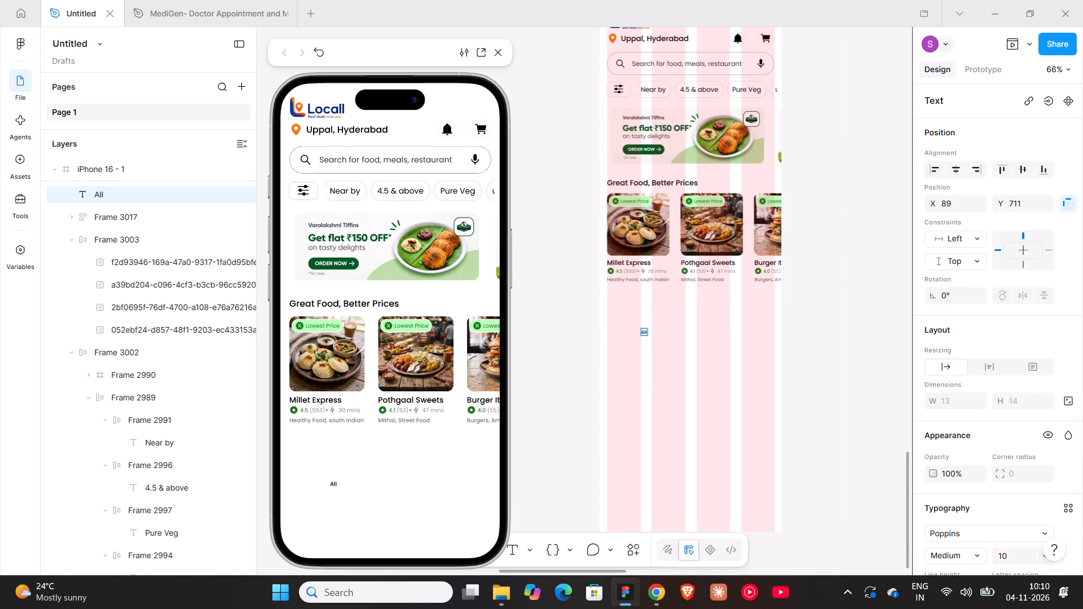
pyautogui.press('l')
pyautogui.press('BackSpace')
pyautogui.press('space')
pyautogui.write('Restaurants')
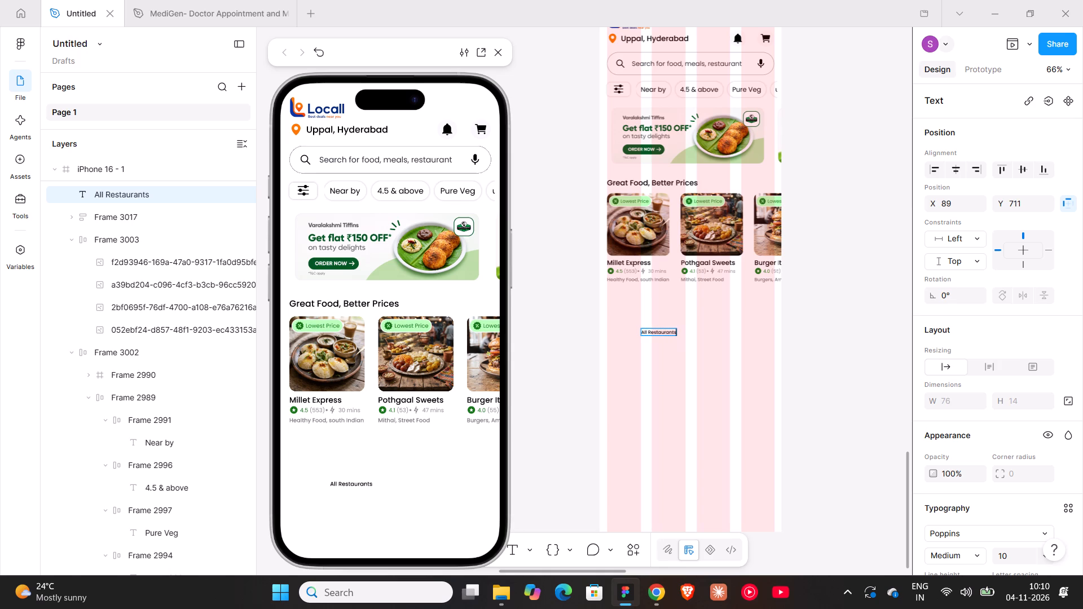
# Set the font size of the "All Restaurants" text to 16.
pyautogui.click(668, 411)
pyautogui.scroll(-2, 963, 527)
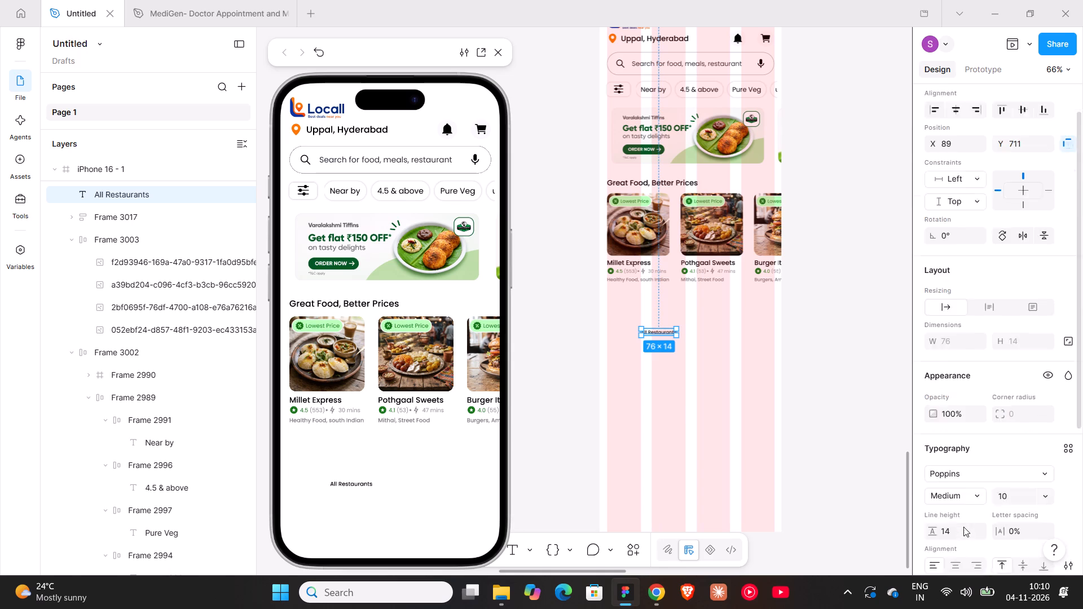
pyautogui.click(1003, 420)
pyautogui.write('16')
pyautogui.press('Return')
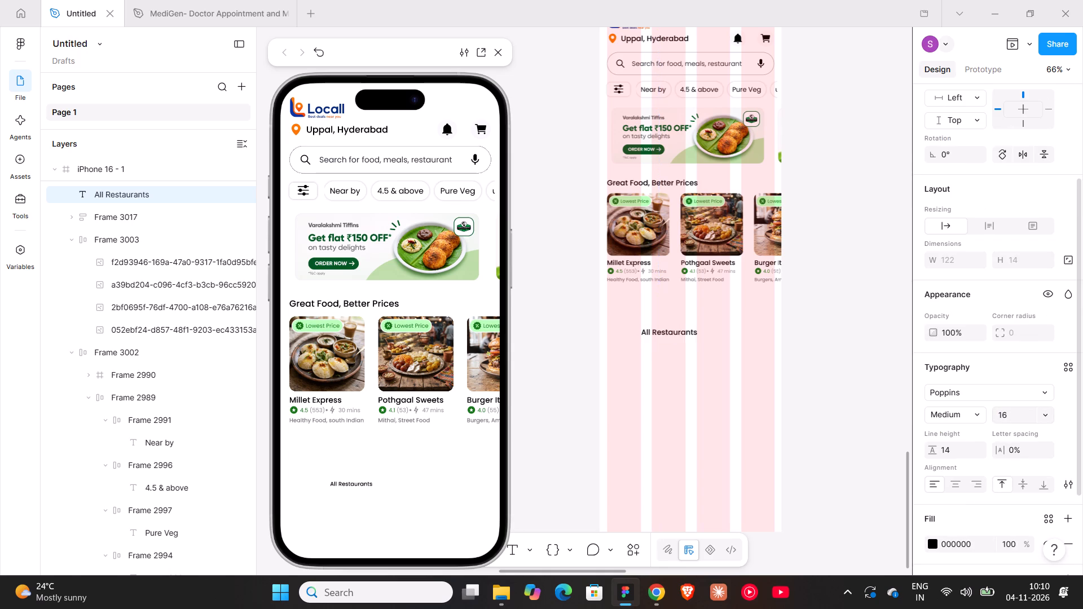
# Move the "All Restaurants" heading up beneath the restaurant card row and set its X position to 16.
pyautogui.moveTo(663, 333); pyautogui.dragTo(629, 303)
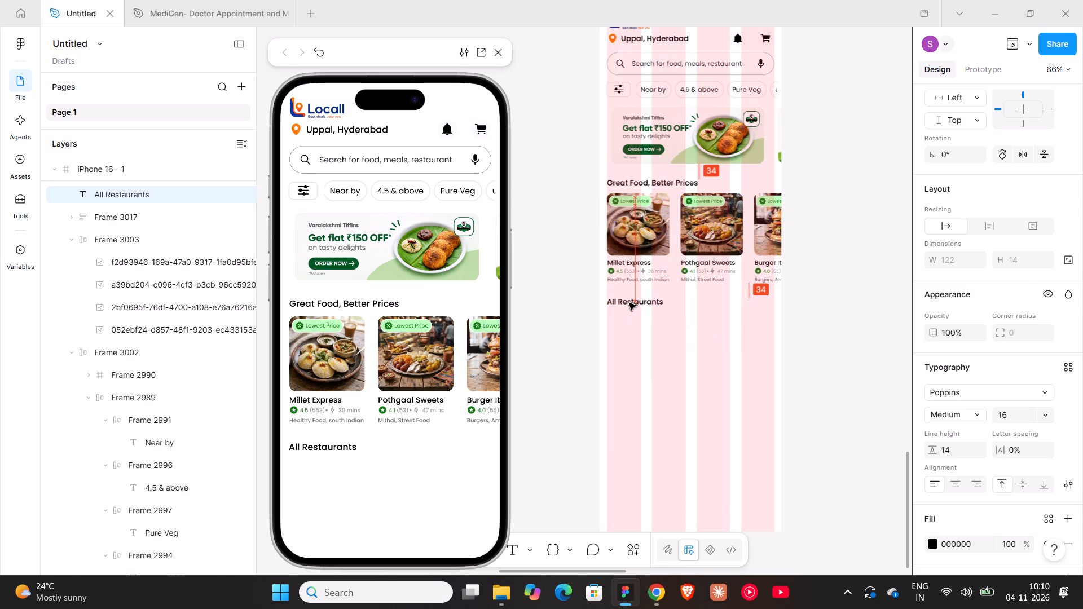
pyautogui.moveTo(629, 303); pyautogui.dragTo(628, 310)
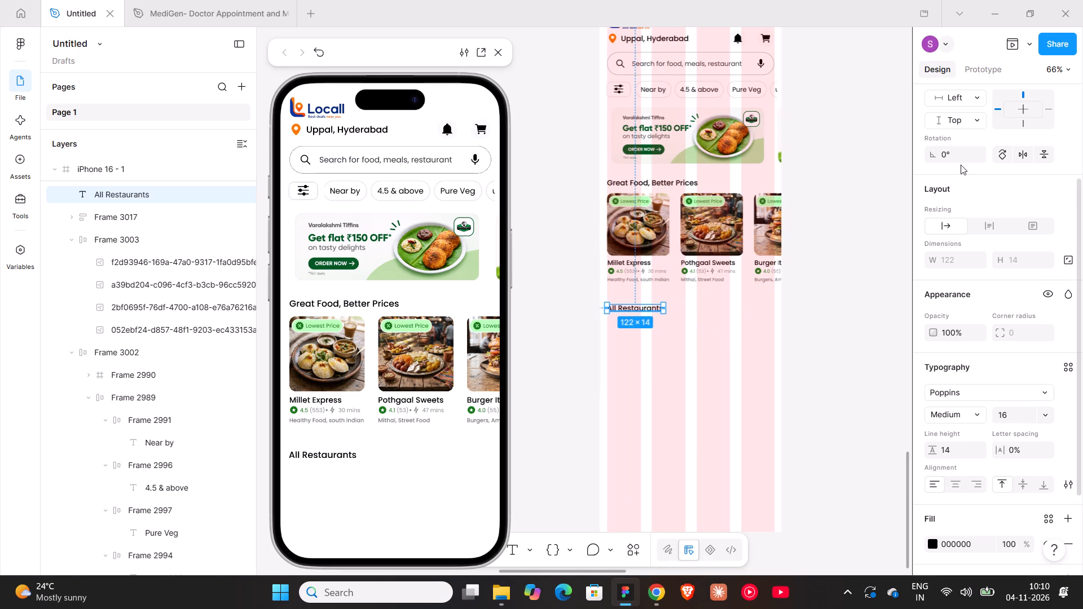
pyautogui.scroll(8, 966, 204)
pyautogui.click(946, 206)
pyautogui.write('16')
pyautogui.press('Return')
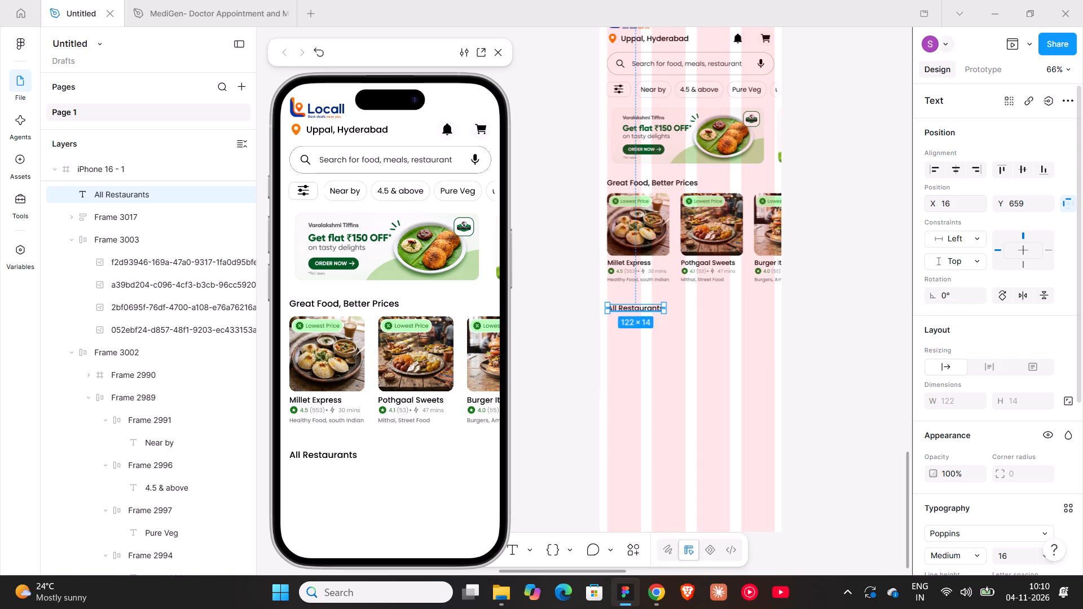
# Duplicate the Millet Express card and place the copy on the canvas beside the iPhone 16 - 1 frame.
pyautogui.doubleClick(658, 230)
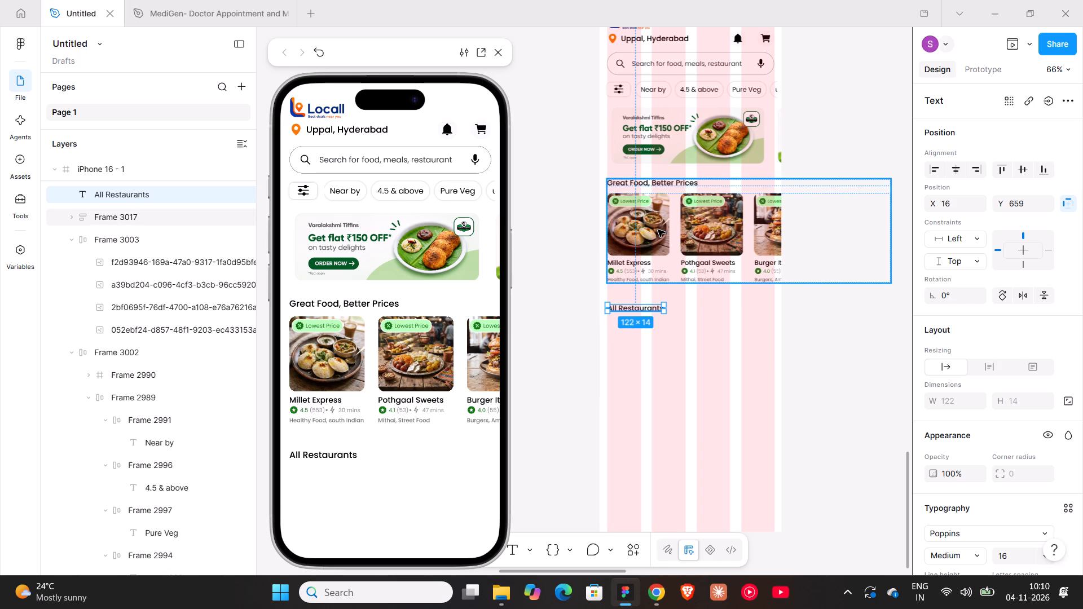
pyautogui.doubleClick(658, 230)
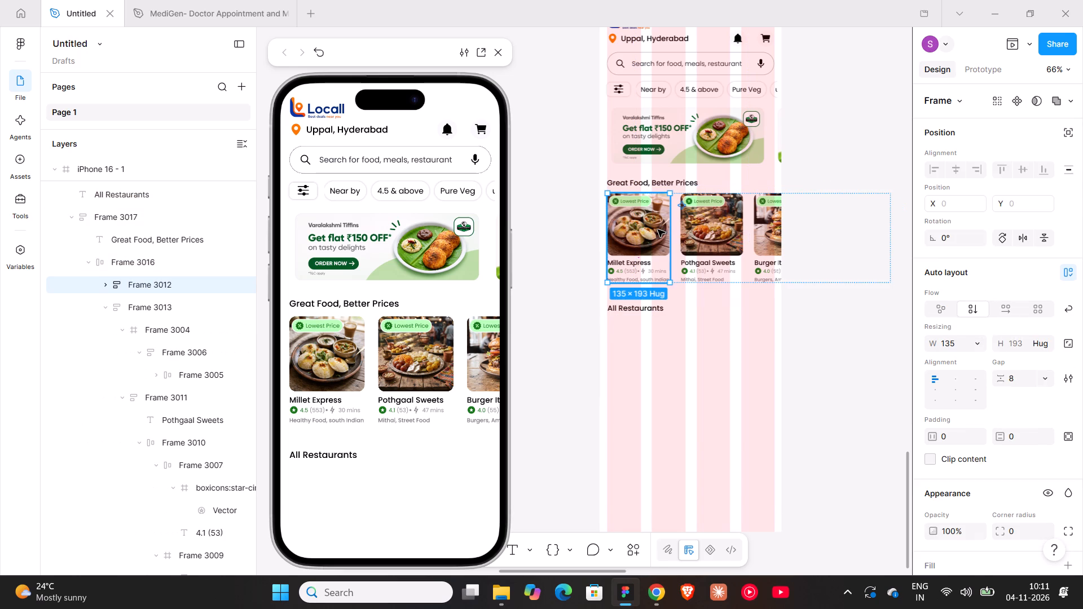
pyautogui.keyDown('alt'); pyautogui.moveTo(653, 226); pyautogui.dragTo(695, 382); pyautogui.keyUp('alt')
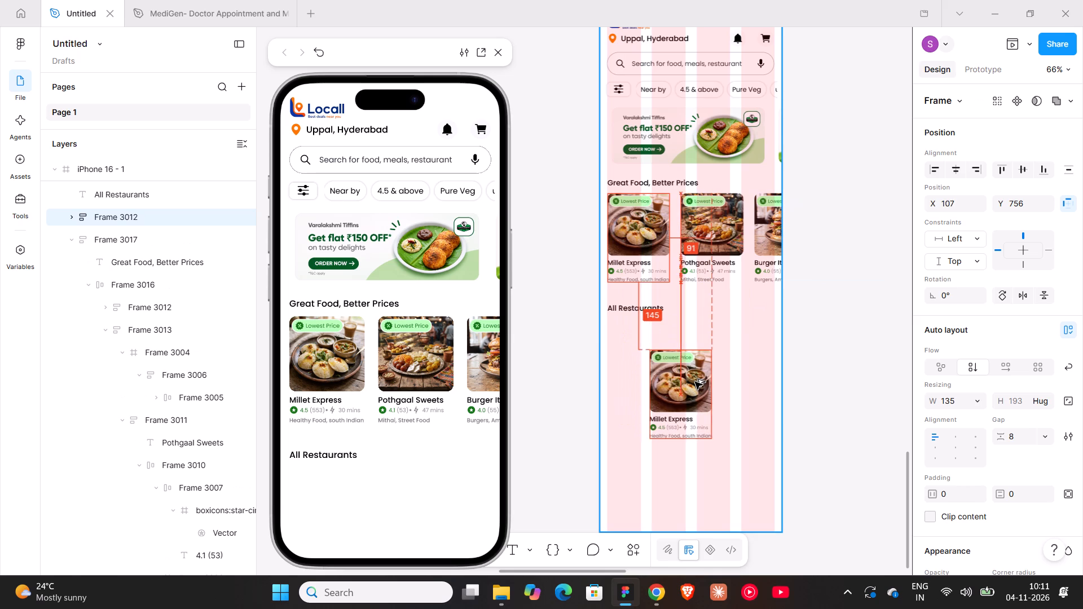
pyautogui.keyDown('alt'); pyautogui.moveTo(695, 382); pyautogui.dragTo(695, 364); pyautogui.keyUp('alt')
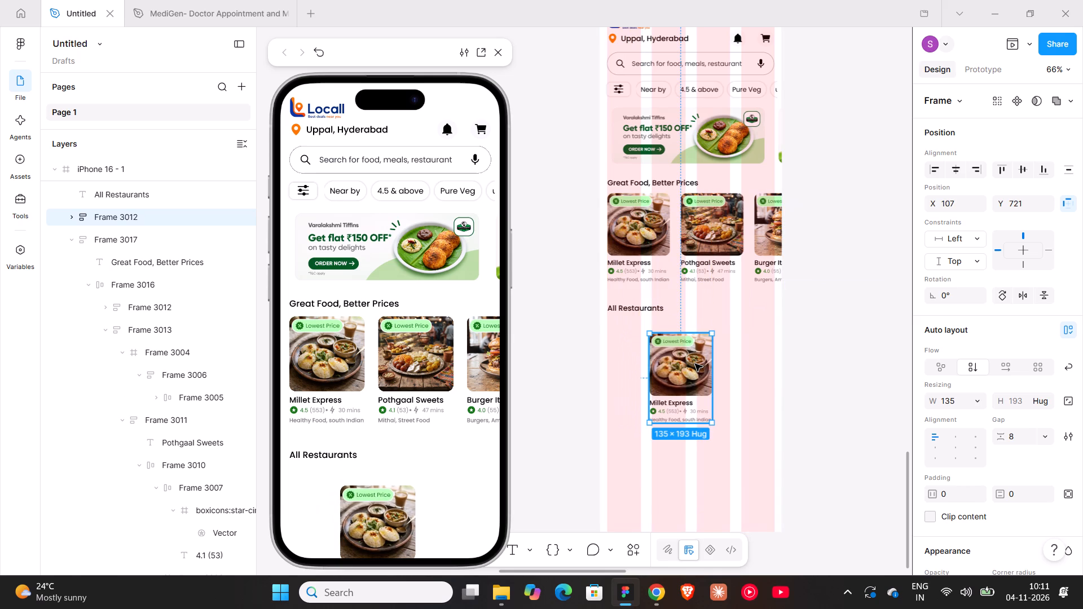
pyautogui.keyDown('ctrl'); pyautogui.scroll(9, 695, 364); pyautogui.keyUp('ctrl')
pyautogui.keyDown('ctrl'); pyautogui.scroll(-5, 695, 364); pyautogui.keyUp('ctrl')
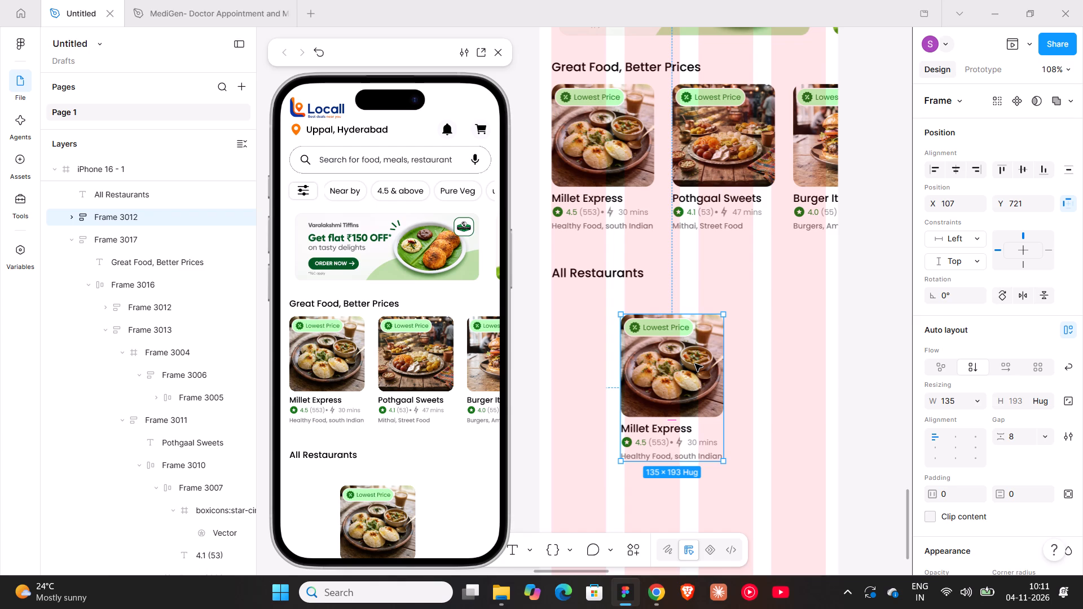
pyautogui.keyDown('ctrl'); pyautogui.scroll(-6, 666, 389); pyautogui.keyUp('ctrl')
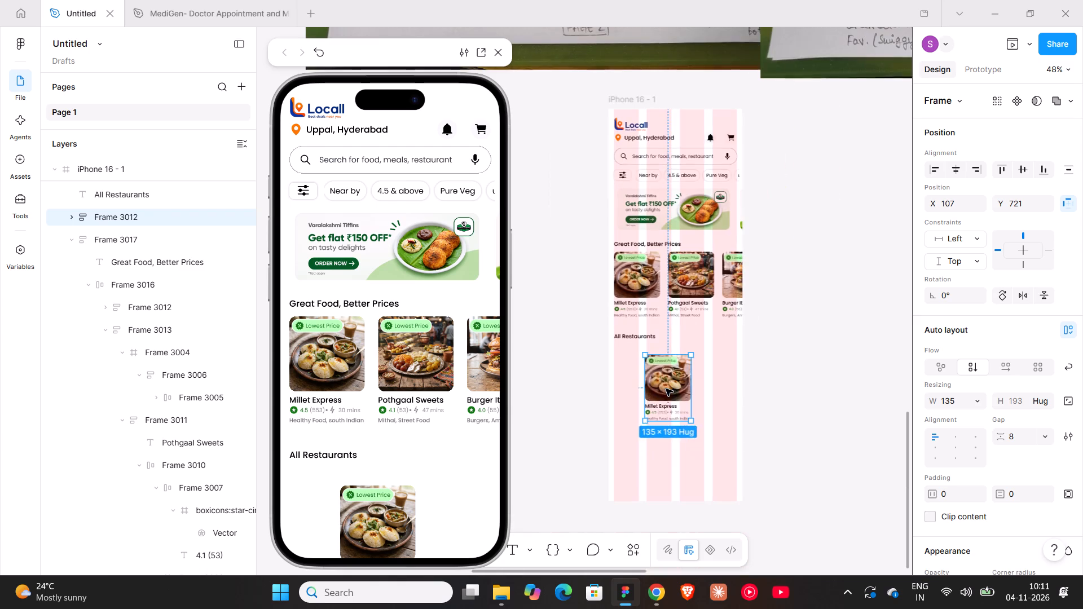
pyautogui.moveTo(666, 389); pyautogui.dragTo(790, 371)
# Draw a square frame about 316 by 316 below the "All Restaurants" heading and centre it horizontally on the screen.
pyautogui.keyDown('shift'); pyautogui.scroll(-3, 790, 371); pyautogui.keyUp('shift')
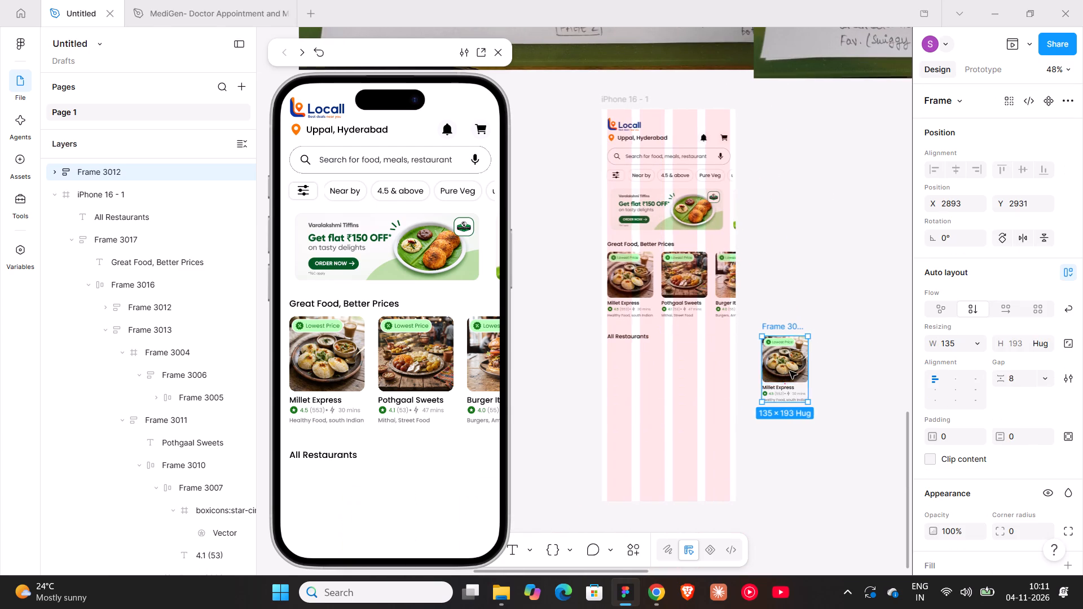
pyautogui.keyDown('shift'); pyautogui.scroll(-2, 790, 371); pyautogui.keyUp('shift')
pyautogui.keyDown('shift'); pyautogui.scroll(7, 689, 371); pyautogui.keyUp('shift')
pyautogui.keyDown('shift'); pyautogui.scroll(-3, 689, 371); pyautogui.keyUp('shift')
pyautogui.press('f')
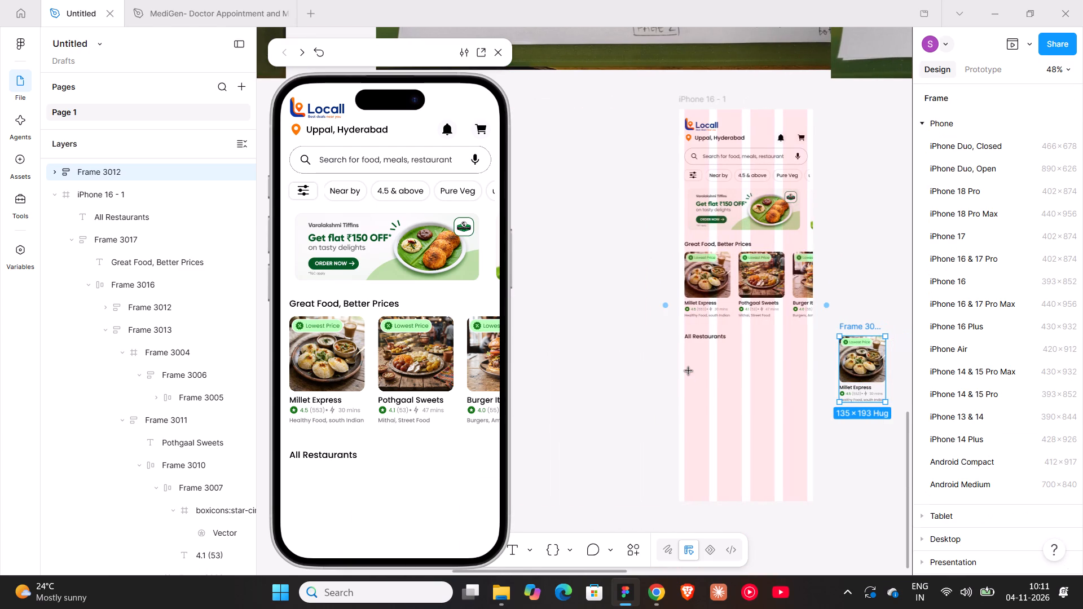
pyautogui.keyDown('ctrl'); pyautogui.scroll(9, 711, 368); pyautogui.keyUp('ctrl')
pyautogui.keyDown('shift'); pyautogui.scroll(-9, 711, 368); pyautogui.keyUp('shift')
pyautogui.keyDown('shift'); pyautogui.scroll(2, 681, 345); pyautogui.keyUp('shift')
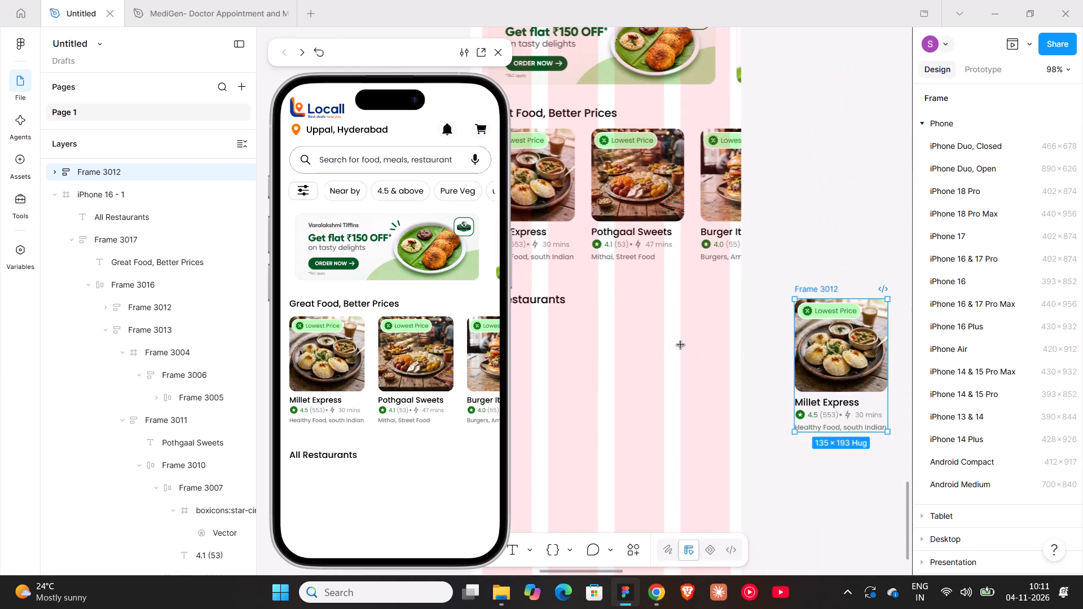
pyautogui.keyDown('shift'); pyautogui.scroll(2, 681, 345); pyautogui.keyUp('shift')
pyautogui.keyDown('shift'); pyautogui.moveTo(575, 319); pyautogui.dragTo(689, 338); pyautogui.keyUp('shift')
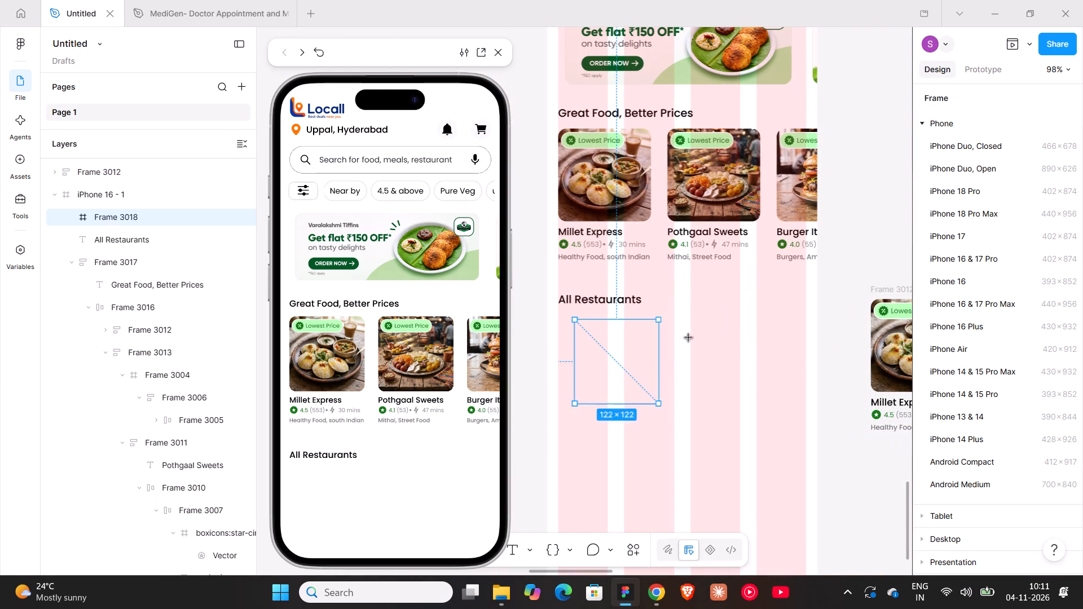
pyautogui.keyDown('shift'); pyautogui.moveTo(689, 338); pyautogui.dragTo(792, 365); pyautogui.keyUp('shift')
pyautogui.click(959, 170)
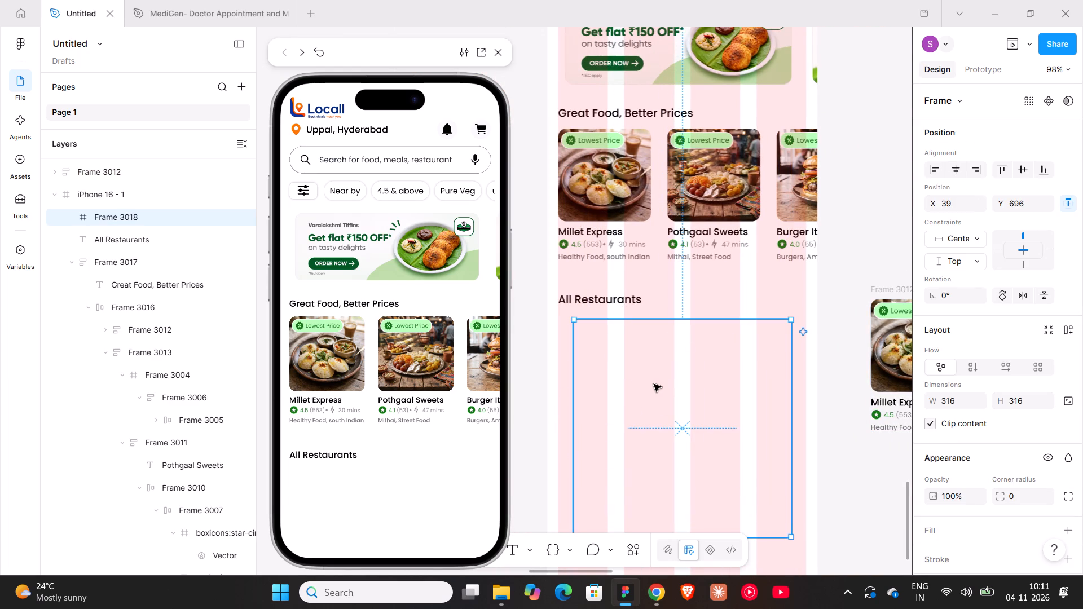
# Resize the new frame to 320 wide and 176 high, keeping it horizontally centred on the screen.
pyautogui.scroll(-4, 654, 384)
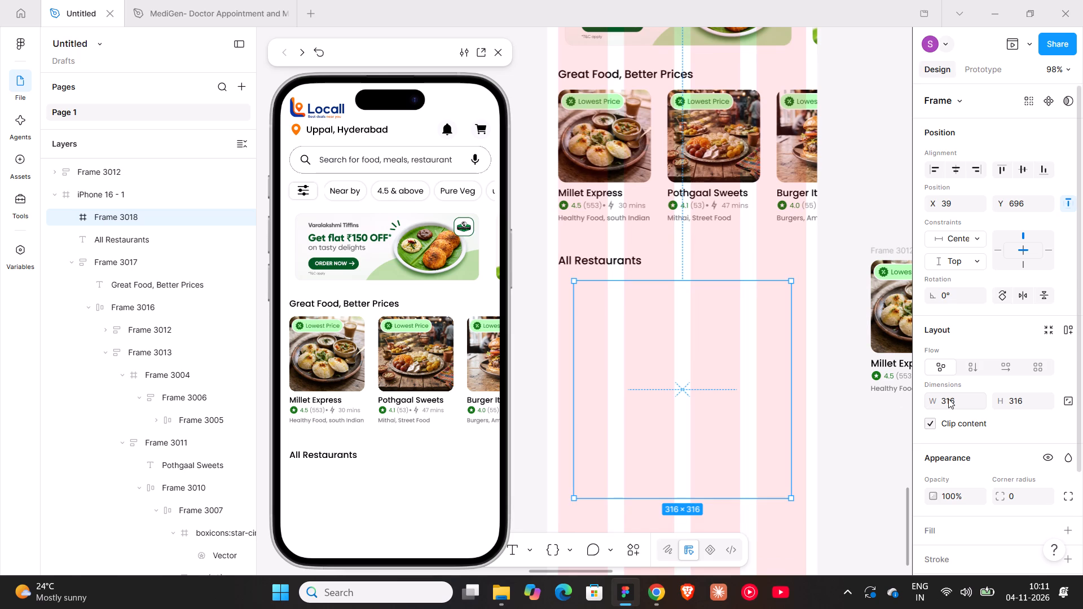
pyautogui.click(948, 399)
pyautogui.write('320')
pyautogui.press('Return')
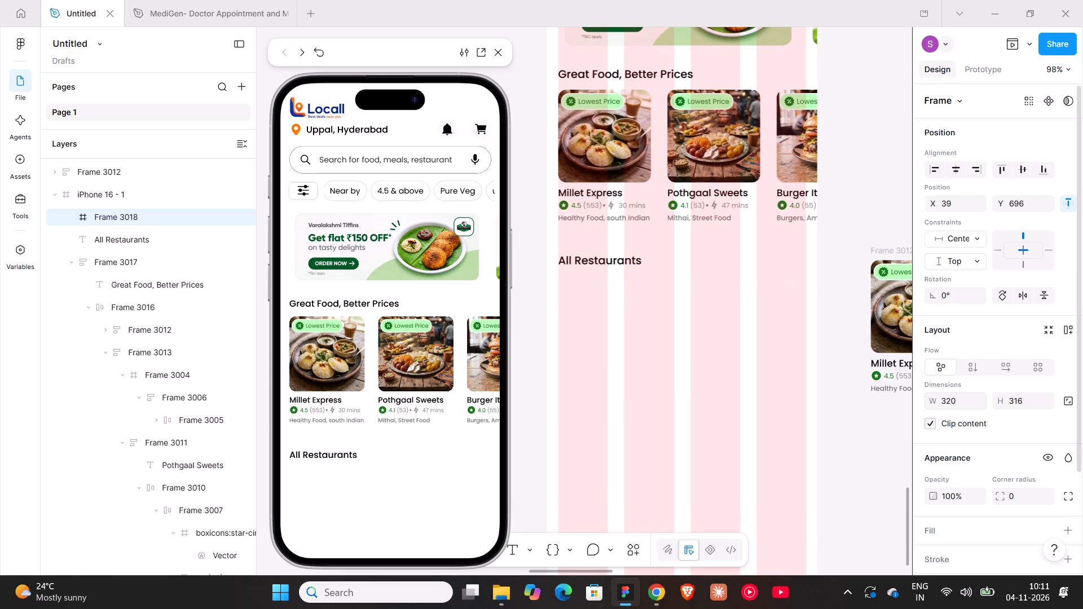
pyautogui.click(959, 165)
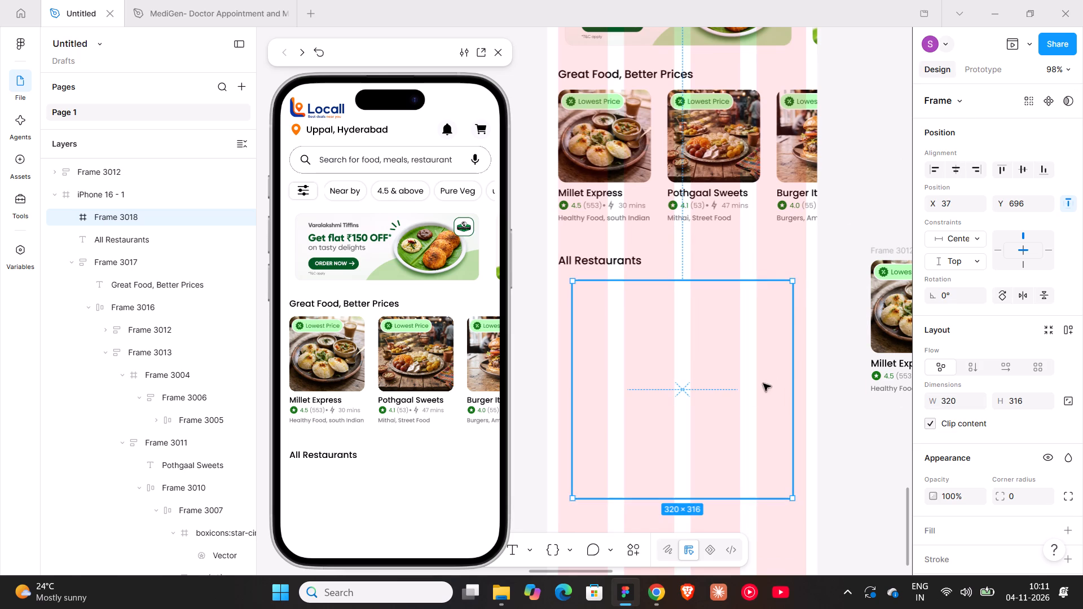
pyautogui.moveTo(682, 499); pyautogui.dragTo(684, 372)
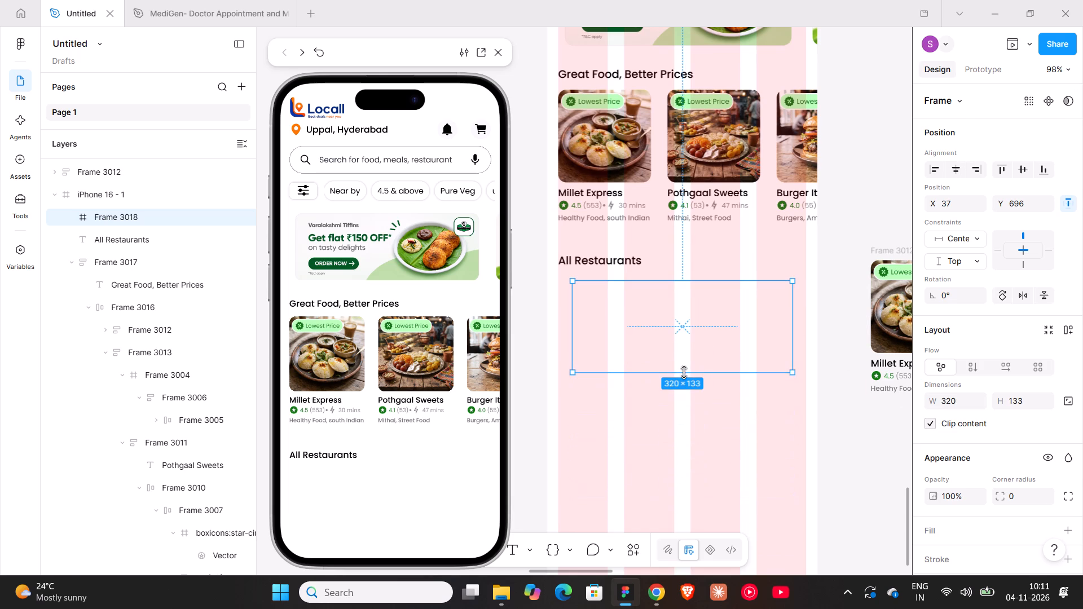
pyautogui.moveTo(684, 372); pyautogui.dragTo(685, 398)
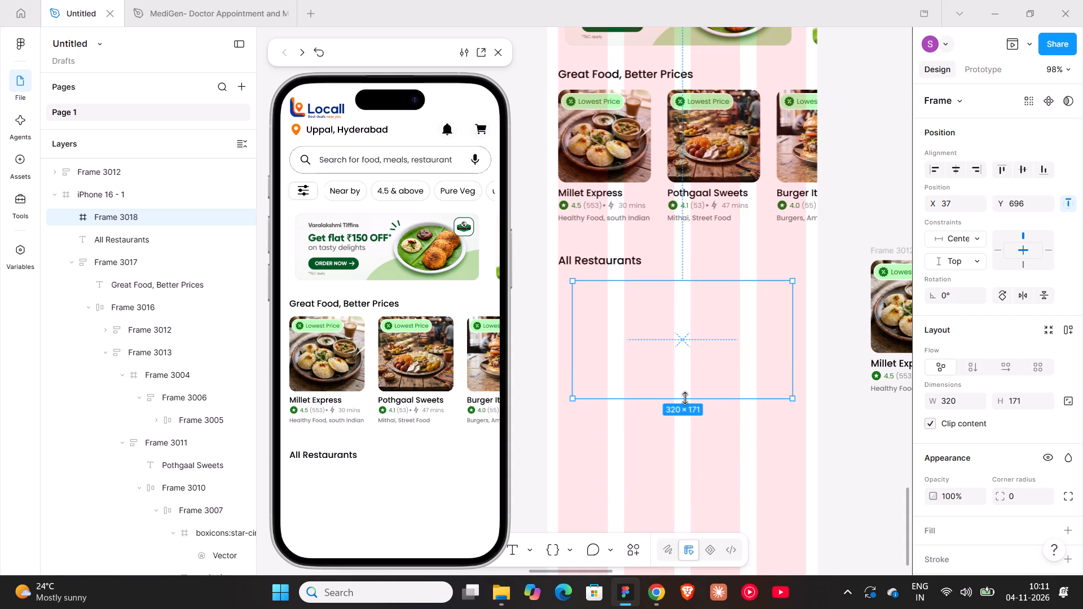
pyautogui.click(685, 399)
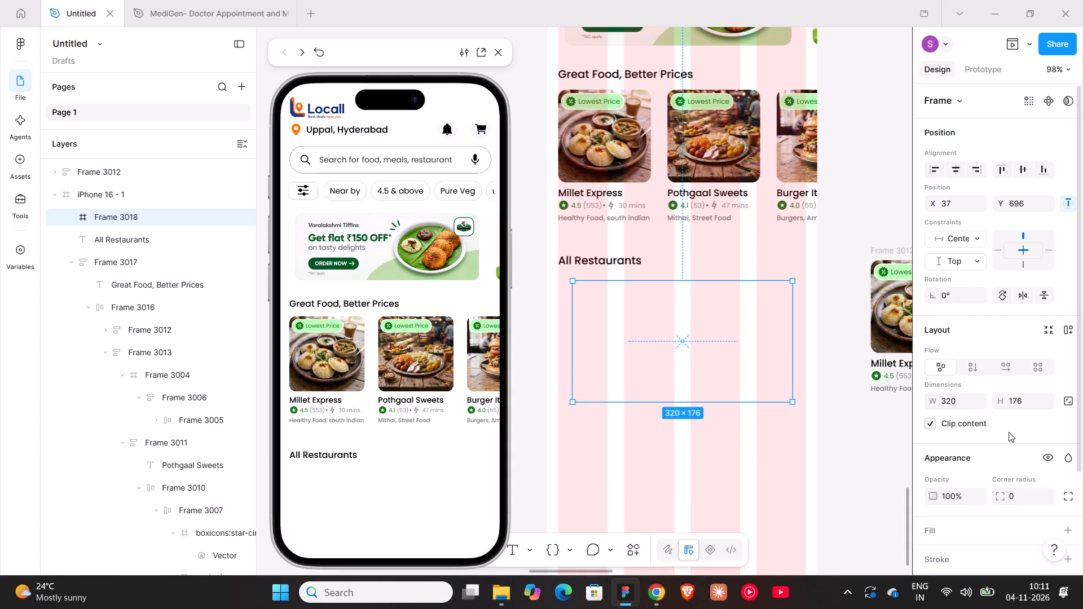
# Fill the 320 by 176 frame with an AI-generated image using the prompt "Types of indian tiffins".
pyautogui.scroll(-2, 948, 474)
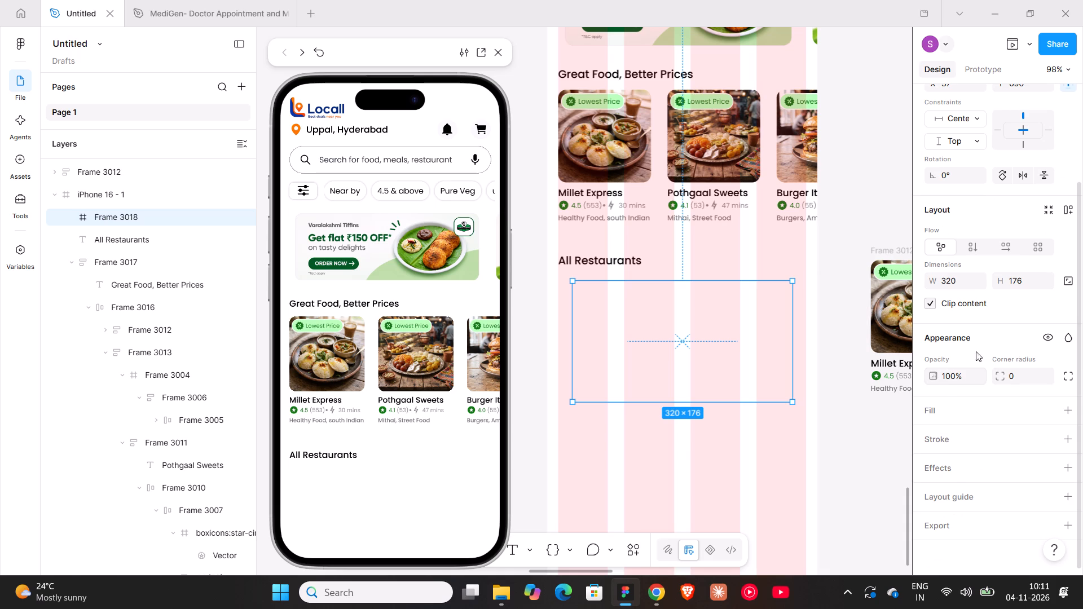
pyautogui.click(1070, 411)
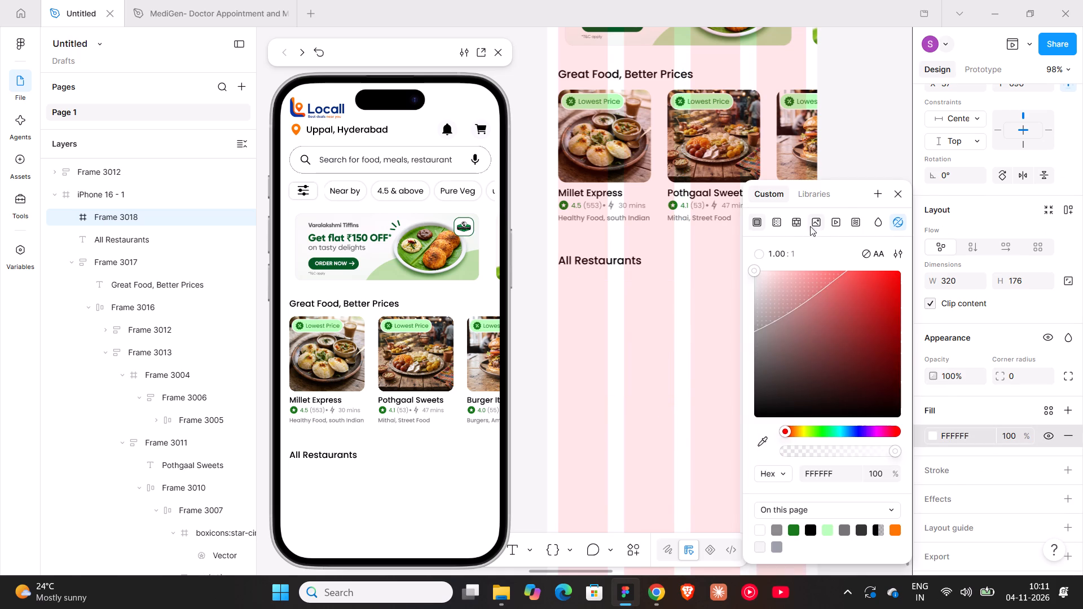
pyautogui.click(811, 225)
pyautogui.click(807, 328)
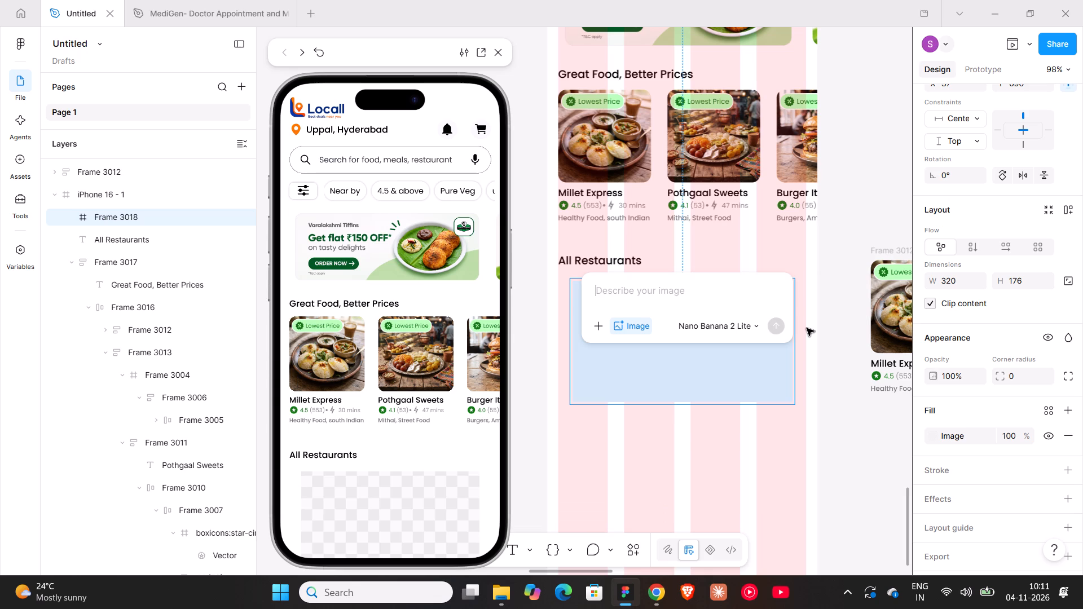
pyautogui.write('Ty')
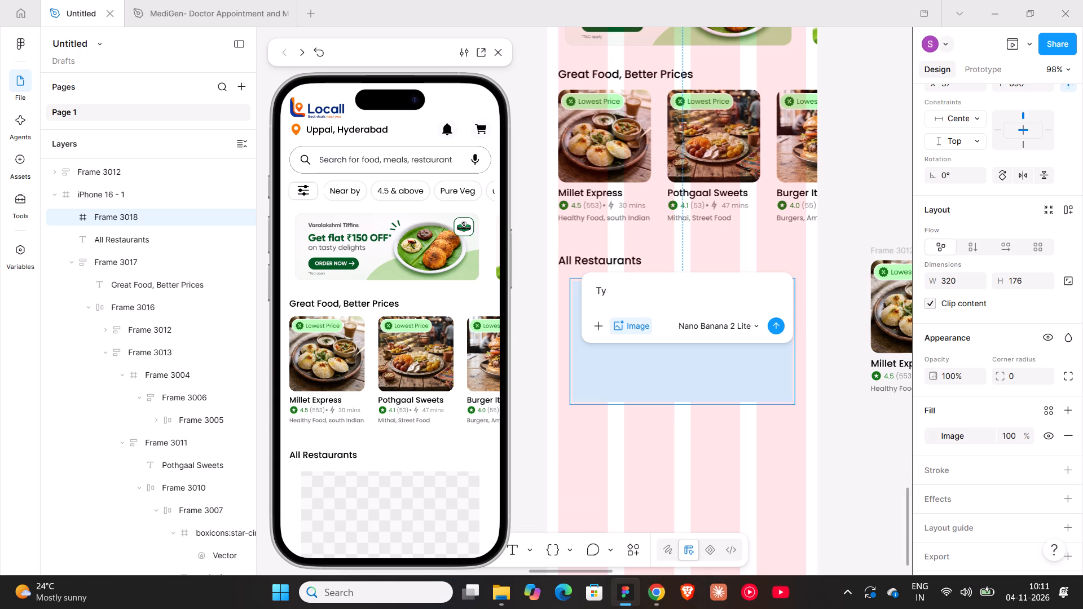
pyautogui.write('pes of infian')
pyautogui.press('BackSpace')
pyautogui.press('BackSpace')
pyautogui.press('BackSpace')
pyautogui.press('BackSpace')
pyautogui.write('dian tiffins')
pyautogui.press('Return')
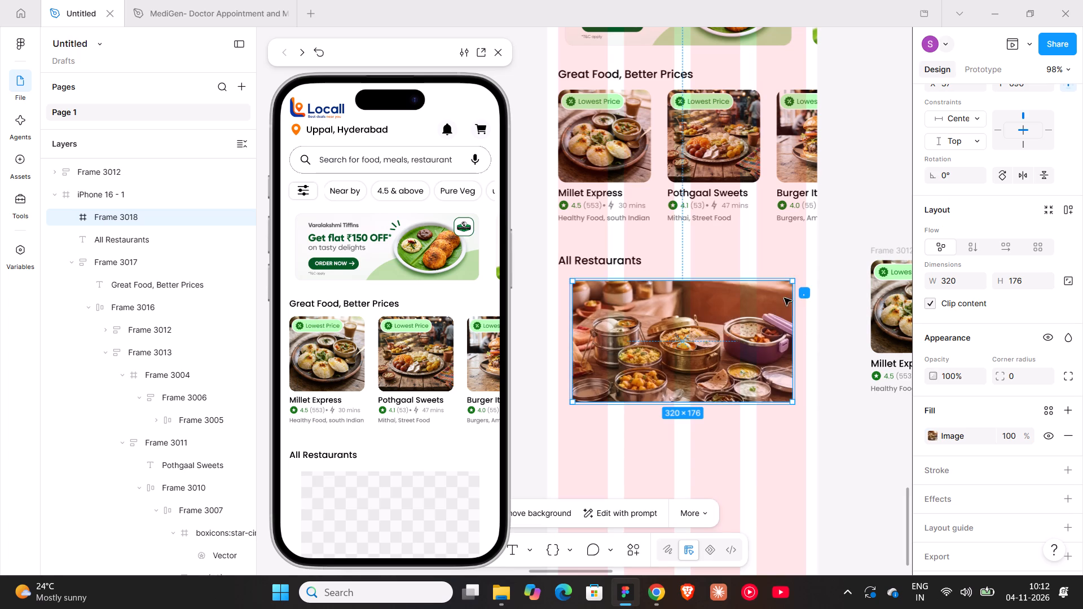
# Move the Lowest Price badge from the copied Millet Express card into the upper-left corner of the tiffins image frame.
pyautogui.doubleClick(889, 272)
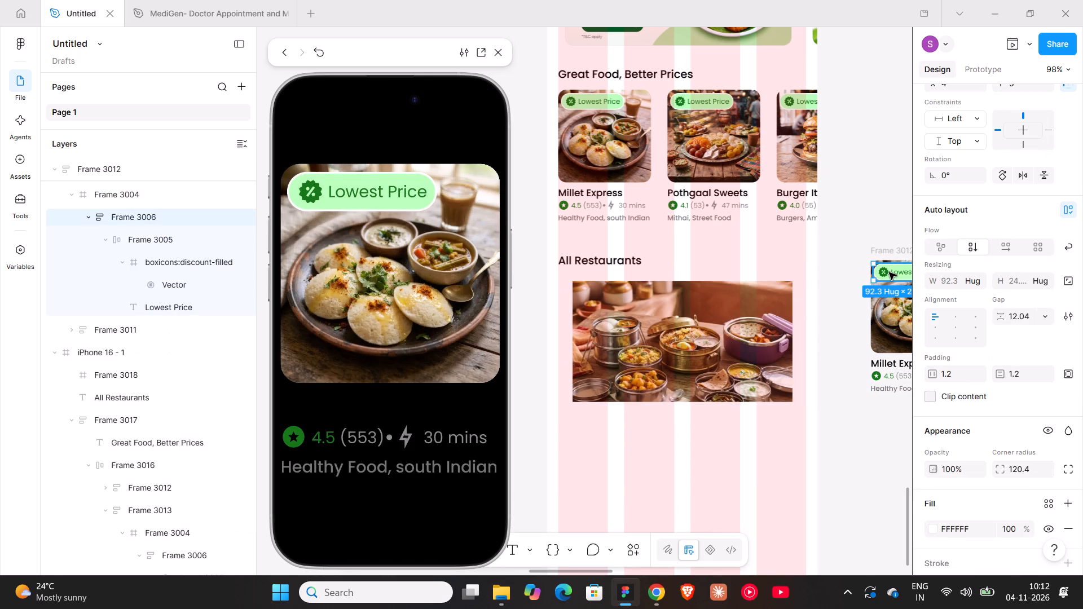
pyautogui.moveTo(889, 272); pyautogui.dragTo(596, 294)
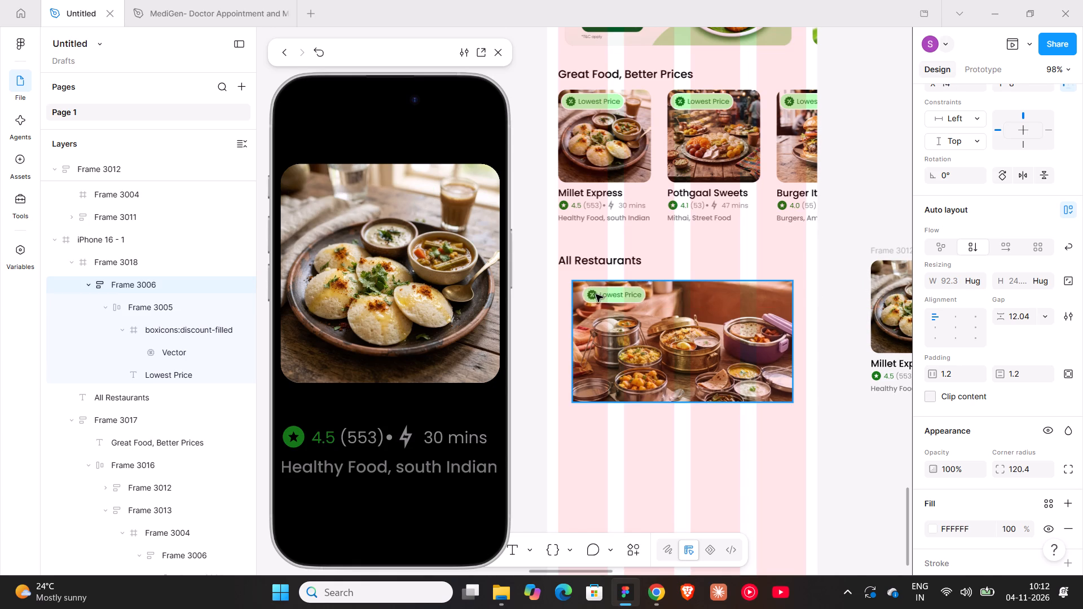
pyautogui.moveTo(596, 294); pyautogui.dragTo(595, 294)
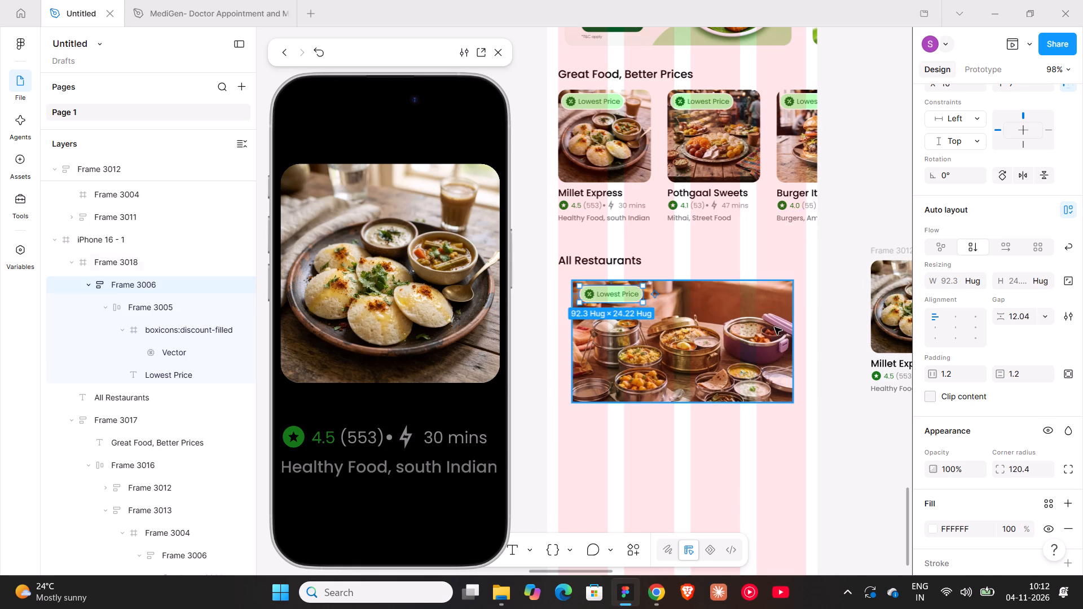
# Set the corner radius of the 320 by 176 tiffins image frame to 16.
pyautogui.click(767, 331)
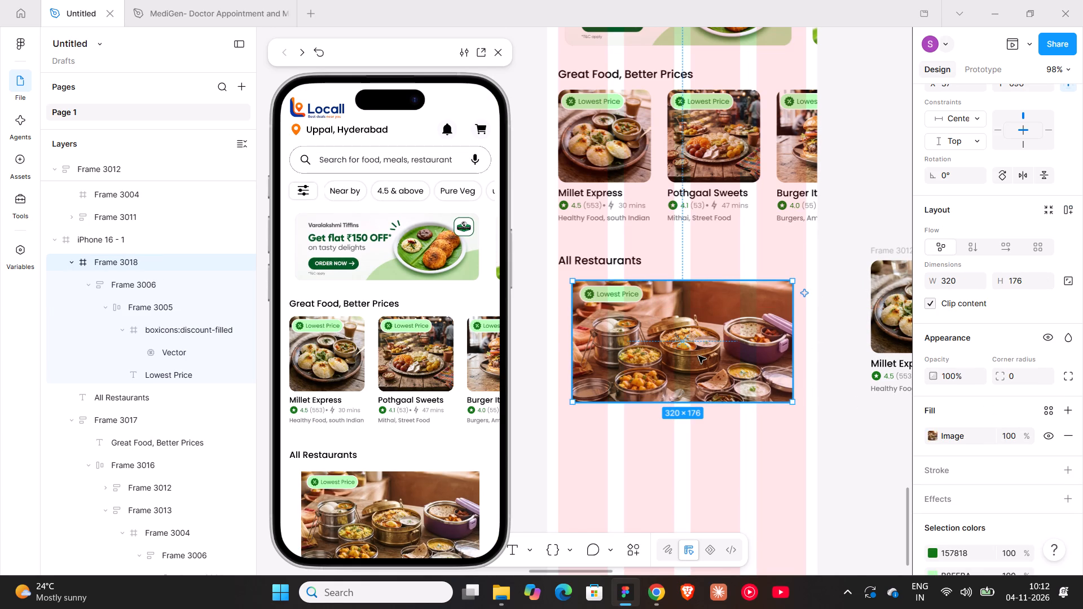
pyautogui.doubleClick(882, 305)
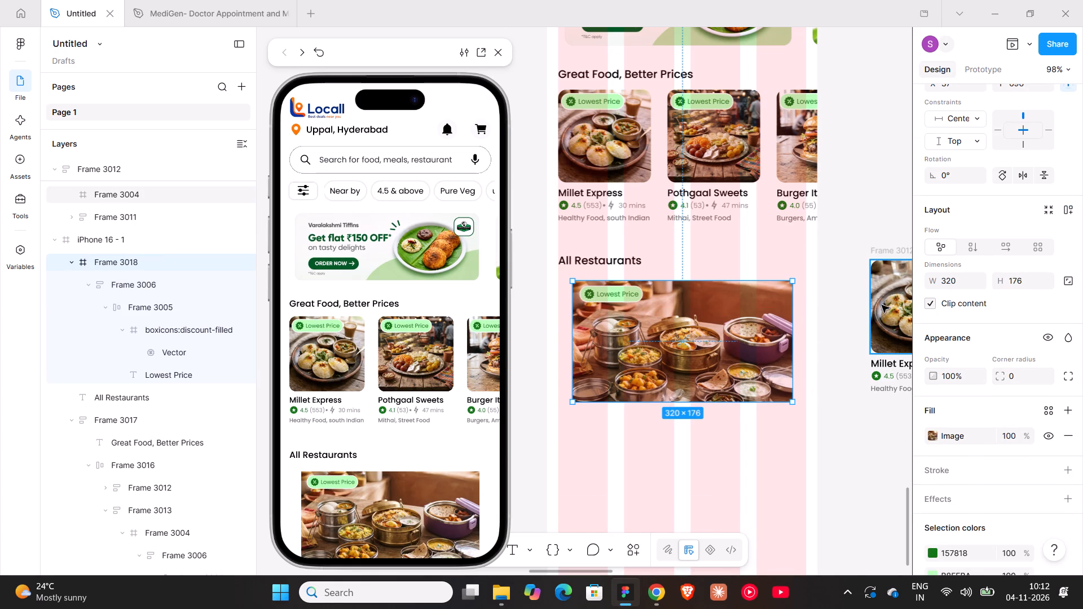
pyautogui.click(896, 174)
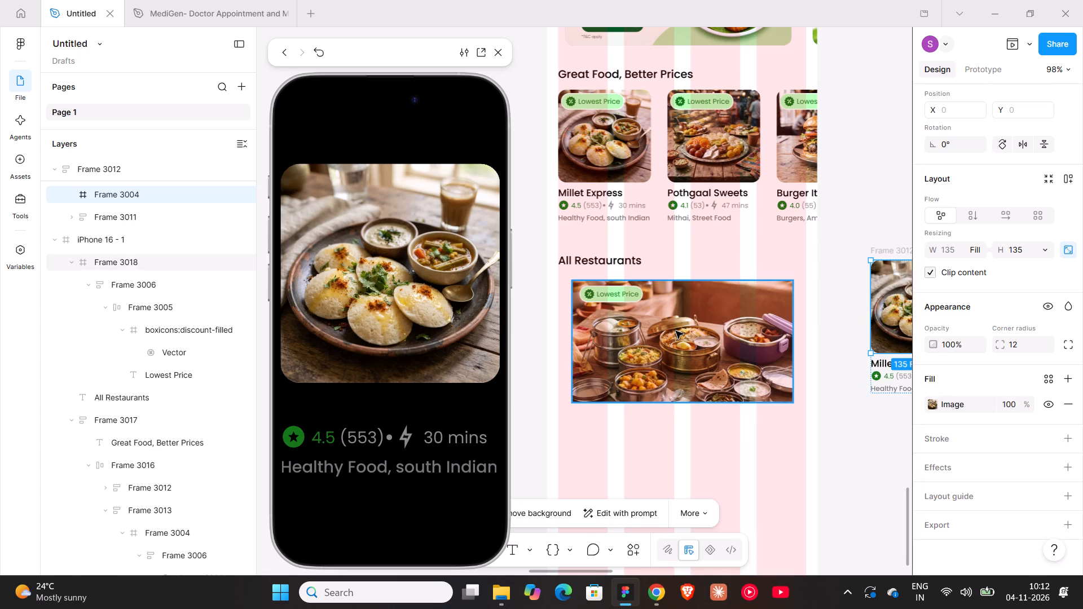
pyautogui.click(676, 331)
pyautogui.click(1025, 396)
pyautogui.write('12')
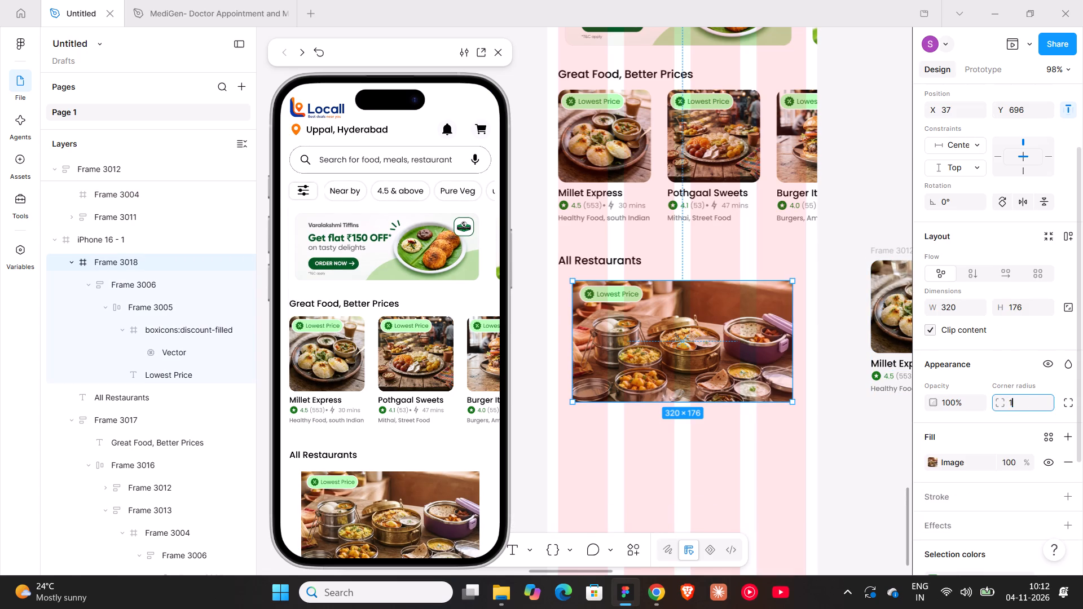
pyautogui.press('Return')
pyautogui.click(1025, 396)
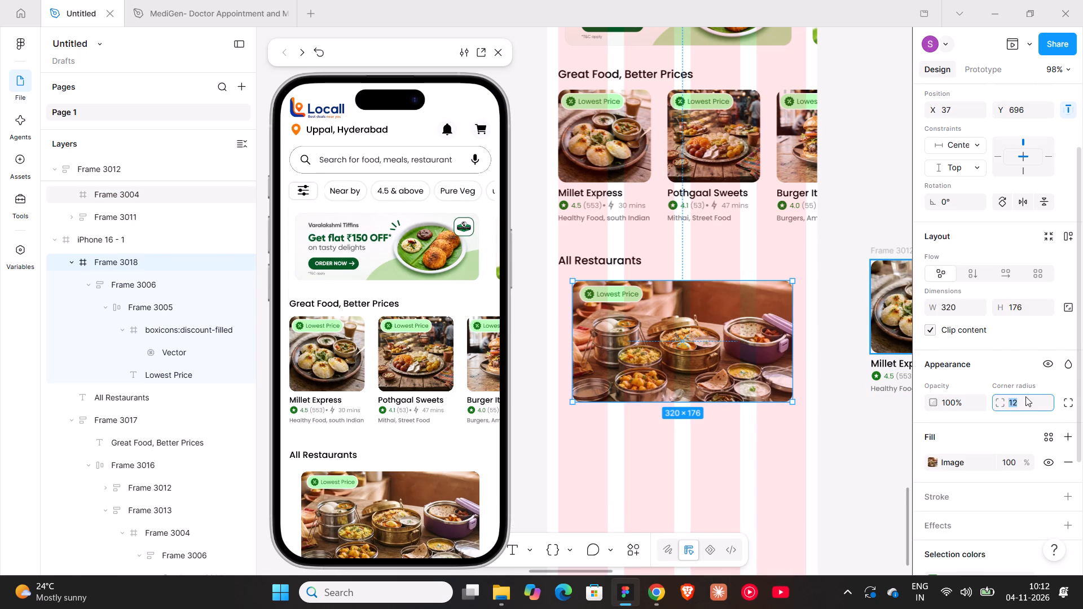
pyautogui.write('16')
pyautogui.press('Return')
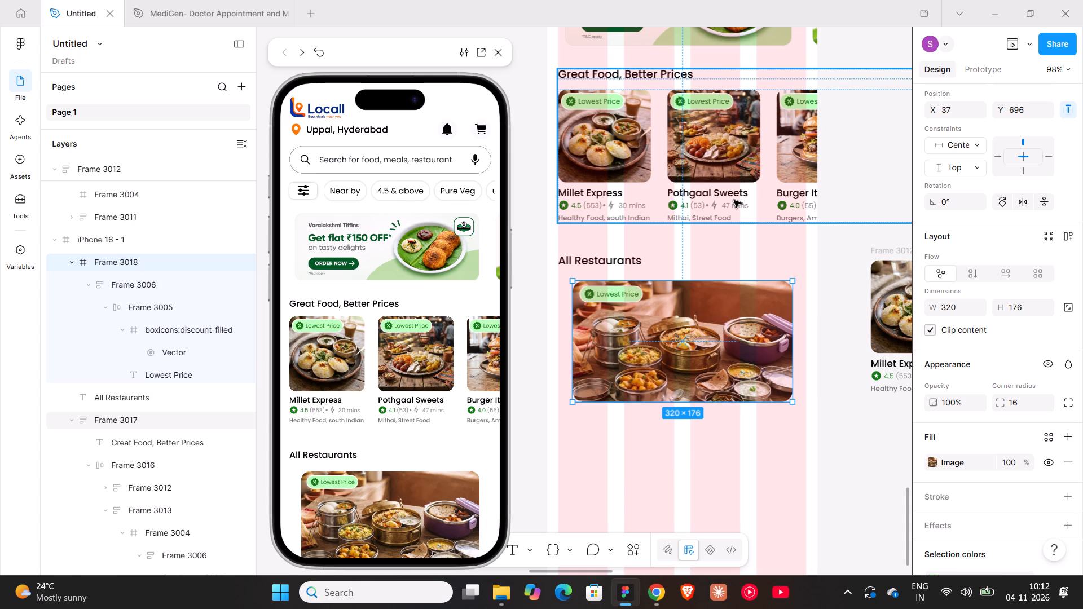
pyautogui.scroll(-3, 367, 331)
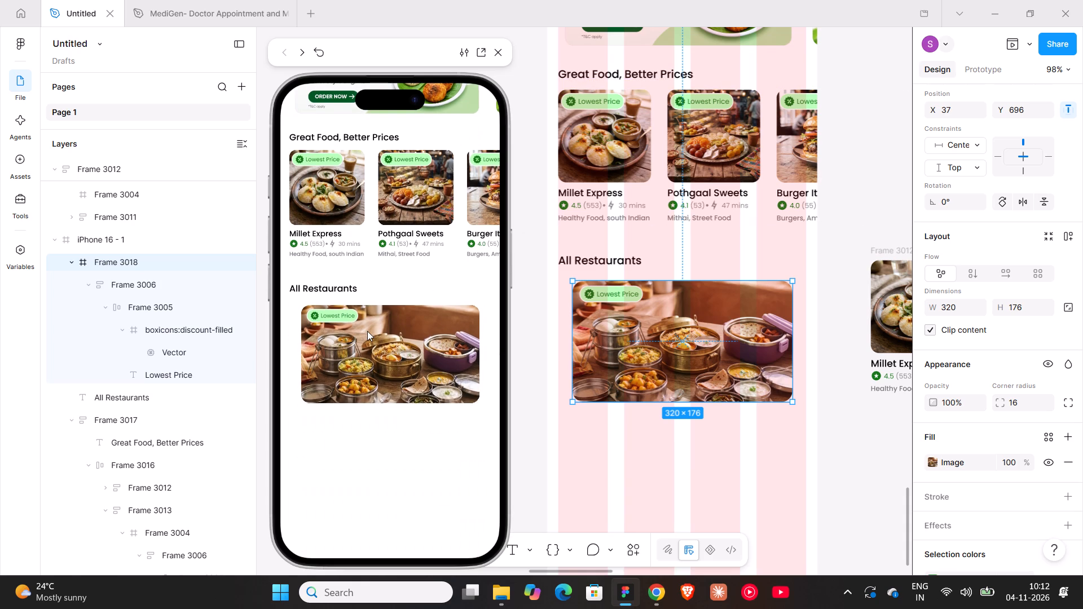
# Move the name, rating and cuisine block from the copied Millet Express card to just beneath the tiffins image.
pyautogui.click(879, 367)
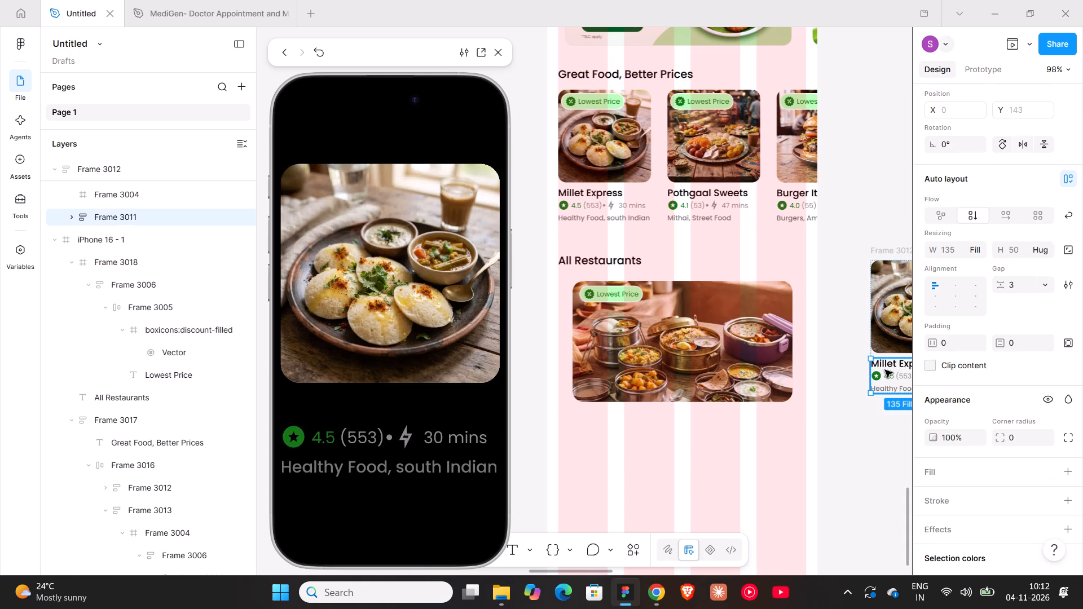
pyautogui.moveTo(885, 370); pyautogui.dragTo(612, 435)
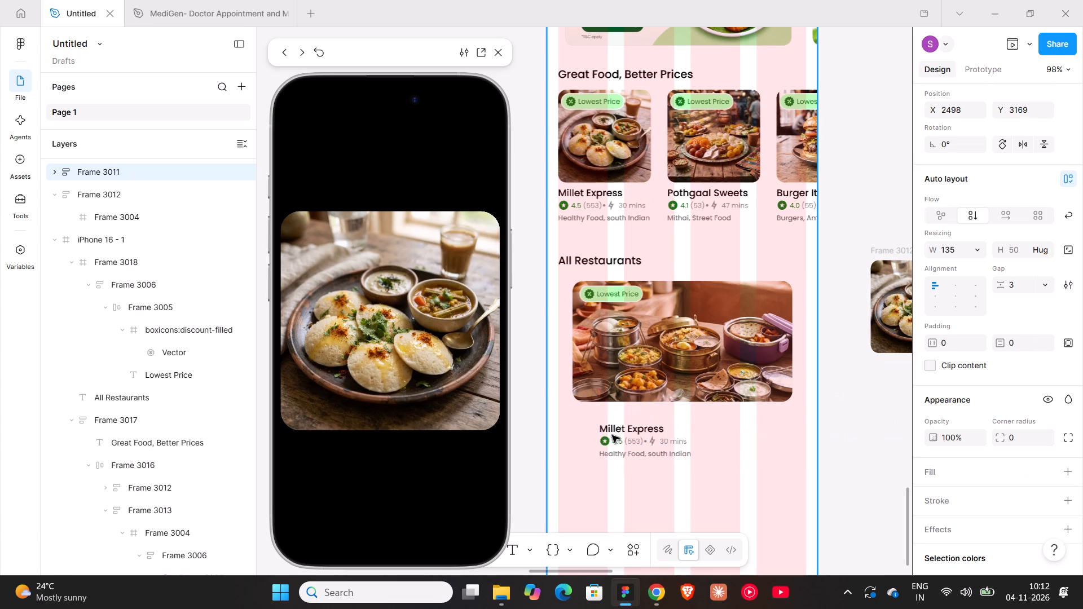
pyautogui.moveTo(612, 435); pyautogui.dragTo(595, 425)
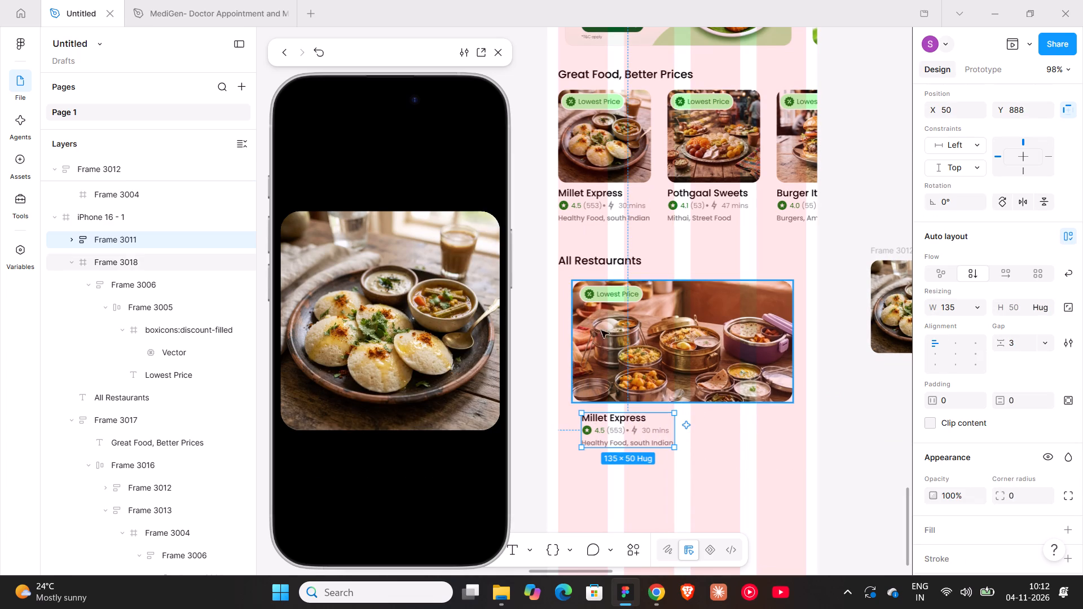
# Preview the whole iPhone 16 - 1 screen and check the new card under All Restaurants.
pyautogui.scroll(6, 629, 219)
pyautogui.scroll(1, 595, 165)
pyautogui.click(573, 118)
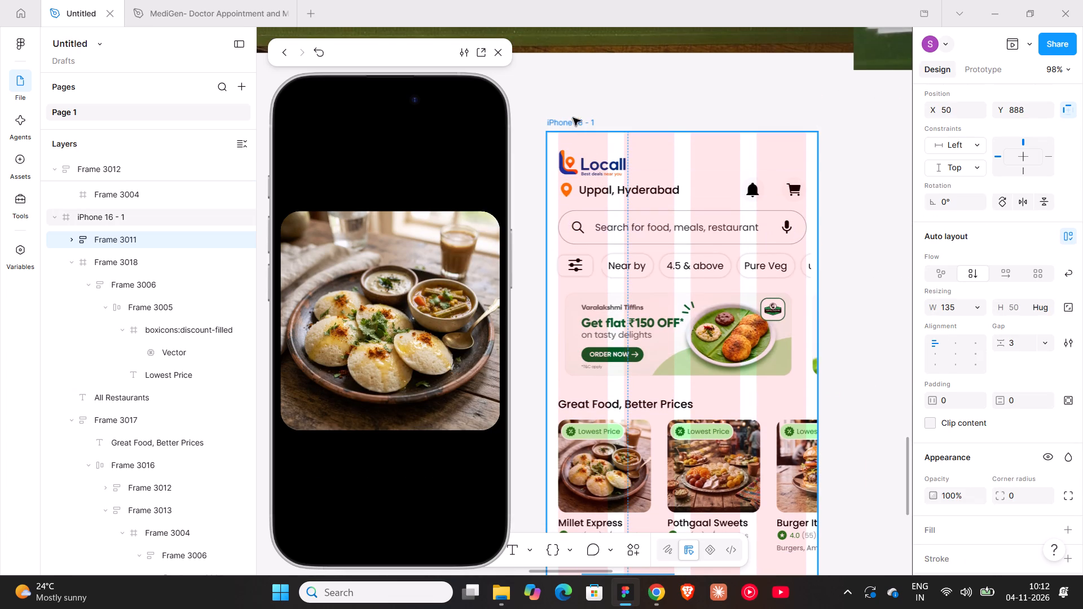
pyautogui.scroll(-9, 633, 267)
pyautogui.scroll(-5, 325, 457)
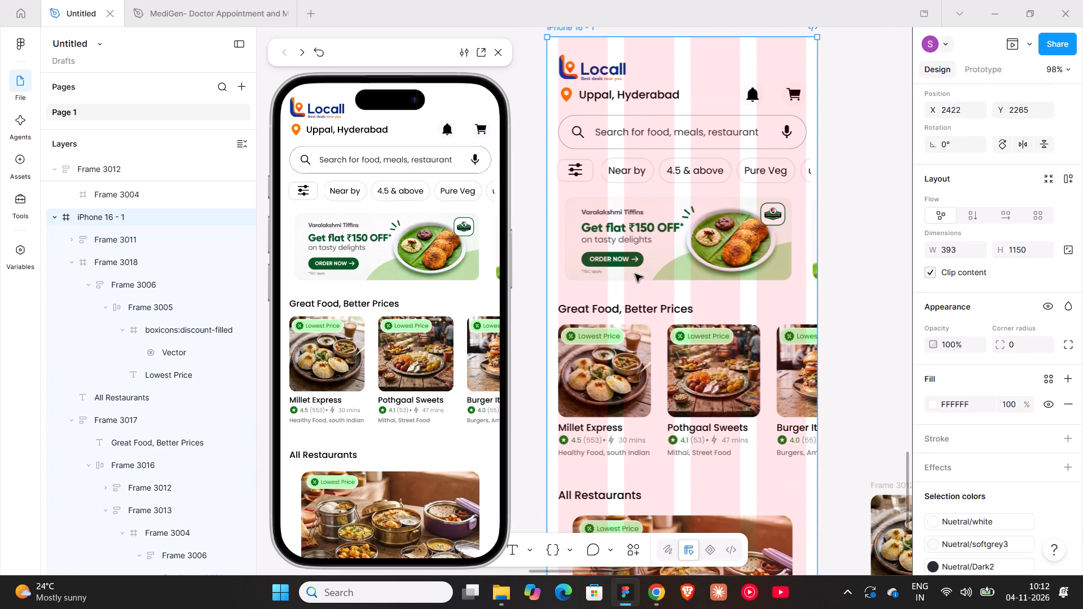
pyautogui.scroll(-6, 649, 489)
pyautogui.scroll(-12, 649, 442)
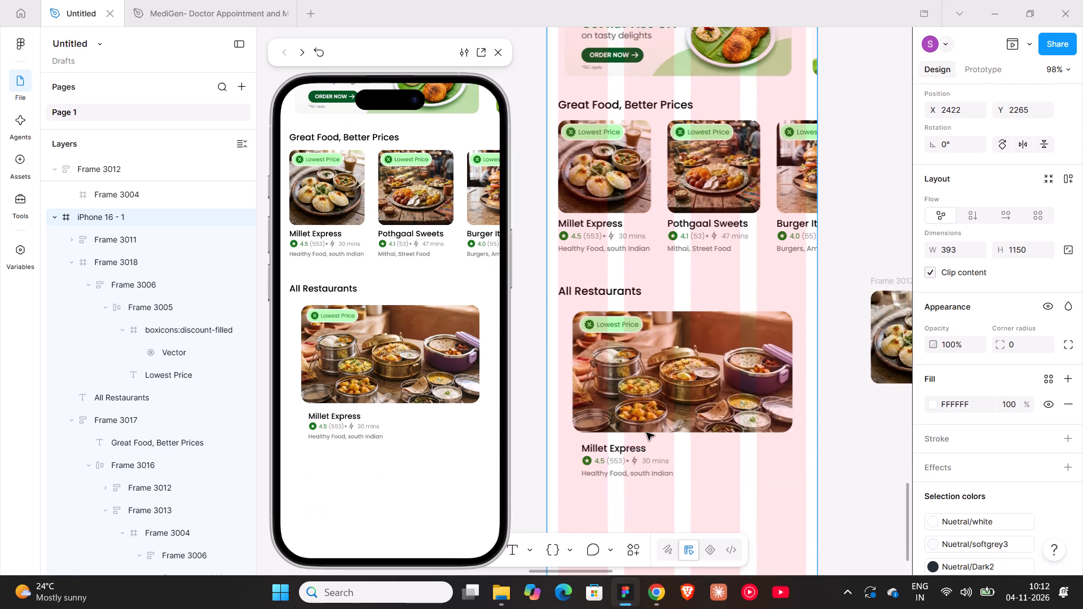
# Set the font size of the Millet Express name under the tiffins image to 16.
pyautogui.scroll(-5, 646, 433)
pyautogui.keyDown('ctrl'); pyautogui.scroll(9, 611, 213); pyautogui.keyUp('ctrl')
pyautogui.scroll(4, 634, 314)
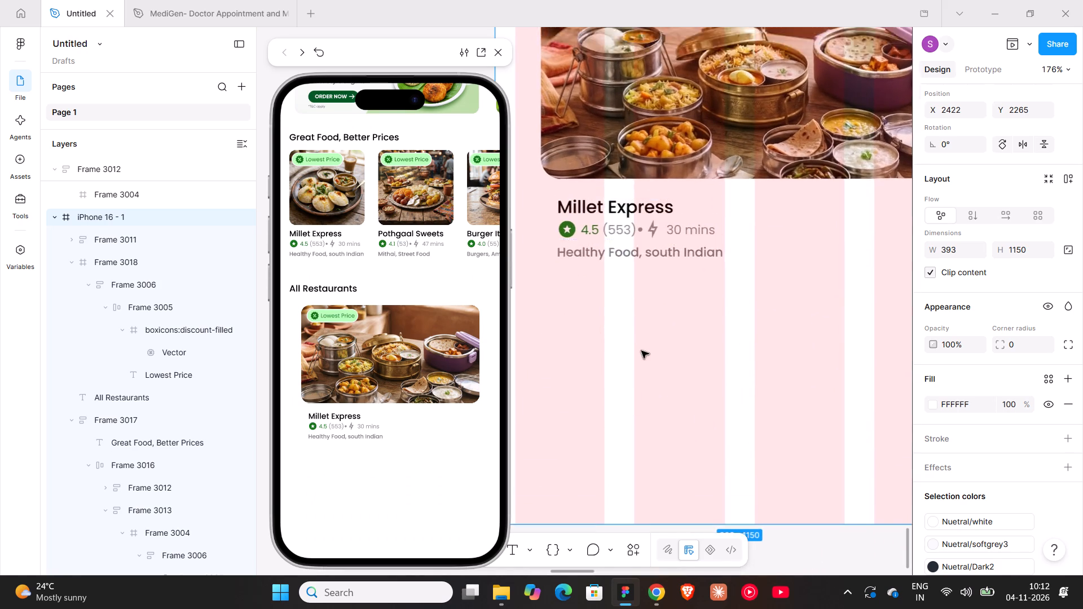
pyautogui.doubleClick(623, 332)
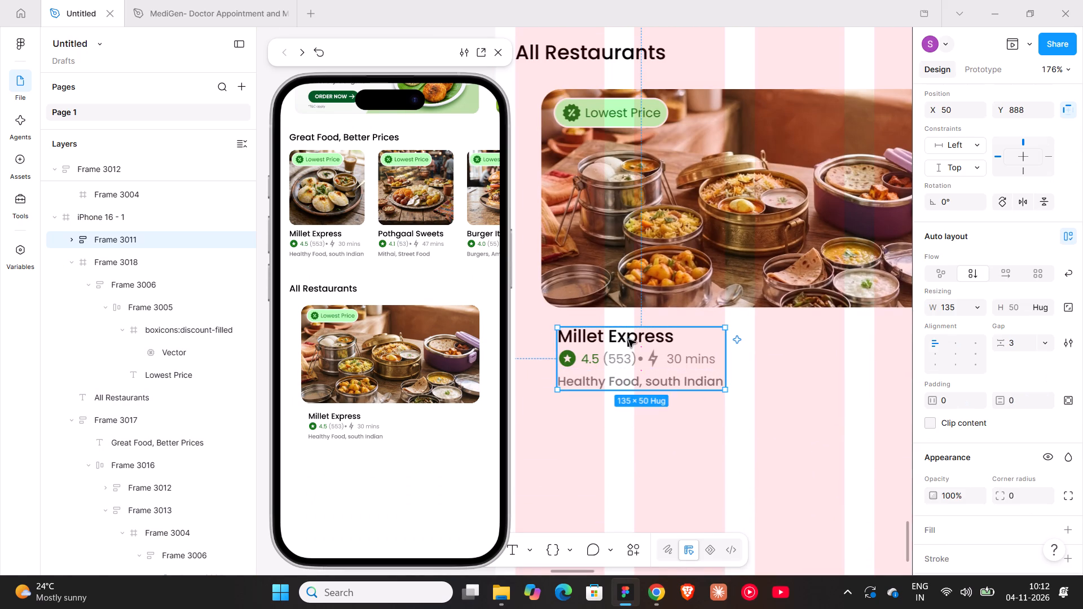
pyautogui.doubleClick(628, 339)
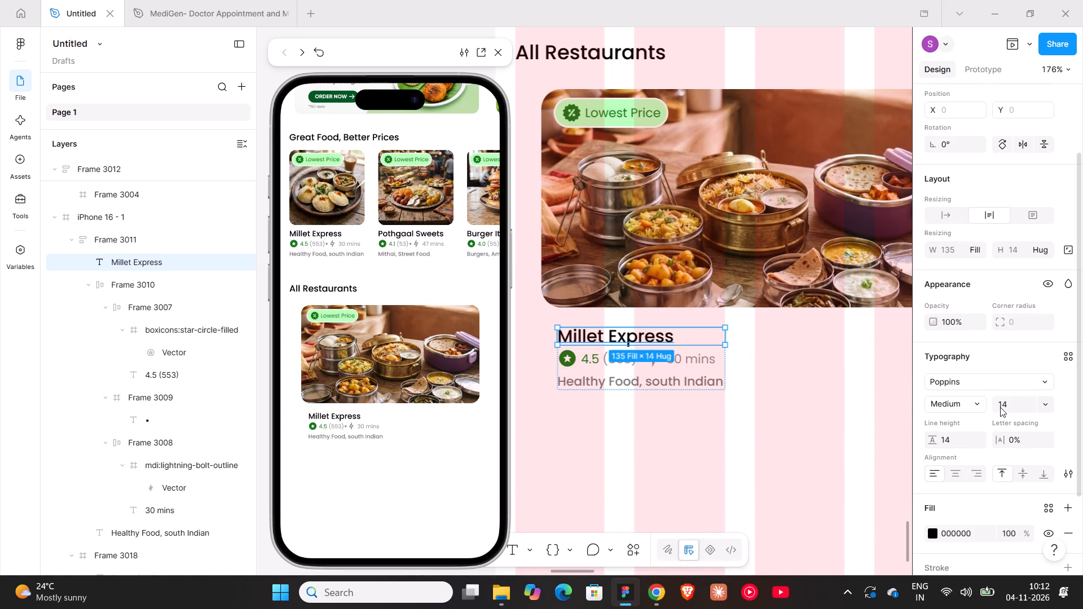
pyautogui.click(1006, 406)
pyautogui.write('16')
pyautogui.press('Return')
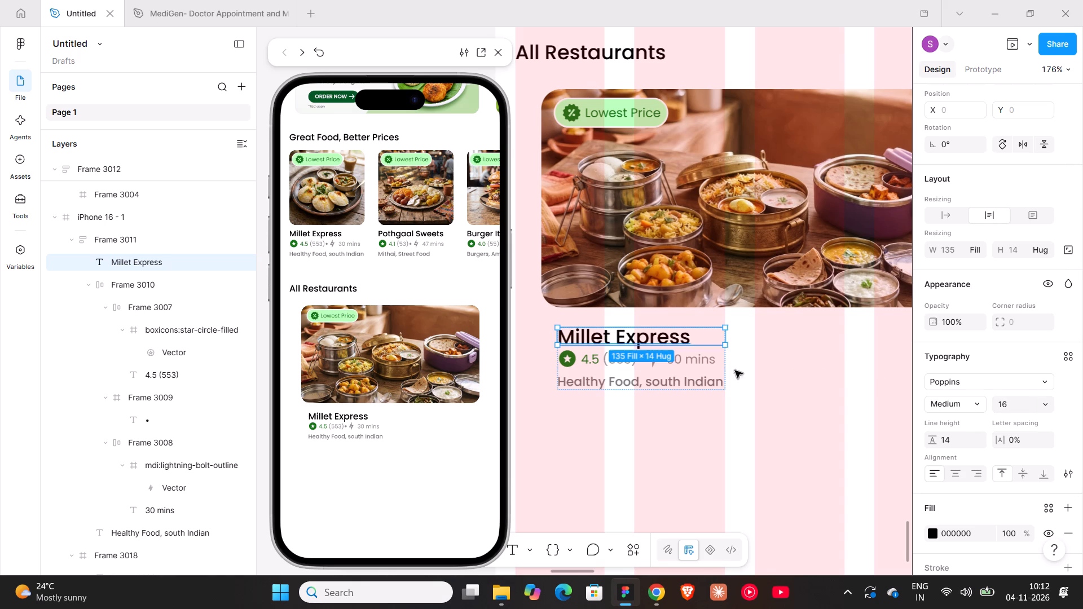
# Enlarge the green star icon in the rating row below the tiffins image to 24 by 24.
pyautogui.click(693, 358)
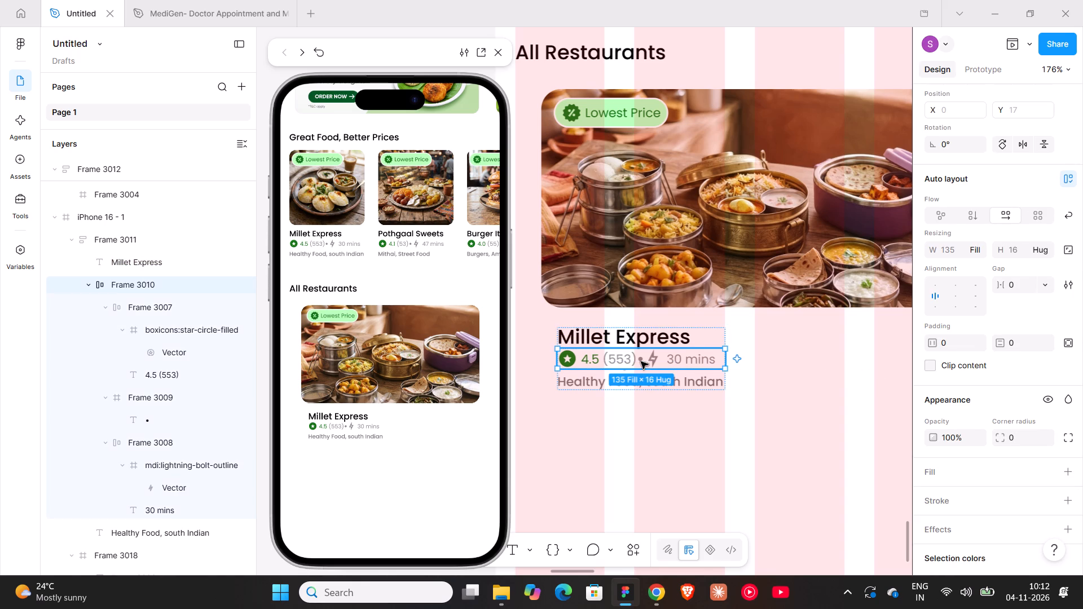
pyautogui.doubleClick(562, 358)
pyautogui.doubleClick(572, 360)
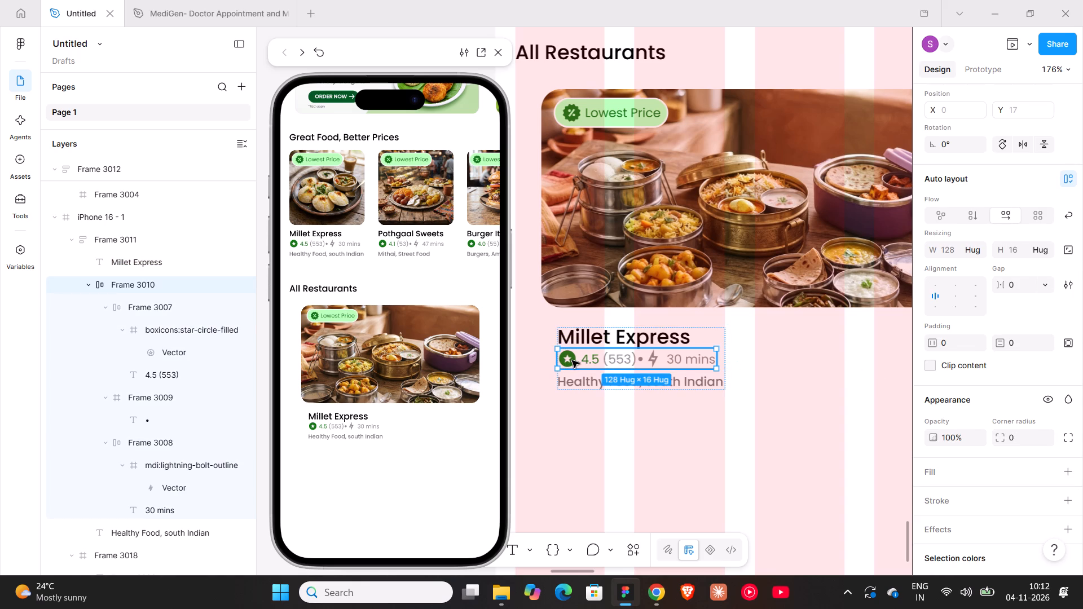
pyautogui.doubleClick(572, 360)
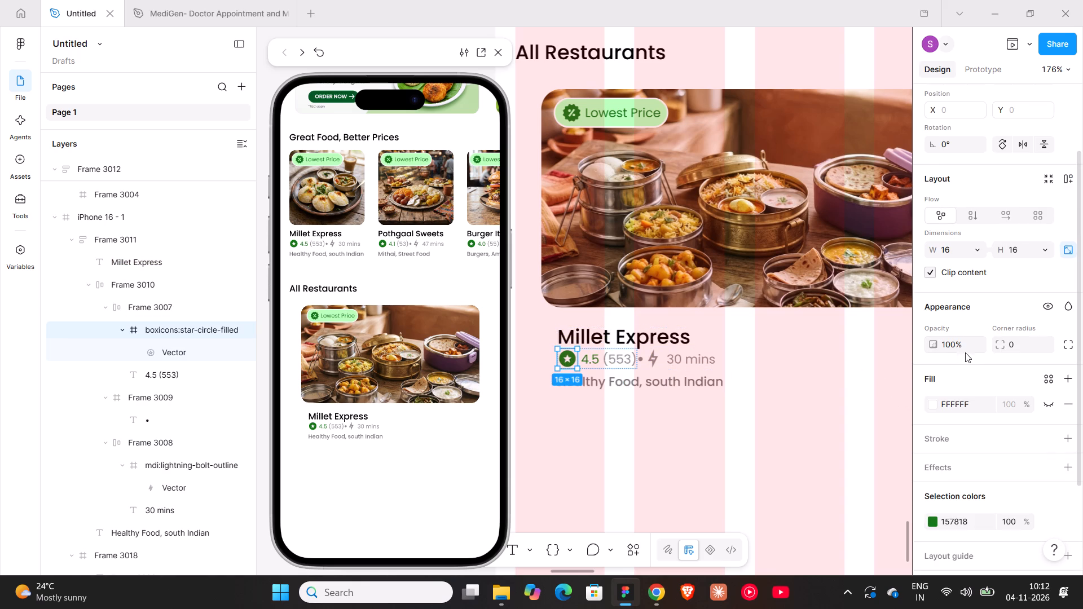
pyautogui.click(1019, 254)
pyautogui.write('24')
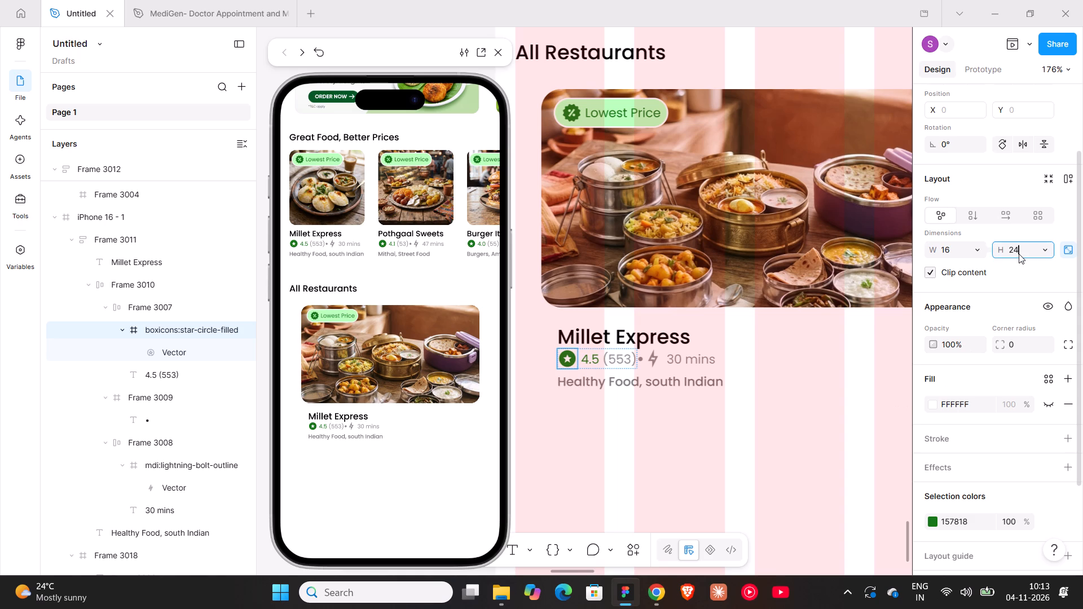
pyautogui.press('Return')
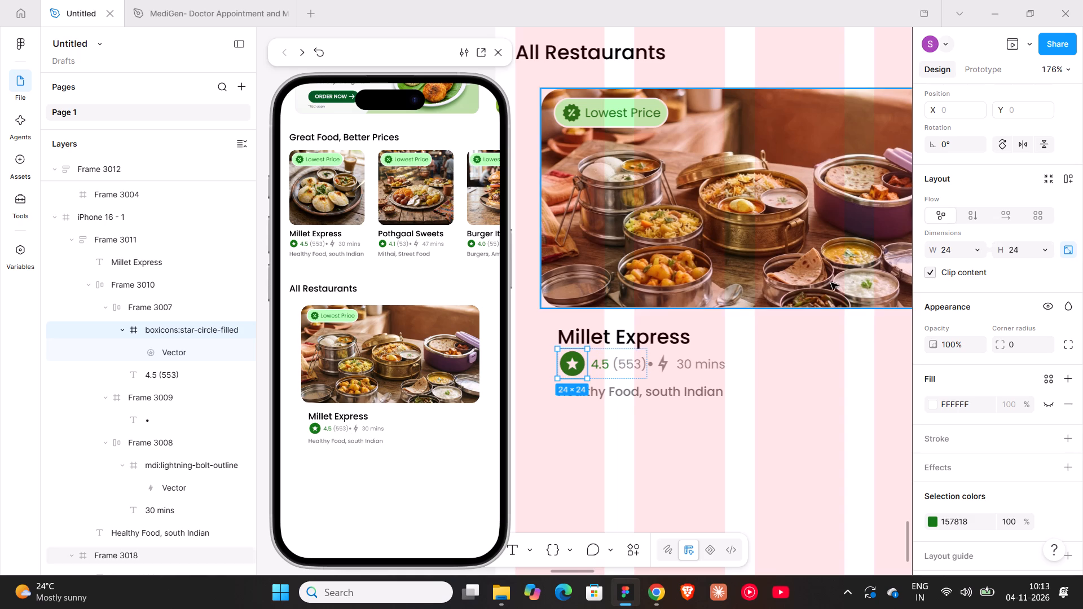
# Set the font size of the "4.5 (553)" rating text beside the star icon to 14.
pyautogui.click(621, 372)
pyautogui.click(1011, 402)
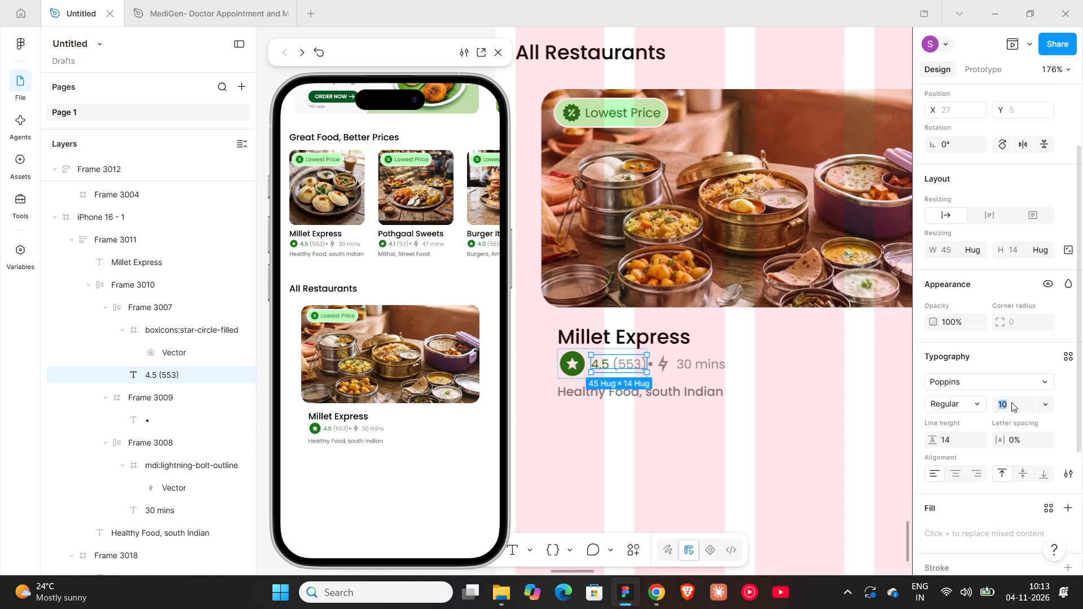
pyautogui.write('14')
pyautogui.press('Return')
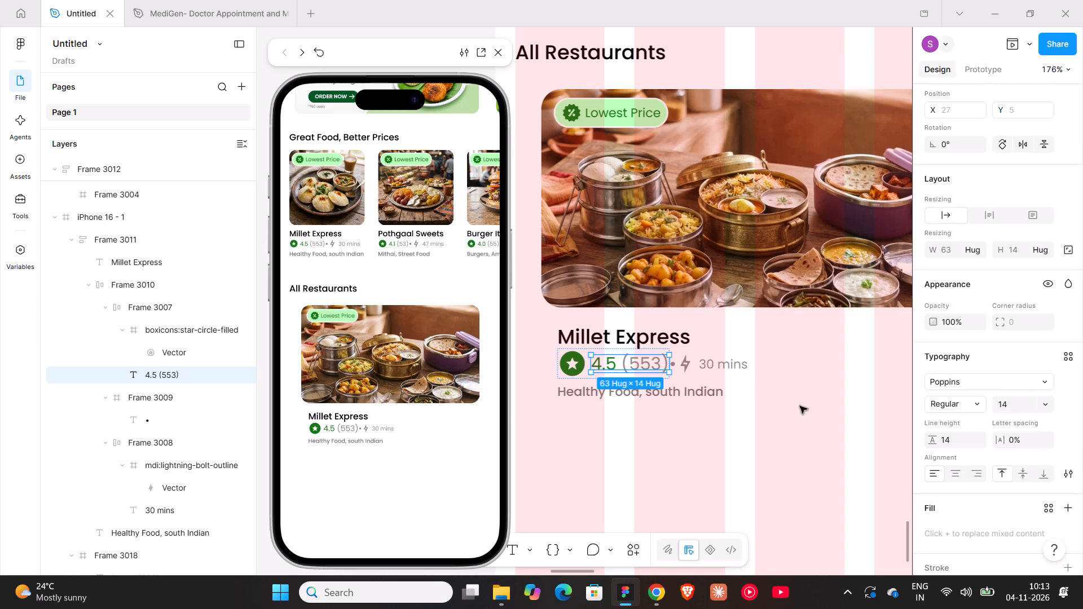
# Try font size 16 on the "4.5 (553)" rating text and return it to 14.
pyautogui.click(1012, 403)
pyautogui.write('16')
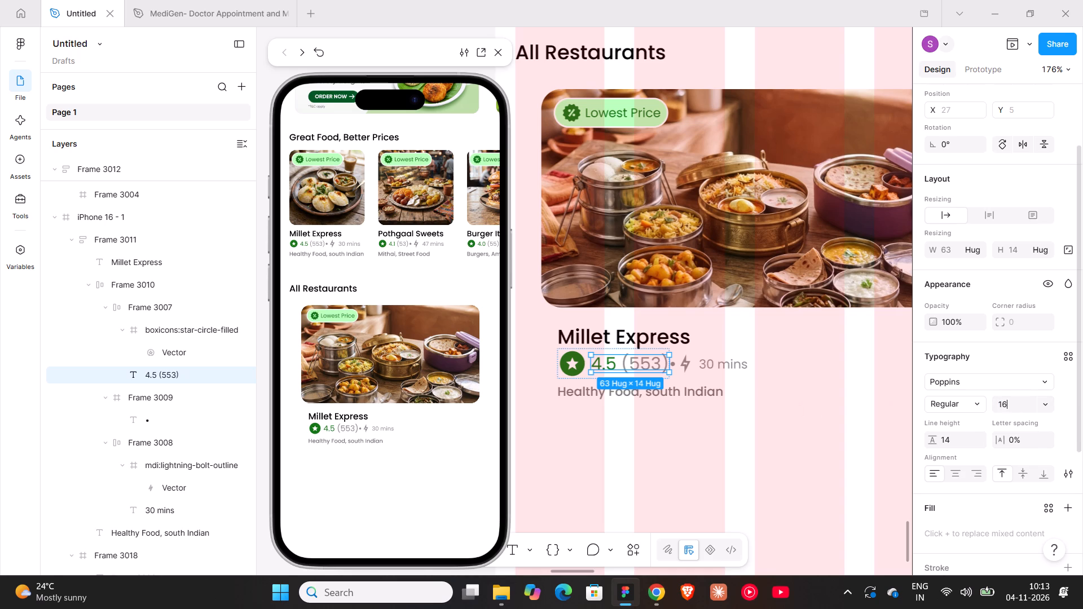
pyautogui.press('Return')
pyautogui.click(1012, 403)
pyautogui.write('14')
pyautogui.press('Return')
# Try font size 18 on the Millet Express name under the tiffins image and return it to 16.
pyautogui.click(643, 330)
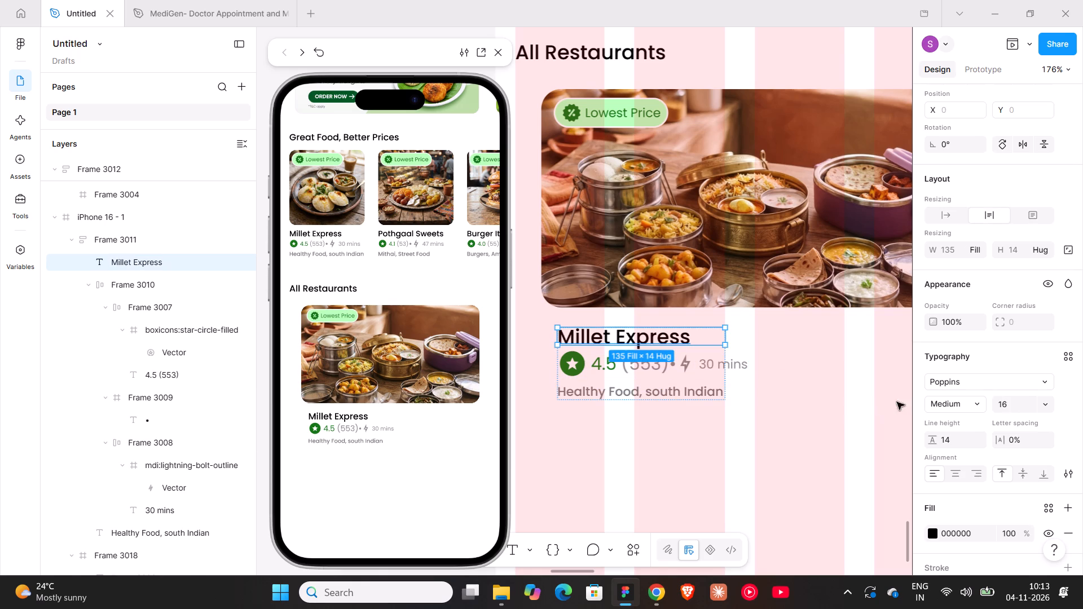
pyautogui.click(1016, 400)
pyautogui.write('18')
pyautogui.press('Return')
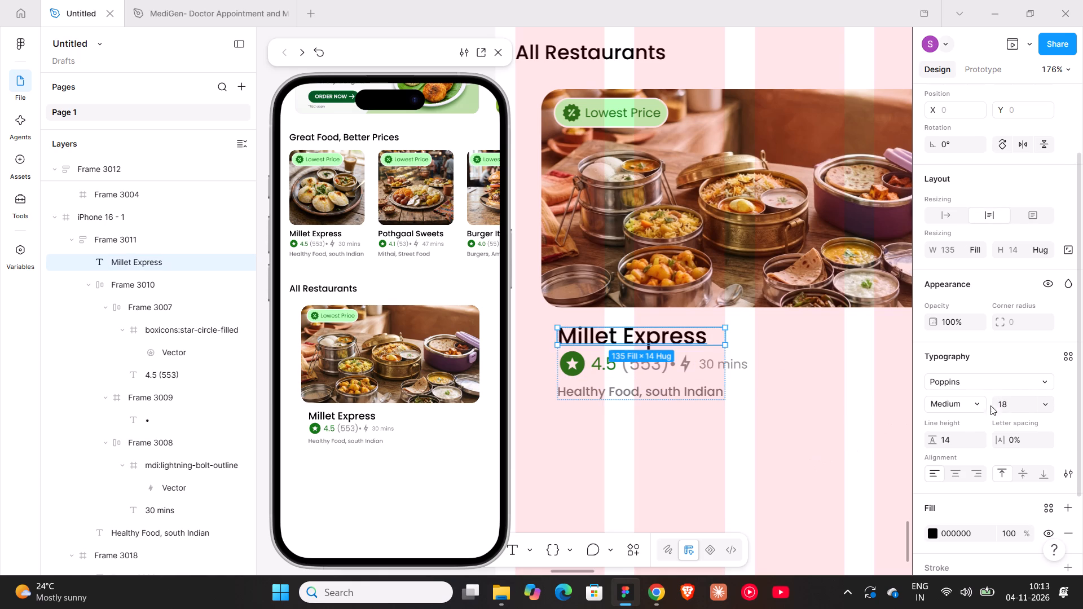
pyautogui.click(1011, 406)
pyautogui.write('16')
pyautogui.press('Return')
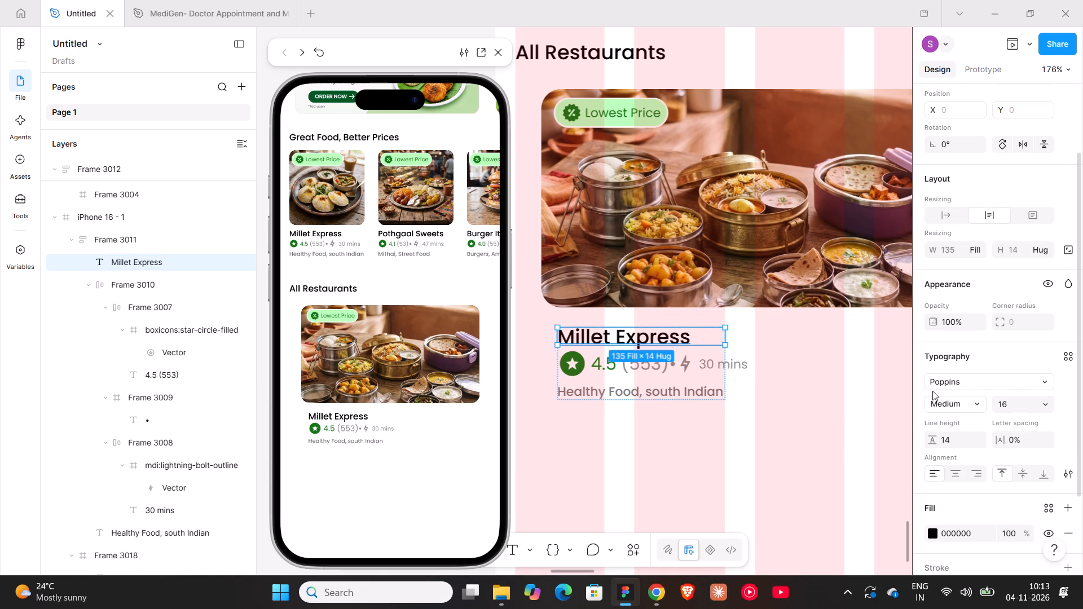
# Enlarge the lightning bolt icon in the rating row below the tiffins image to 22 by 22.
pyautogui.doubleClick(685, 365)
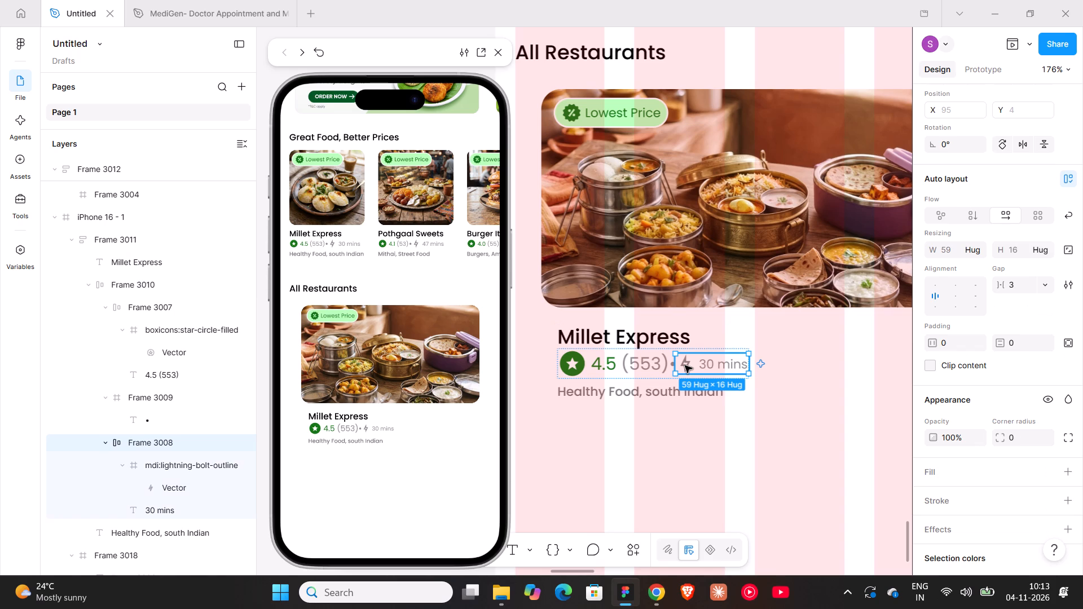
pyautogui.doubleClick(686, 368)
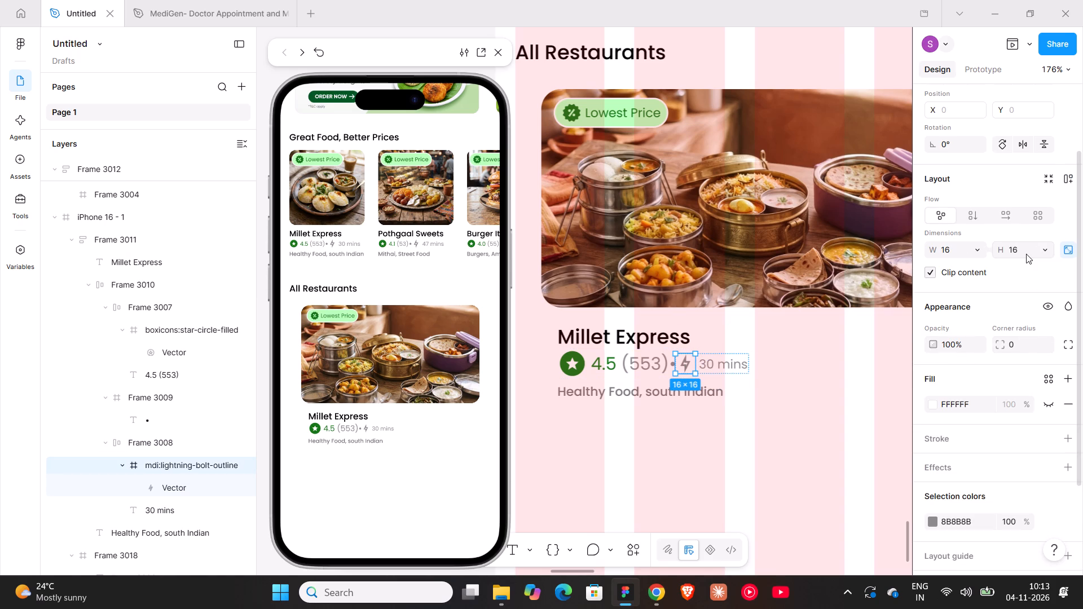
pyautogui.click(1026, 254)
pyautogui.write('22')
pyautogui.press('Return')
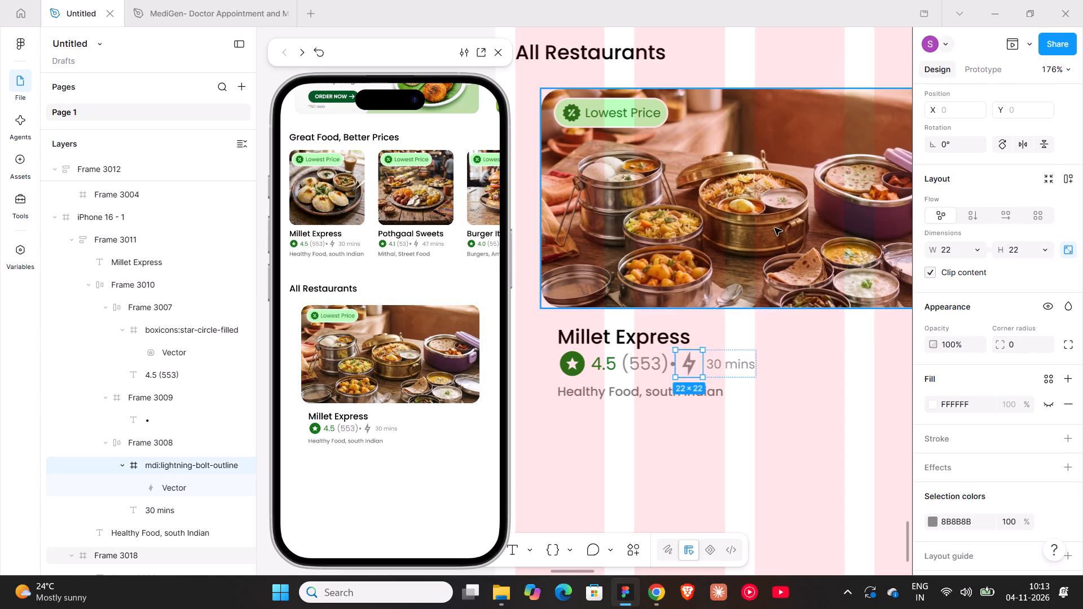
# Set the font size of the "30 mins" text beside the lightning bolt icon to 14.
pyautogui.click(738, 368)
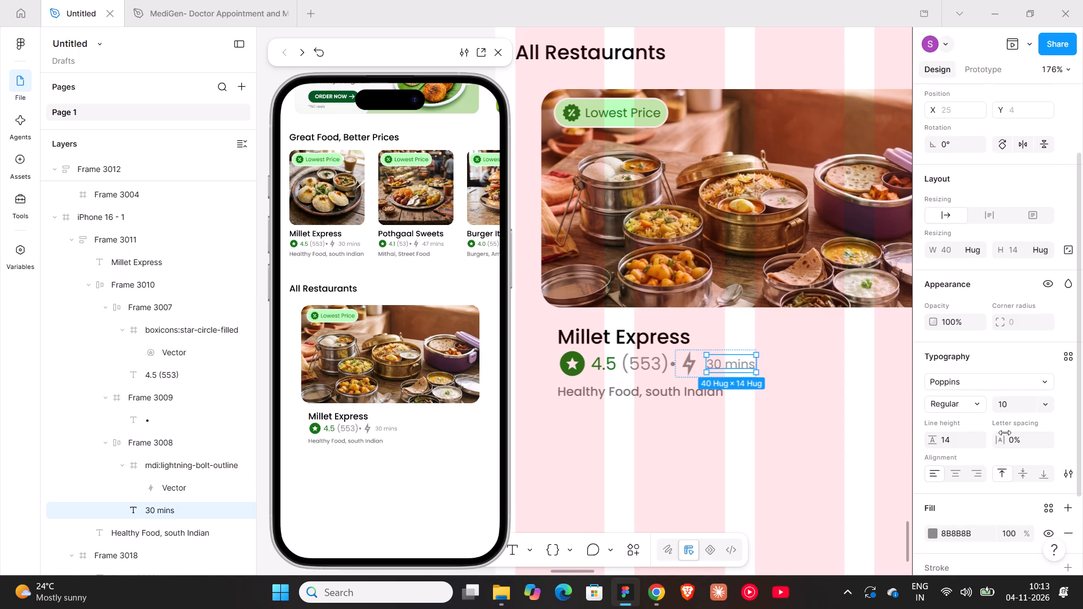
pyautogui.click(1045, 404)
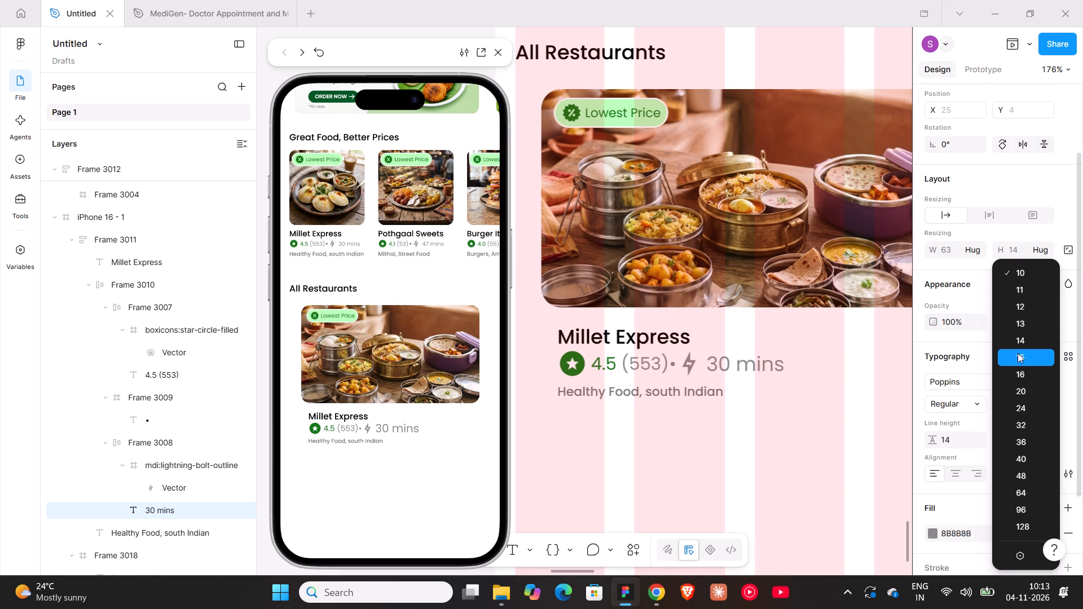
pyautogui.click(1018, 345)
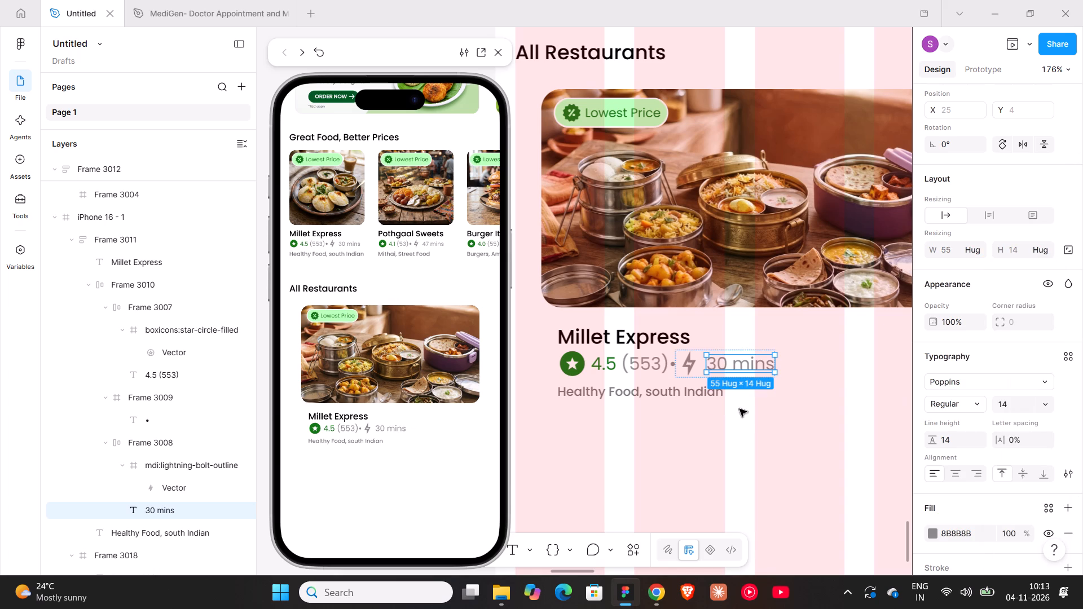
# Set the "Healthy Food, south Indian" text below the tiffins image to font size 14 with auto width.
pyautogui.click(671, 397)
pyautogui.click(1017, 400)
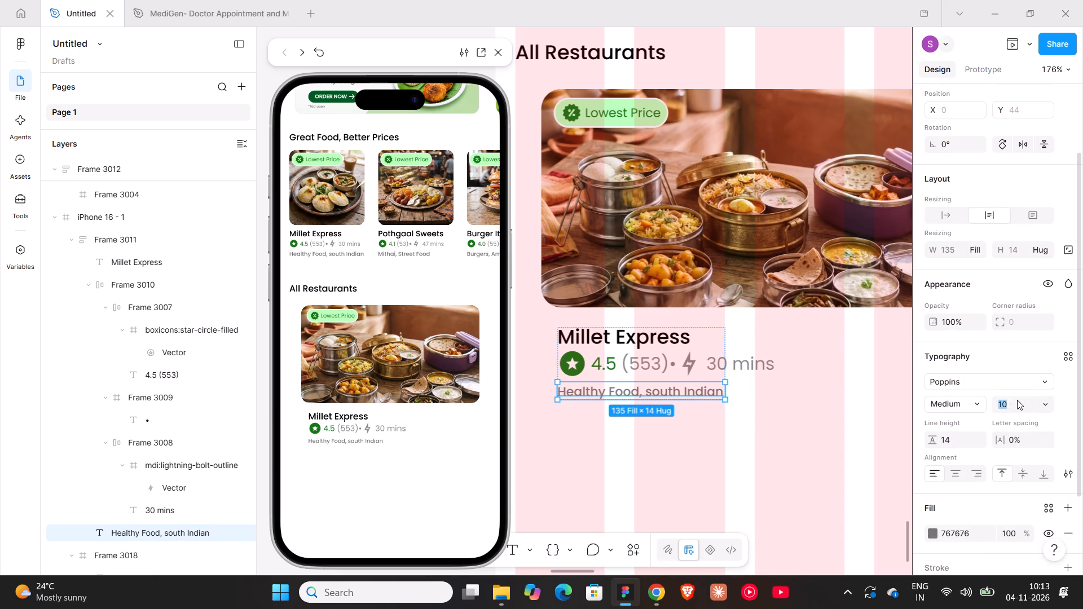
pyautogui.write('14')
pyautogui.press('Return')
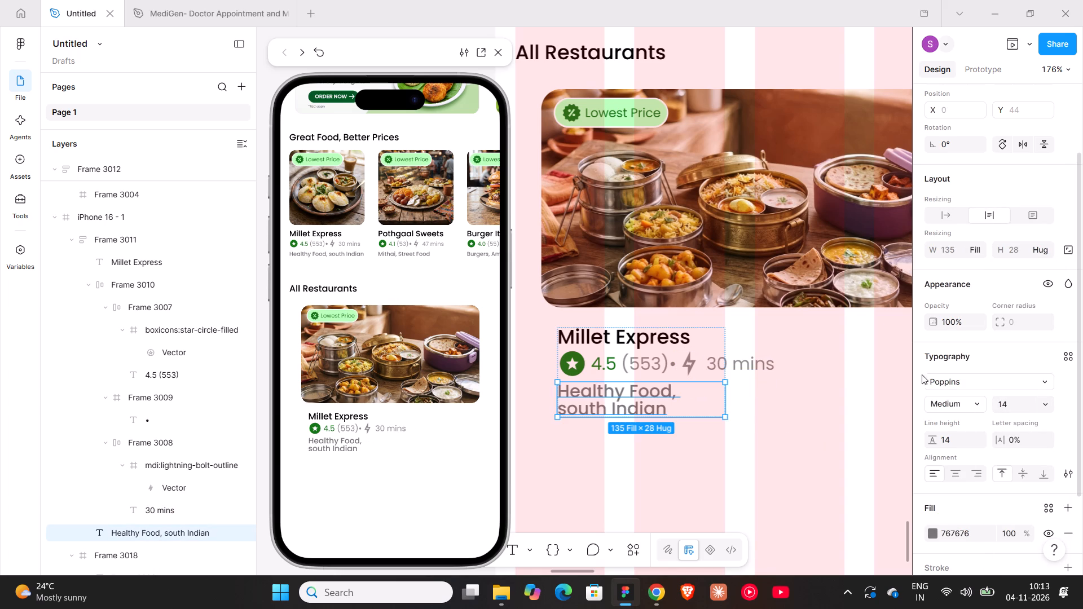
pyautogui.click(950, 210)
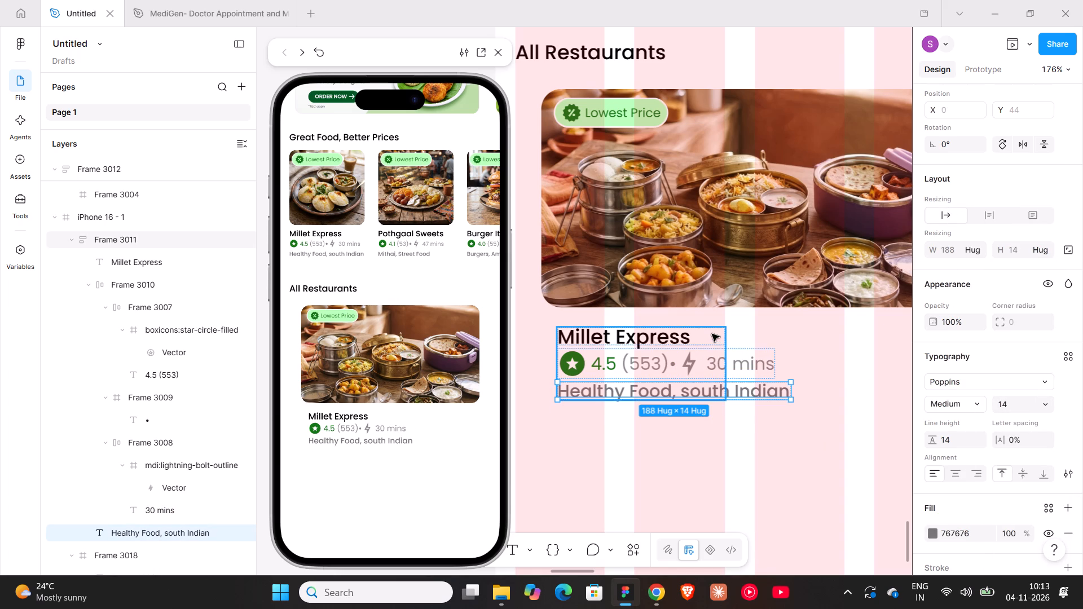
# Make the Millet Express details frame hug its contents in width and set its gap to 6.
pyautogui.click(712, 334)
pyautogui.click(976, 303)
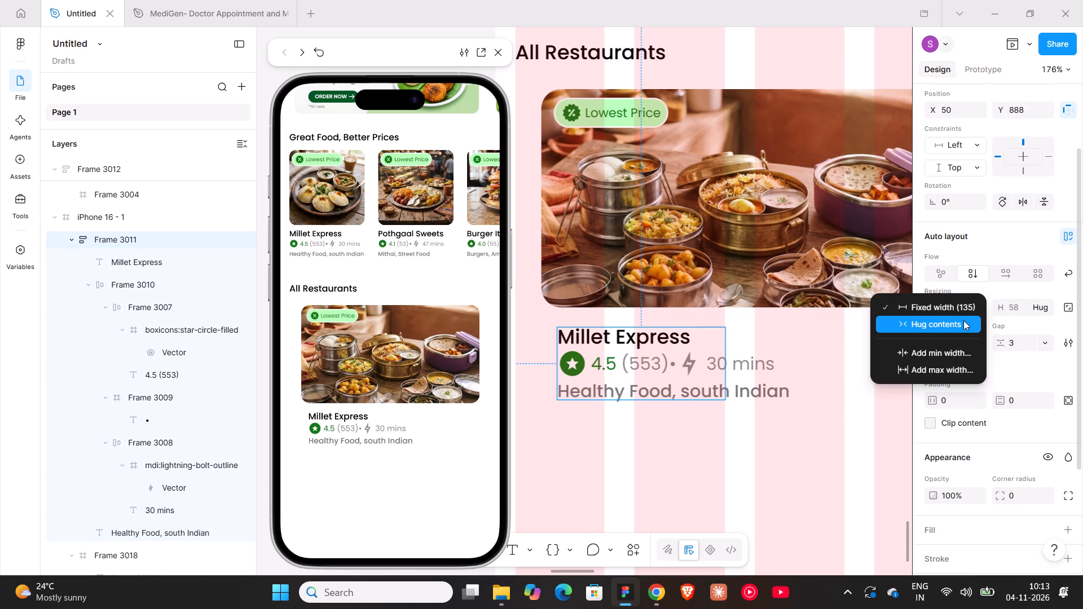
pyautogui.click(963, 320)
pyautogui.click(816, 447)
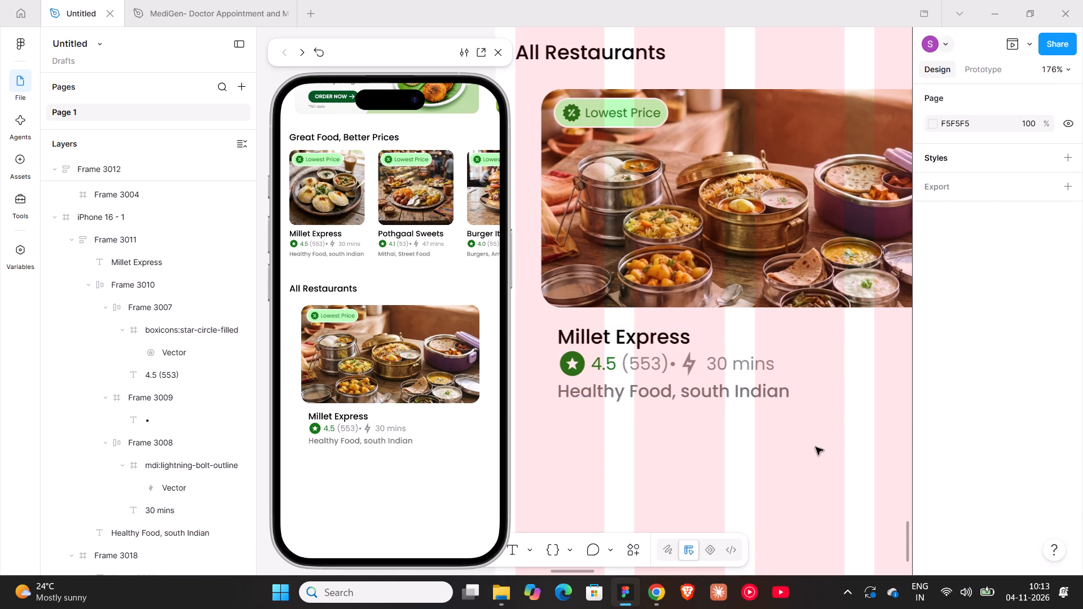
pyautogui.click(725, 396)
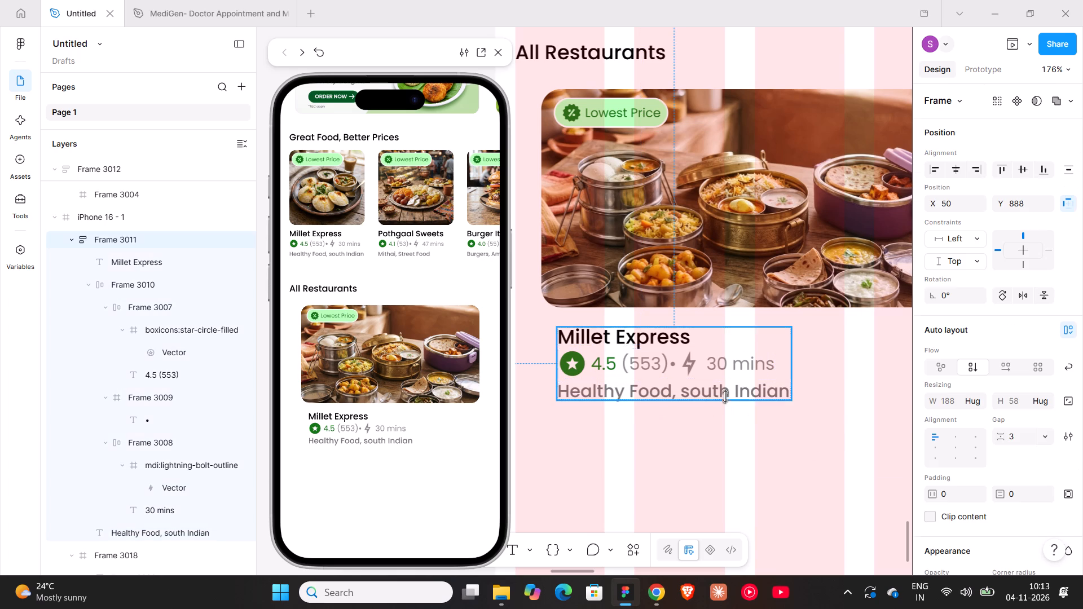
pyautogui.click(1011, 439)
pyautogui.press('6')
pyautogui.press('Return')
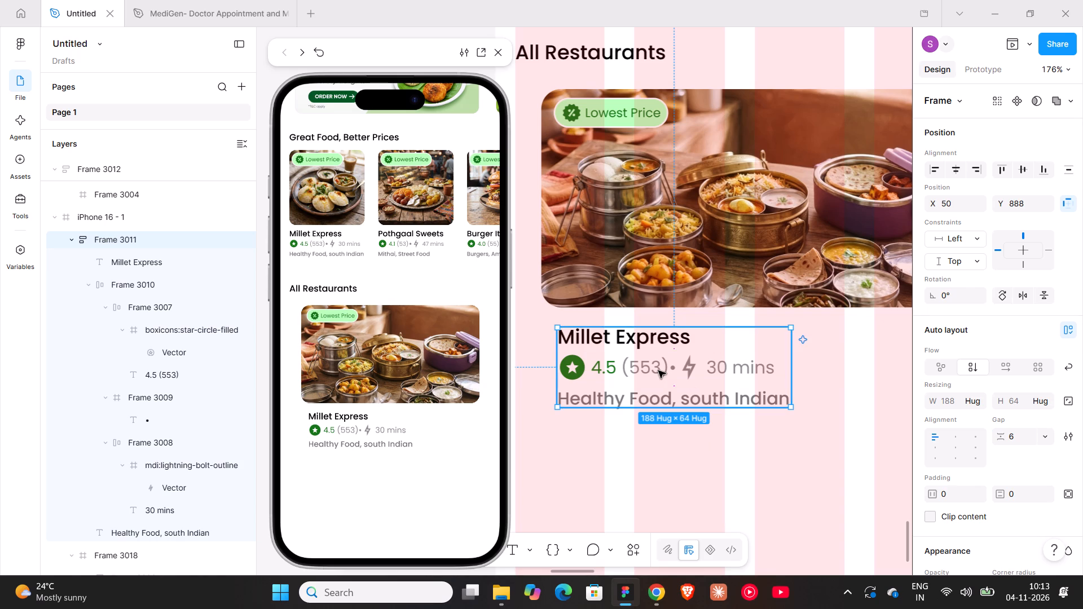
# Move the Millet Express details frame to align with the tiffins image's left edge, at X 37, Y 882.
pyautogui.moveTo(637, 365); pyautogui.dragTo(622, 356)
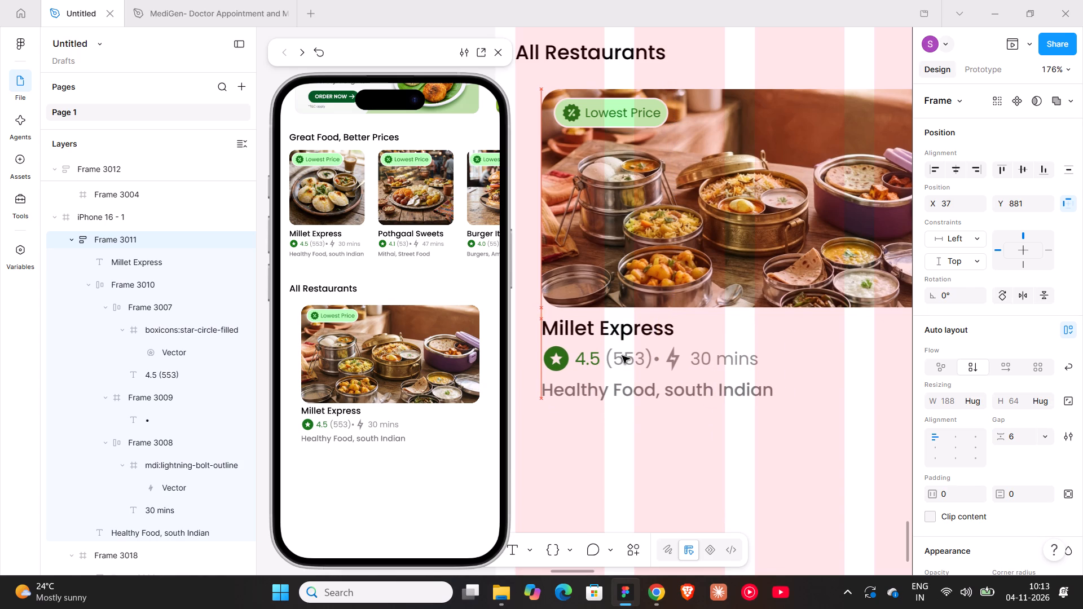
pyautogui.moveTo(622, 356); pyautogui.dragTo(622, 358)
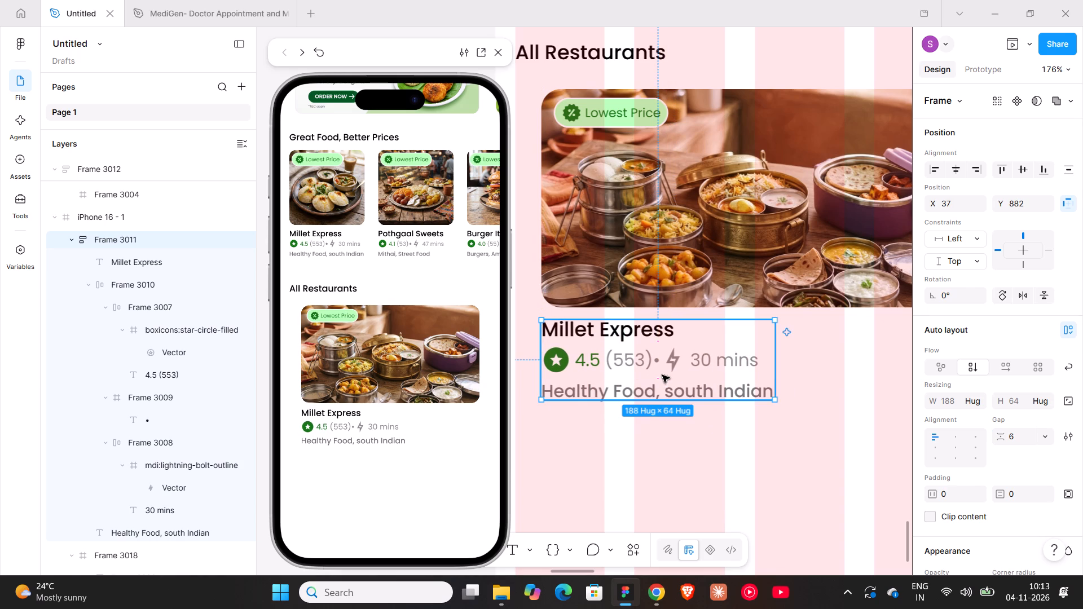
# Set the font size of the "Healthy Food, south Indian" text below the tiffins image to 12.
pyautogui.doubleClick(666, 386)
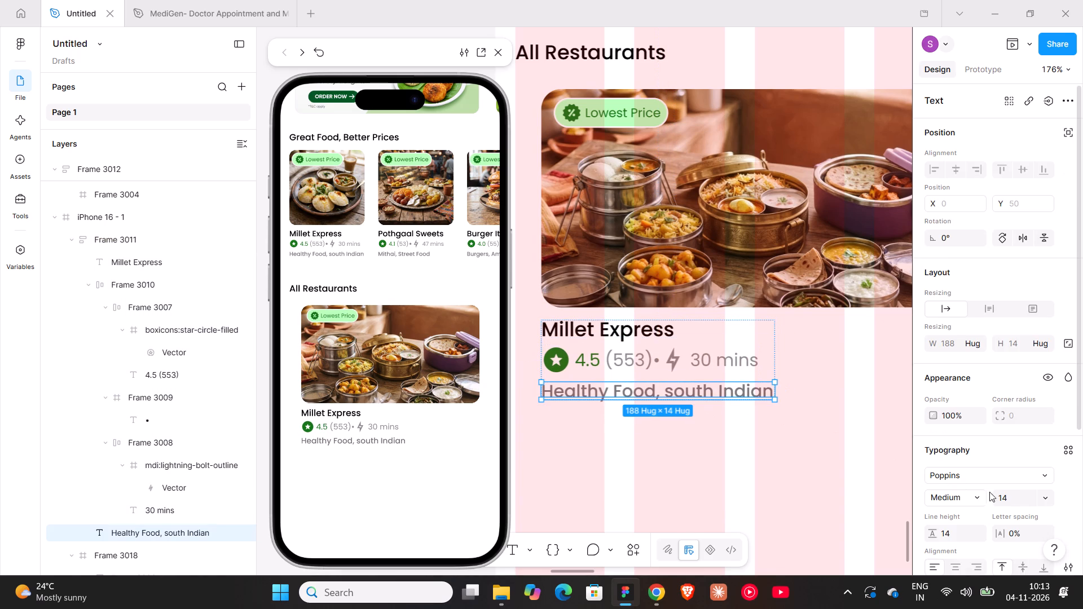
pyautogui.click(1007, 495)
pyautogui.write('12')
pyautogui.press('Return')
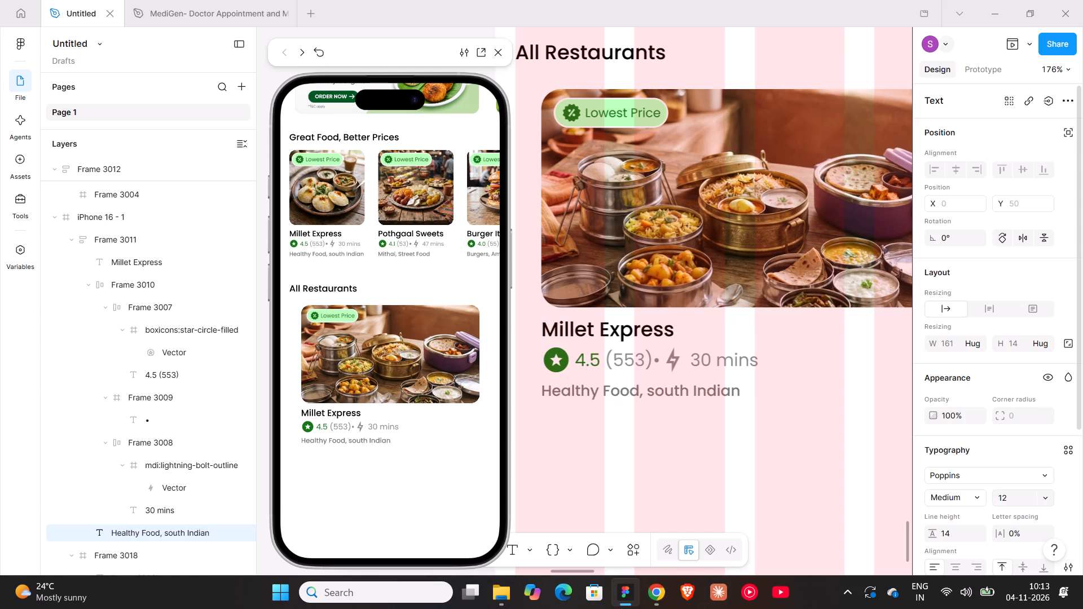
pyautogui.click(683, 447)
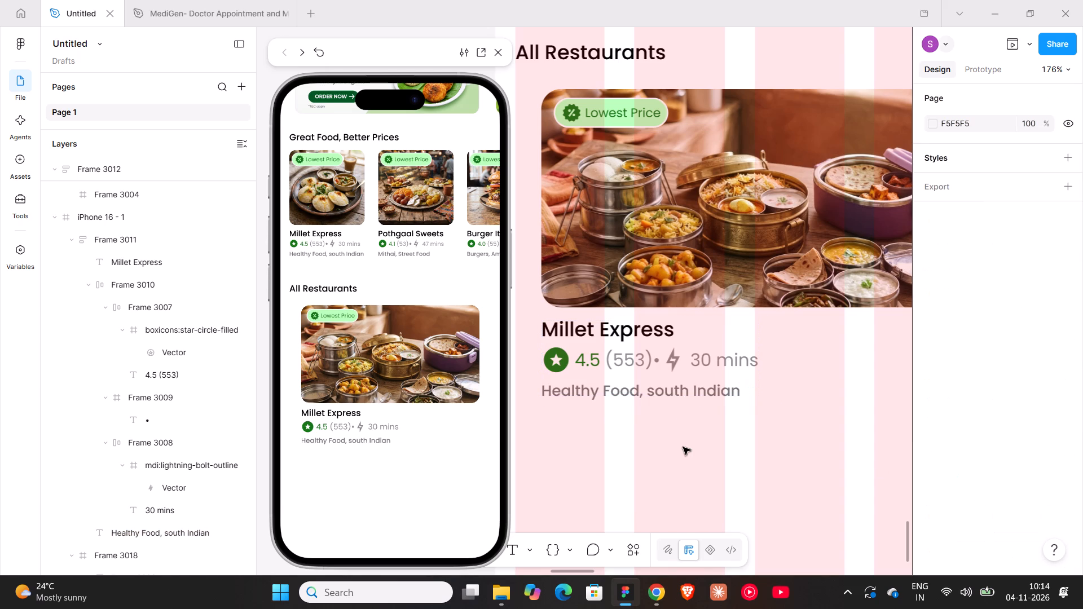
# Add a "1.30Km" text below the restaurant details and color it the page's grey 8B8B8B.
pyautogui.press('t')
pyautogui.click(744, 436)
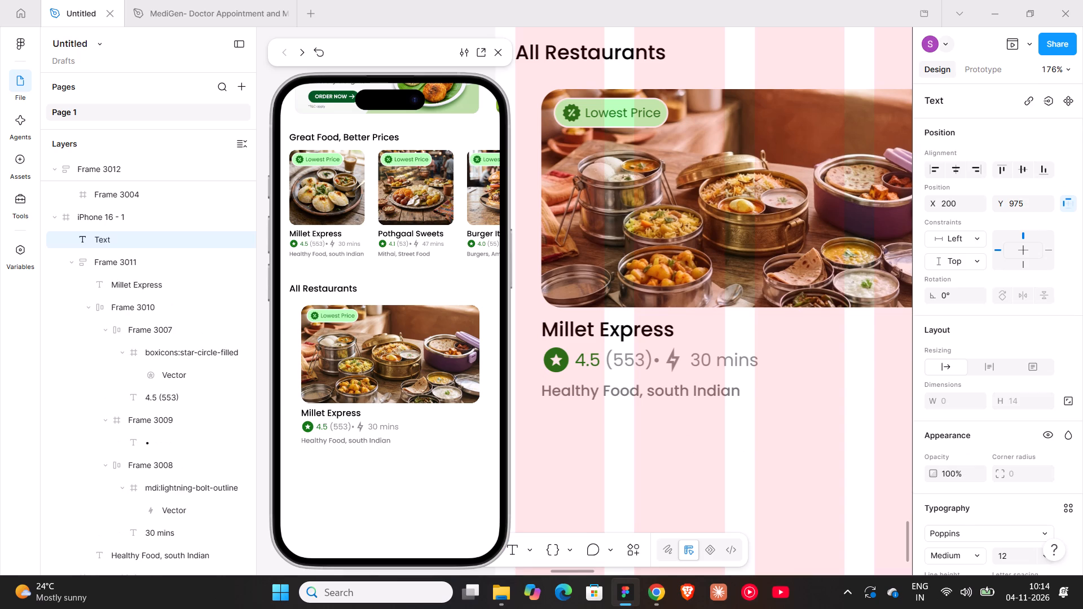
pyautogui.write('1.30Km')
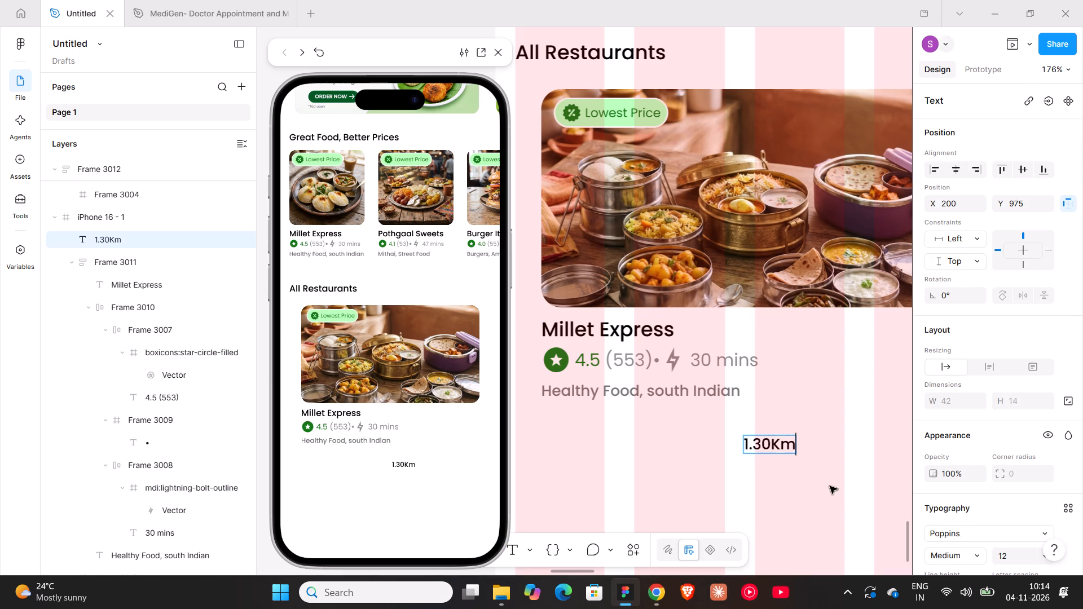
pyautogui.scroll(-2, 1002, 486)
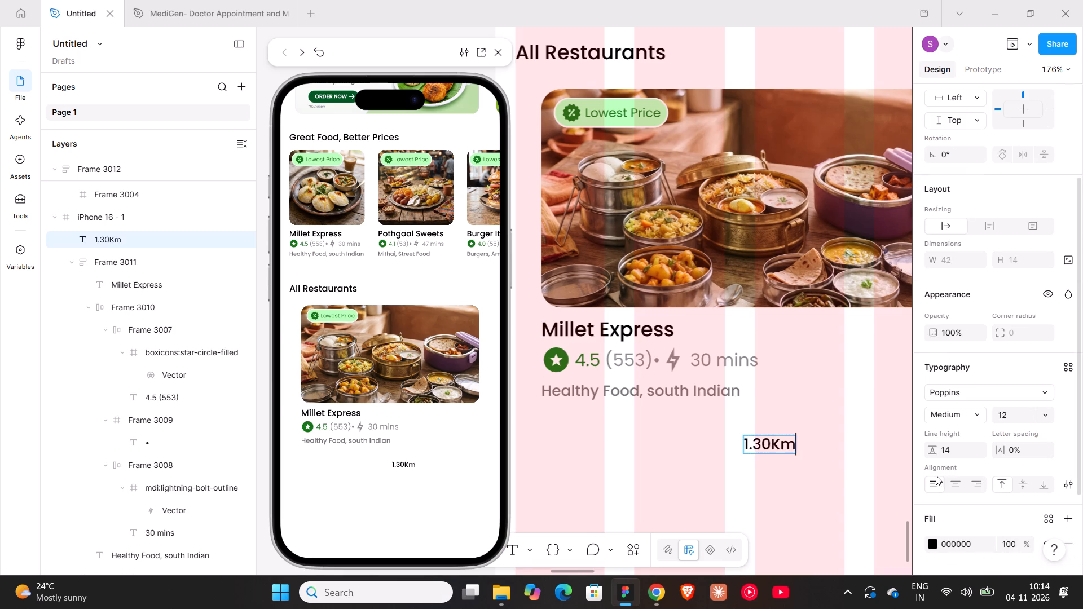
pyautogui.click(878, 454)
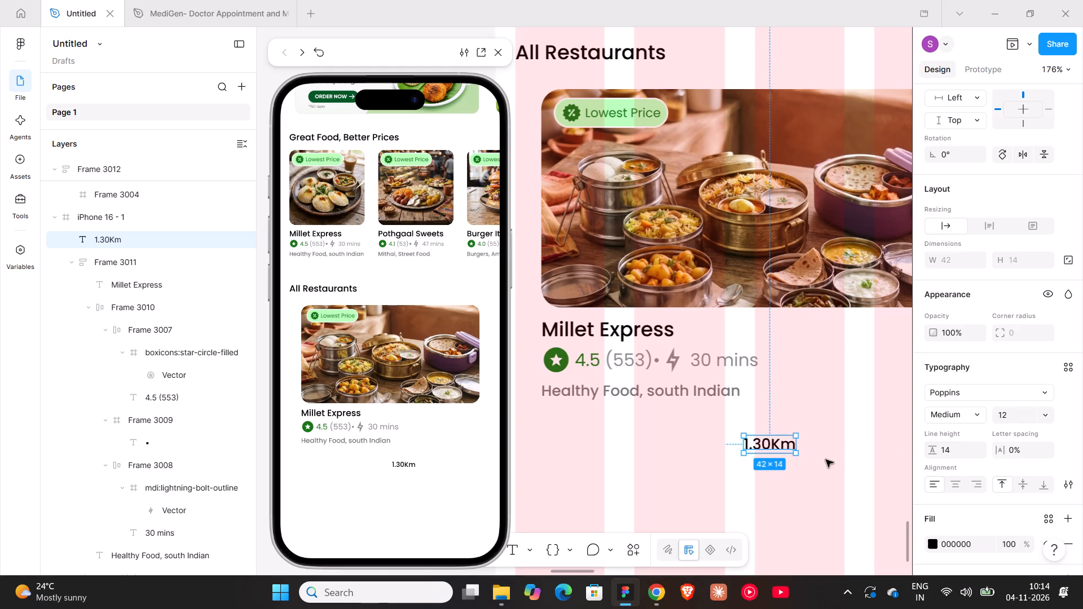
pyautogui.click(931, 541)
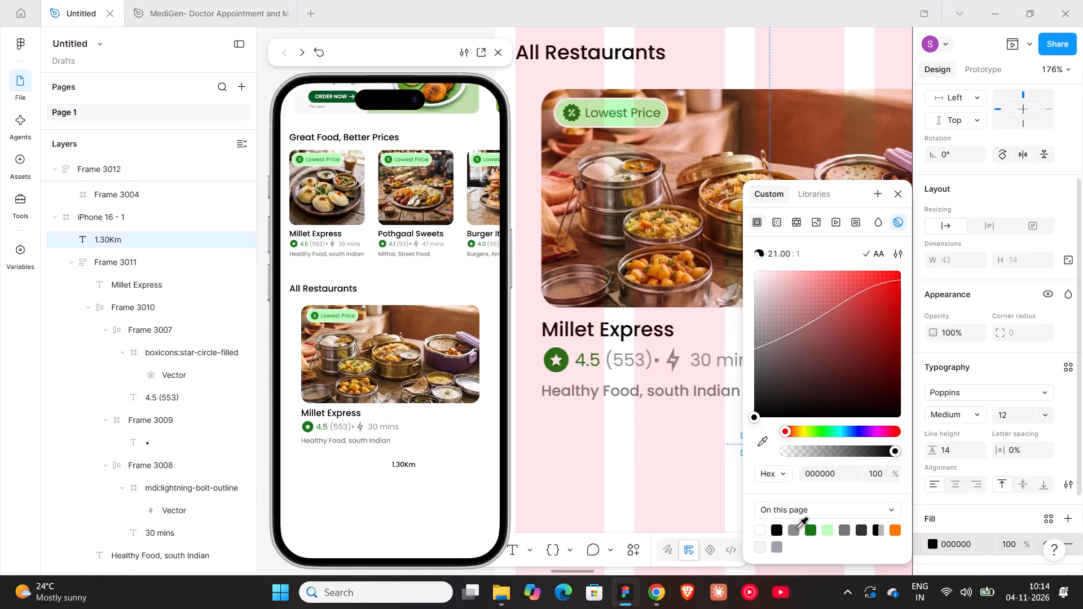
pyautogui.click(798, 528)
pyautogui.click(699, 496)
# Duplicate the "1.30Km" text just below the original and change the copy to read "Uppal Chowk".
pyautogui.scroll(-3, 699, 496)
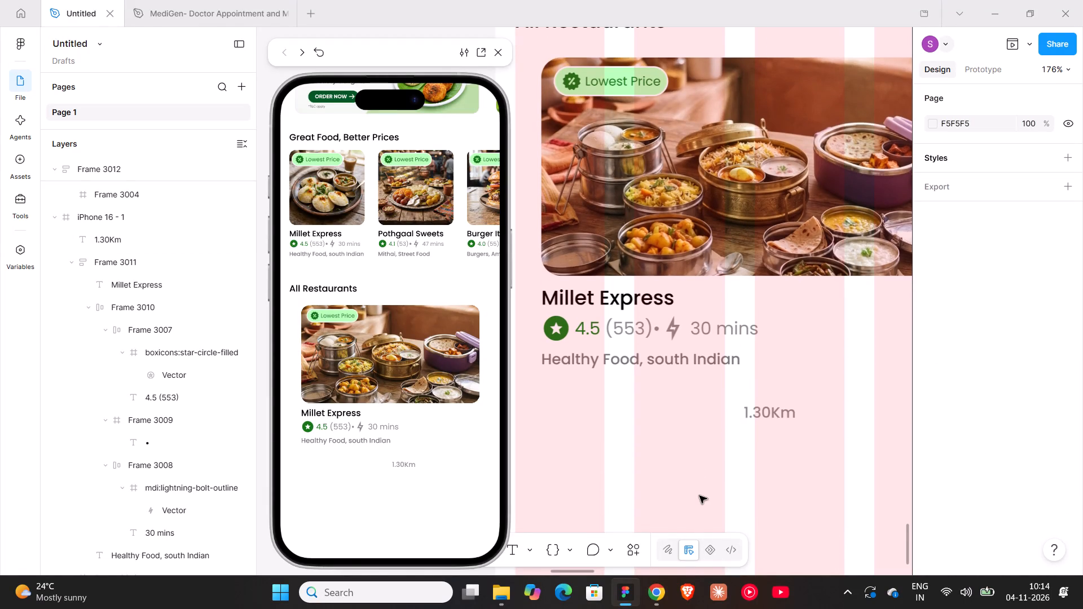
pyautogui.scroll(-1, 699, 496)
pyautogui.click(768, 411)
pyautogui.keyDown('alt'); pyautogui.moveTo(768, 409); pyautogui.dragTo(763, 439); pyautogui.keyUp('alt')
pyautogui.doubleClick(763, 439)
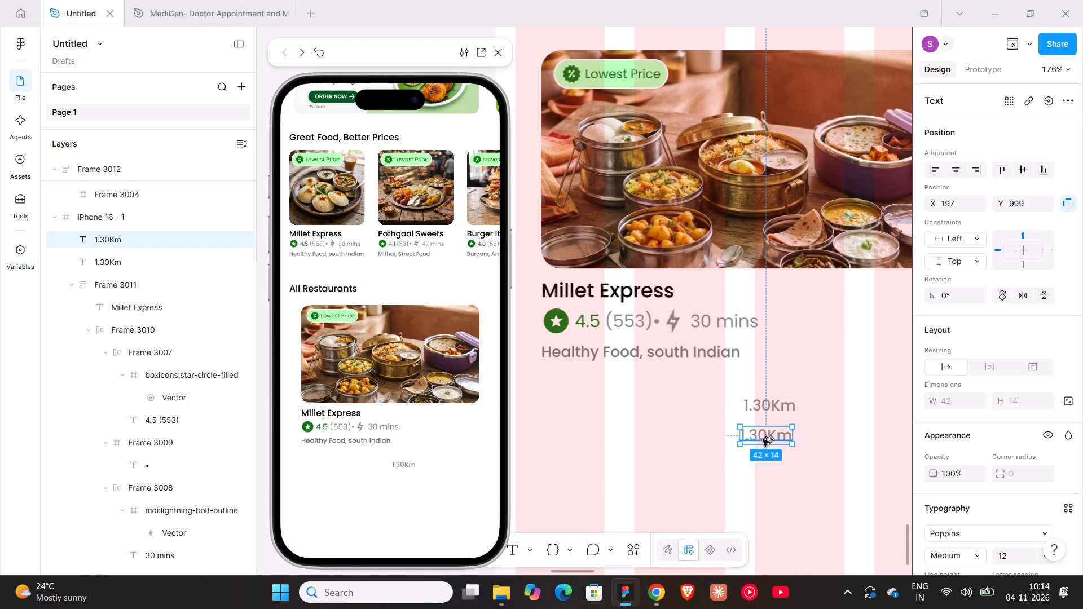
pyautogui.write('Hi')
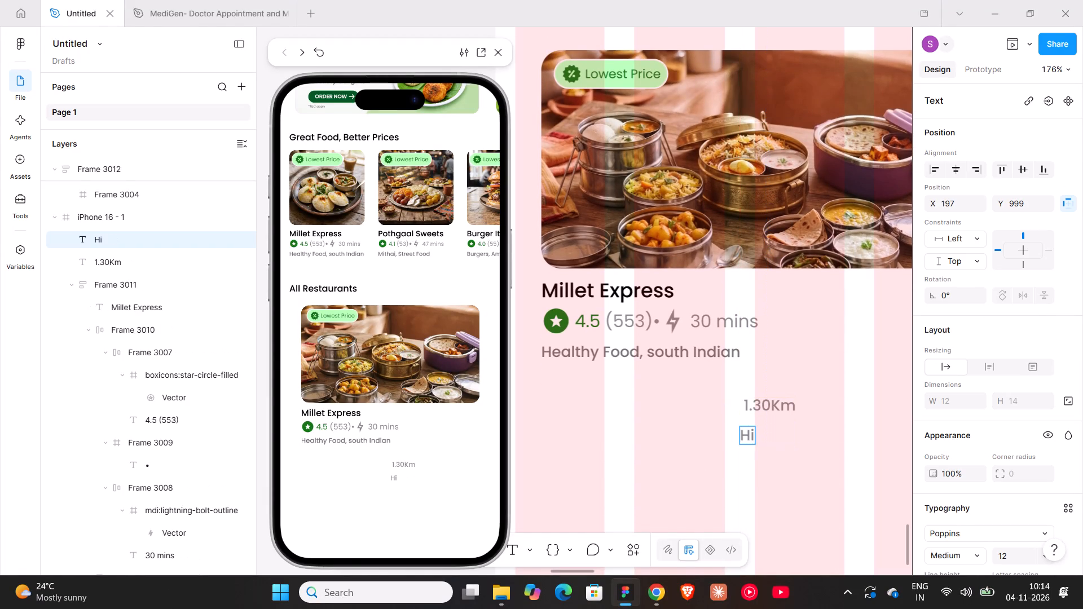
pyautogui.press('BackSpace')
pyautogui.press('BackSpace')
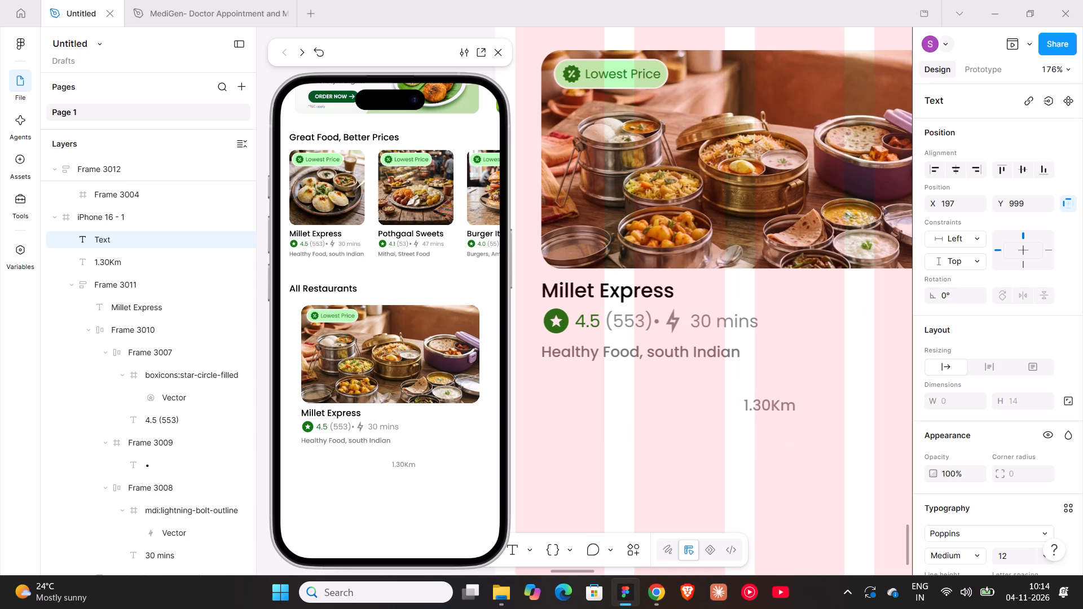
pyautogui.write('Uppal')
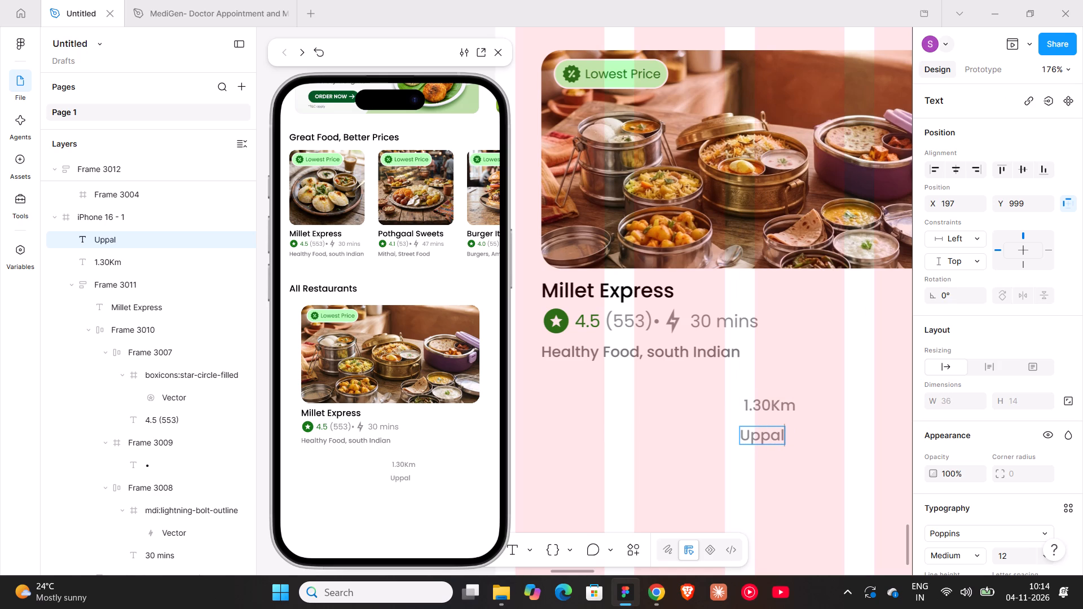
pyautogui.press('space')
pyautogui.write('Co')
pyautogui.press('BackSpace')
pyautogui.write('howk')
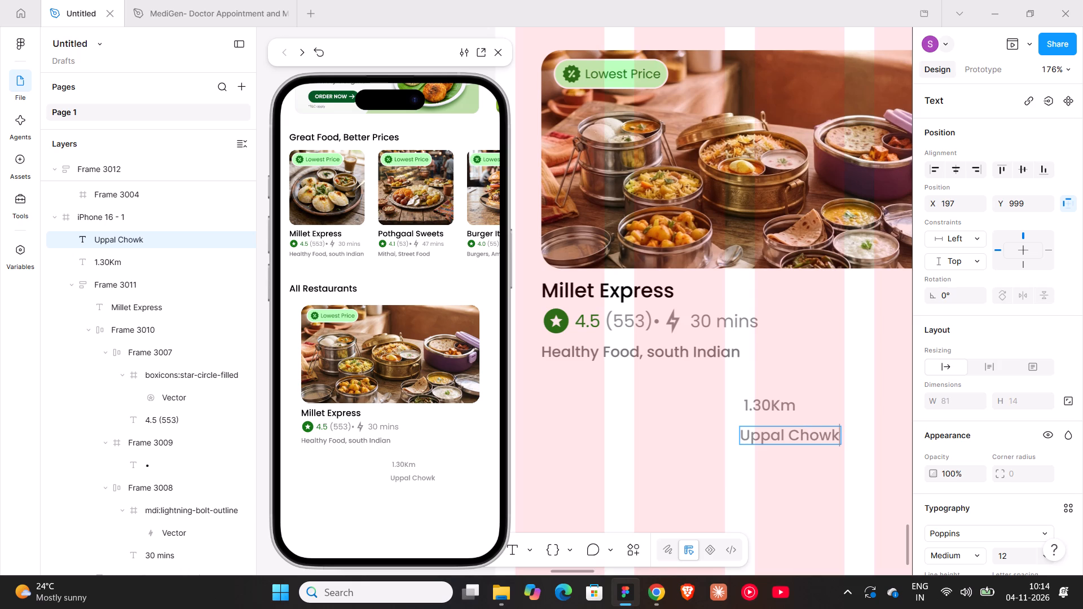
pyautogui.click(794, 497)
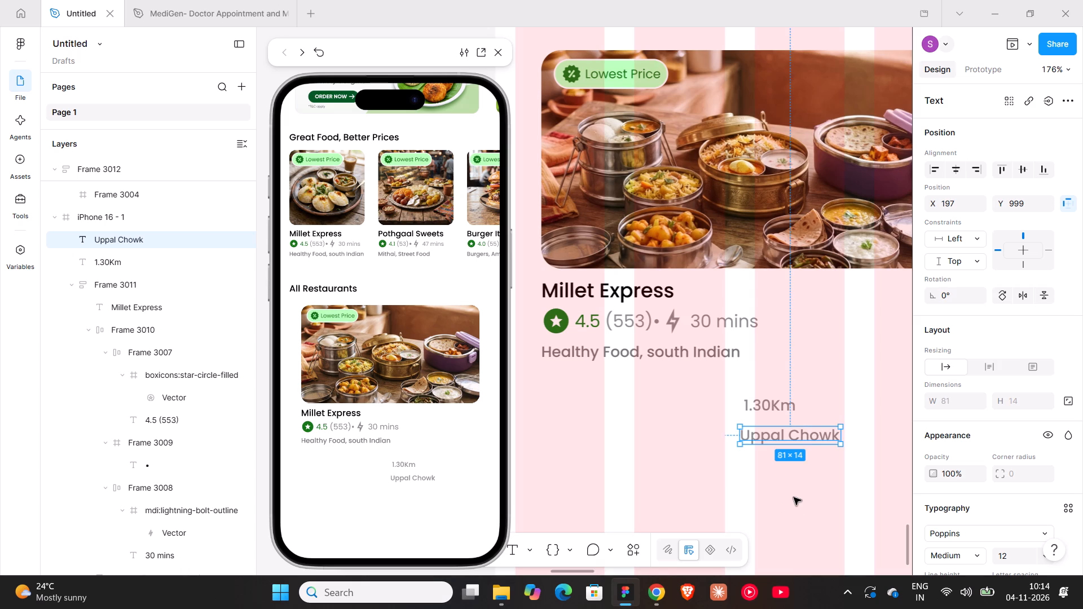
# Set the fill color of the "Uppal Chowk" text to black 000000.
pyautogui.scroll(-2, 970, 498)
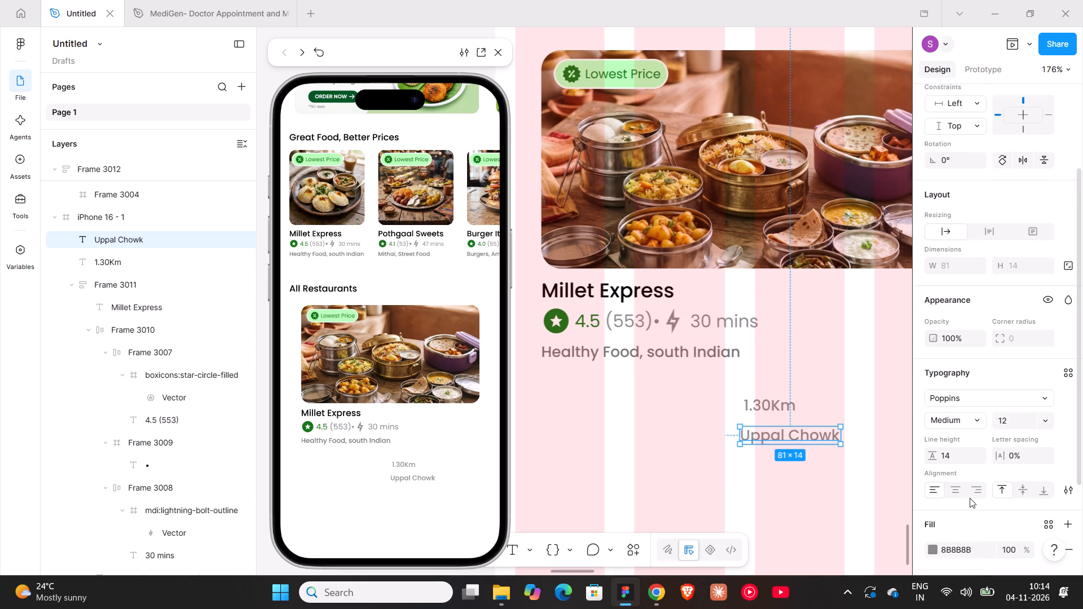
pyautogui.click(949, 545)
pyautogui.press('0')
pyautogui.press('Return')
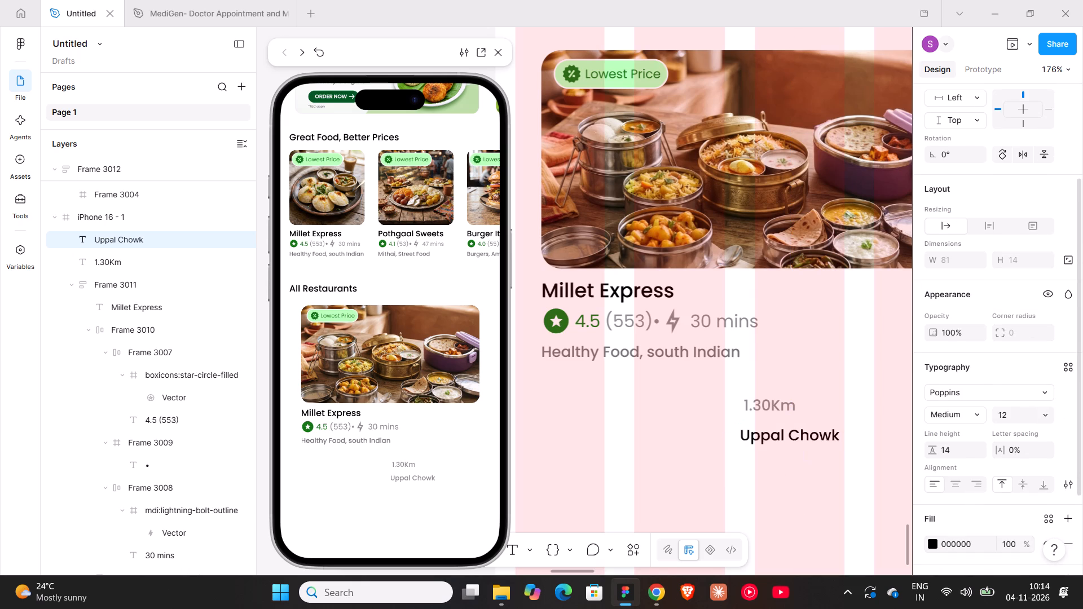
# Right-align "Uppal Chowk" directly under "1.30Km" and combine both texts in a vertical auto layout with a gap of 6.
pyautogui.moveTo(794, 435); pyautogui.dragTo(754, 425)
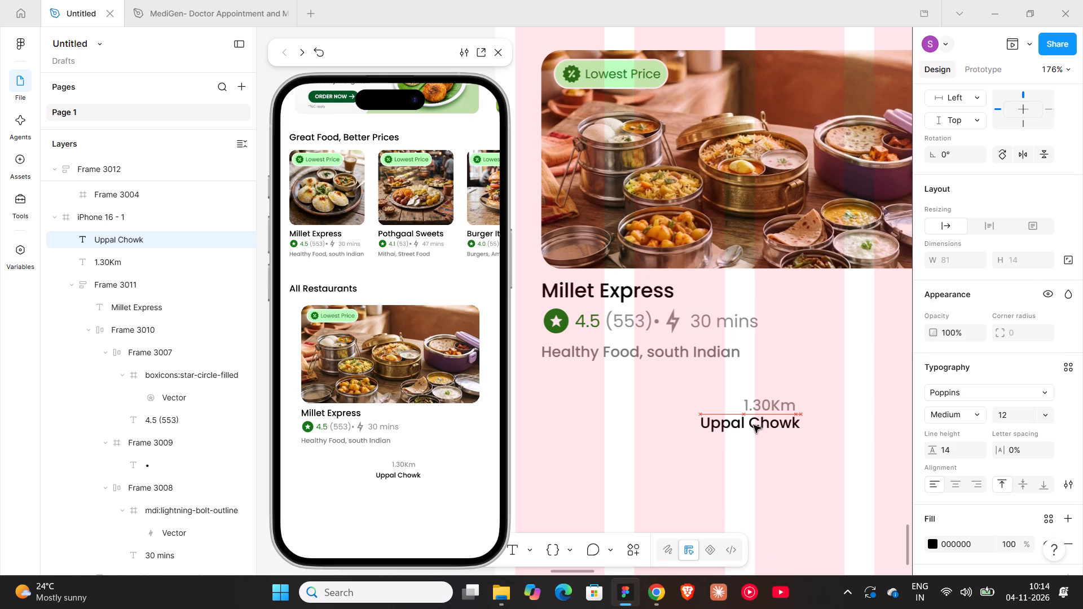
pyautogui.moveTo(754, 425); pyautogui.dragTo(751, 425)
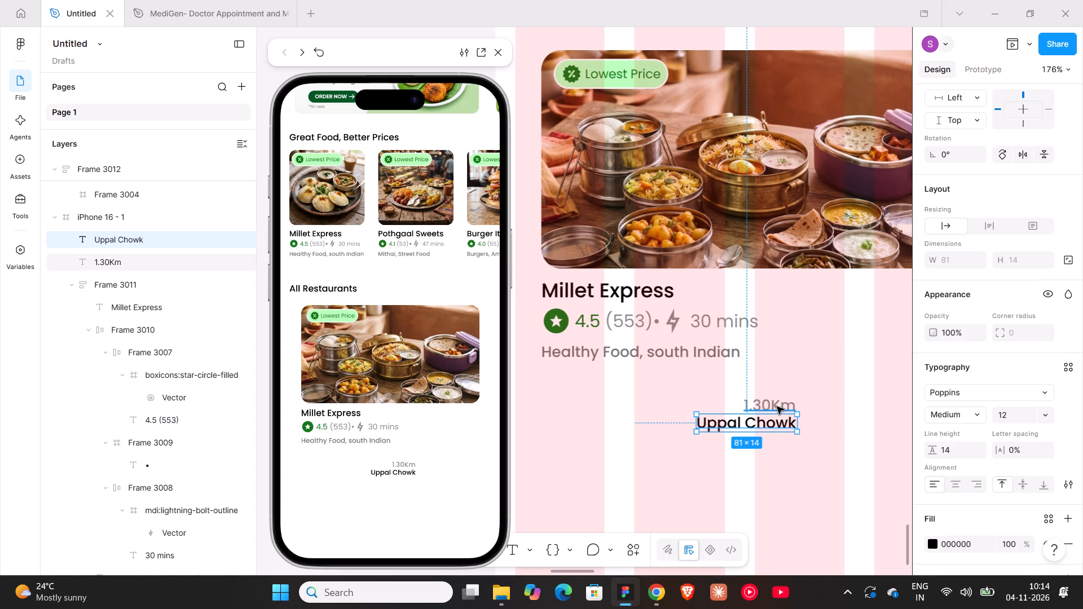
pyautogui.keyDown('shift'); pyautogui.click(777, 407); pyautogui.keyUp('shift')
pyautogui.hotkey('shift', 'a')
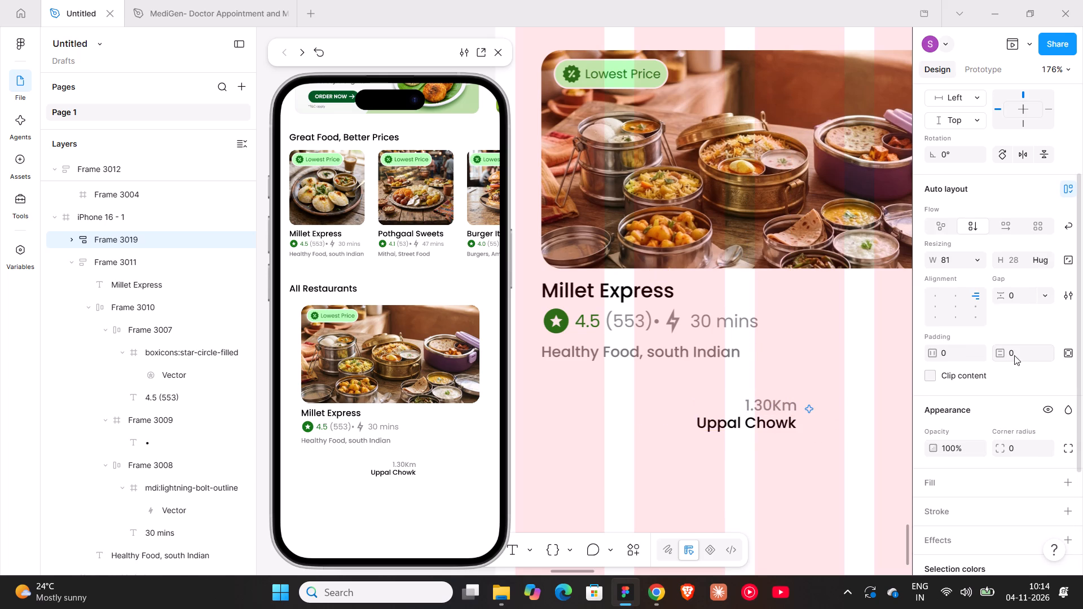
pyautogui.click(1014, 292)
pyautogui.press('6')
pyautogui.press('Return')
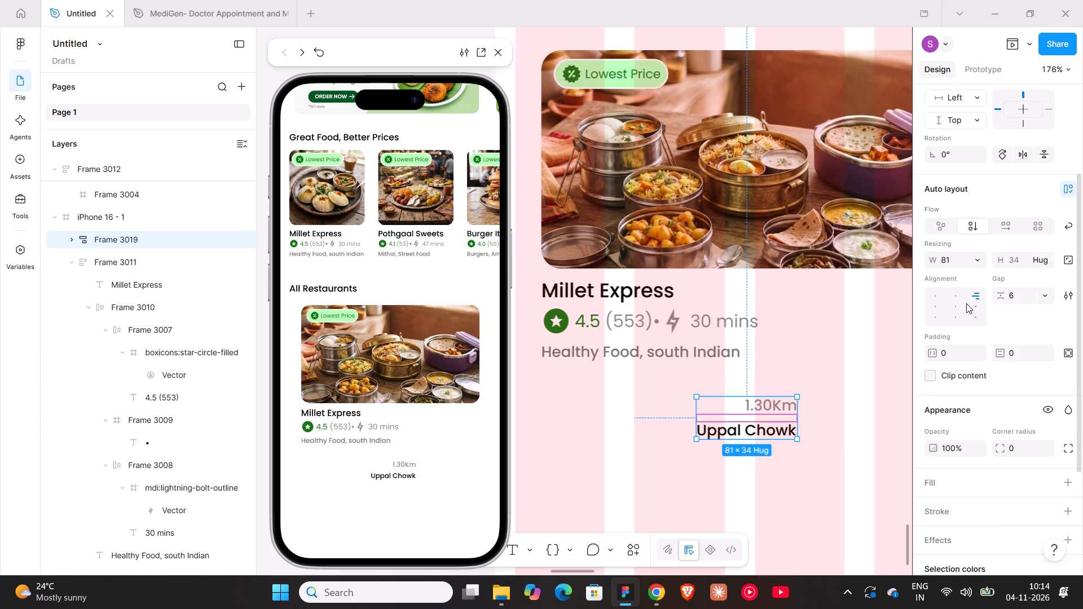
# Move the distance and location frame beside the Millet Express details, flush with the tiffins image's right edge.
pyautogui.keyDown('ctrl'); pyautogui.scroll(-3, 763, 316); pyautogui.keyUp('ctrl')
pyautogui.keyDown('shift'); pyautogui.scroll(-3, 748, 363); pyautogui.keyUp('shift')
pyautogui.moveTo(706, 410); pyautogui.dragTo(763, 379)
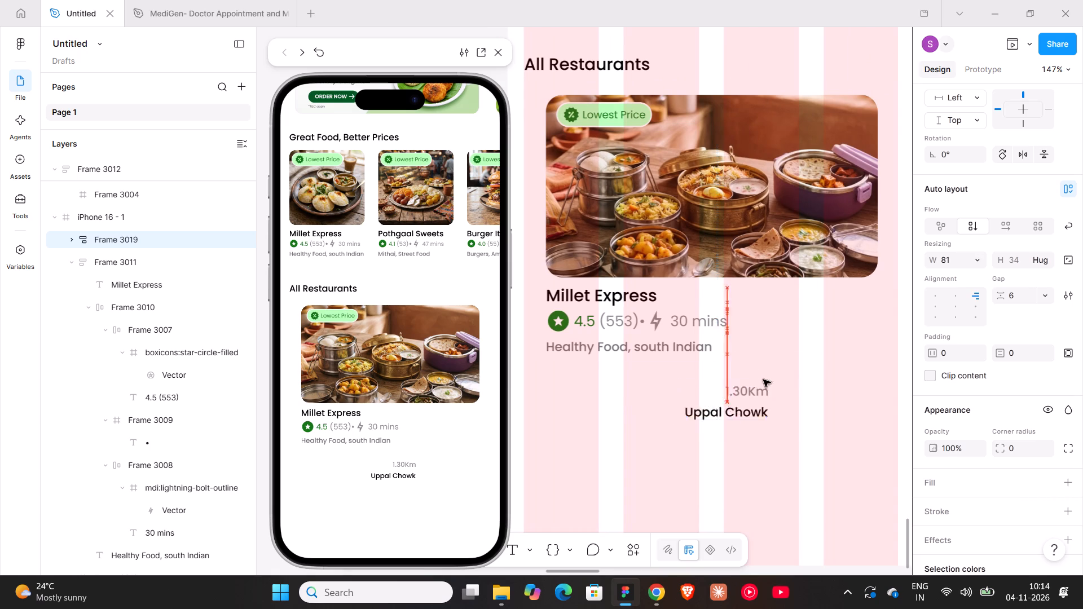
pyautogui.moveTo(763, 379); pyautogui.dragTo(826, 316)
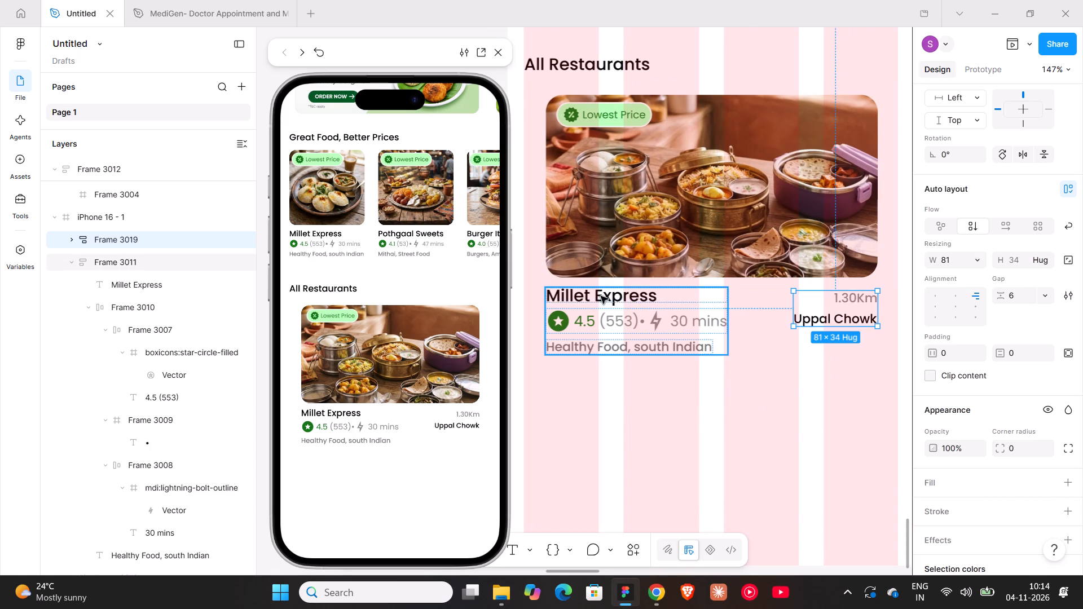
# Align the tops of the distance and location frame and the Millet Express details frame at Y 882.
pyautogui.keyDown('shift'); pyautogui.click(601, 296); pyautogui.keyUp('shift')
pyautogui.scroll(6, 950, 157)
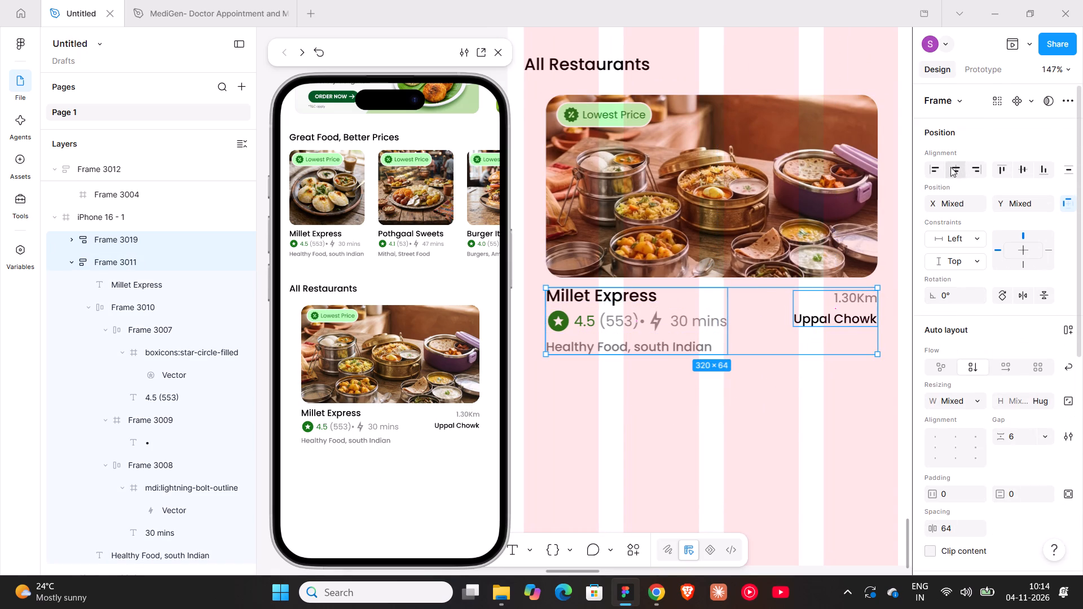
pyautogui.click(998, 171)
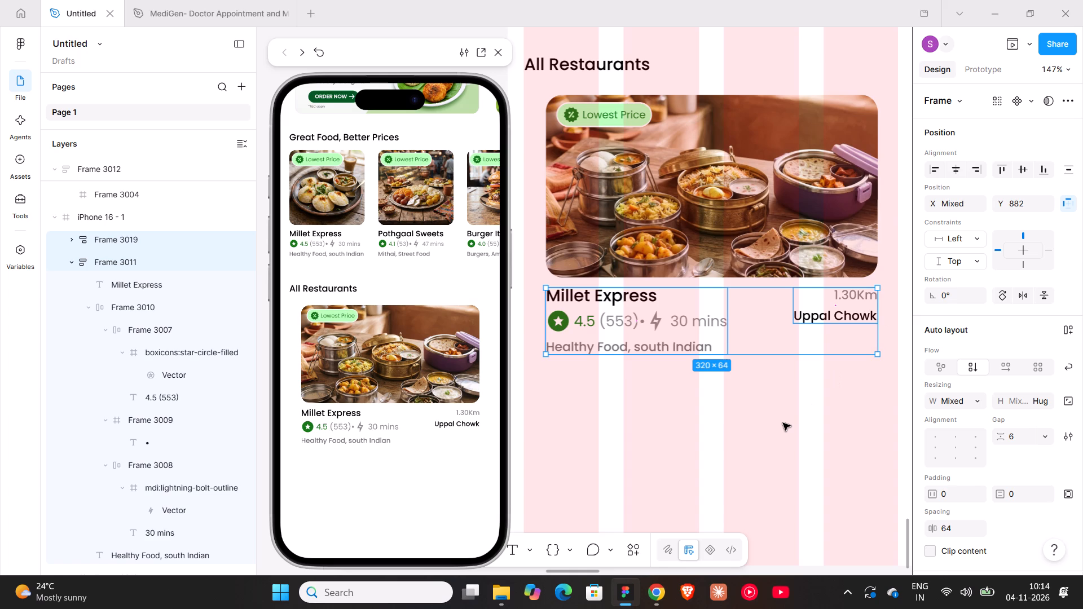
# Combine the Millet Express details frame and the distance and location frame in a horizontal auto layout.
pyautogui.hotkey('shift', 'a')
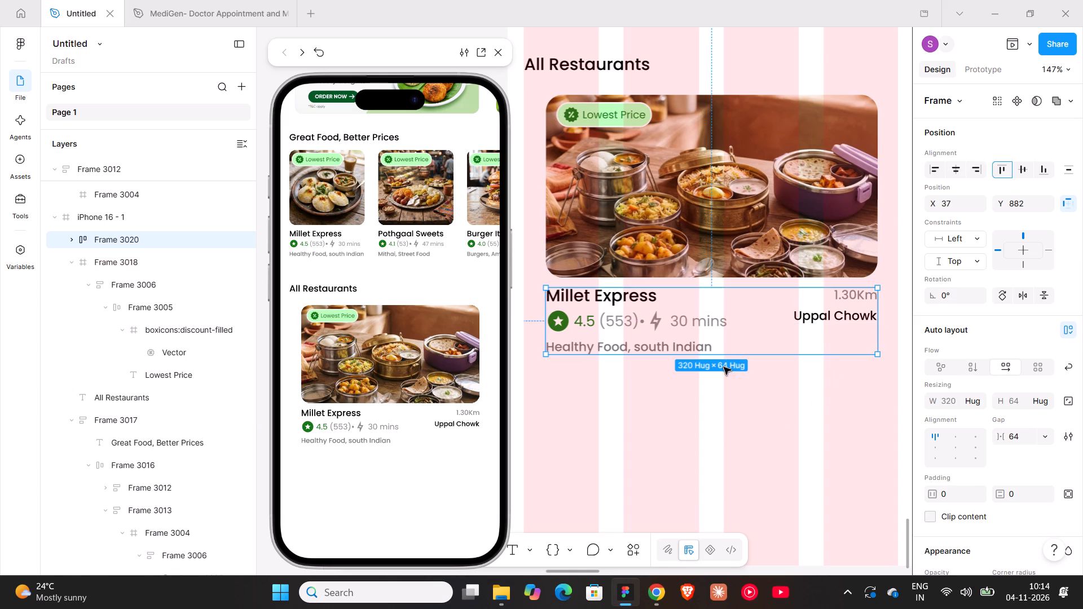
# Combine the tiffins image and the details row below it in a vertical auto layout with a gap of 16.
pyautogui.keyDown('shift'); pyautogui.click(705, 244); pyautogui.keyUp('shift')
pyautogui.hotkey('shift', 'a')
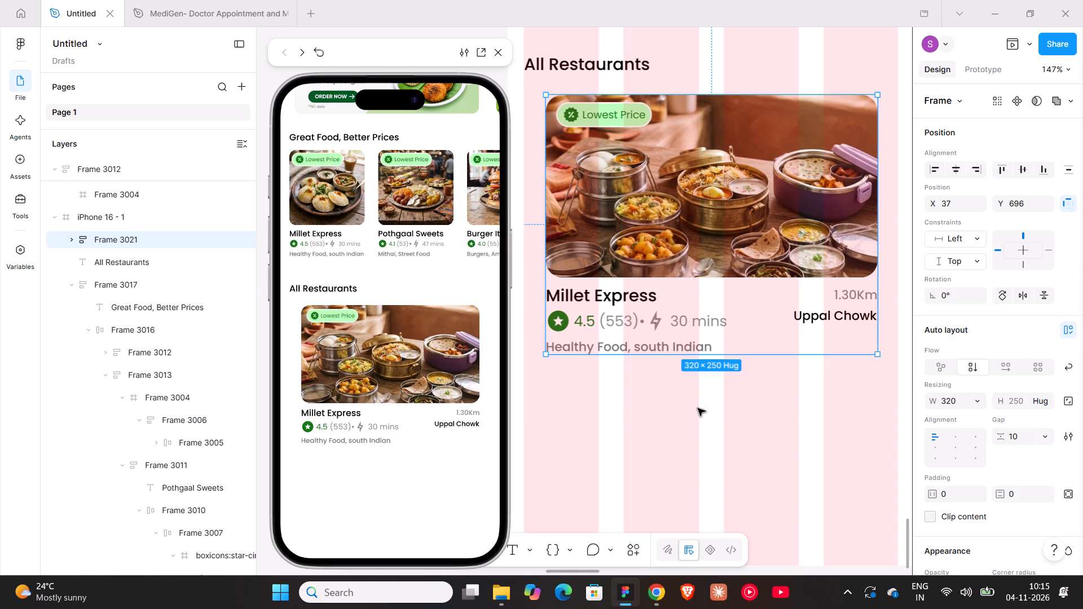
pyautogui.click(710, 285)
pyautogui.write('16')
pyautogui.press('Return')
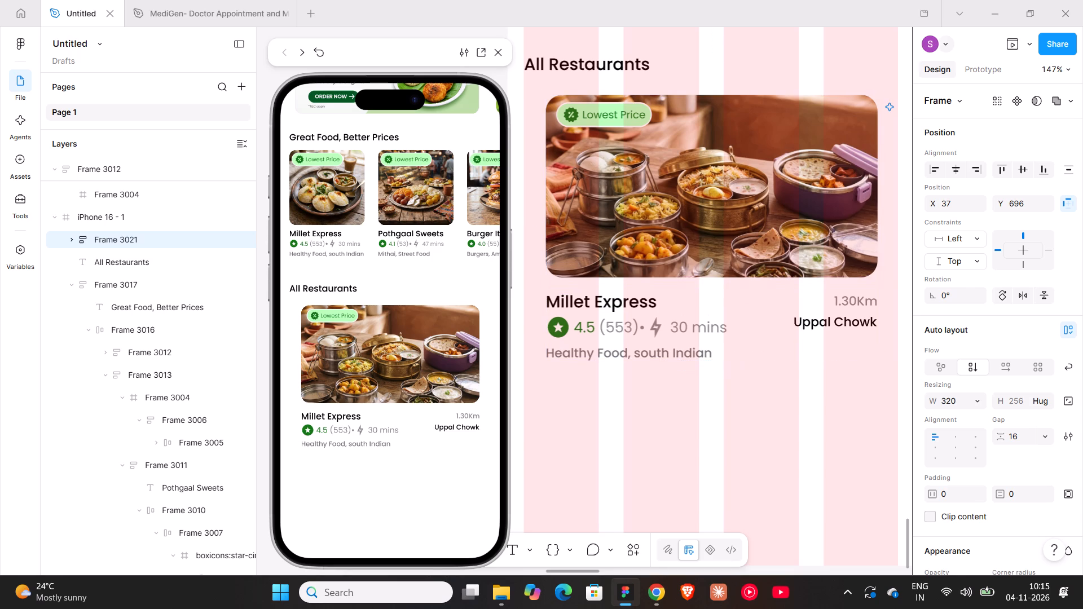
# Set the restaurant card frame's width to hug its contents.
pyautogui.click(969, 398)
pyautogui.click(974, 399)
pyautogui.click(945, 423)
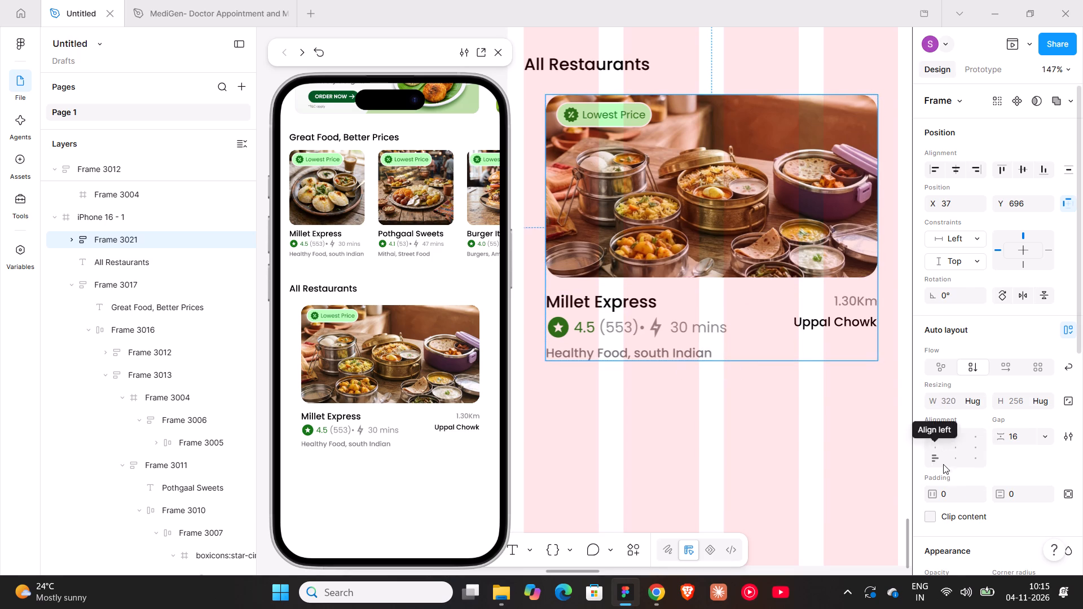
# Give the card a horizontal padding of 7, set its horizontal constraint to center, and center it horizontally in the iPhone frame.
pyautogui.moveTo(934, 494); pyautogui.dragTo(552, 307)
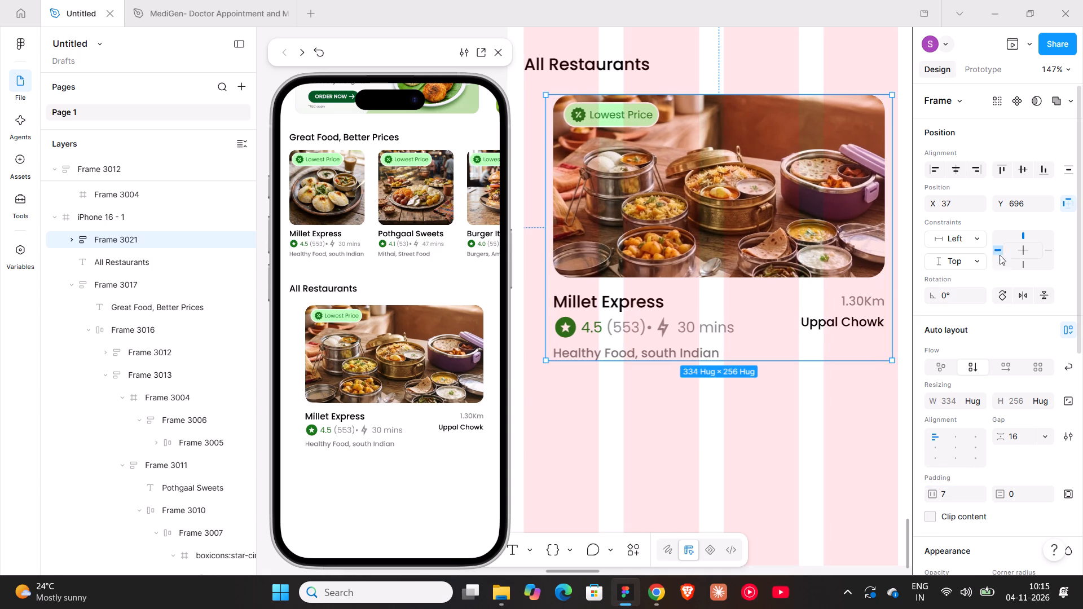
pyautogui.click(1021, 252)
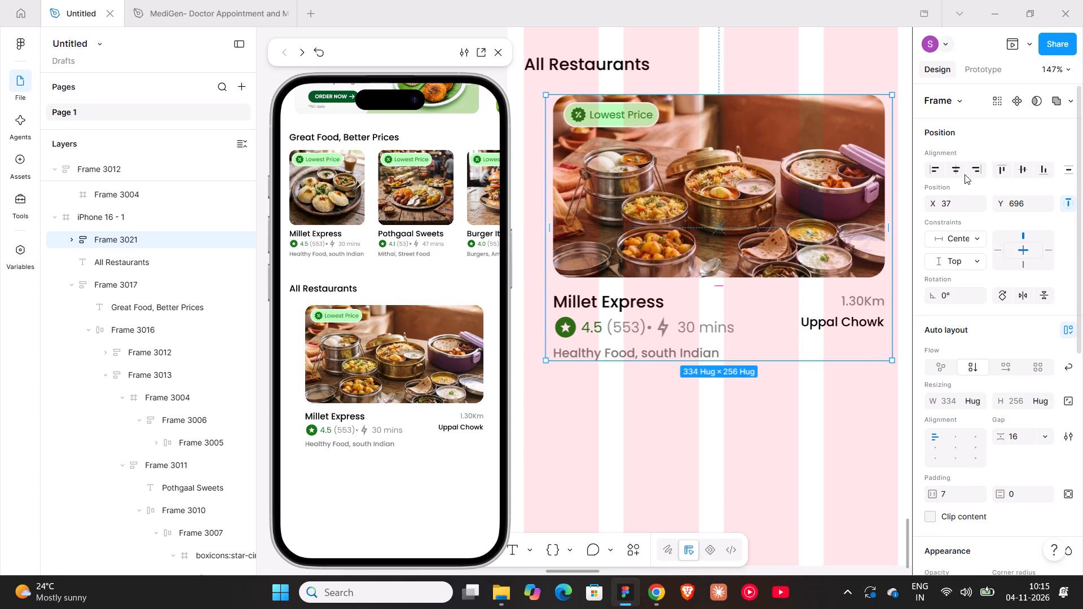
pyautogui.click(961, 171)
# Set the card's padding to 20 horizontal and 16 vertical.
pyautogui.moveTo(933, 495); pyautogui.dragTo(549, 301)
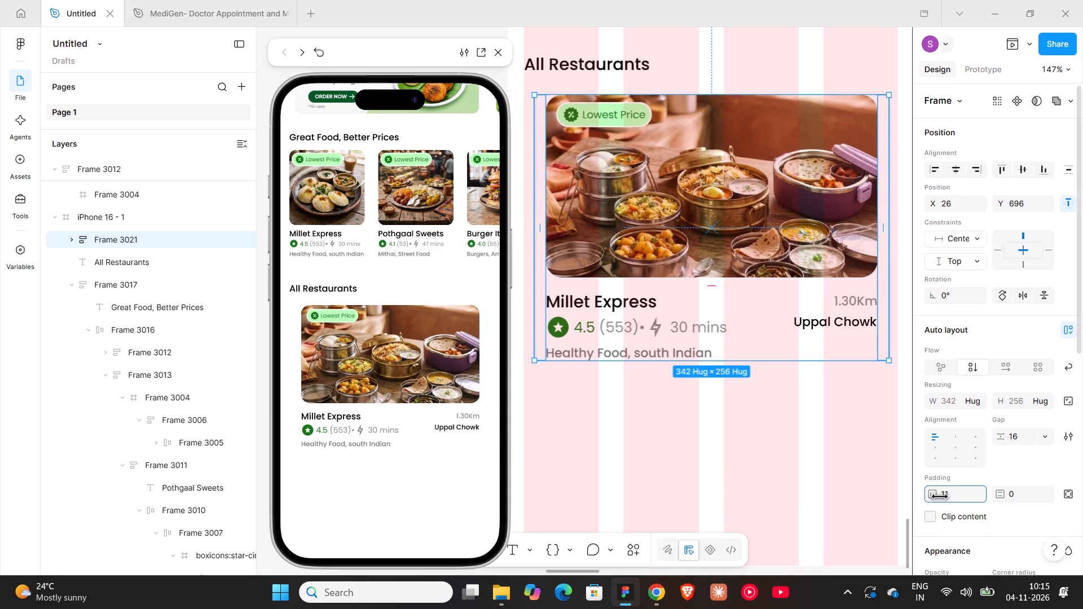
pyautogui.moveTo(549, 301); pyautogui.dragTo(560, 304)
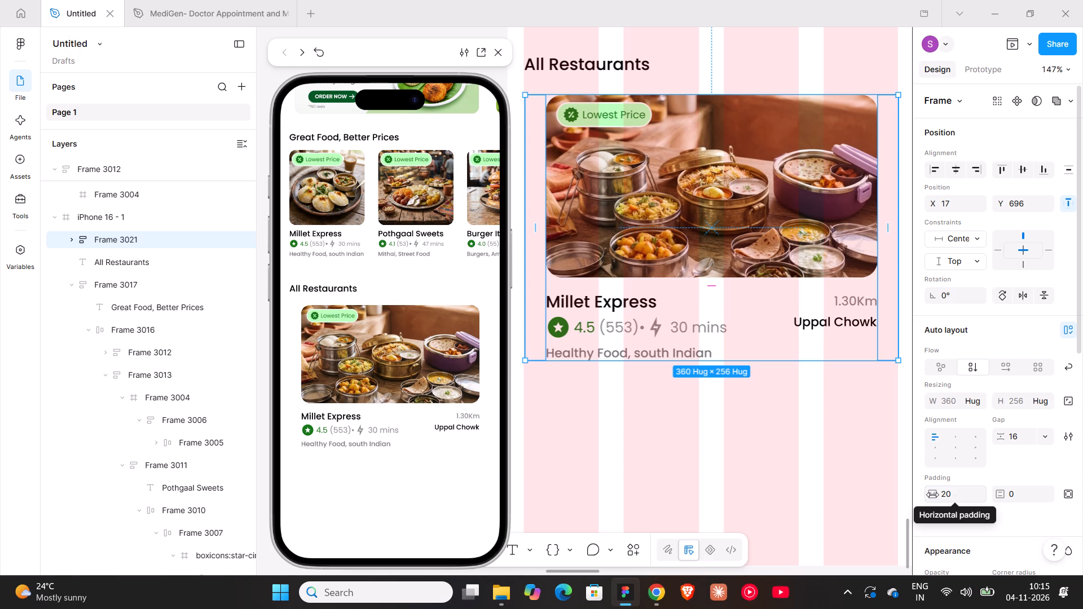
pyautogui.moveTo(1007, 496); pyautogui.dragTo(541, 300)
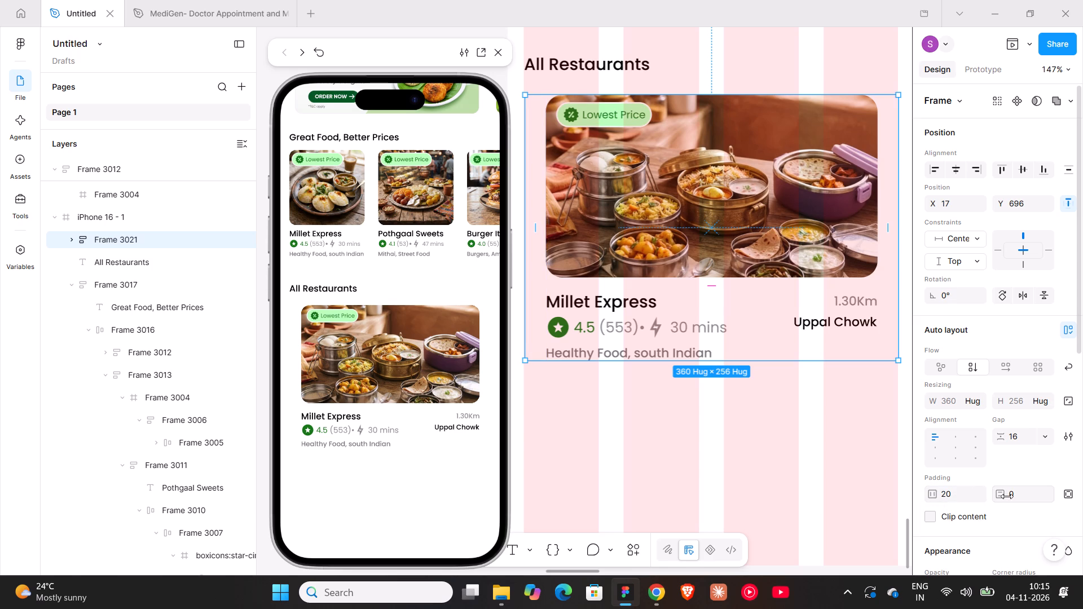
pyautogui.click(1022, 504)
pyautogui.click(1015, 492)
pyautogui.write('16')
pyautogui.press('Return')
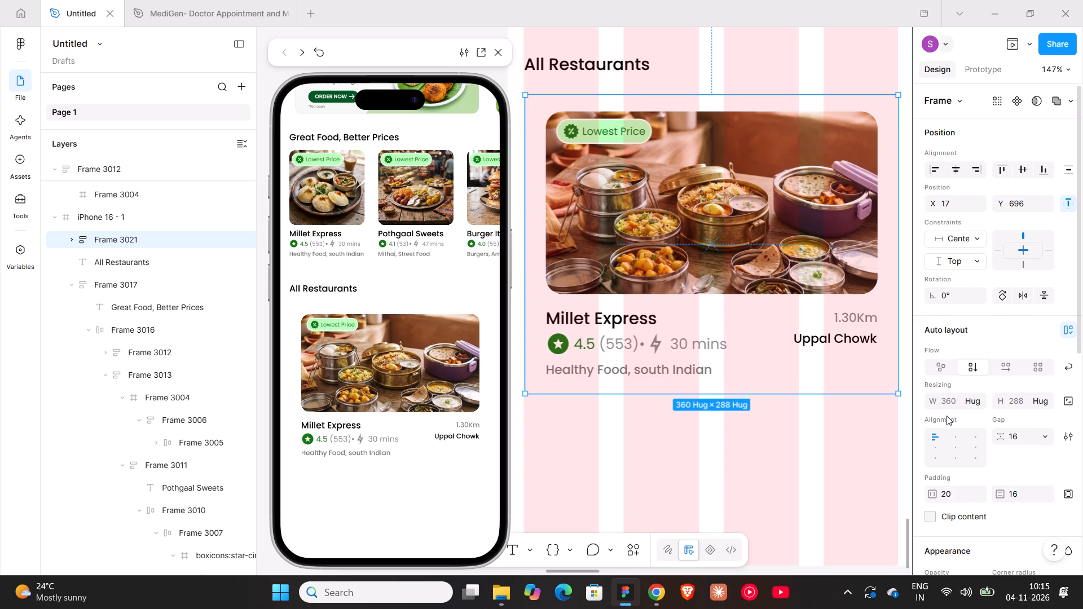
# Add a light grey F5F5F5 inside stroke of weight 1 to the restaurant card frame.
pyautogui.scroll(-2, 946, 416)
pyautogui.scroll(-1, 1025, 486)
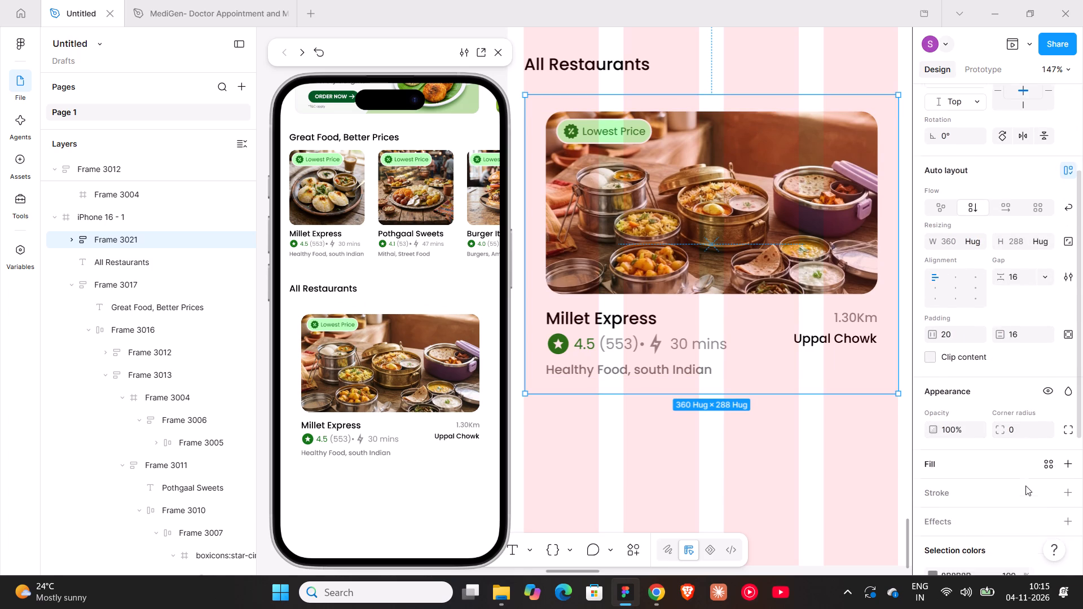
pyautogui.click(1064, 439)
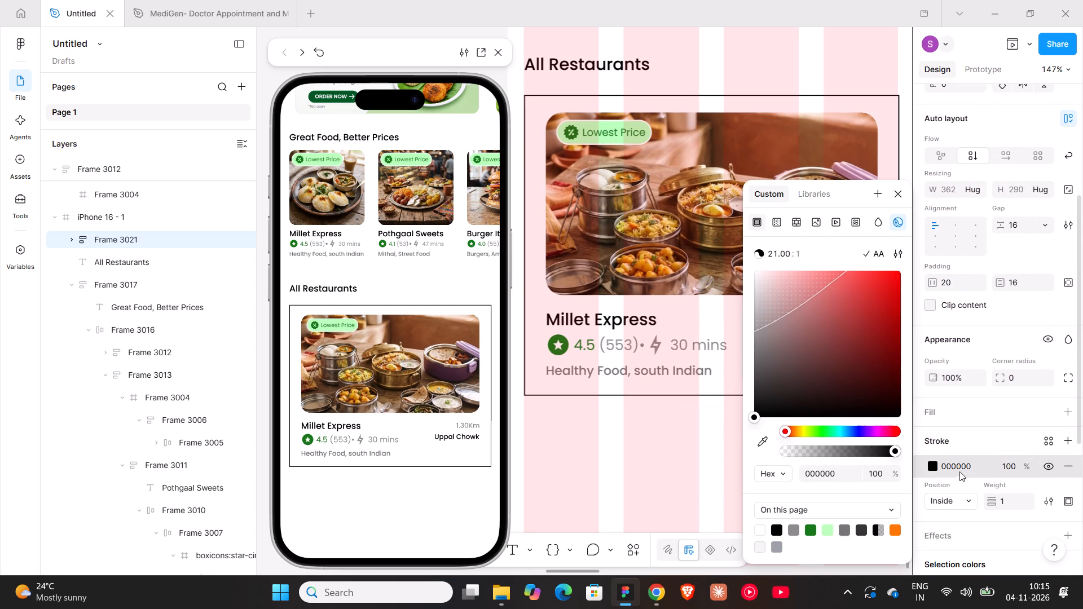
pyautogui.click(778, 546)
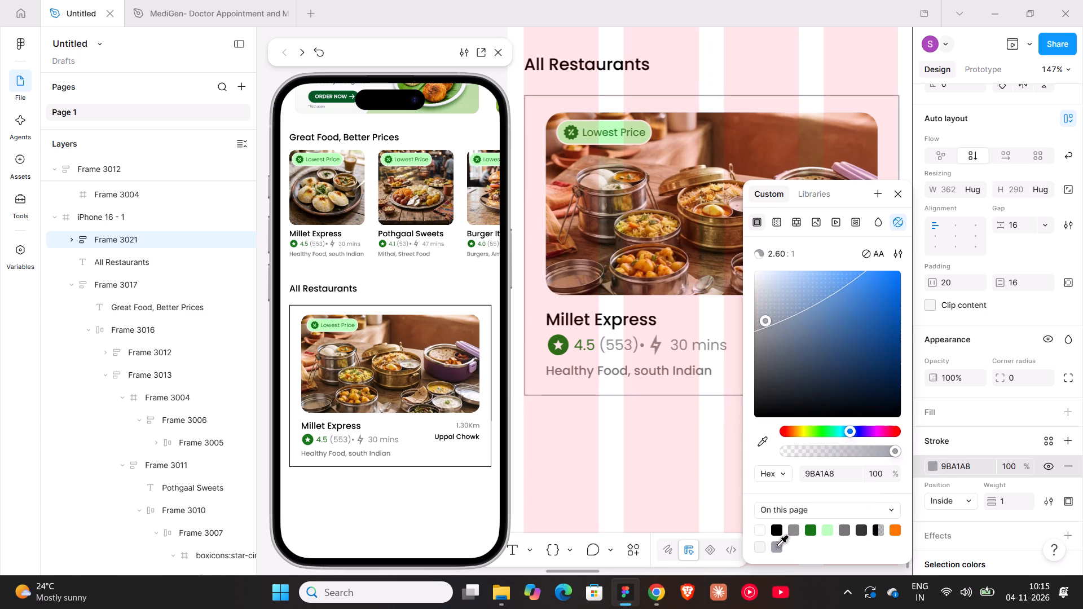
pyautogui.click(762, 545)
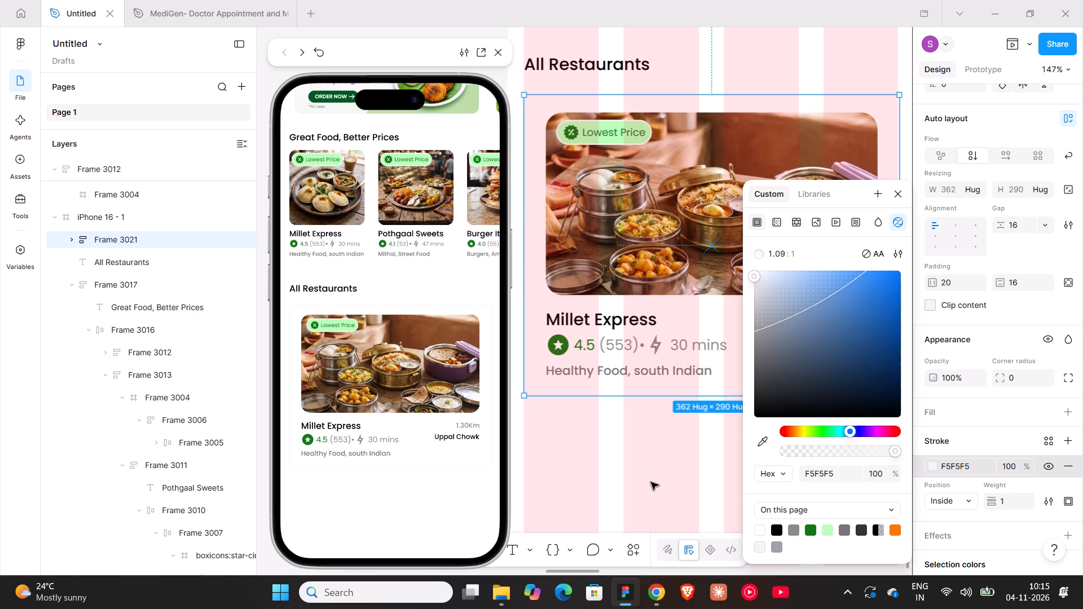
pyautogui.click(894, 195)
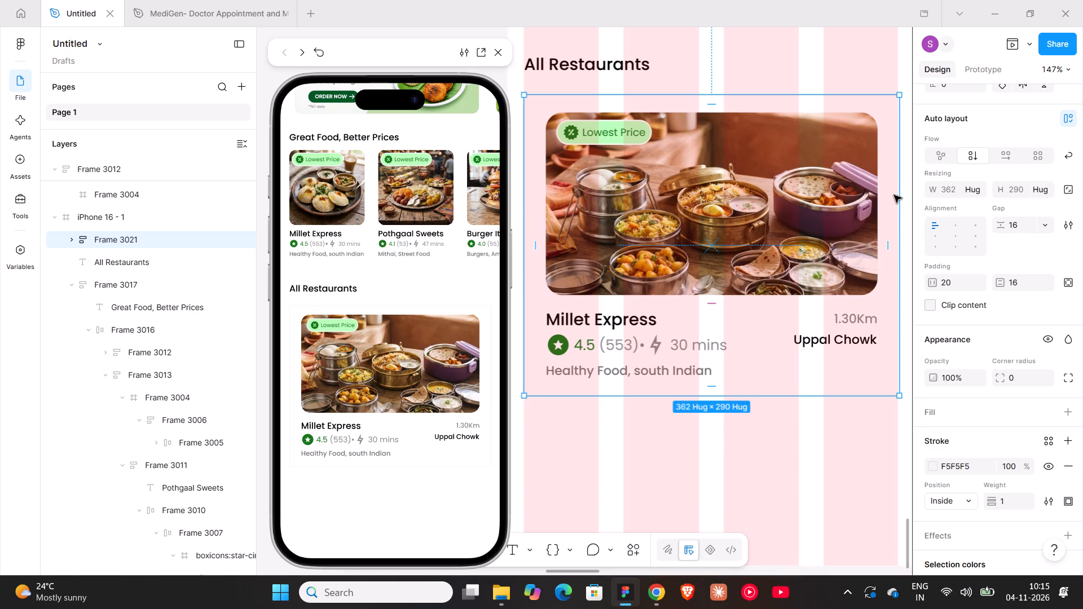
# Set the width of the tiffins image frame inside the card to 340.
pyautogui.tripleClick(785, 200)
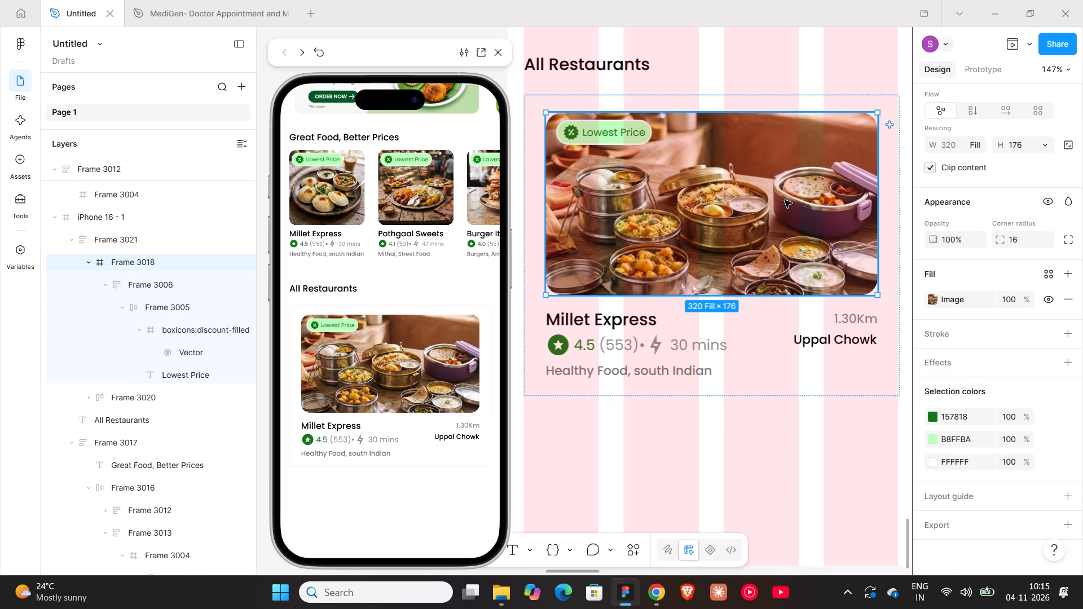
pyautogui.click(956, 147)
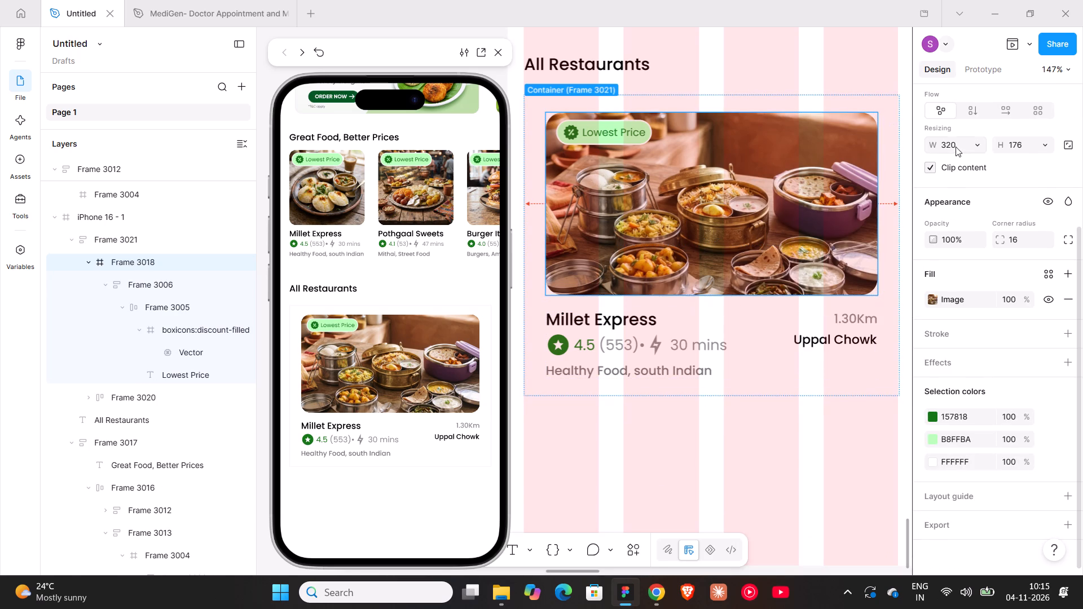
pyautogui.press('3')
pyautogui.write('40')
pyautogui.press('Return')
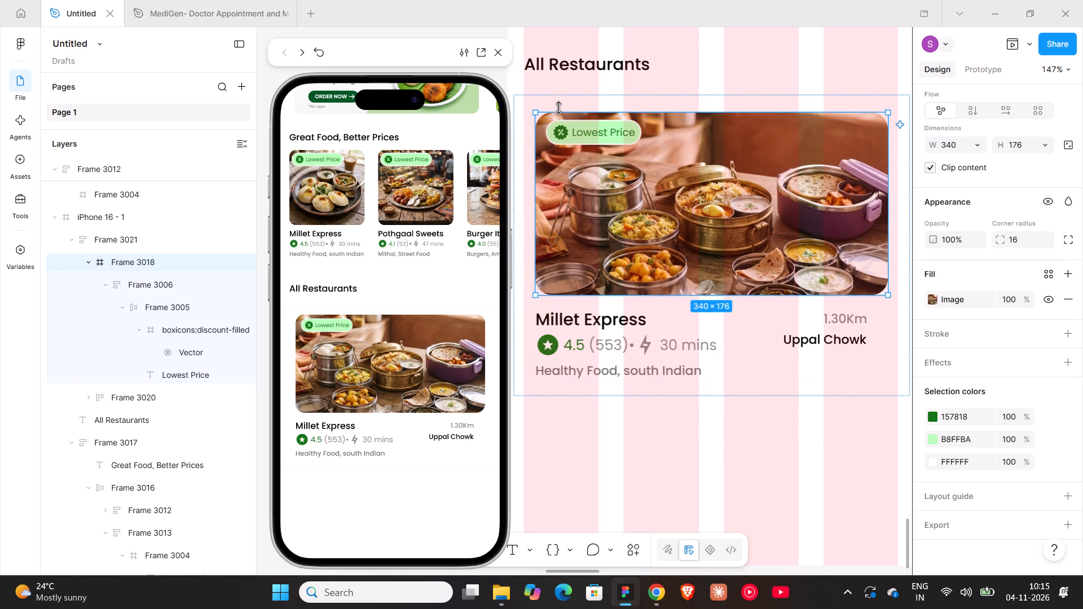
# Reduce the restaurant card frame's horizontal padding to 9.
pyautogui.click(558, 105)
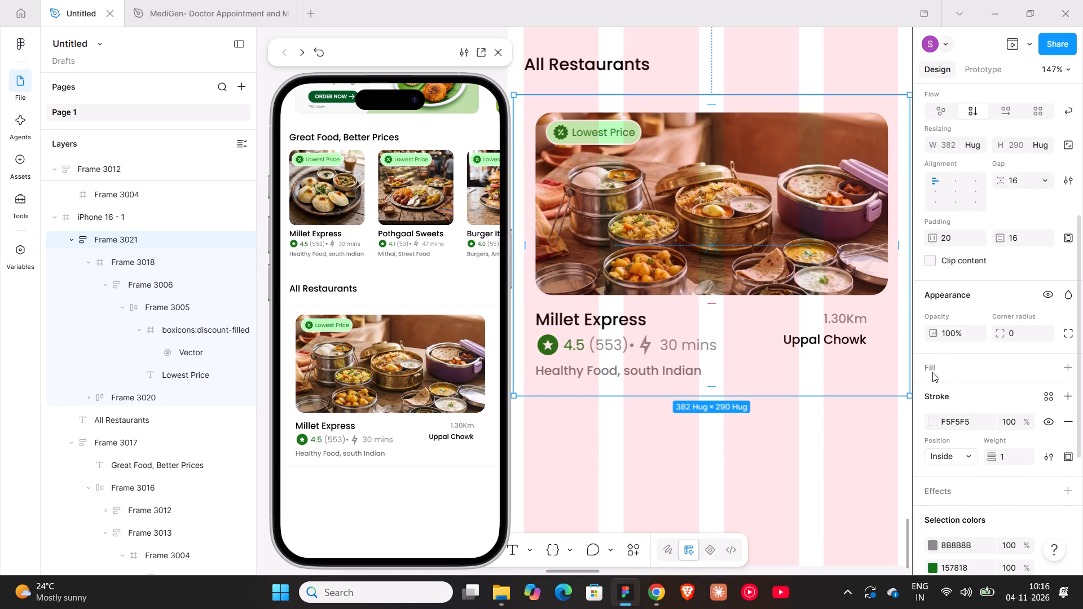
pyautogui.moveTo(932, 236); pyautogui.dragTo(532, 299)
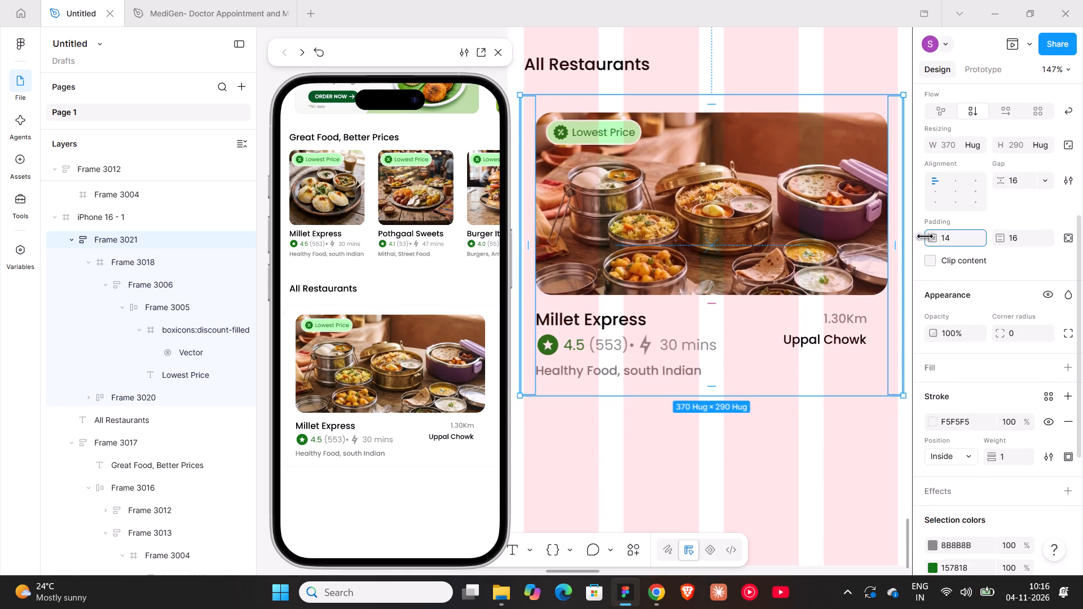
pyautogui.moveTo(532, 299); pyautogui.dragTo(526, 299)
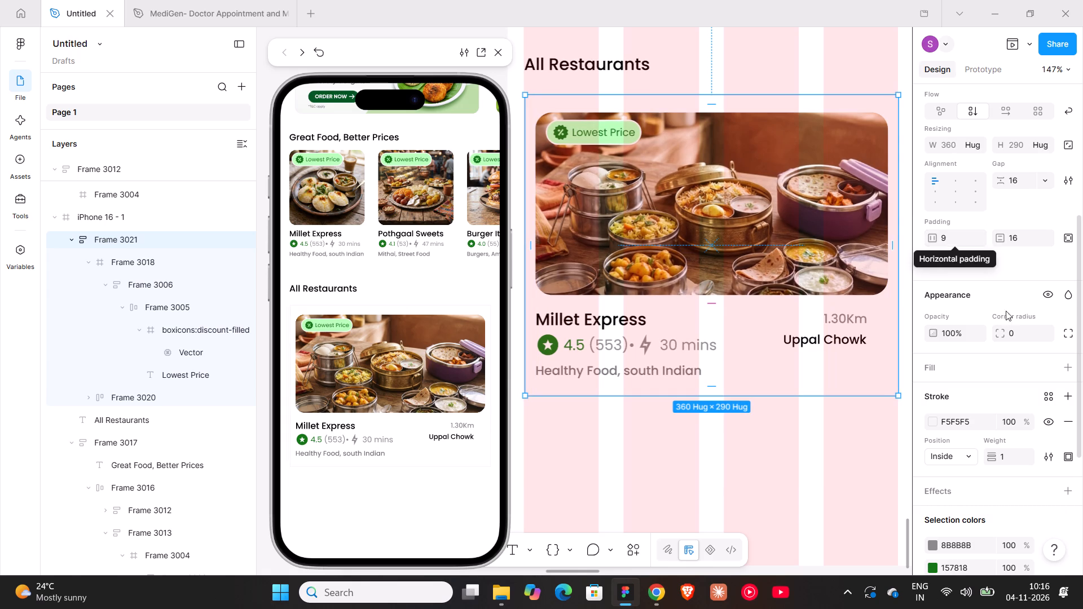
# Set the restaurant card frame's corner radius to 18.
pyautogui.click(1012, 329)
pyautogui.write('18')
pyautogui.press('Return')
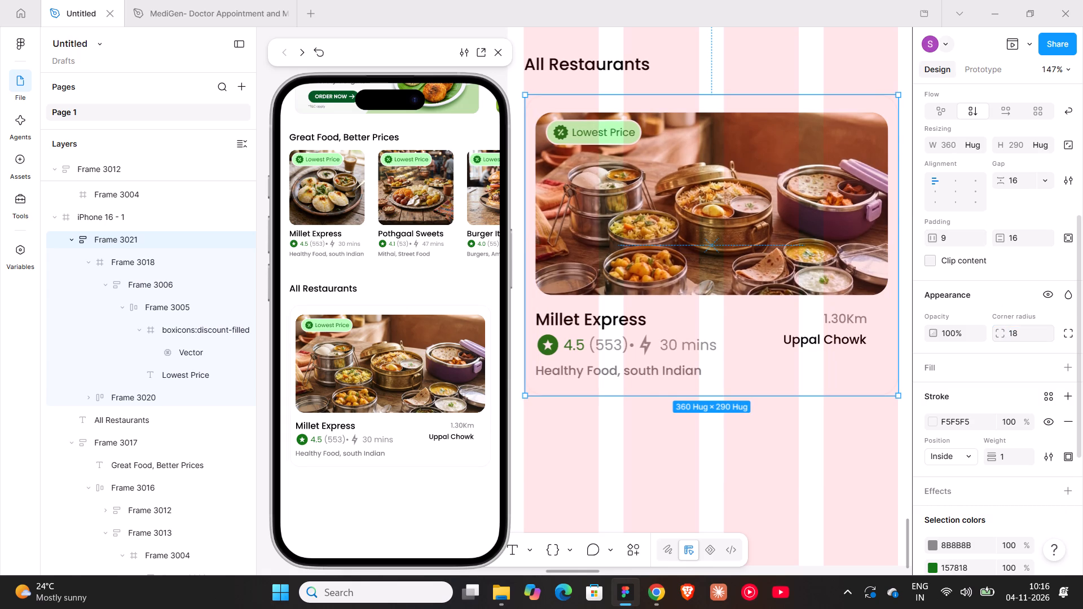
# Add a drop shadow to the restaurant card frame with a Y offset of 0.
pyautogui.scroll(-2, 979, 401)
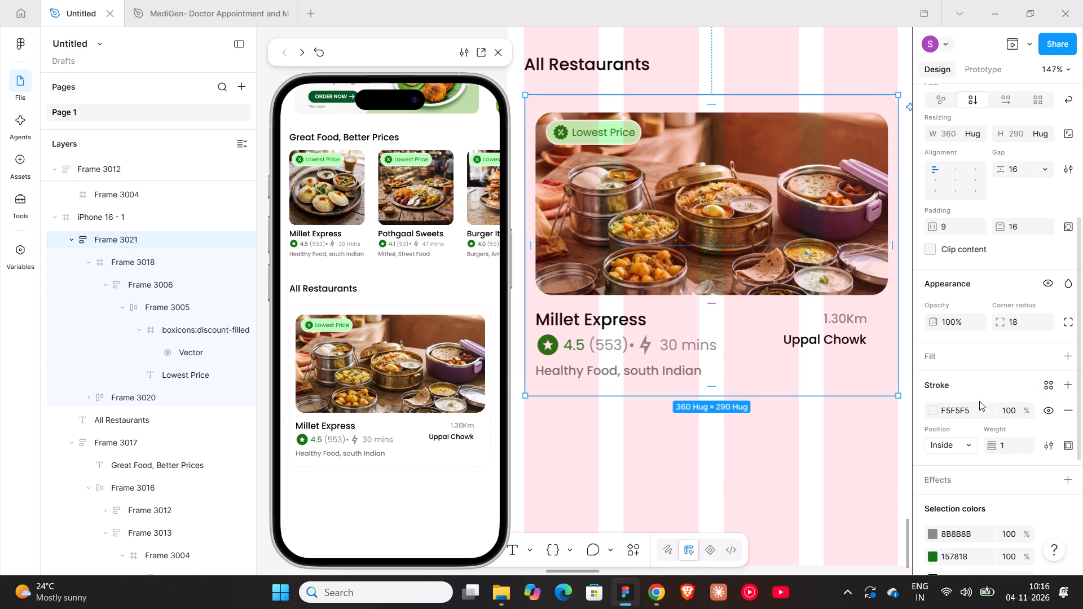
pyautogui.scroll(-1, 979, 401)
pyautogui.click(1064, 278)
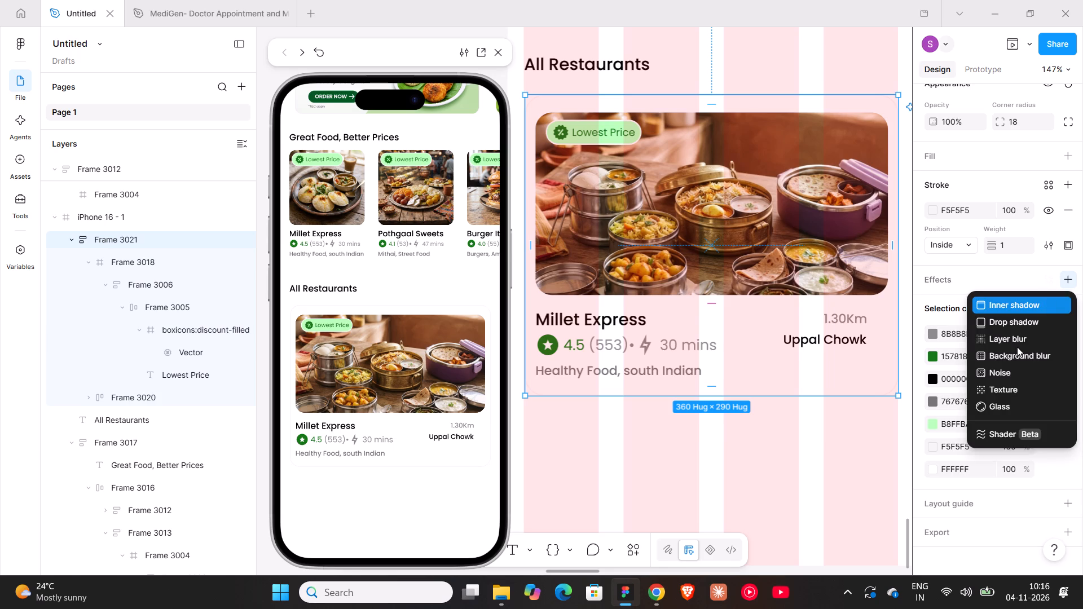
pyautogui.click(1016, 321)
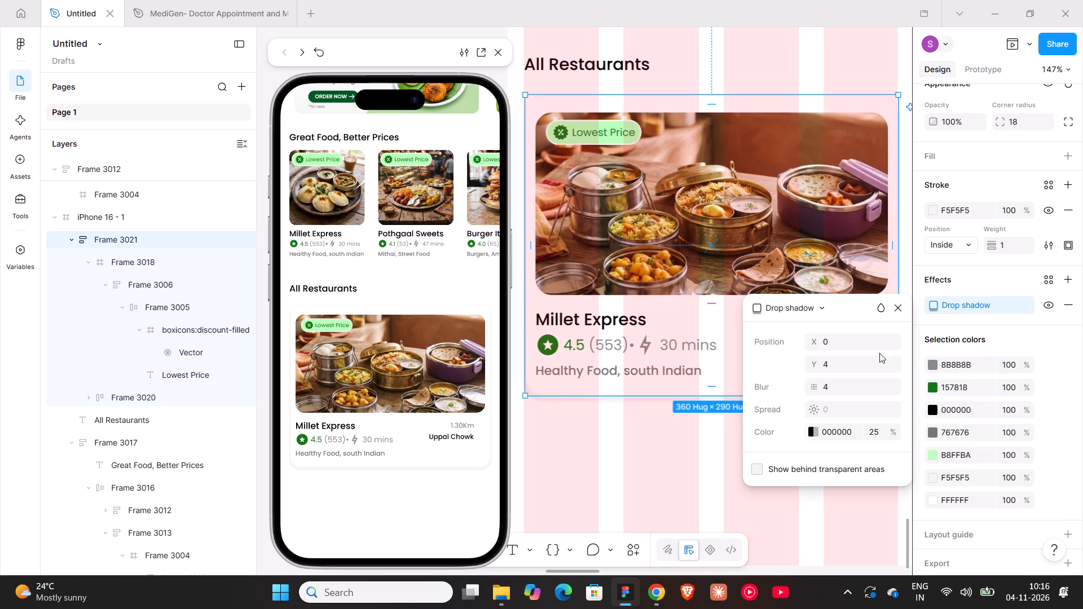
pyautogui.click(849, 361)
pyautogui.press('0')
pyautogui.press('Return')
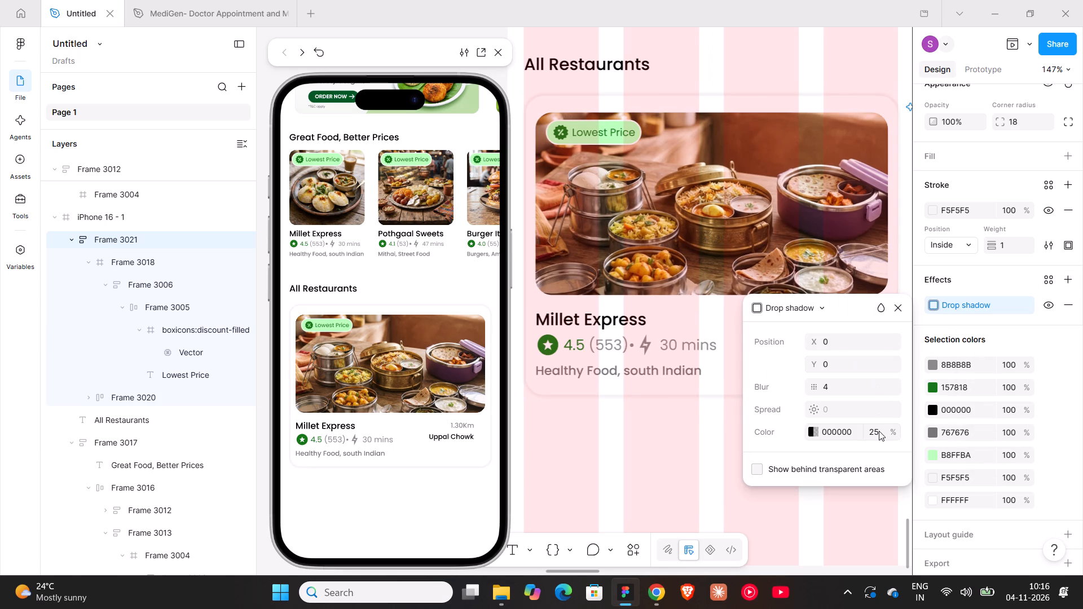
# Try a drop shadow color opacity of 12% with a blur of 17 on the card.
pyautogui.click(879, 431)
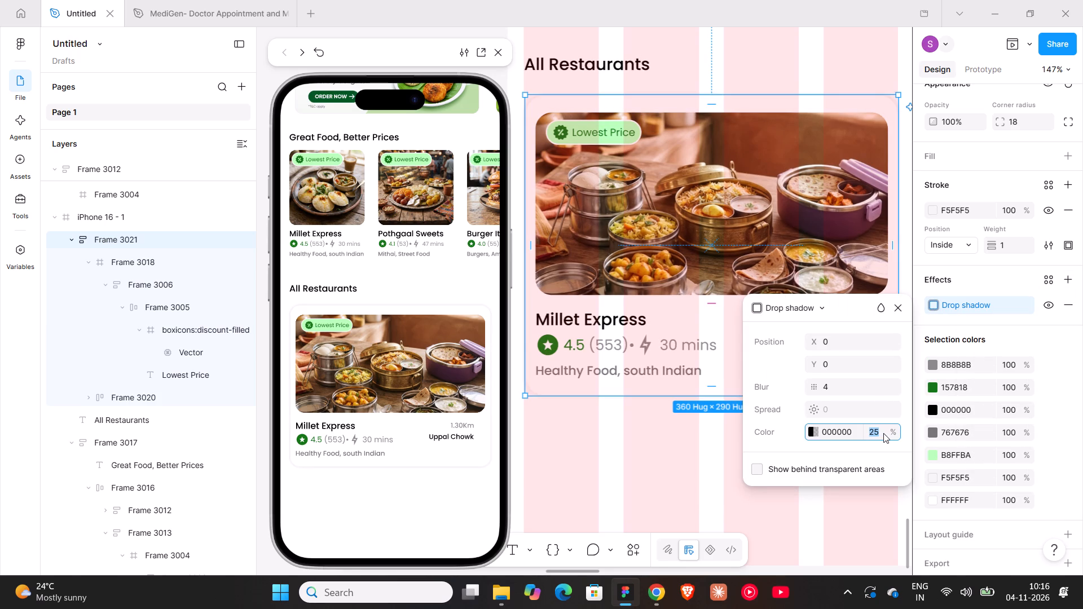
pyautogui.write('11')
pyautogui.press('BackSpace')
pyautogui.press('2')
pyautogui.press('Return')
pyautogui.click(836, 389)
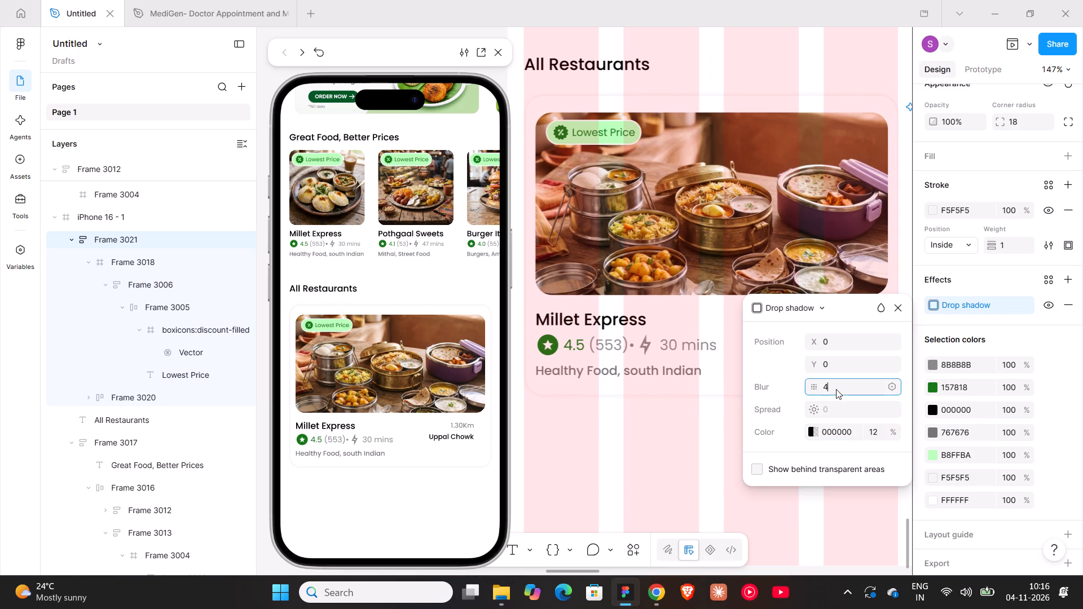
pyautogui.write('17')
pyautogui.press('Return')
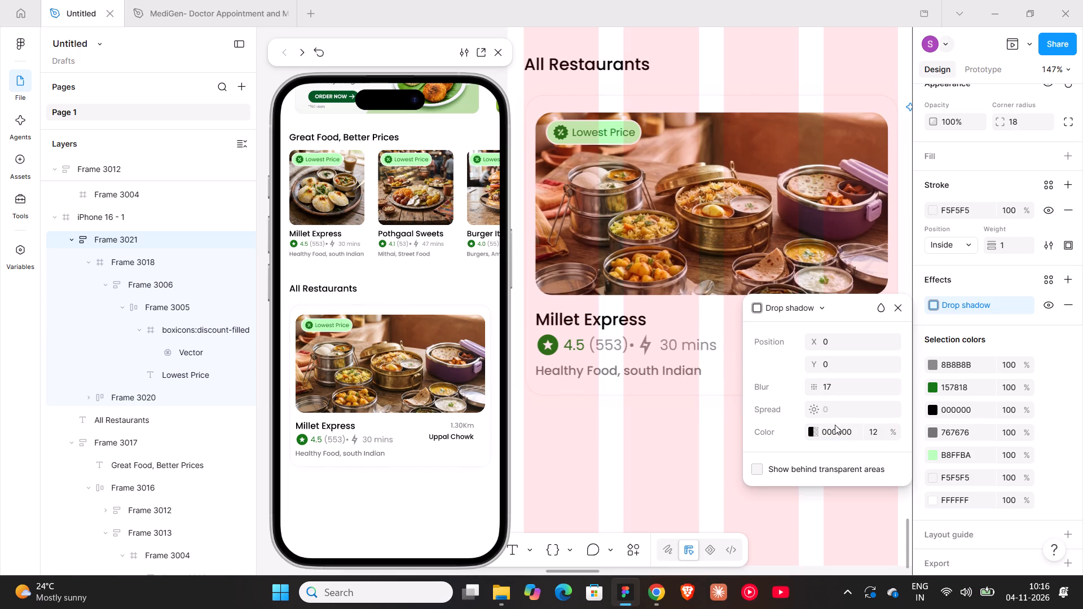
# Set the card's drop shadow to 25% color opacity and a blur of 12.
pyautogui.click(888, 432)
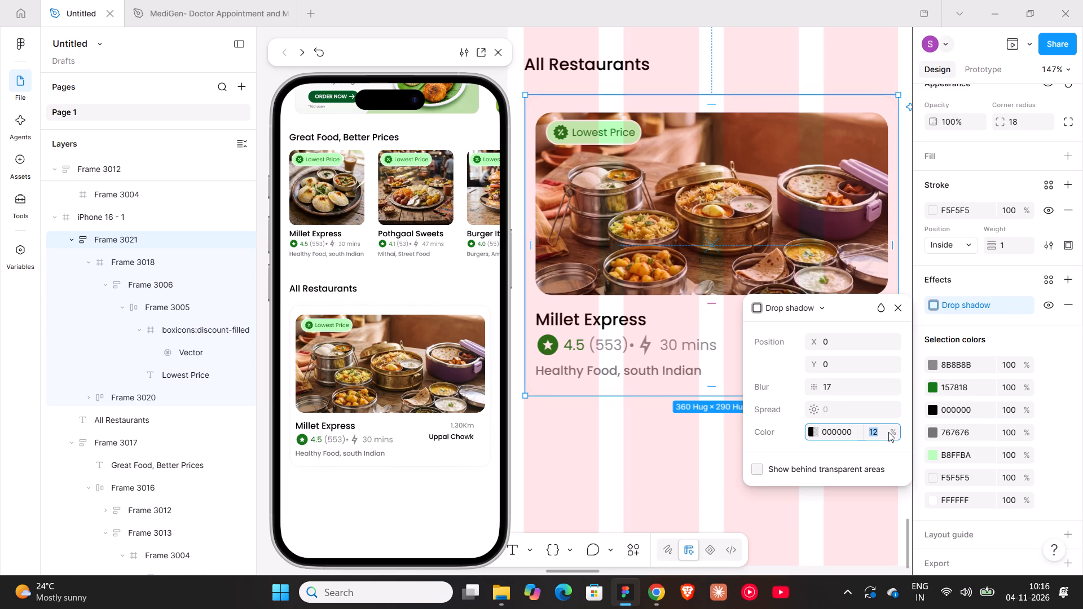
pyautogui.write('25')
pyautogui.press('Return')
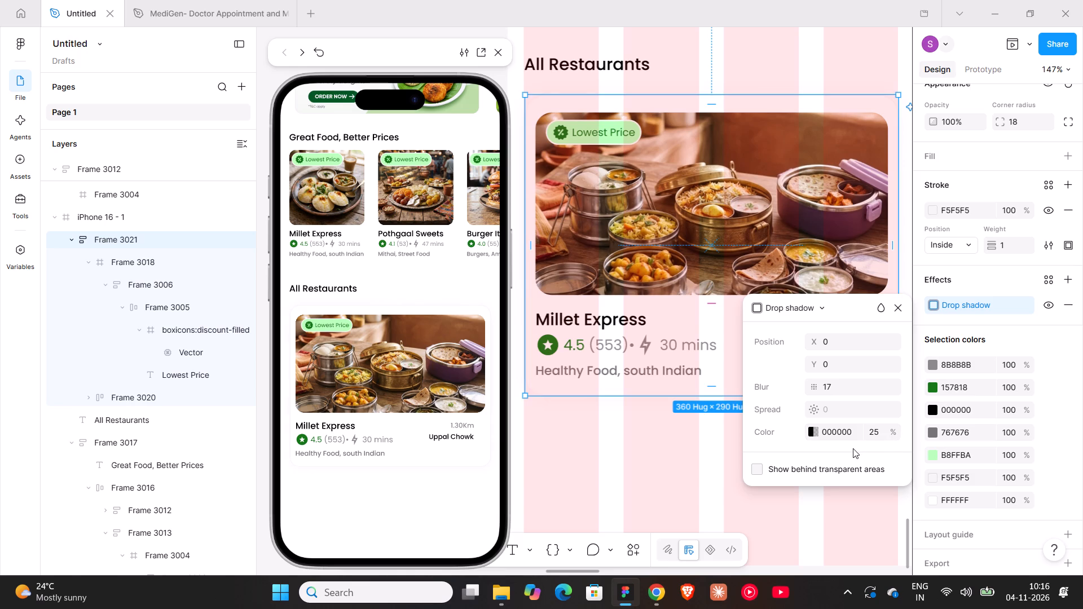
pyautogui.click(824, 387)
pyautogui.write('12')
pyautogui.press('Return')
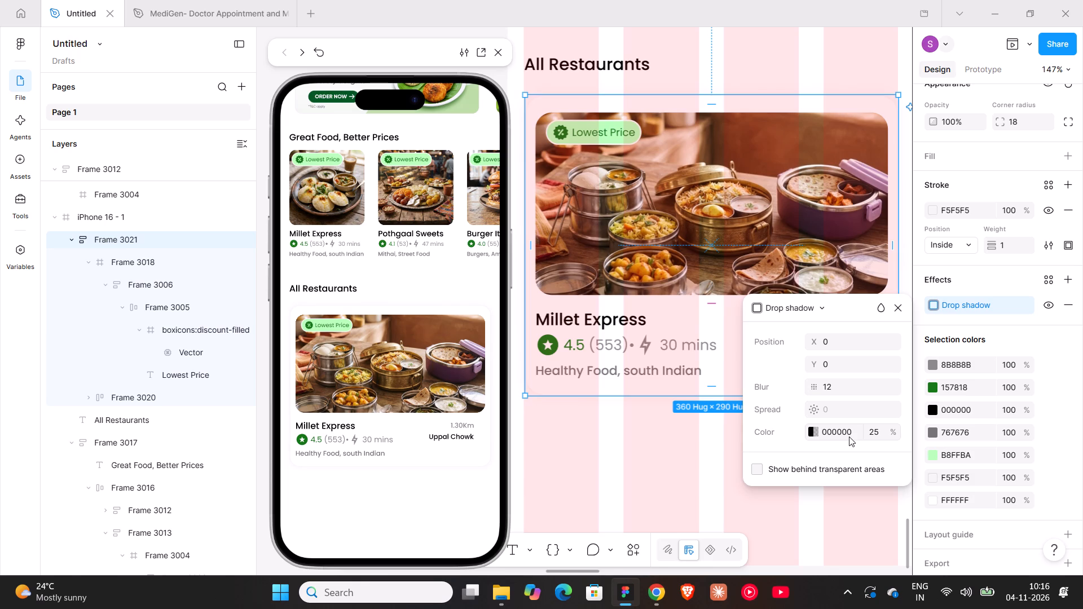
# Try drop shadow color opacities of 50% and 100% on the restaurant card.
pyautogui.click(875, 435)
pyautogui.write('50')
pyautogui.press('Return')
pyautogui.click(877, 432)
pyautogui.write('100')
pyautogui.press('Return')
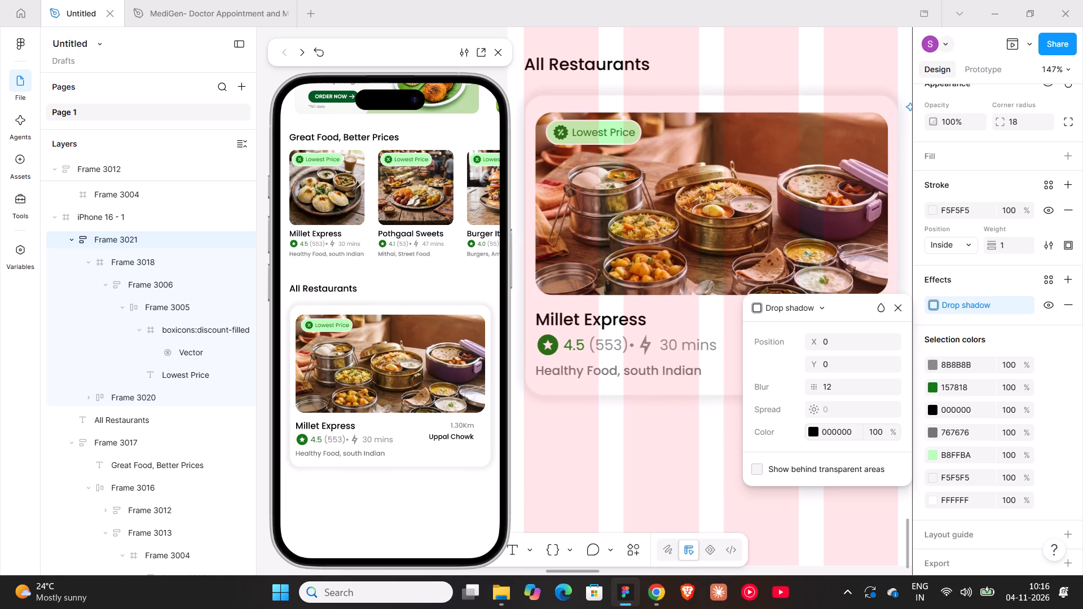
# Set the restaurant card's drop shadow color opacity to 70%.
pyautogui.click(877, 432)
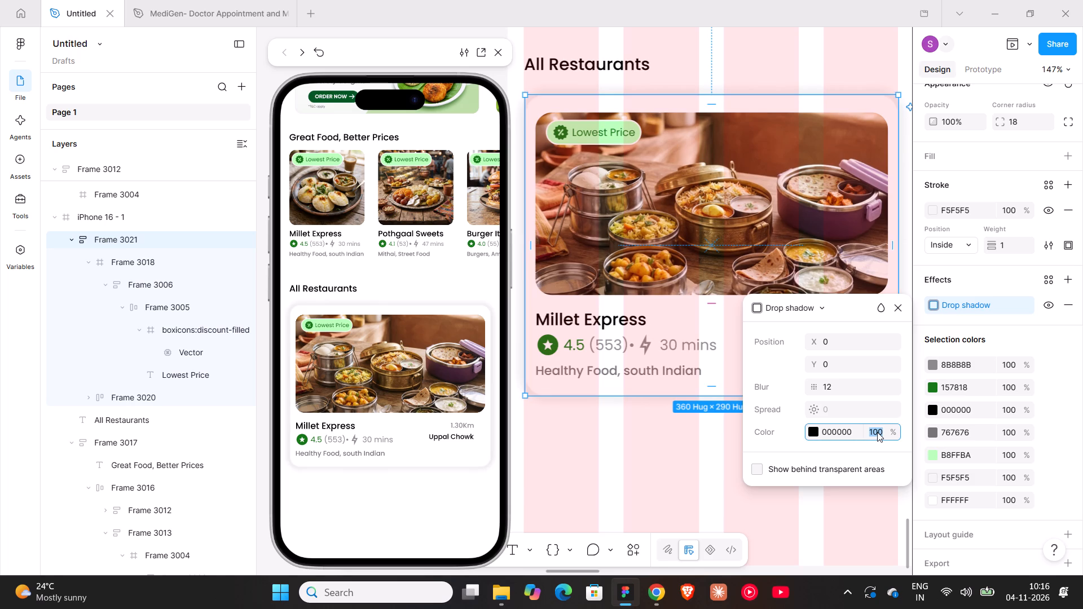
pyautogui.write('70')
pyautogui.press('Return')
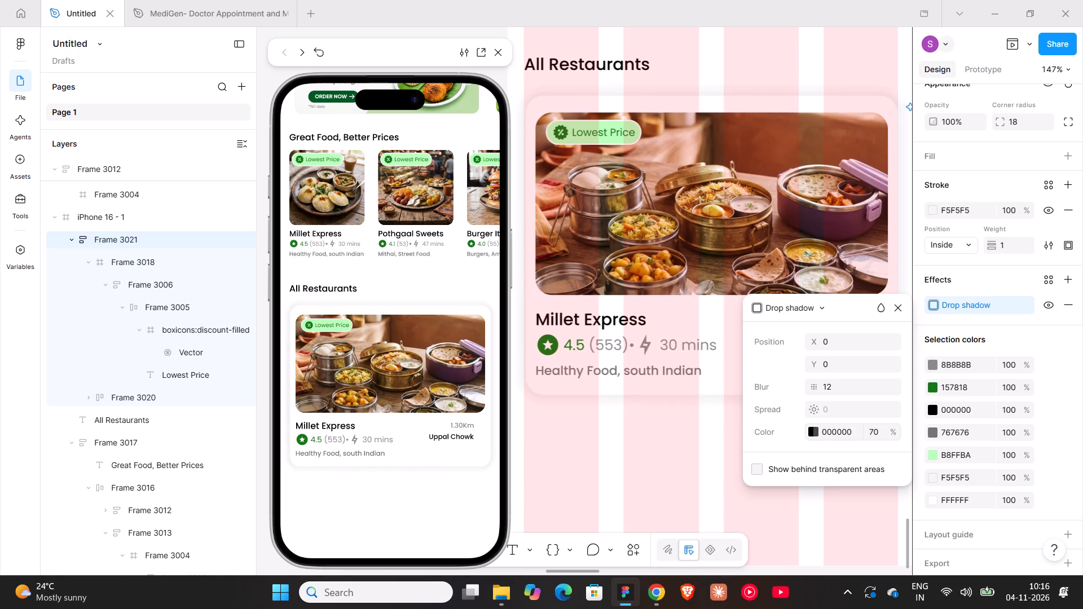
pyautogui.click(649, 442)
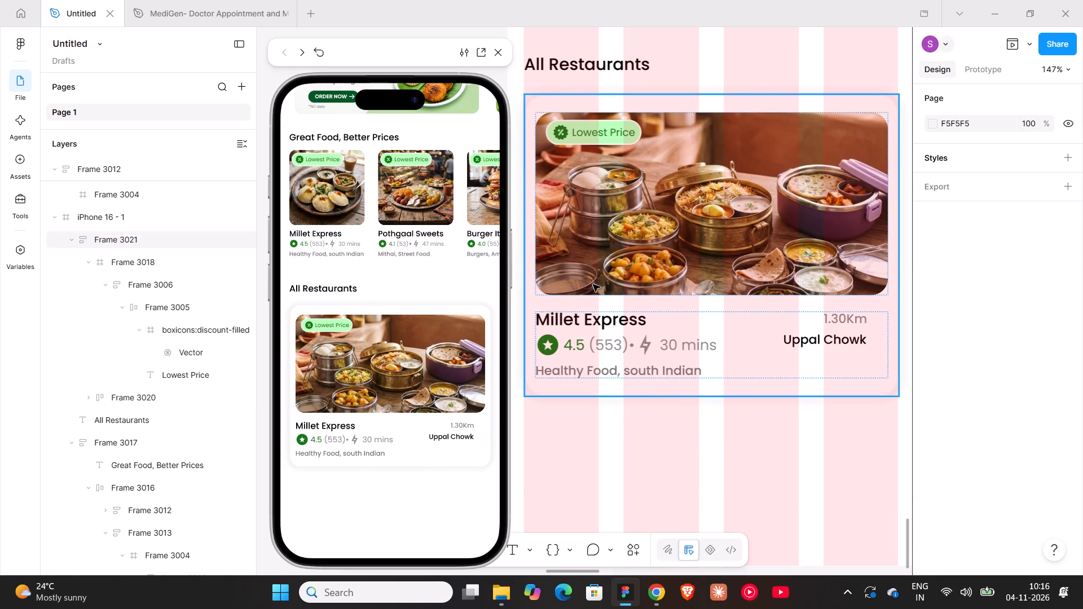
# Extend the iPhone 16 - 1 frame downward to a height of about 2873.
pyautogui.scroll(2, 593, 284)
pyautogui.click(562, 90)
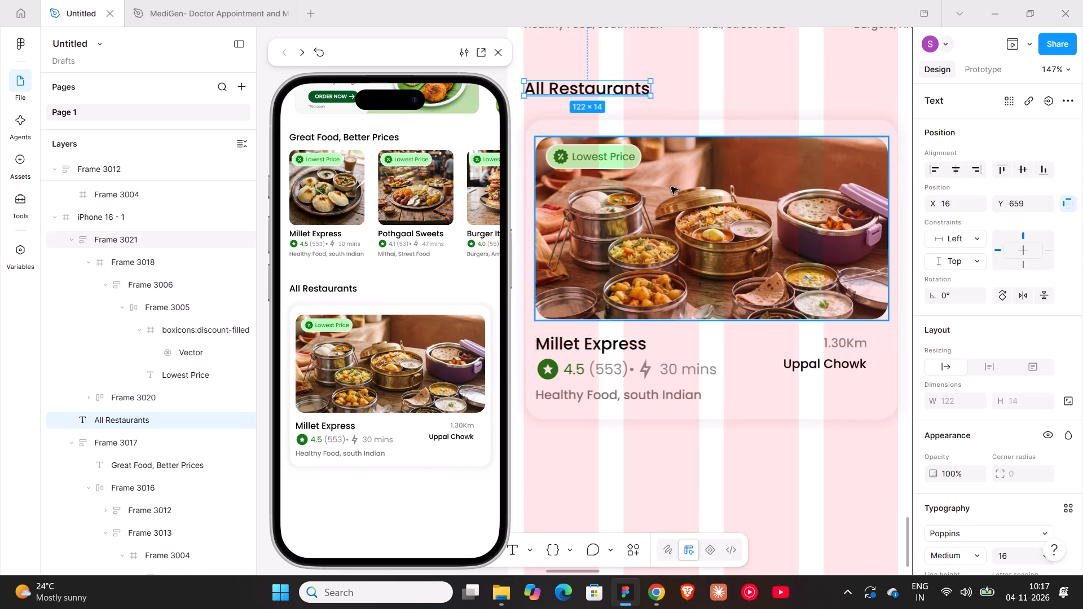
pyautogui.keyDown('ctrl'); pyautogui.scroll(-7, 671, 187); pyautogui.keyUp('ctrl')
pyautogui.keyDown('ctrl'); pyautogui.scroll(-4, 686, 231); pyautogui.keyUp('ctrl')
pyautogui.keyDown('ctrl'); pyautogui.scroll(-6, 686, 277); pyautogui.keyUp('ctrl')
pyautogui.scroll(3, 686, 277)
pyautogui.click(678, 209)
pyautogui.scroll(-4, 678, 209)
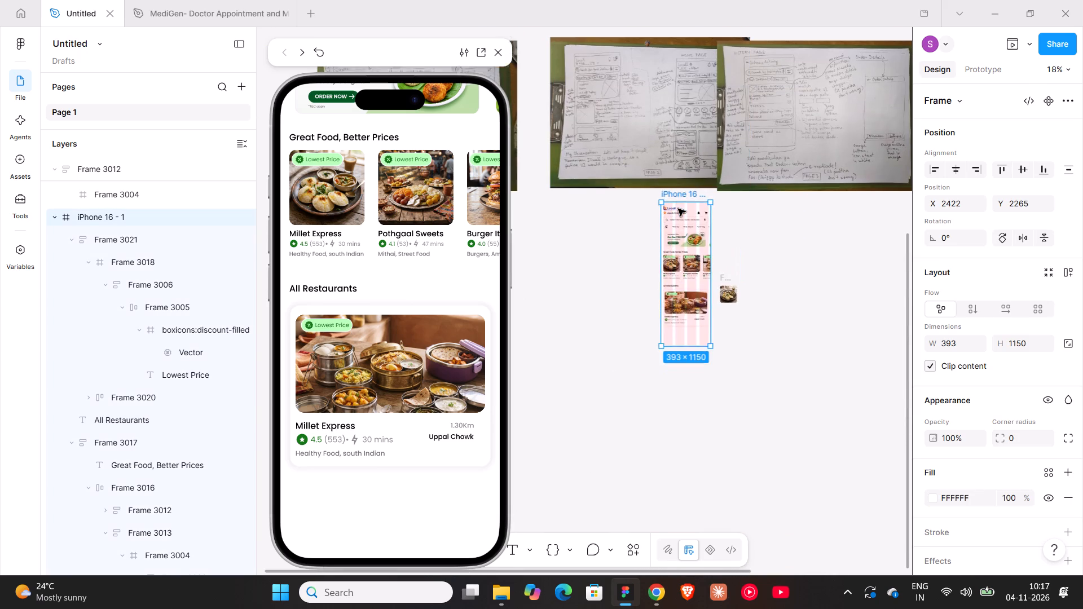
pyautogui.scroll(-1, 678, 209)
pyautogui.moveTo(685, 200); pyautogui.dragTo(693, 414)
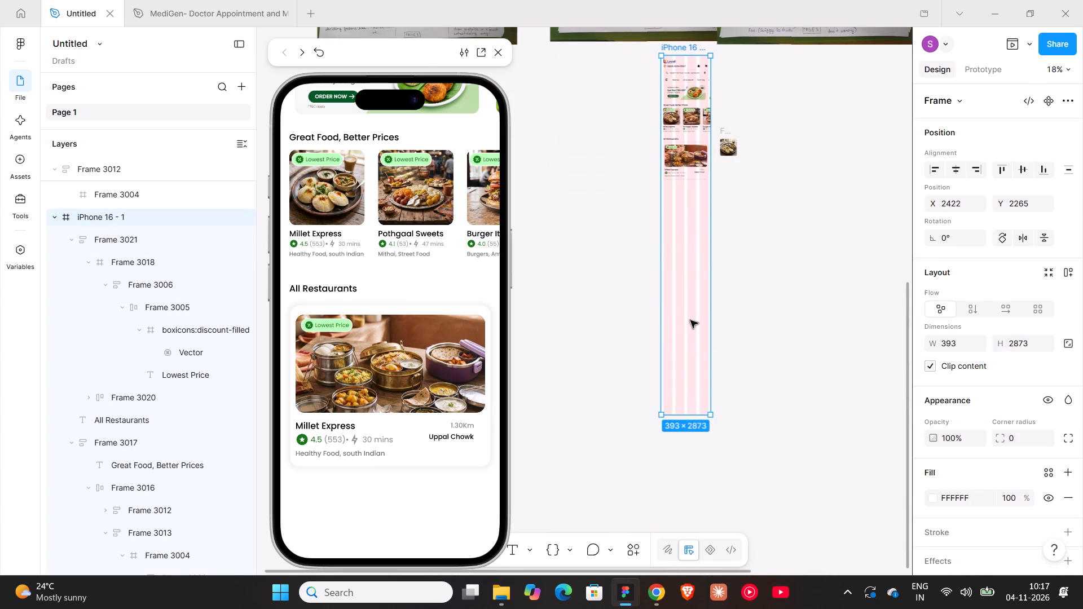
# Duplicate the All Restaurants card and place the copy directly below the original with a gap of about 23.
pyautogui.keyDown('ctrl'); pyautogui.scroll(12, 686, 246); pyautogui.keyUp('ctrl')
pyautogui.click(685, 188)
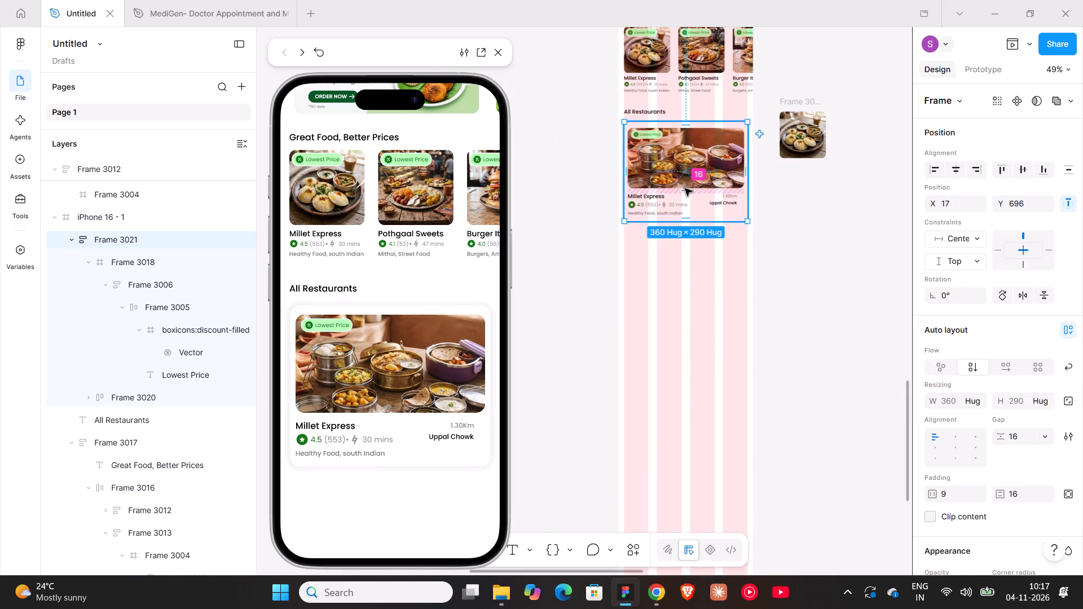
pyautogui.keyDown('alt'); pyautogui.moveTo(682, 146); pyautogui.dragTo(692, 276); pyautogui.keyUp('alt')
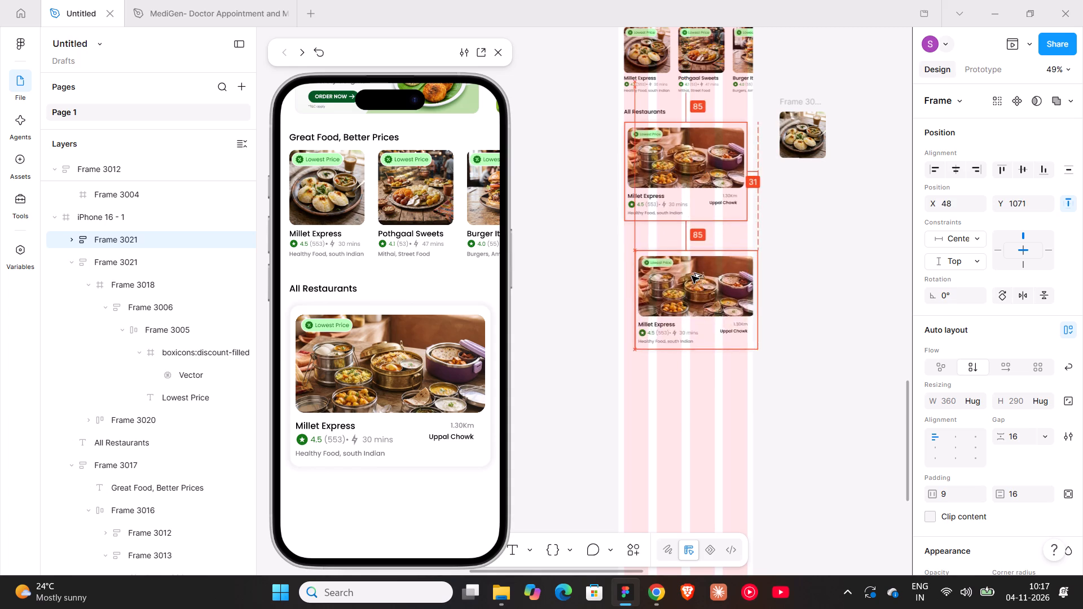
pyautogui.keyDown('alt'); pyautogui.moveTo(692, 276); pyautogui.dragTo(683, 257); pyautogui.keyUp('alt')
# Align both restaurant cards on their horizontal centers and wrap them in a vertical auto layout frame centered on the phone screen.
pyautogui.keyDown('shift'); pyautogui.click(644, 178); pyautogui.keyUp('shift')
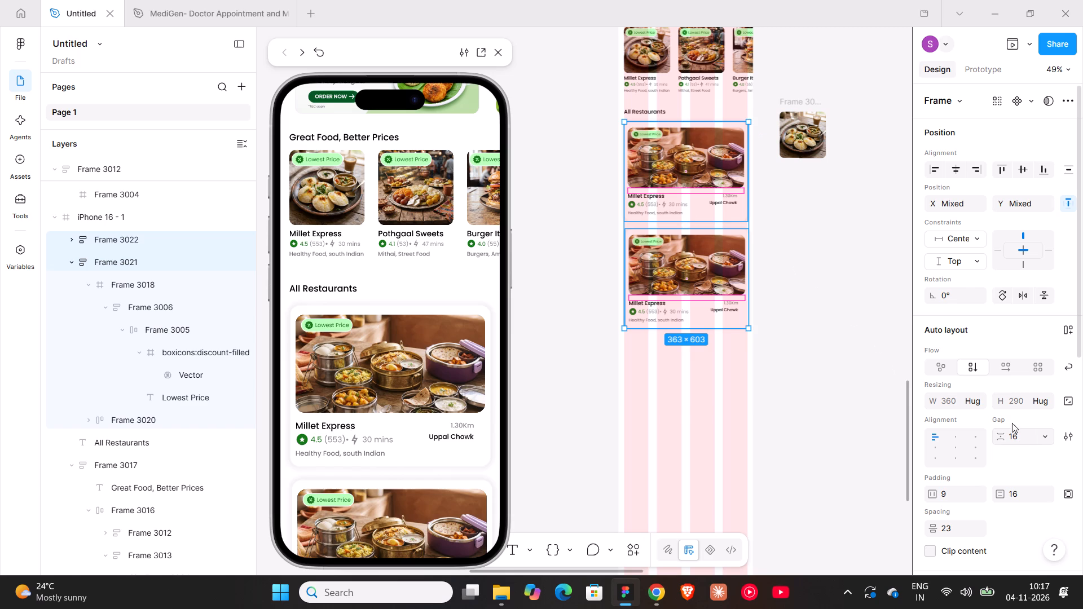
pyautogui.click(954, 171)
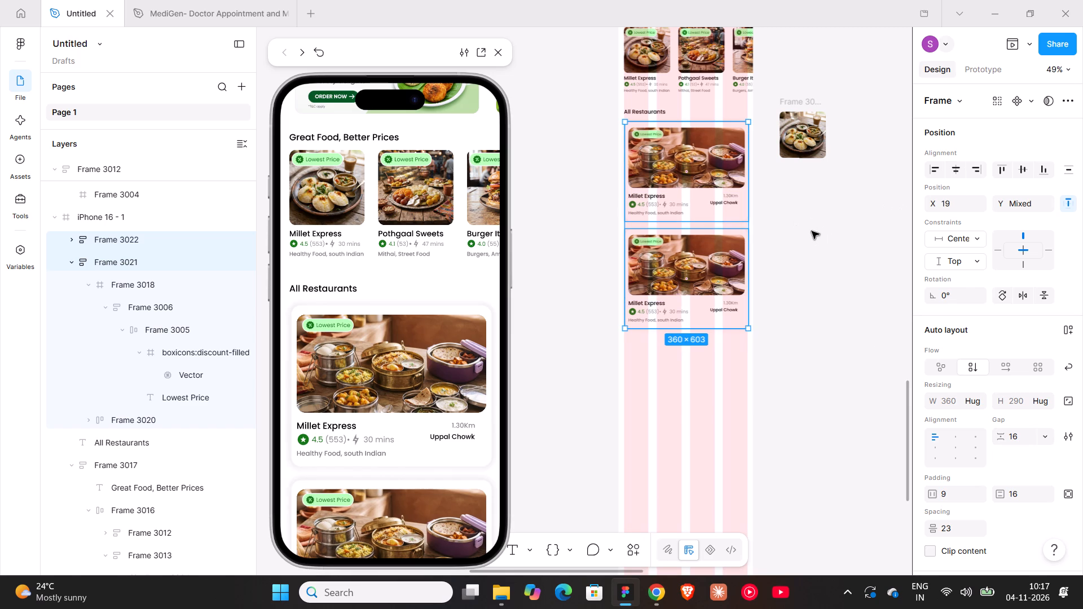
pyautogui.hotkey('shift', 'a')
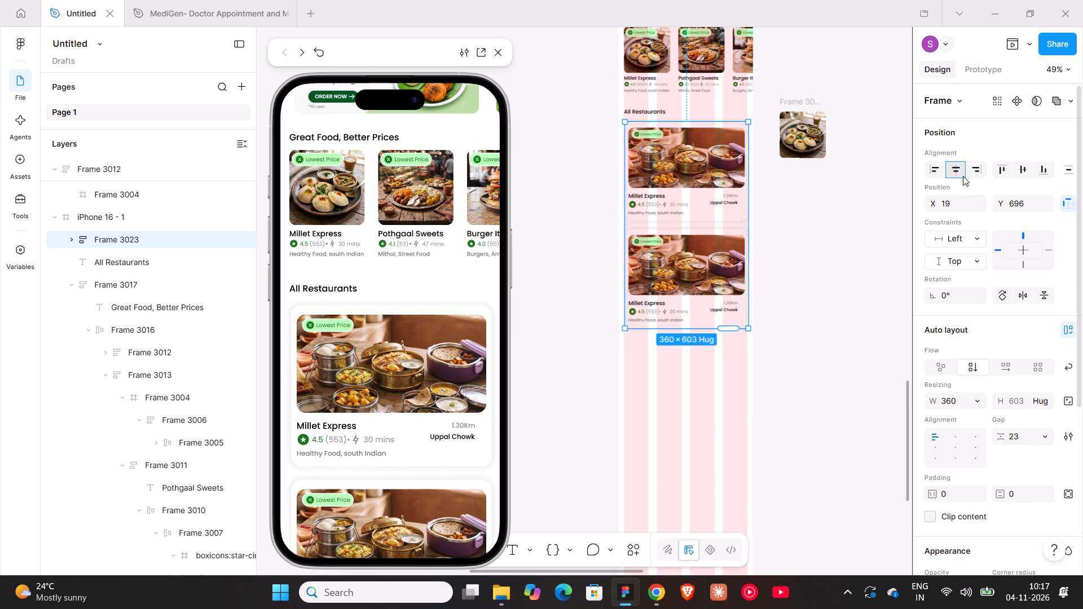
pyautogui.click(961, 172)
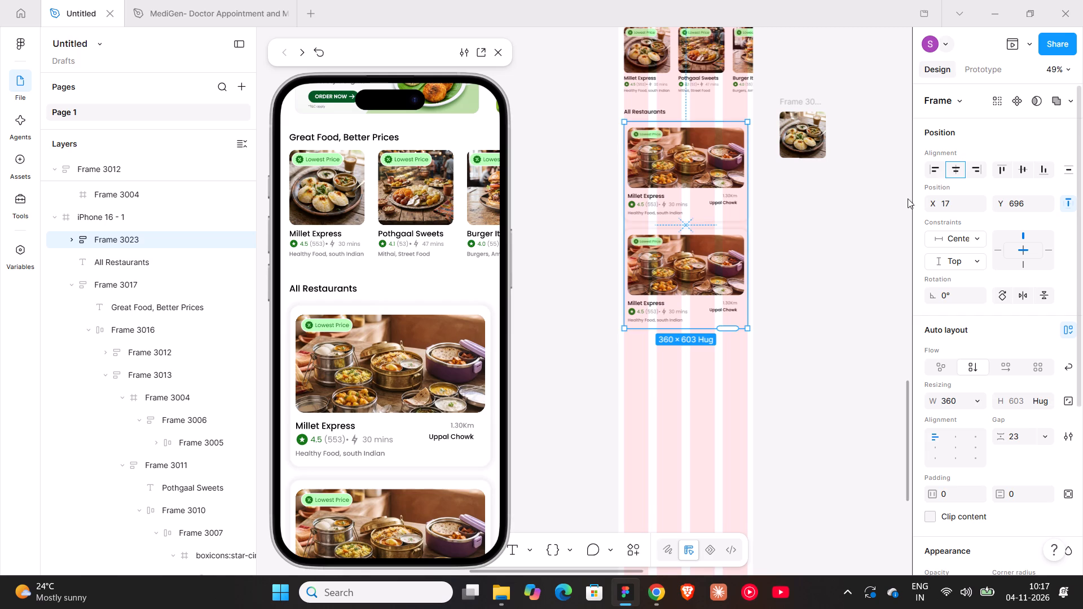
# Duplicate the second restaurant card twice inside the auto layout list to make four stacked cards.
pyautogui.doubleClick(708, 274)
pyautogui.hotkey('ctrl', 'd')
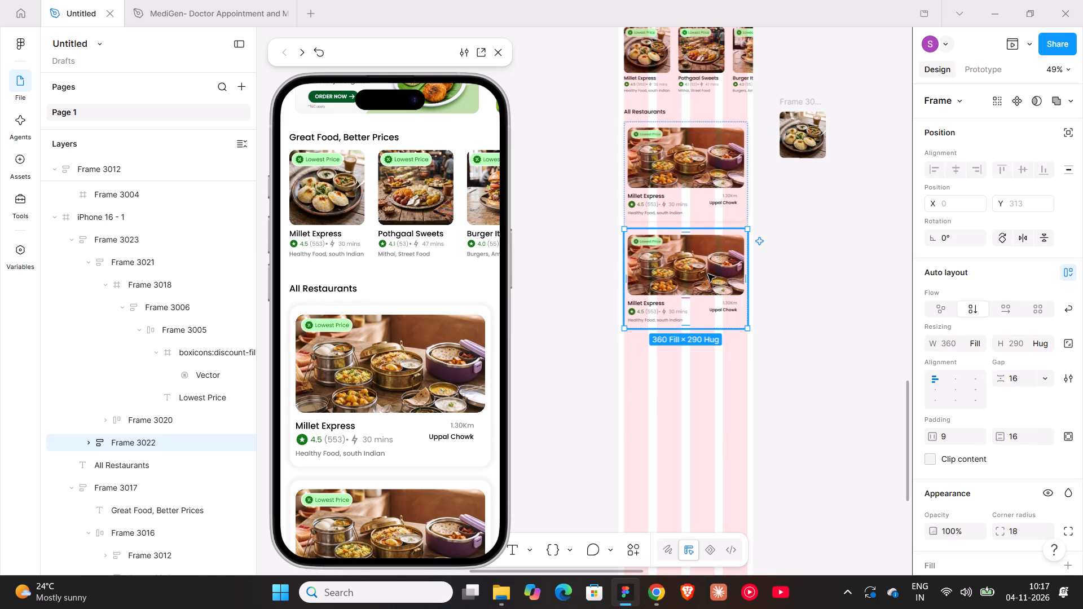
pyautogui.hotkey('ctrl', 'd')
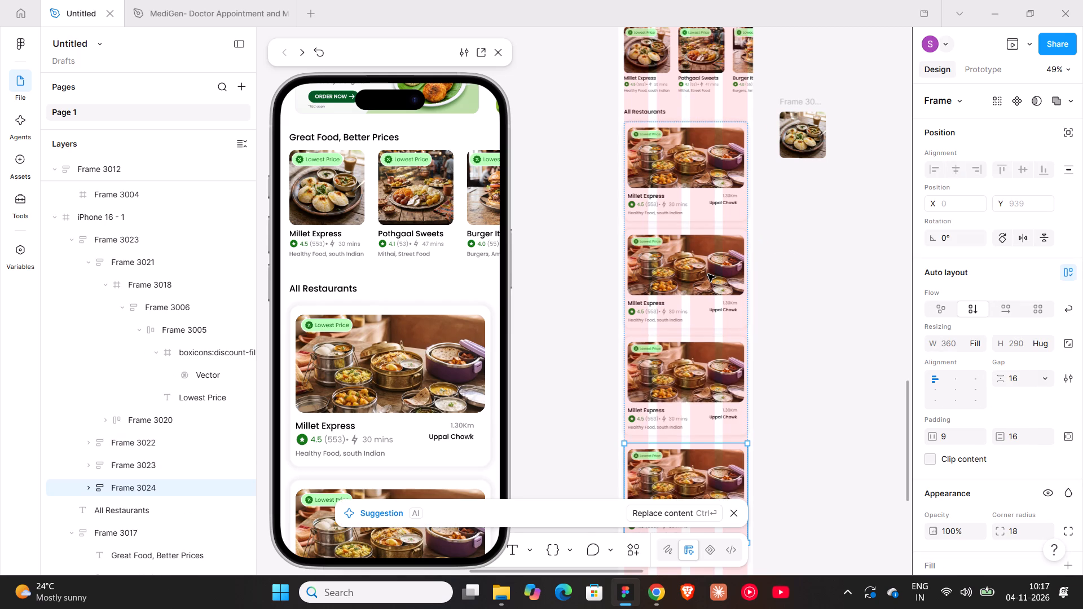
# Wrap the Locall logo, the location row and the search bar in one vertical auto layout frame.
pyautogui.scroll(3, 708, 279)
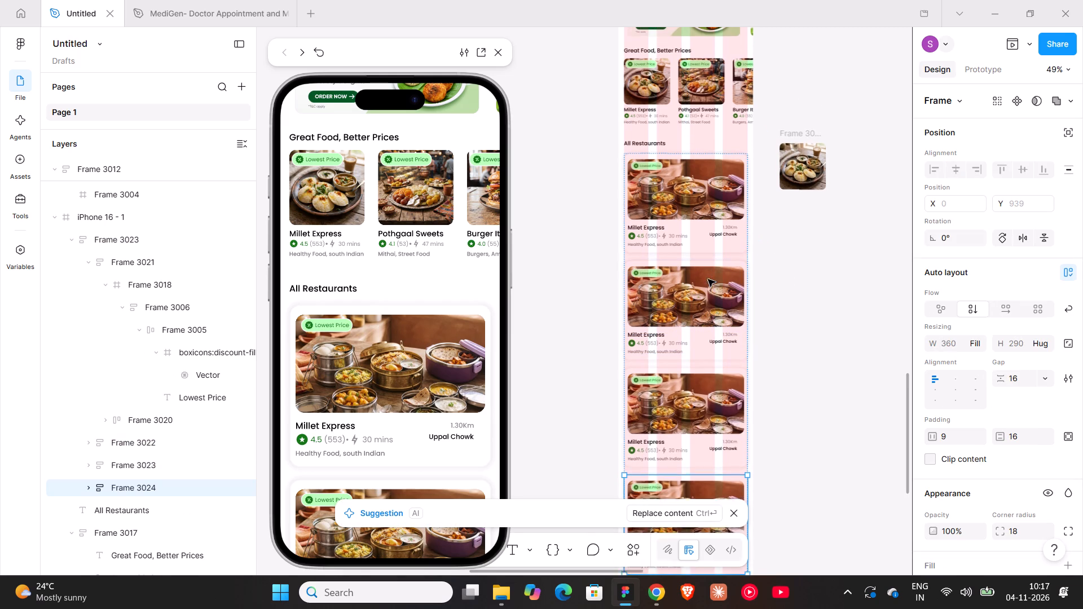
pyautogui.scroll(13, 708, 279)
pyautogui.scroll(8, 708, 279)
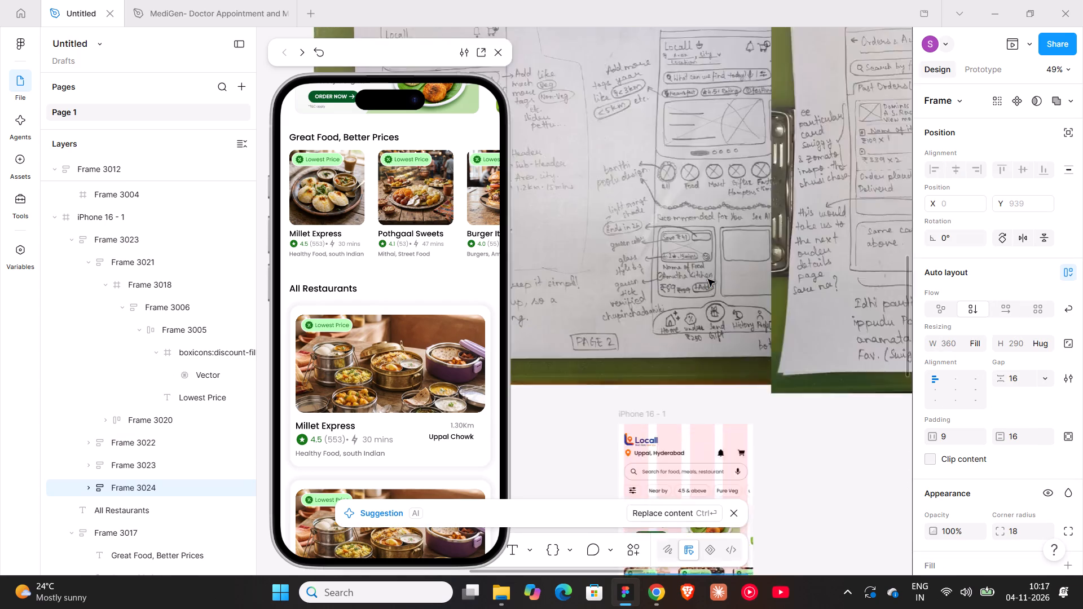
pyautogui.scroll(-4, 708, 279)
pyautogui.scroll(14, 366, 322)
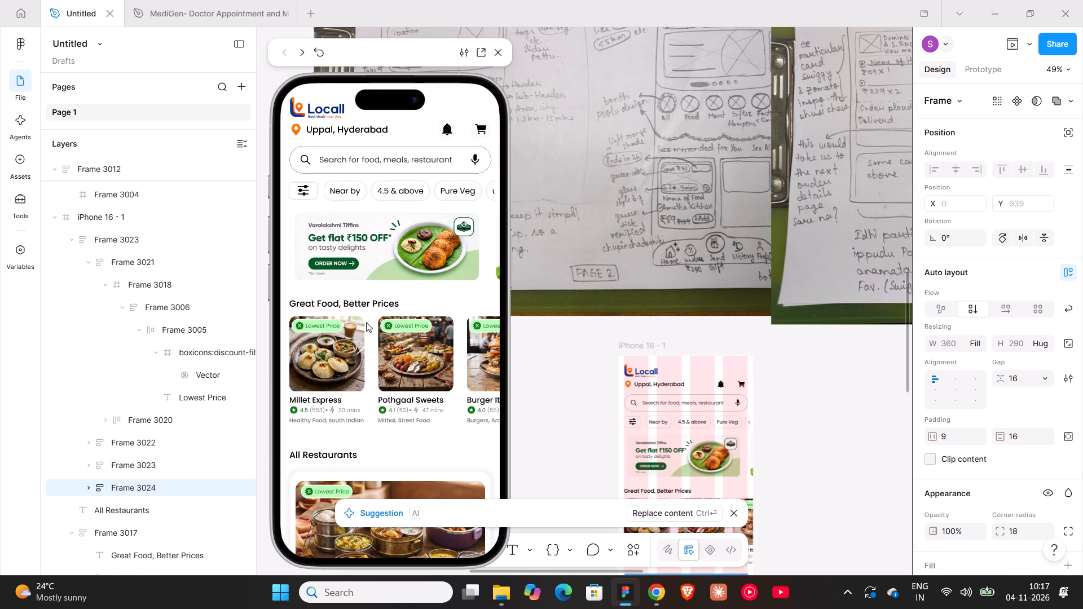
pyautogui.scroll(2, 366, 322)
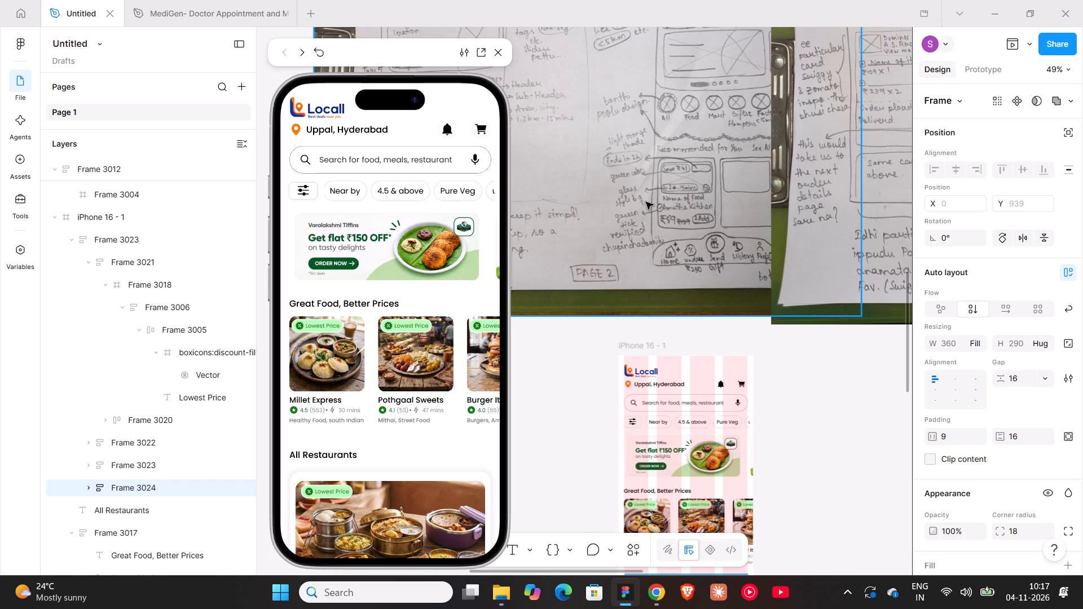
pyautogui.click(672, 398)
pyautogui.keyDown('ctrl'); pyautogui.scroll(8, 672, 398); pyautogui.keyUp('ctrl')
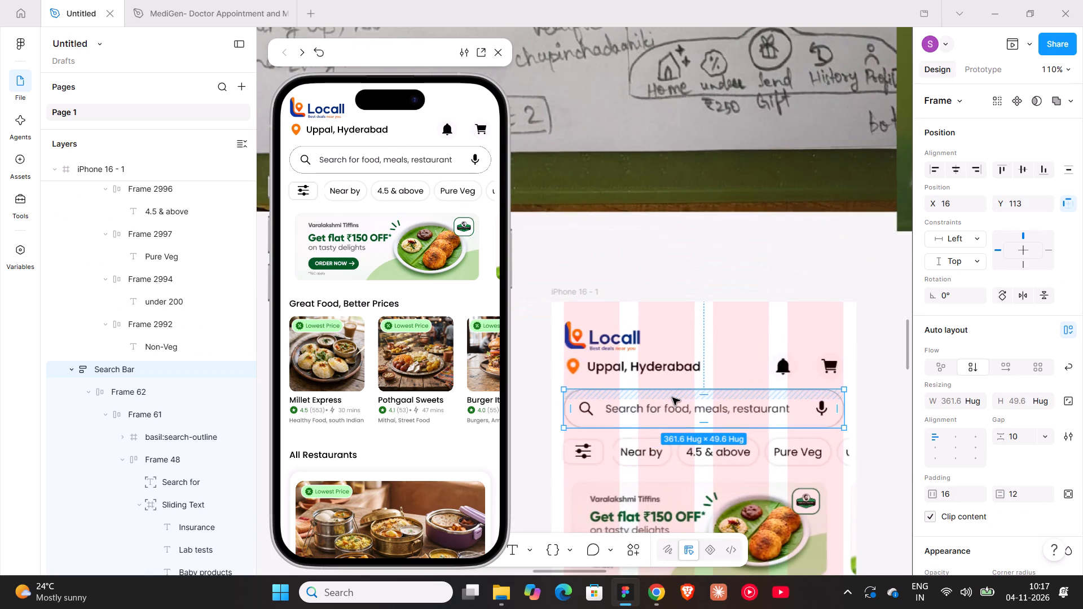
pyautogui.keyDown('shift'); pyautogui.scroll(-2, 672, 398); pyautogui.keyUp('shift')
pyautogui.keyDown('shift'); pyautogui.click(642, 356); pyautogui.keyUp('shift')
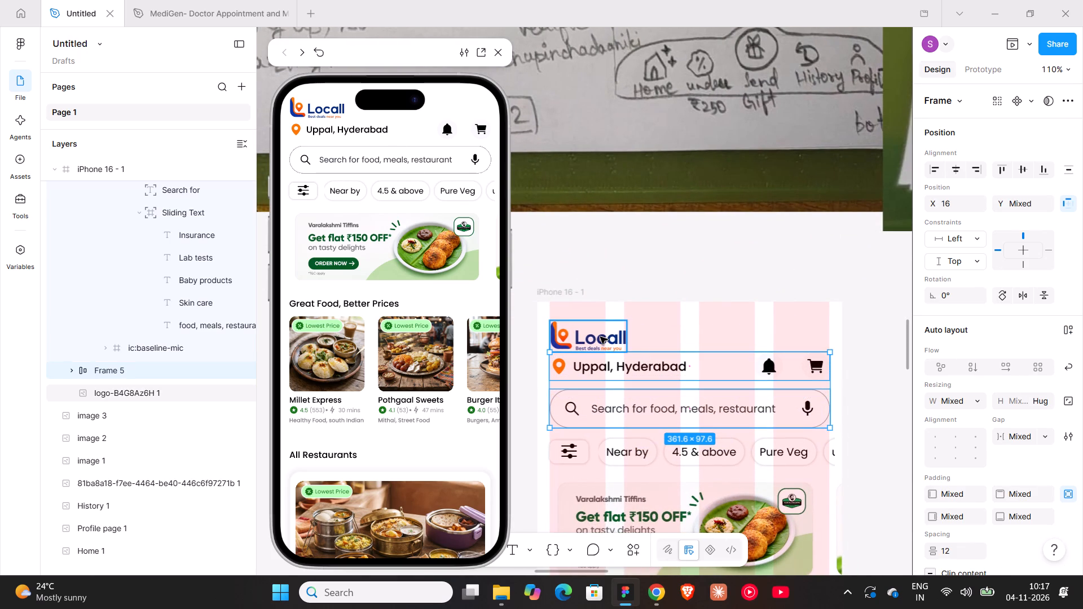
pyautogui.keyDown('shift'); pyautogui.click(600, 337); pyautogui.keyUp('shift')
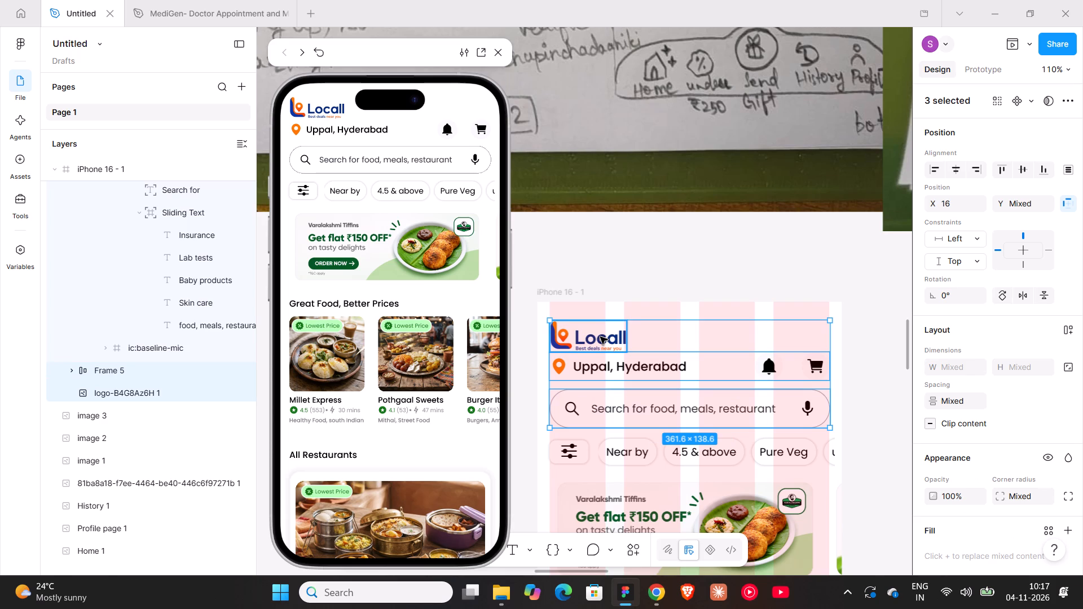
pyautogui.hotkey('shift', 'a')
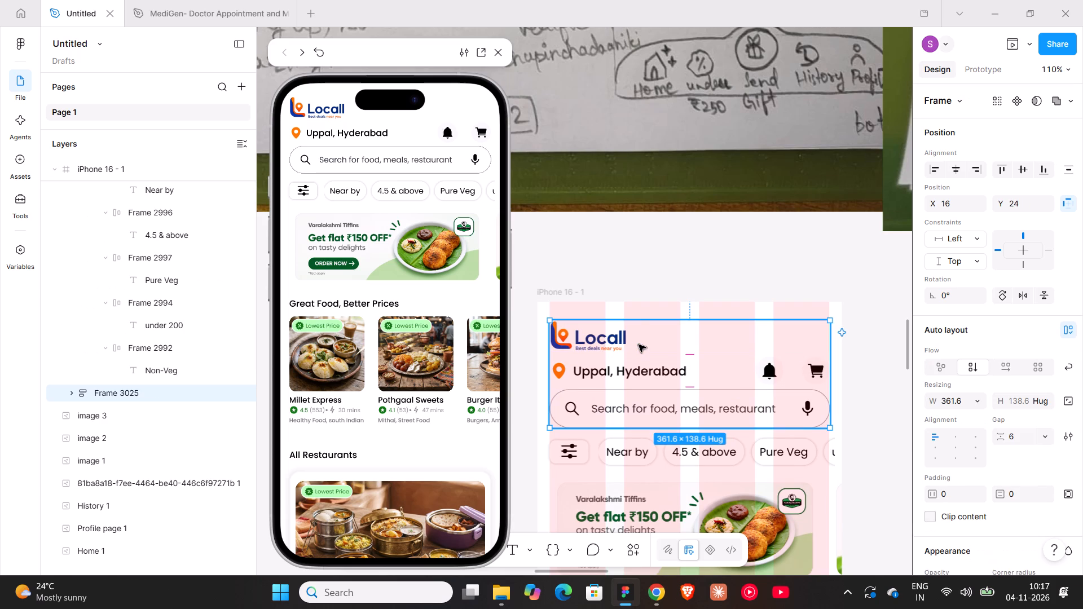
# Set the header frame's constraints to Center horizontally and Top vertically.
pyautogui.click(979, 405)
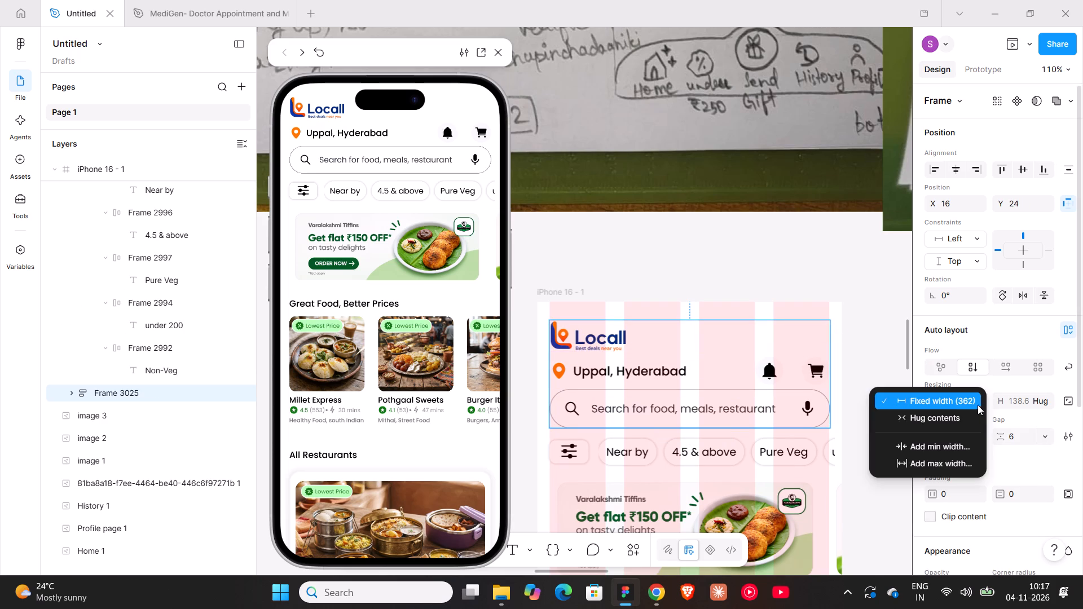
pyautogui.click(961, 408)
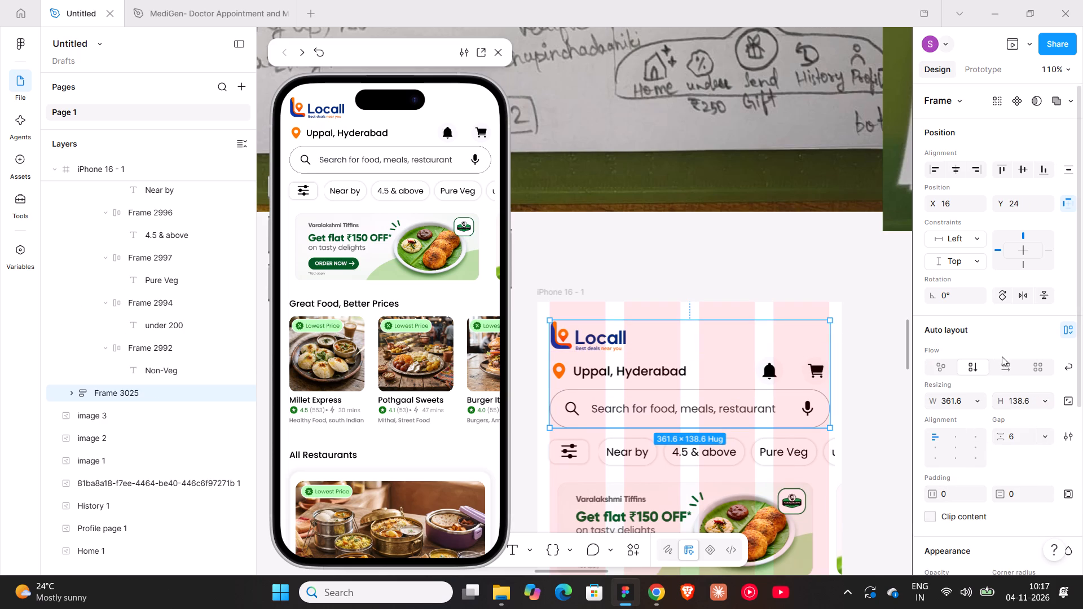
pyautogui.click(1020, 254)
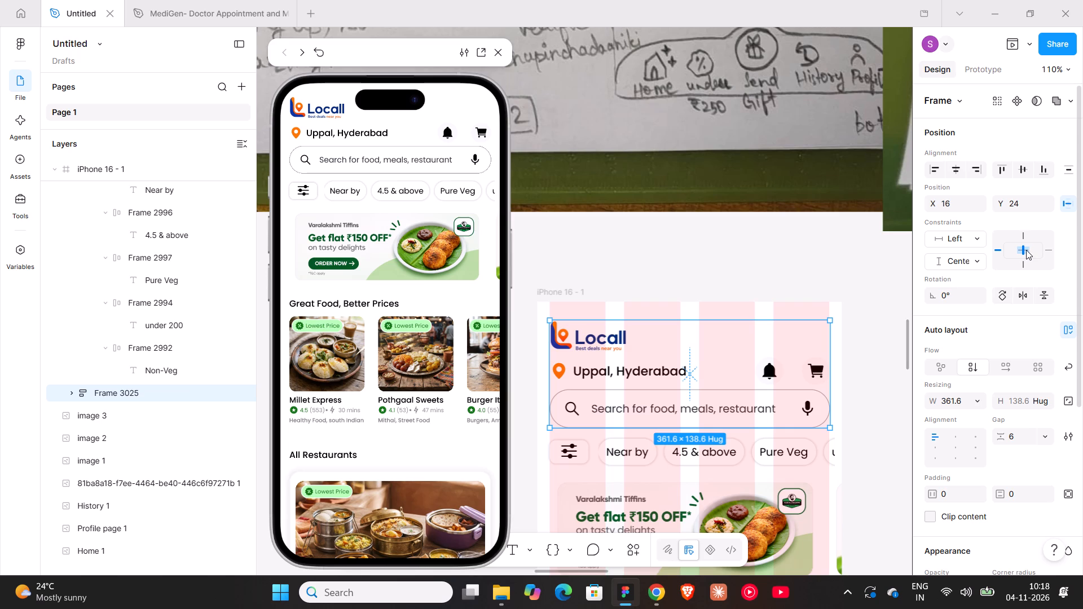
pyautogui.click(1026, 238)
pyautogui.click(1026, 249)
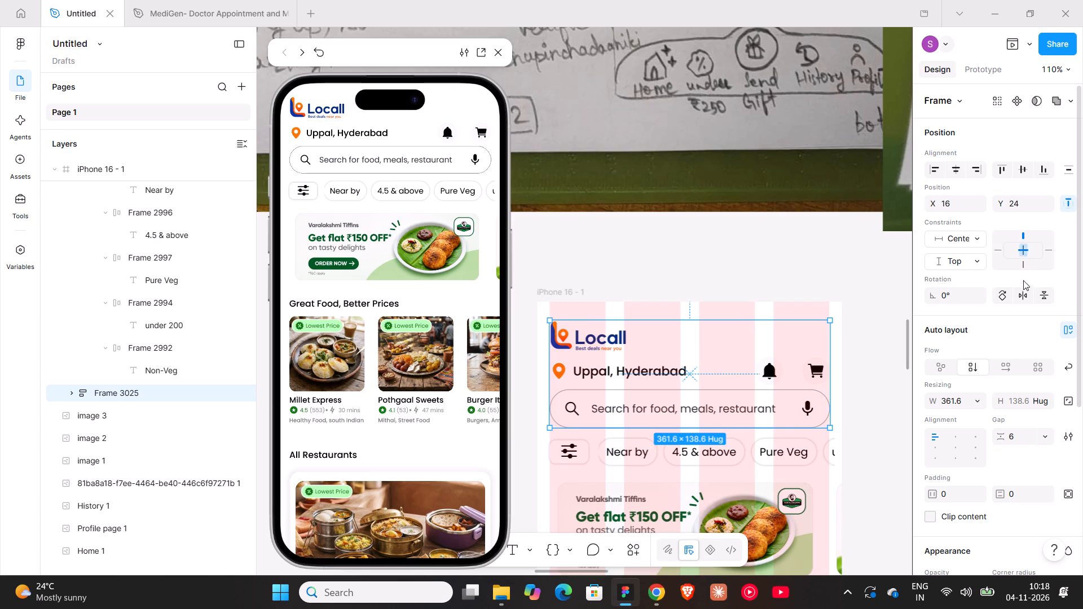
# Set the header frame's width resizing to Hug contents.
pyautogui.moveTo(935, 498); pyautogui.dragTo(554, 300)
pyautogui.hotkey('ctrl', 'z')
pyautogui.click(976, 391)
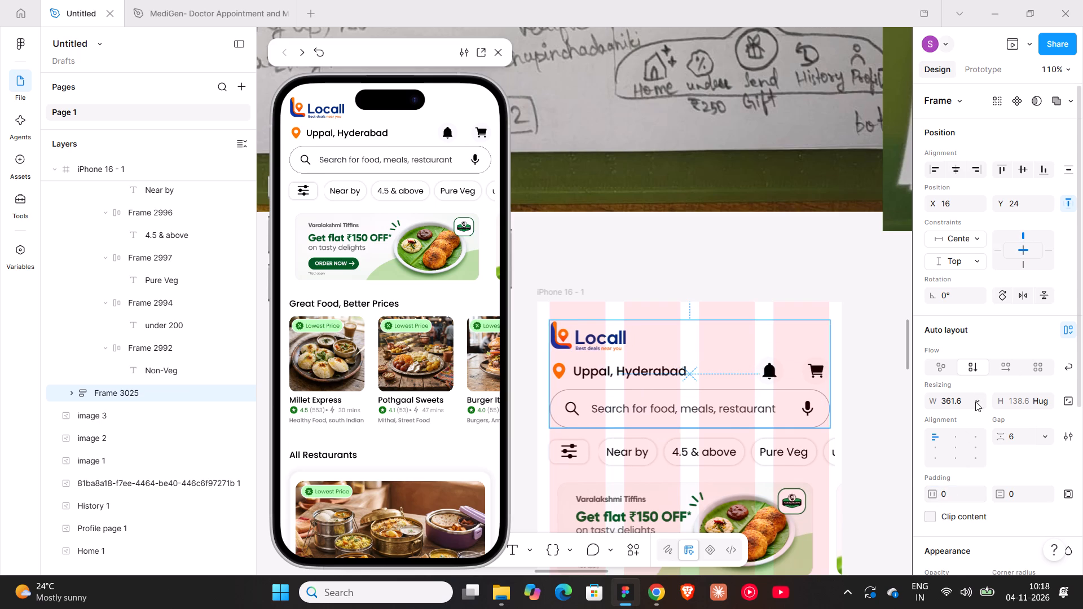
pyautogui.click(975, 401)
pyautogui.click(952, 414)
# Set the header frame's horizontal padding to 19.
pyautogui.moveTo(932, 498); pyautogui.dragTo(548, 299)
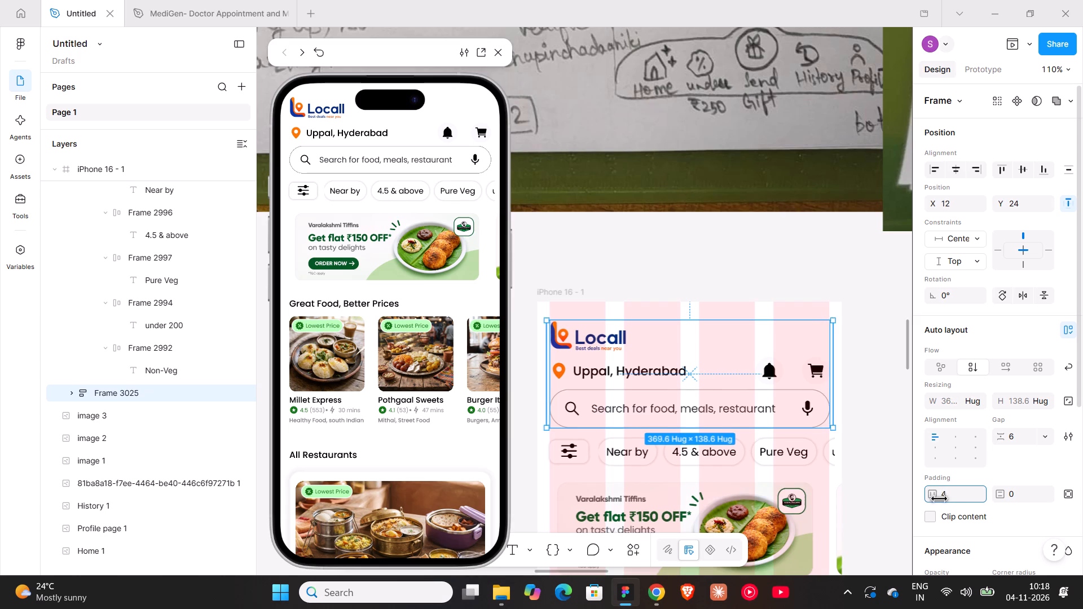
pyautogui.moveTo(548, 299); pyautogui.dragTo(565, 305)
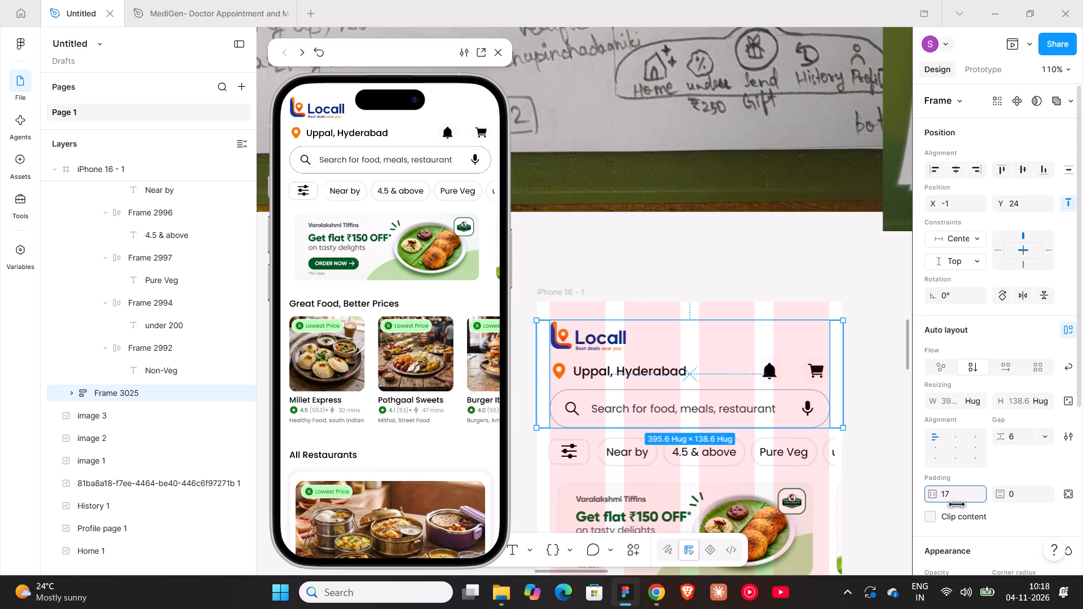
pyautogui.moveTo(565, 305); pyautogui.dragTo(566, 305)
pyautogui.moveTo(566, 305); pyautogui.dragTo(567, 305)
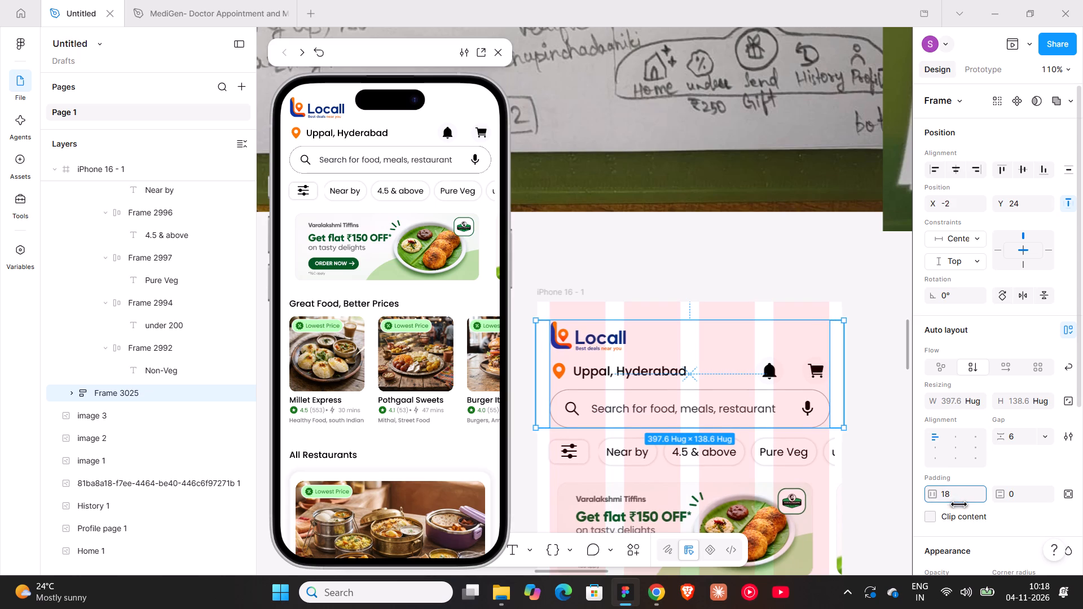
pyautogui.moveTo(567, 305); pyautogui.dragTo(569, 305)
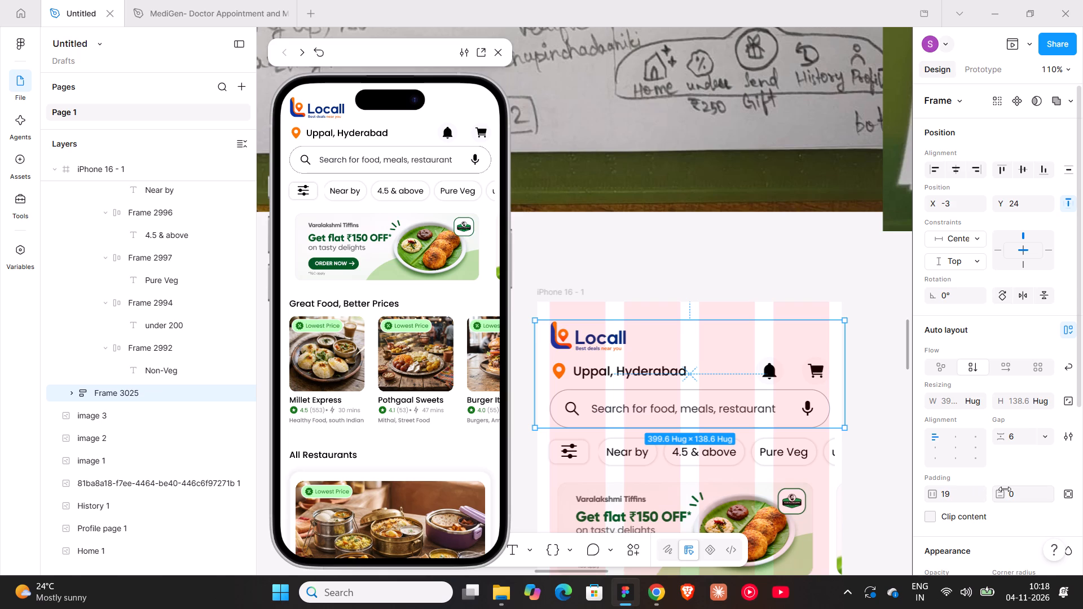
# Give the header frame individual padding per side and set its bottom padding to 6.
pyautogui.click(1082, 492)
pyautogui.click(1068, 493)
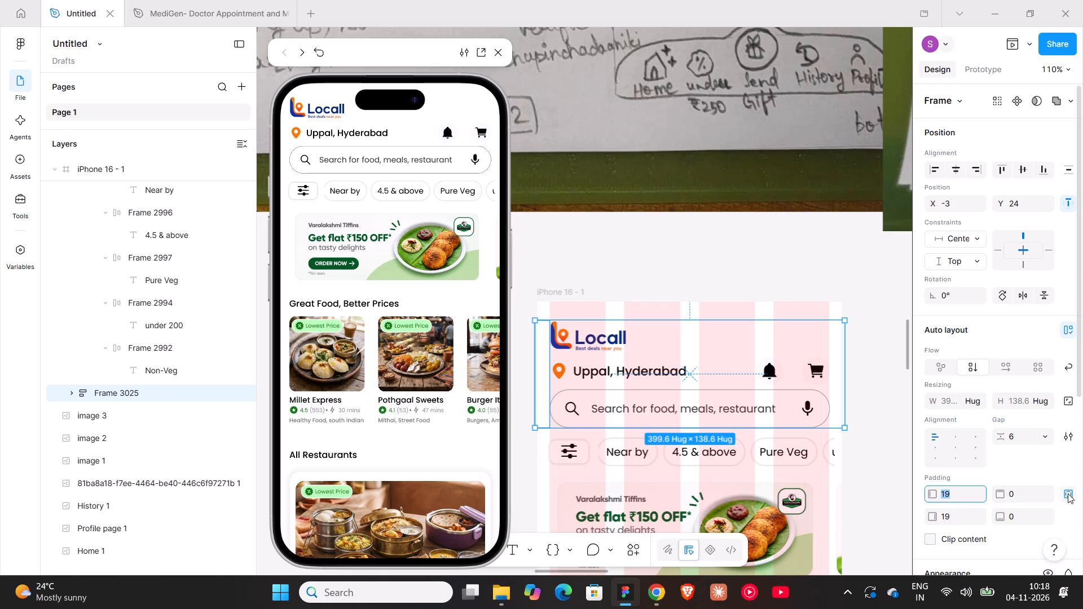
pyautogui.scroll(-1, 1025, 500)
pyautogui.click(1015, 447)
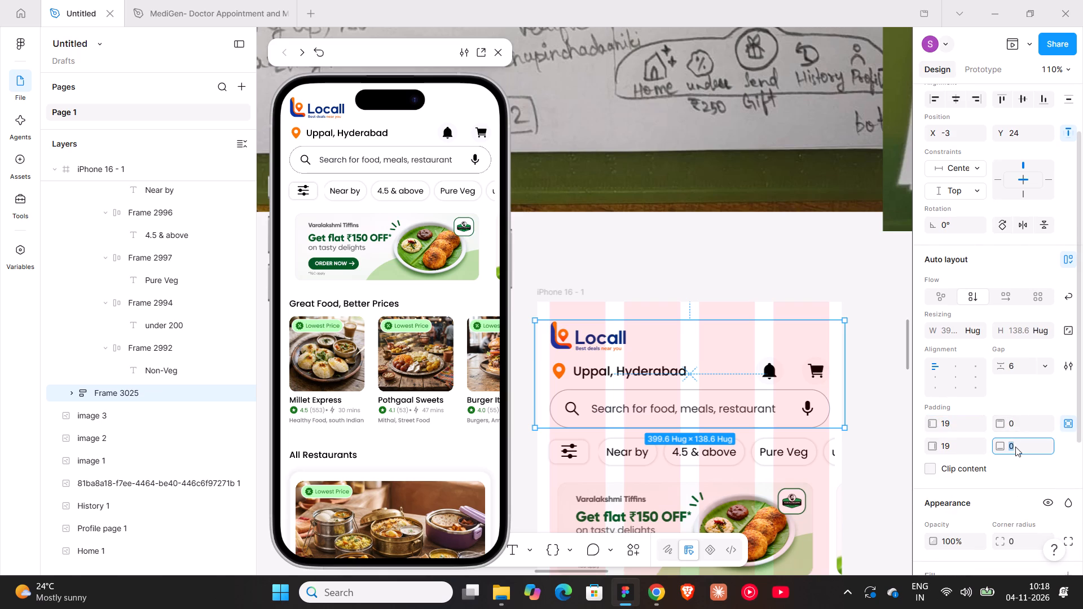
pyautogui.press('4')
pyautogui.press('Return')
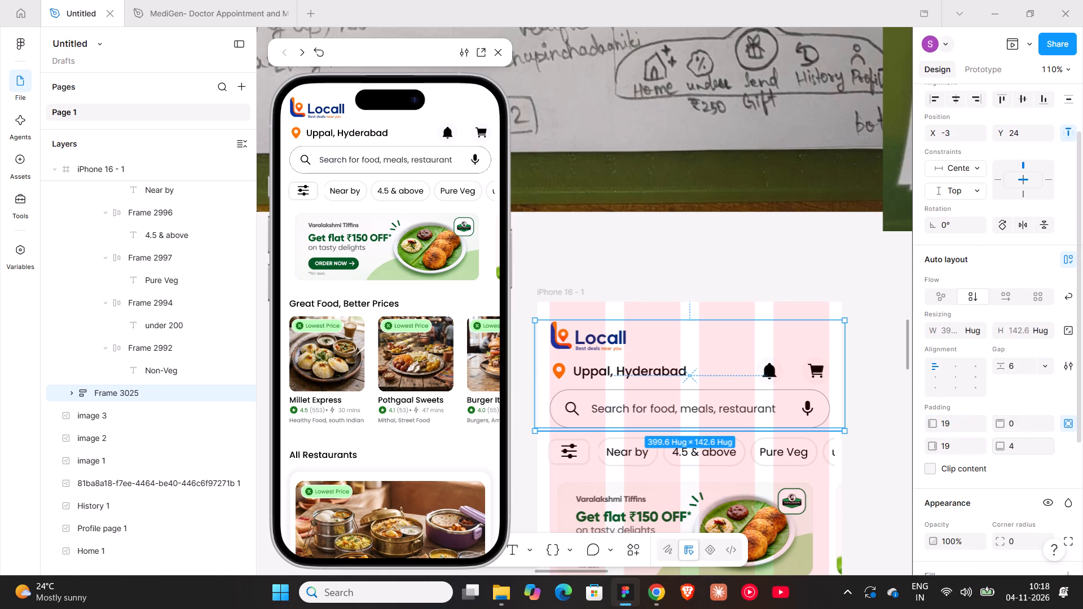
pyautogui.click(1015, 447)
pyautogui.press('6')
pyautogui.press('Return')
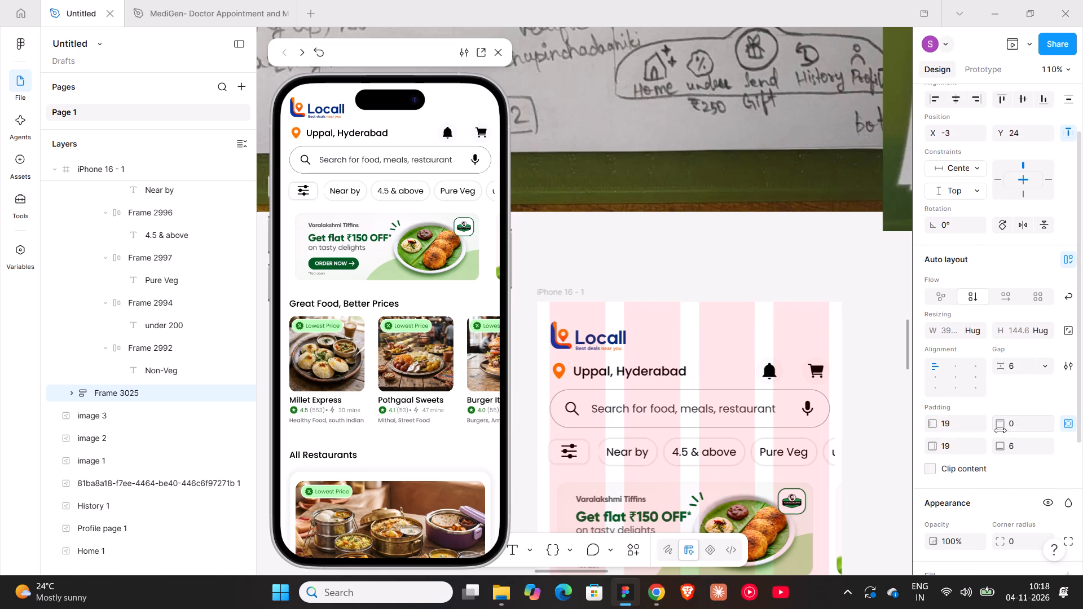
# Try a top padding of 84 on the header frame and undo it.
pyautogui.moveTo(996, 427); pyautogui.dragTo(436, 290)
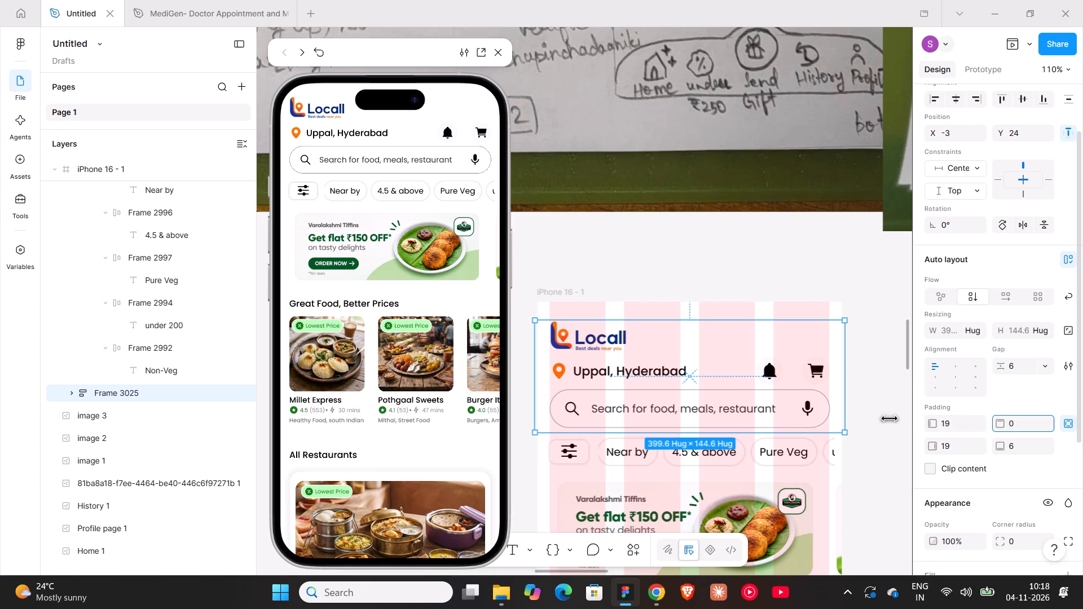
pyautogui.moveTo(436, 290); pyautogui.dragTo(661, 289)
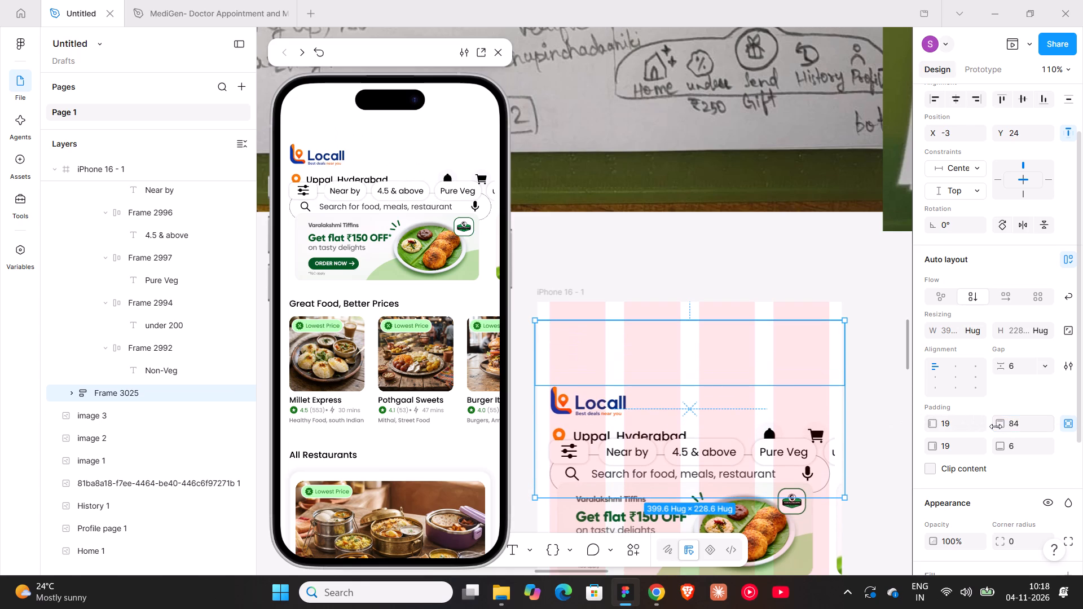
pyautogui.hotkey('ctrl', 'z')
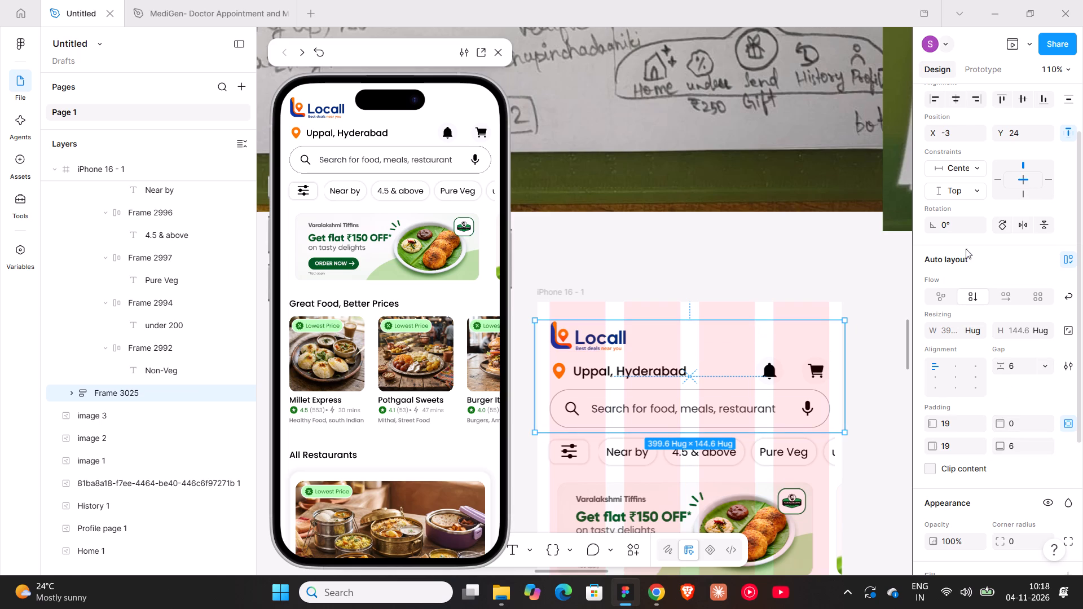
# Set the header frame's vertical constraint to Bottom and increase its top padding to 27.
pyautogui.click(1023, 193)
pyautogui.moveTo(1002, 427); pyautogui.dragTo(526, 300)
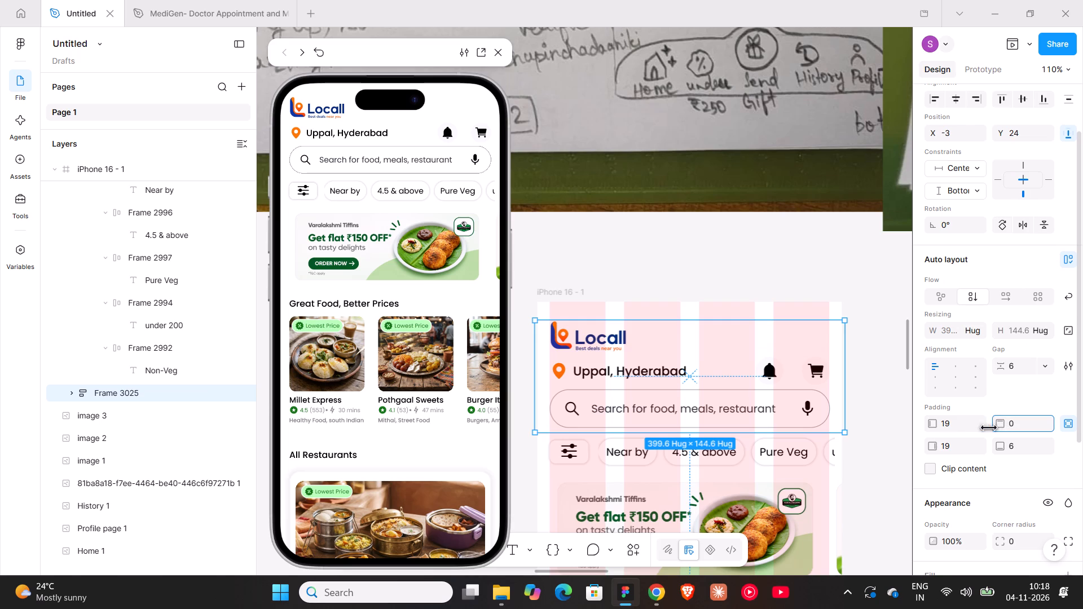
pyautogui.moveTo(526, 300); pyautogui.dragTo(558, 300)
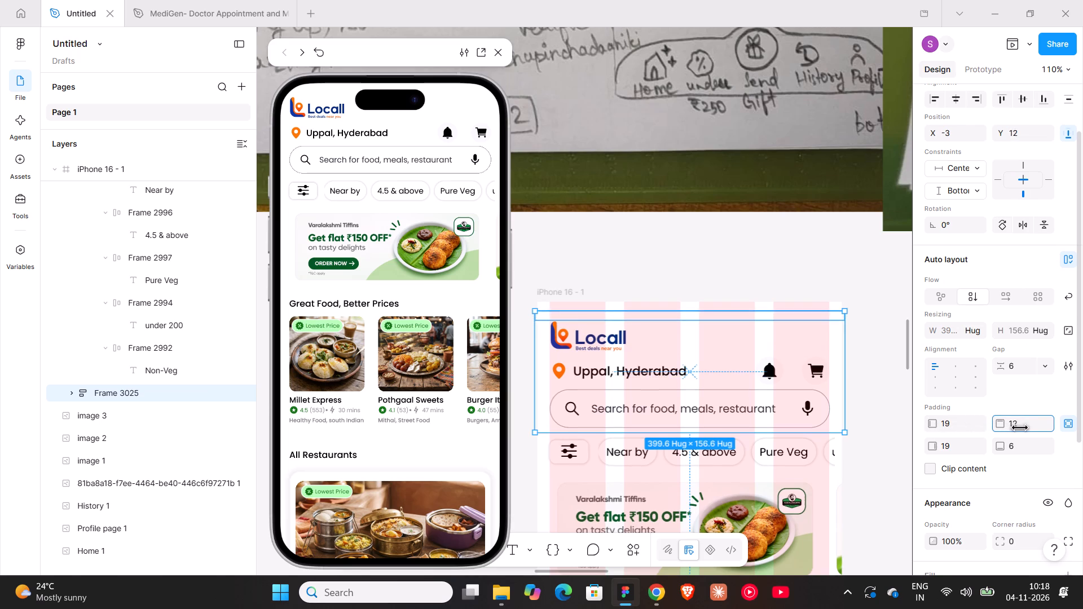
pyautogui.moveTo(558, 300); pyautogui.dragTo(579, 302)
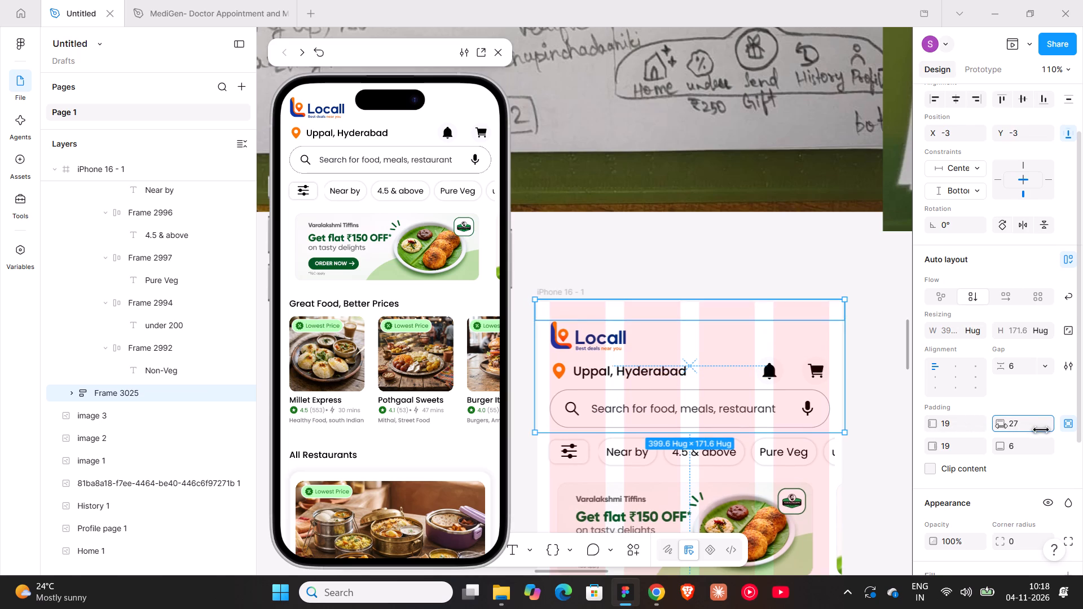
# Add a solid white FFFFFF fill to the header frame.
pyautogui.scroll(-3, 988, 483)
pyautogui.click(1070, 381)
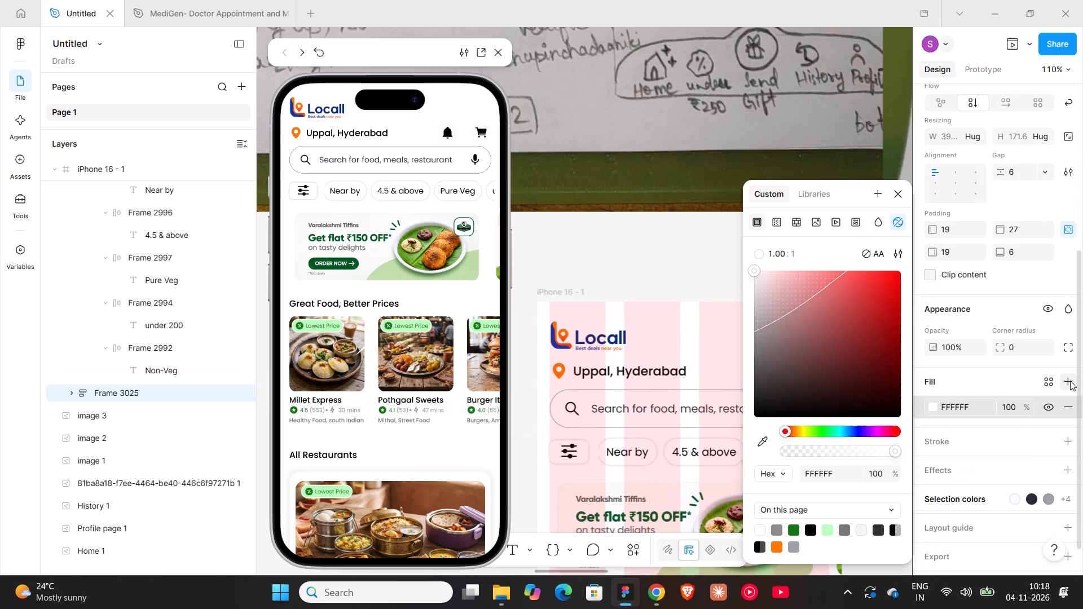
pyautogui.moveTo(755, 273); pyautogui.dragTo(737, 256)
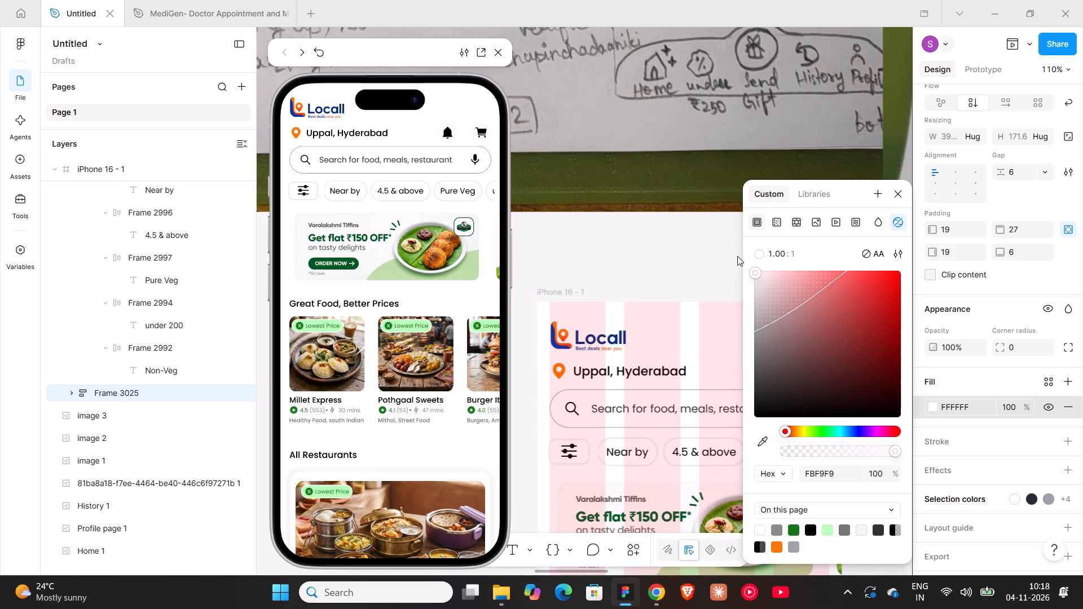
pyautogui.moveTo(737, 256); pyautogui.dragTo(736, 255)
pyautogui.click(906, 198)
# Set the header frame's prototype scroll position to Sticky (stop at top edge).
pyautogui.scroll(8, 992, 176)
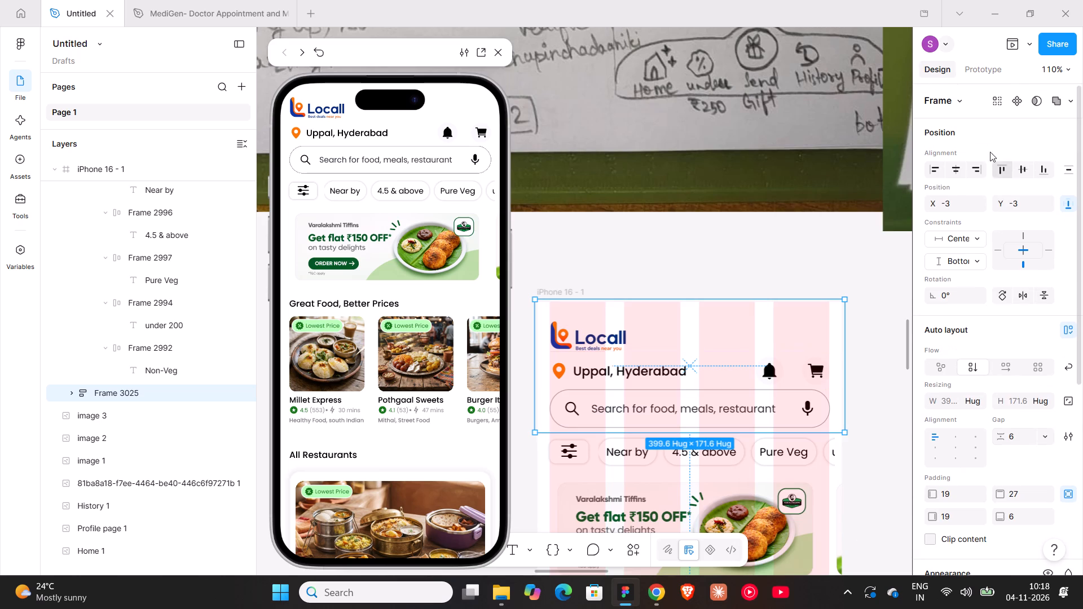
pyautogui.click(975, 70)
pyautogui.click(1016, 189)
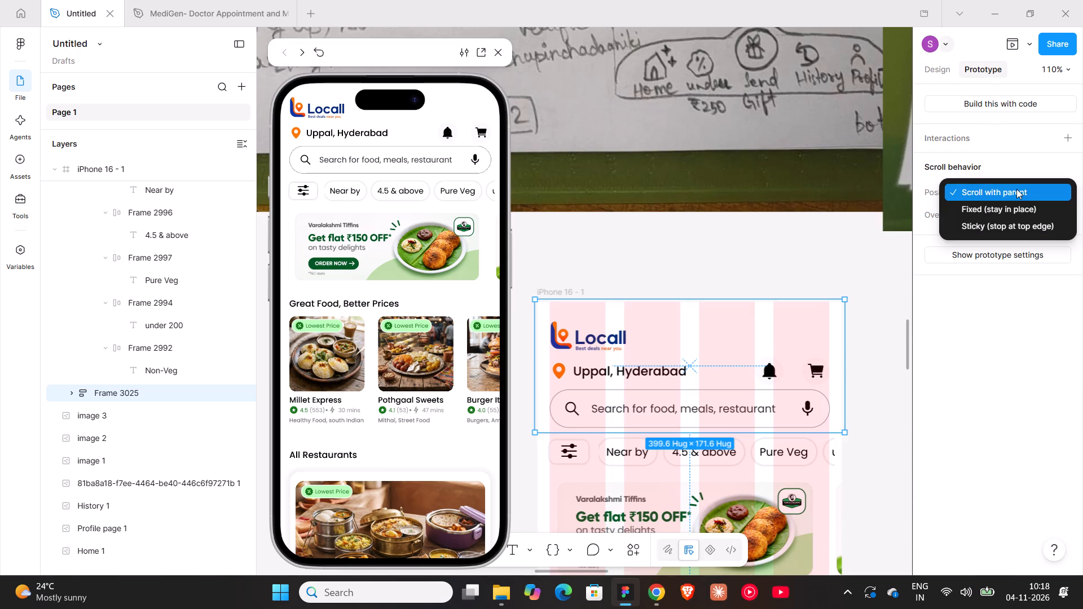
pyautogui.click(1014, 204)
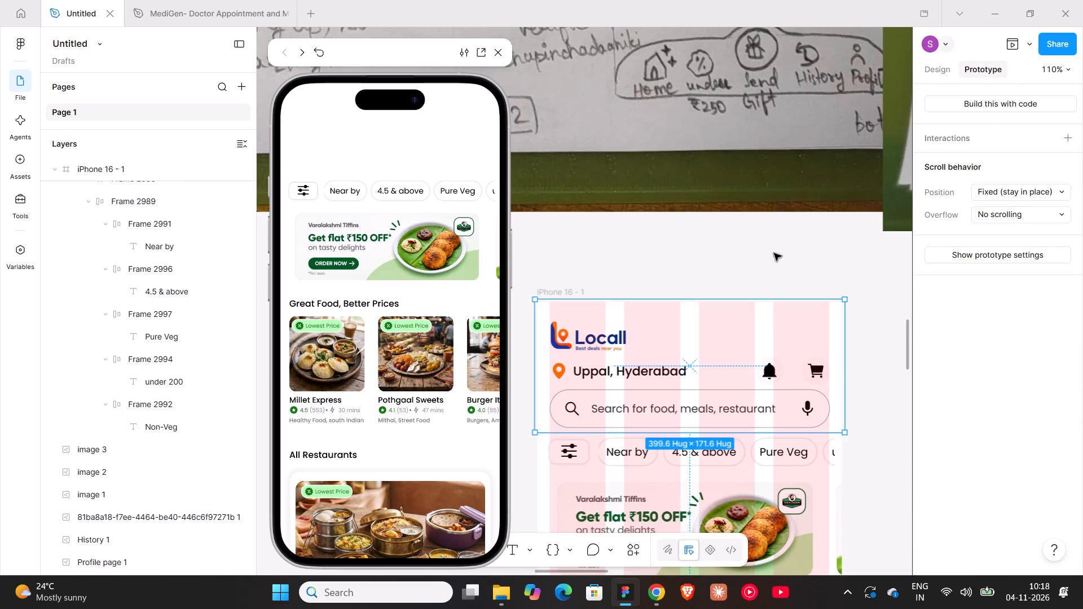
pyautogui.click(991, 191)
pyautogui.click(993, 212)
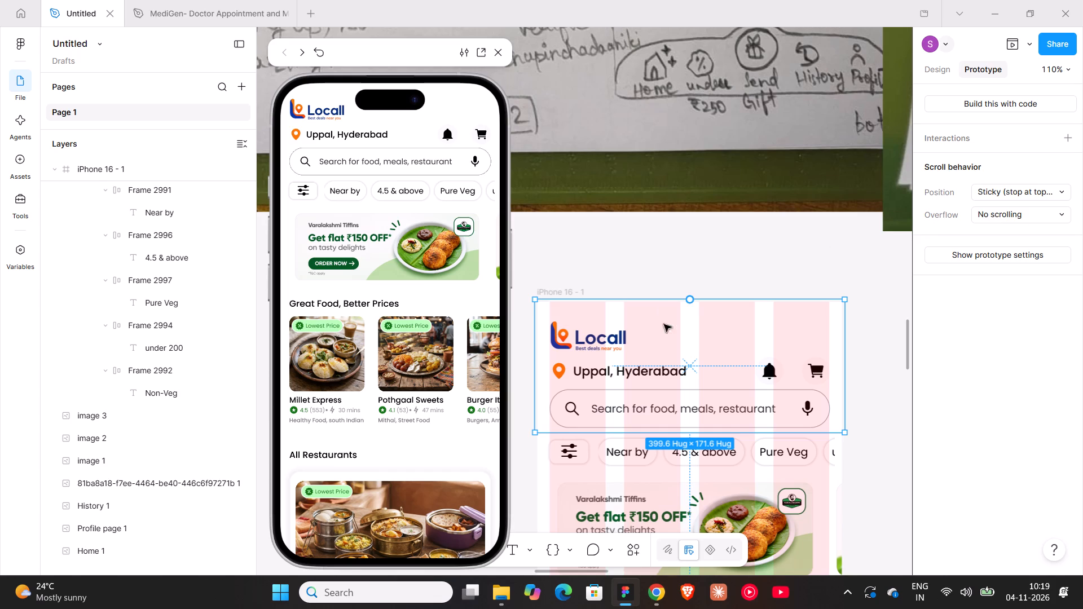
# Scroll through the phone preview to check how the header behaves over the restaurant content.
pyautogui.scroll(-4, 386, 351)
pyautogui.scroll(1, 386, 351)
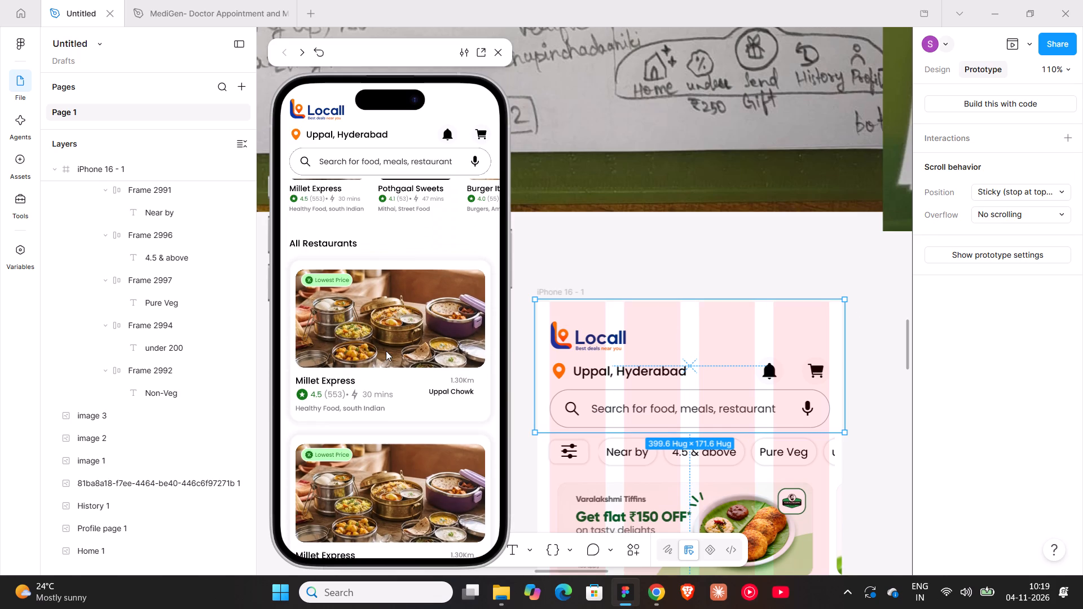
pyautogui.scroll(-5, 425, 366)
pyautogui.scroll(14, 425, 366)
pyautogui.scroll(-4, 425, 366)
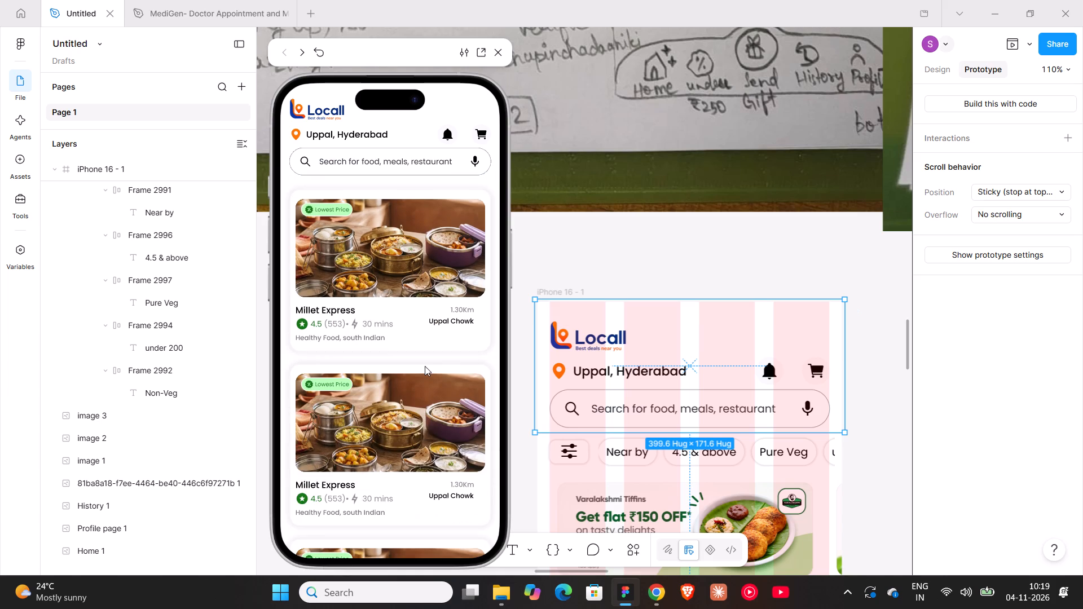
pyautogui.scroll(-8, 425, 366)
pyautogui.scroll(11, 425, 366)
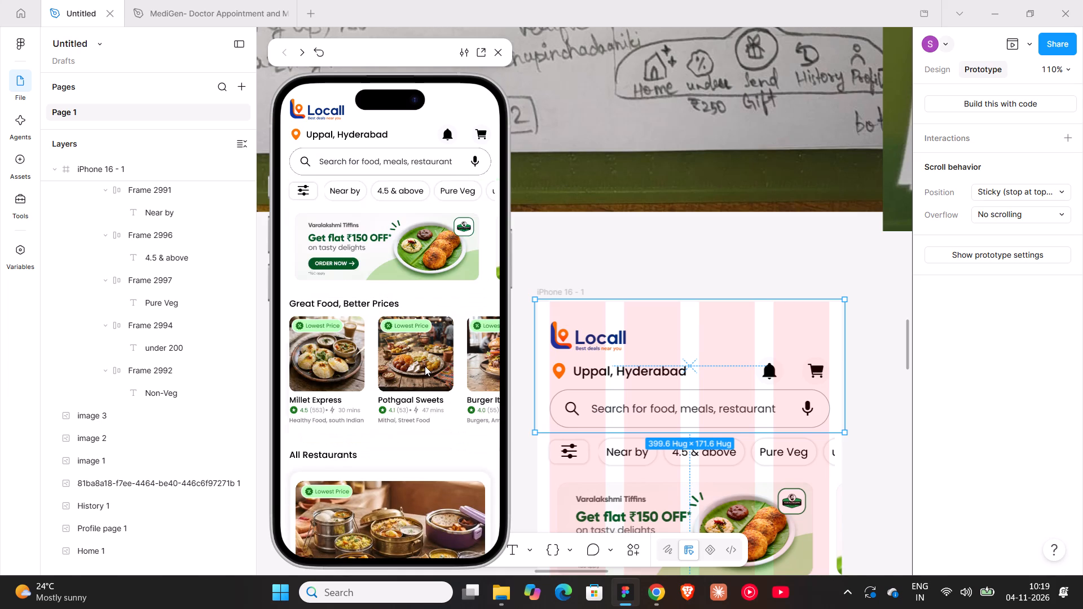
pyautogui.scroll(12, 425, 366)
# Capture a screen snip of the phone preview showing the home screen.
pyautogui.press('shift+super+s')
pyautogui.moveTo(263, 73); pyautogui.dragTo(414, 293)
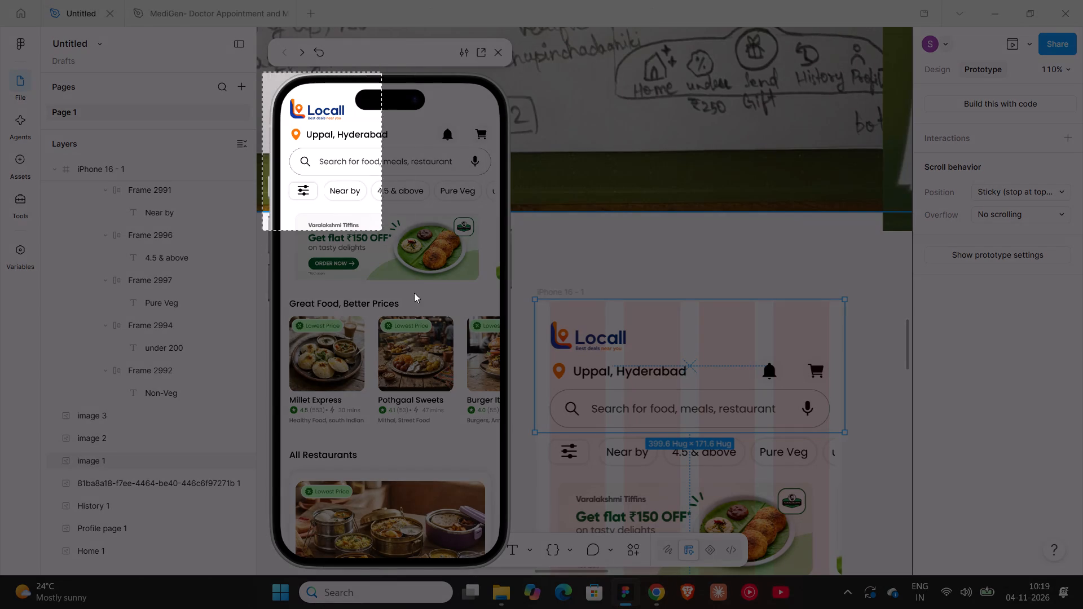
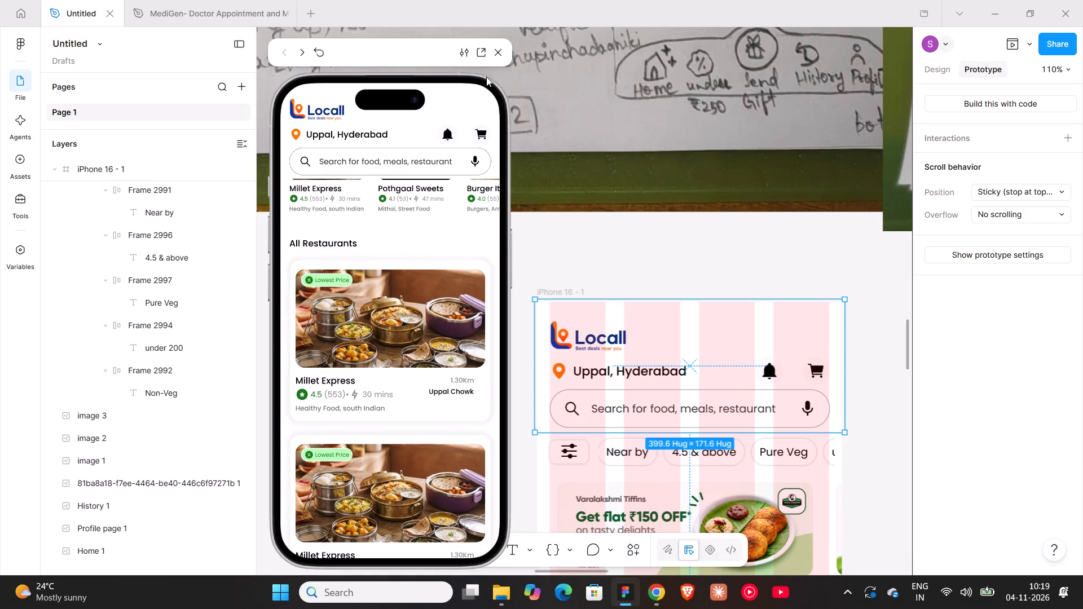
# Add a "See All" text label on the All Restaurants heading row, near the iPhone 16 frame's right margin.
pyautogui.scroll(-5, 613, 326)
pyautogui.click(876, 394)
pyautogui.scroll(-5, 830, 382)
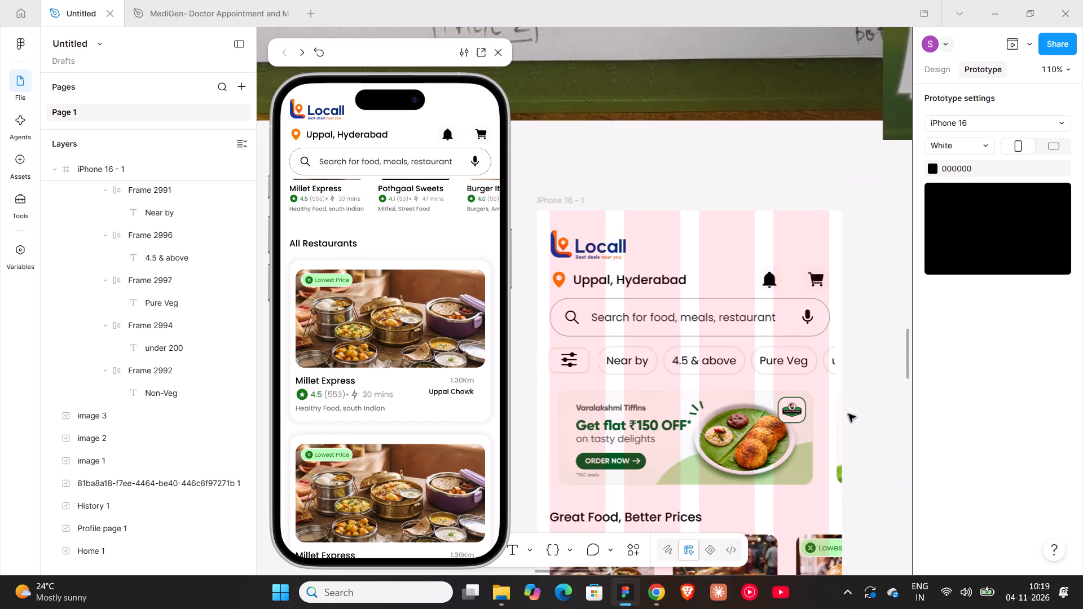
pyautogui.keyDown('ctrl'); pyautogui.scroll(-6, 848, 415); pyautogui.keyUp('ctrl')
pyautogui.keyDown('shift'); pyautogui.scroll(-8, 848, 415); pyautogui.keyUp('shift')
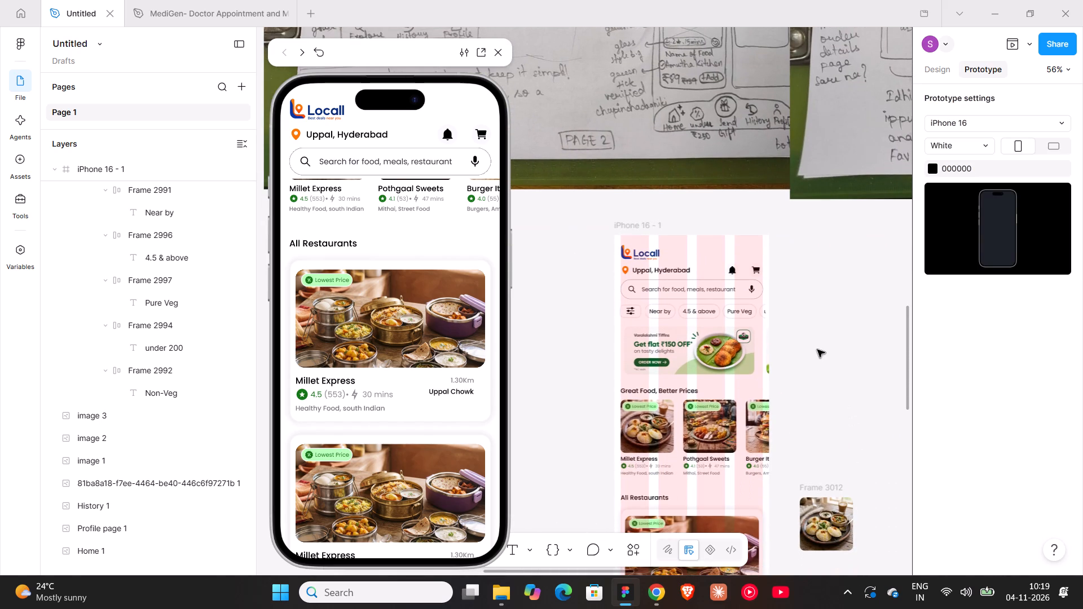
pyautogui.scroll(-5, 795, 403)
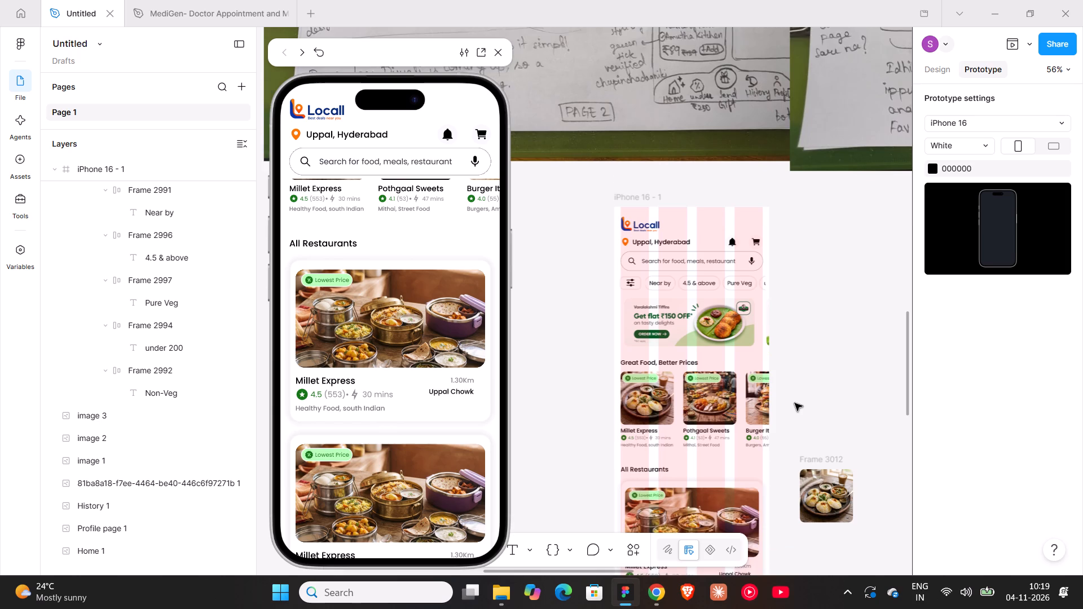
pyautogui.scroll(-5, 795, 403)
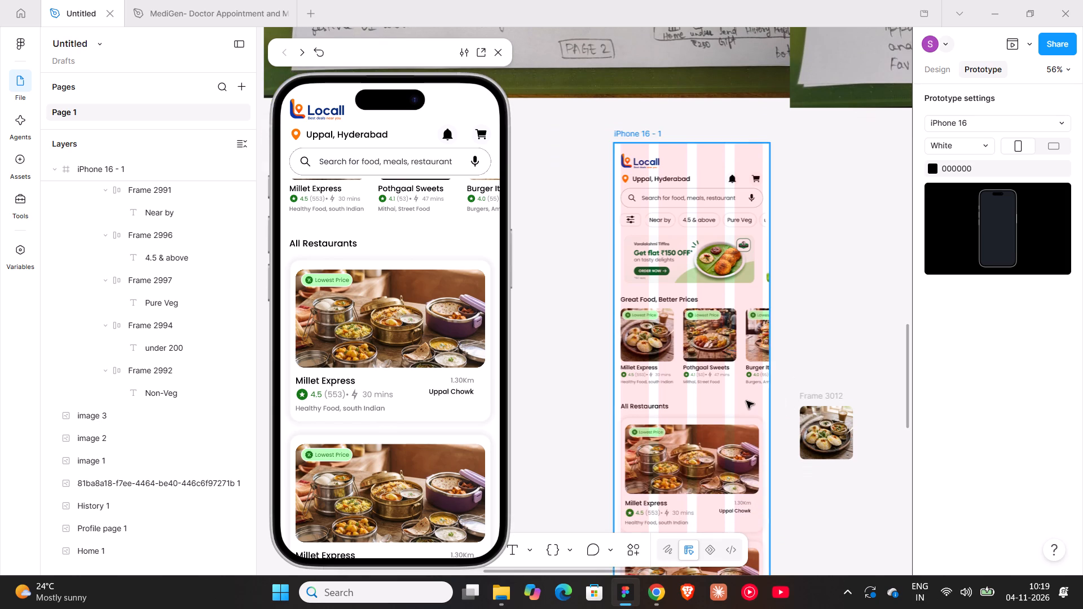
pyautogui.keyDown('ctrl'); pyautogui.scroll(8, 741, 399); pyautogui.keyUp('ctrl')
pyautogui.press('t')
pyautogui.click(722, 411)
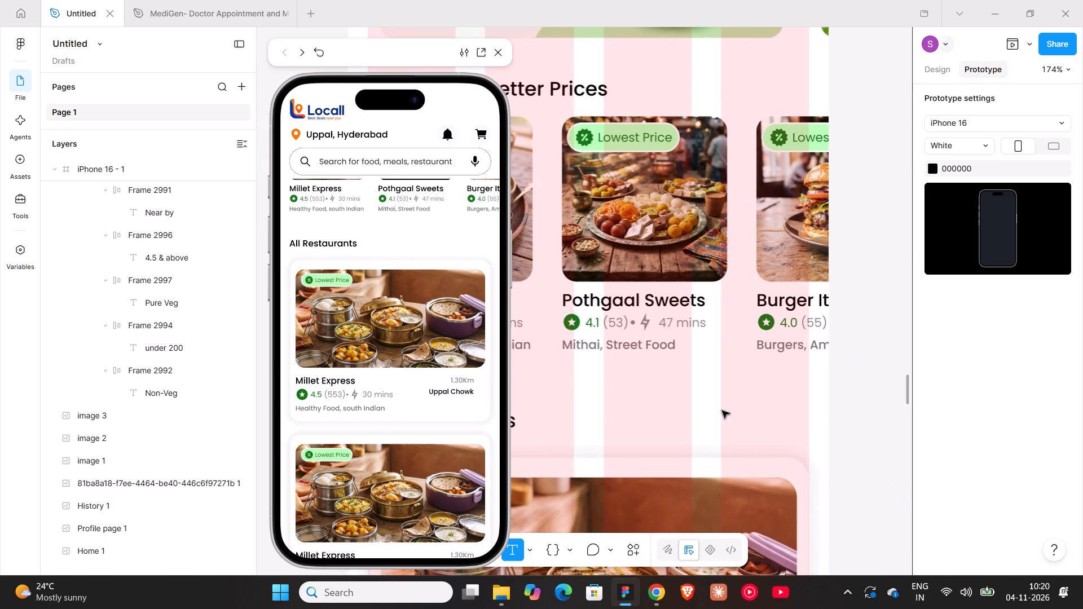
pyautogui.hotkey('shift', 's')
pyautogui.press('Escape')
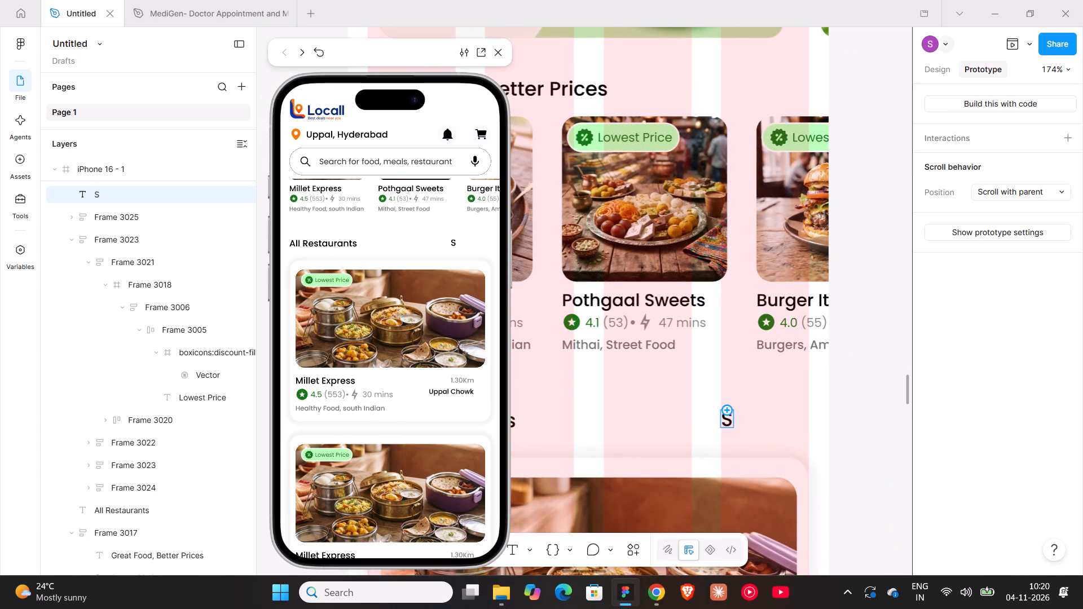
pyautogui.click(950, 65)
pyautogui.doubleClick(729, 418)
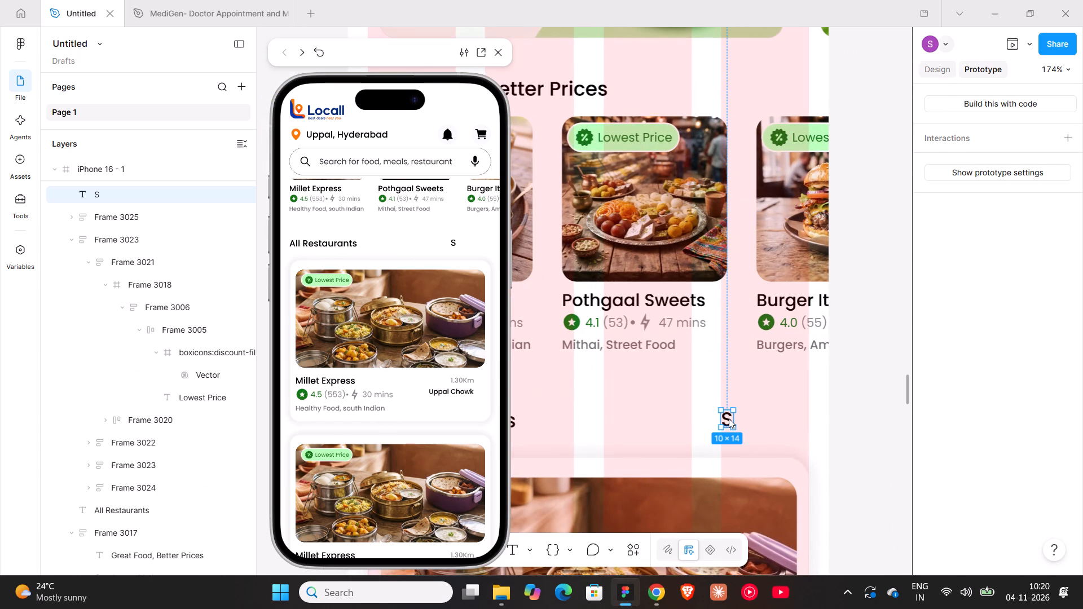
pyautogui.click(729, 418)
pyautogui.click(732, 421)
pyautogui.write('ee')
pyautogui.press('space')
pyautogui.write('All')
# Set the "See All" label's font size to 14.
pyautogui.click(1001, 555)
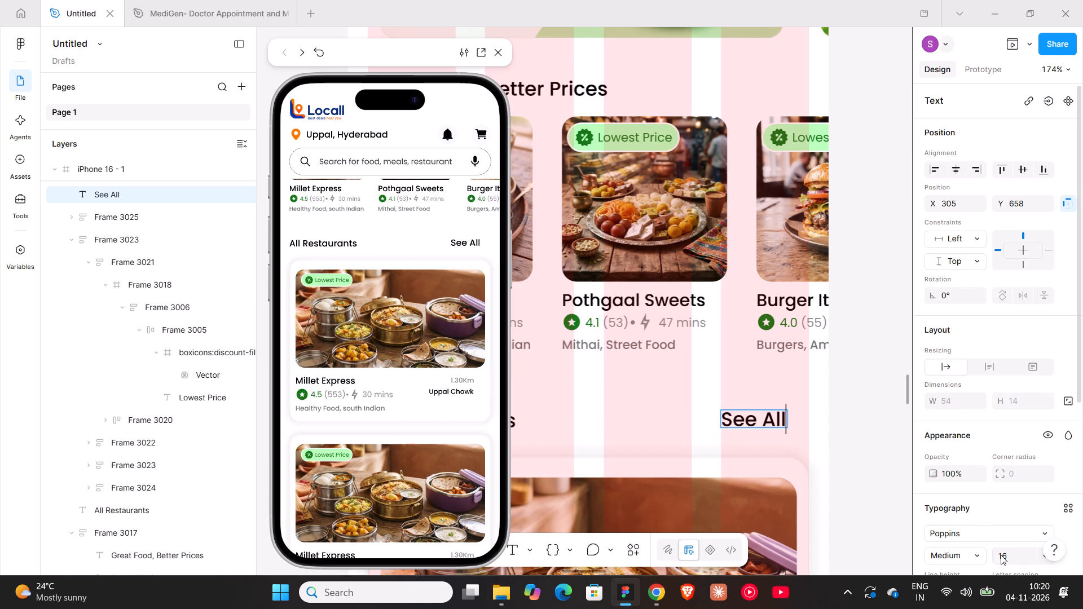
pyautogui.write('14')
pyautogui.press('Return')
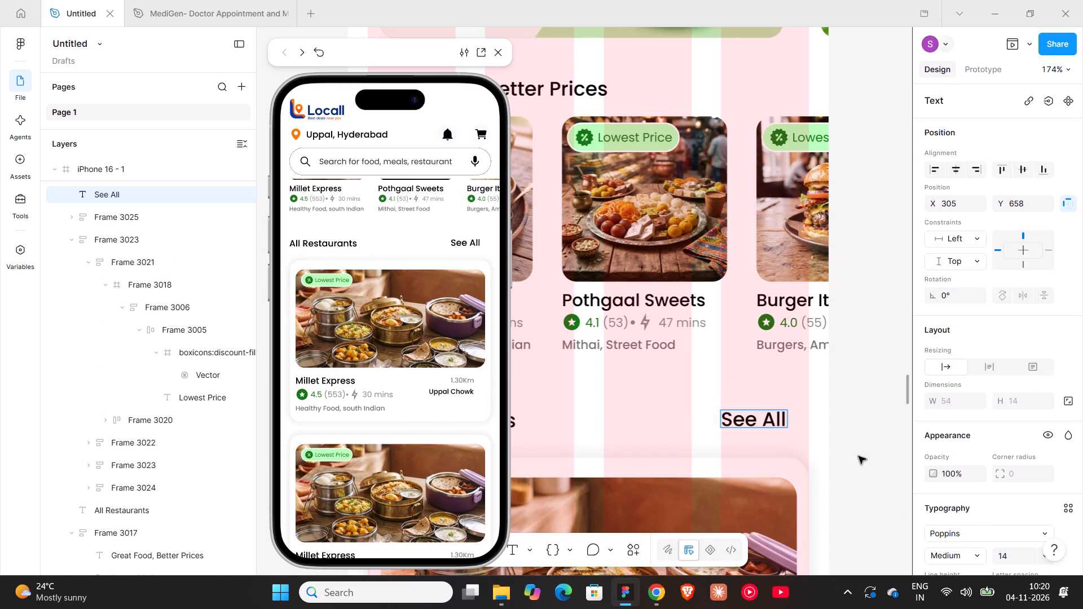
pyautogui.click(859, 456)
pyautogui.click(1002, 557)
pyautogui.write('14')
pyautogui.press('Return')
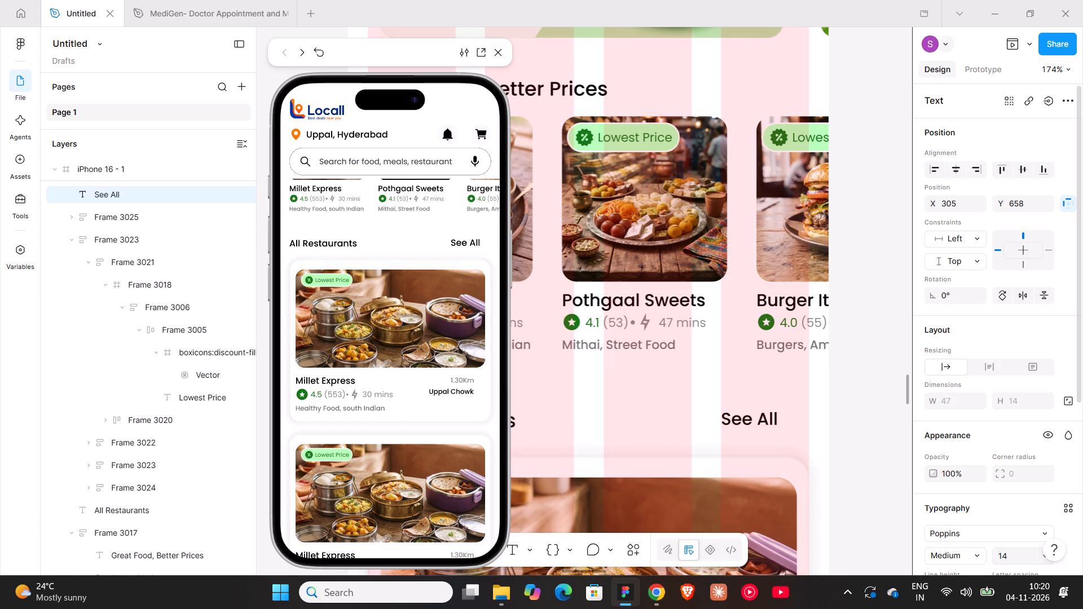
# Set the "See All" label's font size to 12.
pyautogui.click(1002, 557)
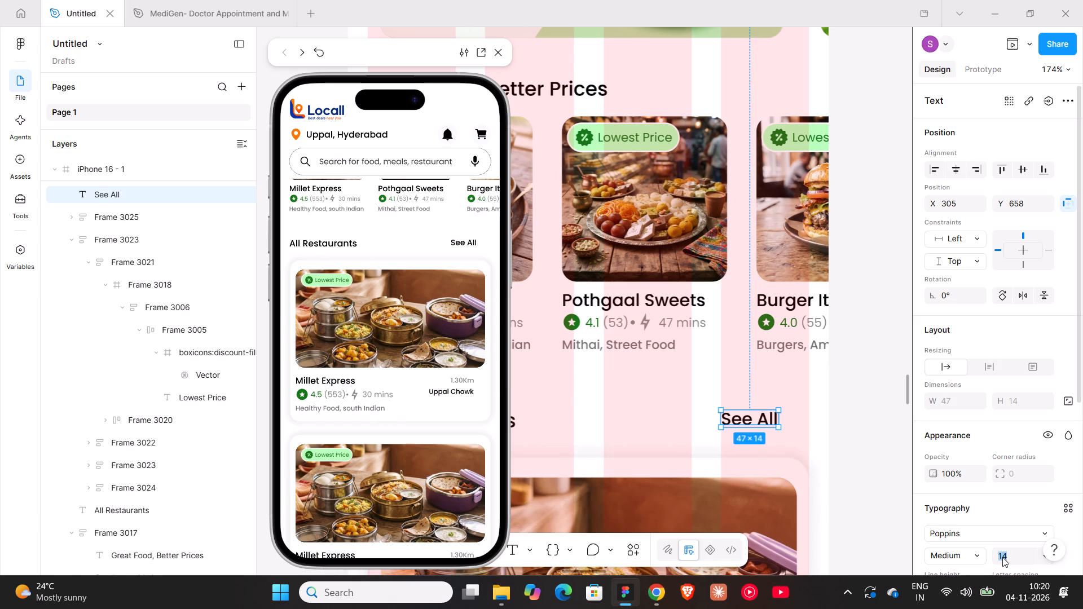
pyautogui.write('12')
pyautogui.press('Return')
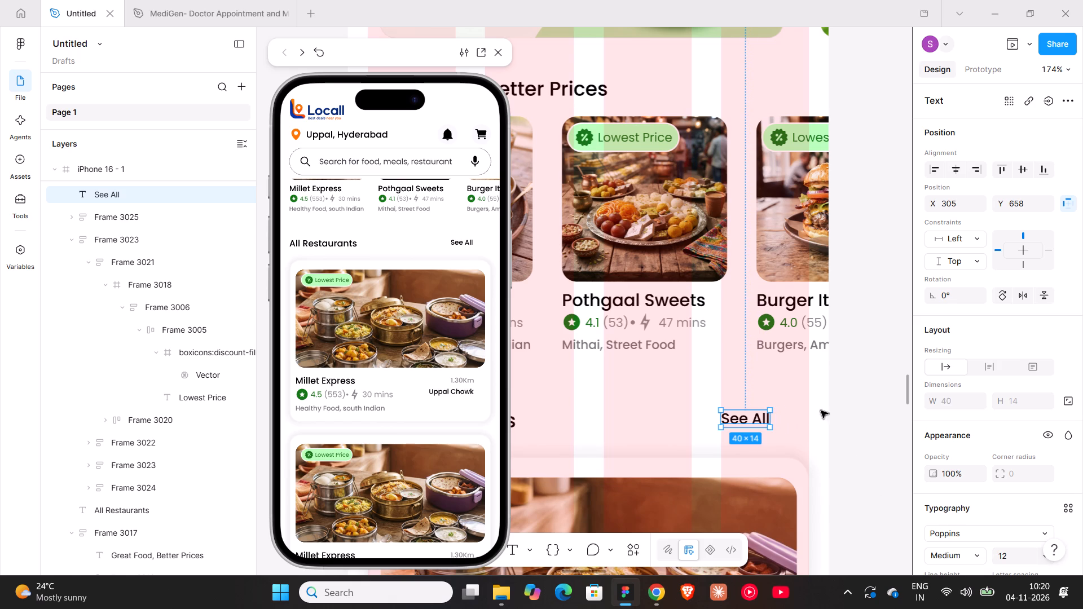
# Add the Simple Design System UI kit to the file's asset libraries.
pyautogui.keyDown('ctrl'); pyautogui.scroll(-7, 833, 411); pyautogui.keyUp('ctrl')
pyautogui.scroll(-5, 833, 411)
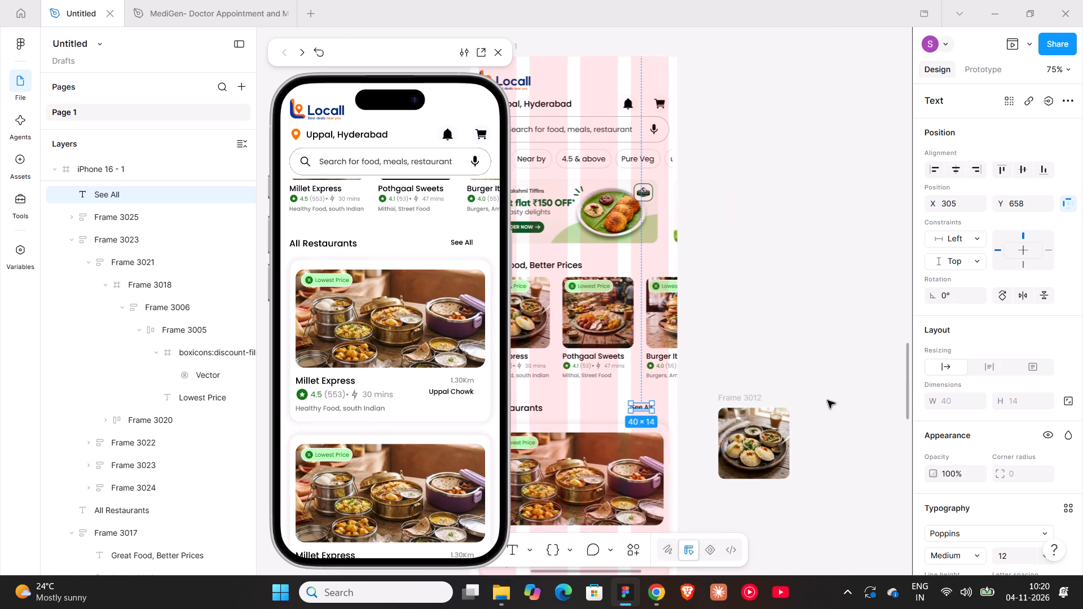
pyautogui.click(17, 161)
pyautogui.click(63, 196)
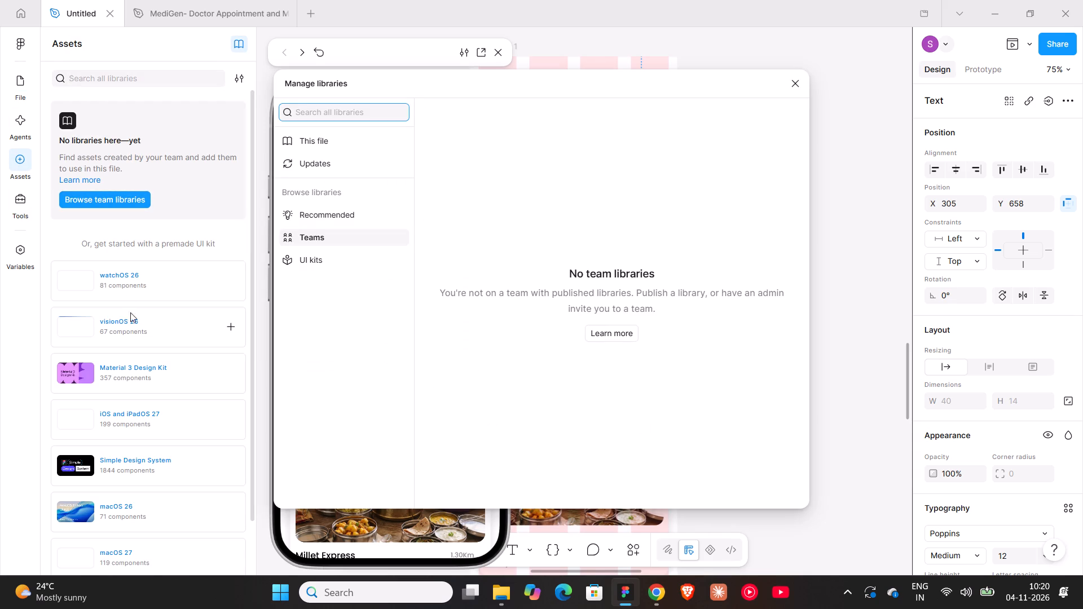
pyautogui.scroll(-3, 105, 514)
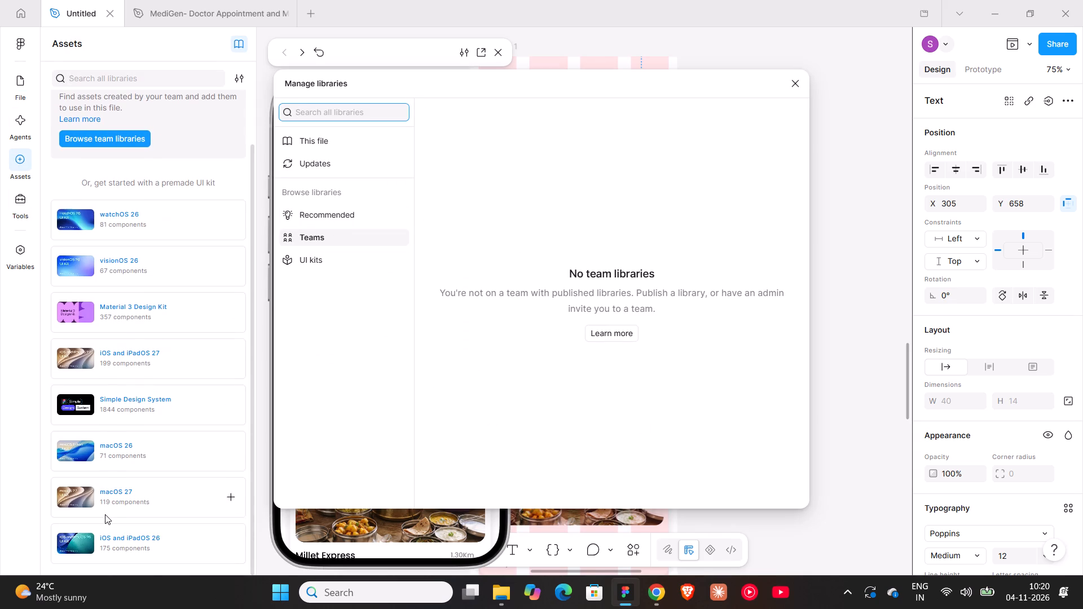
pyautogui.click(133, 314)
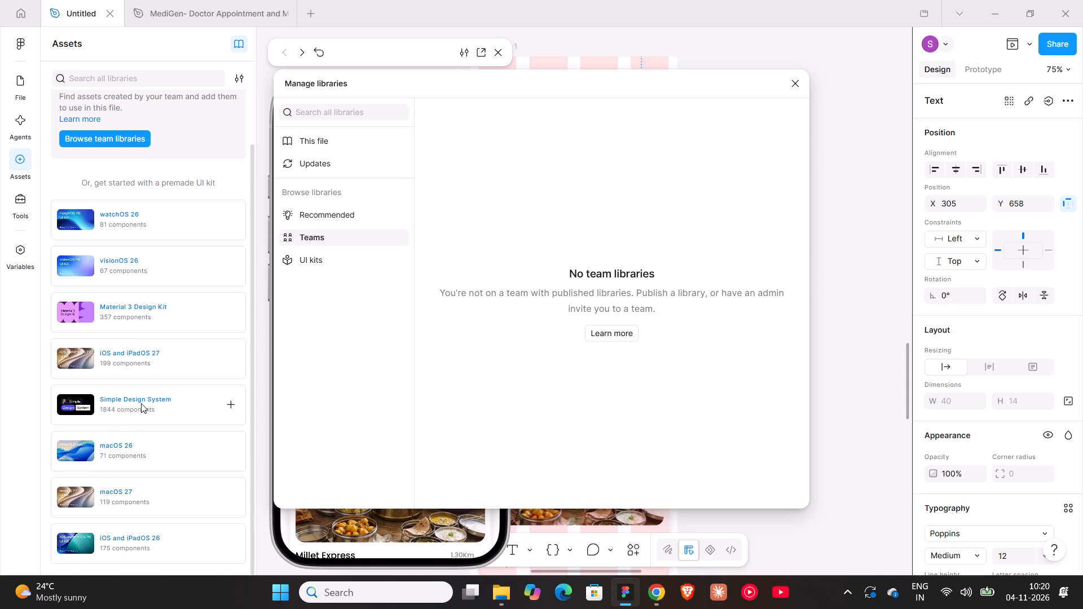
pyautogui.click(229, 401)
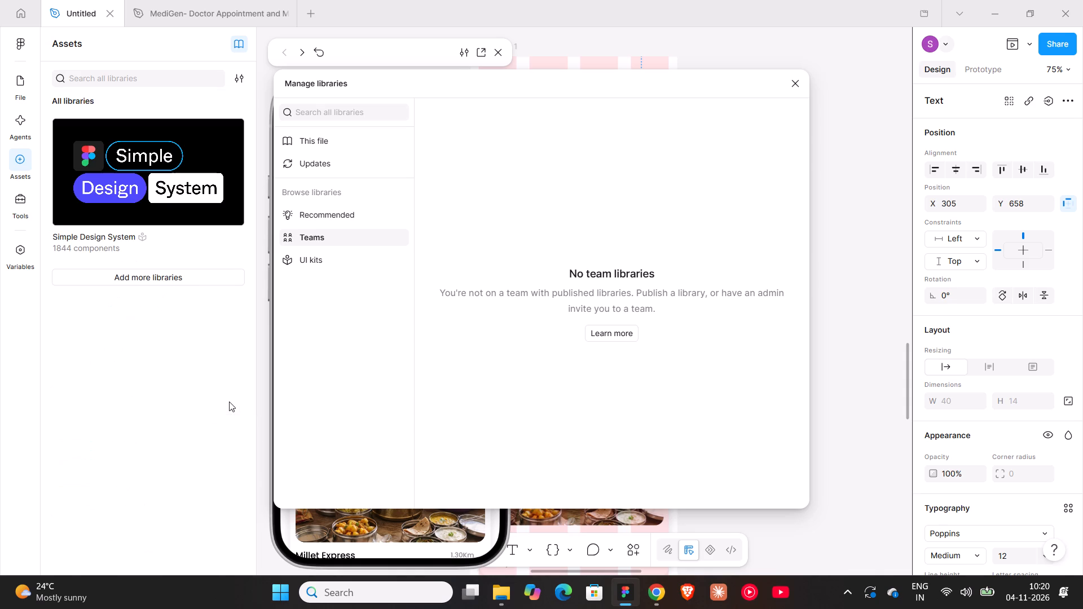
# Search the Simple Design System library for "chev" and place the 16 × 16 Chevron right icon on the canvas beside the frame.
pyautogui.click(127, 190)
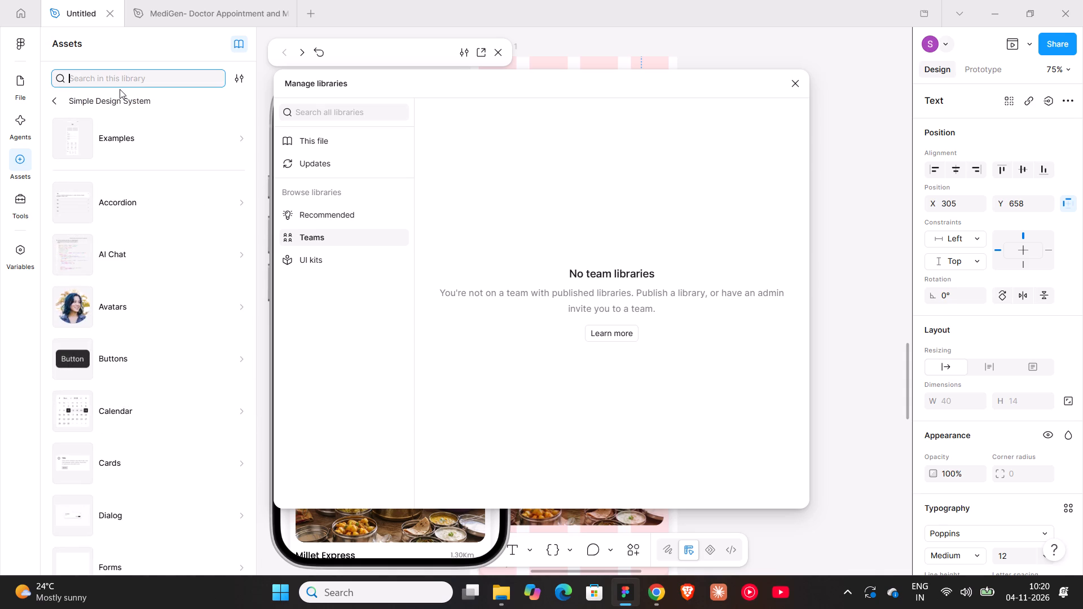
pyautogui.write('chev')
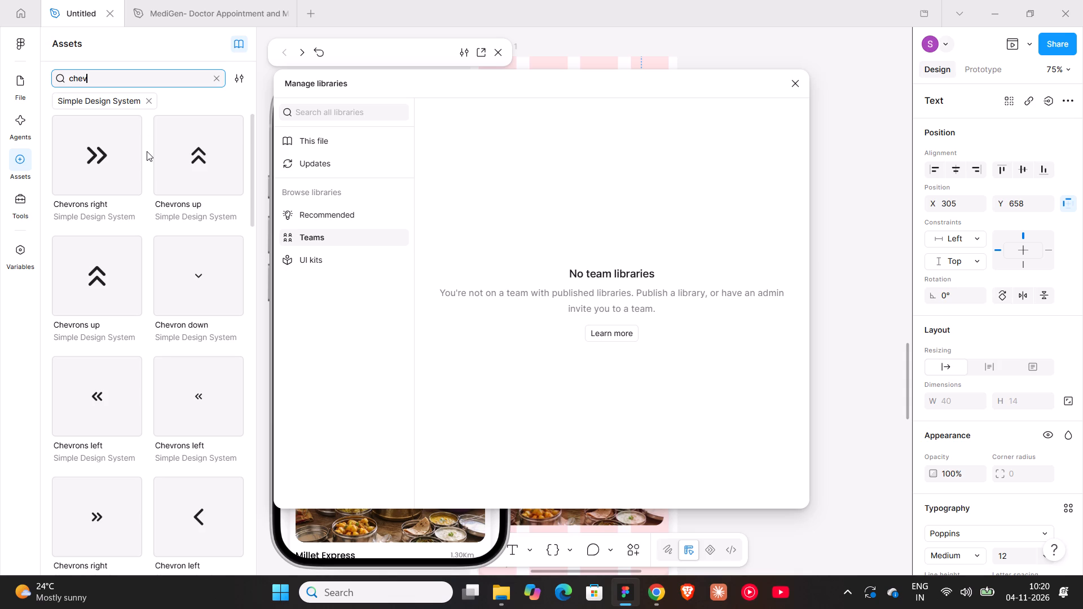
pyautogui.scroll(-2, 179, 303)
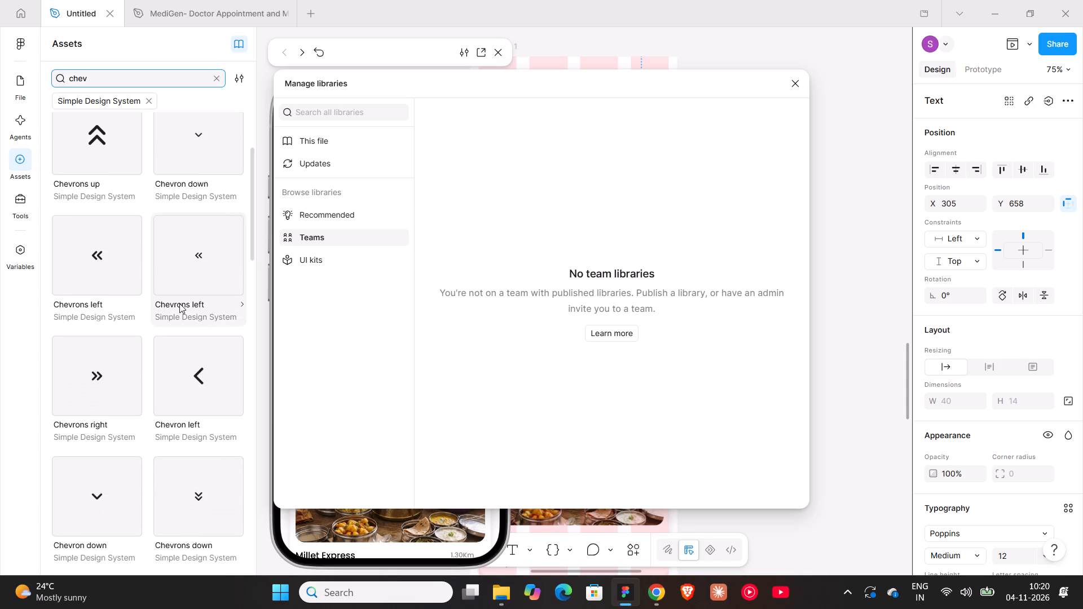
pyautogui.scroll(-2, 179, 303)
pyautogui.scroll(-6, 135, 352)
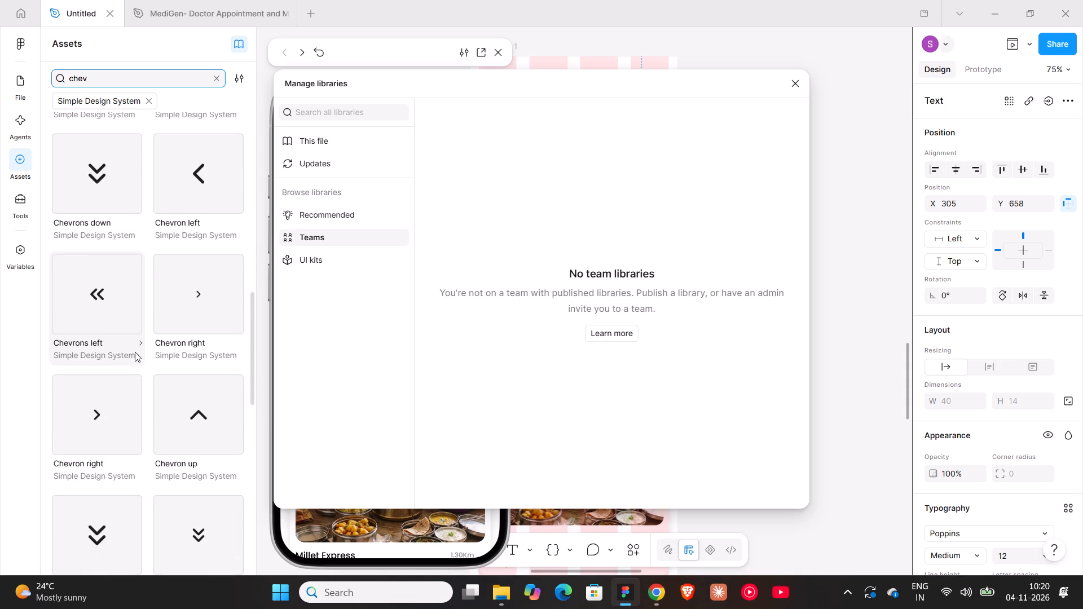
pyautogui.moveTo(183, 310); pyautogui.dragTo(838, 216)
pyautogui.click(793, 82)
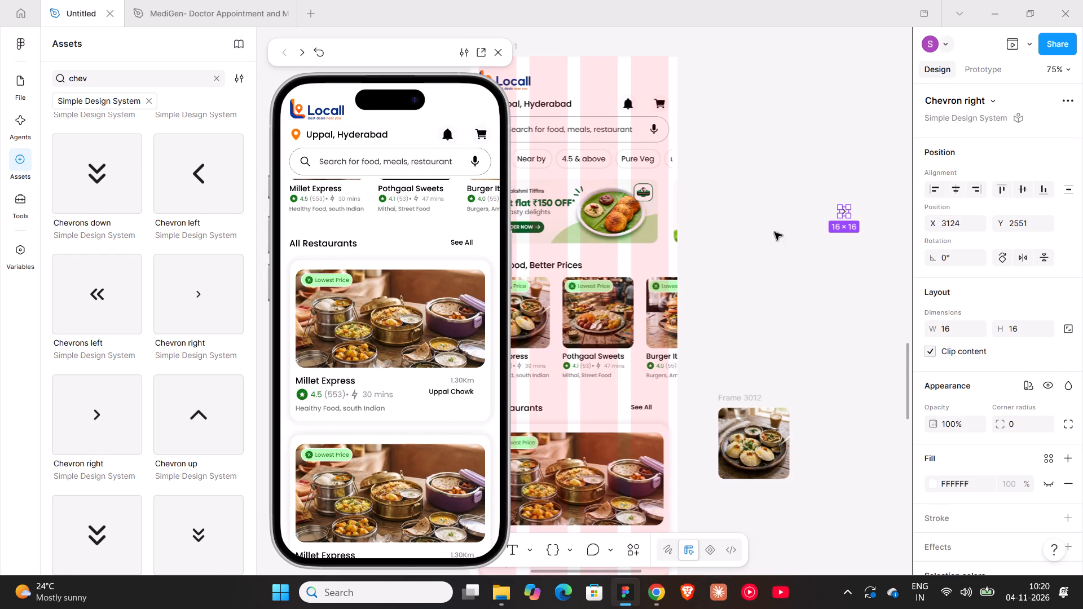
# Move the chevron icon just right of the "See All" label and align both on their vertical centres.
pyautogui.moveTo(842, 210); pyautogui.dragTo(657, 399)
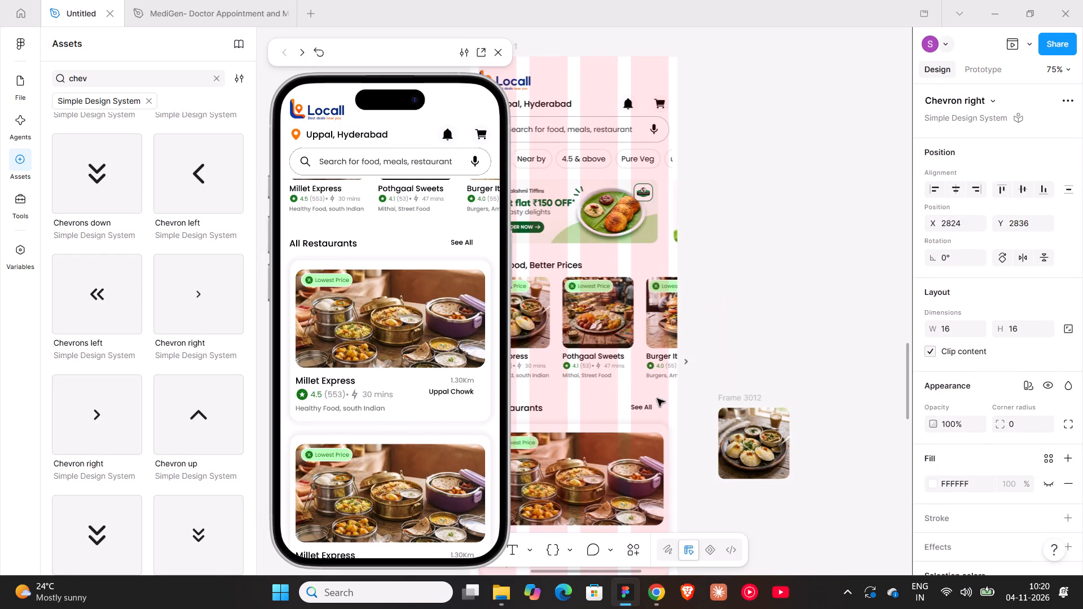
pyautogui.moveTo(657, 399); pyautogui.dragTo(663, 404)
pyautogui.keyDown('ctrl'); pyautogui.scroll(10, 663, 404); pyautogui.keyUp('ctrl')
pyautogui.keyDown('shift'); pyautogui.click(592, 422); pyautogui.keyUp('shift')
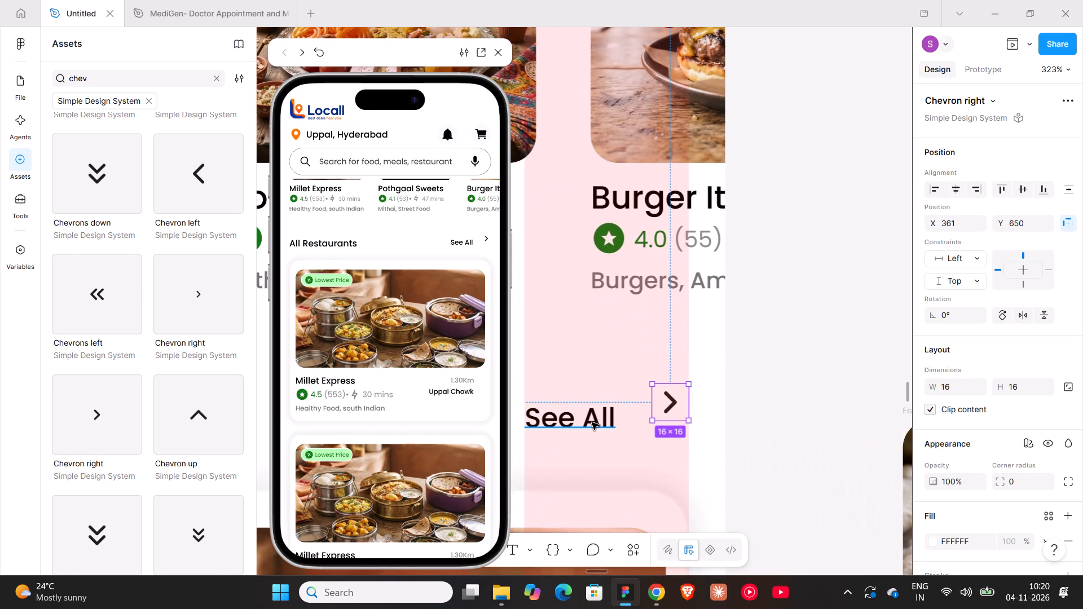
pyautogui.click(1024, 186)
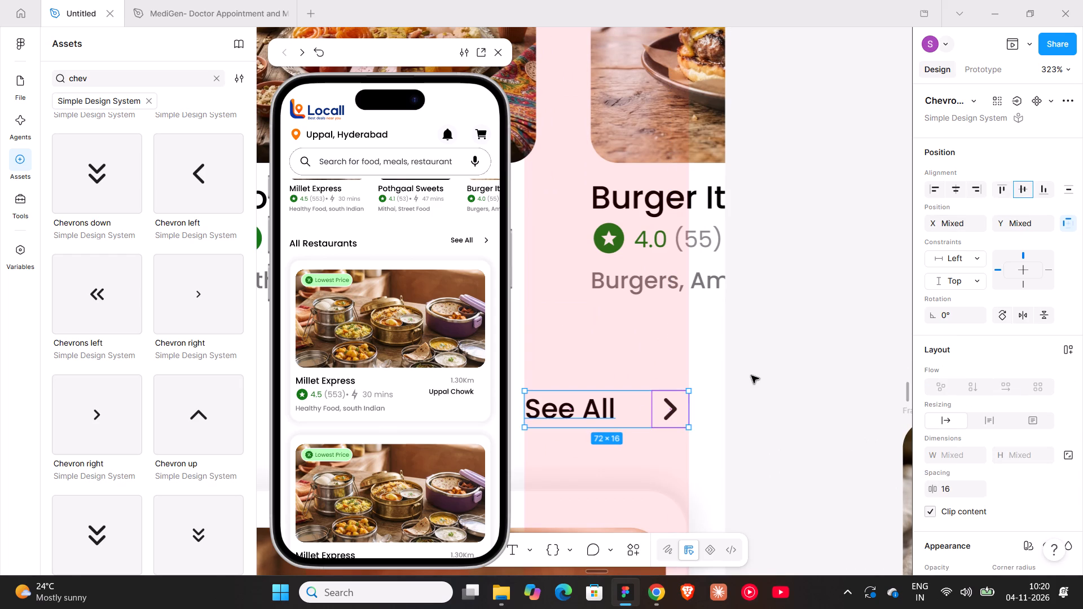
# Wrap the "See All" label and chevron in a horizontal auto layout frame with a gap of 6.
pyautogui.hotkey('shift', 'a')
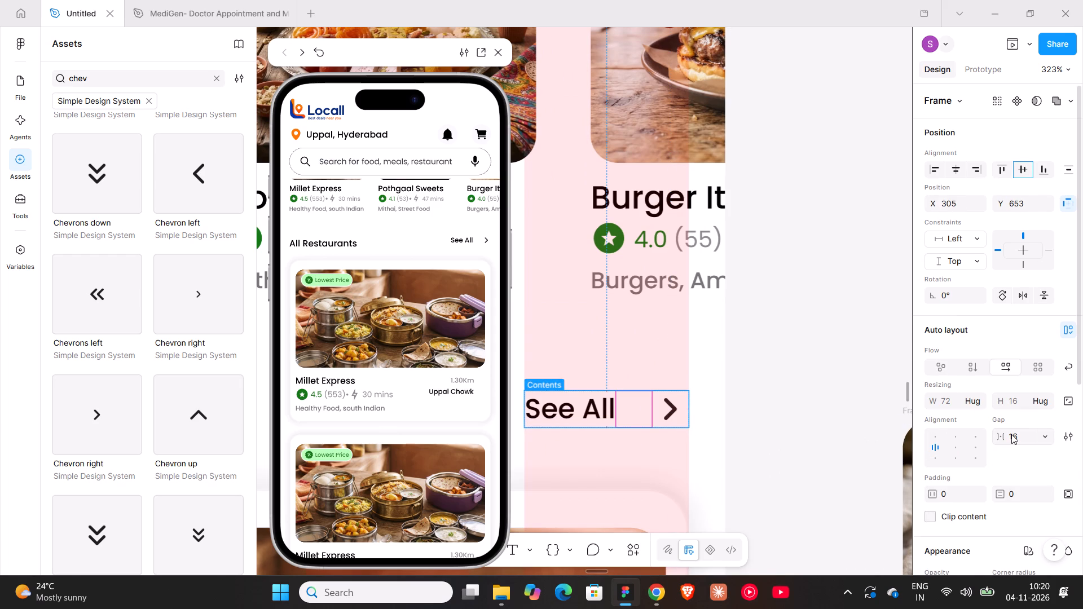
pyautogui.click(1011, 434)
pyautogui.press('6')
pyautogui.press('Return')
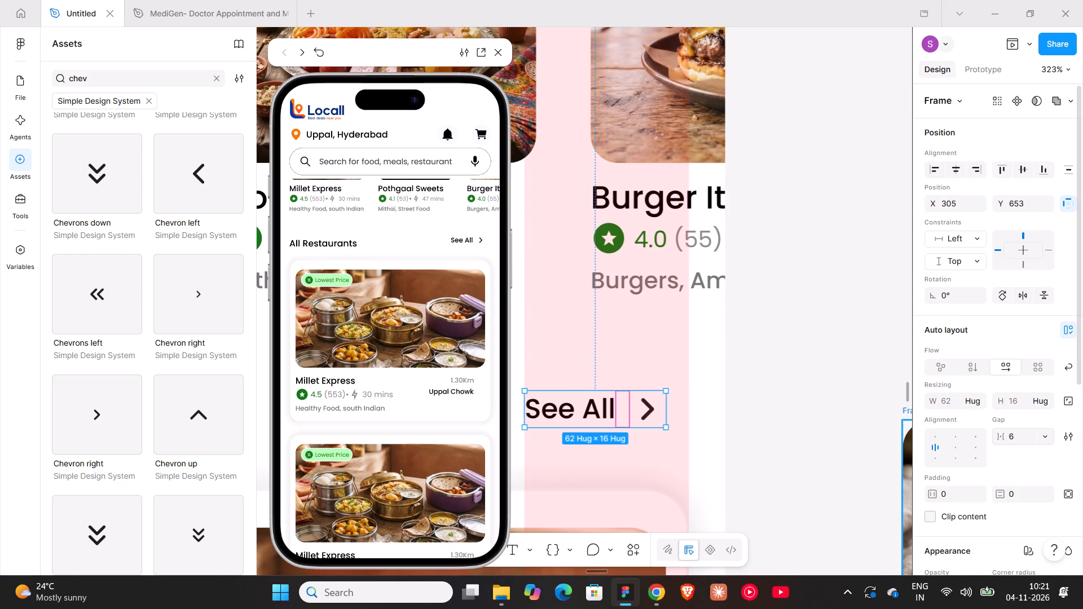
# Detach the chevron's colour variable, match its colour to the label's 000000, and recolour both with the page's orange FD7601.
pyautogui.scroll(-3, 1000, 432)
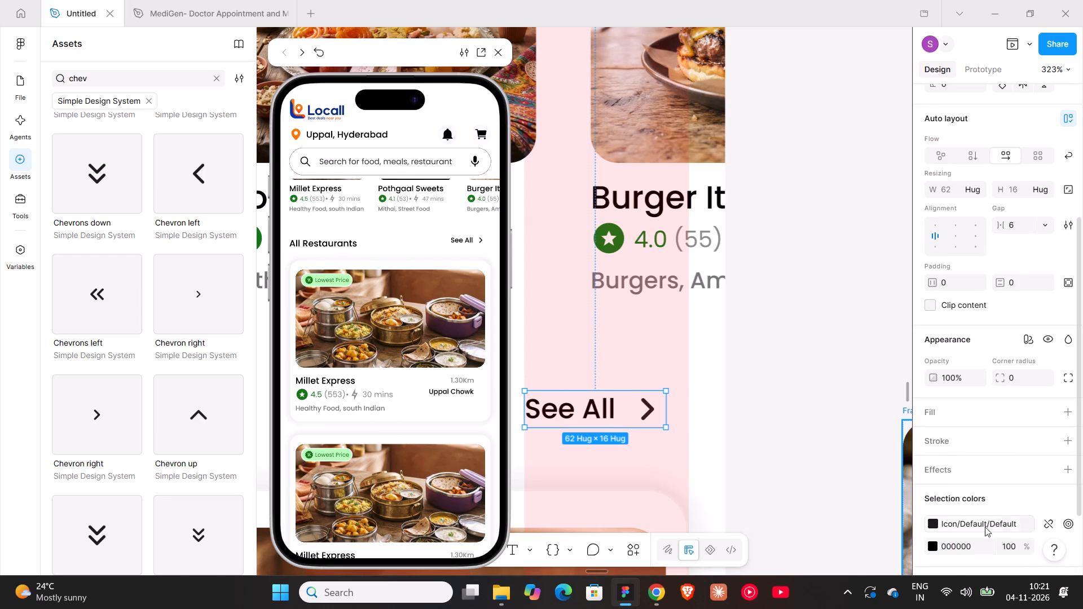
pyautogui.click(1043, 520)
pyautogui.click(959, 544)
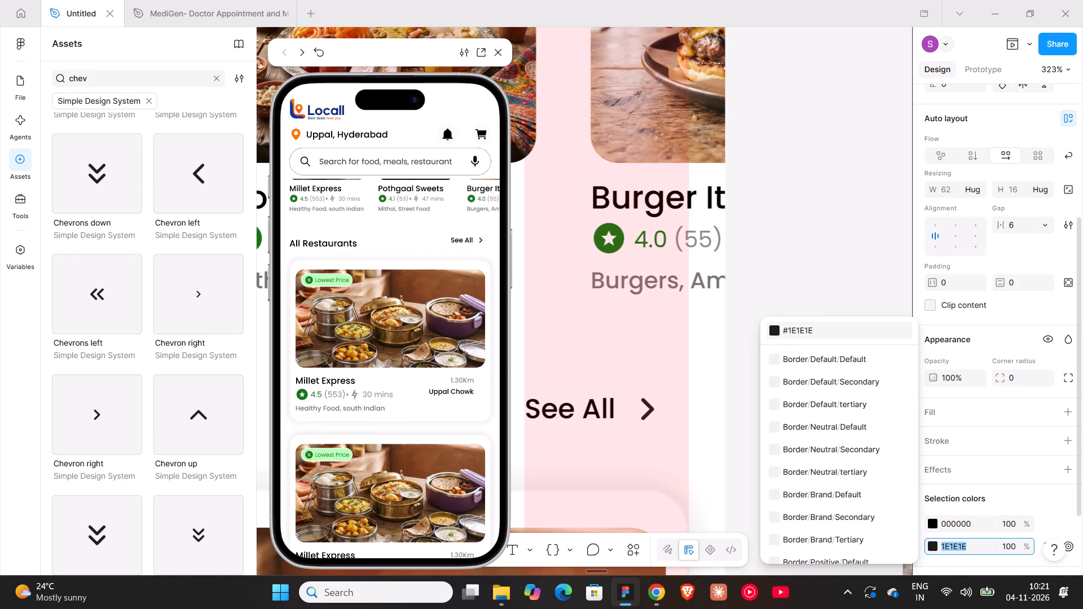
pyautogui.press('0')
pyautogui.press('Return')
pyautogui.click(933, 516)
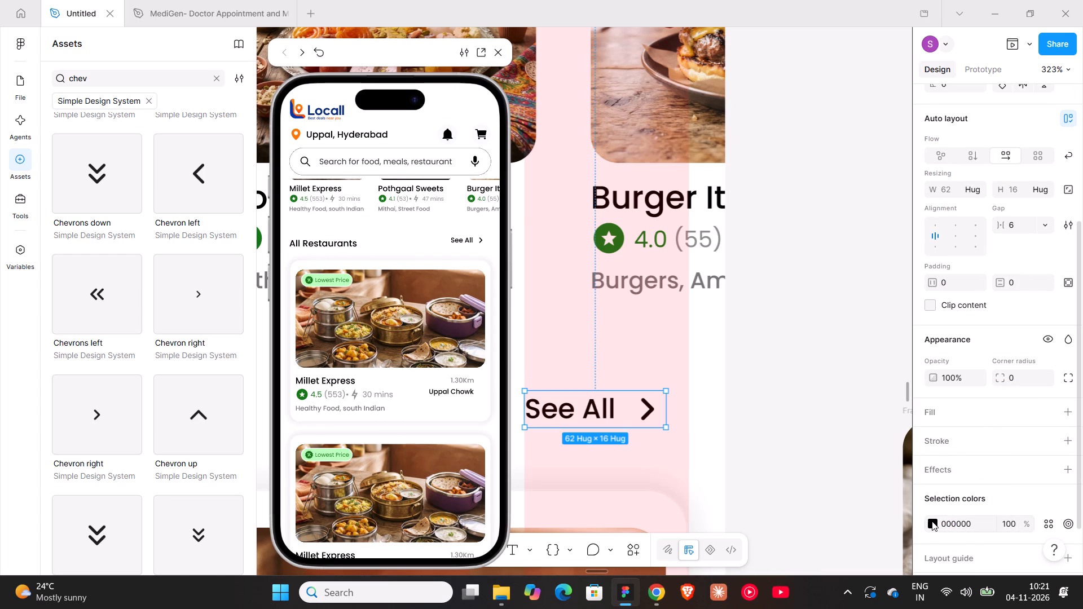
pyautogui.click(932, 521)
pyautogui.click(780, 548)
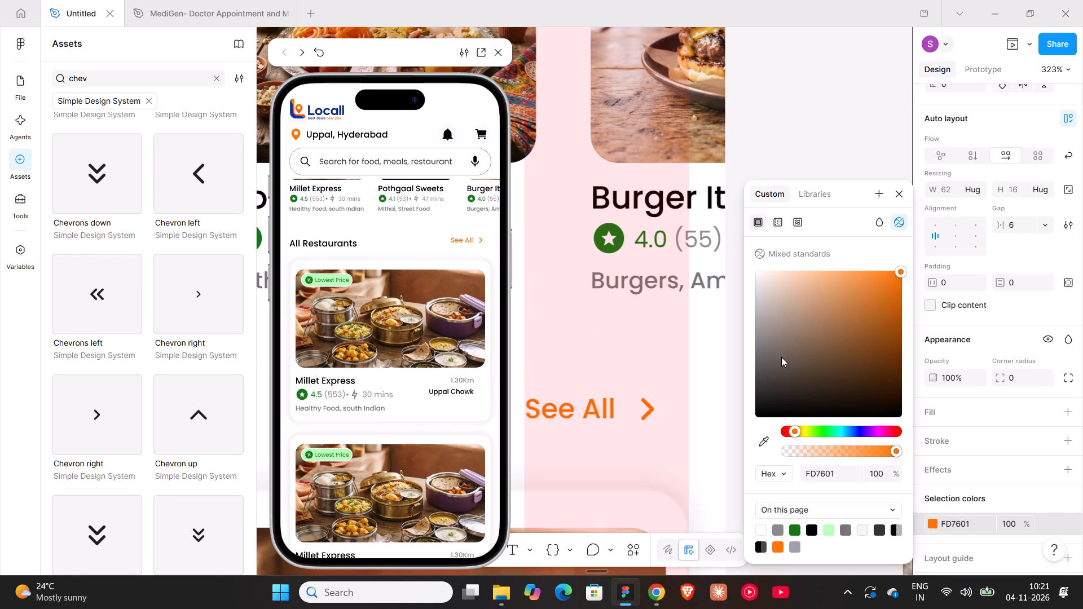
pyautogui.click(897, 194)
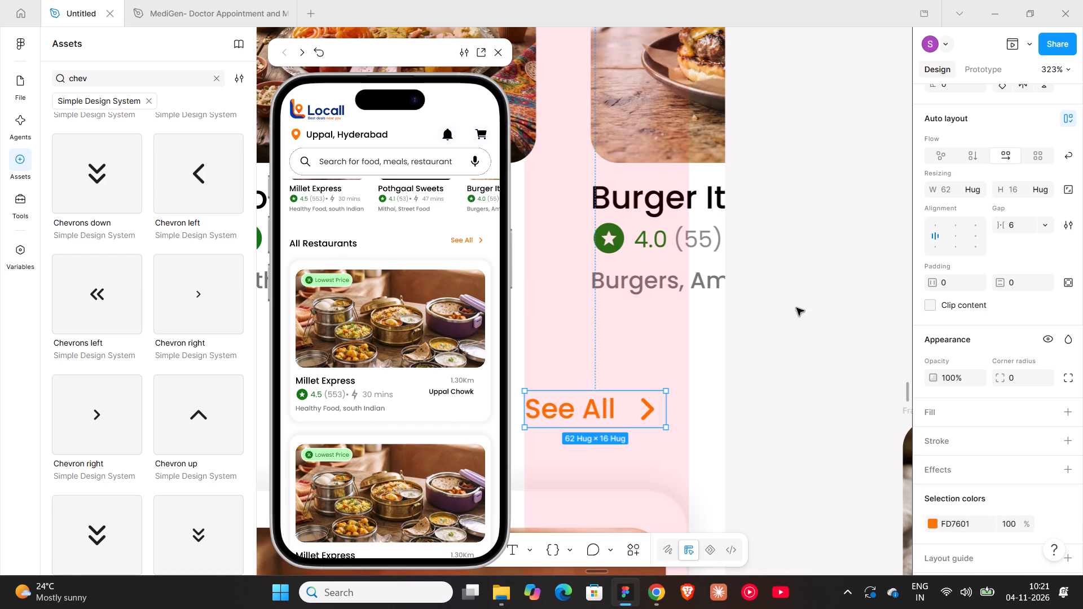
# Move the "See All" link to X 315 at the layout grid's right margin and align it with the All Restaurants heading on their vertical centres.
pyautogui.scroll(-8, 785, 339)
pyautogui.keyDown('shift'); pyautogui.scroll(4, 785, 339); pyautogui.keyUp('shift')
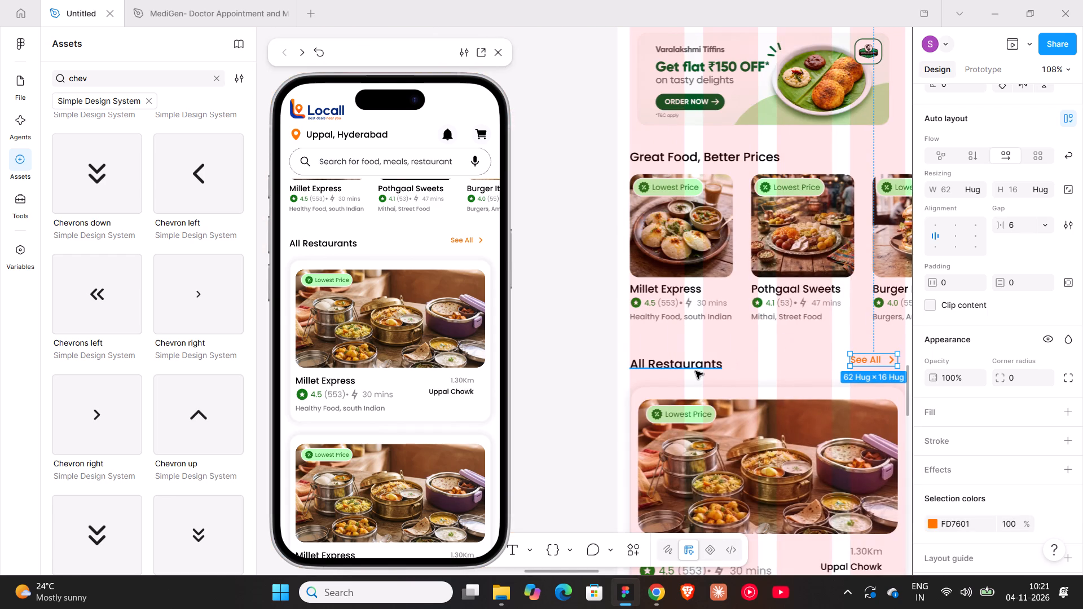
pyautogui.keyDown('shift'); pyautogui.click(695, 371); pyautogui.keyUp('shift')
pyautogui.keyDown('shift'); pyautogui.scroll(-3, 751, 370); pyautogui.keyUp('shift')
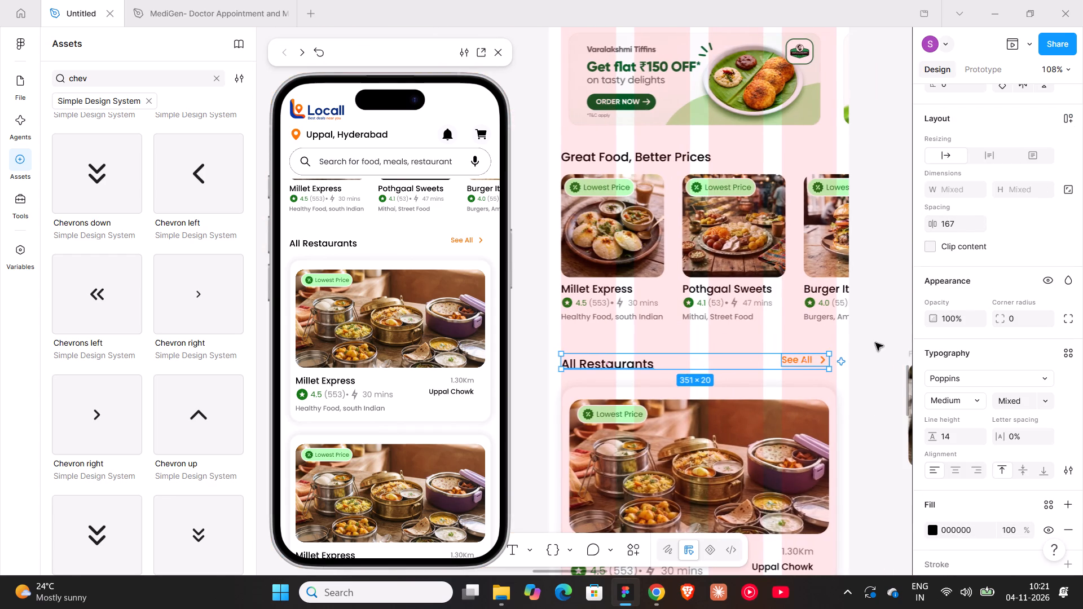
pyautogui.click(875, 343)
pyautogui.click(804, 363)
pyautogui.moveTo(804, 361); pyautogui.dragTo(811, 365)
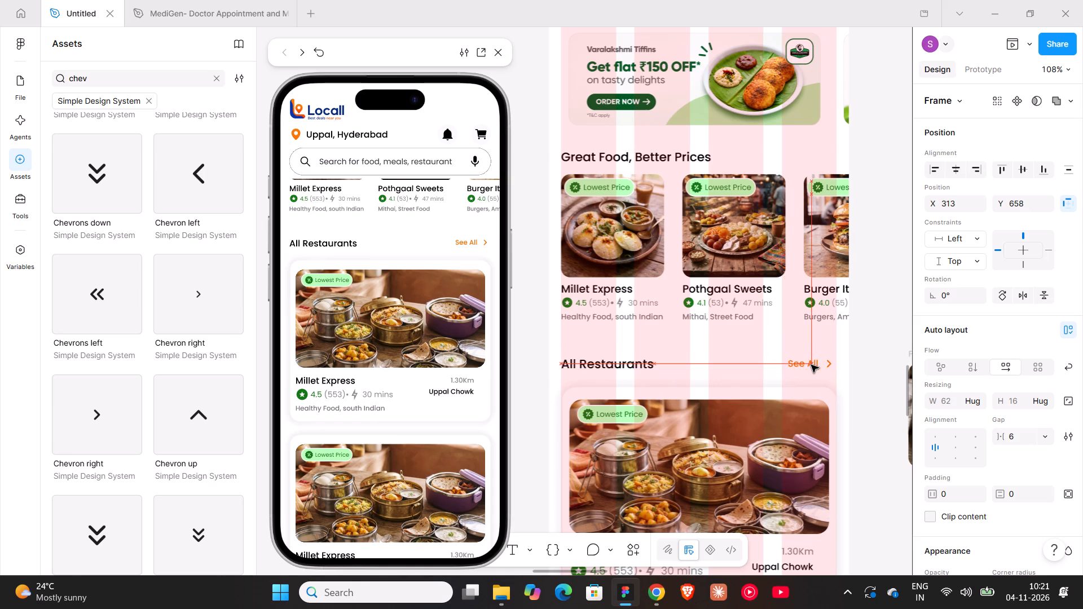
pyautogui.moveTo(811, 365); pyautogui.dragTo(812, 365)
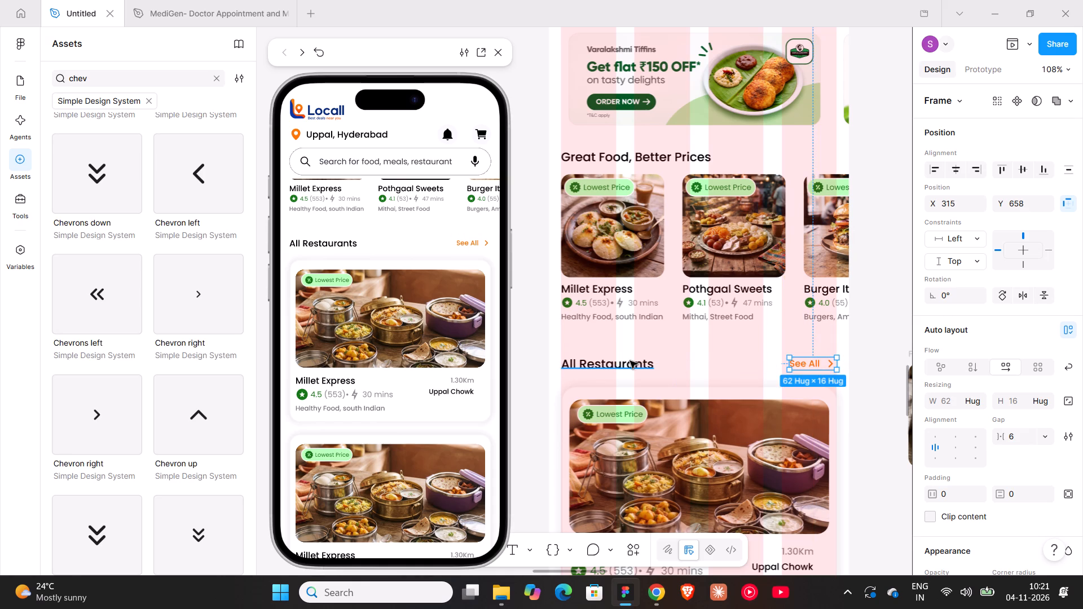
pyautogui.keyDown('shift'); pyautogui.click(630, 361); pyautogui.keyUp('shift')
pyautogui.click(1018, 179)
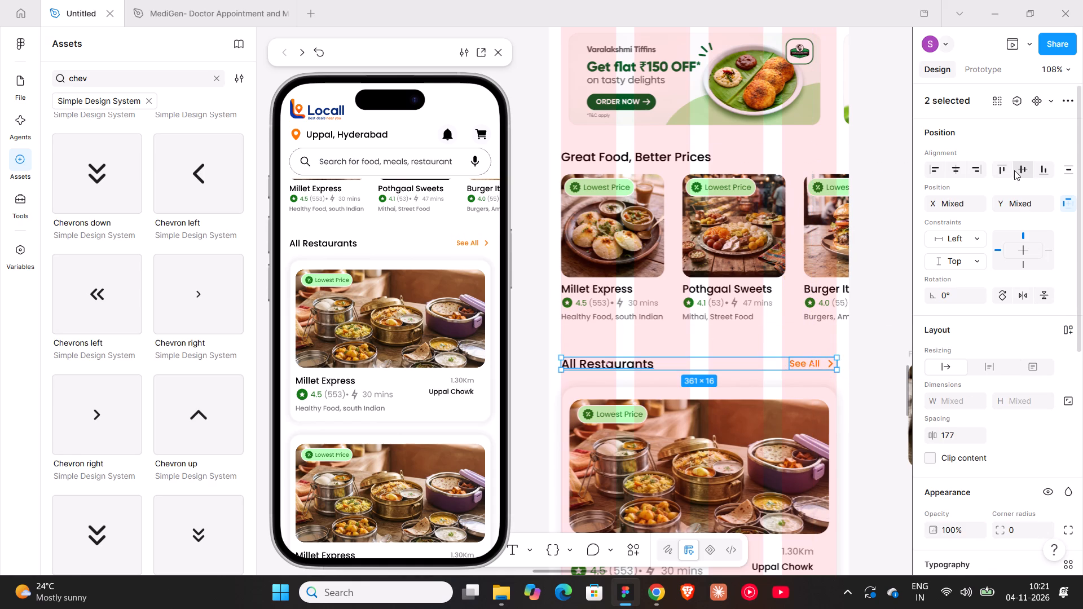
pyautogui.click(1015, 170)
# Wrap the All Restaurants heading and "See All" link in an auto layout row, and group that row with the restaurant cards in vertical auto layout.
pyautogui.hotkey('shift', 'a')
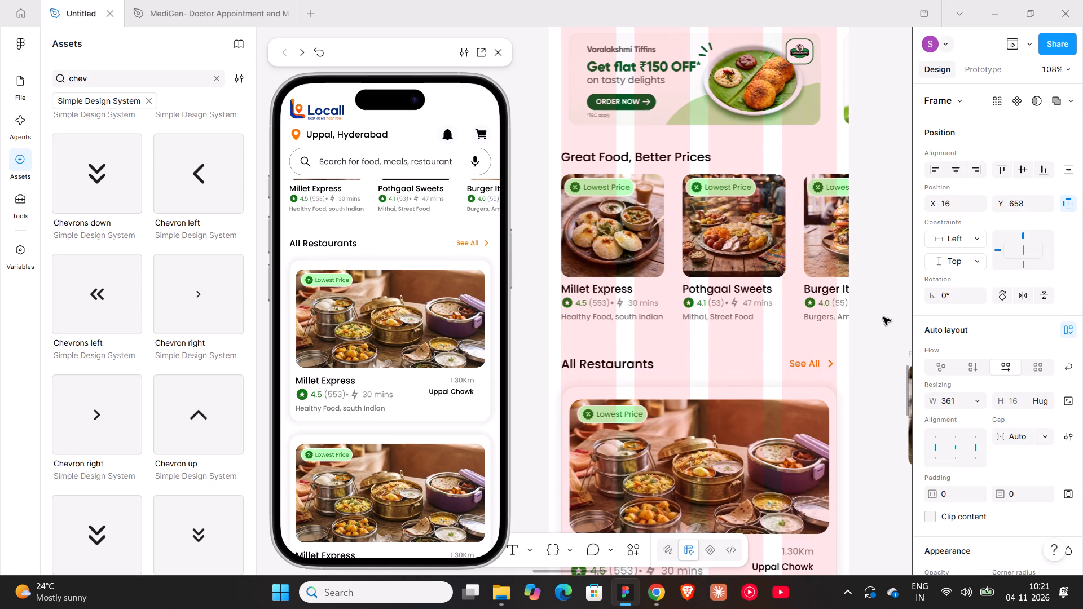
pyautogui.keyDown('shift'); pyautogui.click(710, 425); pyautogui.keyUp('shift')
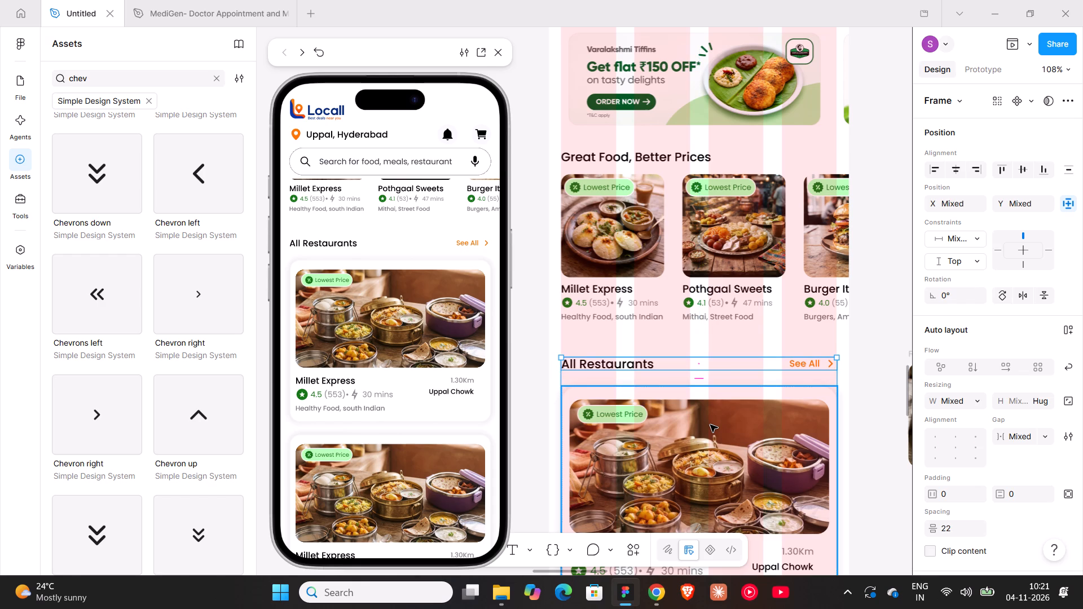
pyautogui.hotkey('shift', 'a')
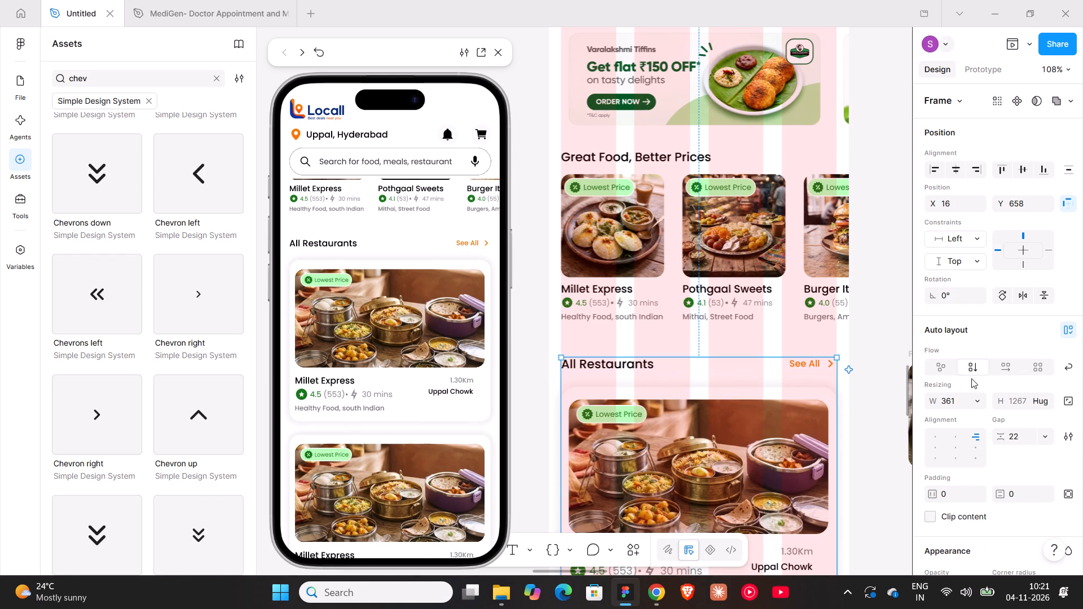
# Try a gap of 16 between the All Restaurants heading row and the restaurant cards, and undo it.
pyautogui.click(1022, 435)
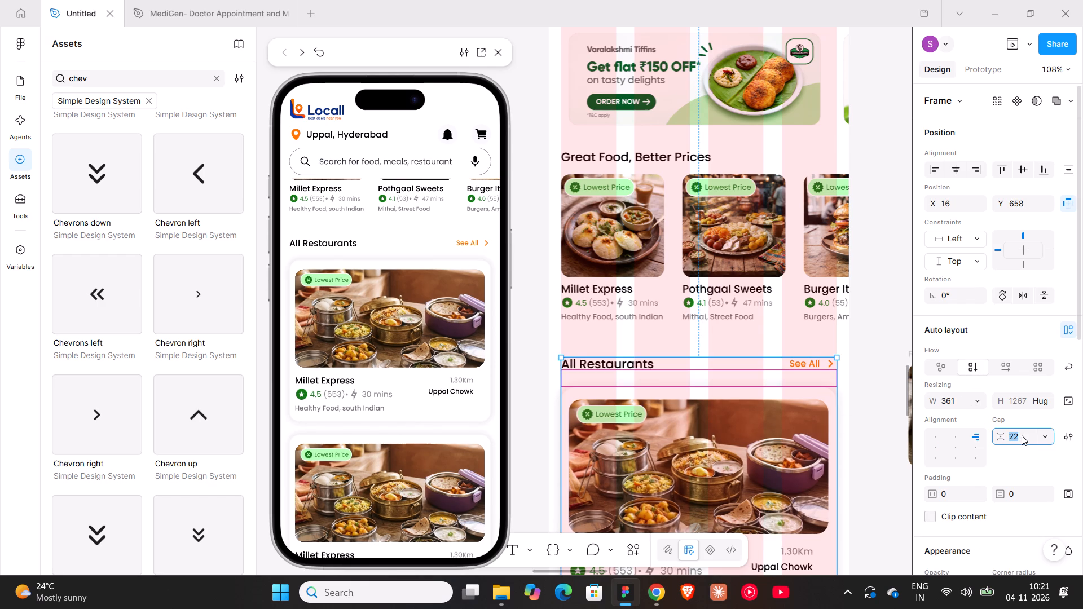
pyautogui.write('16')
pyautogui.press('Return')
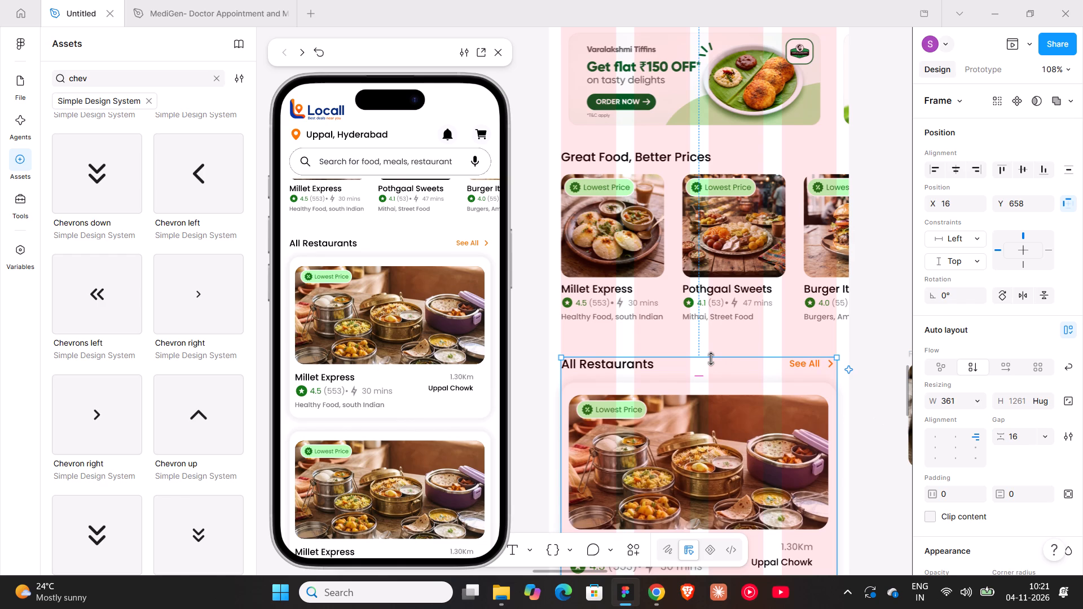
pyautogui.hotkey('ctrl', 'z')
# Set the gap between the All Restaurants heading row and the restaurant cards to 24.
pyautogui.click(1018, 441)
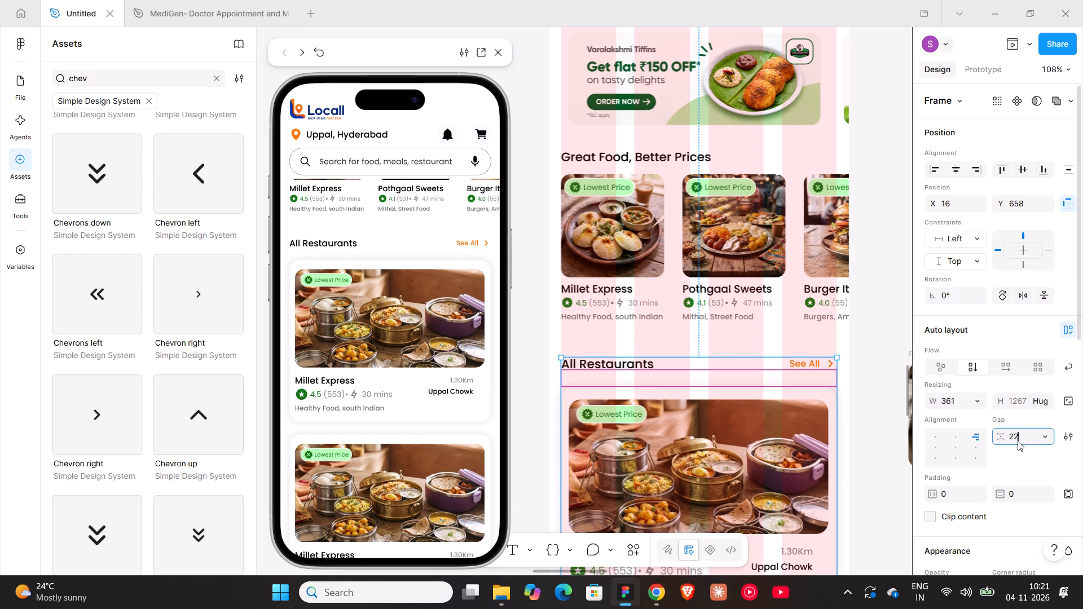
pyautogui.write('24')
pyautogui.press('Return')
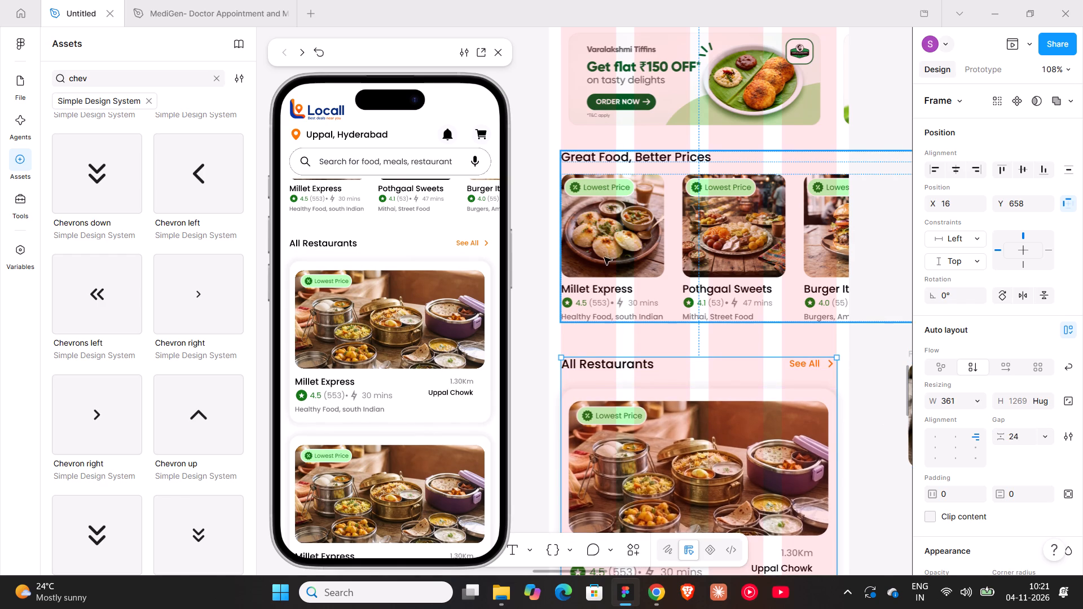
# Set the gap to 36 in both the Great Food, Better Prices section and the All Restaurants section.
pyautogui.keyDown('shift'); pyautogui.click(655, 259); pyautogui.keyUp('shift')
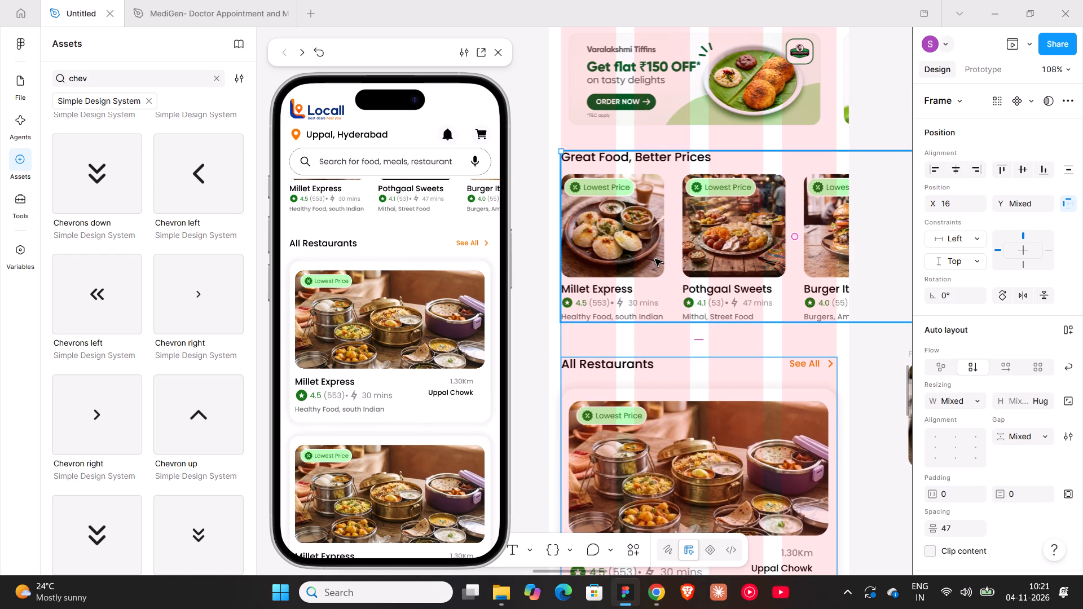
pyautogui.click(695, 340)
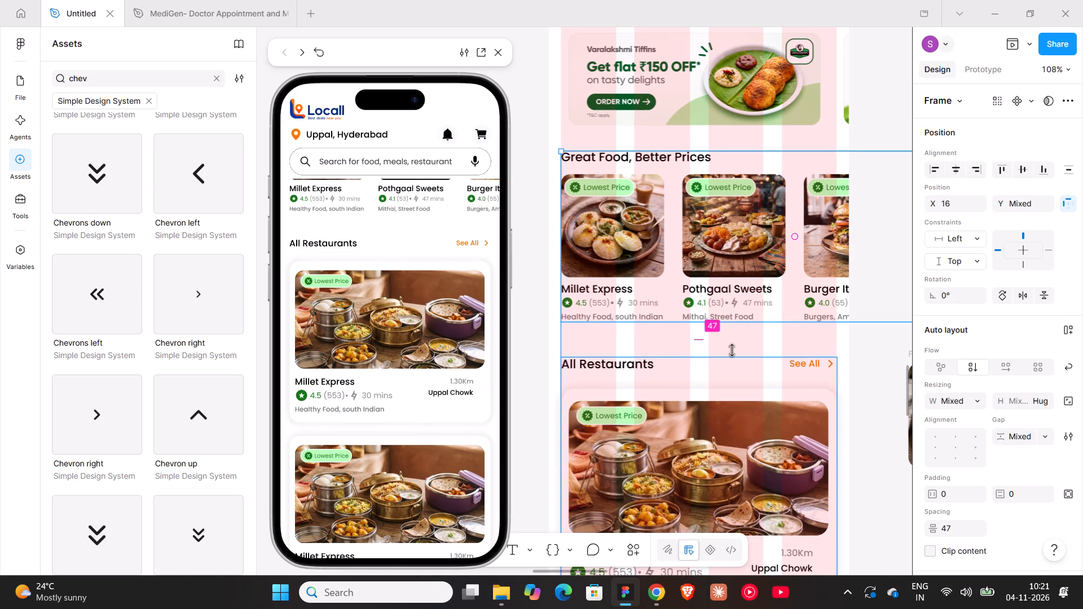
pyautogui.click(1018, 435)
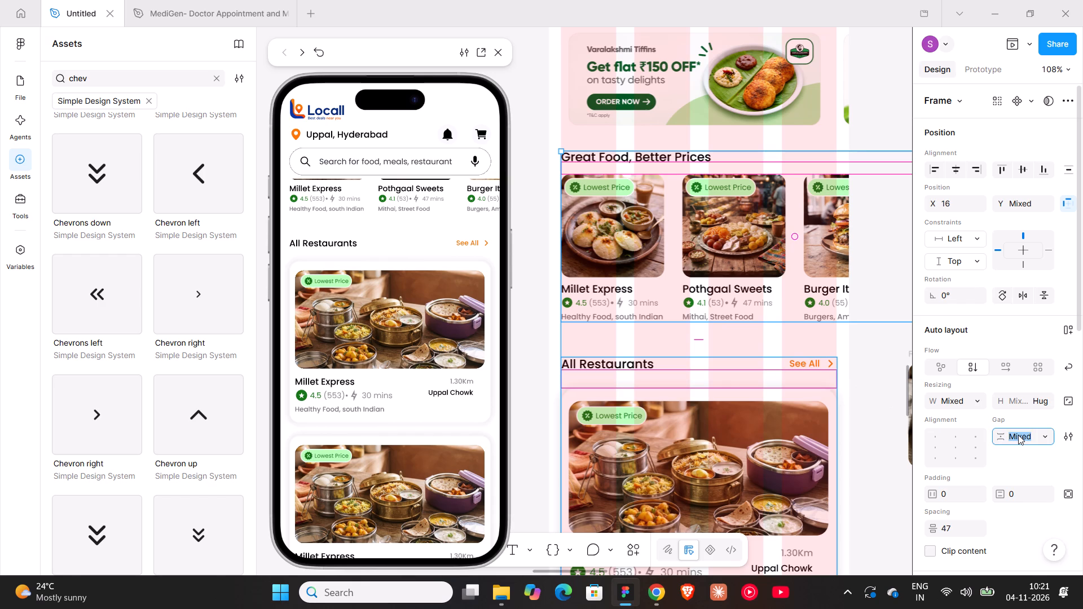
pyautogui.write('36')
pyautogui.press('Return')
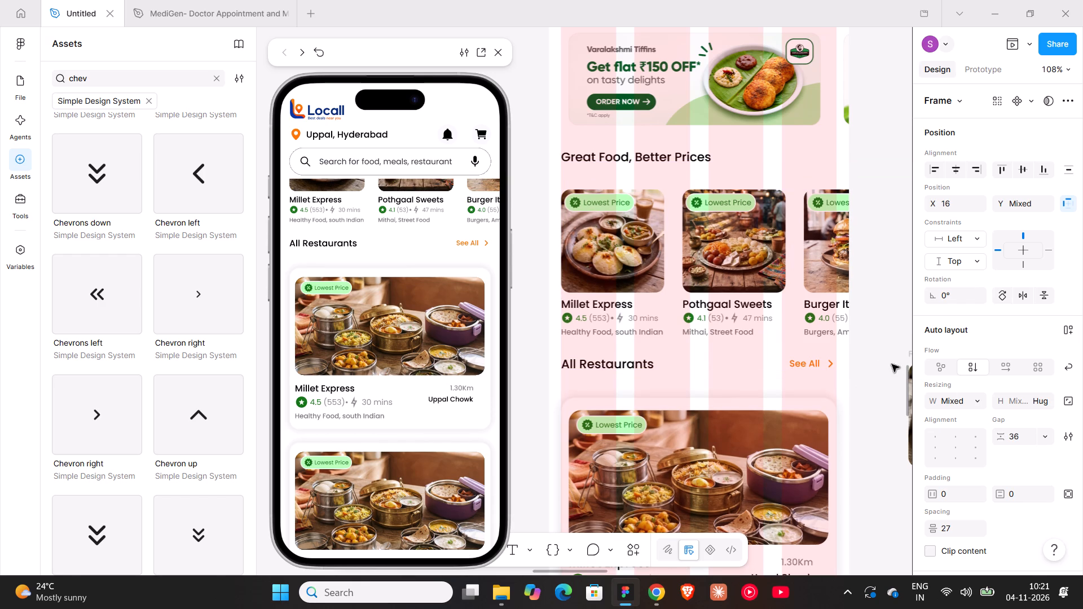
# Nudge the Great Food, Better Prices and All Restaurants sections up together by about 8 px, and deselect them.
pyautogui.keyDown('ctrl'); pyautogui.scroll(-5, 769, 325); pyautogui.keyUp('ctrl')
pyautogui.keyDown('shift'); pyautogui.scroll(-4, 803, 239); pyautogui.keyUp('shift')
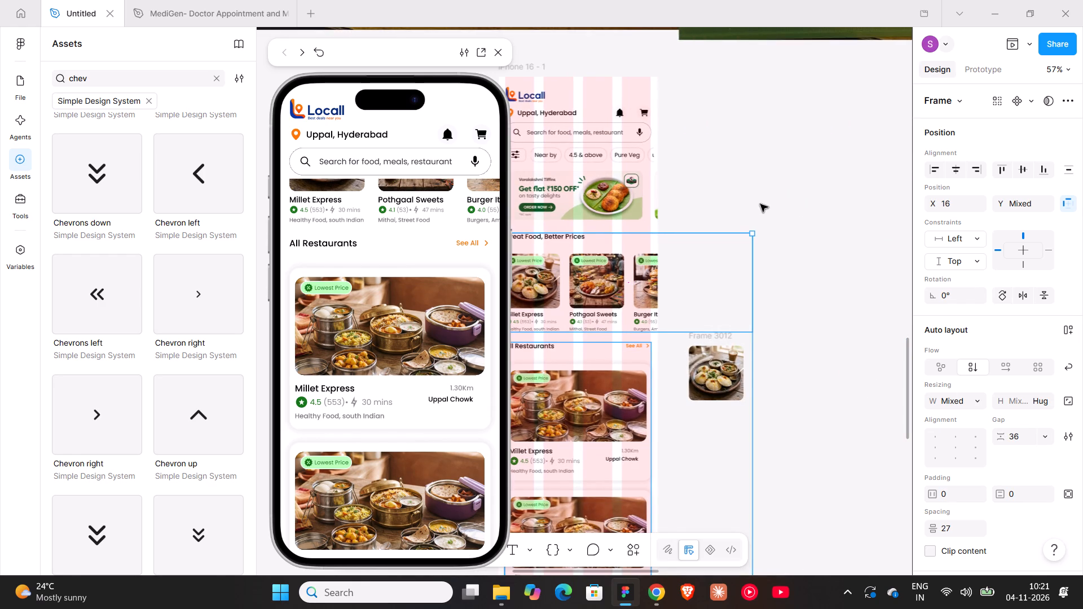
pyautogui.keyDown('shift'); pyautogui.scroll(3, 760, 204); pyautogui.keyUp('shift')
pyautogui.press('Up')
pyautogui.press('Up')
pyautogui.press('Up')
pyautogui.press('Up')
pyautogui.press('Up')
pyautogui.press('Up')
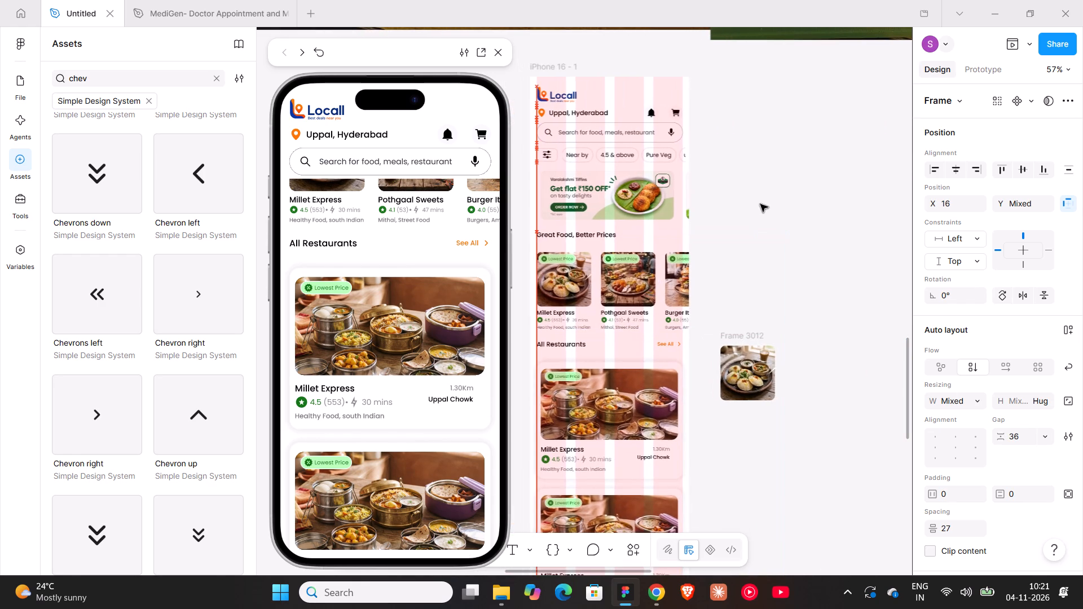
pyautogui.press('Up')
pyautogui.press('Up')
pyautogui.press('Up')
pyautogui.press('Down')
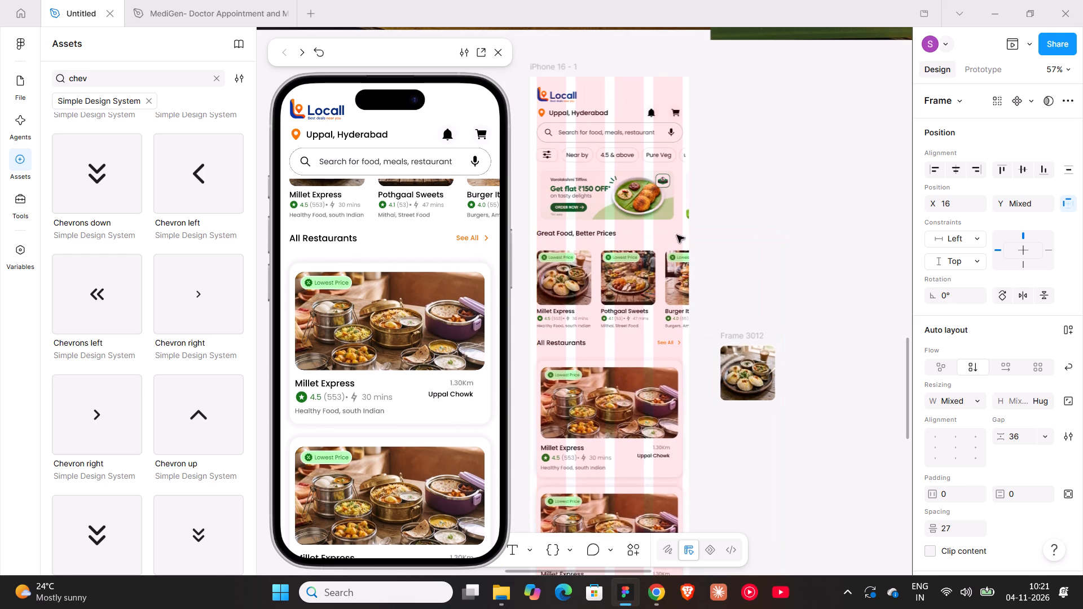
pyautogui.scroll(8, 596, 260)
pyautogui.click(827, 240)
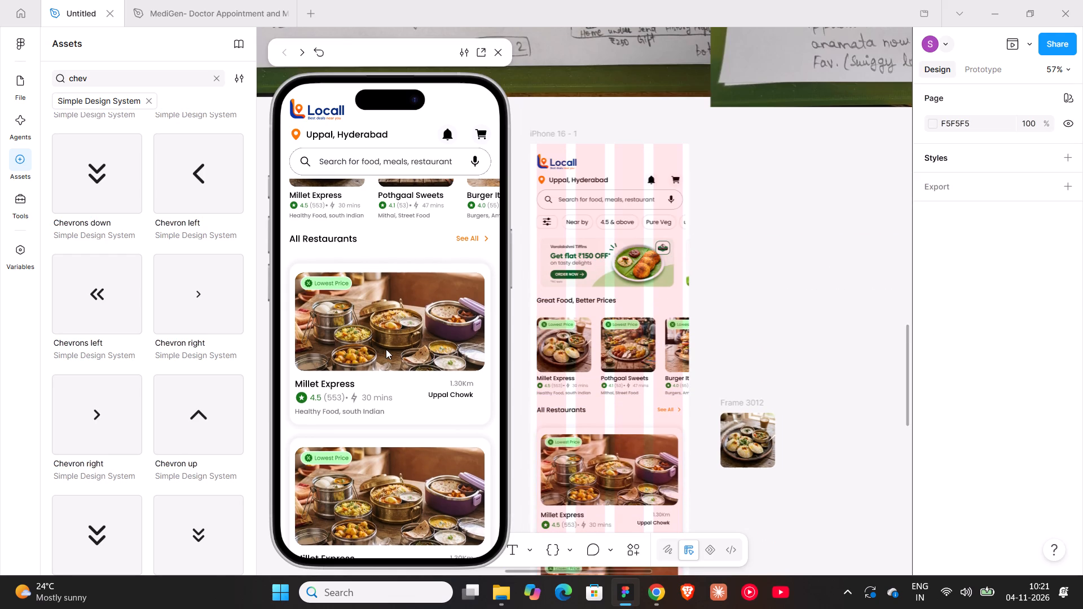
# Capture a screen snip of the phone prototype preview with the Snipping Tool.
pyautogui.press('shift+super+s')
pyautogui.moveTo(272, 73); pyautogui.dragTo(504, 543)
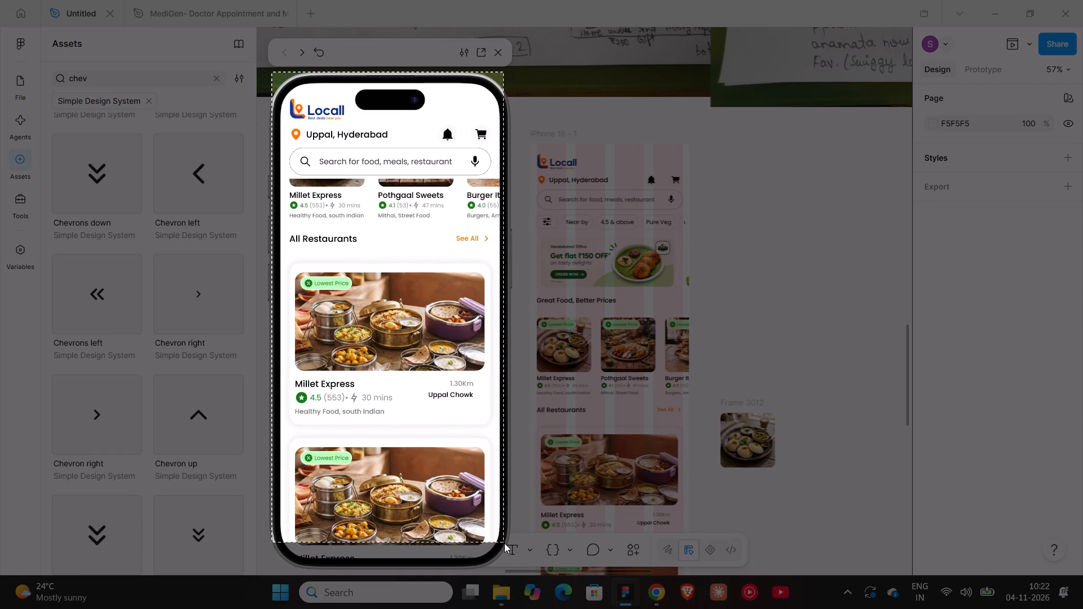
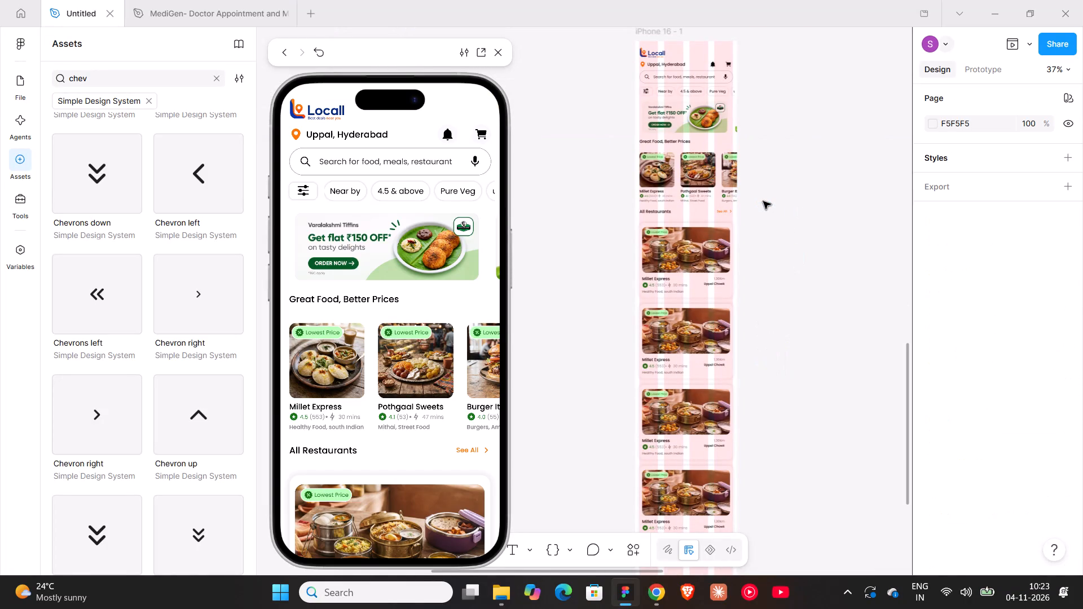
# Close the prototype preview and move the iPhone 16 - 1 frame to about X 2288, Y 2516, below the sketch photos.
pyautogui.click(501, 50)
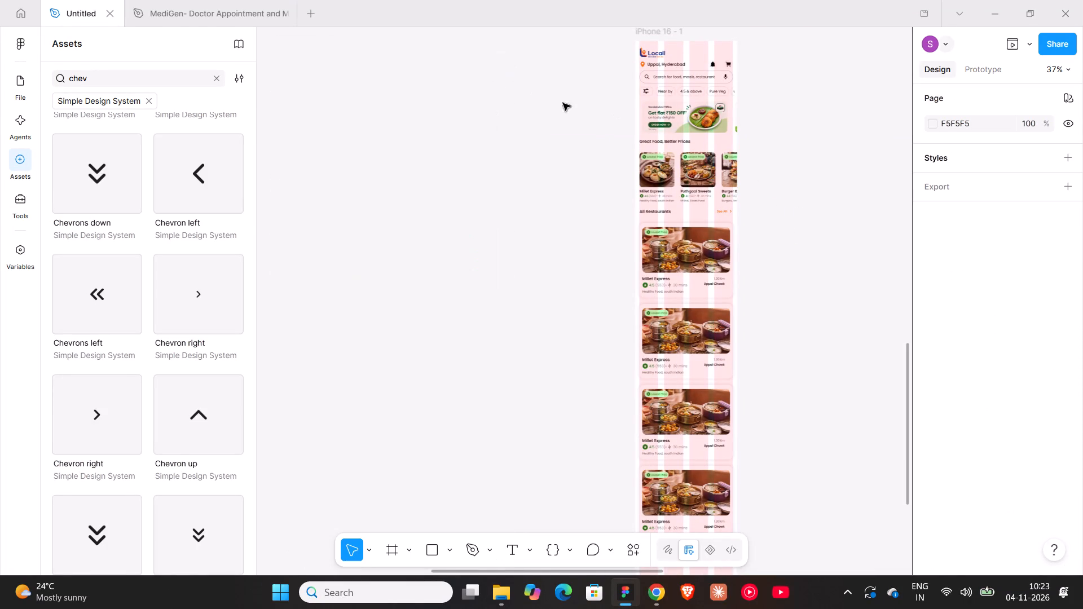
pyautogui.keyDown('ctrl'); pyautogui.scroll(-6, 771, 160); pyautogui.keyUp('ctrl')
pyautogui.keyDown('shift'); pyautogui.scroll(-5, 771, 160); pyautogui.keyUp('shift')
pyautogui.scroll(4, 689, 169)
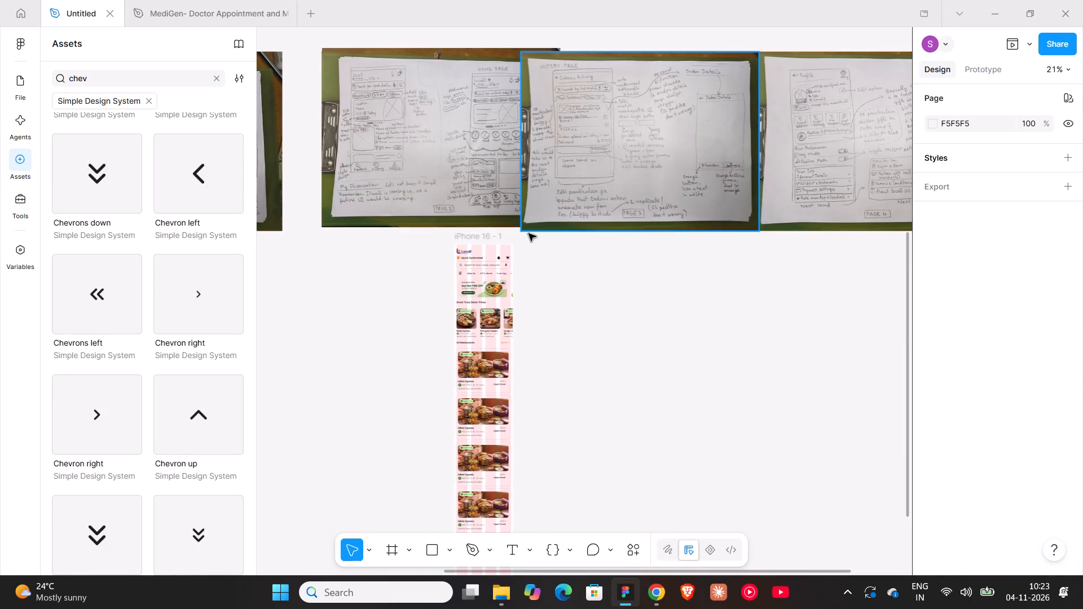
pyautogui.moveTo(491, 232); pyautogui.dragTo(472, 270)
pyautogui.scroll(-3, 538, 255)
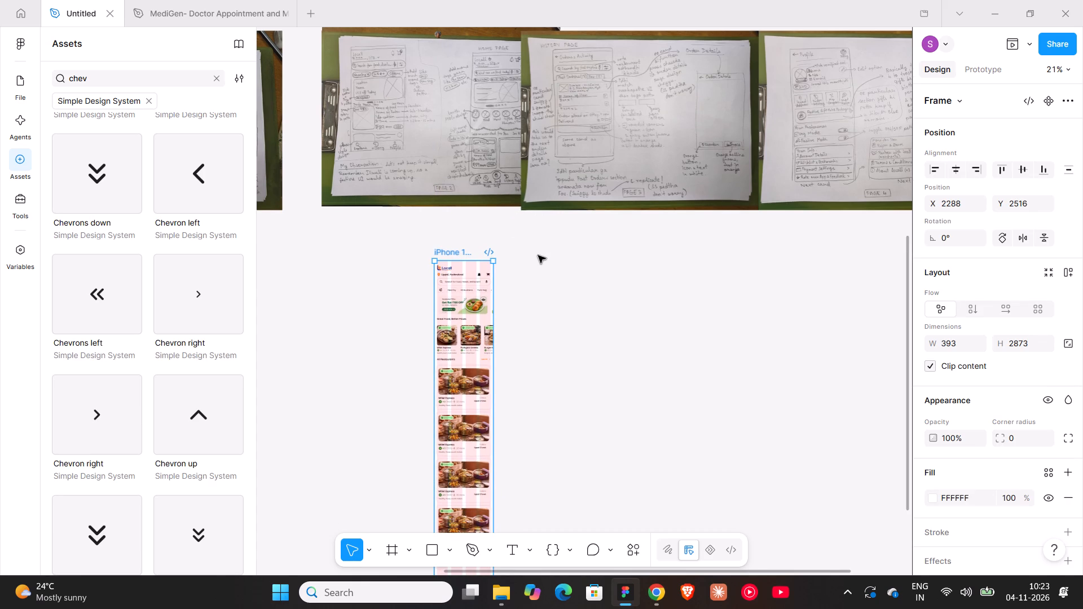
# Add a new iPhone 16 frame (393 × 852) beside the home screen frame, aligned with its top at Y 2516.
pyautogui.press('f')
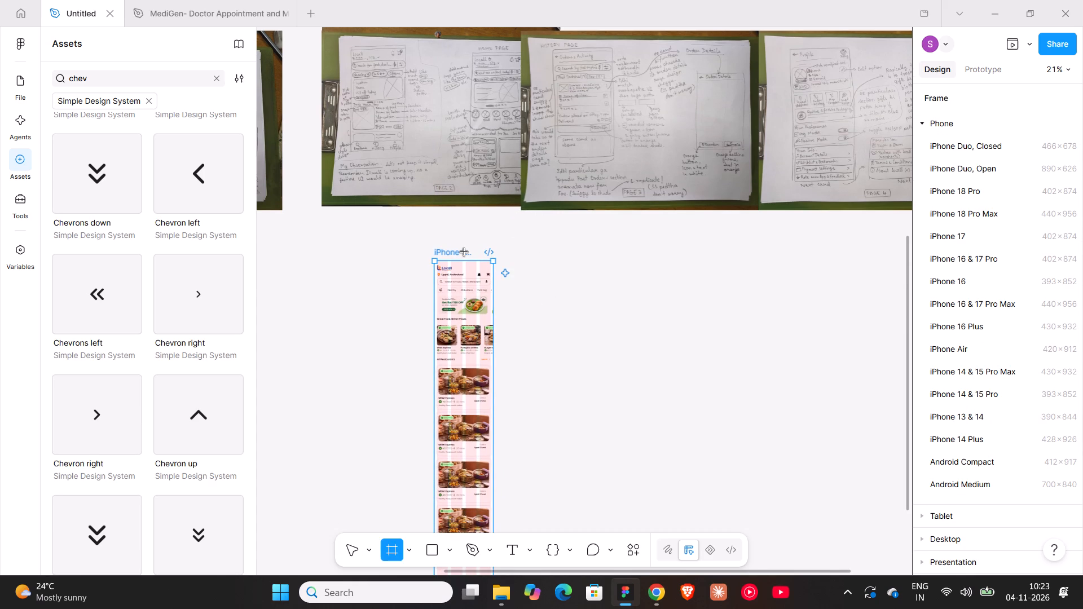
pyautogui.click(13, 105)
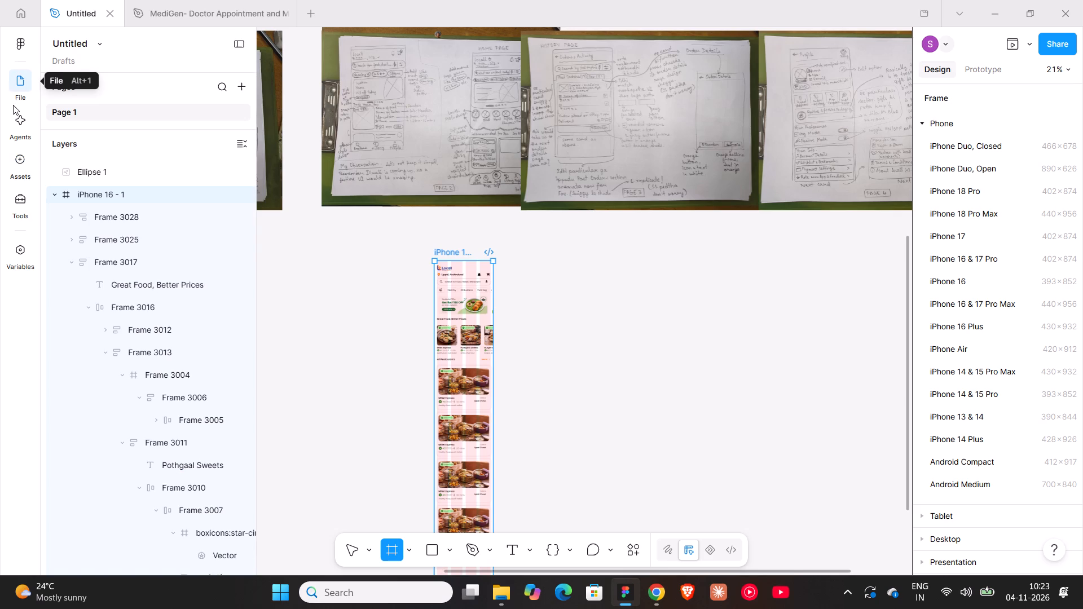
pyautogui.click(959, 277)
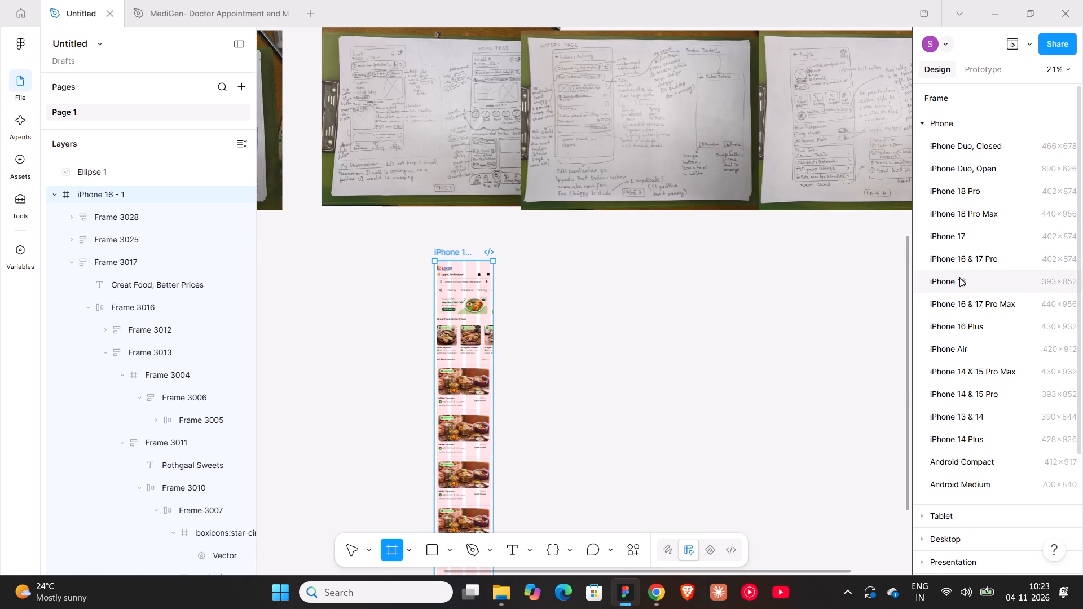
pyautogui.moveTo(567, 274); pyautogui.dragTo(532, 303)
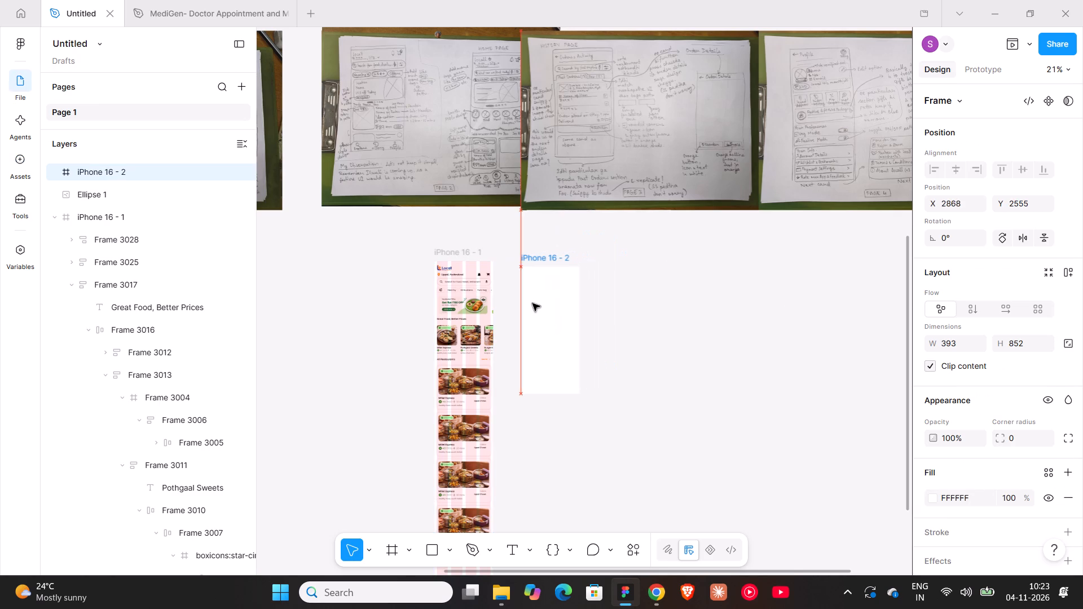
pyautogui.moveTo(532, 303); pyautogui.dragTo(524, 298)
# Give the iPhone 16 - 2 frame a column layout guide with 4 columns, margin 16 and gutter 24.
pyautogui.scroll(-5, 1000, 450)
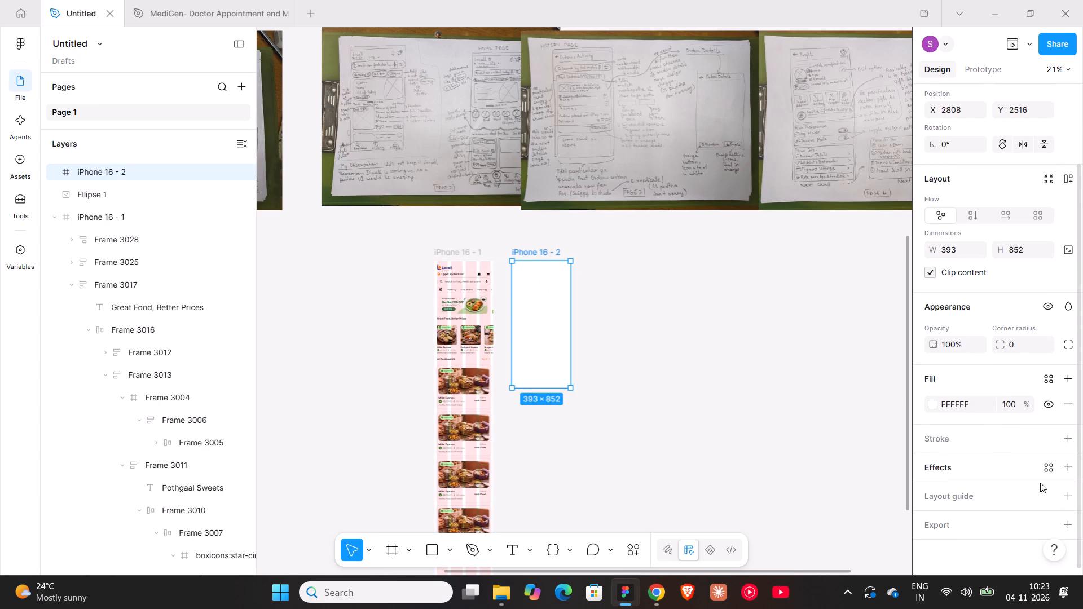
pyautogui.click(1072, 498)
pyautogui.click(766, 496)
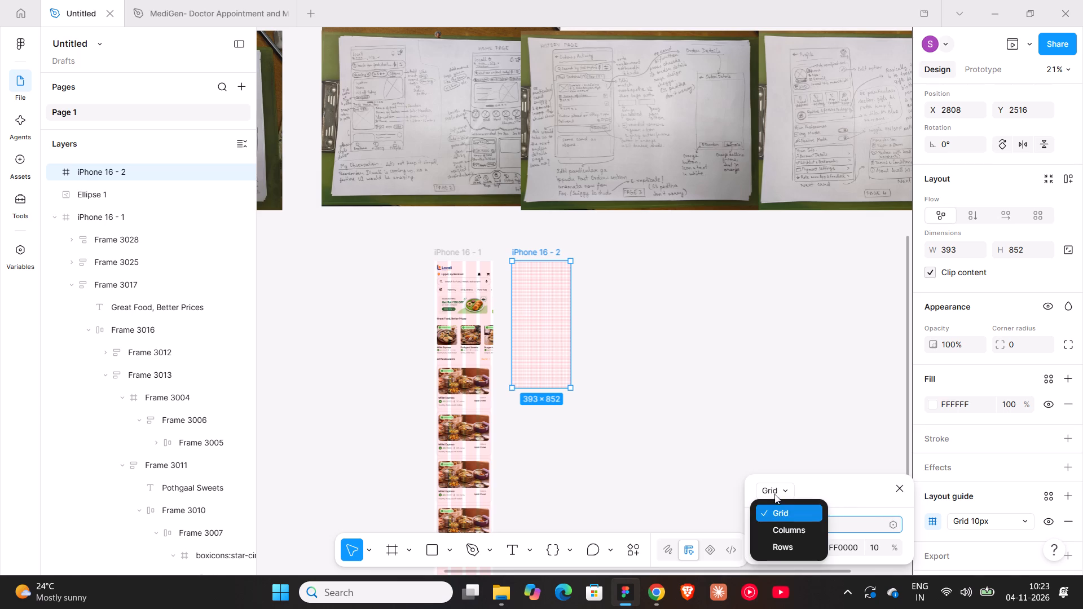
pyautogui.click(789, 535)
pyautogui.press('4')
pyautogui.press('Return')
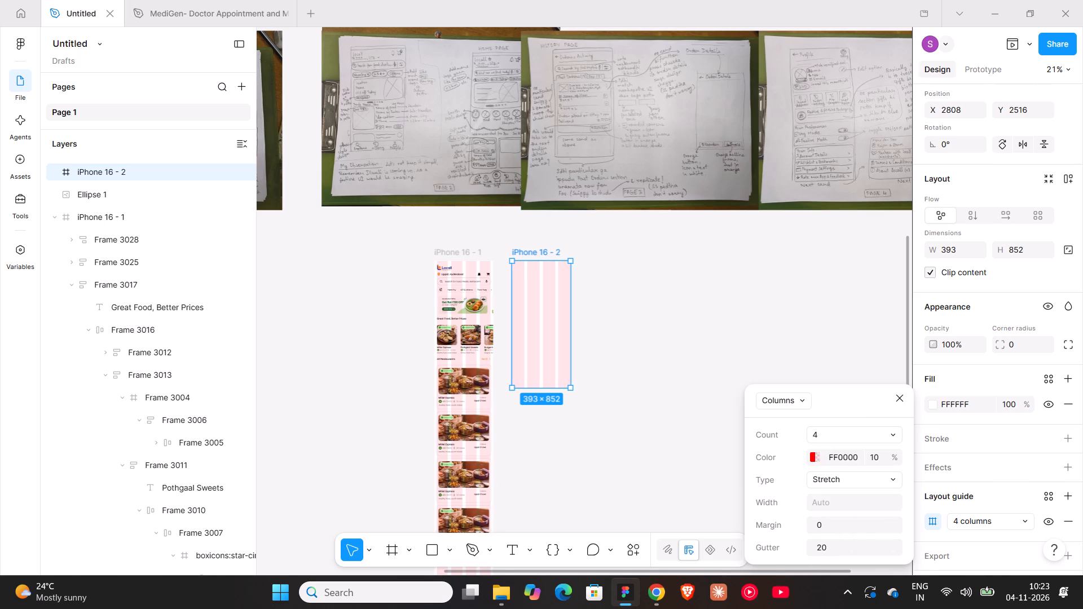
pyautogui.click(826, 530)
pyautogui.write('16')
pyautogui.press('Return')
pyautogui.click(835, 549)
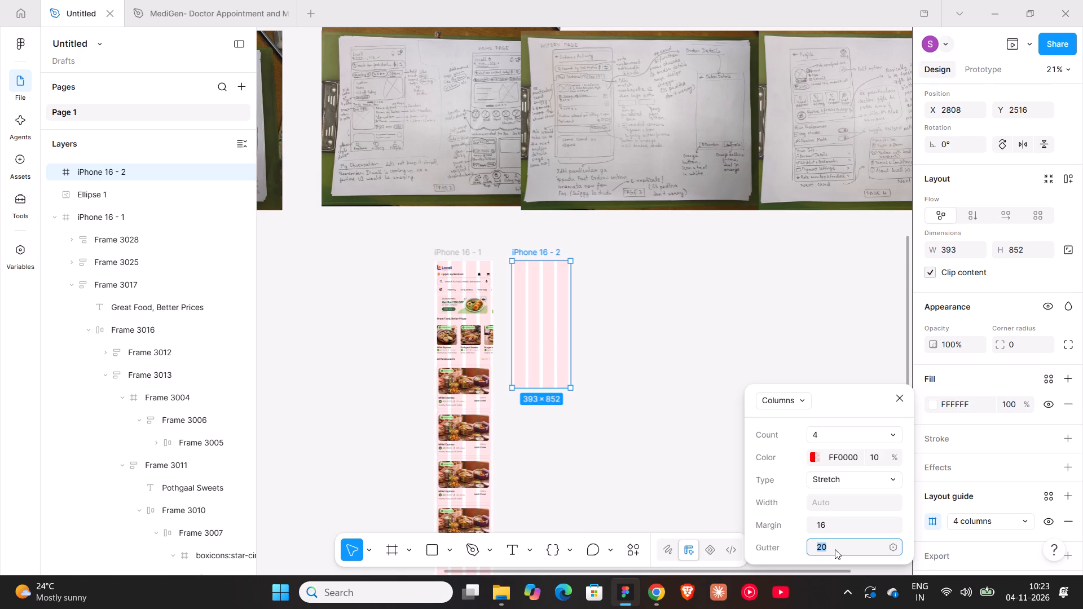
pyautogui.write('24')
pyautogui.press('Return')
pyautogui.scroll(1, 835, 549)
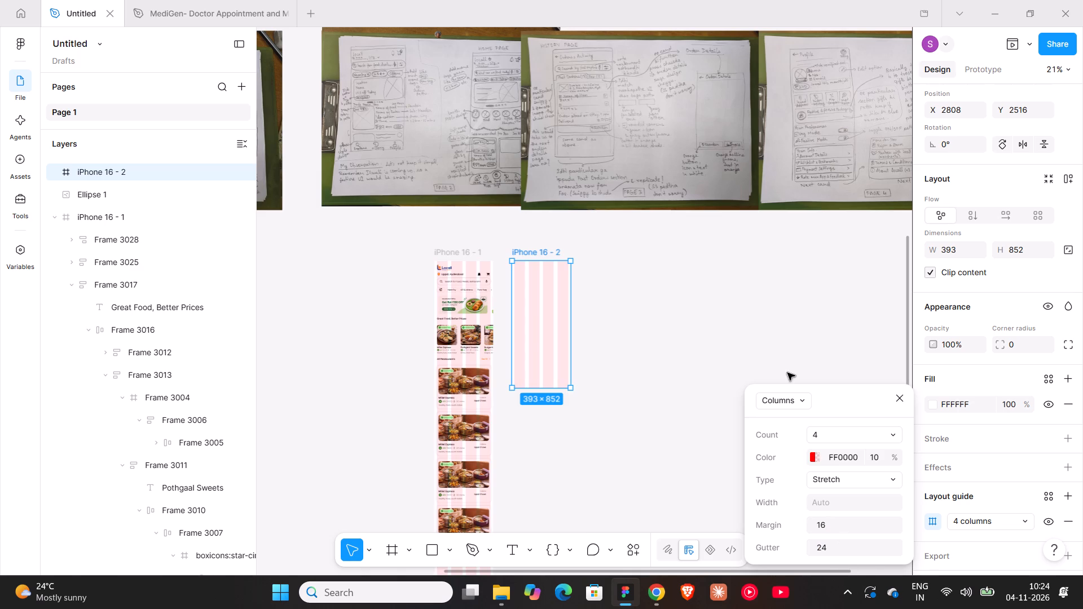
pyautogui.click(899, 405)
pyautogui.click(651, 292)
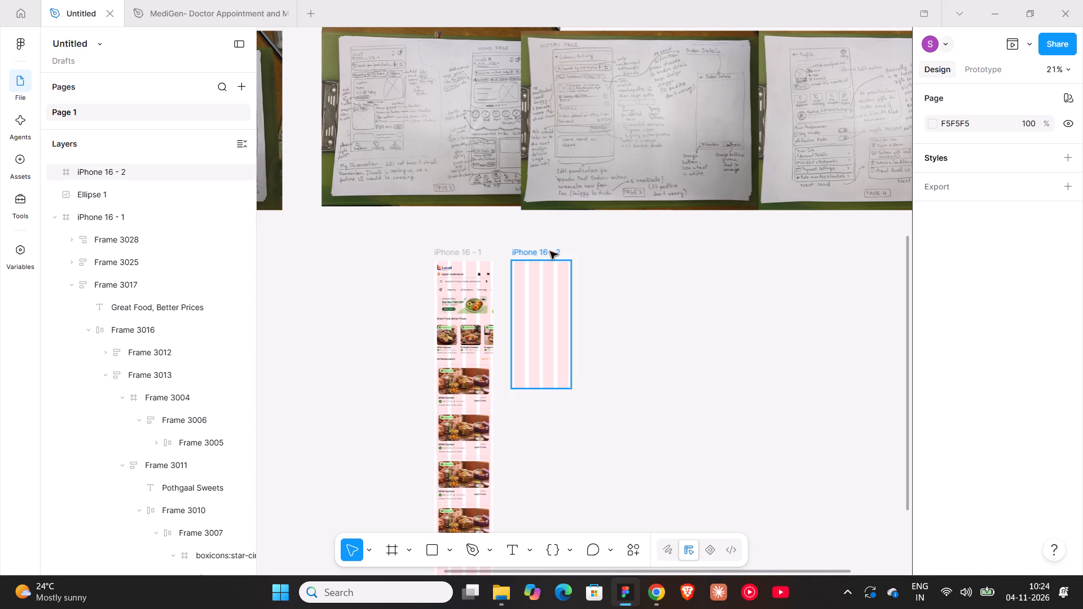
# Shift the iPhone 16 - 2 frame slightly closer to the iPhone 16 - 1 frame, keeping their tops aligned.
pyautogui.click(548, 251)
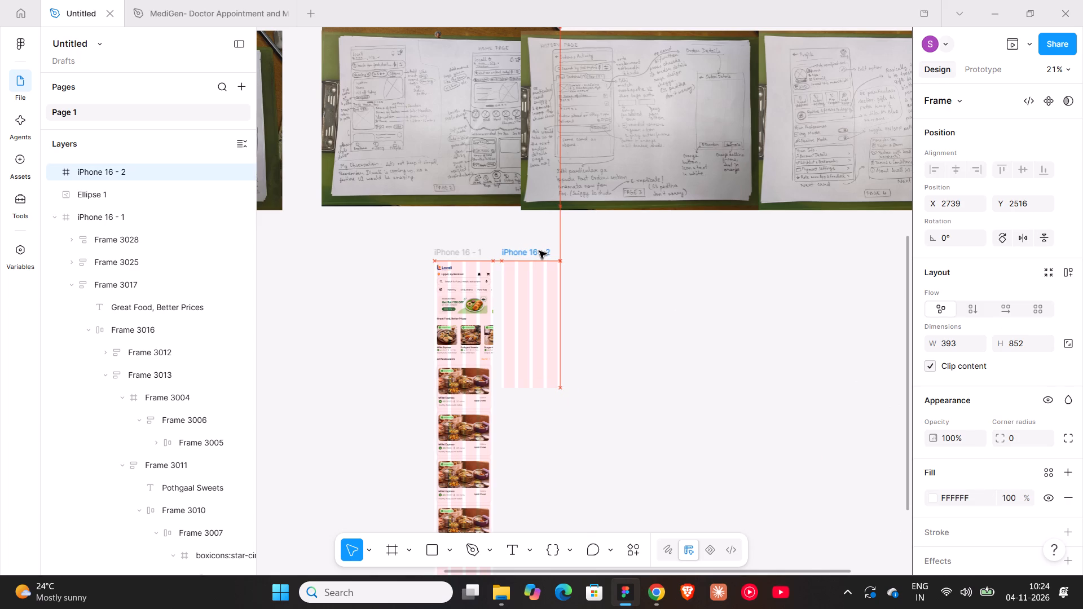
pyautogui.click(637, 267)
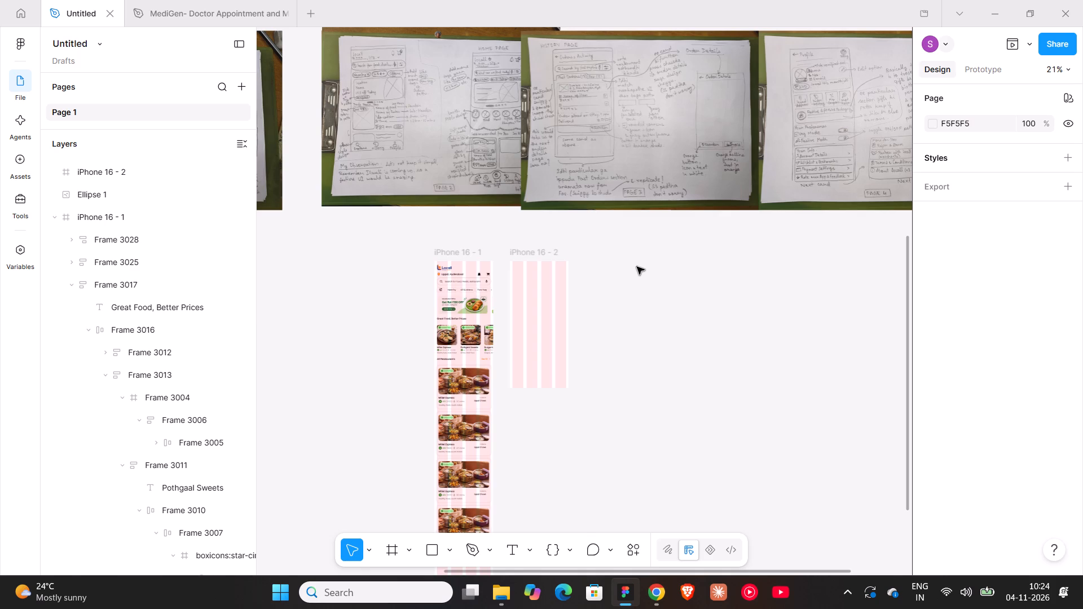
# Move the first two wireframe sketch photos away from the others, top-aligned at Y 945 with a small gap between them.
pyautogui.scroll(-2, 637, 267)
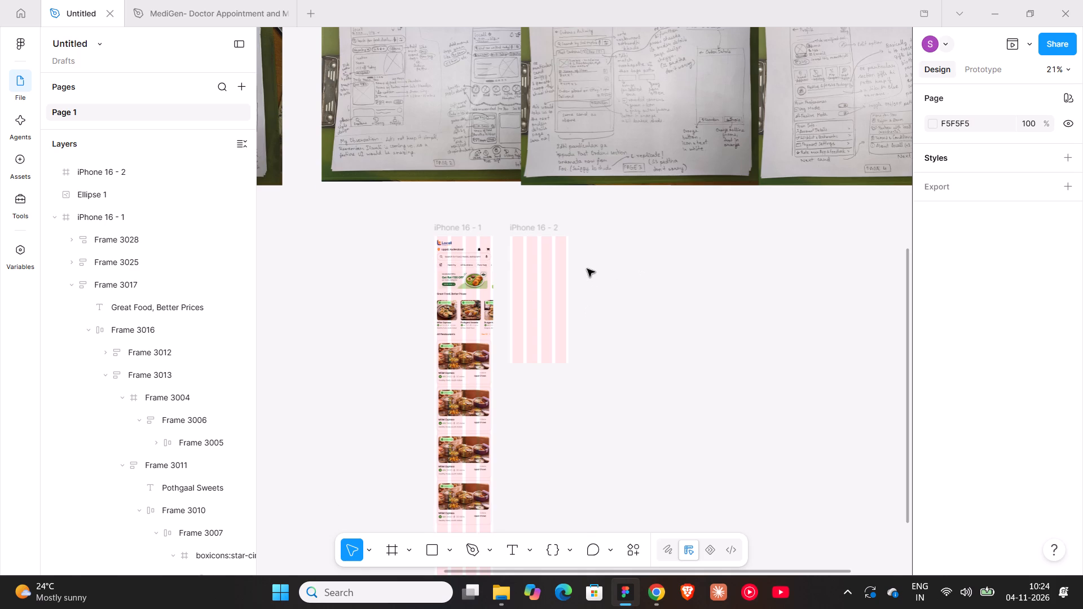
pyautogui.keyDown('ctrl'); pyautogui.scroll(-4, 587, 269); pyautogui.keyUp('ctrl')
pyautogui.scroll(4, 624, 312)
pyautogui.keyDown('shift'); pyautogui.scroll(3, 654, 245); pyautogui.keyUp('shift')
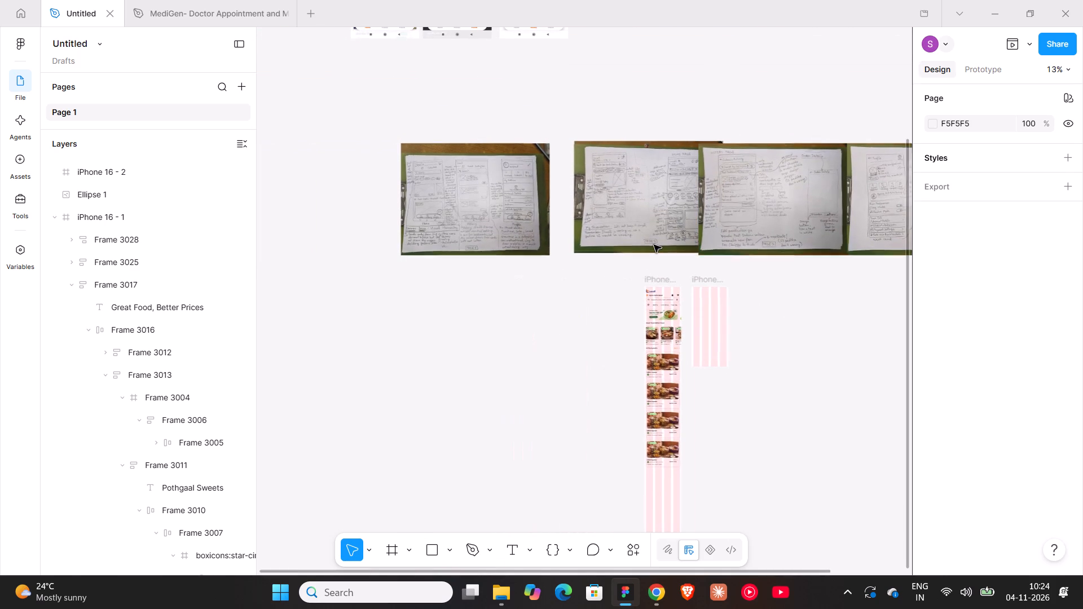
pyautogui.keyDown('shift'); pyautogui.scroll(2, 654, 245); pyautogui.keyUp('shift')
pyautogui.keyDown('shift'); pyautogui.scroll(-4, 654, 245); pyautogui.keyUp('shift')
pyautogui.click(430, 203)
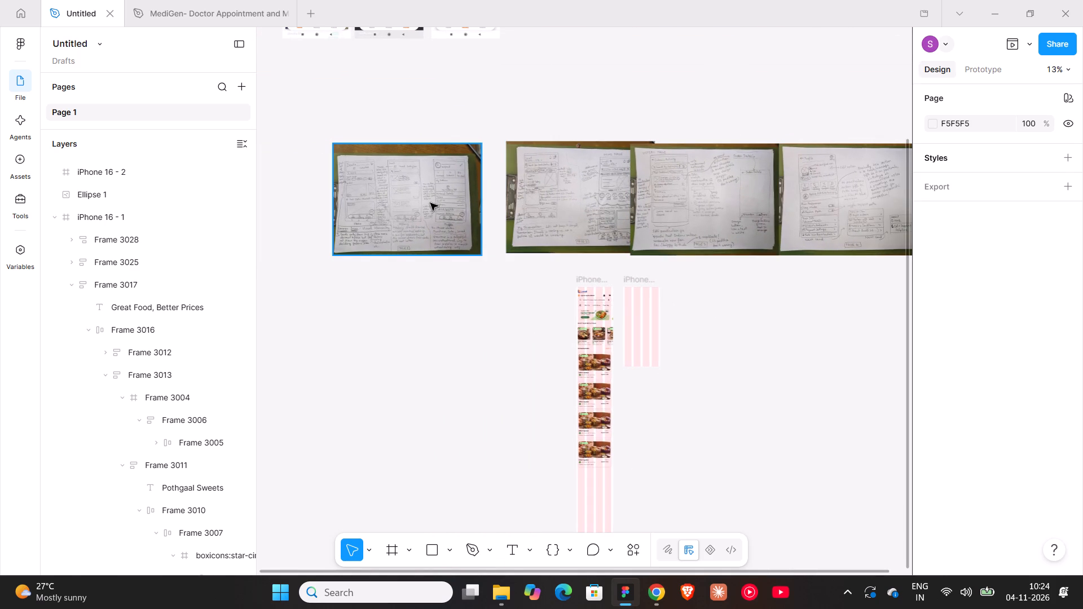
pyautogui.moveTo(432, 189); pyautogui.dragTo(396, 191)
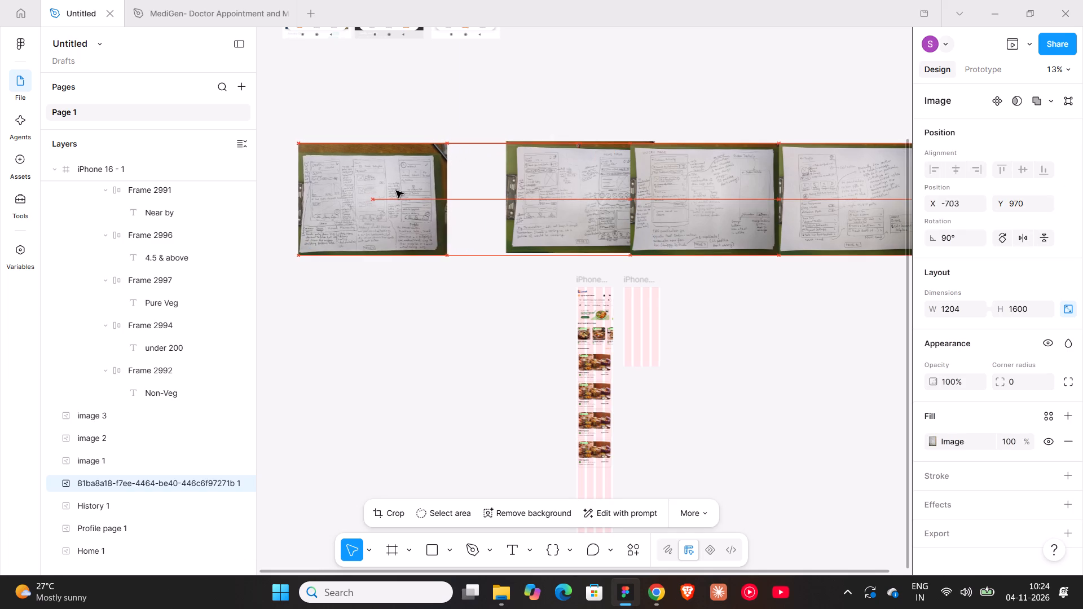
pyautogui.moveTo(396, 191); pyautogui.dragTo(377, 188)
pyautogui.click(554, 196)
pyautogui.moveTo(557, 186); pyautogui.dragTo(472, 184)
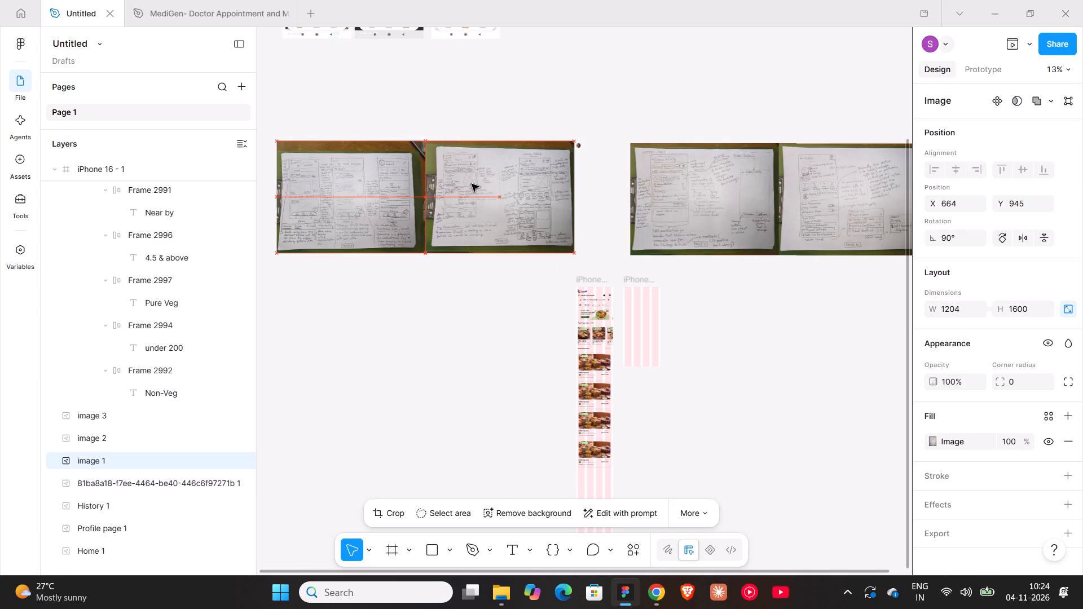
pyautogui.moveTo(472, 184); pyautogui.dragTo(489, 185)
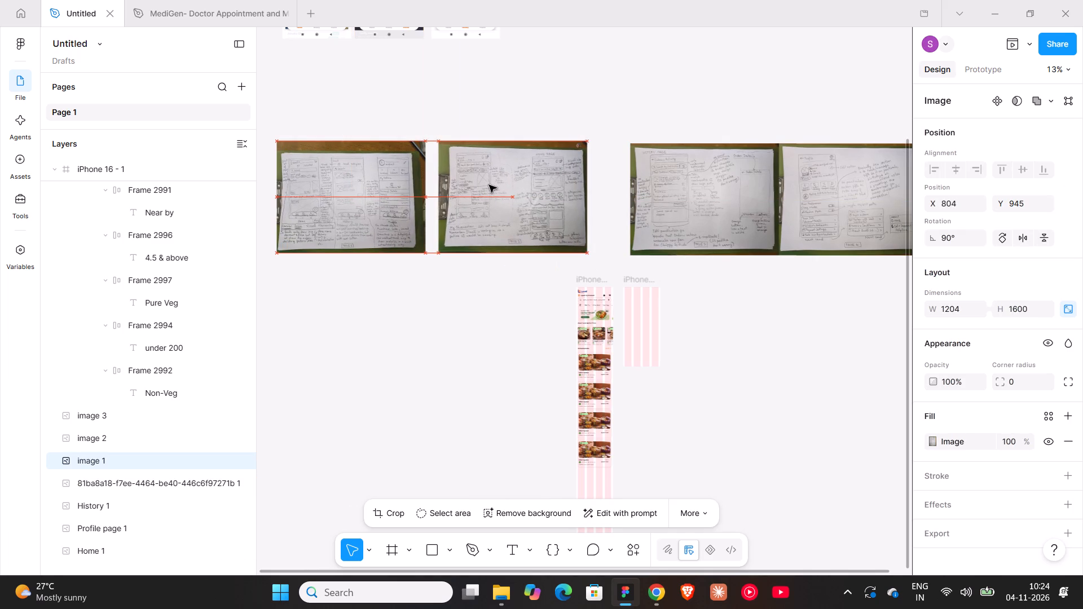
pyautogui.moveTo(489, 185); pyautogui.dragTo(491, 186)
# Line up the third and fourth wireframe sketch photos at Y 945, matching the gap between the first two.
pyautogui.moveTo(690, 175); pyautogui.dragTo(670, 170)
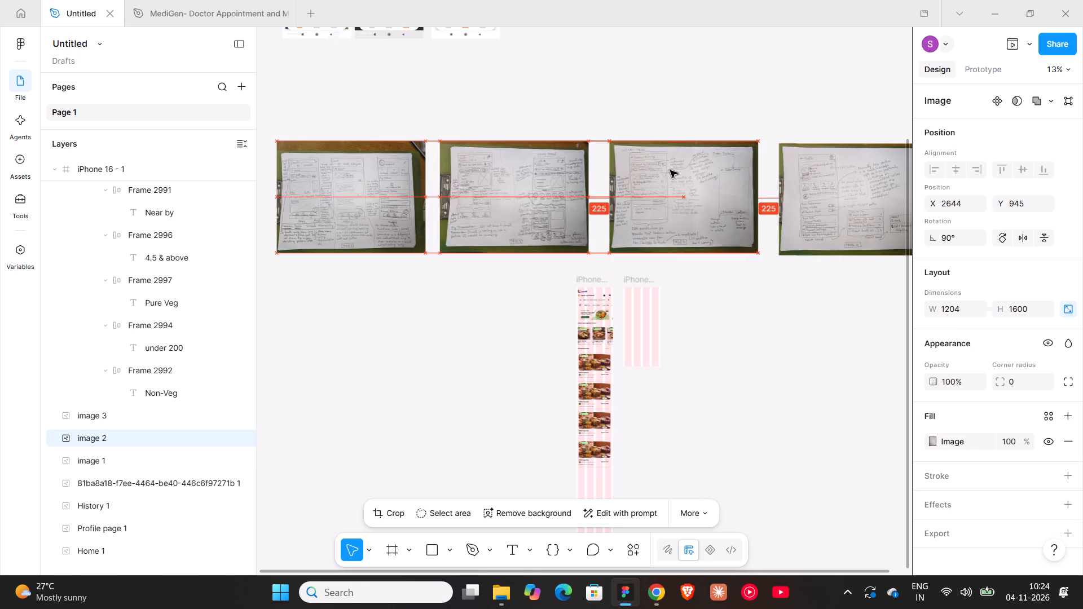
pyautogui.moveTo(670, 170); pyautogui.dragTo(661, 170)
pyautogui.moveTo(805, 168); pyautogui.dragTo(794, 163)
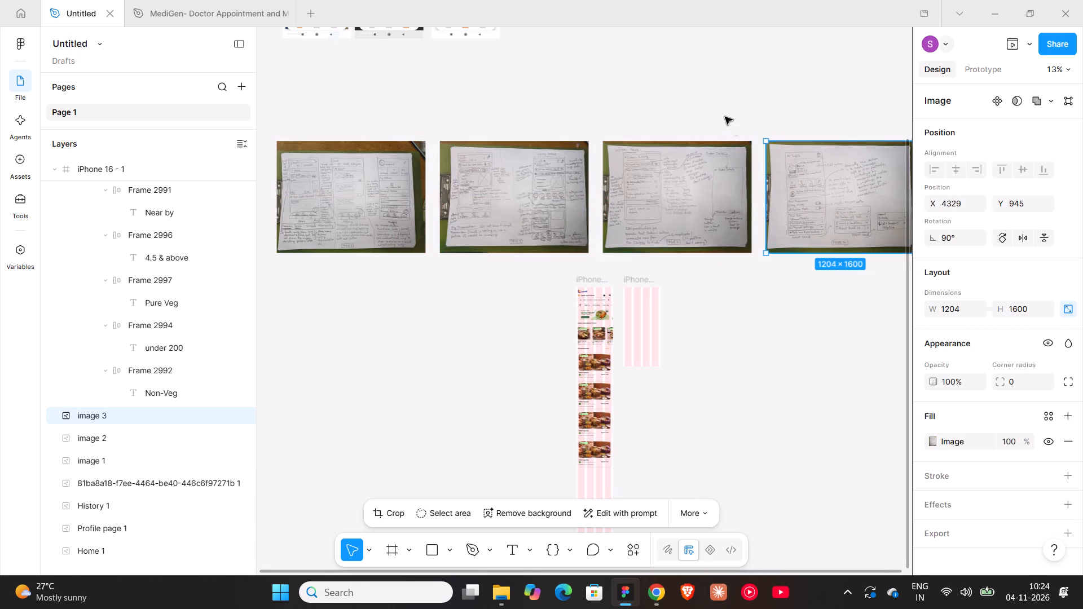
pyautogui.click(725, 117)
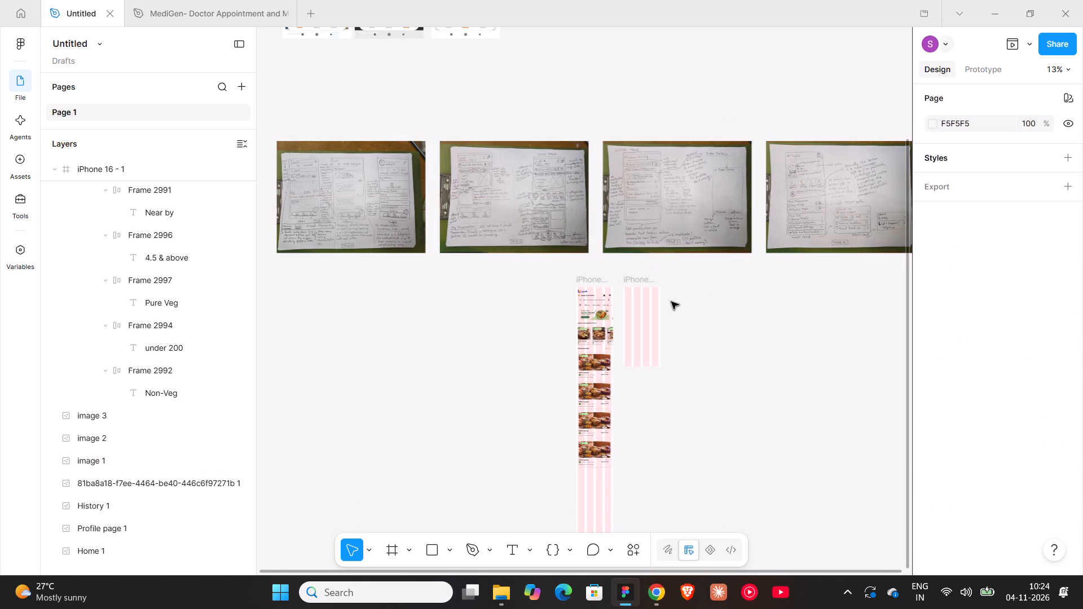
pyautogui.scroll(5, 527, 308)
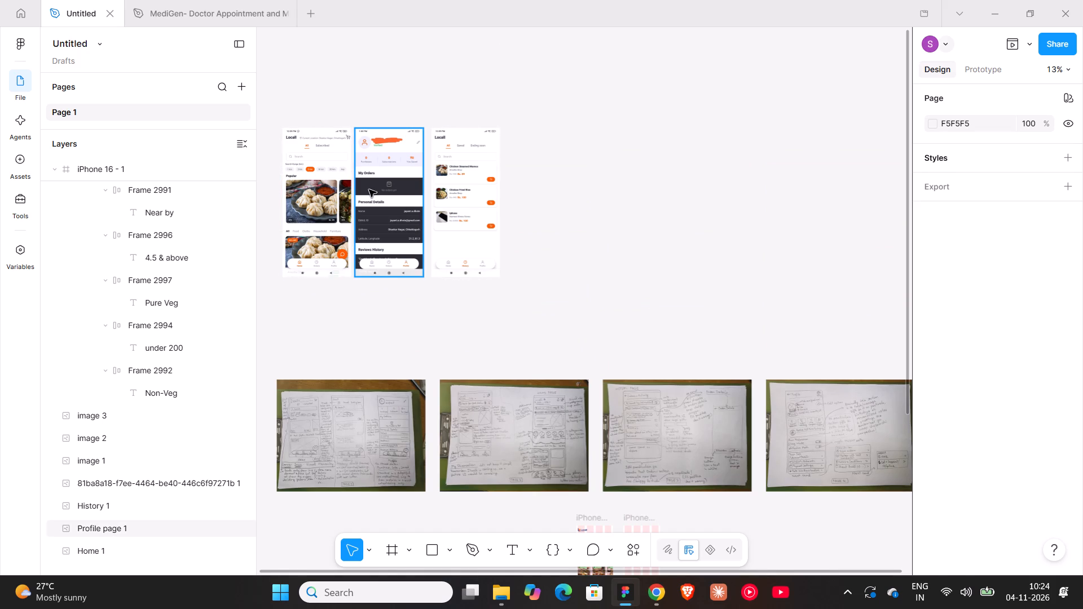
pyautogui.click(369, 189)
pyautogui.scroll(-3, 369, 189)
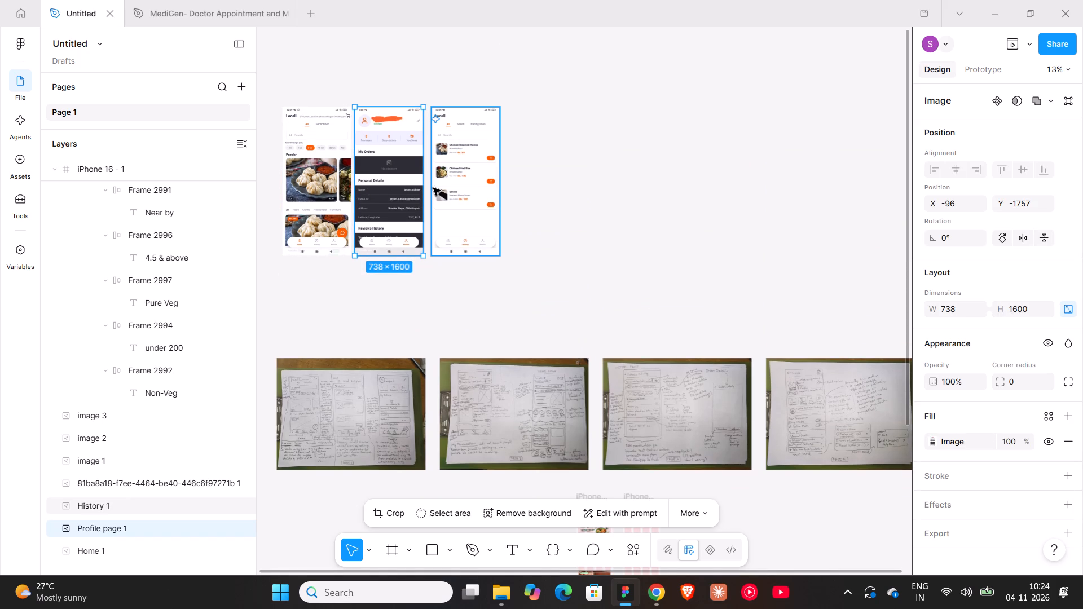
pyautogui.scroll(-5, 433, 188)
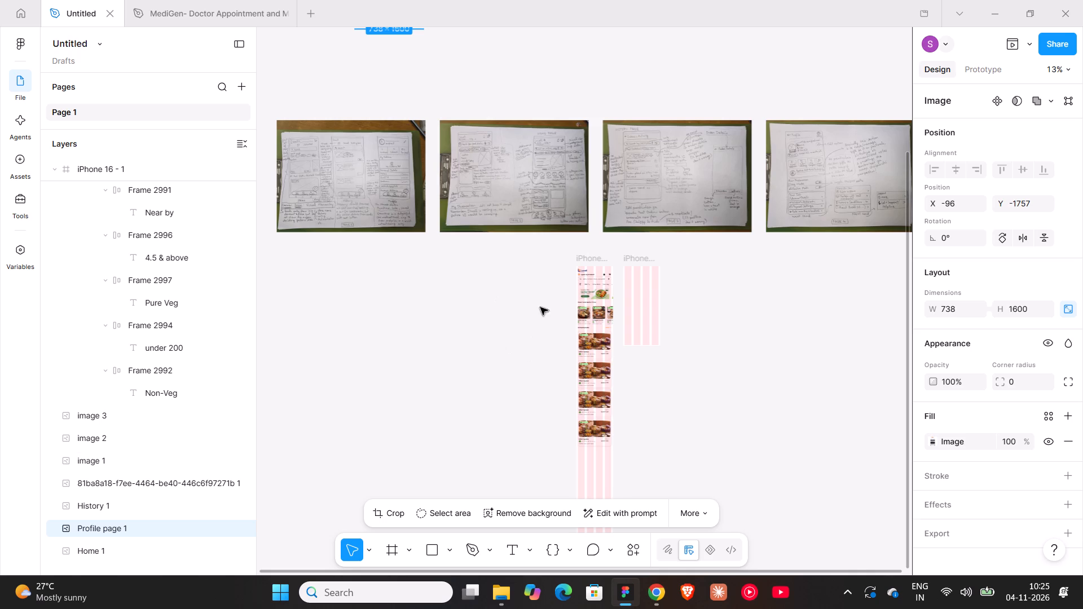
# Clear the "chev" asset search and its Simple Design System filter, and check the team libraries available to add.
pyautogui.click(23, 160)
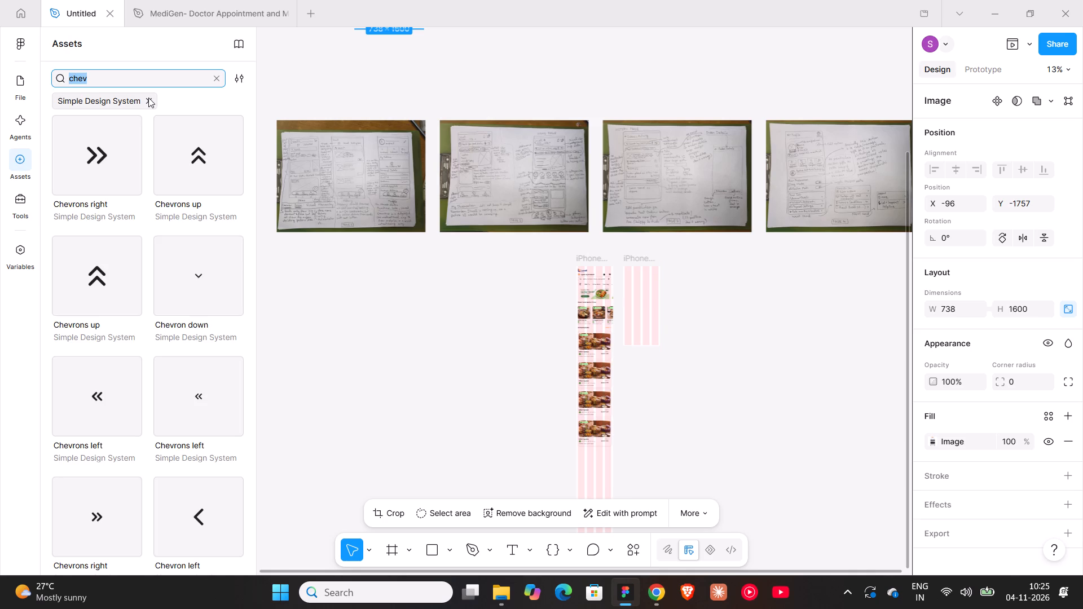
pyautogui.click(150, 98)
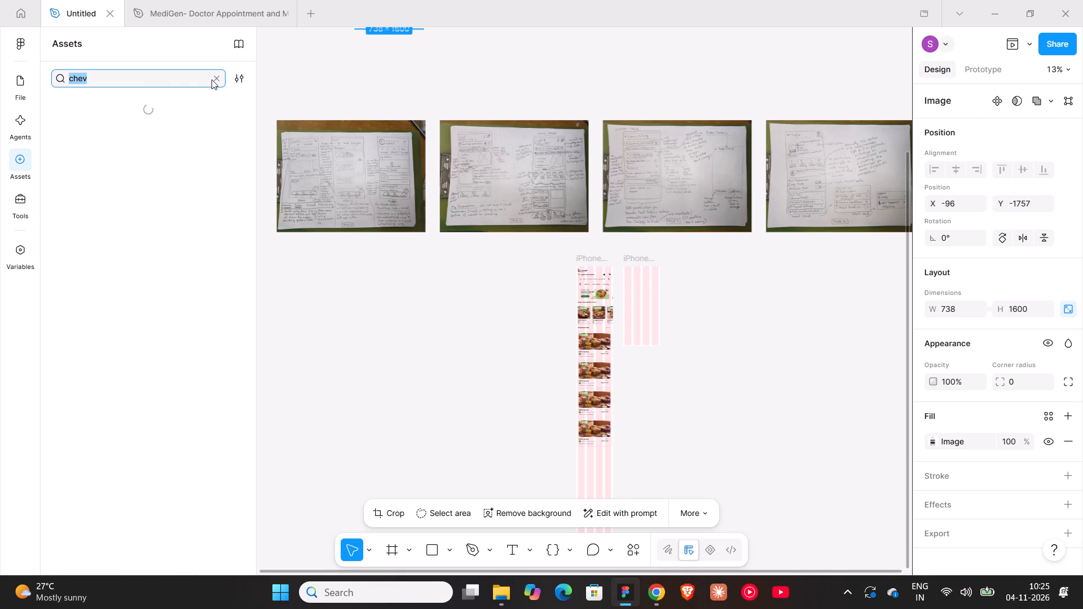
pyautogui.click(216, 77)
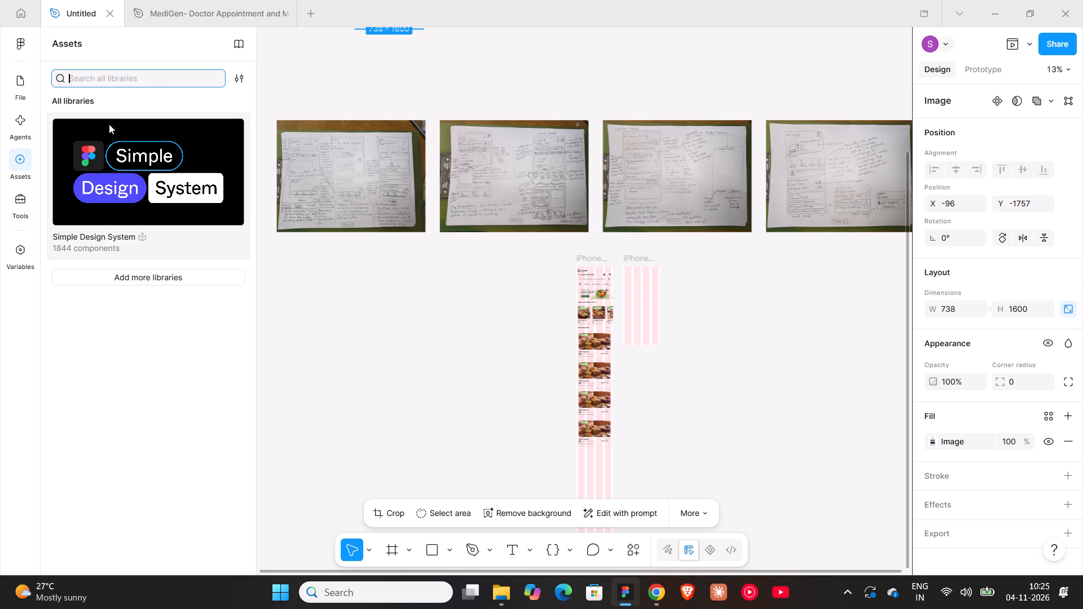
pyautogui.click(140, 270)
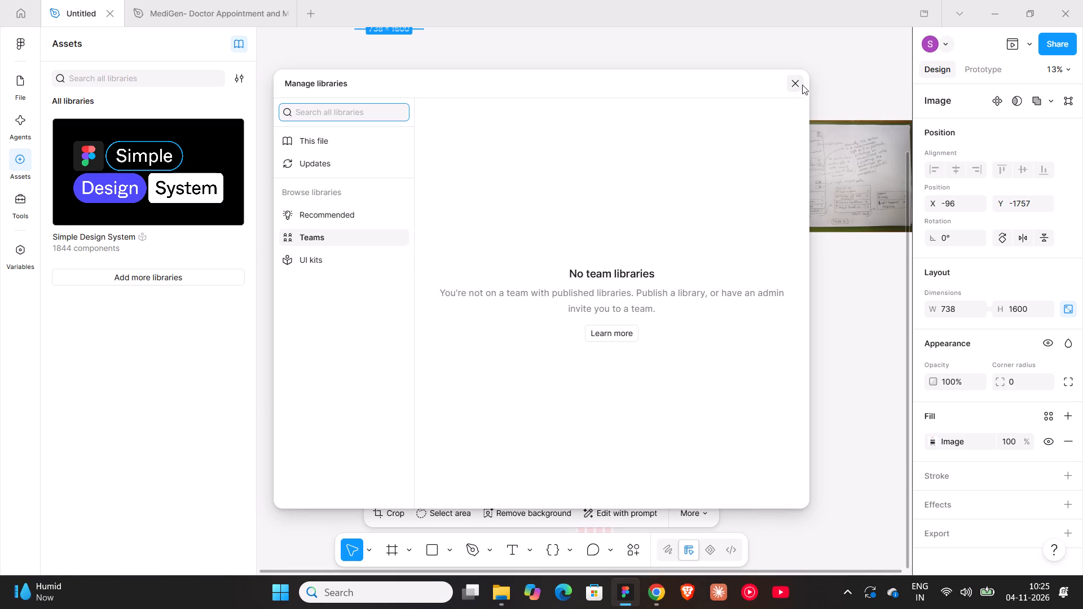
pyautogui.click(802, 83)
# Place the Arrow left icon from the Simple Design System's Icons category on the canvas beside the top of iPhone 16 - 2.
pyautogui.click(128, 182)
pyautogui.scroll(-3, 111, 332)
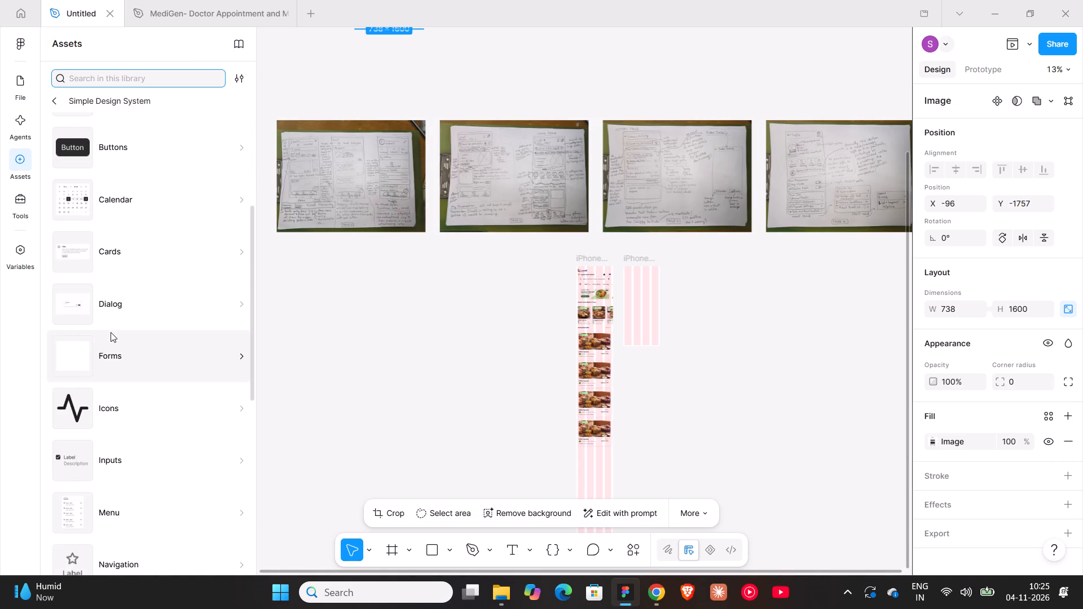
pyautogui.scroll(-7, 111, 332)
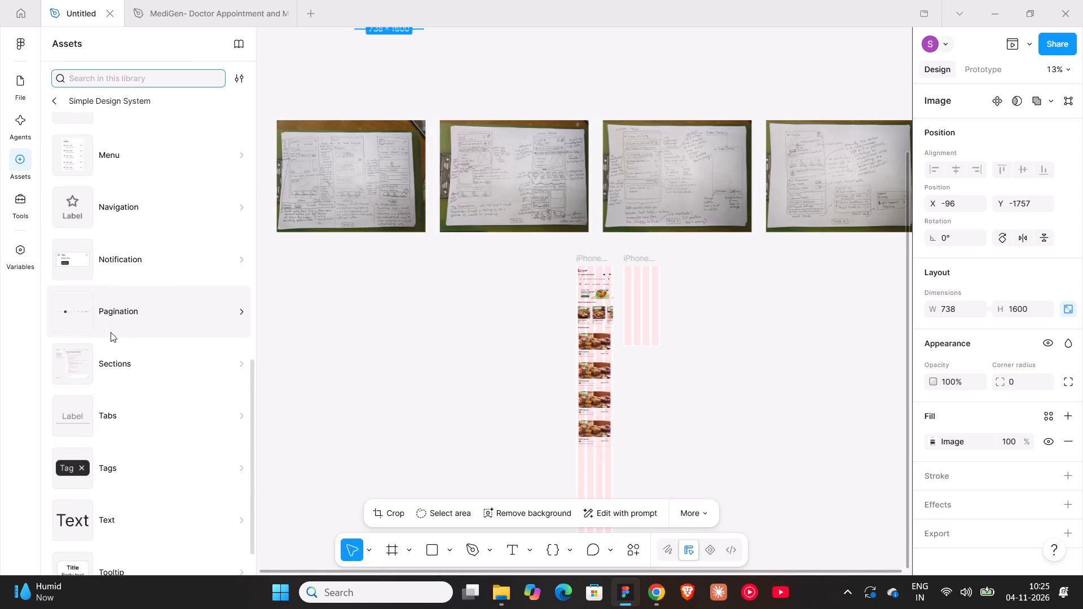
pyautogui.scroll(-8, 111, 332)
pyautogui.scroll(3, 133, 345)
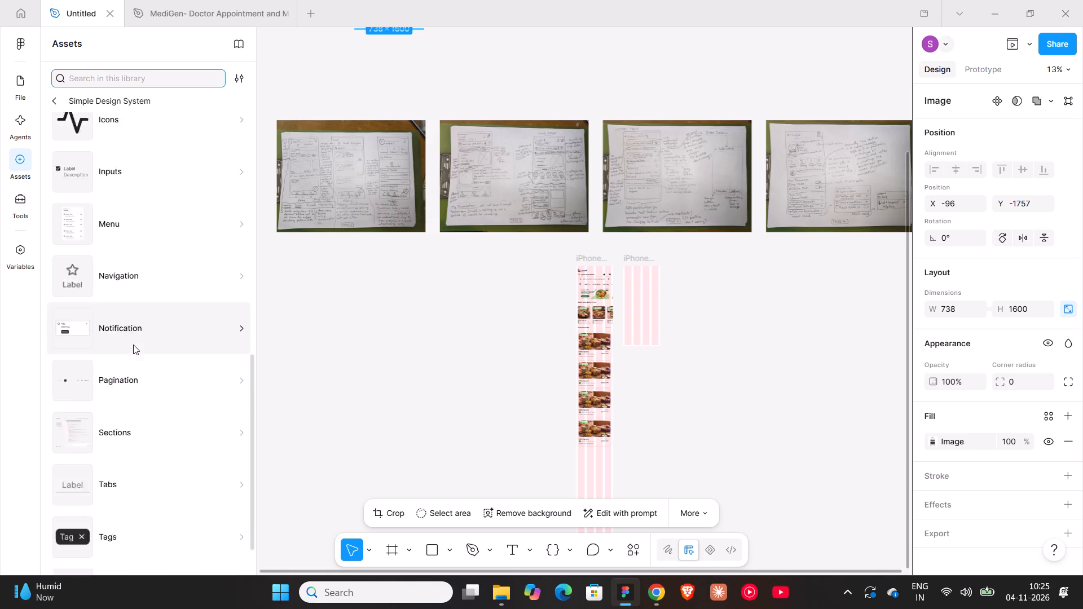
pyautogui.scroll(3, 133, 345)
pyautogui.click(129, 442)
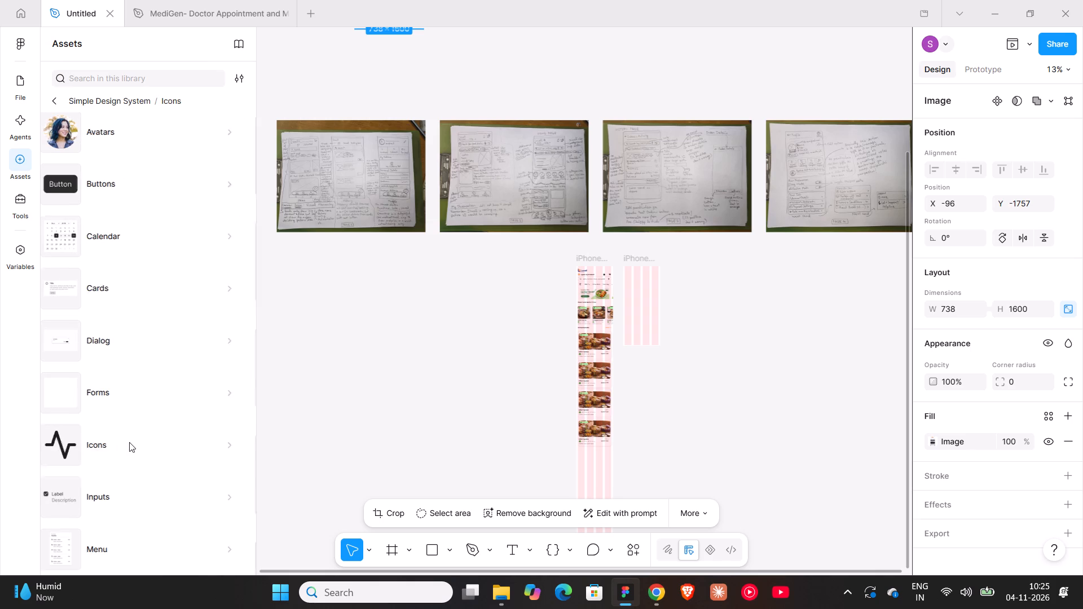
pyautogui.scroll(-7, 122, 323)
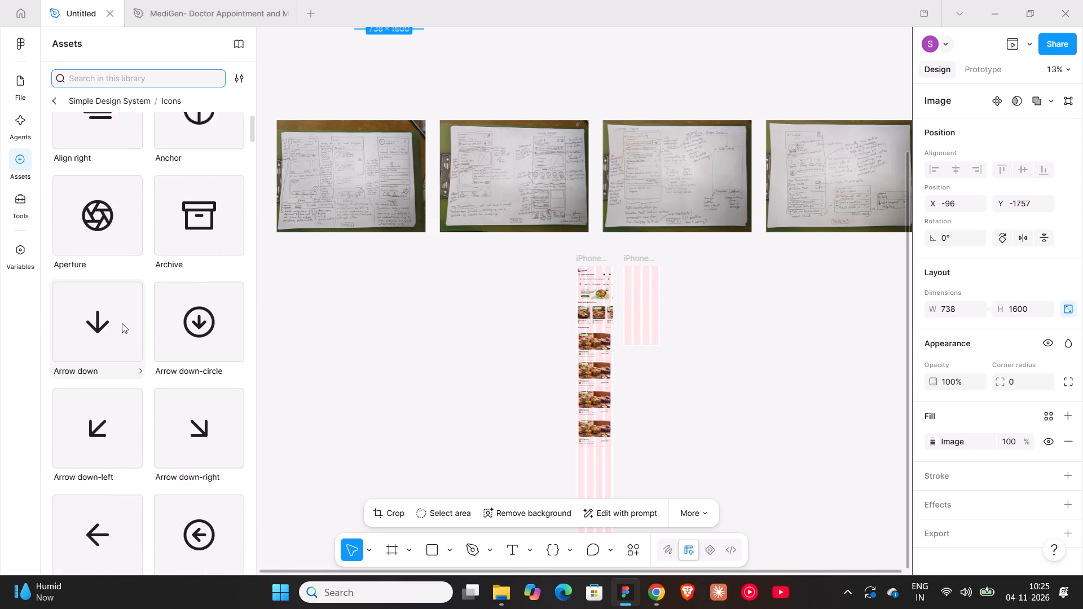
pyautogui.scroll(-2, 122, 323)
pyautogui.moveTo(99, 382); pyautogui.dragTo(682, 354)
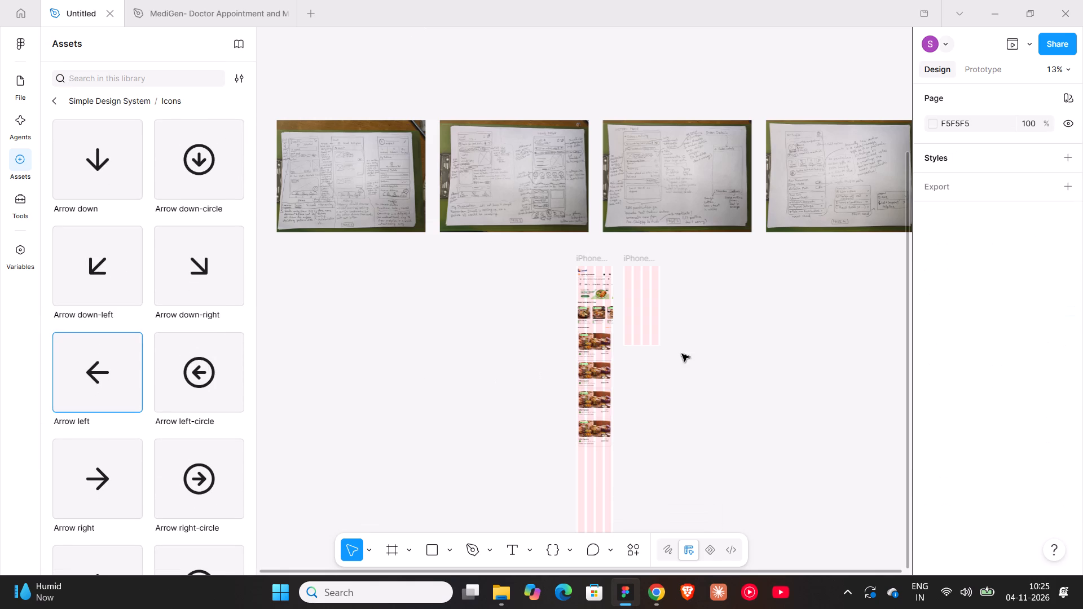
pyautogui.moveTo(682, 354); pyautogui.dragTo(676, 272)
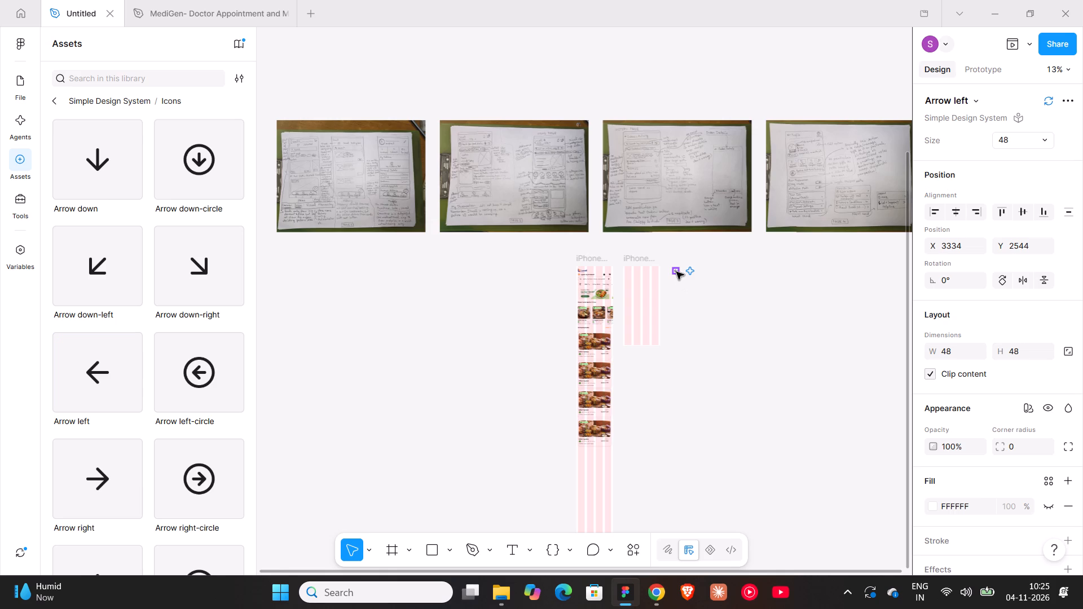
pyautogui.click(54, 96)
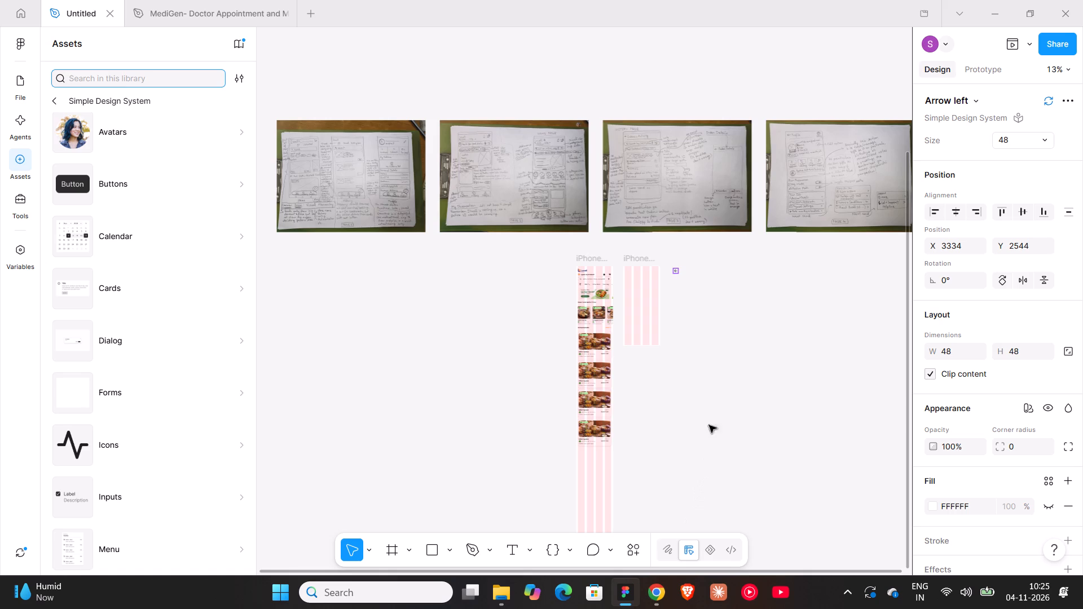
# Lock the Arrow left icon's aspect ratio and resize it to 24 × 24.
pyautogui.keyDown('ctrl'); pyautogui.scroll(15, 670, 266); pyautogui.keyUp('ctrl')
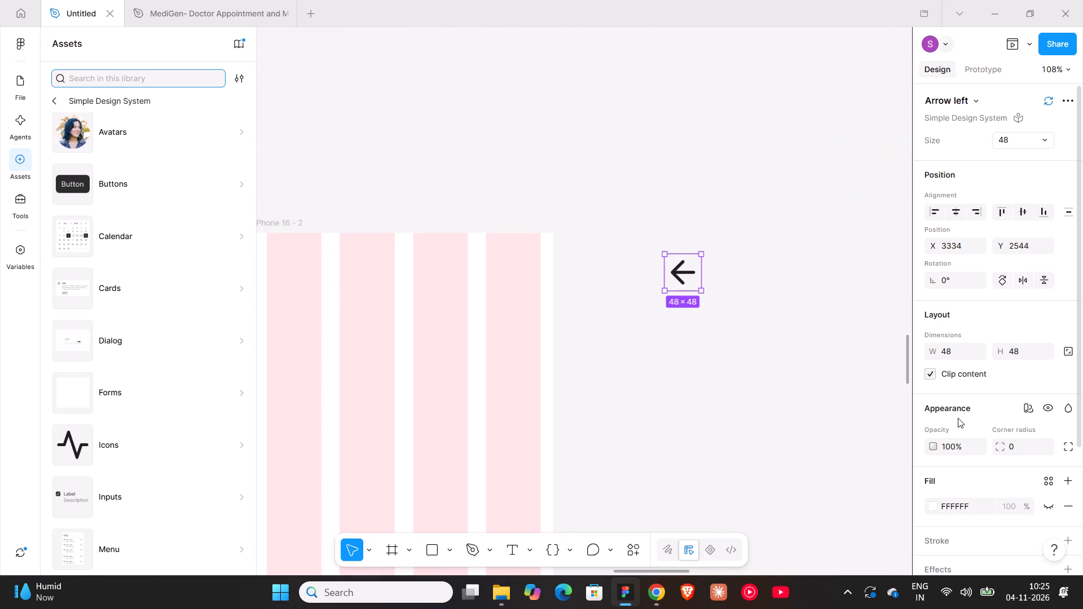
pyautogui.click(1066, 352)
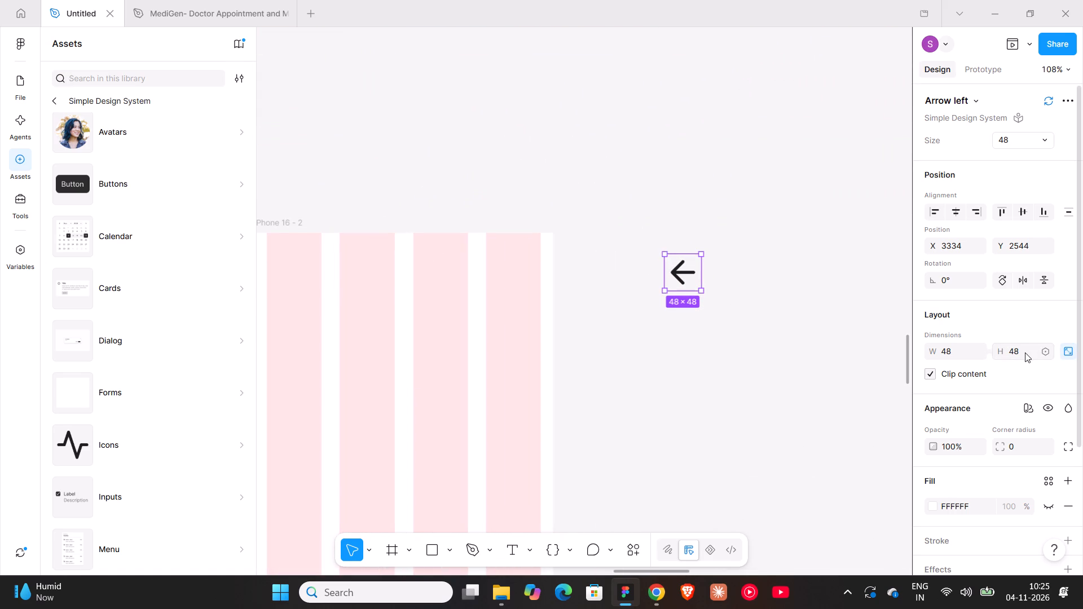
pyautogui.click(1024, 352)
pyautogui.write('24')
pyautogui.press('Return')
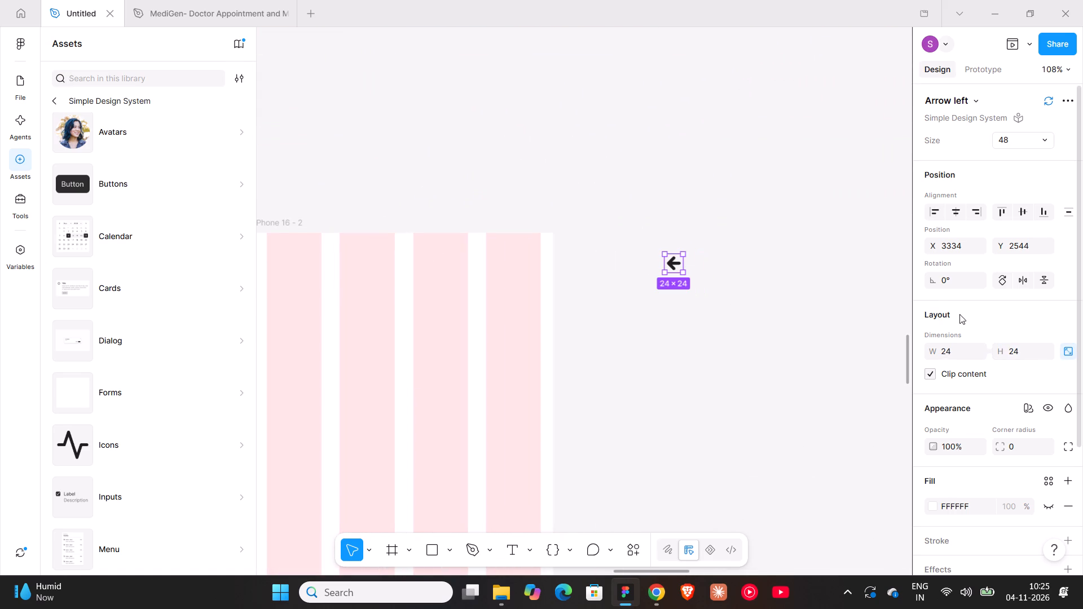
# Set the stroke weight of the arrow vector inside the Arrow left icon to 2.
pyautogui.scroll(-3, 969, 487)
pyautogui.doubleClick(675, 266)
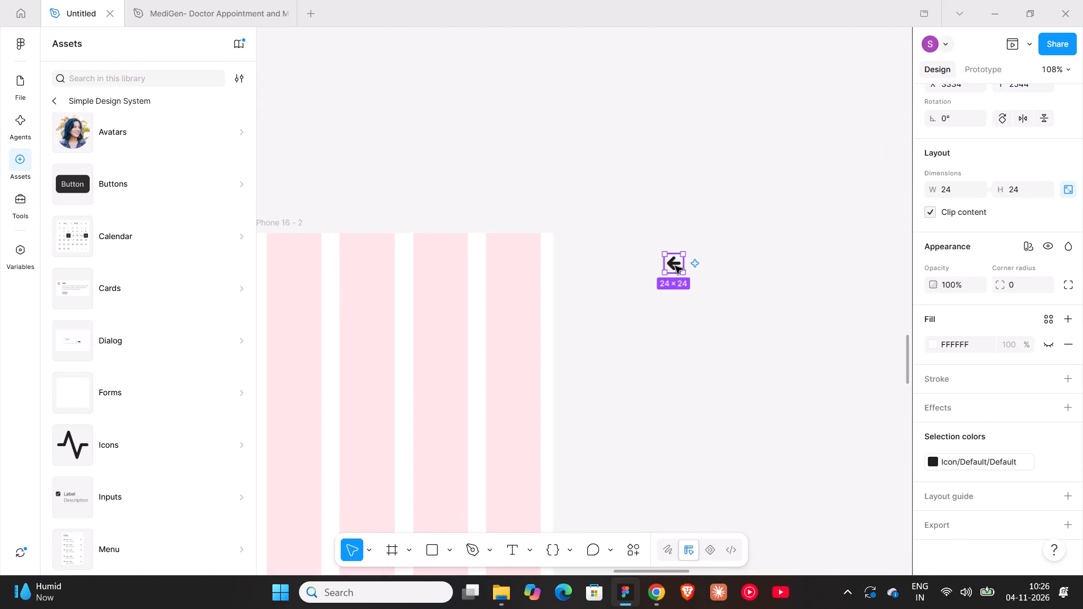
pyautogui.click(1014, 463)
pyautogui.press('2')
pyautogui.press('Return')
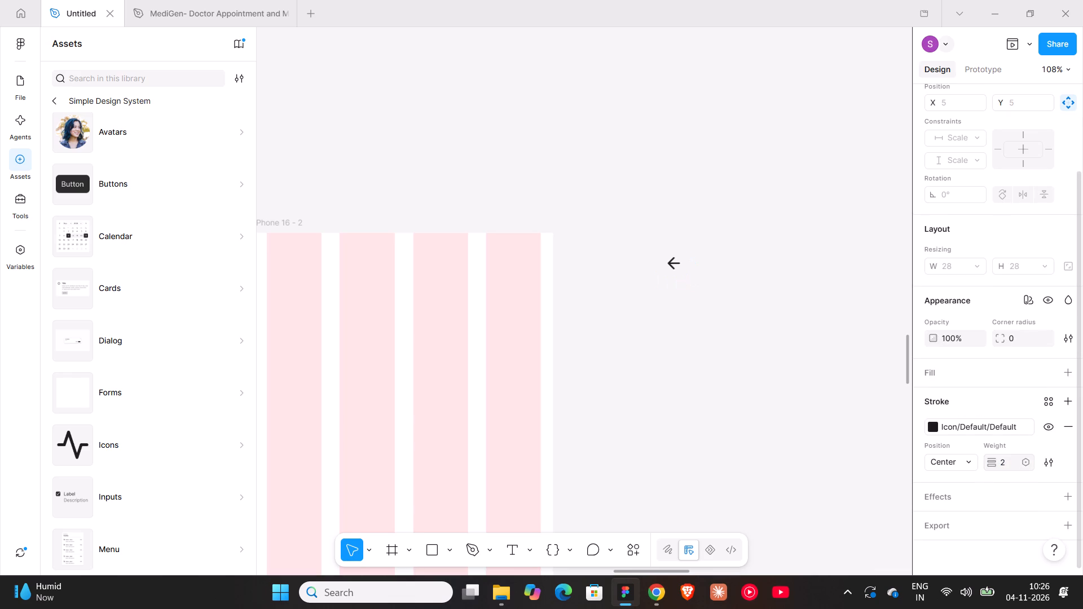
pyautogui.click(732, 409)
# Move the Arrow left icon into the top-left corner of the iPhone 16 - 2 frame, at about X 23, Y 43.
pyautogui.keyDown('ctrl'); pyautogui.scroll(-6, 732, 409); pyautogui.keyUp('ctrl')
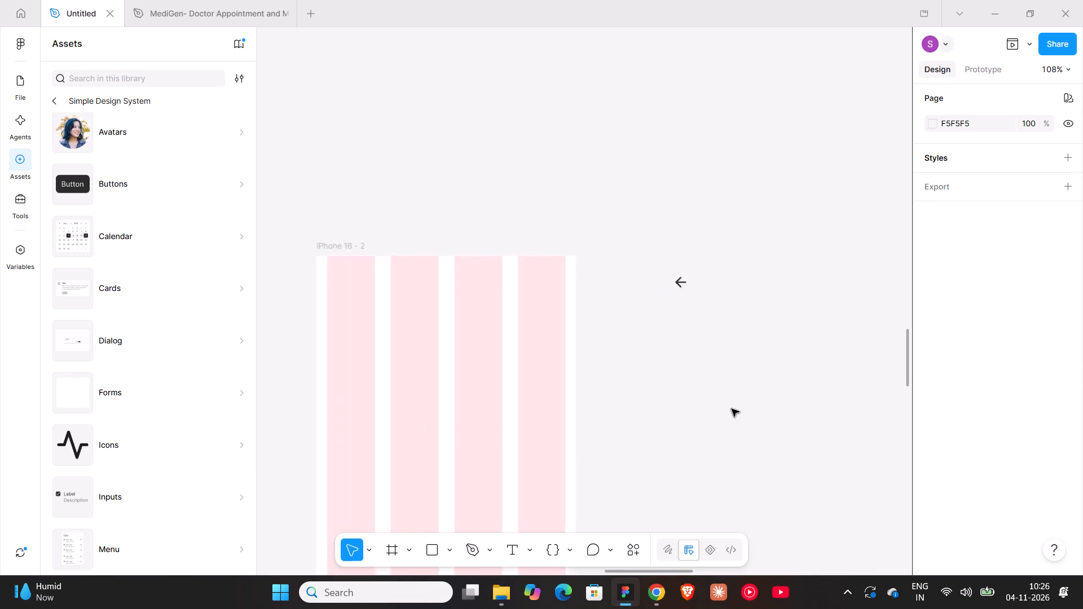
pyautogui.click(691, 308)
pyautogui.moveTo(691, 308); pyautogui.dragTo(481, 329)
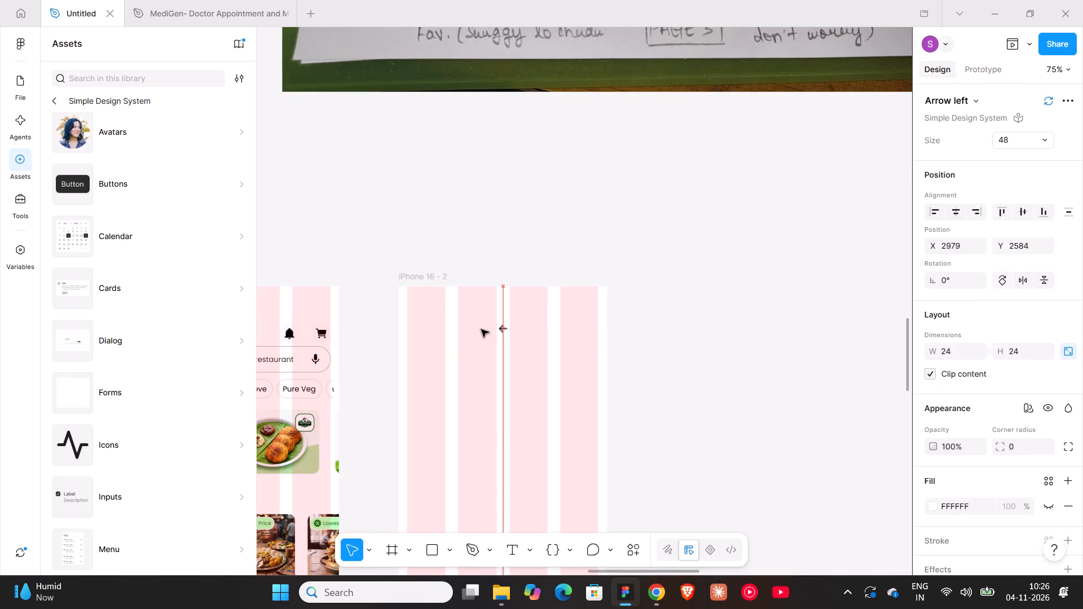
pyautogui.moveTo(481, 329); pyautogui.dragTo(417, 316)
pyautogui.click(427, 282)
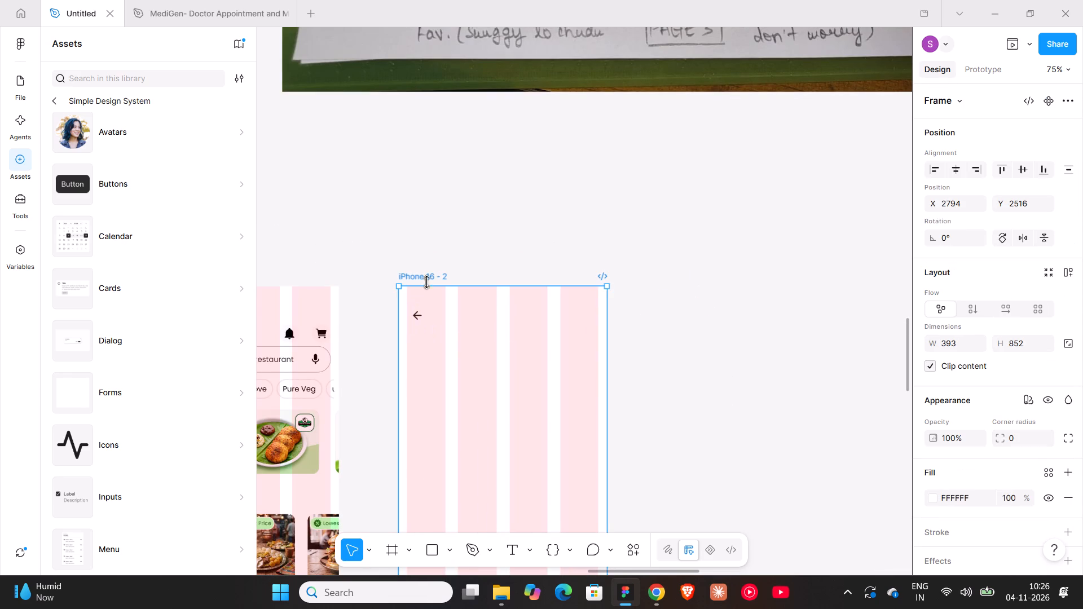
# Set the Arrow left icon's height in iPhone 16 - 2 to 28, with its proportions locked.
pyautogui.keyDown('shift'); pyautogui.scroll(-3, 492, 211); pyautogui.keyUp('shift')
pyautogui.keyDown('shift'); pyautogui.scroll(6, 586, 224); pyautogui.keyUp('shift')
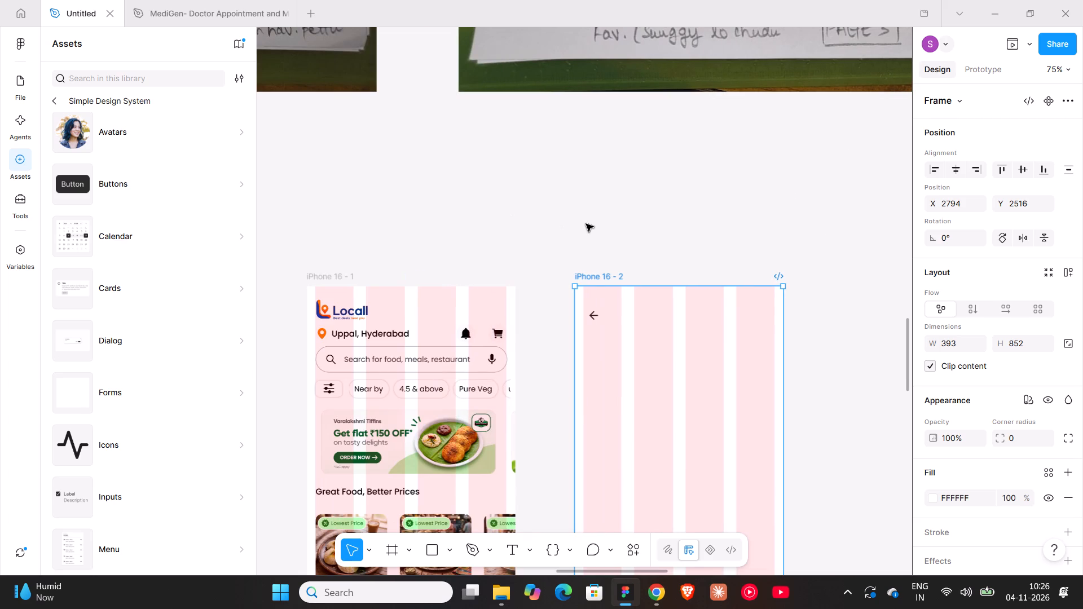
pyautogui.click(597, 317)
pyautogui.click(1020, 410)
pyautogui.write('28')
pyautogui.press('Return')
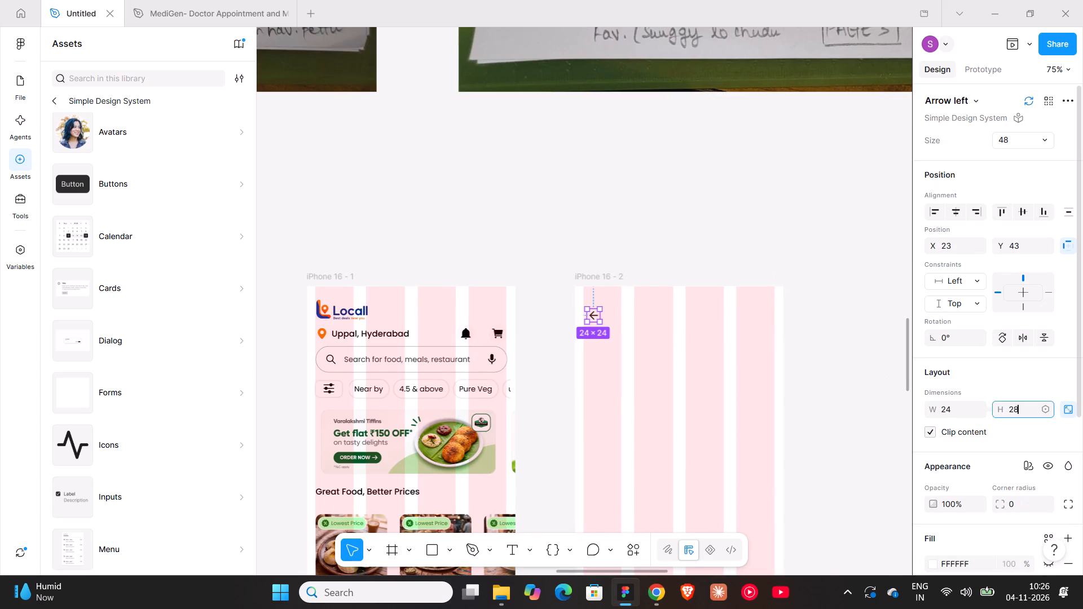
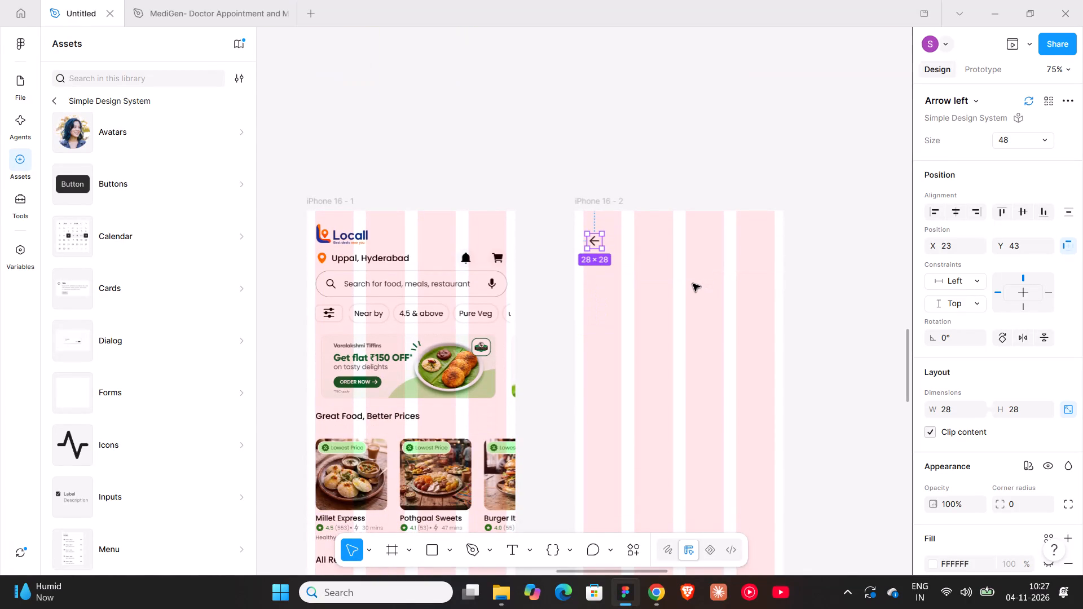
# Check the Locall logo's position in iPhone 16 - 1, and set the Arrow left icon's X position in iPhone 16 - 2 to 20.
pyautogui.scroll(-5, 691, 284)
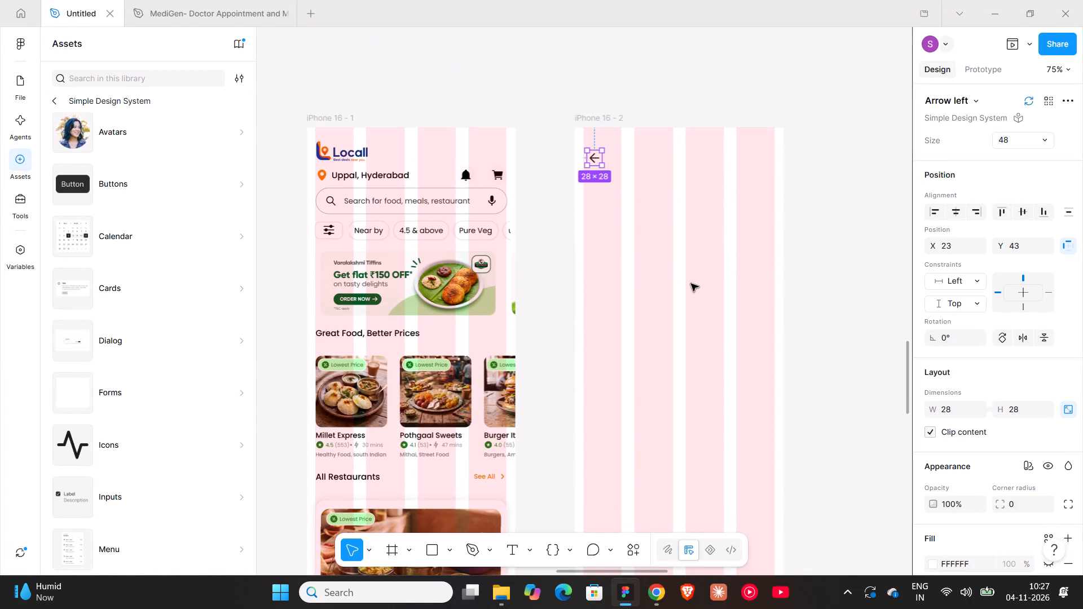
pyautogui.doubleClick(347, 155)
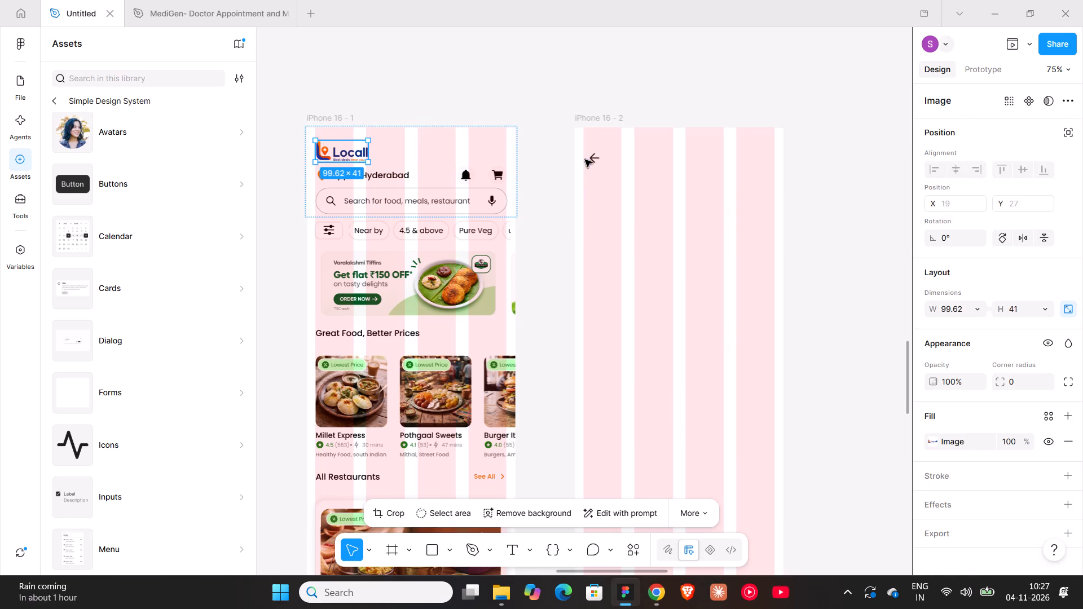
pyautogui.click(583, 159)
pyautogui.click(591, 160)
pyautogui.click(956, 242)
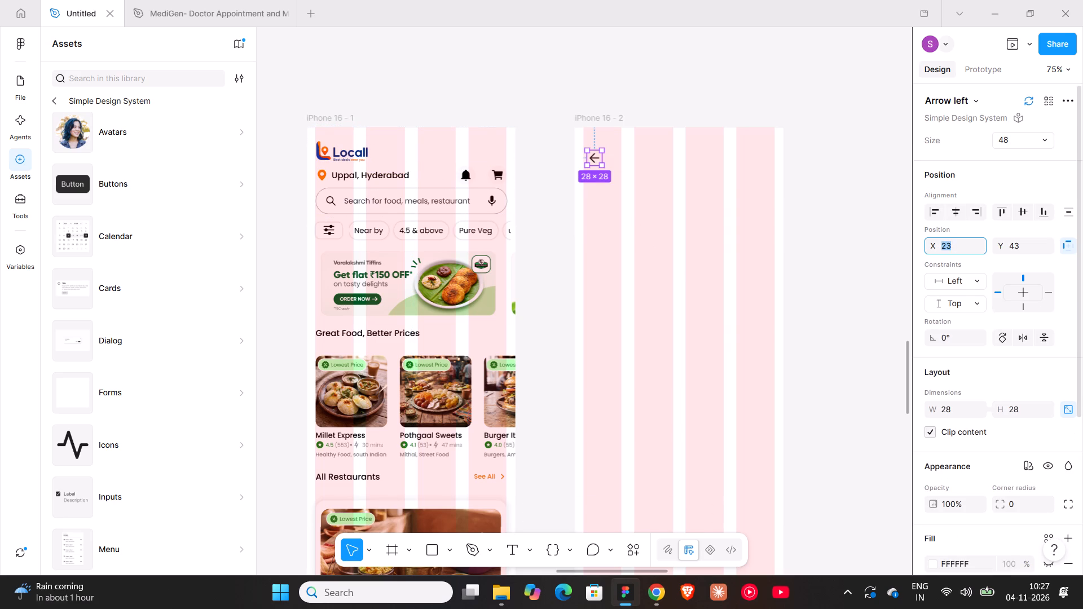
pyautogui.write('20')
pyautogui.press('Return')
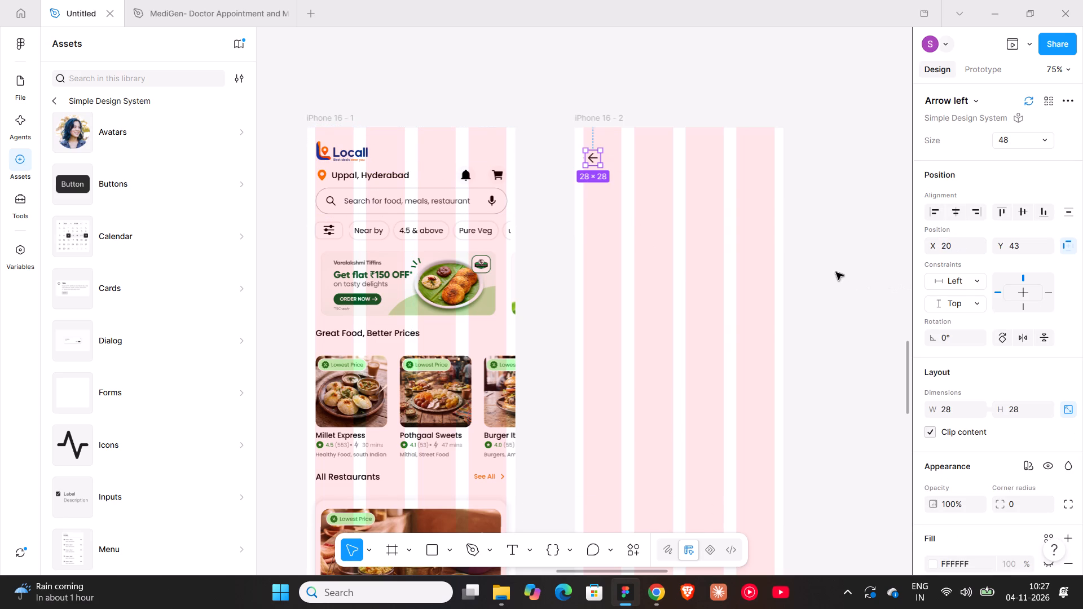
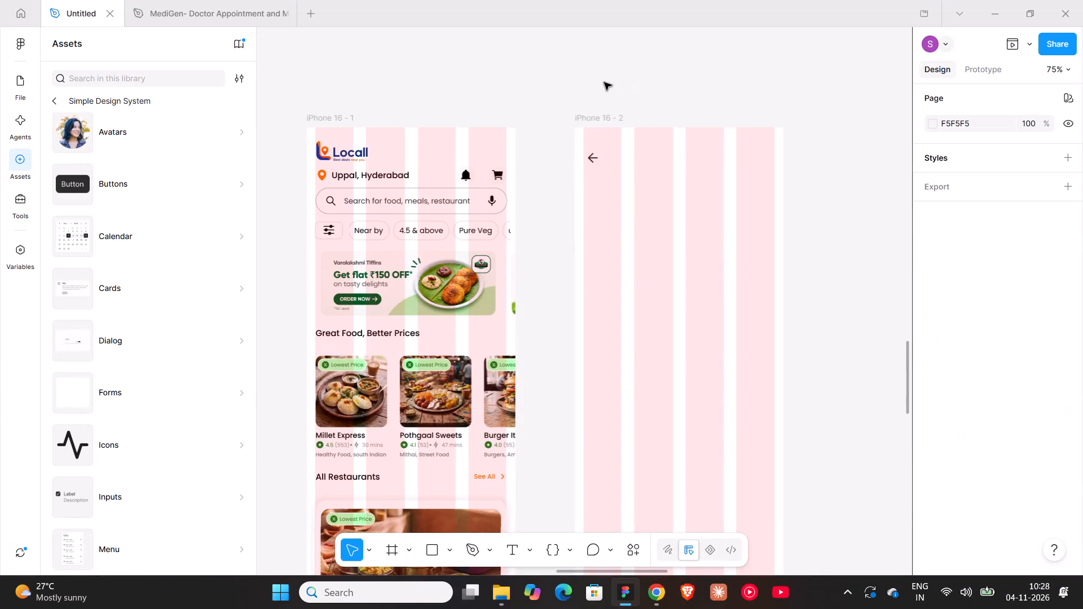
# Move the iPhone 16 - 2 frame closer to iPhone 16 - 1, to X 2753 and Y 2516, keeping their top edges aligned.
pyautogui.scroll(-4, 604, 82)
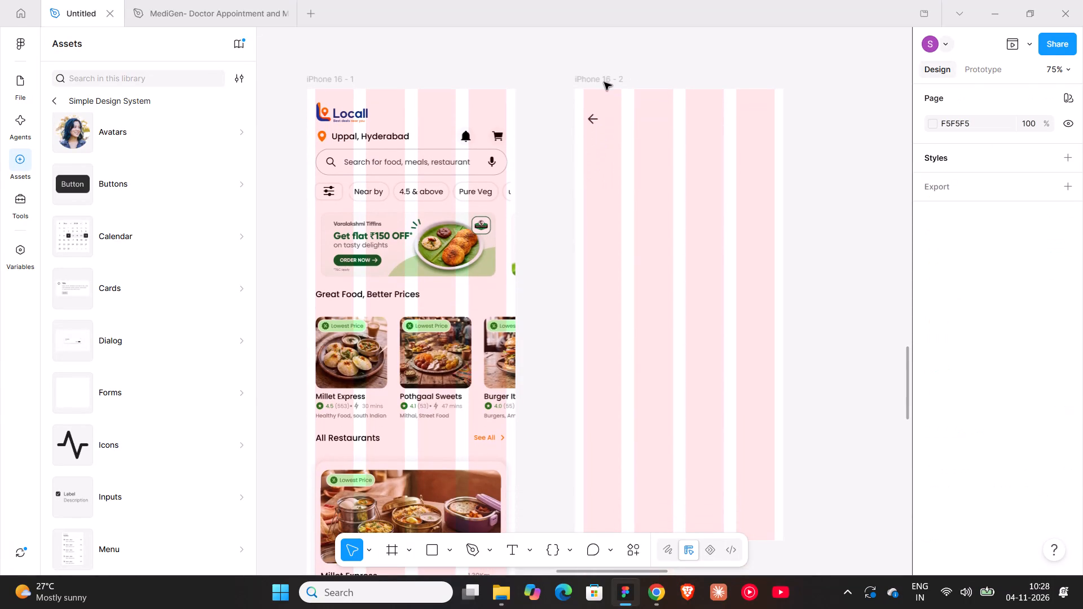
pyautogui.keyDown('ctrl'); pyautogui.scroll(-4, 604, 82); pyautogui.keyUp('ctrl')
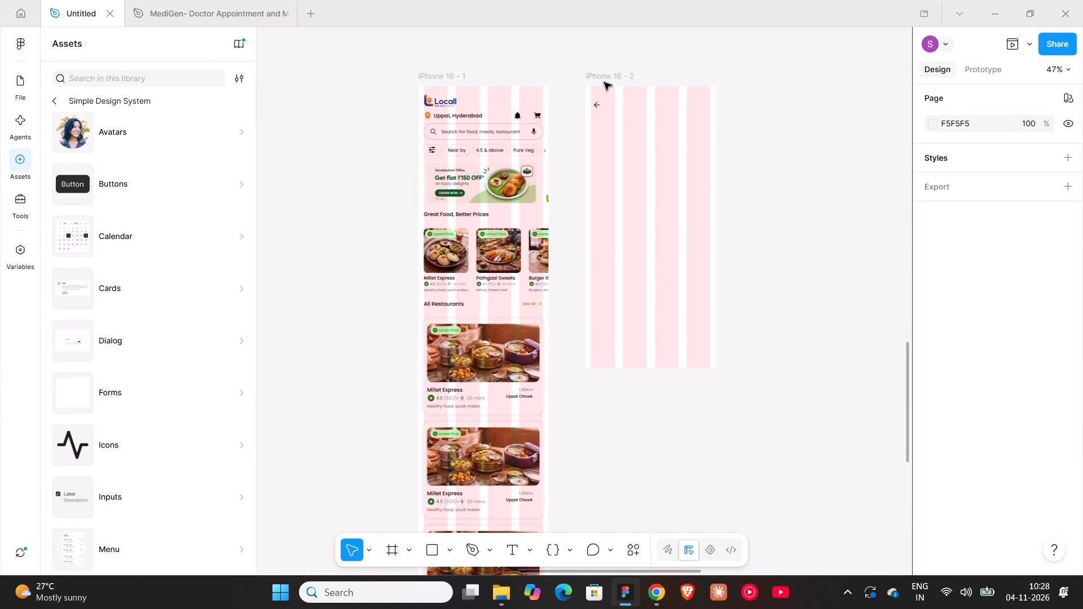
pyautogui.scroll(3, 614, 138)
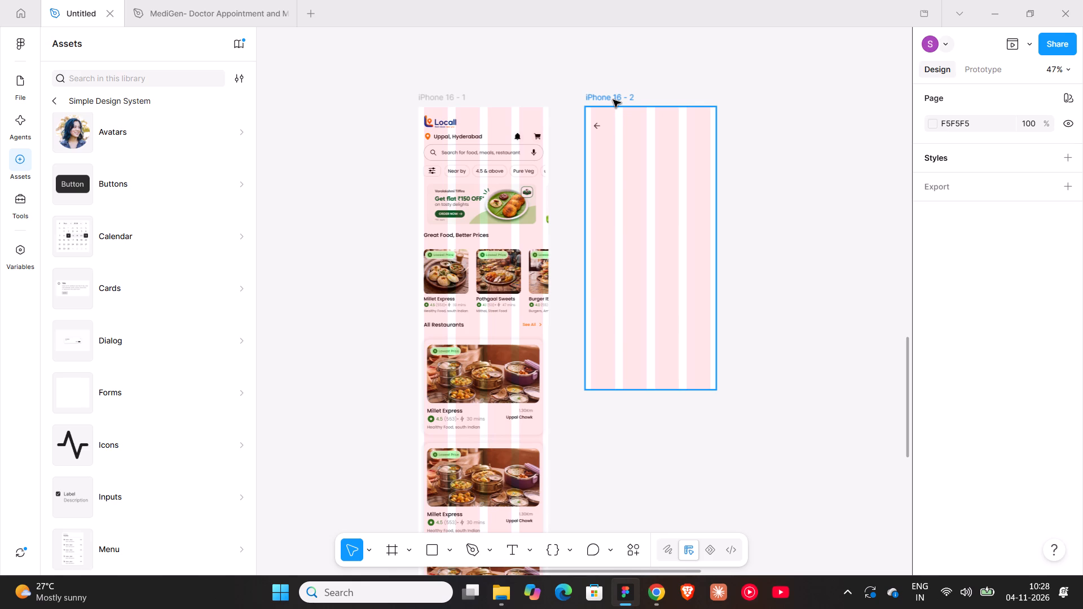
pyautogui.moveTo(613, 100); pyautogui.dragTo(603, 103)
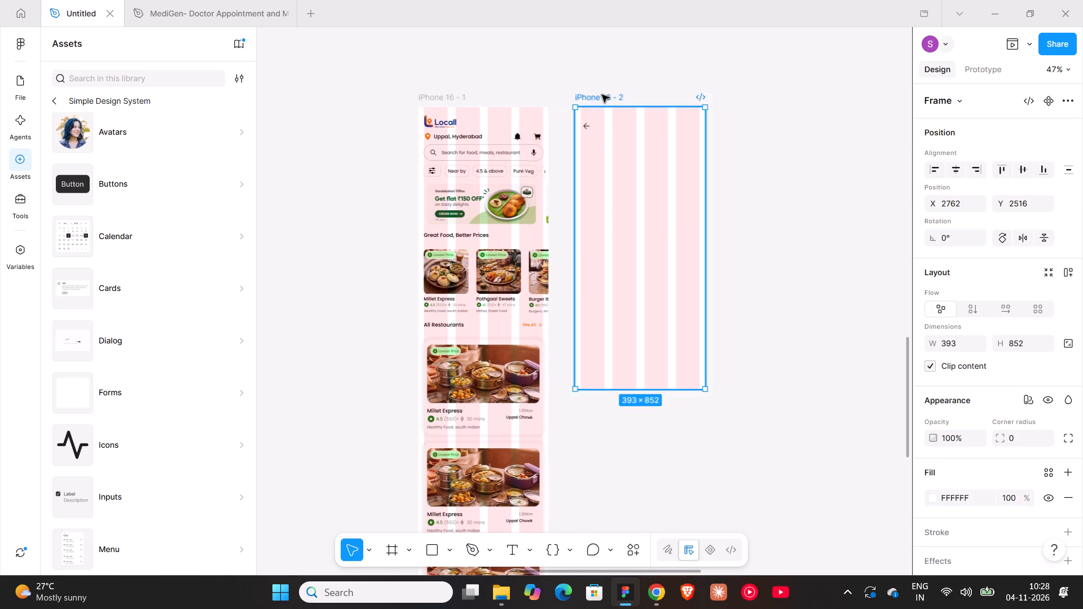
pyautogui.click(602, 95)
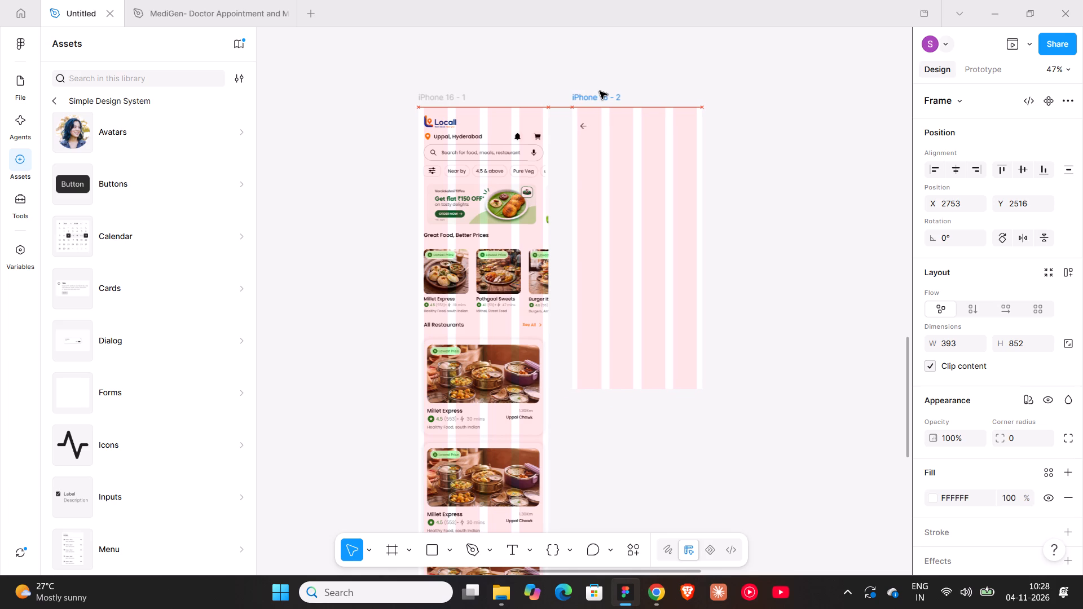
pyautogui.click(653, 54)
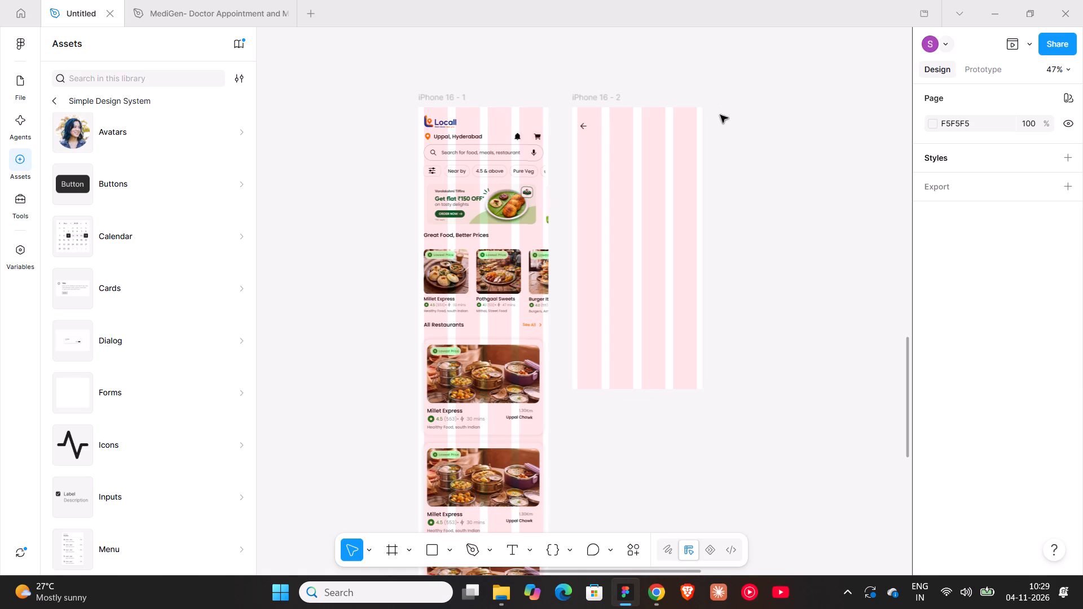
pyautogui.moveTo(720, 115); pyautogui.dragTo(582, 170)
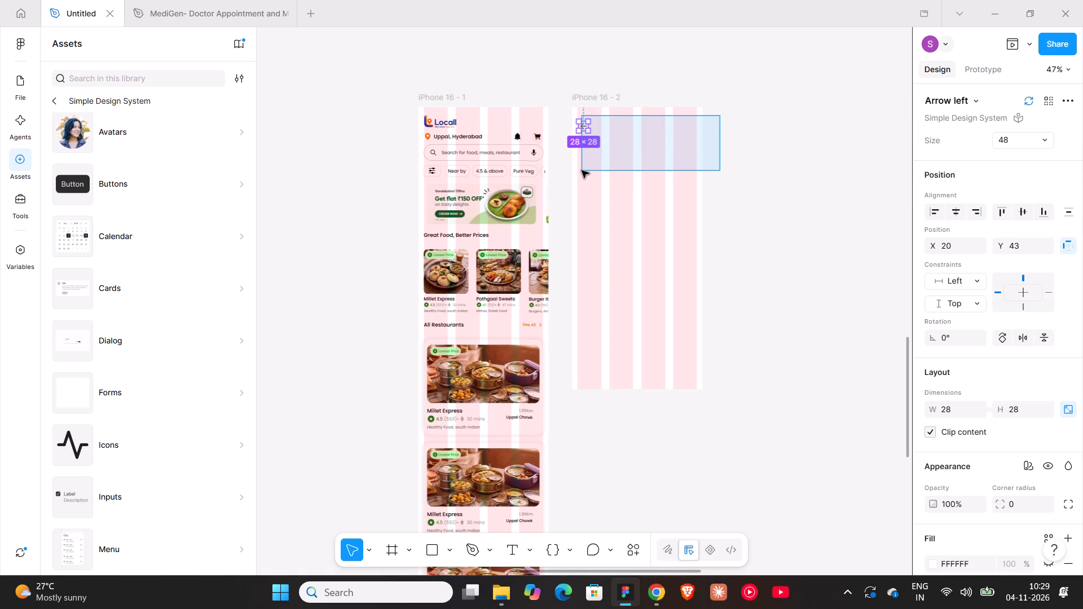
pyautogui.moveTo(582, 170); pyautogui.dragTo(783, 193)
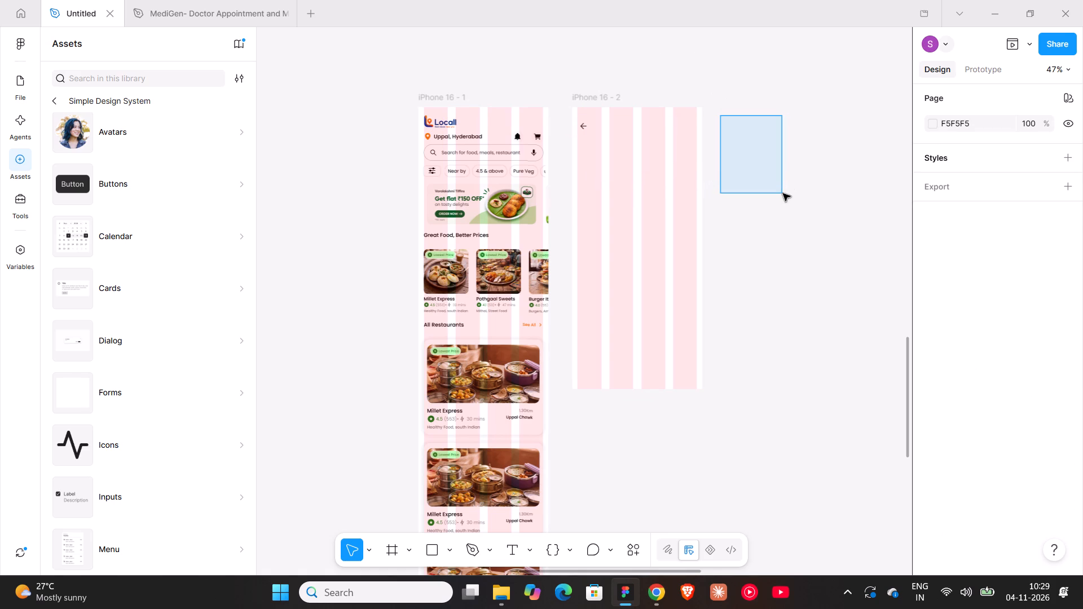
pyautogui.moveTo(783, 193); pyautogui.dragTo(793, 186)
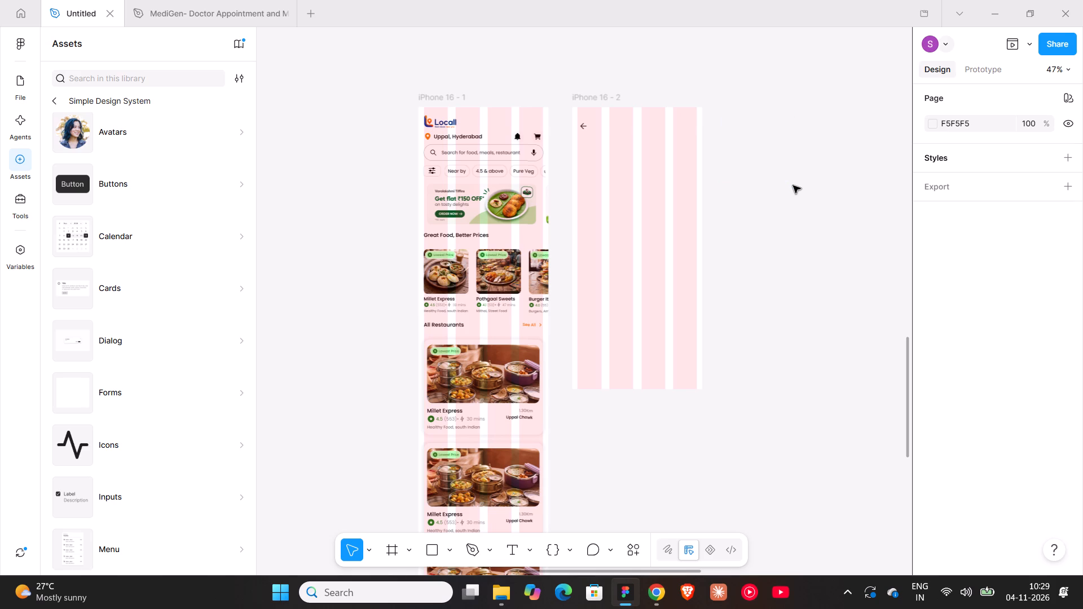
# Return from the asset library to the file's layers and rename the iPhone 16 - 1 frame as Home.
pyautogui.click(61, 99)
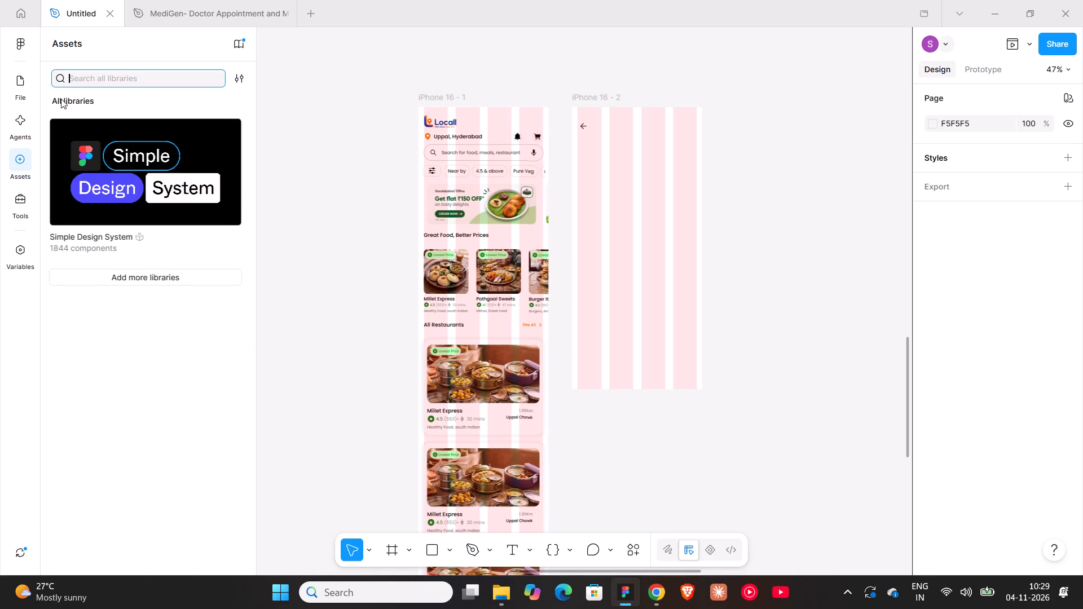
pyautogui.click(17, 87)
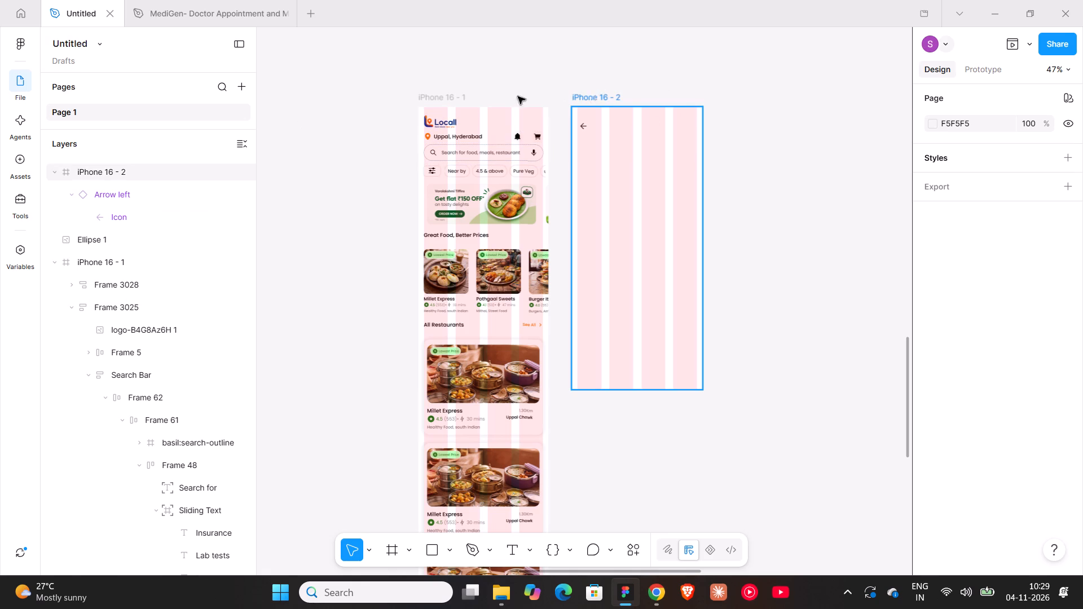
pyautogui.doubleClick(460, 94)
pyautogui.write('Hime')
pyautogui.press('BackSpace')
pyautogui.press('BackSpace')
pyautogui.press('BackSpace')
pyautogui.write('ome')
pyautogui.press('Return')
pyautogui.scroll(1, 460, 94)
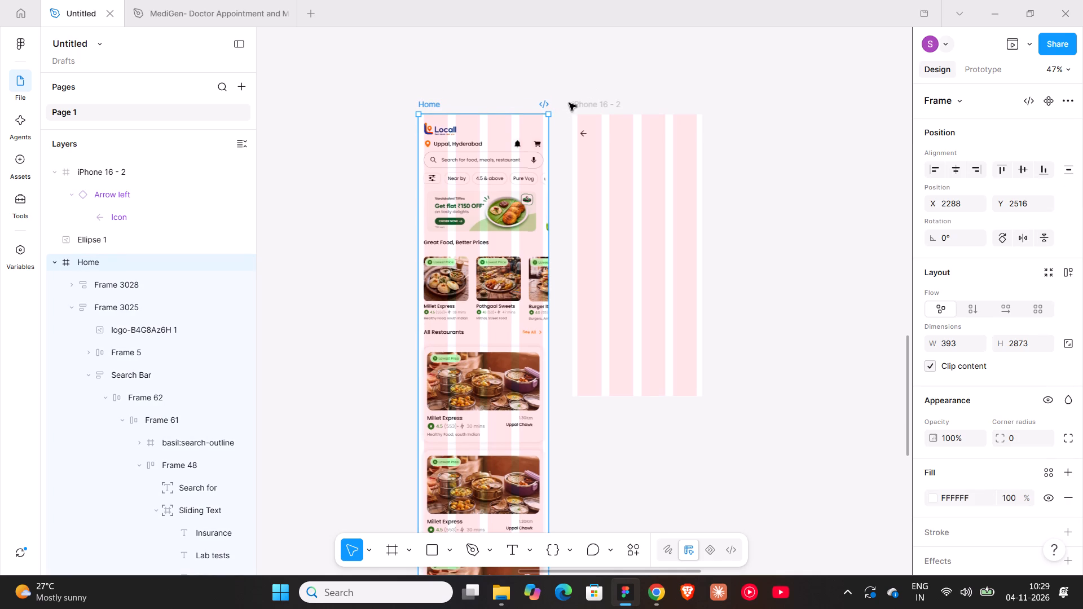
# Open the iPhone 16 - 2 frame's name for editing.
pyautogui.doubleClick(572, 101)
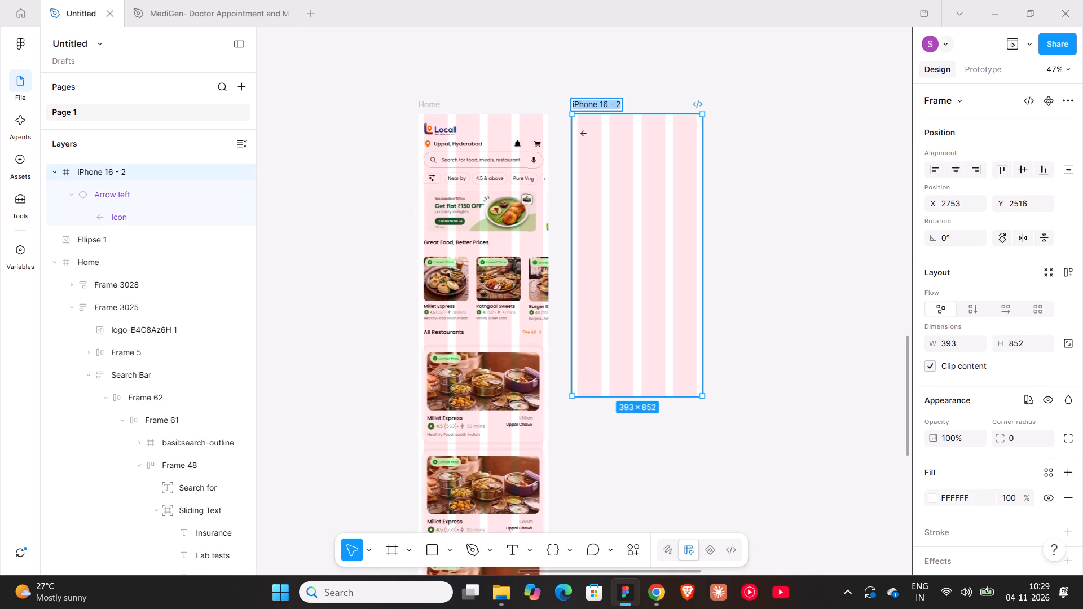
# Move the Profile page 1 reference screenshot down beside the iPhone 16 - 2 frame, top-aligned with it at X 3218, Y 2516.
pyautogui.keyDown('ctrl'); pyautogui.scroll(-7, 707, 160); pyautogui.keyUp('ctrl')
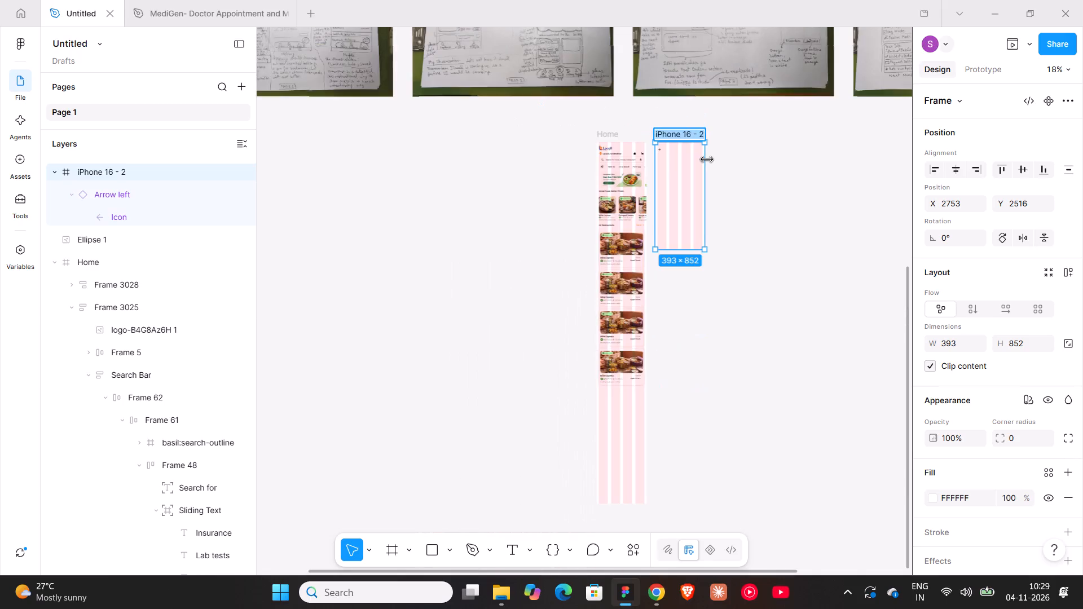
pyautogui.keyDown('ctrl'); pyautogui.scroll(-6, 707, 160); pyautogui.keyUp('ctrl')
pyautogui.scroll(4, 621, 189)
pyautogui.keyDown('ctrl'); pyautogui.scroll(4, 546, 103); pyautogui.keyUp('ctrl')
pyautogui.scroll(3, 550, 115)
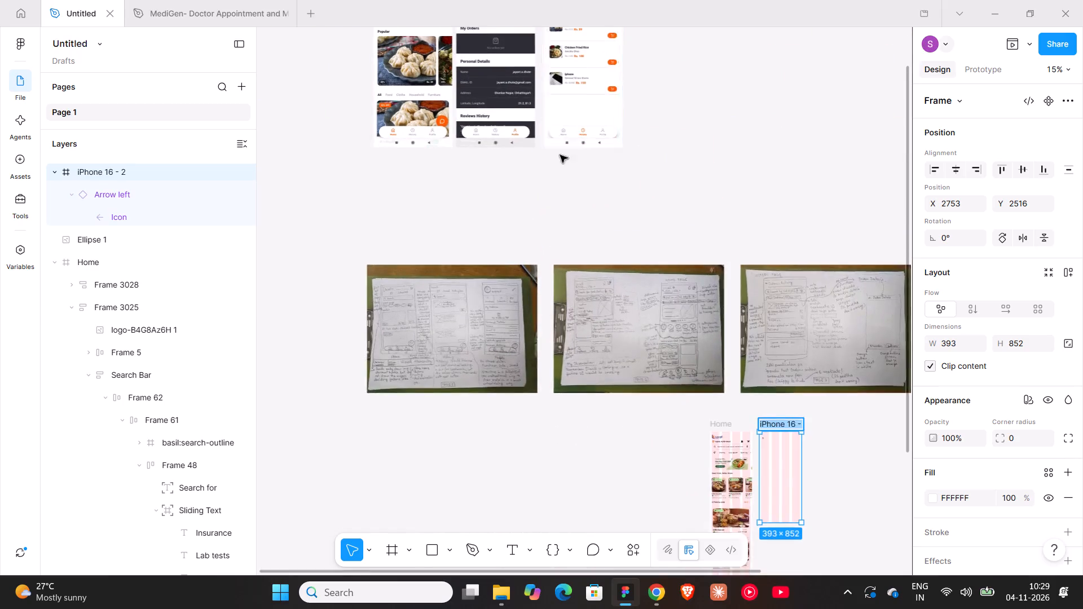
pyautogui.scroll(3, 560, 155)
pyautogui.keyDown('ctrl'); pyautogui.scroll(5, 569, 173); pyautogui.keyUp('ctrl')
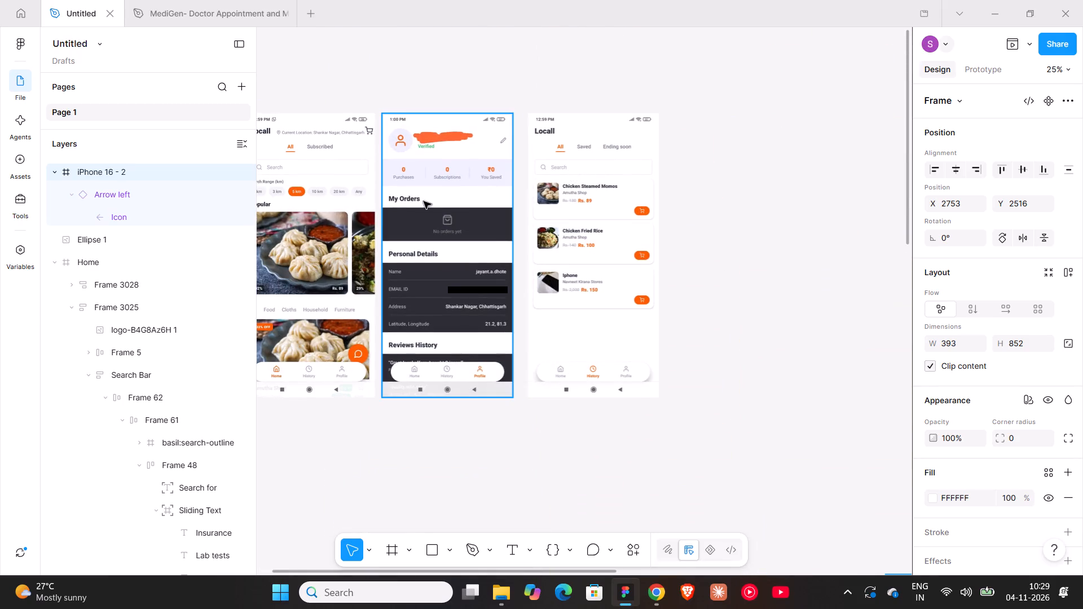
pyautogui.keyDown('ctrl'); pyautogui.scroll(-5, 424, 201); pyautogui.keyUp('ctrl')
pyautogui.click(427, 237)
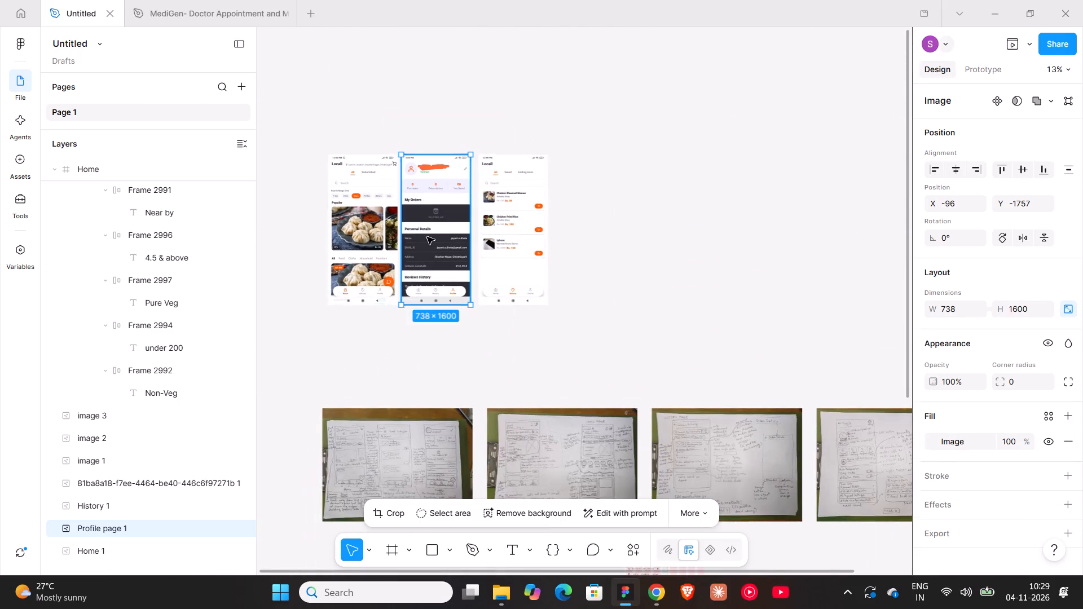
pyautogui.keyDown('ctrl'); pyautogui.scroll(-8, 427, 237); pyautogui.keyUp('ctrl')
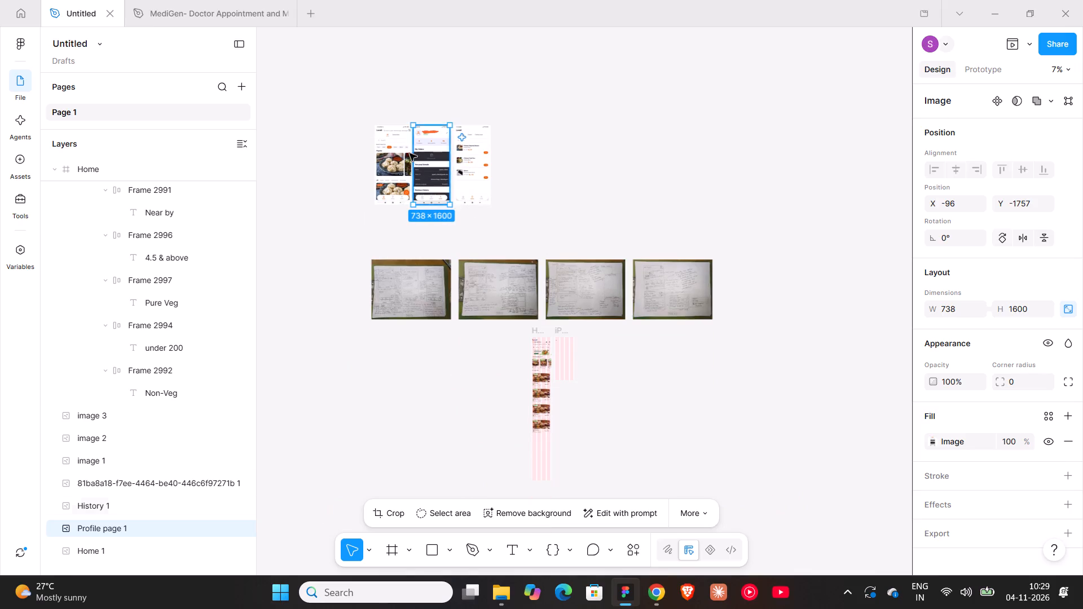
pyautogui.moveTo(431, 149); pyautogui.dragTo(600, 365)
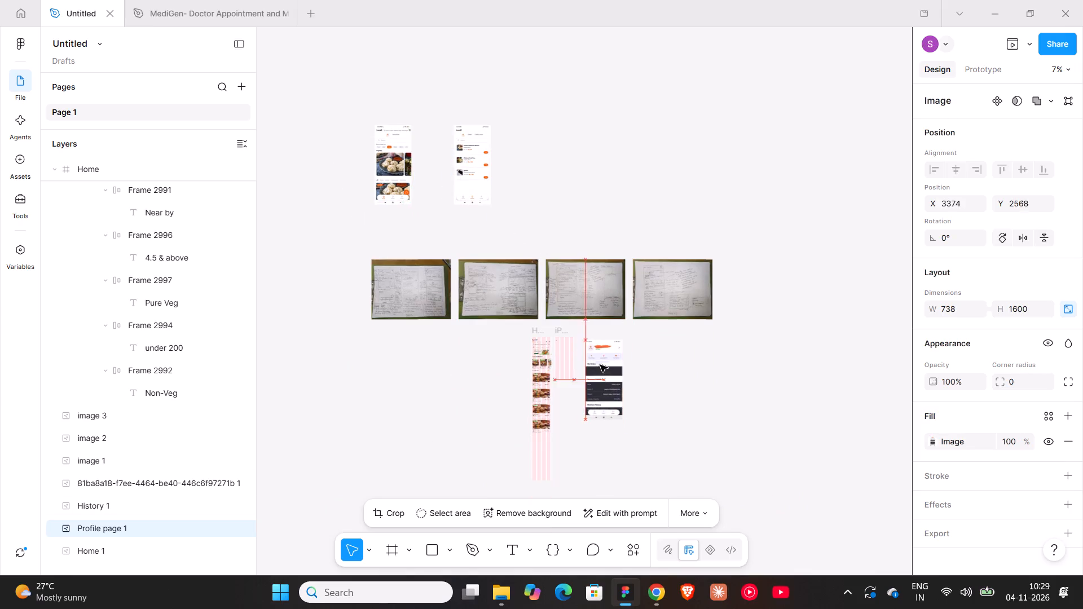
pyautogui.moveTo(600, 365); pyautogui.dragTo(598, 363)
# Scale the Profile page 1 screenshot down proportionally to about 376 × 815, close to the size of the iPhone 16 - 2 frame.
pyautogui.keyDown('ctrl'); pyautogui.scroll(13, 598, 363); pyautogui.keyUp('ctrl')
pyautogui.keyDown('ctrl'); pyautogui.scroll(-6, 598, 363); pyautogui.keyUp('ctrl')
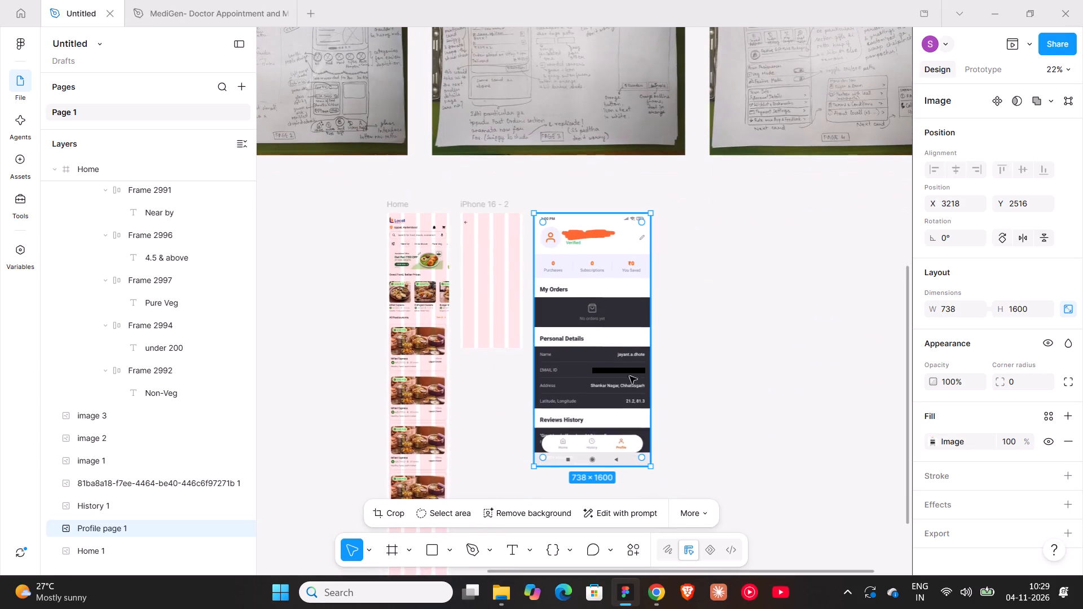
pyautogui.keyDown('shift'); pyautogui.moveTo(649, 465); pyautogui.dragTo(627, 437); pyautogui.keyUp('shift')
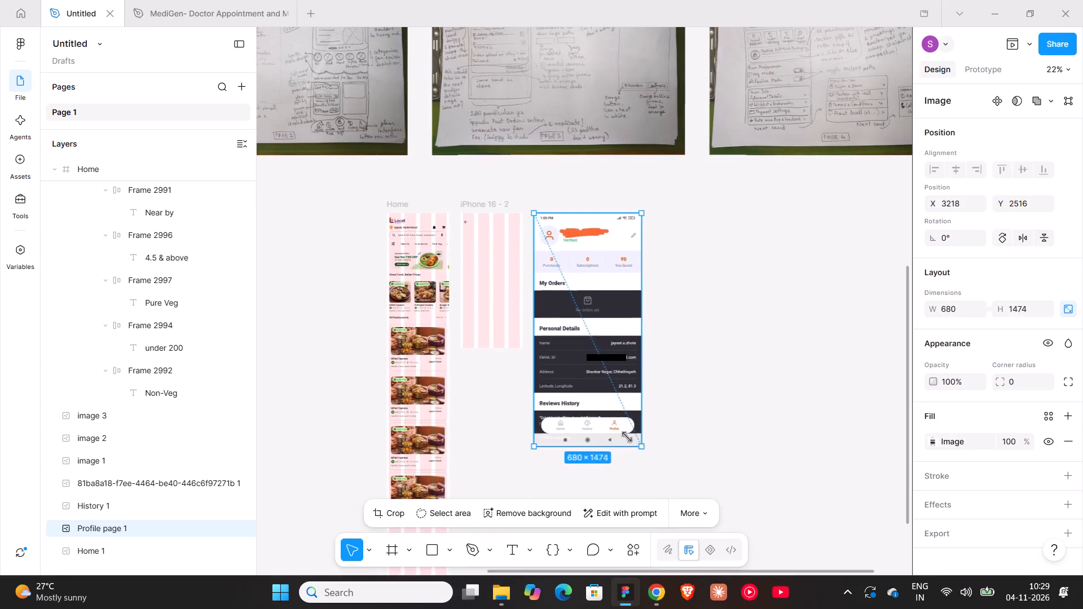
pyautogui.keyDown('shift'); pyautogui.moveTo(627, 437); pyautogui.dragTo(595, 330); pyautogui.keyUp('shift')
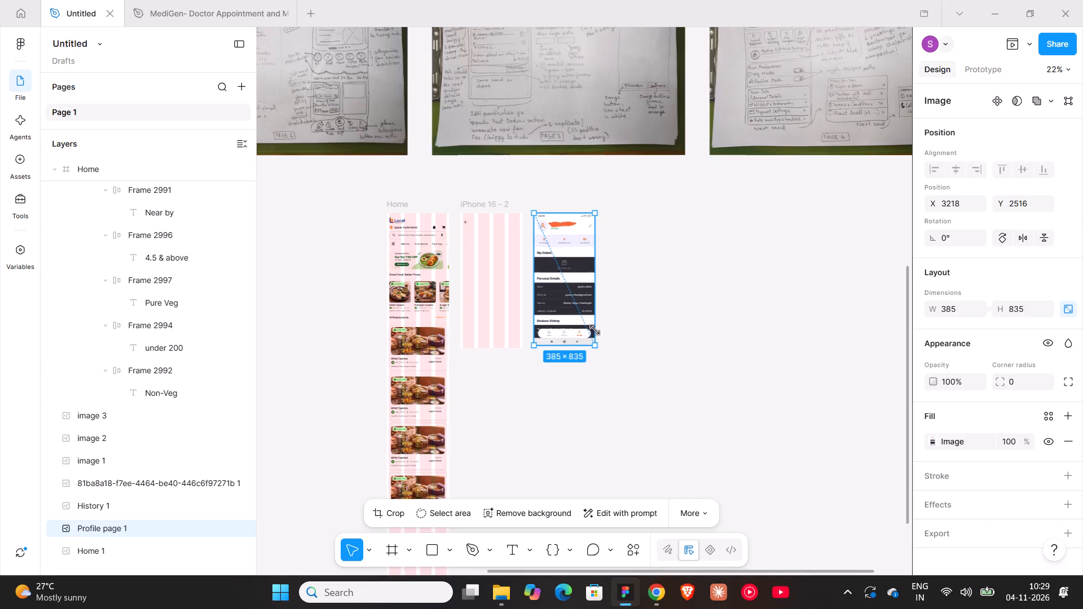
pyautogui.keyDown('shift'); pyautogui.moveTo(595, 330); pyautogui.dragTo(593, 329); pyautogui.keyUp('shift')
# Examine the profile screenshot's sections beside the empty iPhone 16 - 2 frame, from the header to the bottom navigation.
pyautogui.keyDown('ctrl'); pyautogui.scroll(8, 486, 213); pyautogui.keyUp('ctrl')
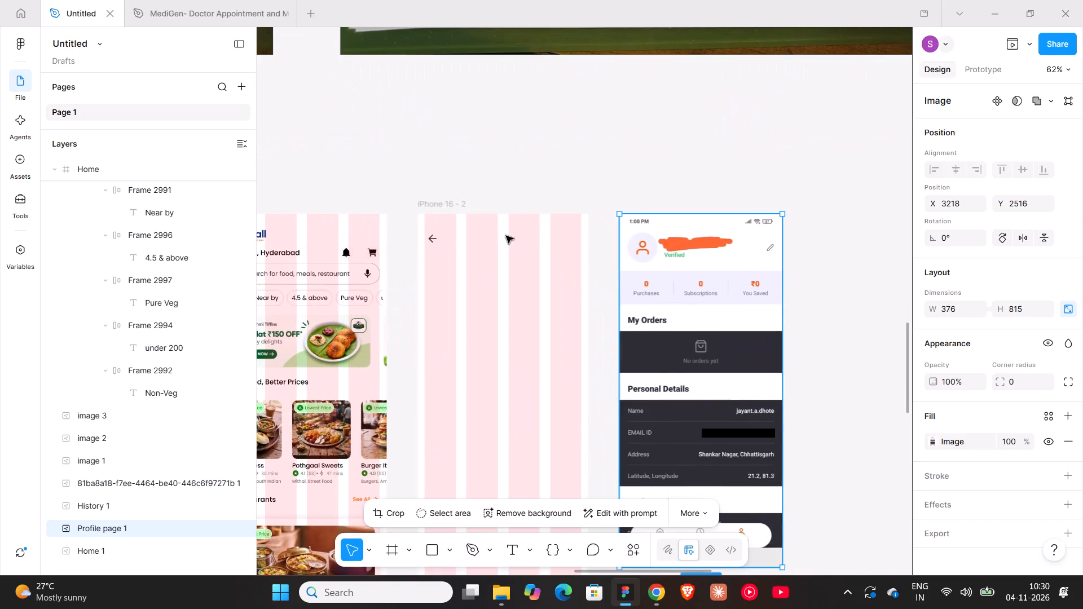
pyautogui.scroll(-4, 506, 236)
pyautogui.keyDown('ctrl'); pyautogui.scroll(-4, 506, 236); pyautogui.keyUp('ctrl')
pyautogui.keyDown('ctrl'); pyautogui.scroll(7, 658, 354); pyautogui.keyUp('ctrl')
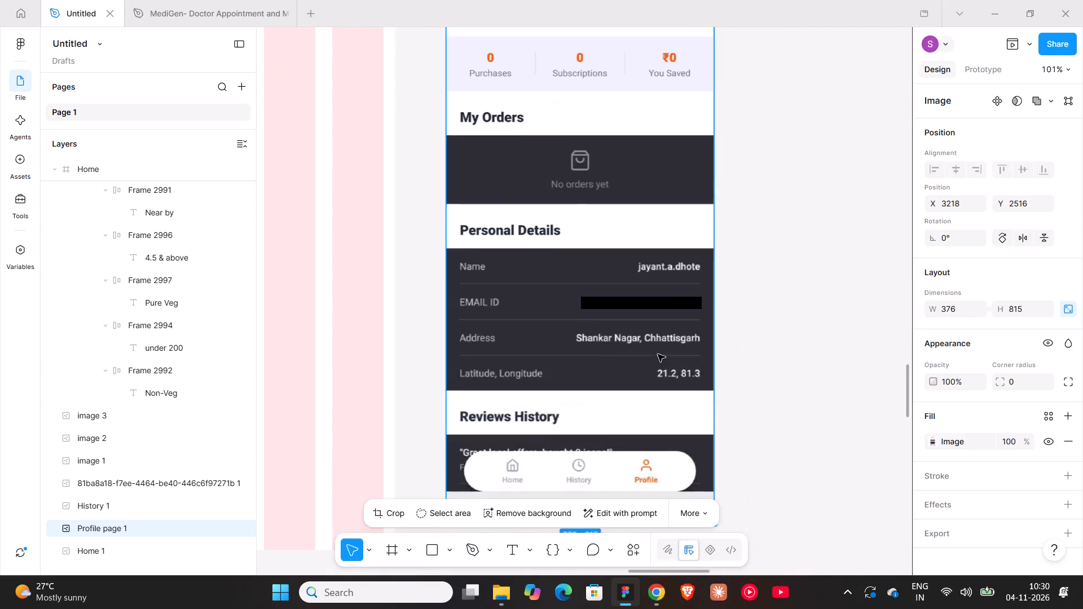
pyautogui.scroll(-5, 658, 354)
pyautogui.keyDown('ctrl'); pyautogui.scroll(-5, 613, 279); pyautogui.keyUp('ctrl')
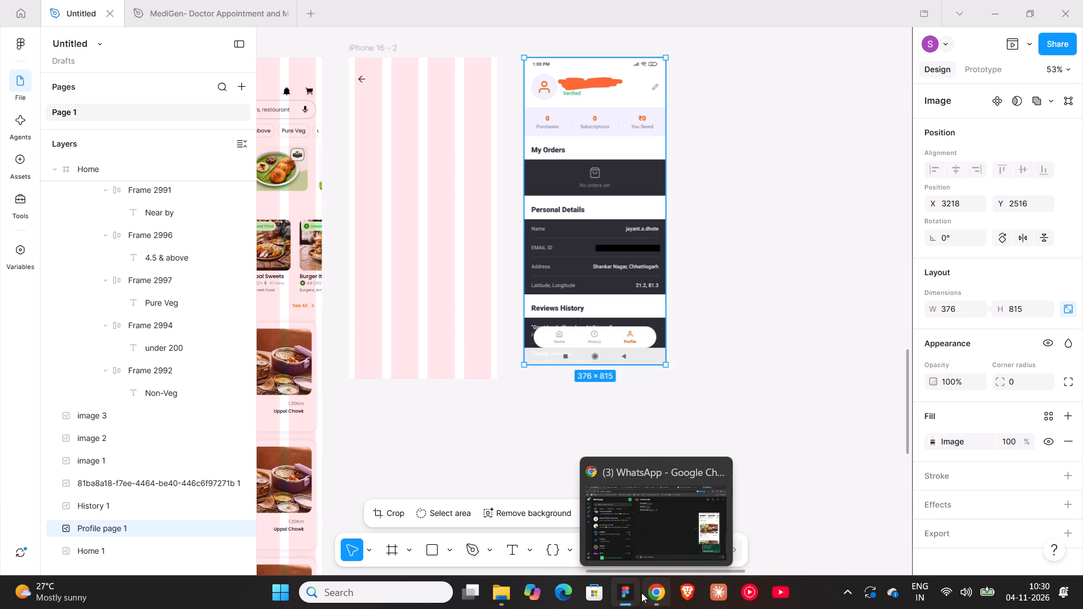
# Look through the hand-drawn sketch pages and examine the Profile screen's layout and notes on page 4.
pyautogui.keyDown('ctrl'); pyautogui.scroll(-8, 307, 90); pyautogui.keyUp('ctrl')
pyautogui.scroll(7, 354, 211)
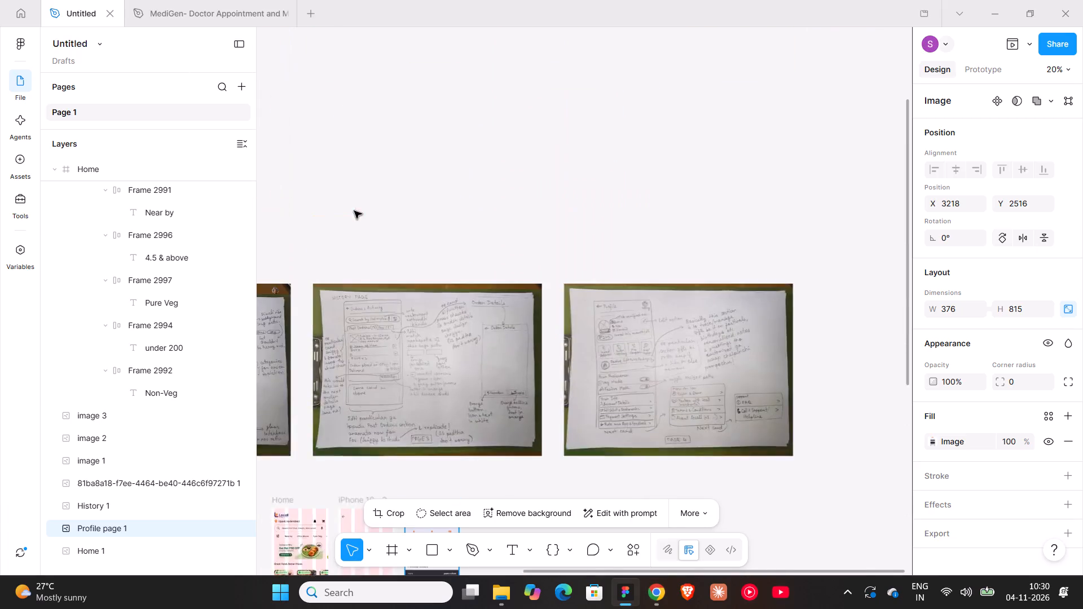
pyautogui.keyDown('shift'); pyautogui.scroll(5, 431, 237); pyautogui.keyUp('shift')
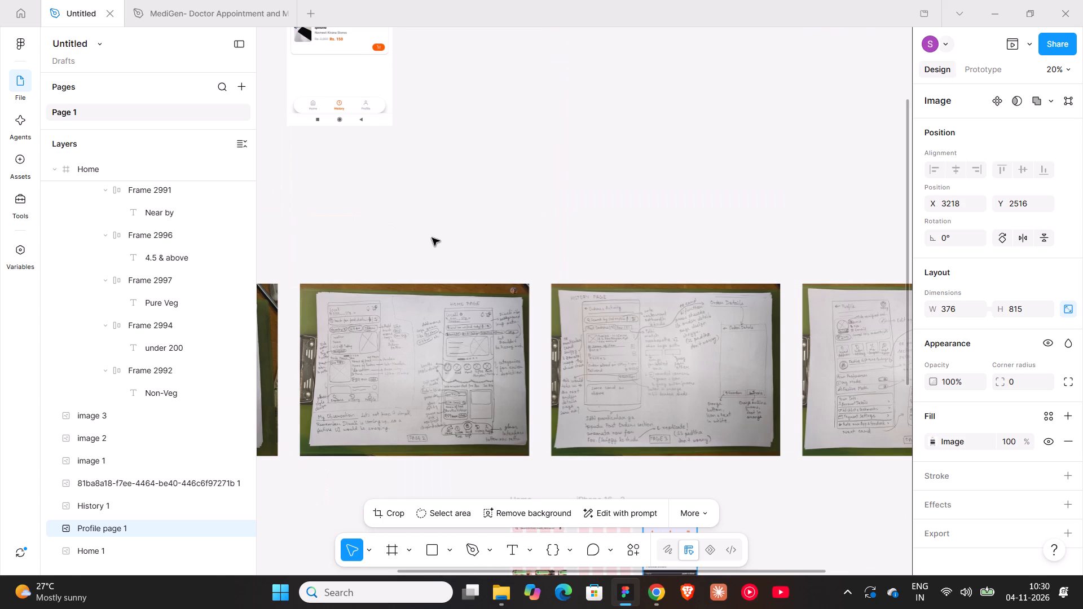
pyautogui.scroll(-3, 432, 238)
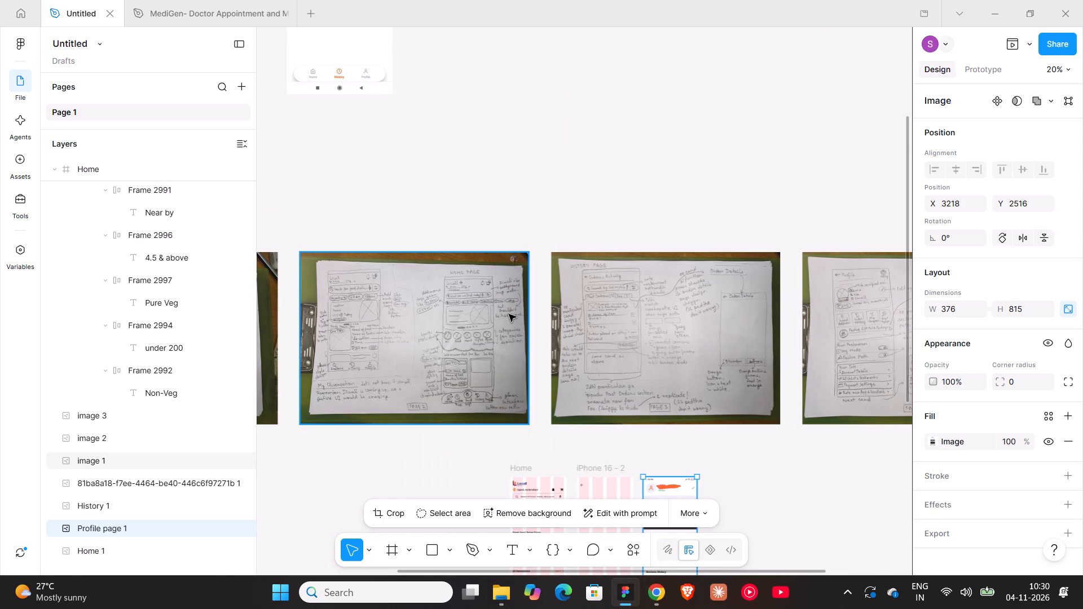
pyautogui.keyDown('ctrl'); pyautogui.scroll(-4, 509, 314); pyautogui.keyUp('ctrl')
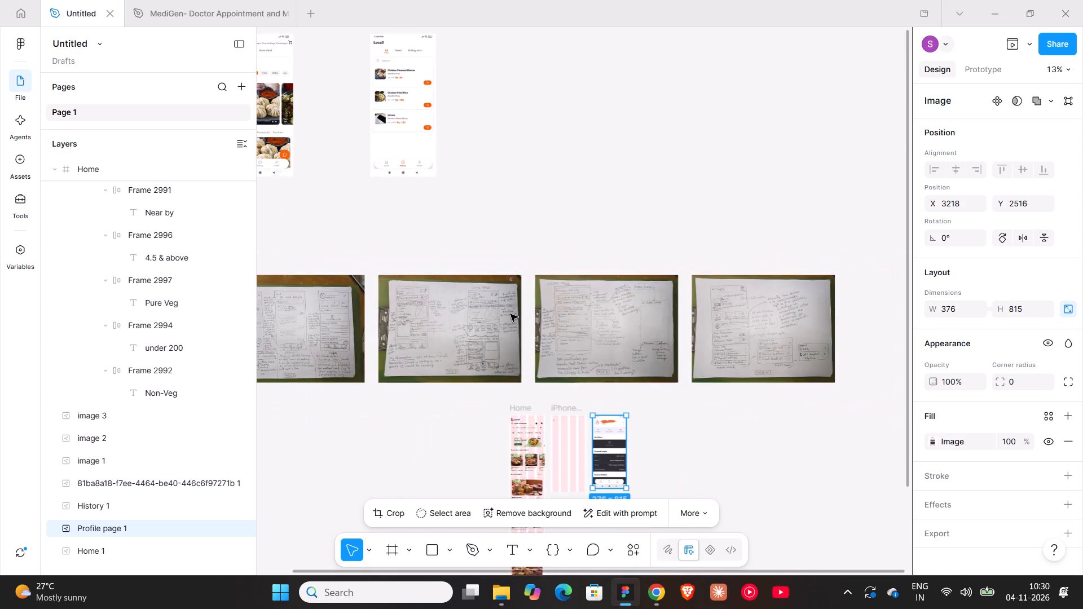
pyautogui.scroll(8, 758, 311)
pyautogui.scroll(-8, 721, 391)
pyautogui.keyDown('ctrl'); pyautogui.scroll(9, 753, 351); pyautogui.keyUp('ctrl')
pyautogui.scroll(-2, 706, 396)
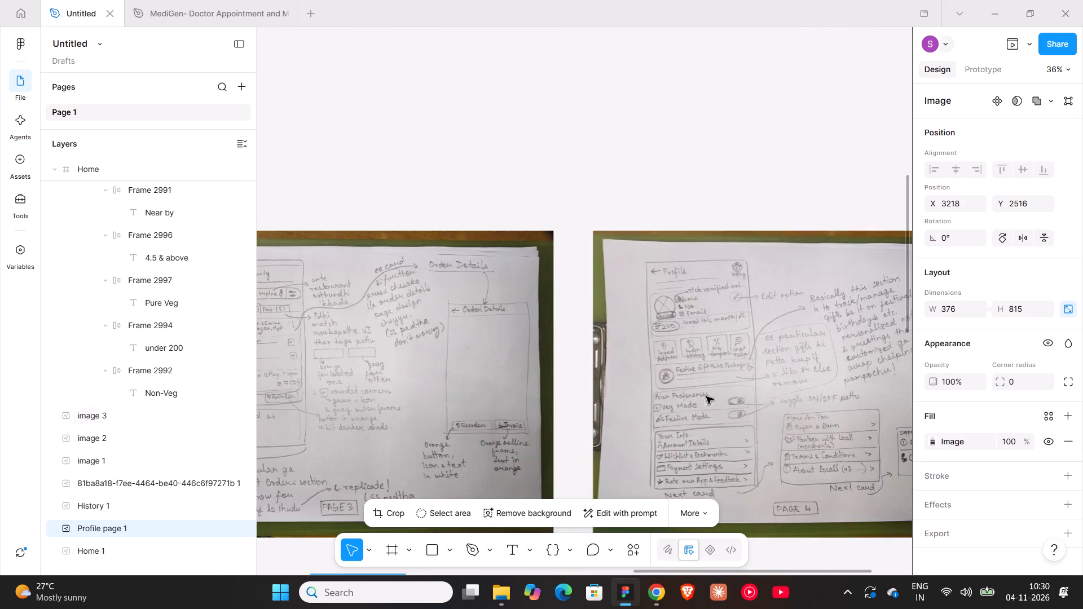
pyautogui.scroll(-5, 706, 396)
pyautogui.scroll(-3, 595, 369)
pyautogui.keyDown('ctrl'); pyautogui.scroll(5, 550, 365); pyautogui.keyUp('ctrl')
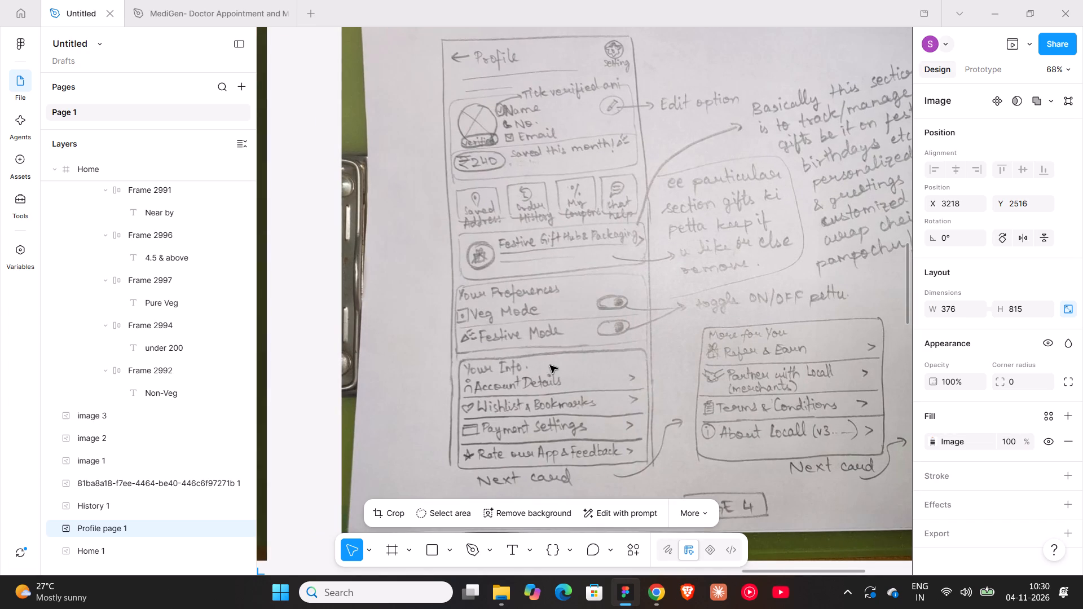
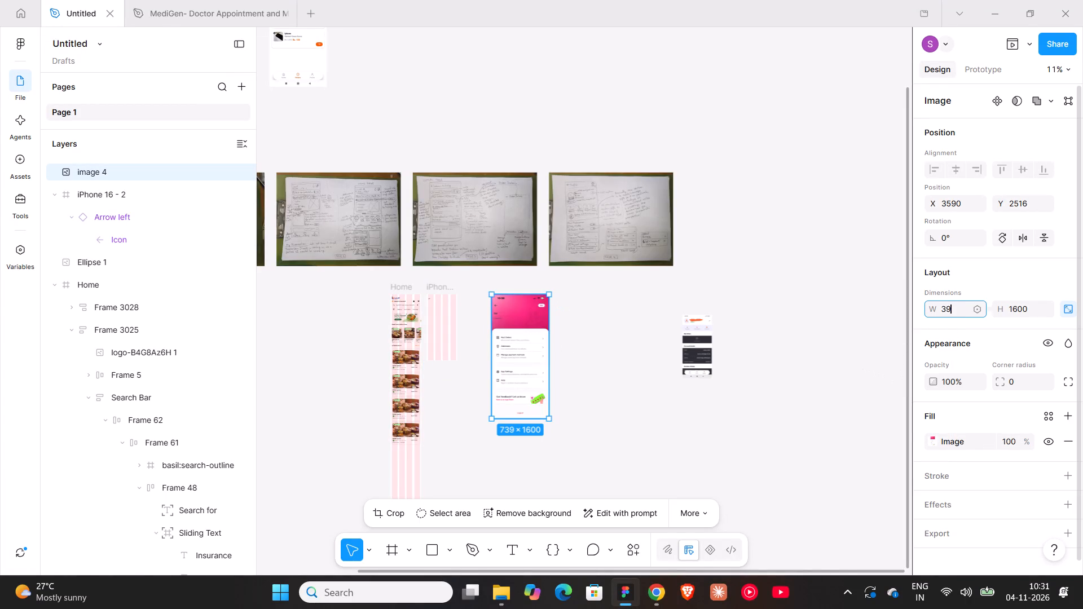
# Scale the profile screenshot proportionally to 393 wide and place it beside the iPhone 16 - 2 frame at X 3195, Y 2516.
pyautogui.write('3')
pyautogui.press('Return')
pyautogui.keyDown('ctrl'); pyautogui.scroll(10, 469, 342); pyautogui.keyUp('ctrl')
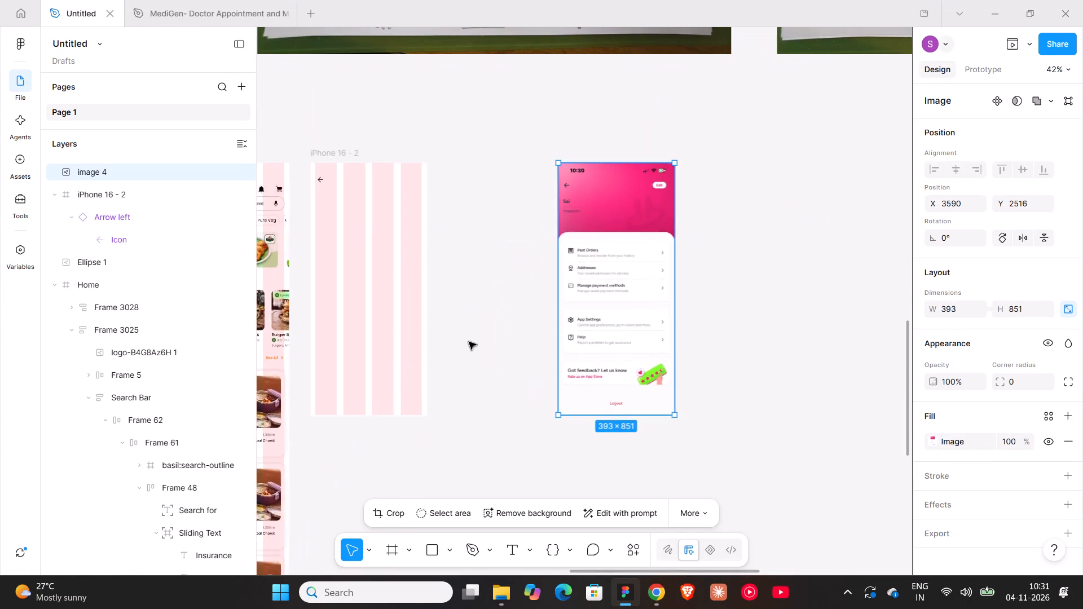
pyautogui.keyDown('shift'); pyautogui.scroll(4, 565, 338); pyautogui.keyUp('shift')
pyautogui.moveTo(785, 248); pyautogui.dragTo(668, 244)
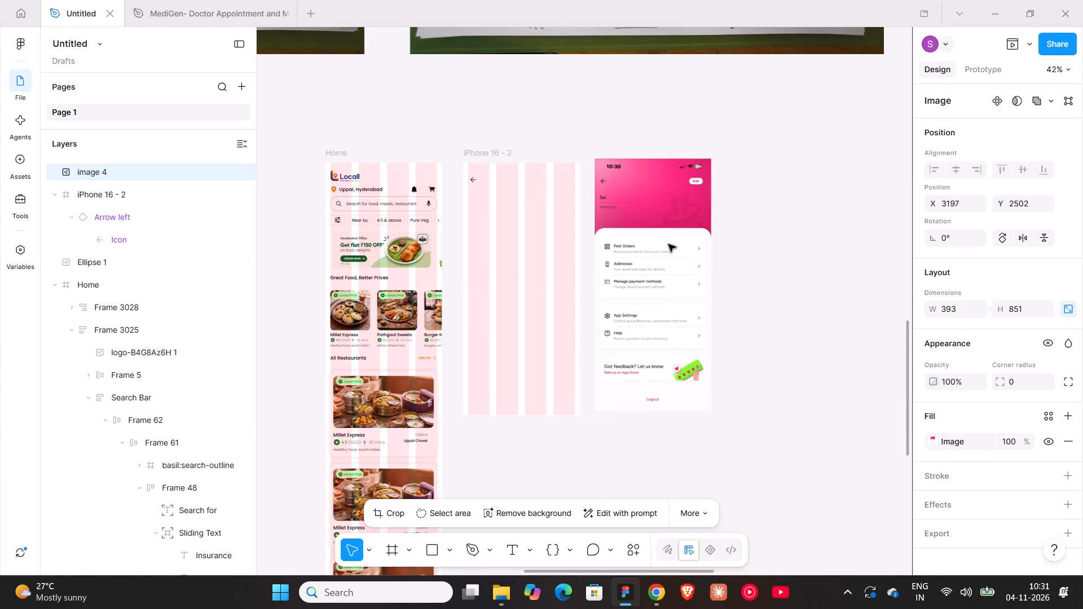
pyautogui.moveTo(668, 244); pyautogui.dragTo(668, 247)
# Move the back arrow icon in the iPhone 16 - 2 frame to X 16, Y 56.
pyautogui.keyDown('ctrl'); pyautogui.scroll(5, 450, 185); pyautogui.keyUp('ctrl')
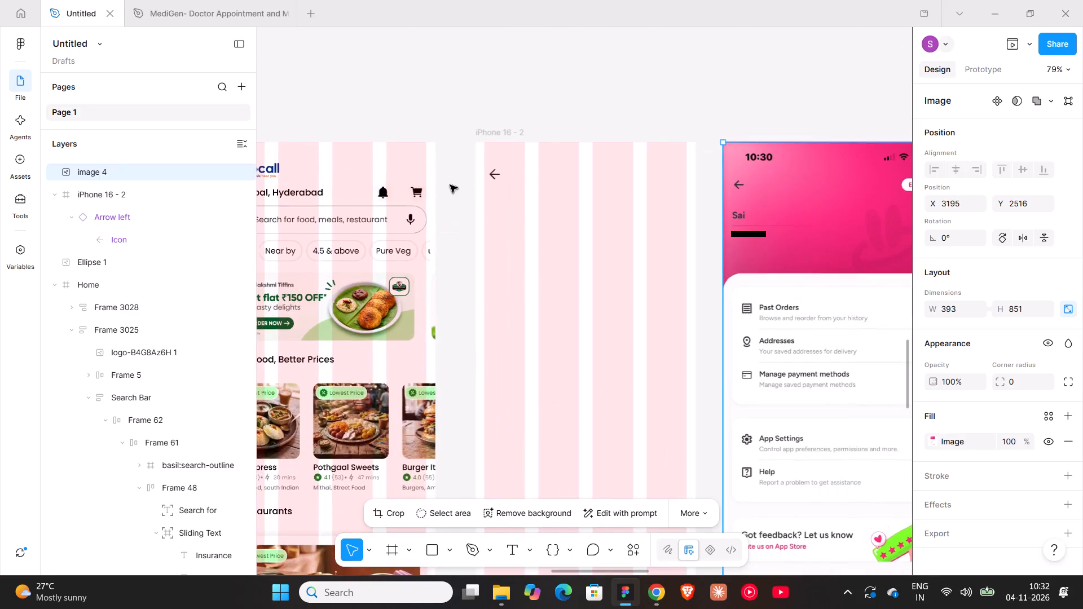
pyautogui.click(494, 174)
pyautogui.moveTo(495, 174); pyautogui.dragTo(495, 181)
# Add the text "Edit" in the iPhone 16 - 2 frame at about X 218, Y 138.
pyautogui.press('t')
pyautogui.click(598, 219)
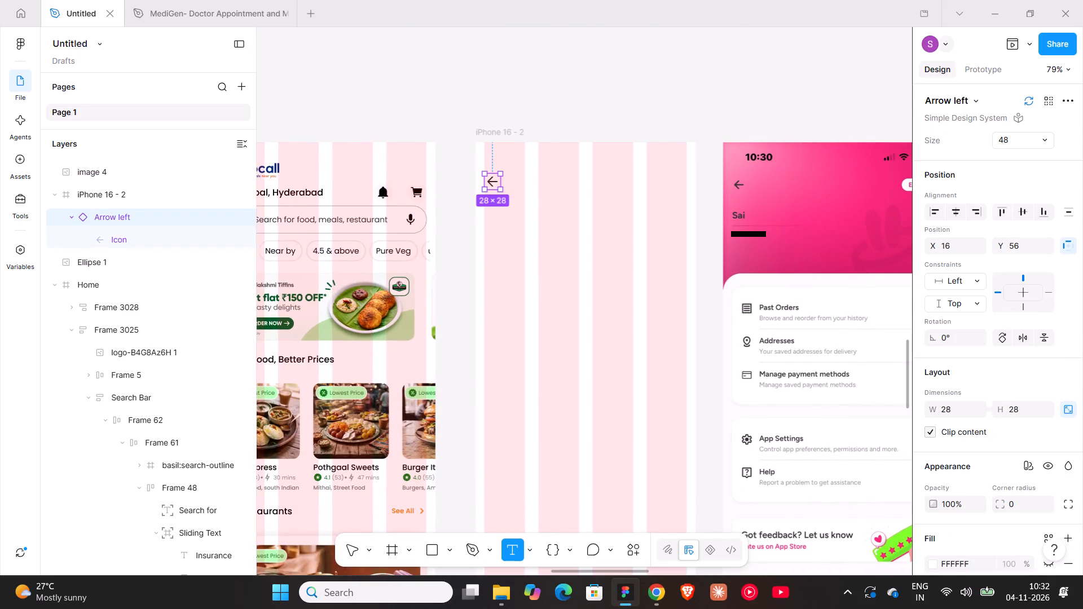
pyautogui.write('Edit')
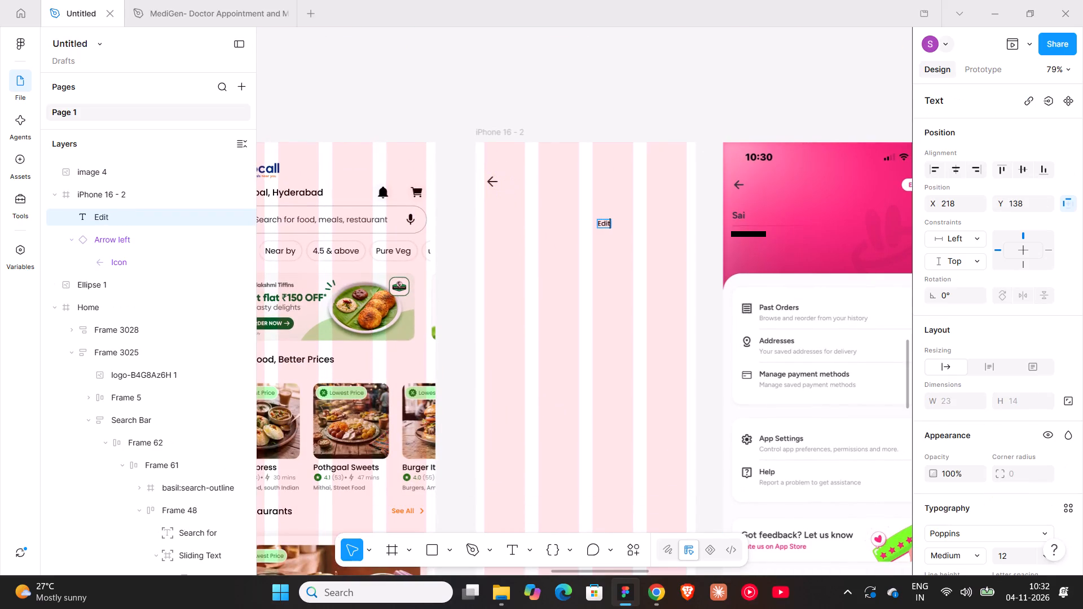
pyautogui.click(666, 282)
# Wrap the Edit text in an auto layout frame with horizontal padding 6 and vertical padding 4.
pyautogui.keyDown('shift'); pyautogui.scroll(-4, 666, 282); pyautogui.keyUp('shift')
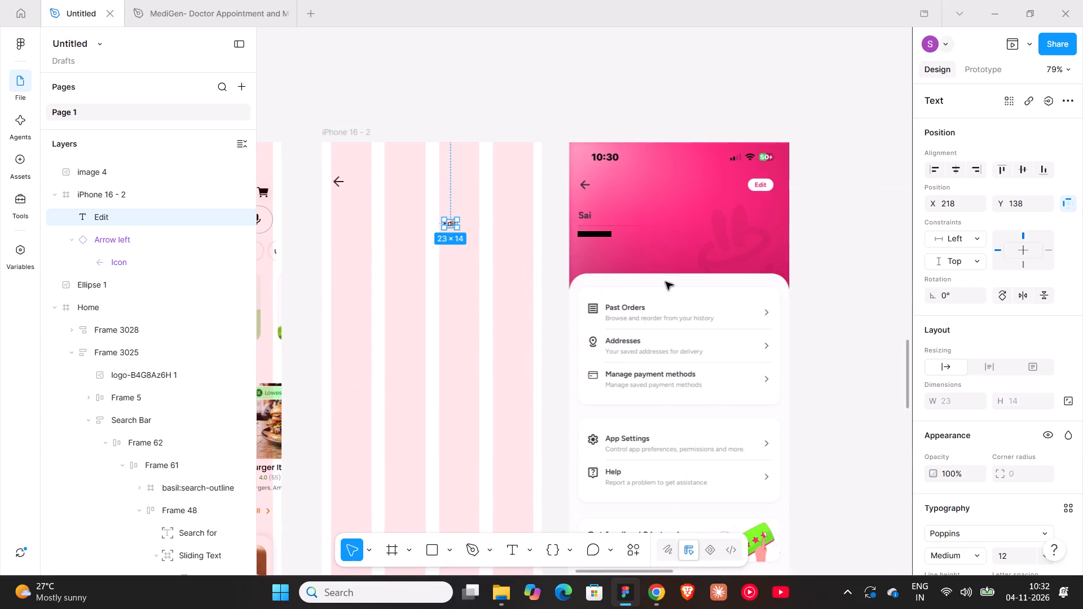
pyautogui.scroll(-1, 995, 522)
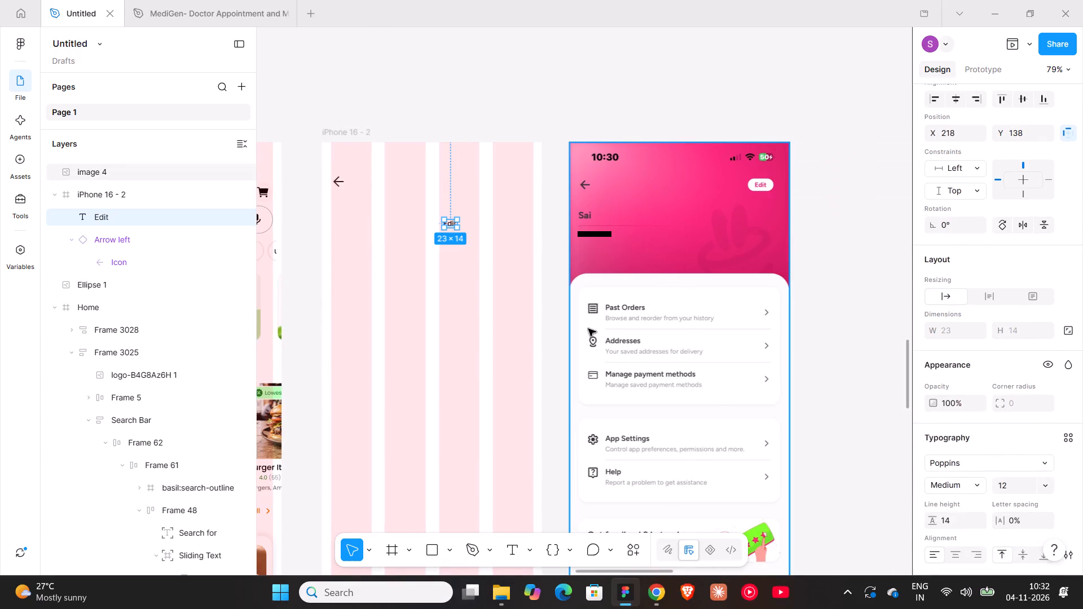
pyautogui.hotkey('shift', 'a')
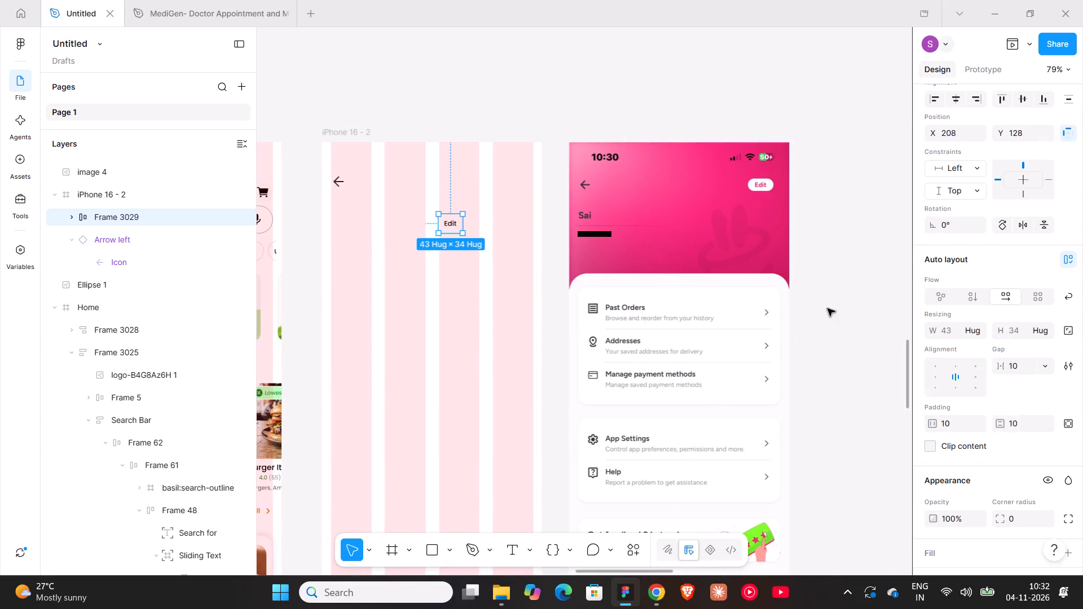
pyautogui.click(954, 421)
pyautogui.press('6')
pyautogui.press('Return')
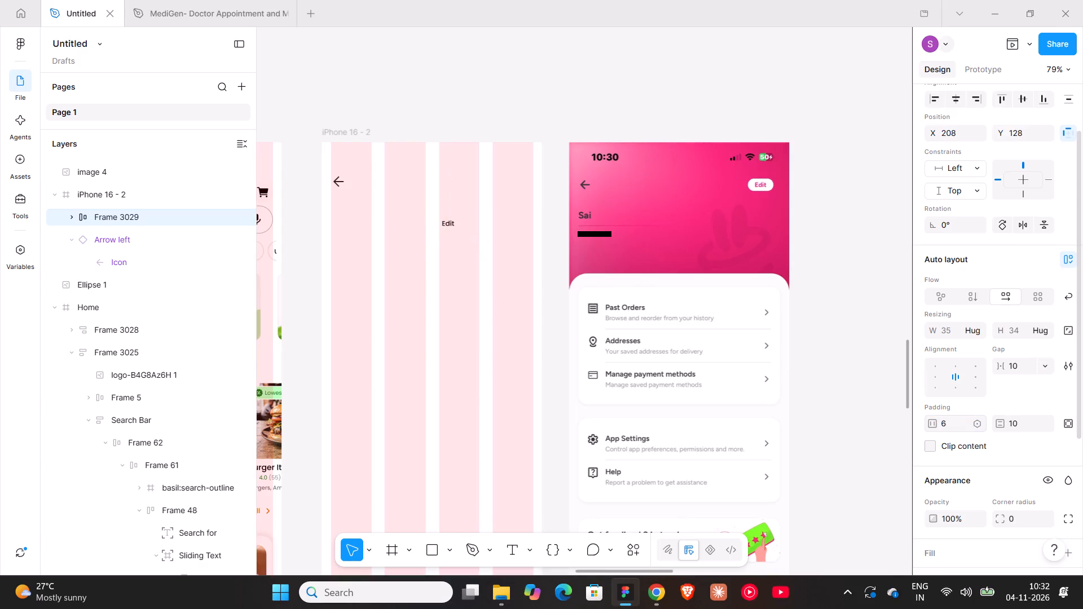
pyautogui.click(1021, 426)
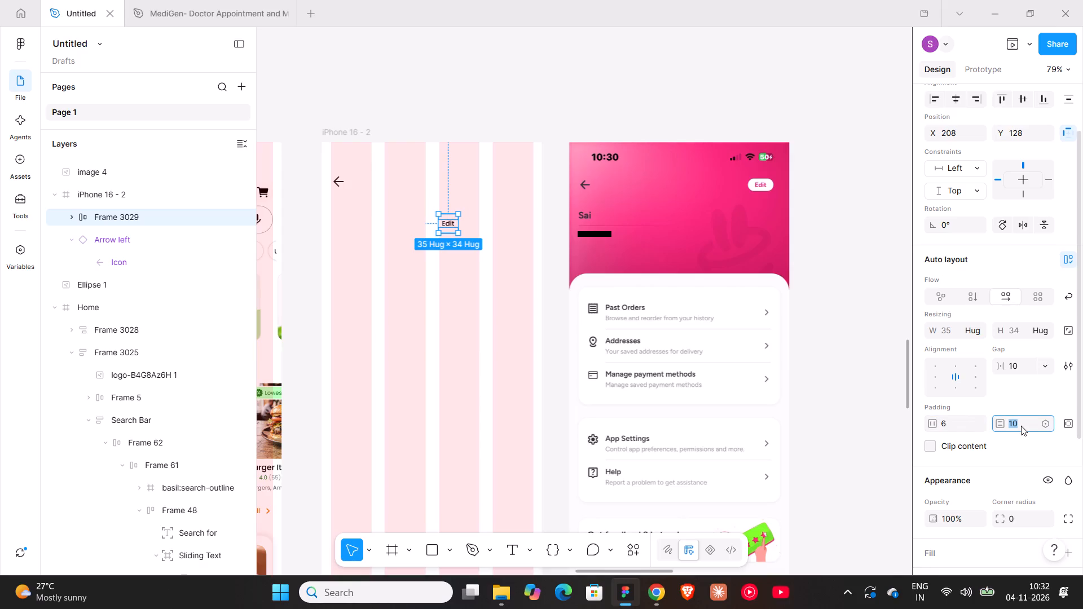
pyautogui.press('6')
pyautogui.press('Return')
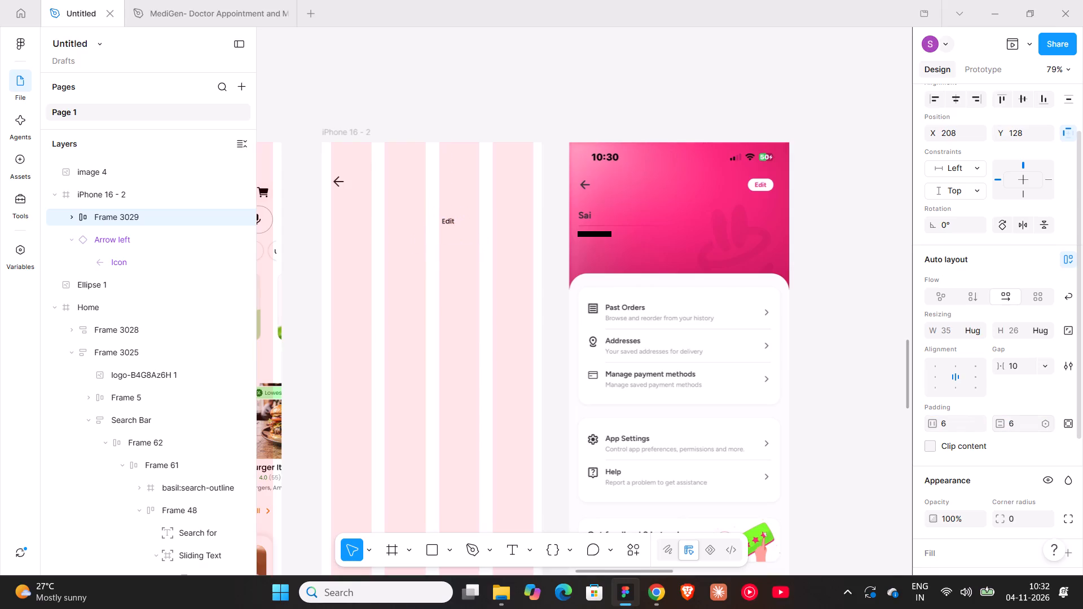
pyautogui.click(1016, 422)
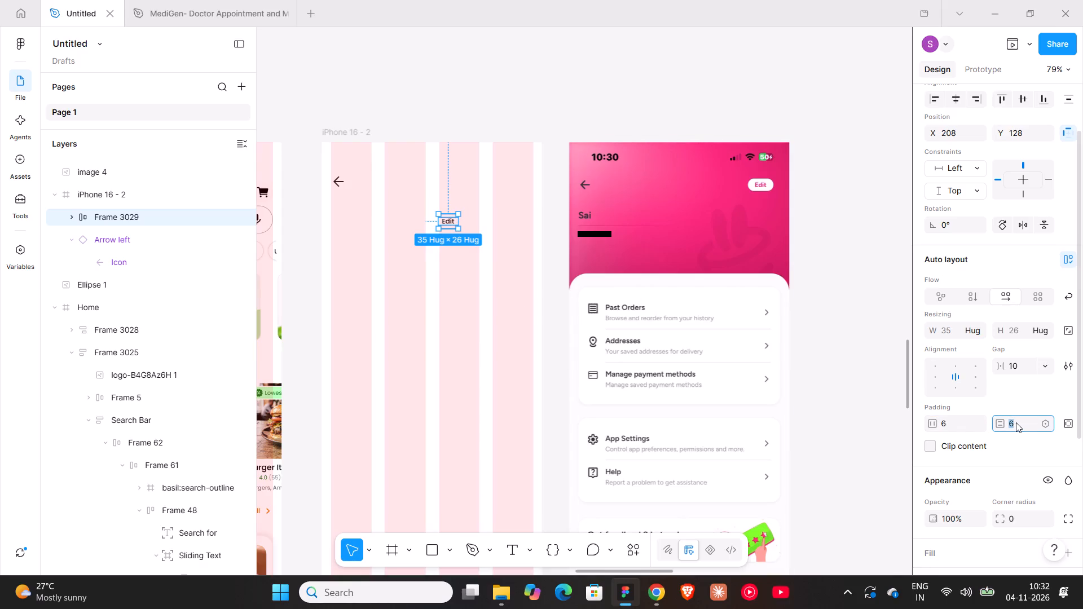
pyautogui.press('4')
pyautogui.press('Return')
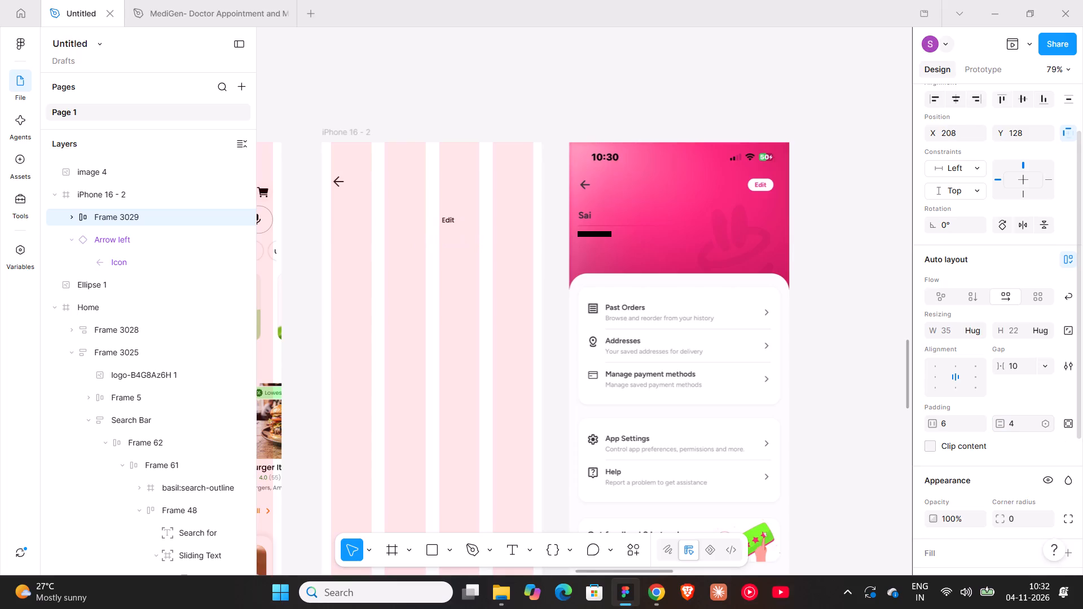
# Give the Edit button frame a white FFFFFF fill and colour its text orange FD7601.
pyautogui.scroll(-5, 1016, 422)
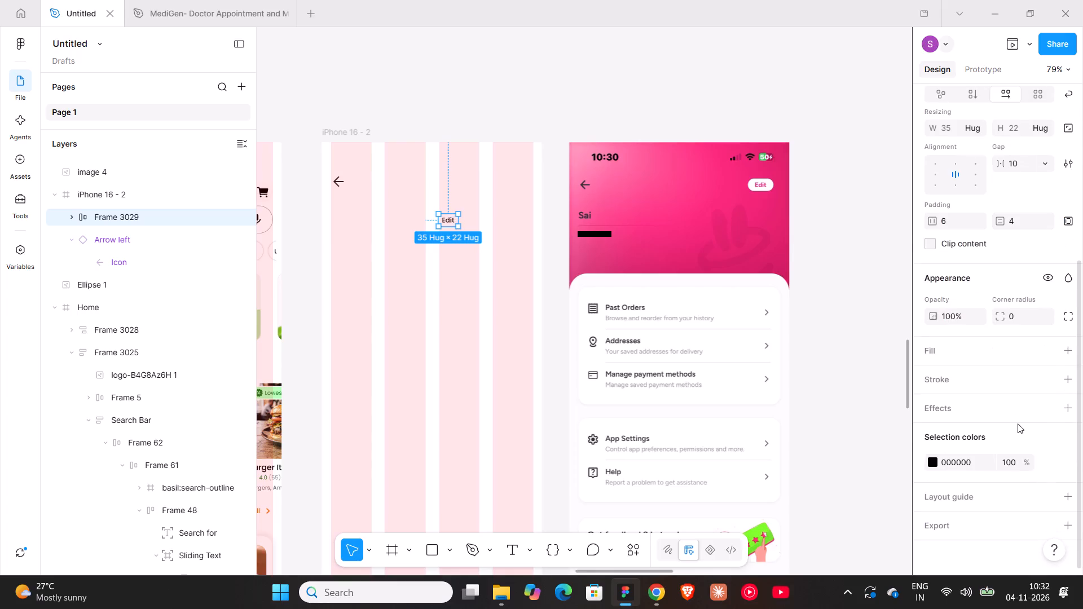
pyautogui.click(1067, 352)
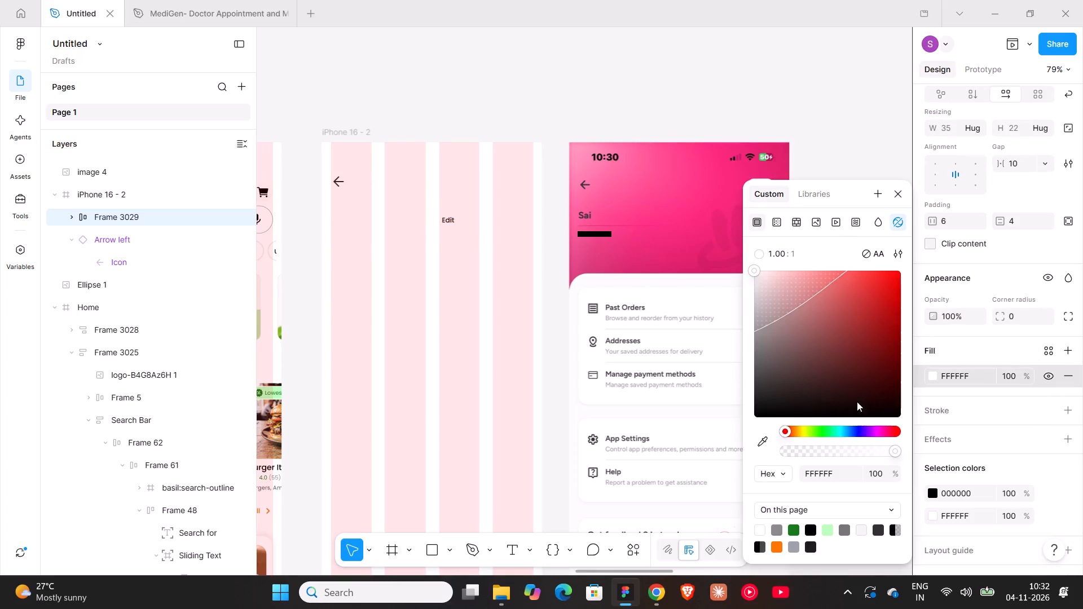
pyautogui.doubleClick(448, 220)
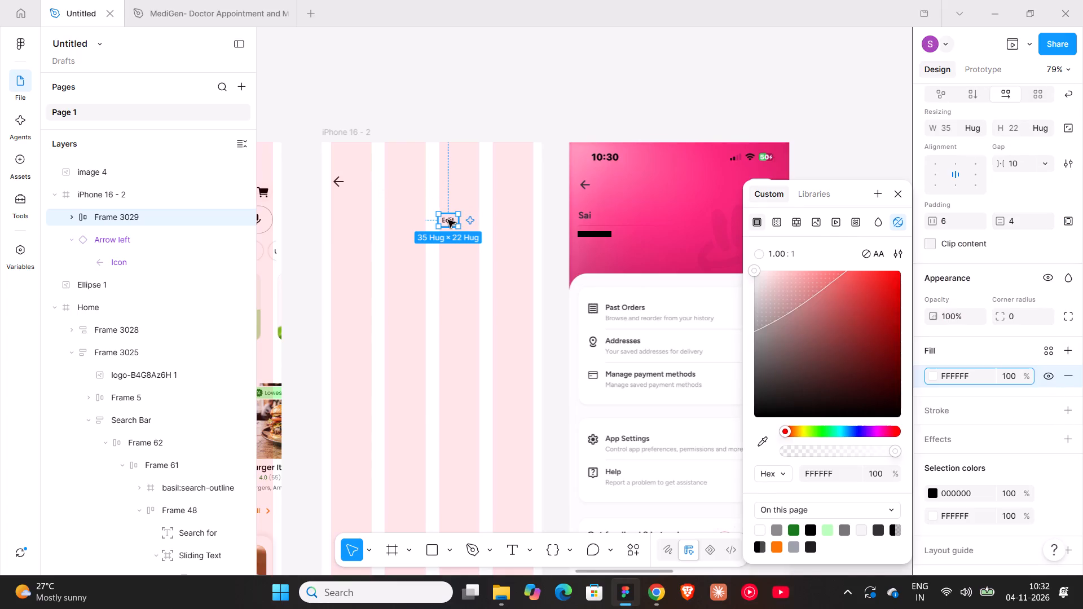
pyautogui.click(932, 444)
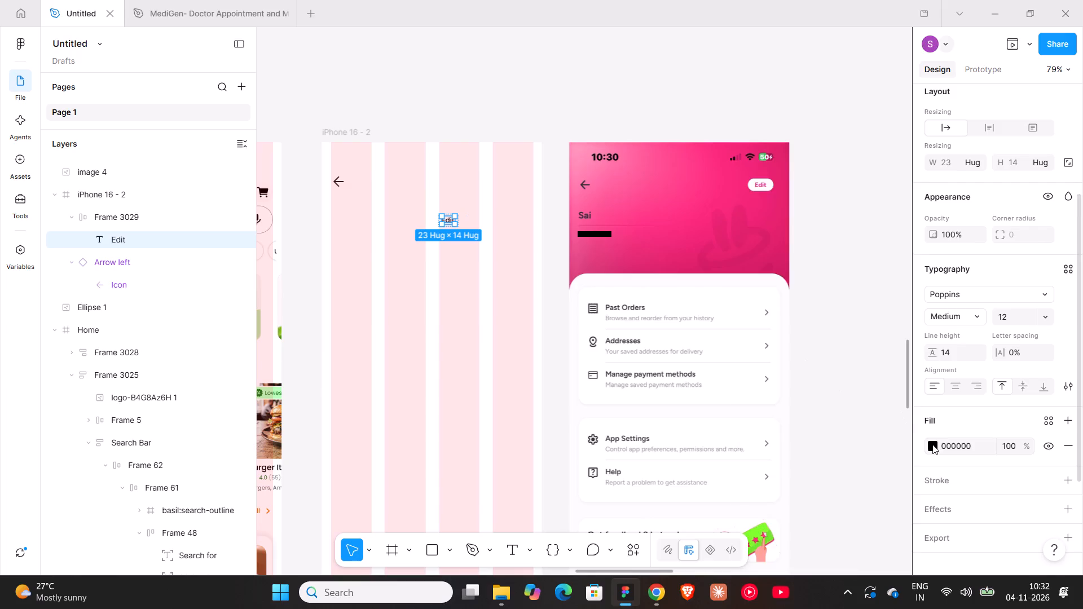
pyautogui.click(780, 549)
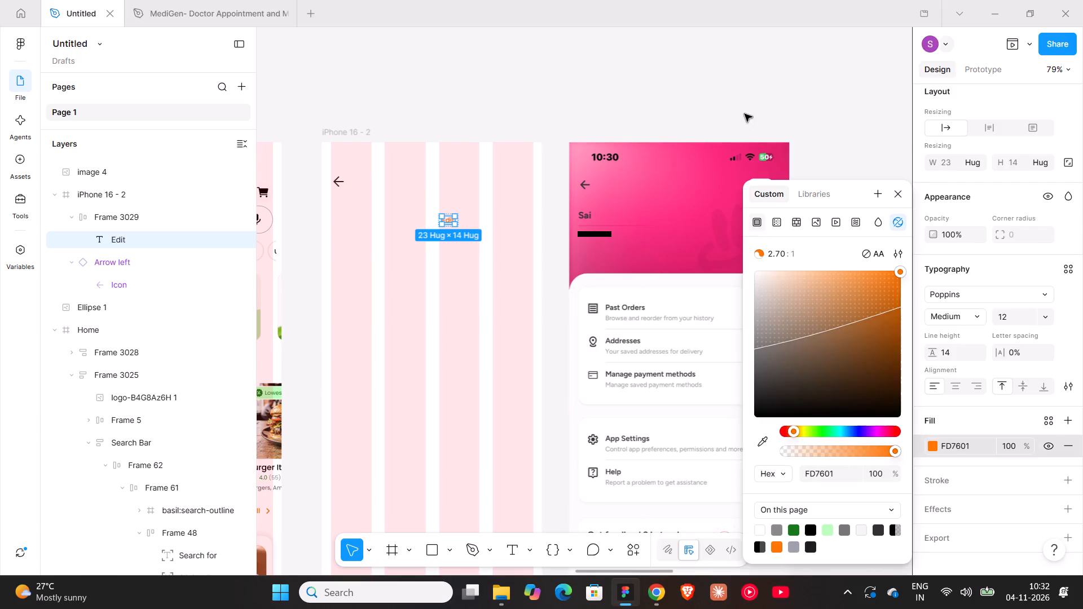
pyautogui.click(745, 114)
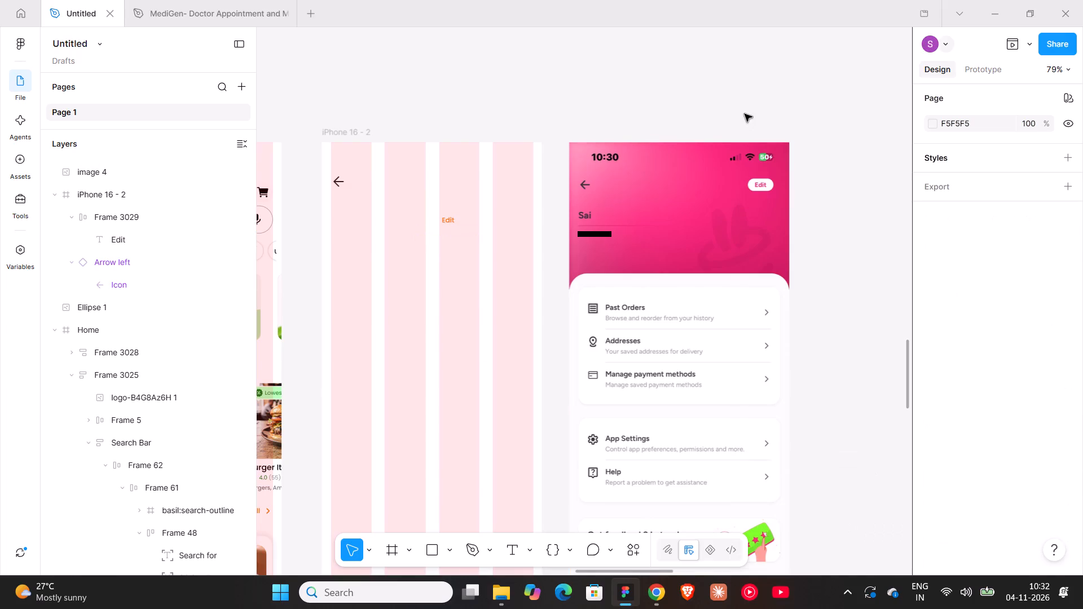
# Change the iPhone 16 - 2 frame's fill to a linear gradient starting with orange FC7602 sampled from the Locall logo pin's upper part.
pyautogui.click(365, 132)
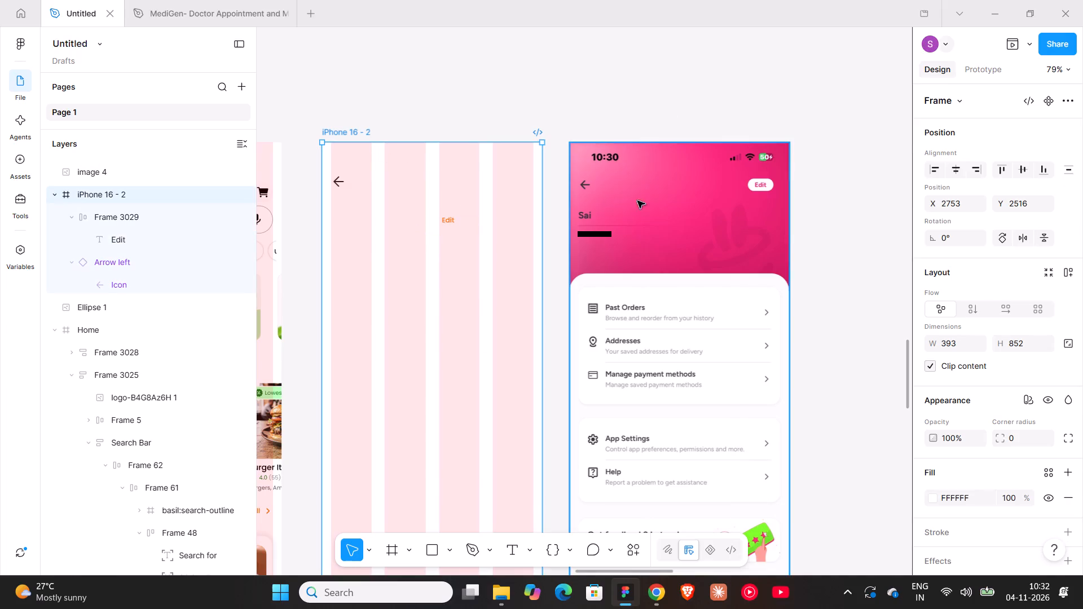
pyautogui.scroll(-3, 972, 266)
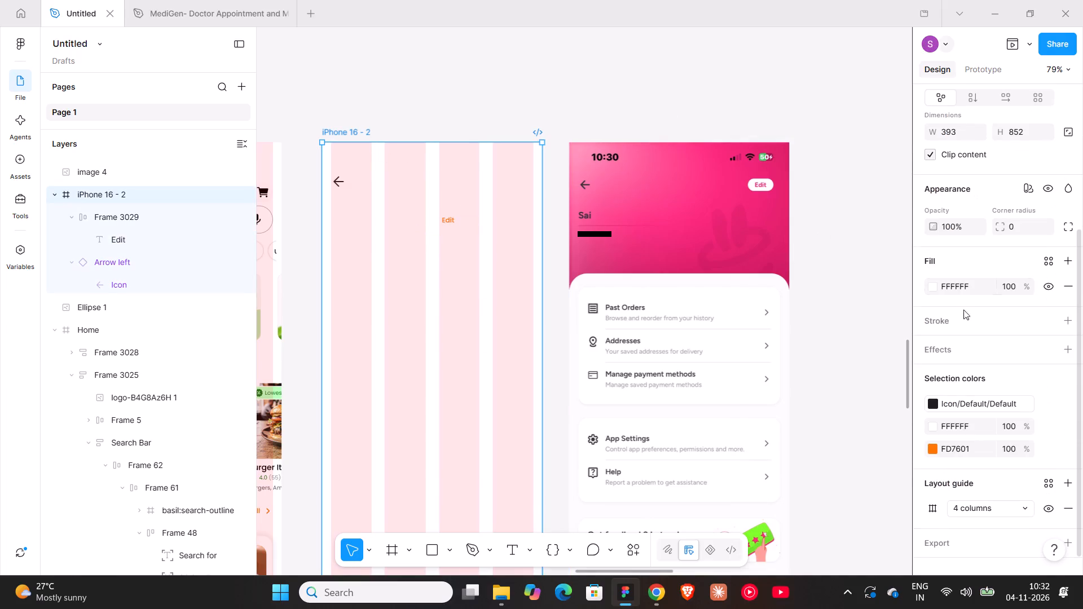
pyautogui.click(935, 288)
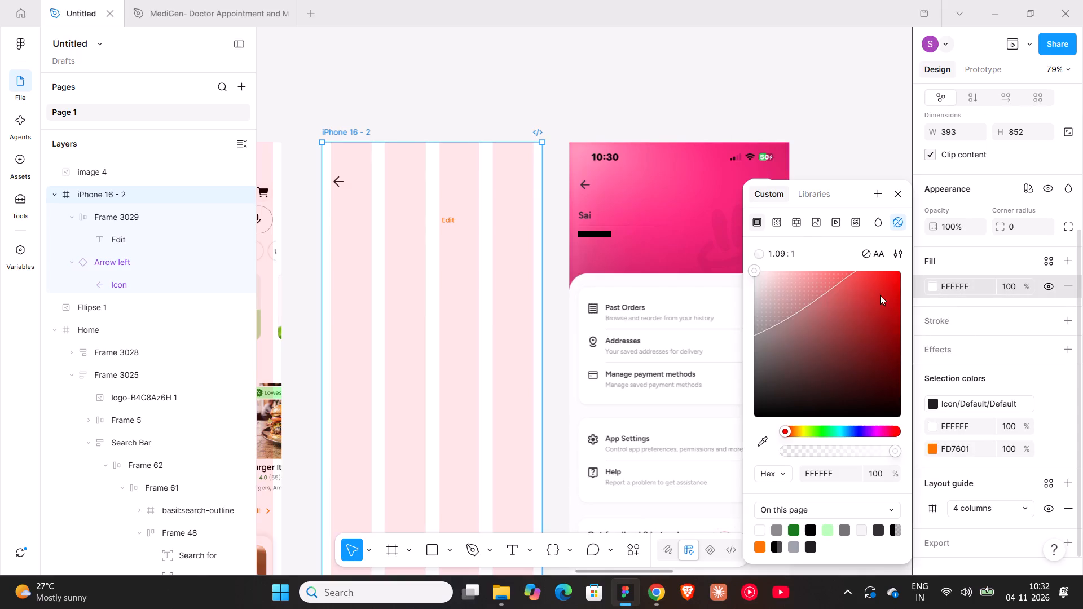
pyautogui.click(776, 222)
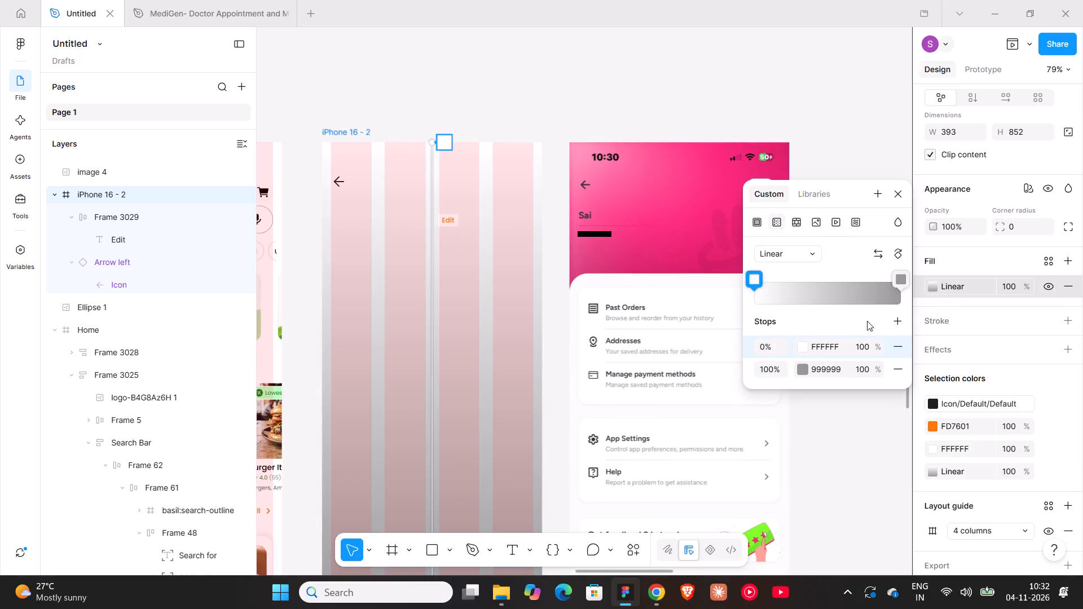
pyautogui.keyDown('ctrl'); pyautogui.scroll(-6, 504, 192); pyautogui.keyUp('ctrl')
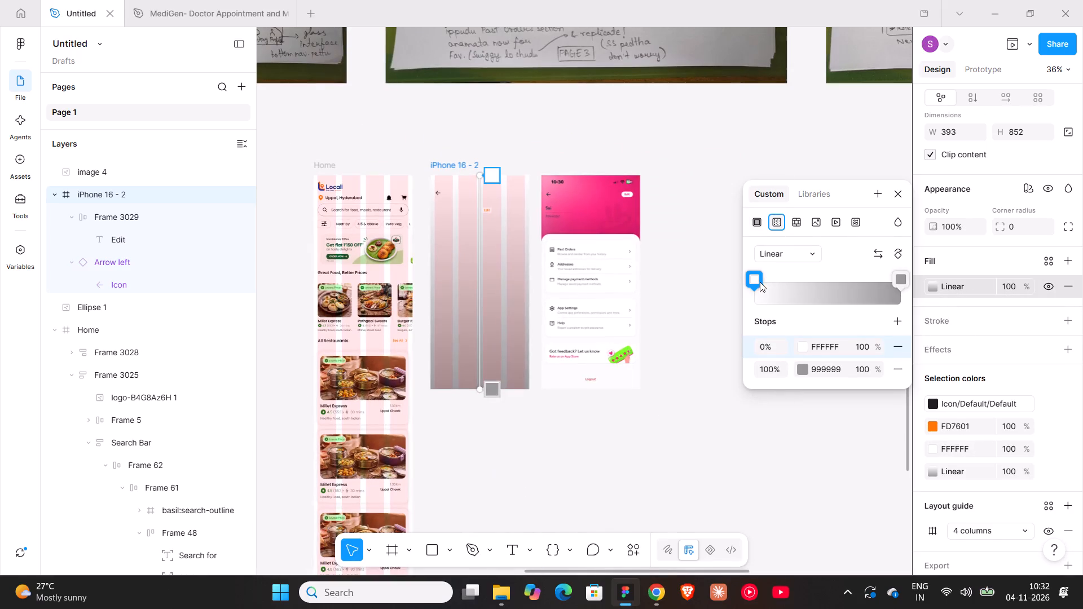
pyautogui.click(801, 343)
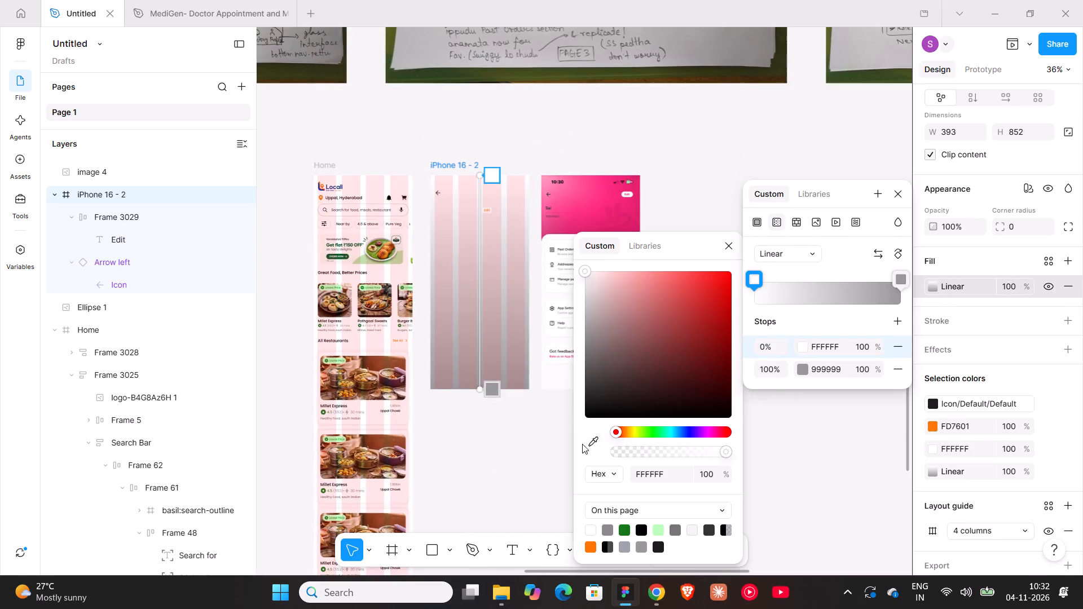
pyautogui.click(594, 444)
pyautogui.keyDown('ctrl'); pyautogui.scroll(11, 325, 185); pyautogui.keyUp('ctrl')
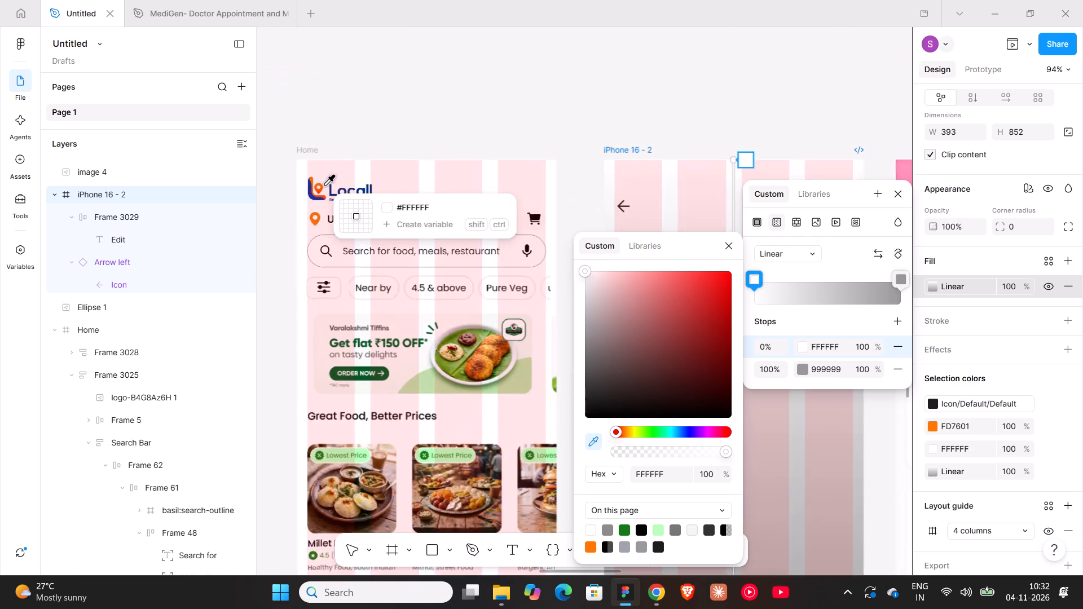
pyautogui.keyDown('ctrl'); pyautogui.scroll(8, 325, 185); pyautogui.keyUp('ctrl')
pyautogui.keyDown('ctrl'); pyautogui.scroll(19, 293, 175); pyautogui.keyUp('ctrl')
pyautogui.keyDown('ctrl'); pyautogui.scroll(5, 314, 191); pyautogui.keyUp('ctrl')
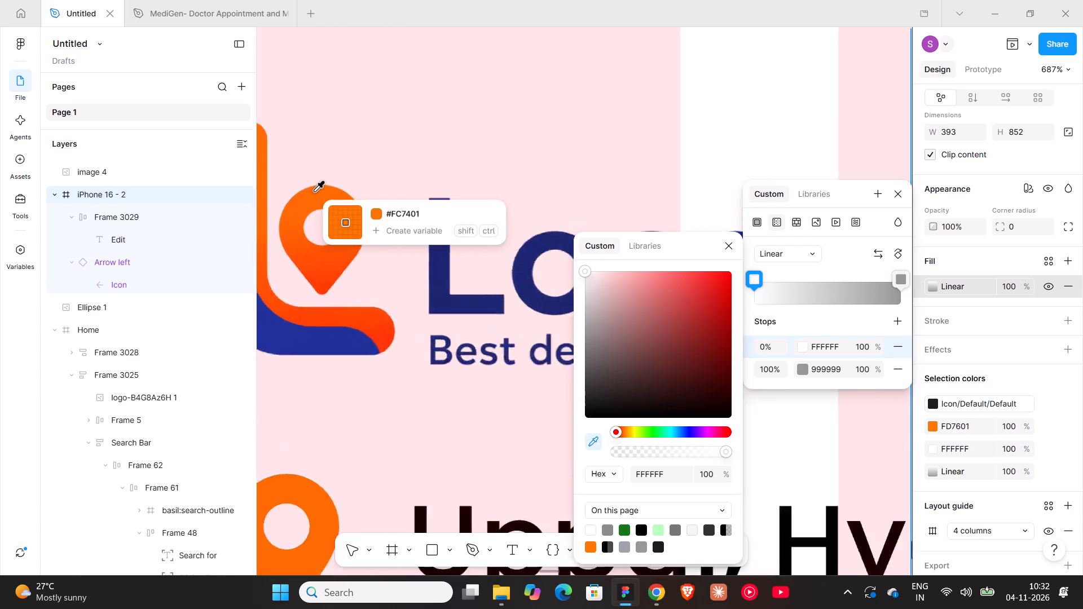
pyautogui.keyDown('ctrl'); pyautogui.scroll(3, 314, 191); pyautogui.keyUp('ctrl')
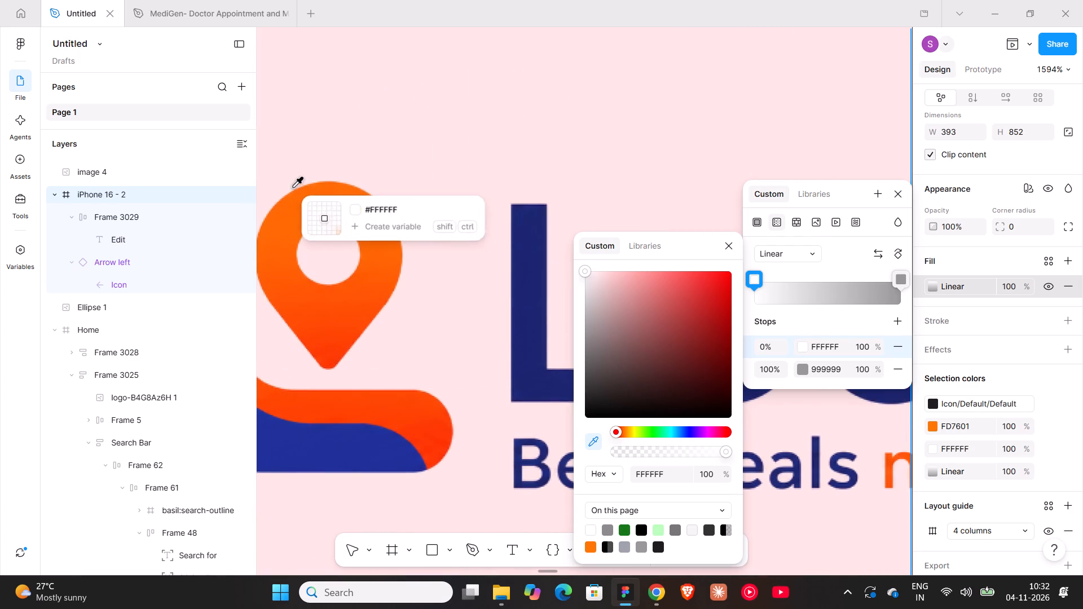
pyautogui.click(282, 203)
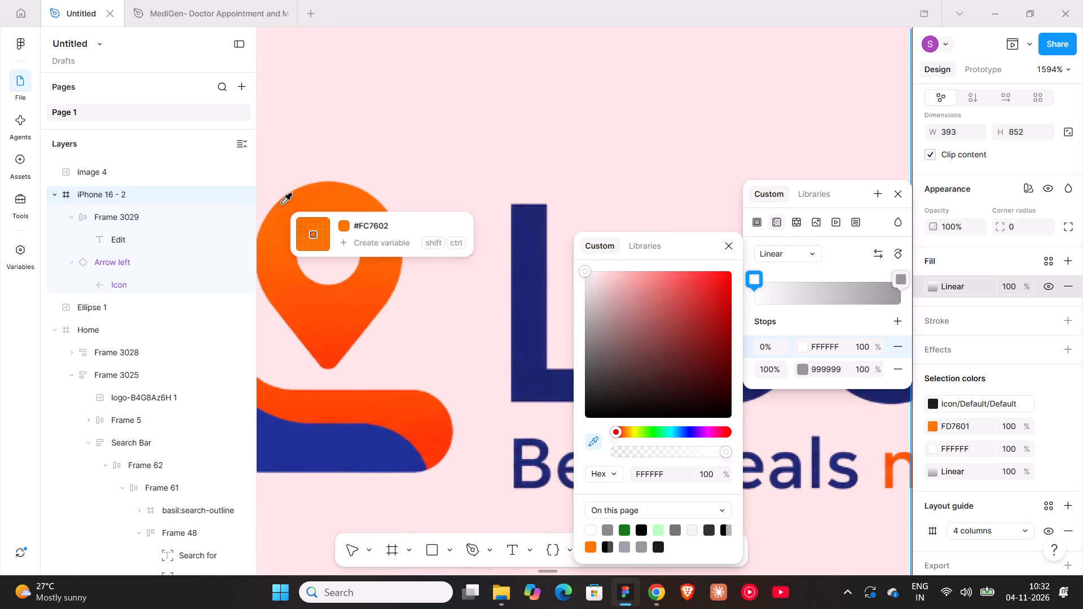
# Set the gradient's 100% stop to red-orange FD4102 sampled from the lower tip of the Locall logo pin.
pyautogui.click(803, 372)
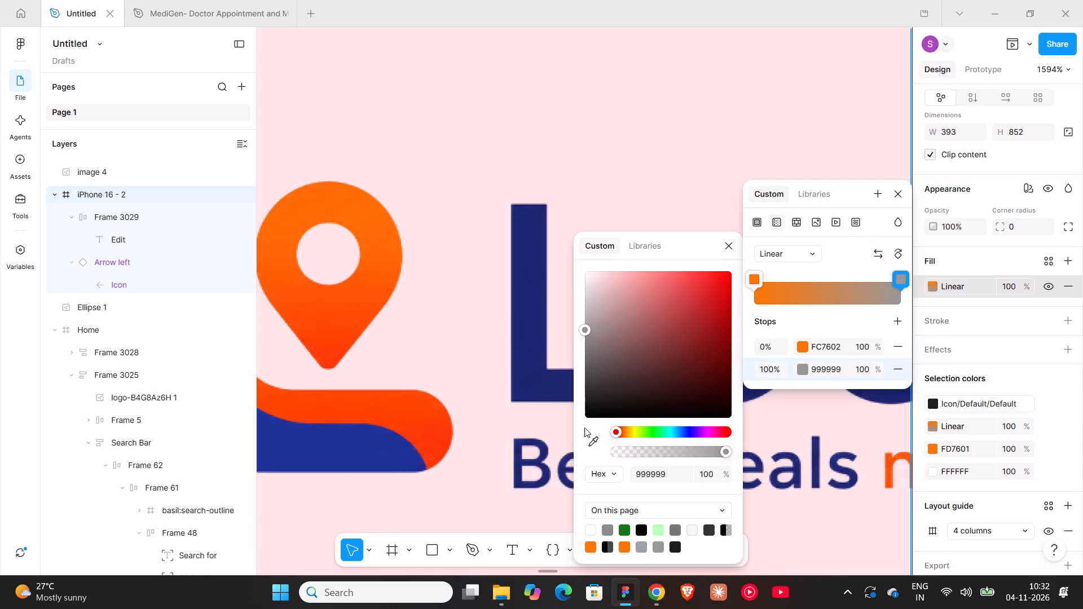
pyautogui.click(587, 439)
pyautogui.click(332, 358)
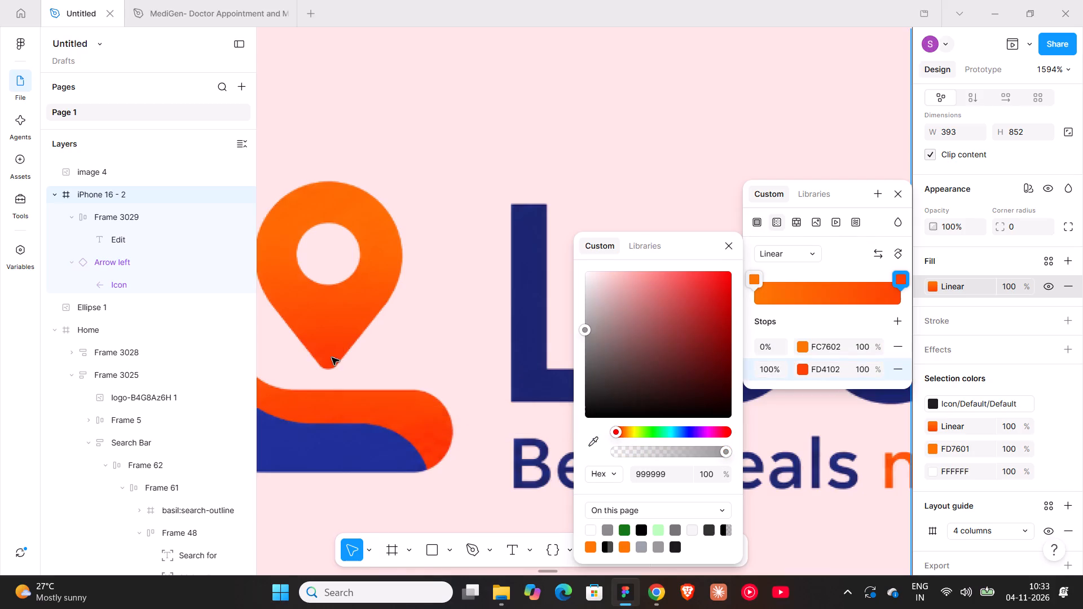
pyautogui.keyDown('ctrl'); pyautogui.scroll(-9, 332, 358); pyautogui.keyUp('ctrl')
pyautogui.keyDown('ctrl'); pyautogui.scroll(-16, 667, 186); pyautogui.keyUp('ctrl')
pyautogui.keyDown('shift'); pyautogui.scroll(-6, 667, 186); pyautogui.keyUp('shift')
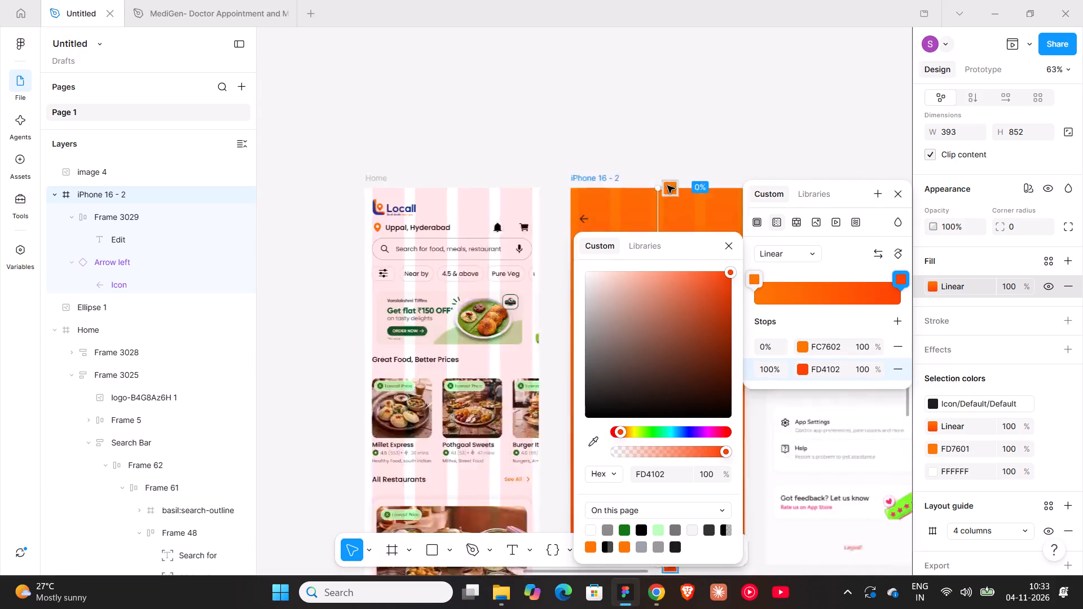
pyautogui.keyDown('shift'); pyautogui.scroll(-1, 667, 186); pyautogui.keyUp('shift')
pyautogui.click(707, 102)
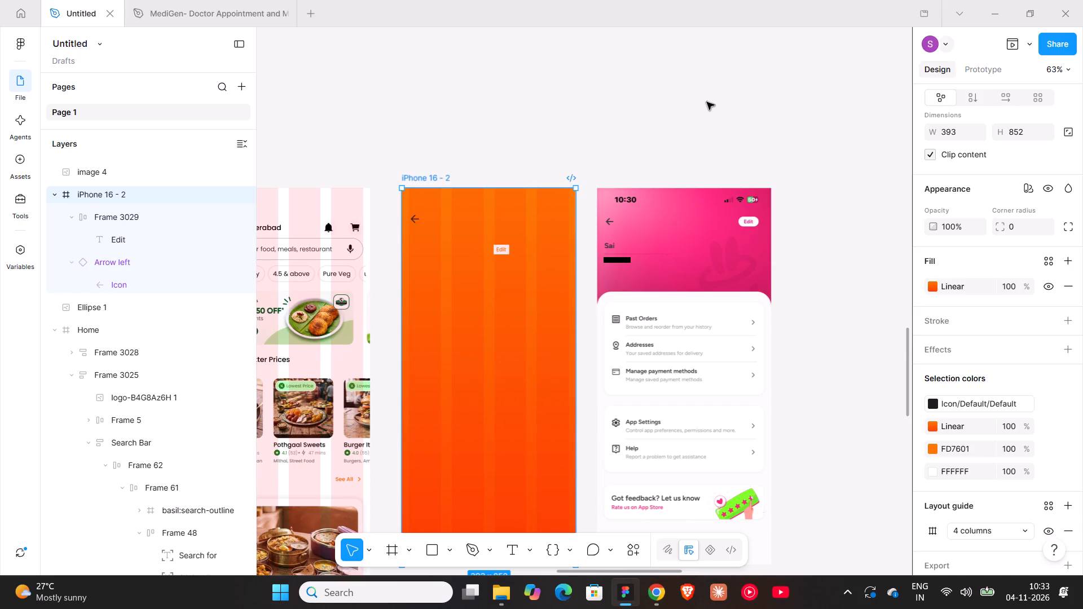
# Set the Edit button frame's horizontal padding to 8.
pyautogui.click(505, 247)
pyautogui.click(958, 223)
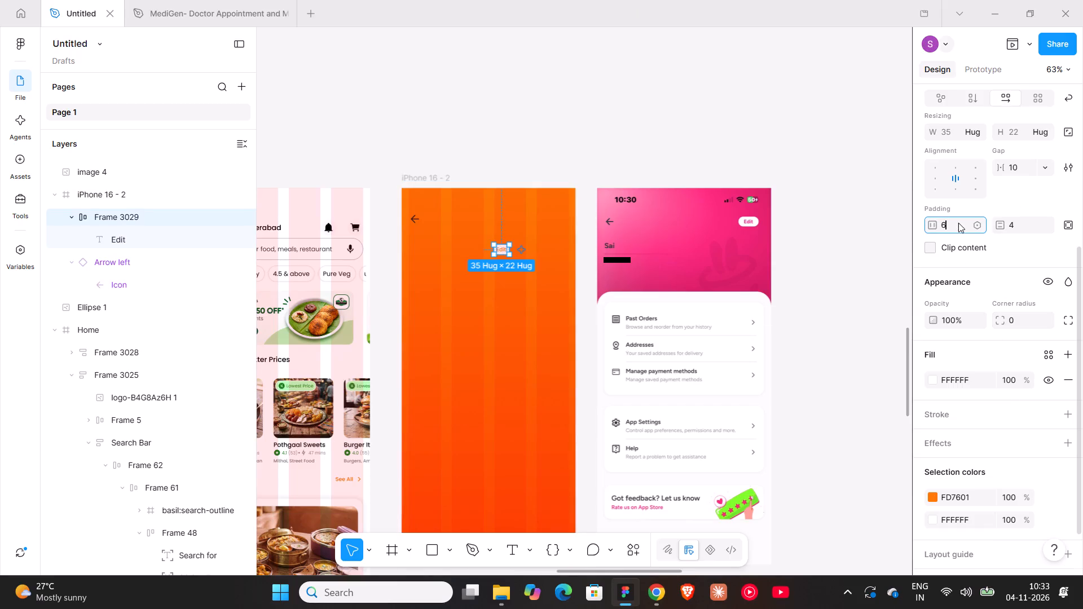
pyautogui.press('8')
pyautogui.press('Return')
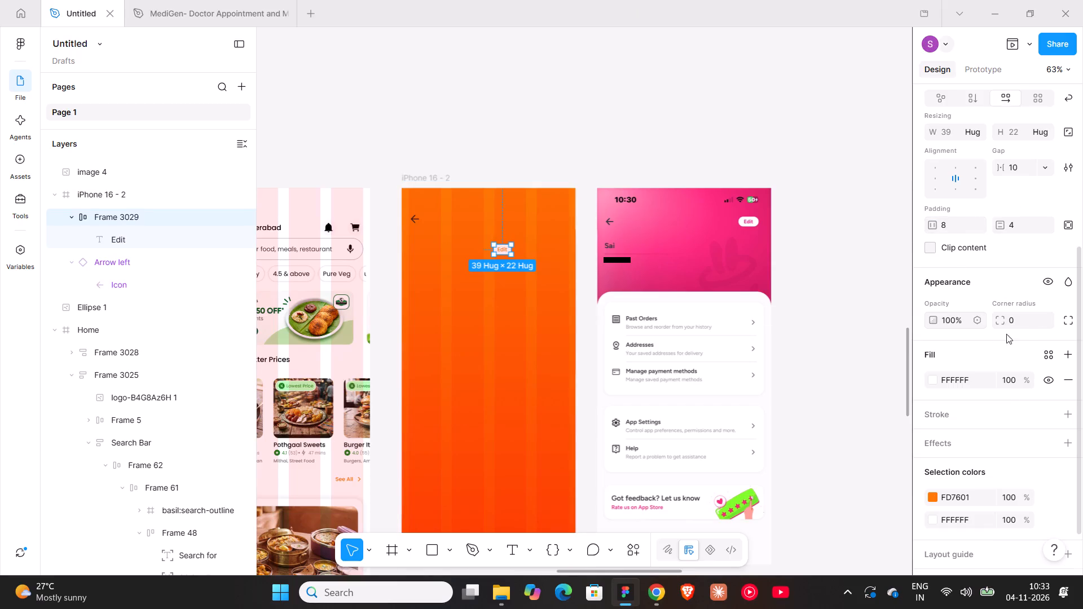
# Set the Edit button frame's corner radius to 100 and its horizontal padding to 10.
pyautogui.click(1022, 328)
pyautogui.click(1022, 326)
pyautogui.write('100')
pyautogui.press('Return')
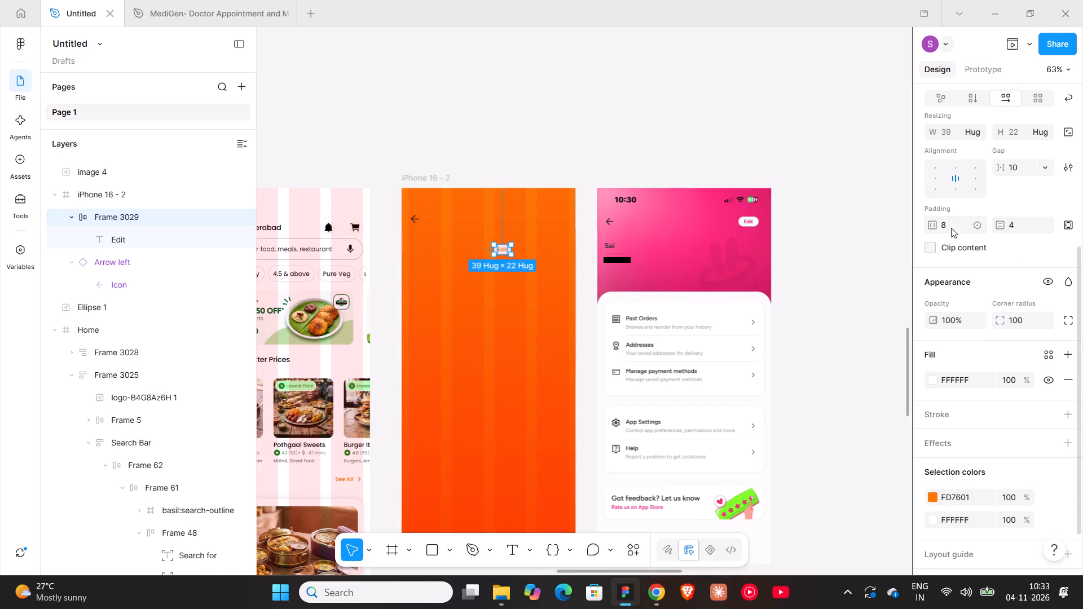
pyautogui.click(951, 228)
pyautogui.write('10')
pyautogui.press('Return')
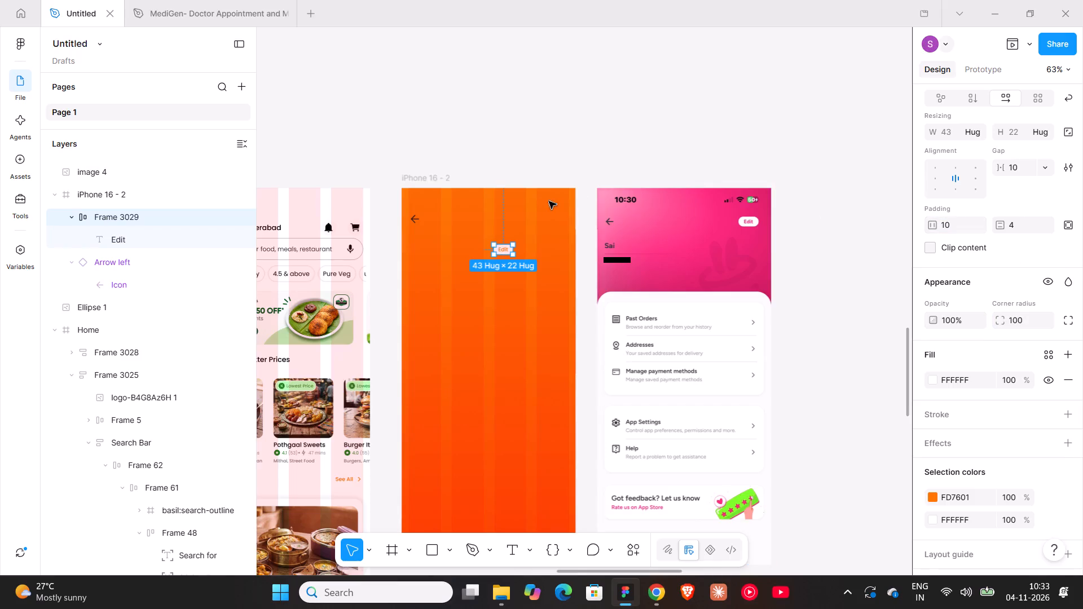
# Move the Edit button to the frame's right margin, vertically centred with the back arrow.
pyautogui.keyDown('ctrl'); pyautogui.scroll(9, 499, 240); pyautogui.keyUp('ctrl')
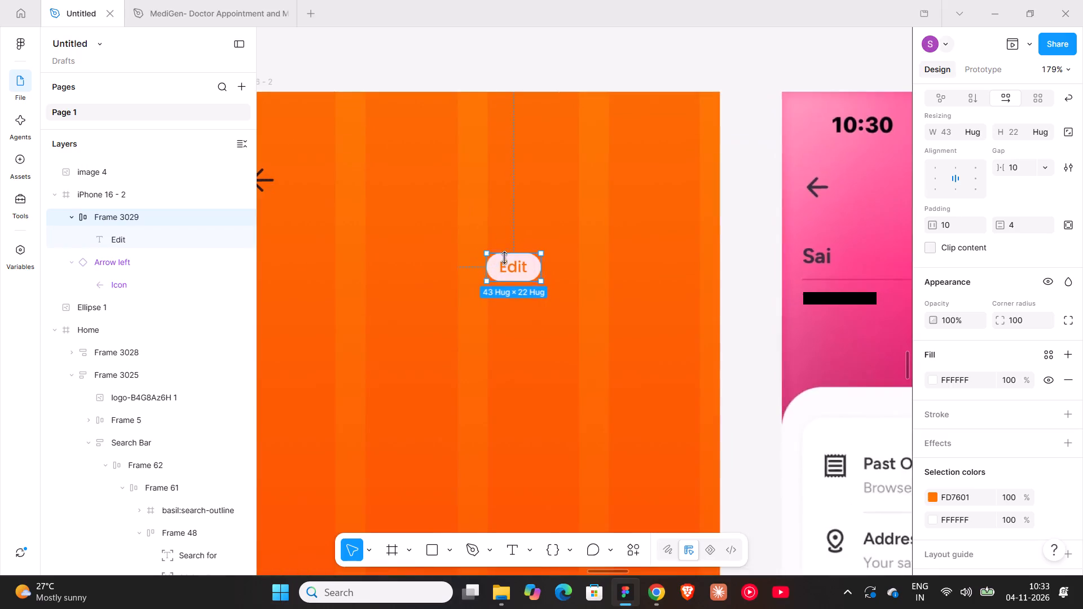
pyautogui.keyDown('ctrl'); pyautogui.scroll(-6, 507, 261); pyautogui.keyUp('ctrl')
pyautogui.moveTo(513, 263); pyautogui.dragTo(544, 243)
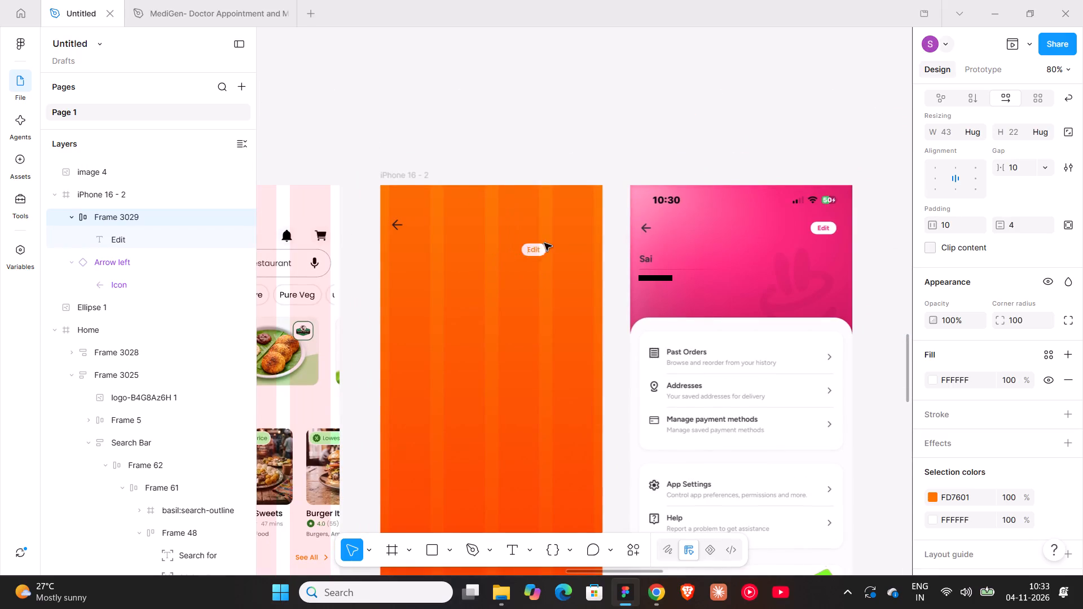
pyautogui.moveTo(544, 243); pyautogui.dragTo(583, 223)
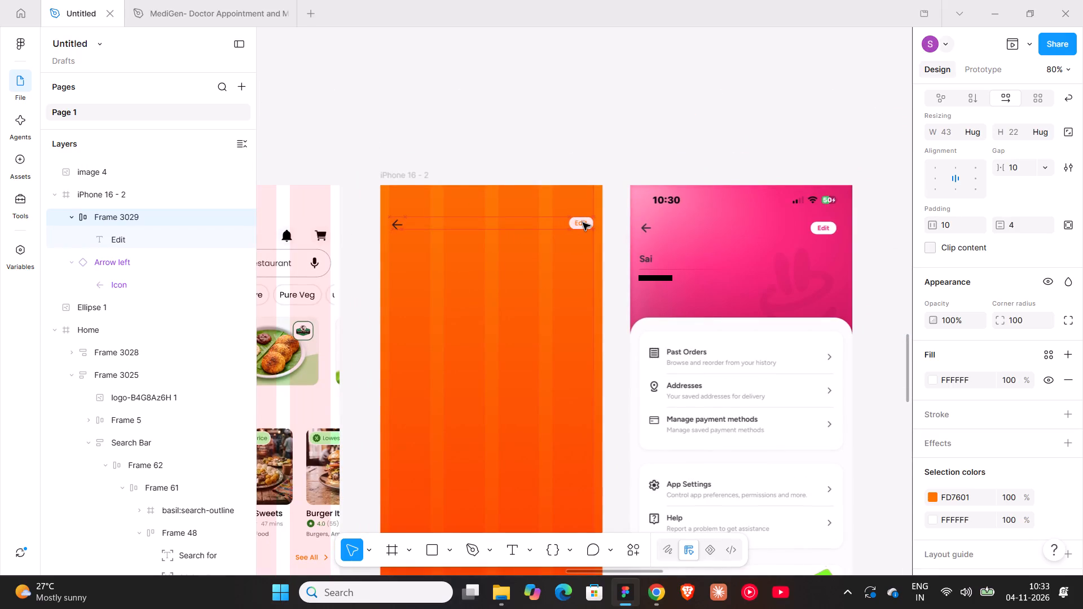
pyautogui.moveTo(583, 223); pyautogui.dragTo(583, 224)
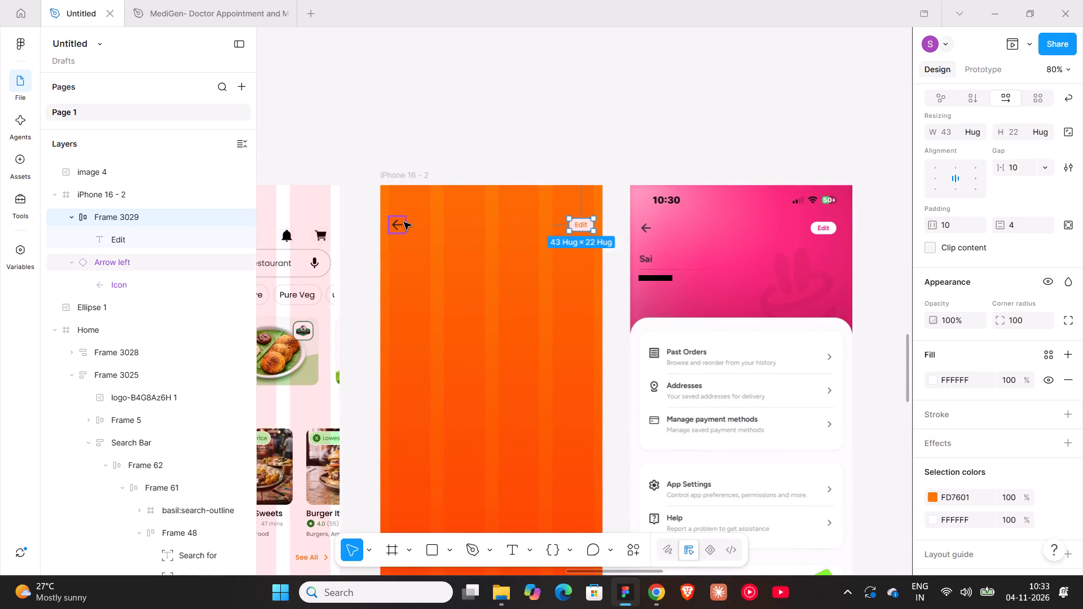
# Wrap the back arrow and the Edit button together in one horizontal auto layout frame.
pyautogui.keyDown('shift'); pyautogui.click(404, 222); pyautogui.keyUp('shift')
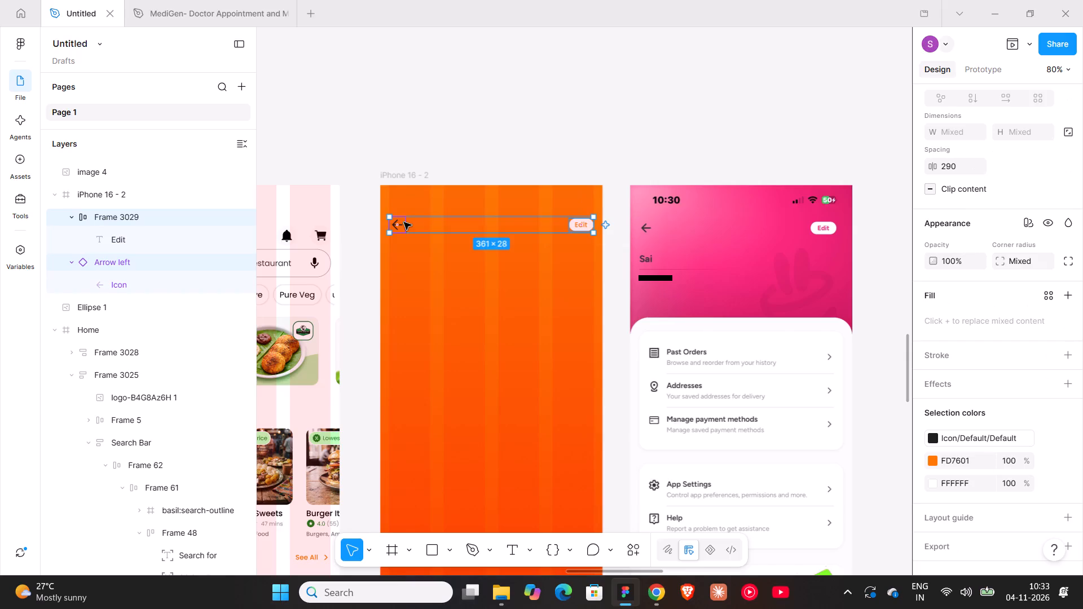
pyautogui.hotkey('shift', 'a')
pyautogui.scroll(3, 974, 227)
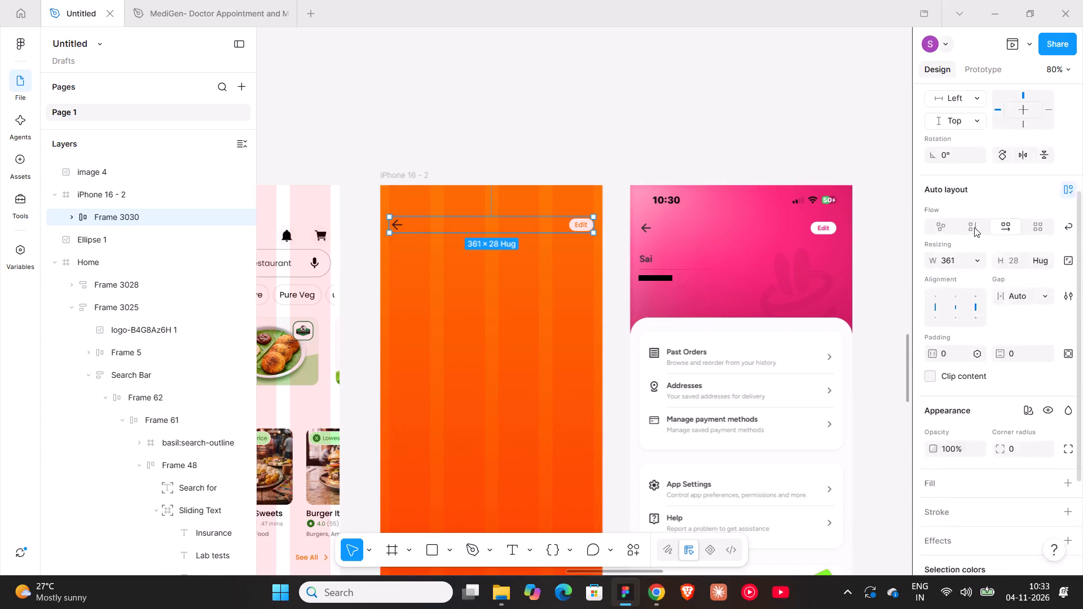
pyautogui.scroll(2, 974, 227)
pyautogui.click(653, 112)
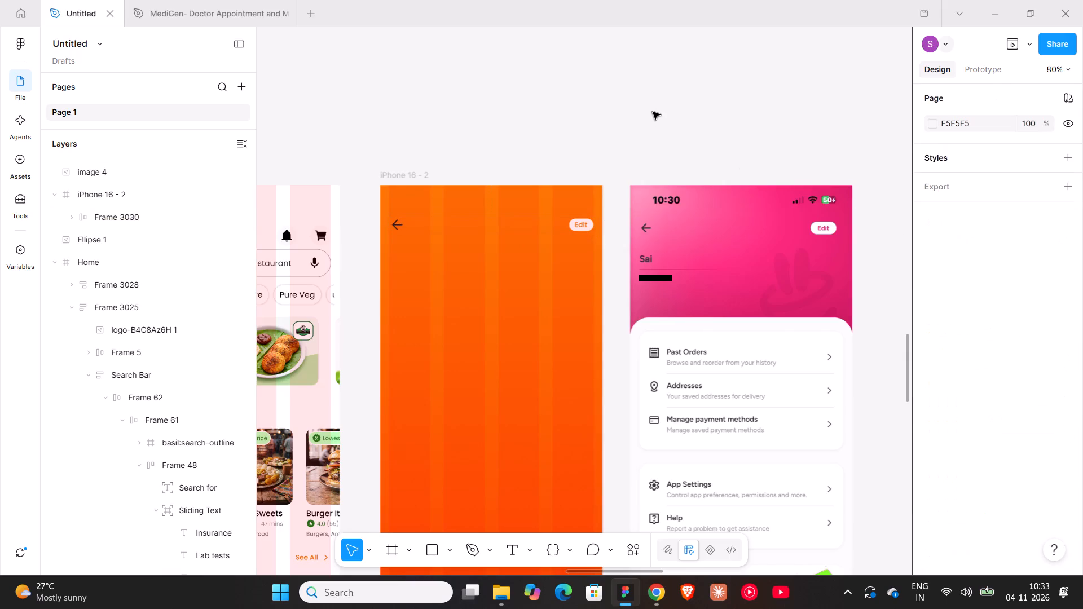
# Add a text layer reading "Sai" at size 14 and place it below the back arrow in iPhone 16 - 2.
pyautogui.press('t')
pyautogui.click(544, 126)
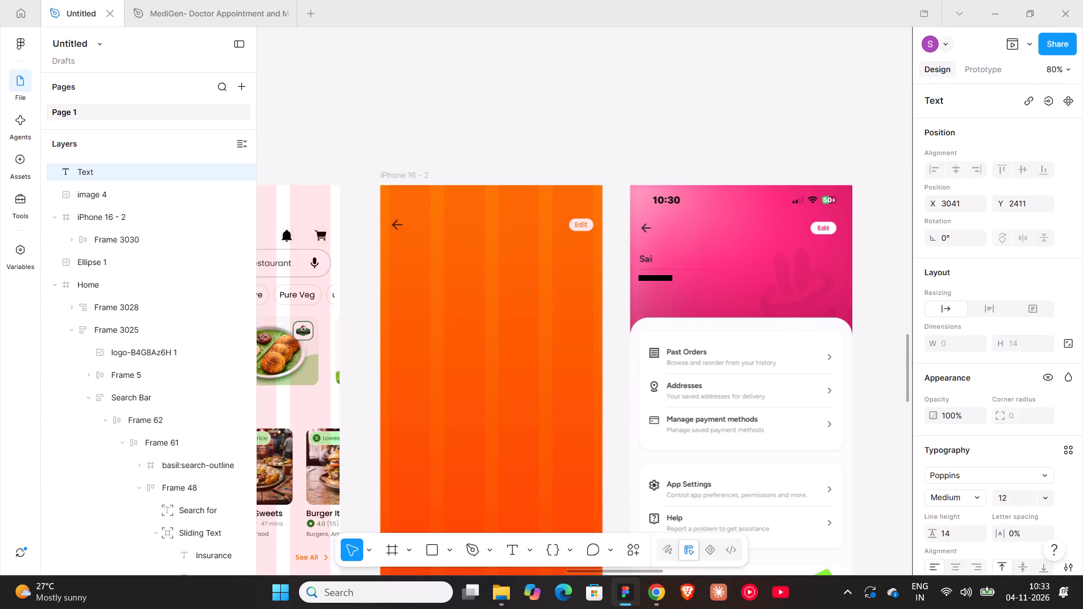
pyautogui.write('Sai')
pyautogui.click(793, 167)
pyautogui.click(1016, 496)
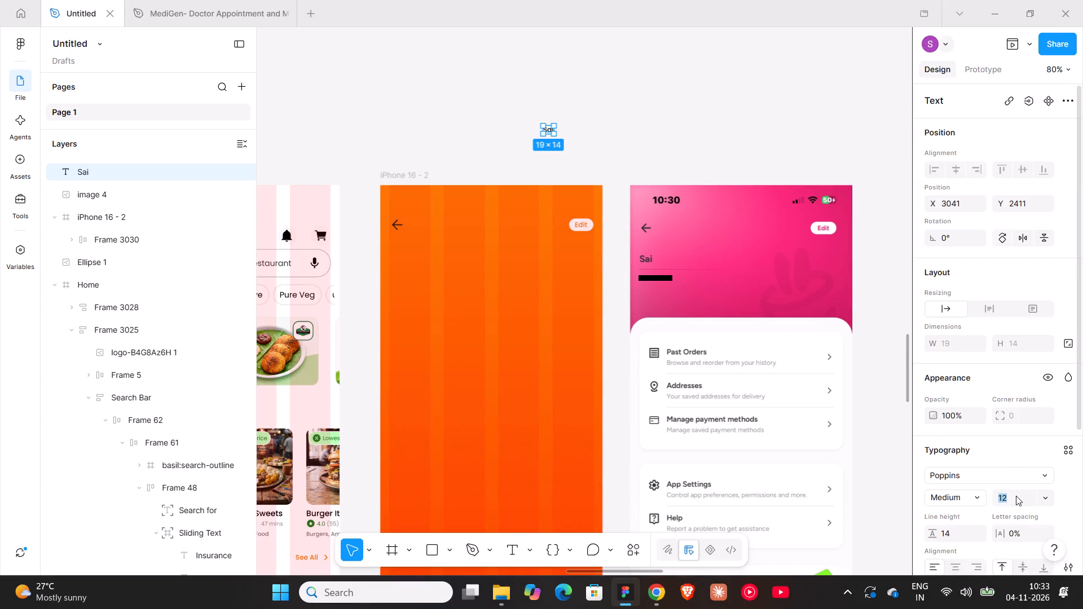
pyautogui.write('14')
pyautogui.press('Return')
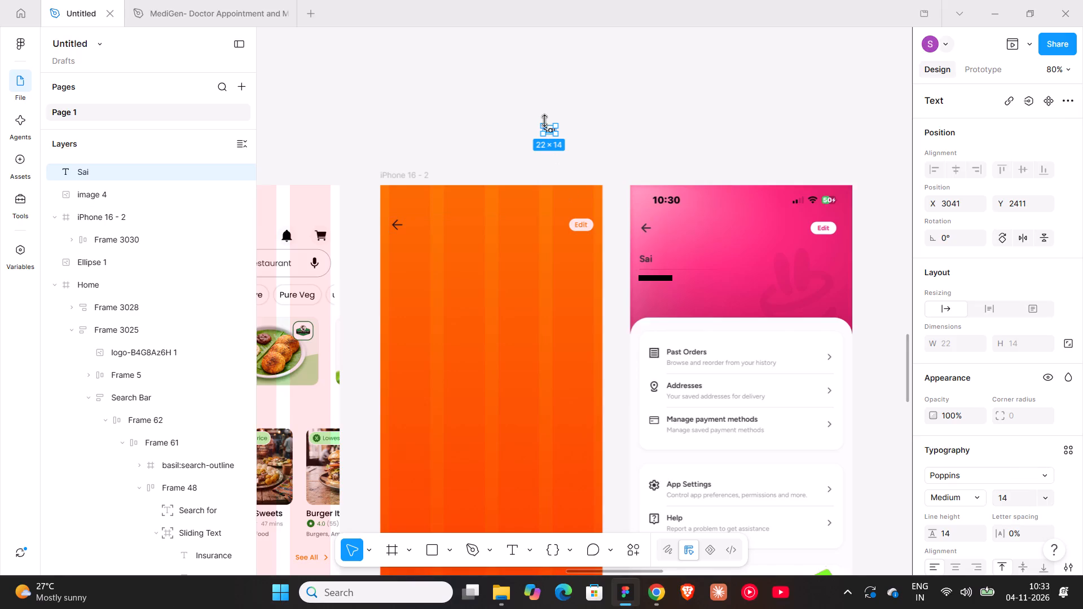
pyautogui.moveTo(547, 128); pyautogui.dragTo(644, 256)
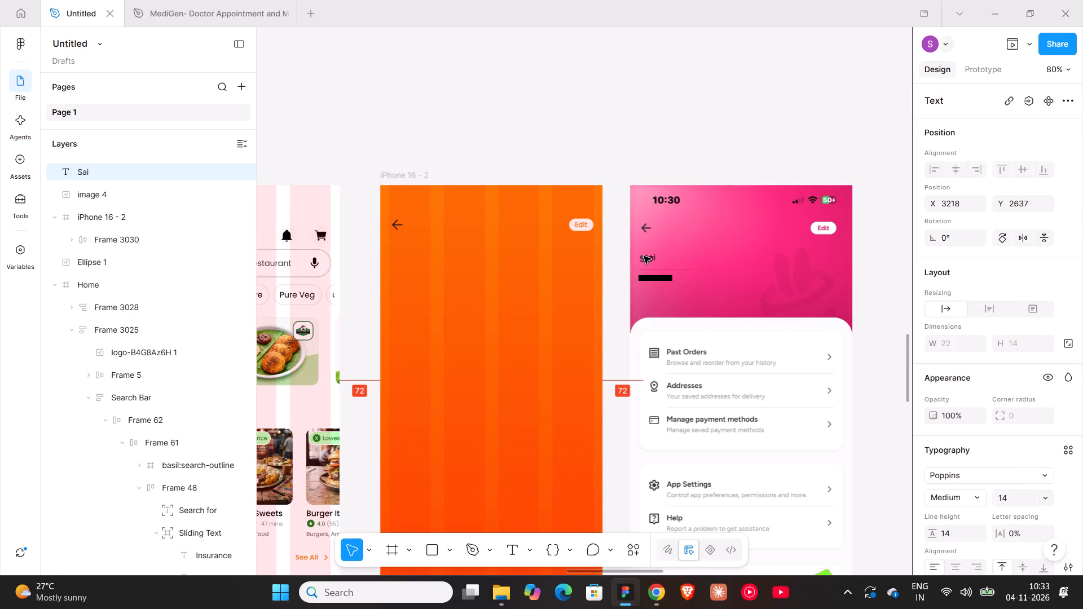
pyautogui.moveTo(644, 256); pyautogui.dragTo(399, 257)
# Set the Sai text's font size to 16.
pyautogui.click(1013, 555)
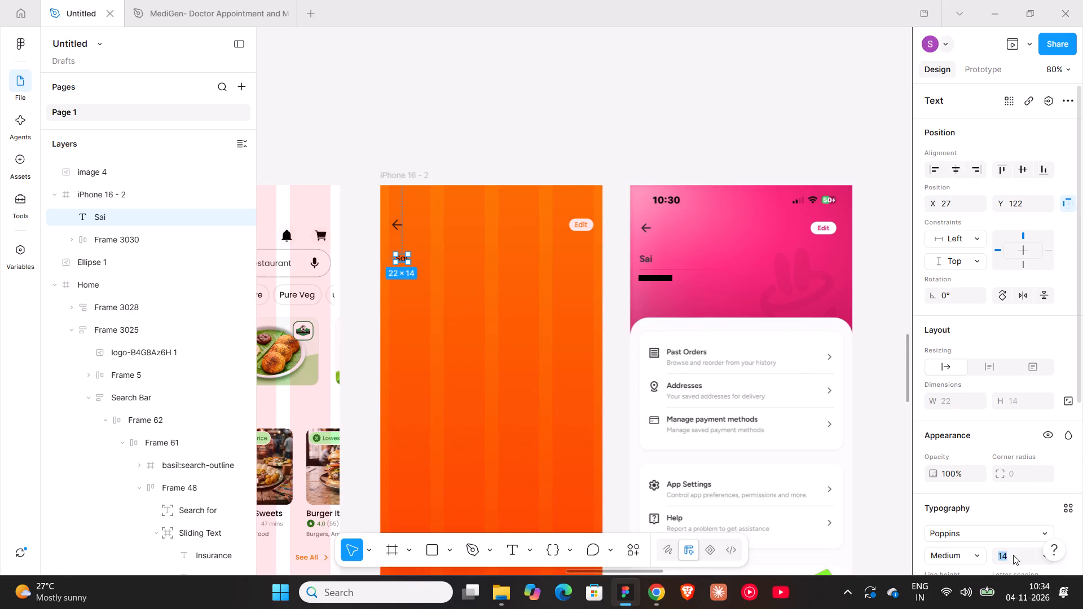
pyautogui.write('16')
pyautogui.press('Return')
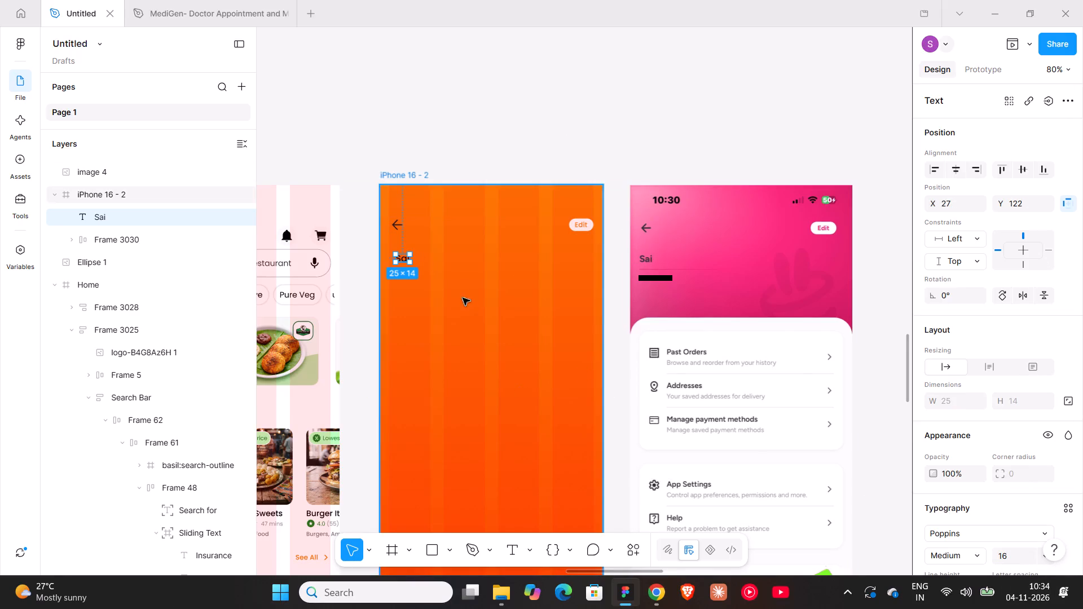
# Align the Sai text with the frame's left margin at X 16, Y 118.
pyautogui.keyDown('ctrl'); pyautogui.scroll(6, 385, 219); pyautogui.keyUp('ctrl')
pyautogui.moveTo(420, 308); pyautogui.dragTo(405, 306)
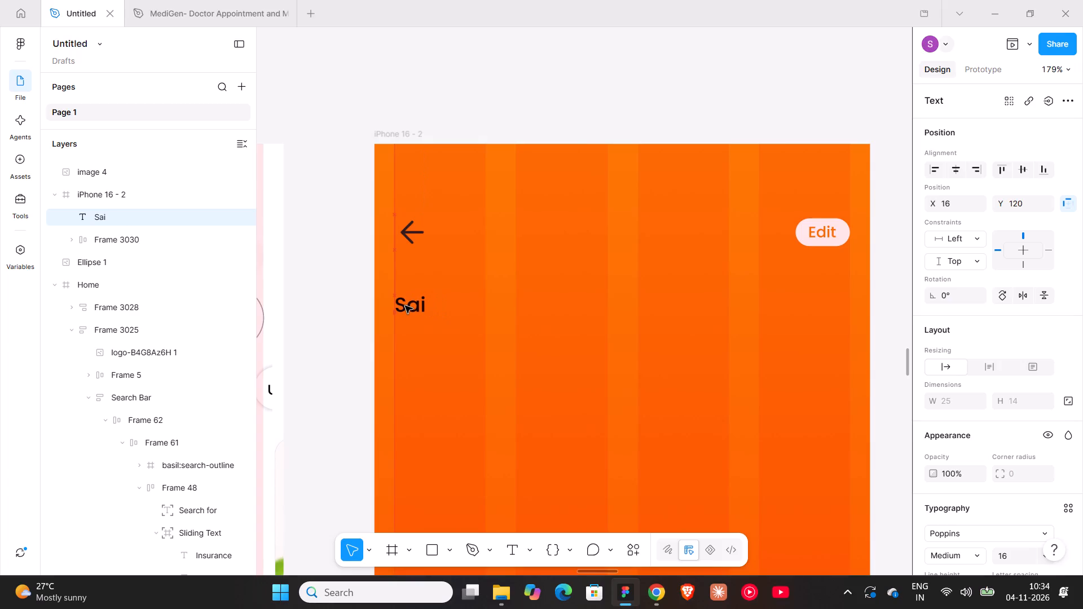
pyautogui.moveTo(405, 306); pyautogui.dragTo(406, 300)
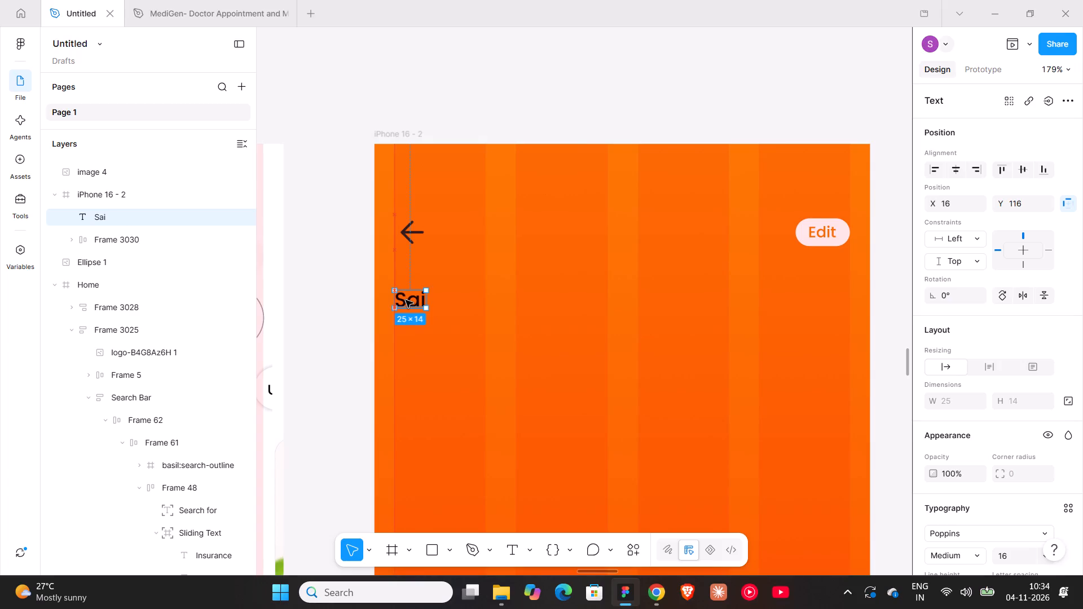
pyautogui.moveTo(406, 300); pyautogui.dragTo(406, 303)
pyautogui.keyDown('ctrl'); pyautogui.scroll(-6, 406, 303); pyautogui.keyUp('ctrl')
pyautogui.scroll(-2, 406, 303)
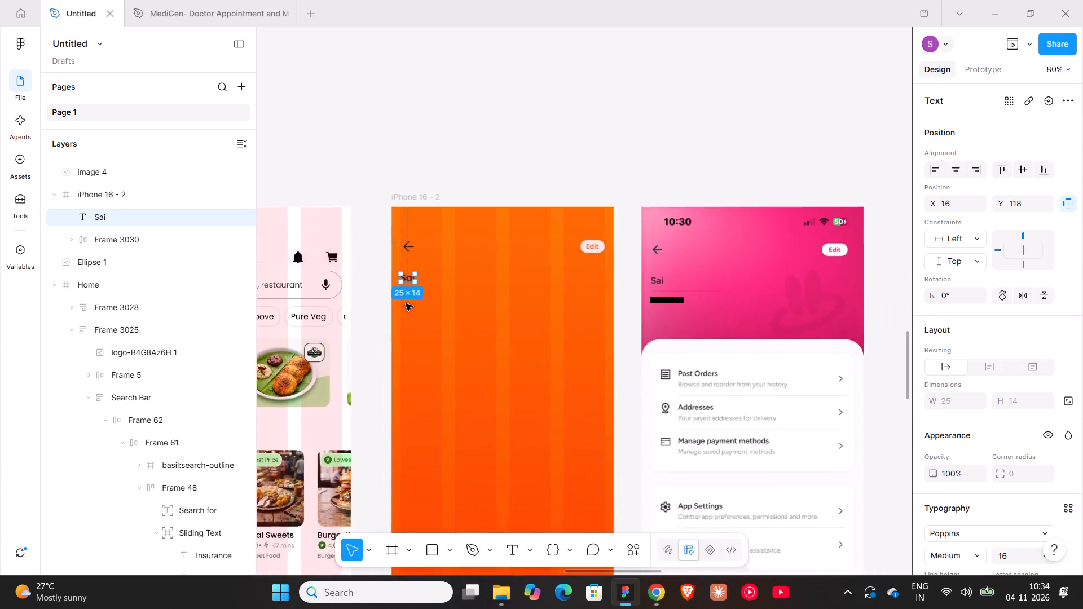
pyautogui.scroll(-2, 406, 303)
pyautogui.scroll(6, 472, 363)
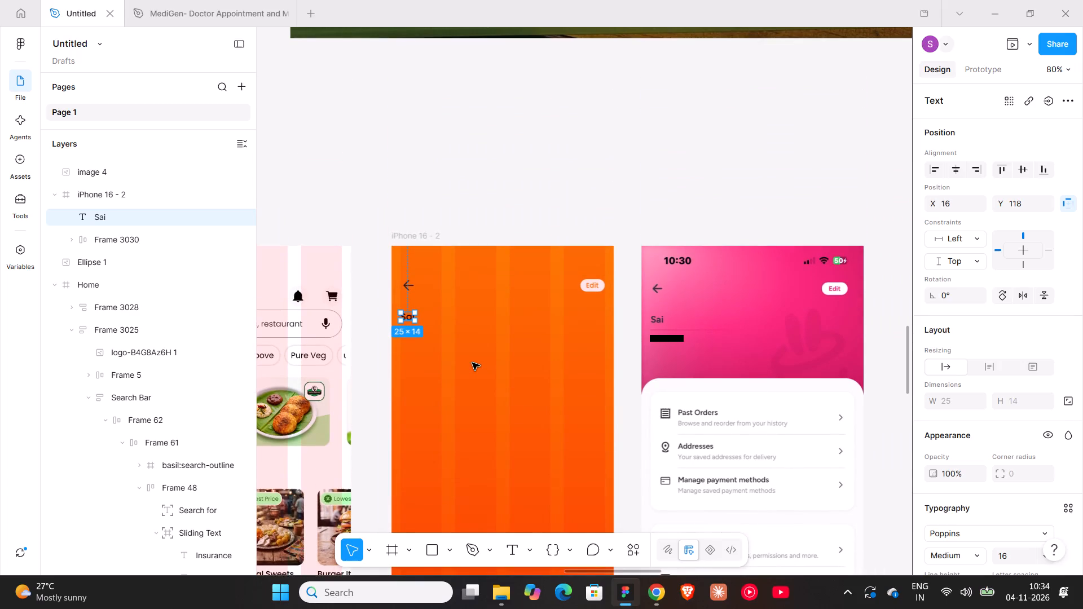
pyautogui.click(461, 336)
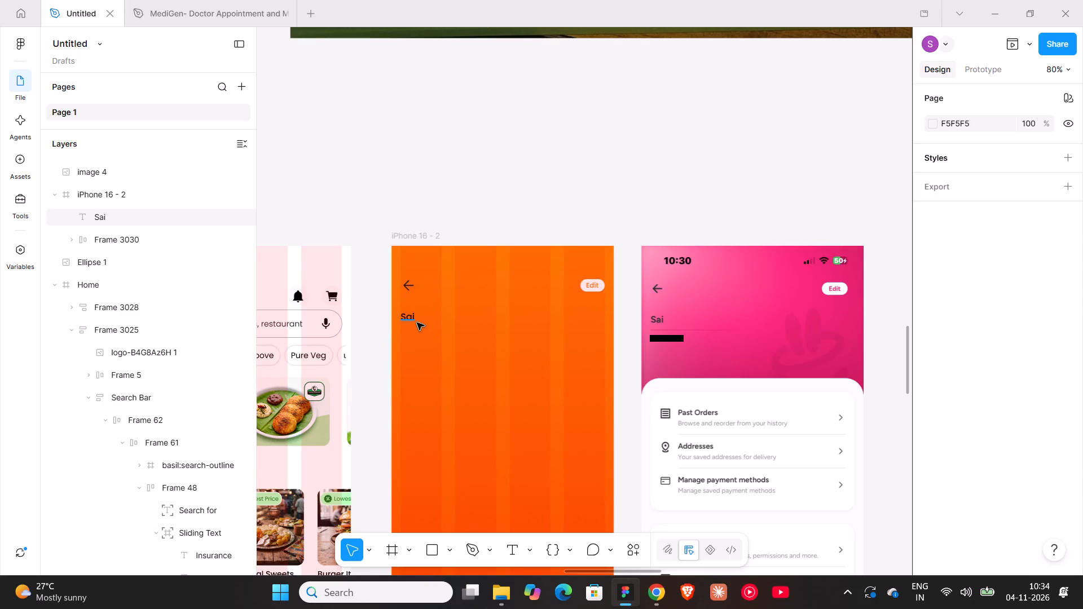
# Draw a horizontal line about 148 wide beneath the Sai text, starting at the left margin at X 16, Y 142.
pyautogui.press('l')
pyautogui.keyDown('ctrl'); pyautogui.scroll(8, 413, 325); pyautogui.keyUp('ctrl')
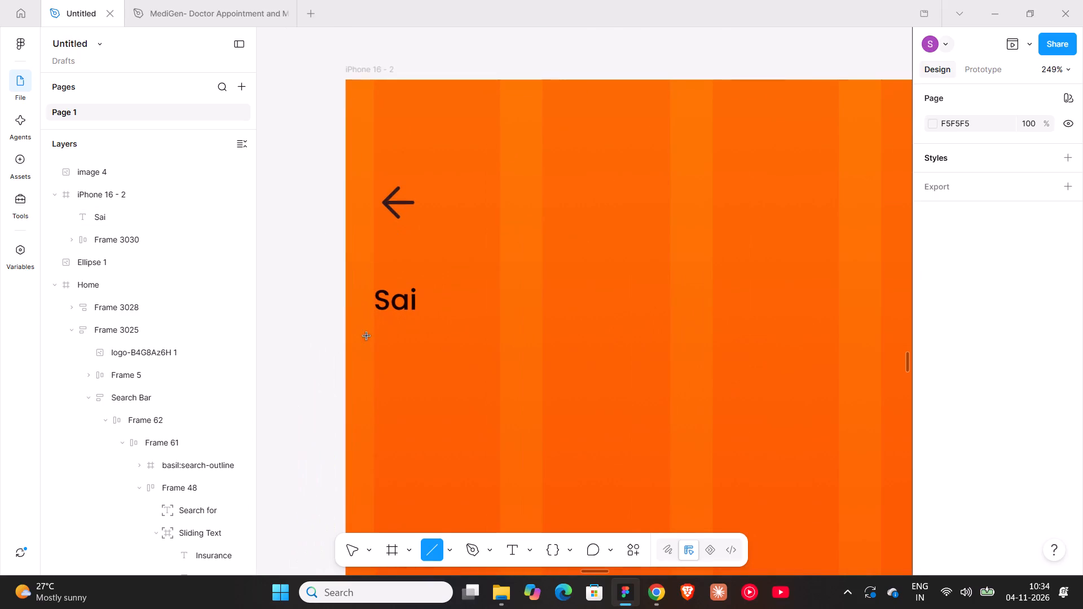
pyautogui.keyDown('shift'); pyautogui.moveTo(376, 328); pyautogui.dragTo(634, 345); pyautogui.keyUp('shift')
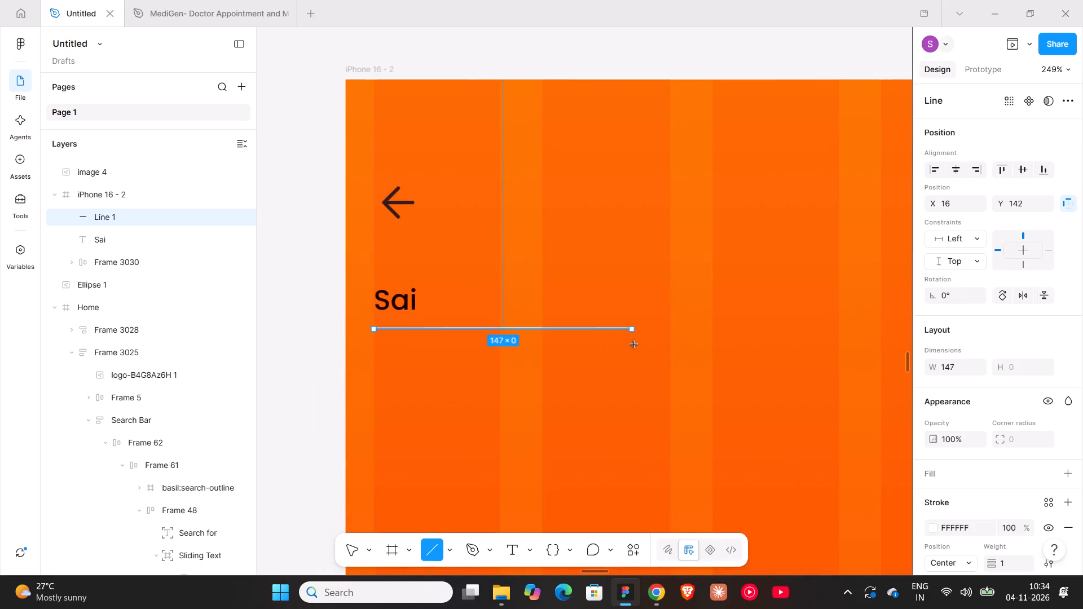
pyautogui.keyDown('shift'); pyautogui.moveTo(634, 345); pyautogui.dragTo(635, 345); pyautogui.keyUp('shift')
pyautogui.click(618, 358)
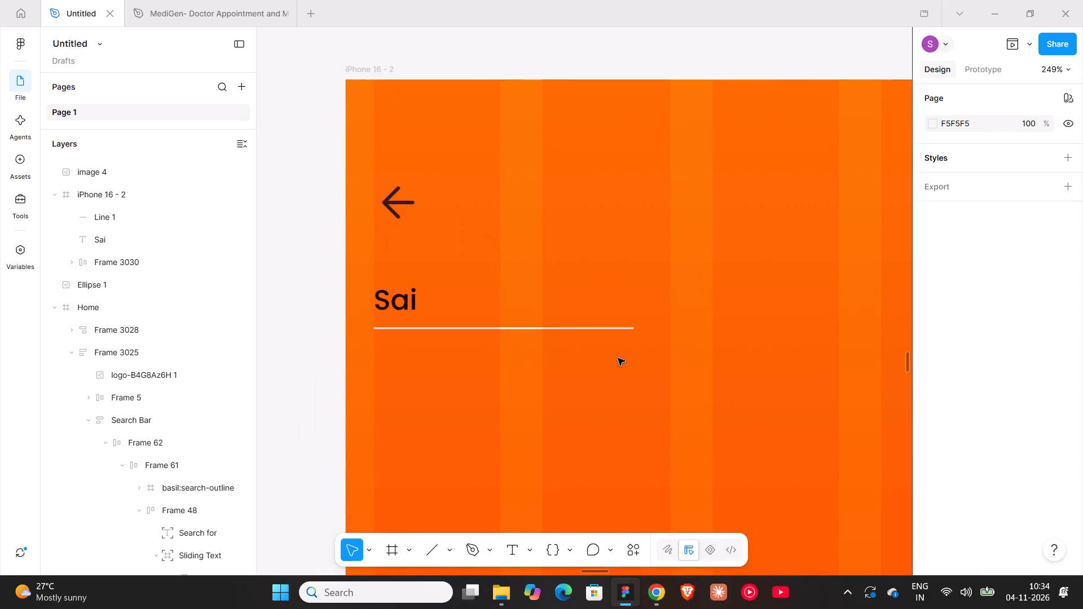
# Add a fill to the line under the Sai text, change it to a linear gradient and flip the gradient.
pyautogui.keyDown('ctrl'); pyautogui.scroll(-7, 618, 358); pyautogui.keyUp('ctrl')
pyautogui.click(610, 348)
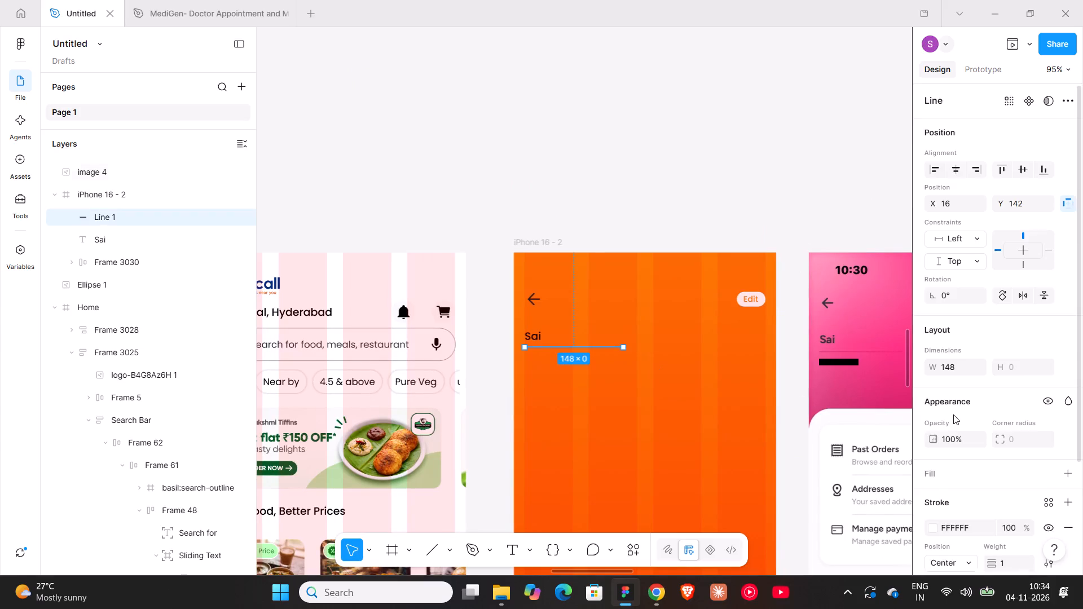
pyautogui.scroll(-2, 954, 425)
pyautogui.click(1068, 334)
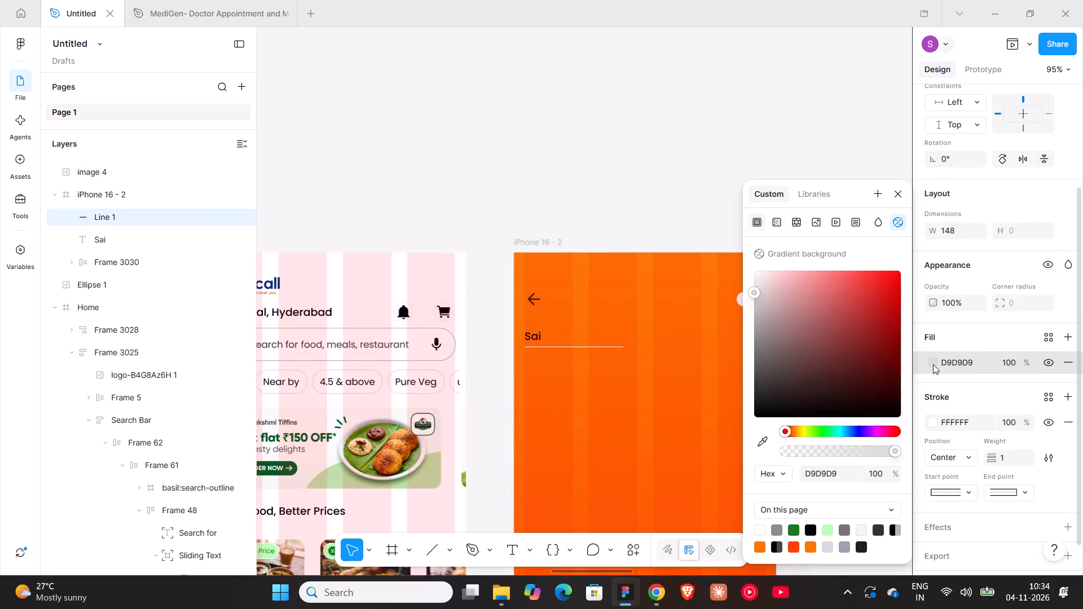
pyautogui.click(932, 364)
pyautogui.click(931, 364)
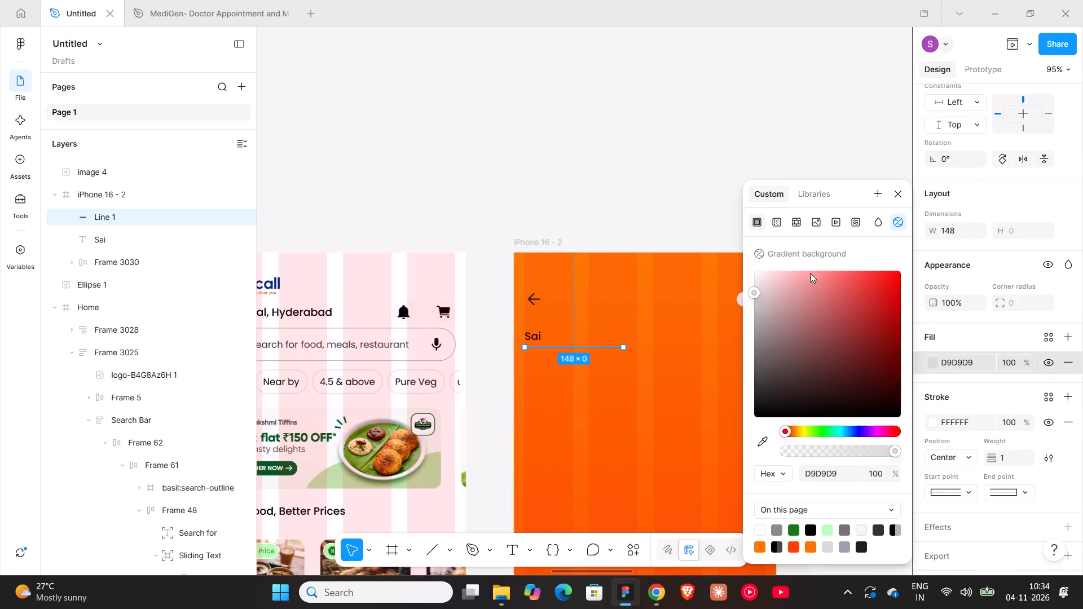
pyautogui.click(774, 225)
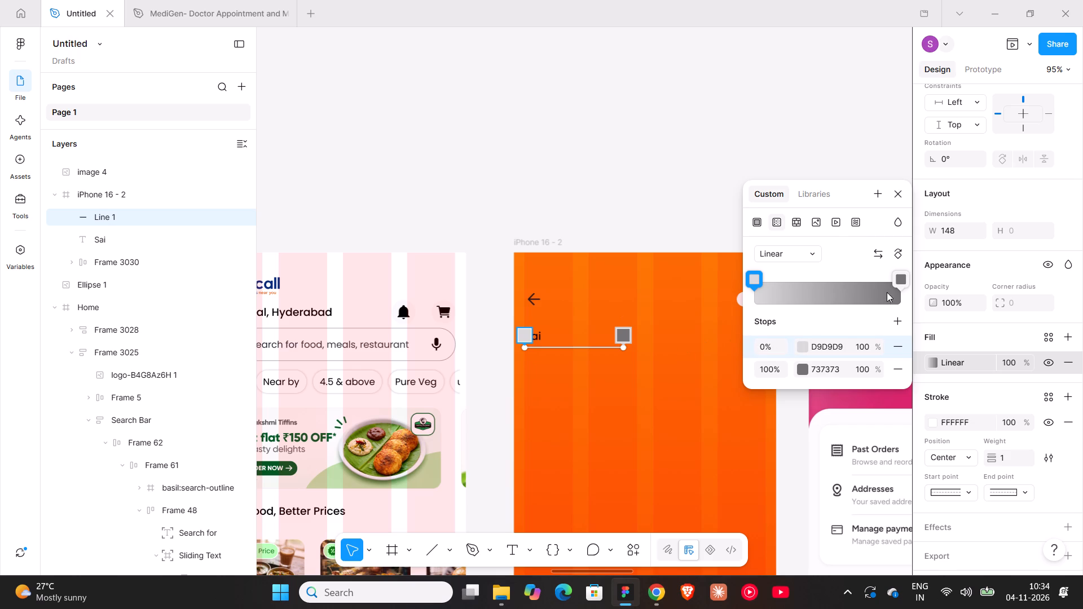
pyautogui.click(883, 254)
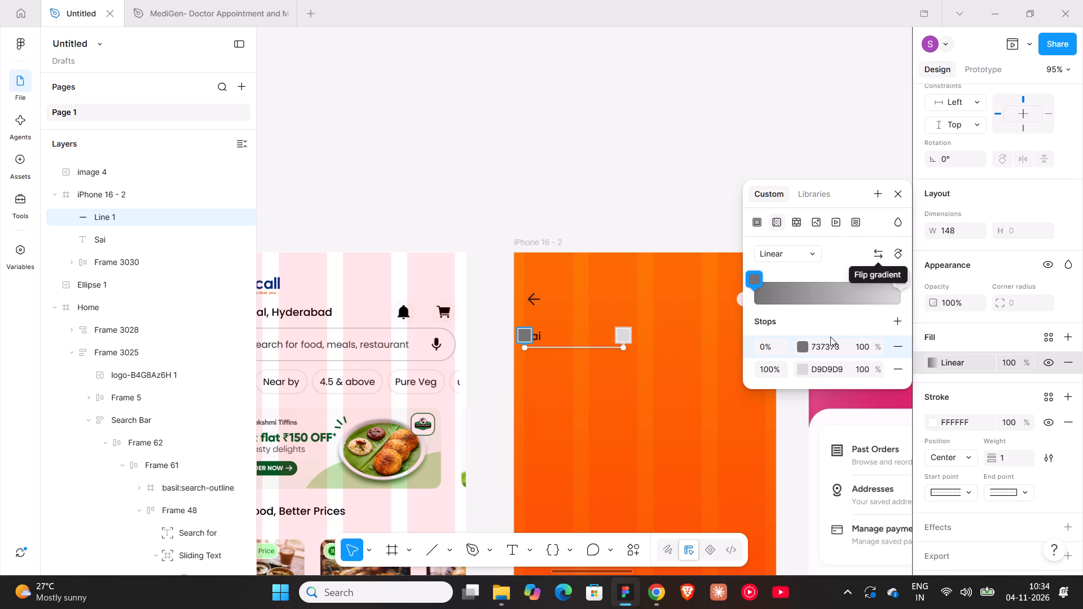
# Change the line gradient's 0% stop to the page's orange, darkened slightly.
pyautogui.click(802, 344)
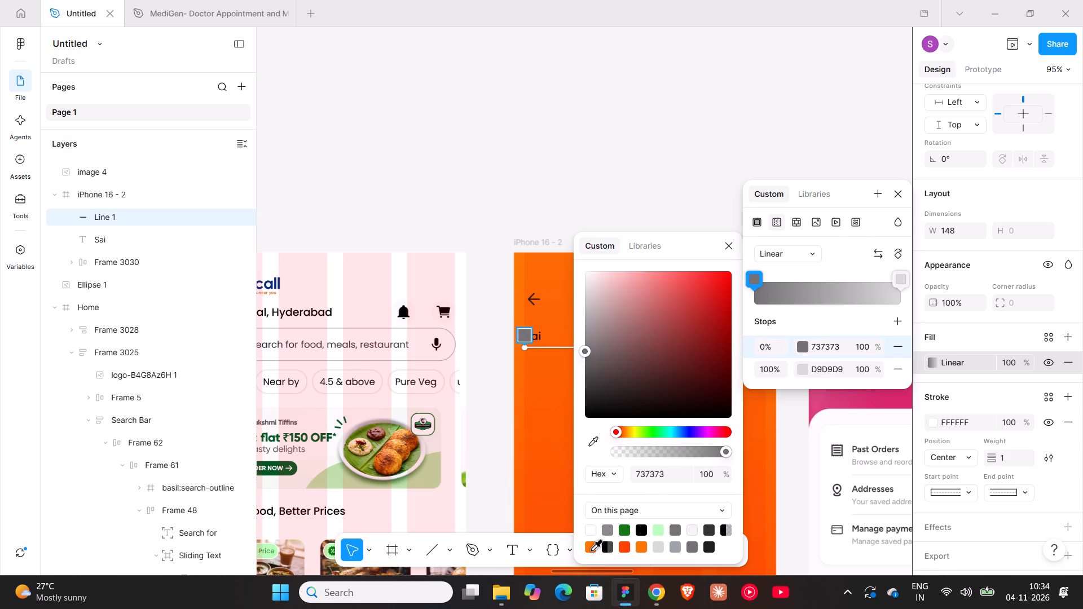
pyautogui.click(592, 550)
pyautogui.moveTo(729, 274); pyautogui.dragTo(729, 286)
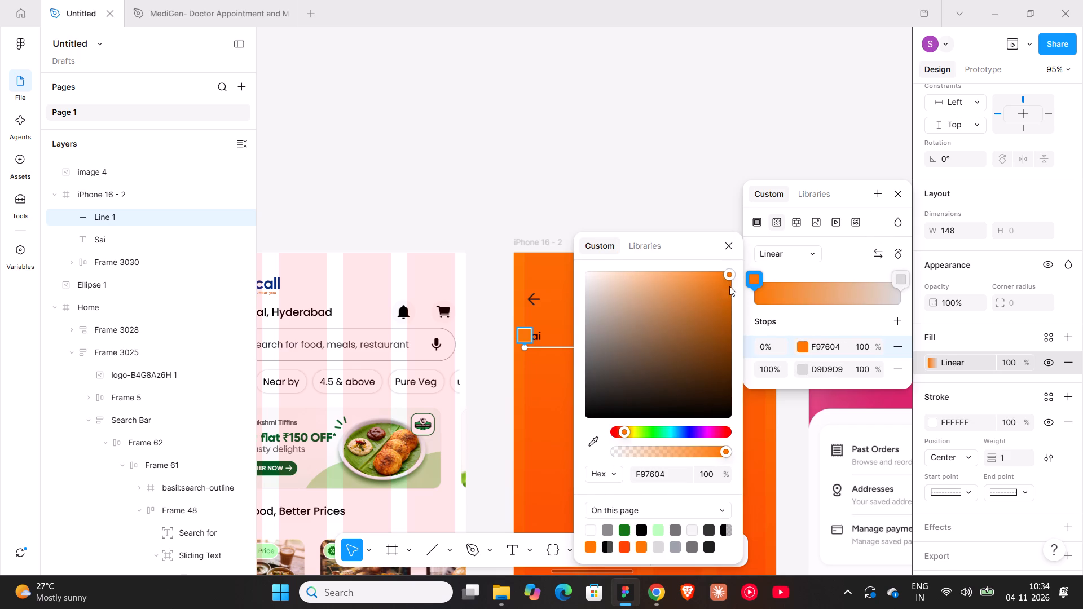
pyautogui.moveTo(729, 286); pyautogui.dragTo(729, 297)
pyautogui.click(570, 186)
pyautogui.click(570, 186)
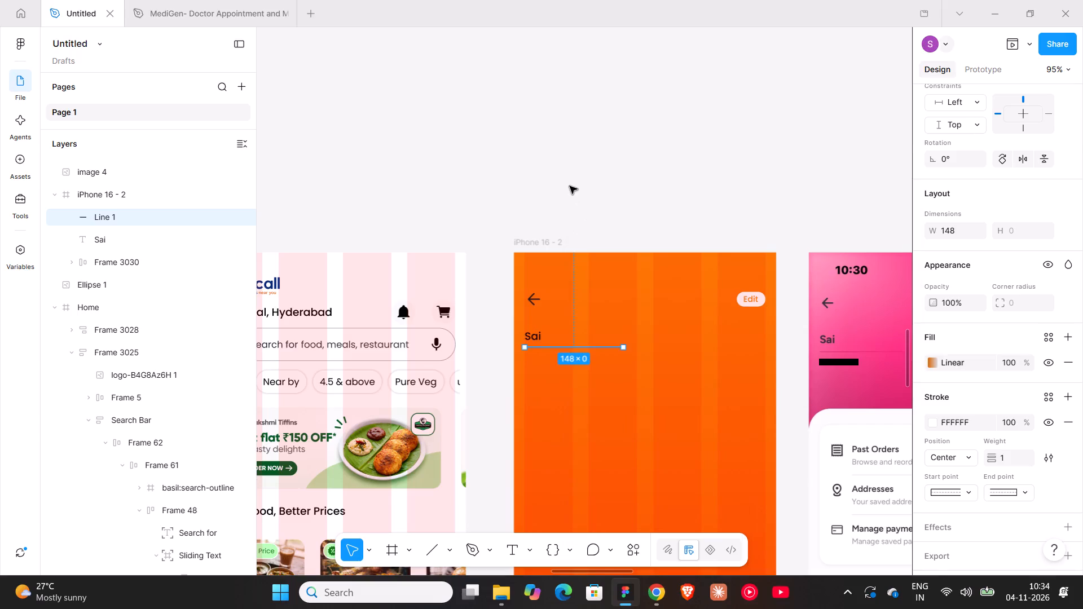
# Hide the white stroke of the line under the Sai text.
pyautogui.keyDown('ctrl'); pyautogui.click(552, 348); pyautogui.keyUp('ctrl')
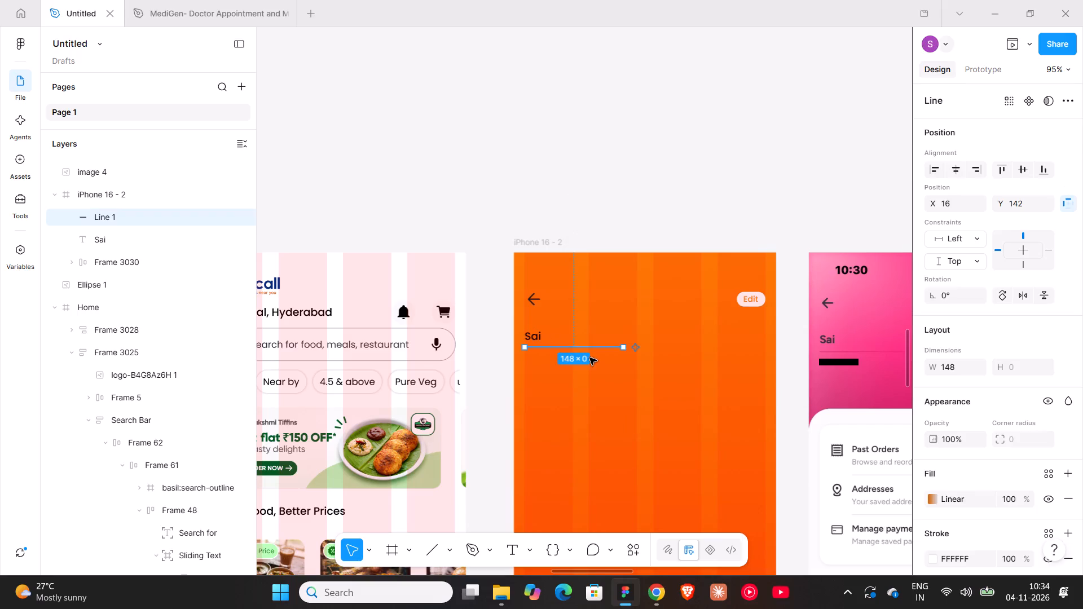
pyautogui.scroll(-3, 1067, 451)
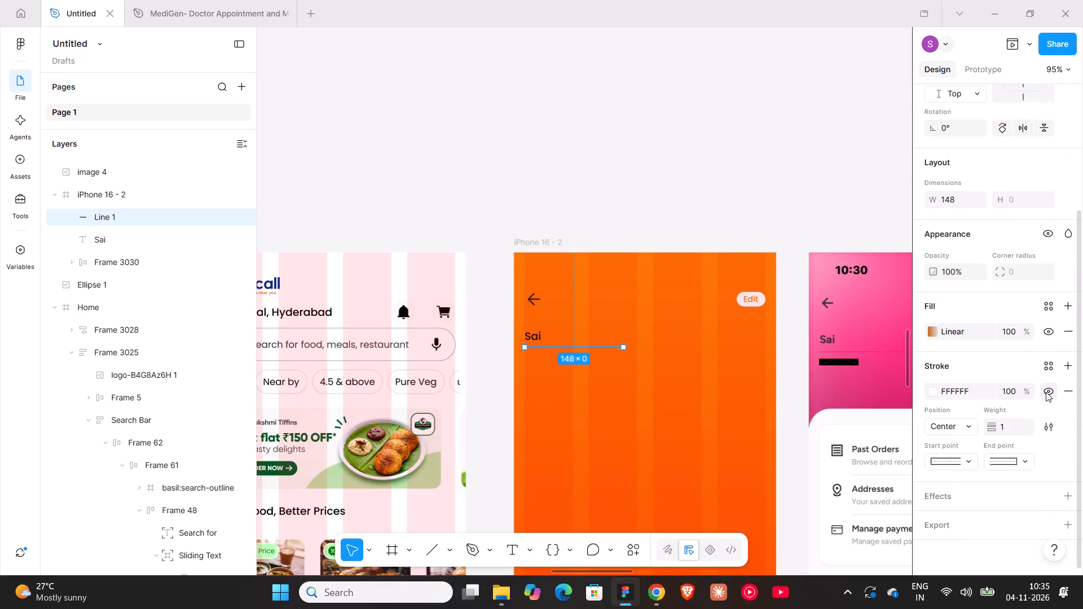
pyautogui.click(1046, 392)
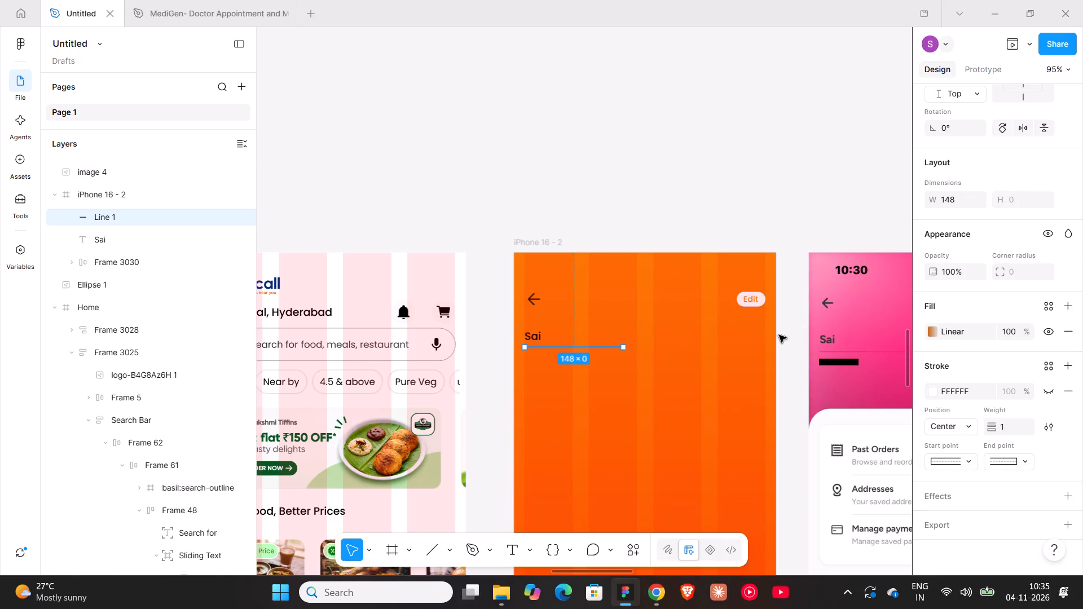
# Set the 100% stop of the line's fill gradient to white, FFFFFF.
pyautogui.click(937, 330)
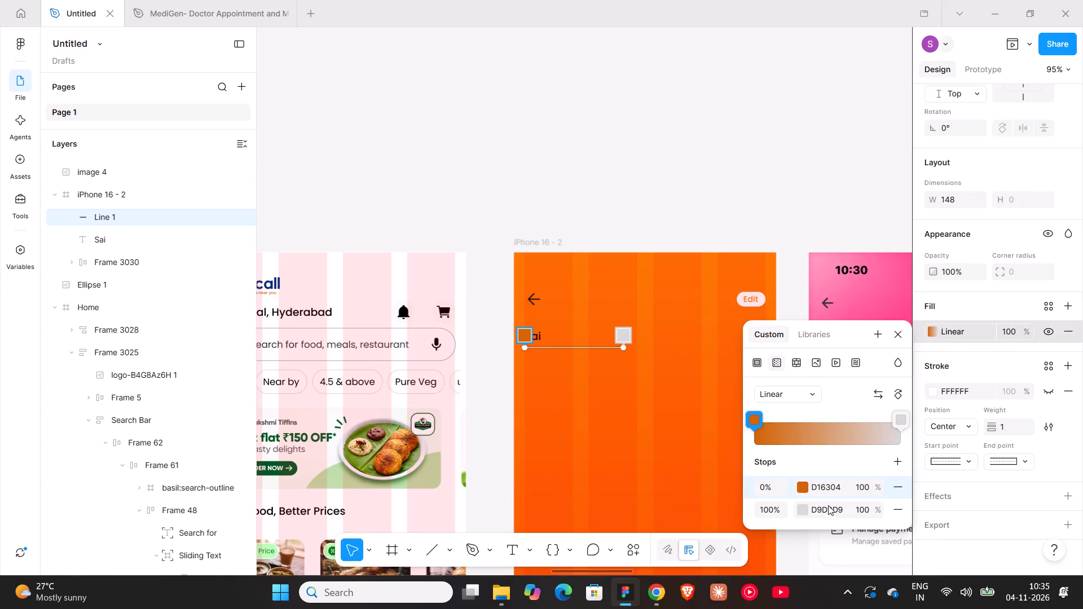
pyautogui.click(828, 509)
pyautogui.press('f')
pyautogui.press('Return')
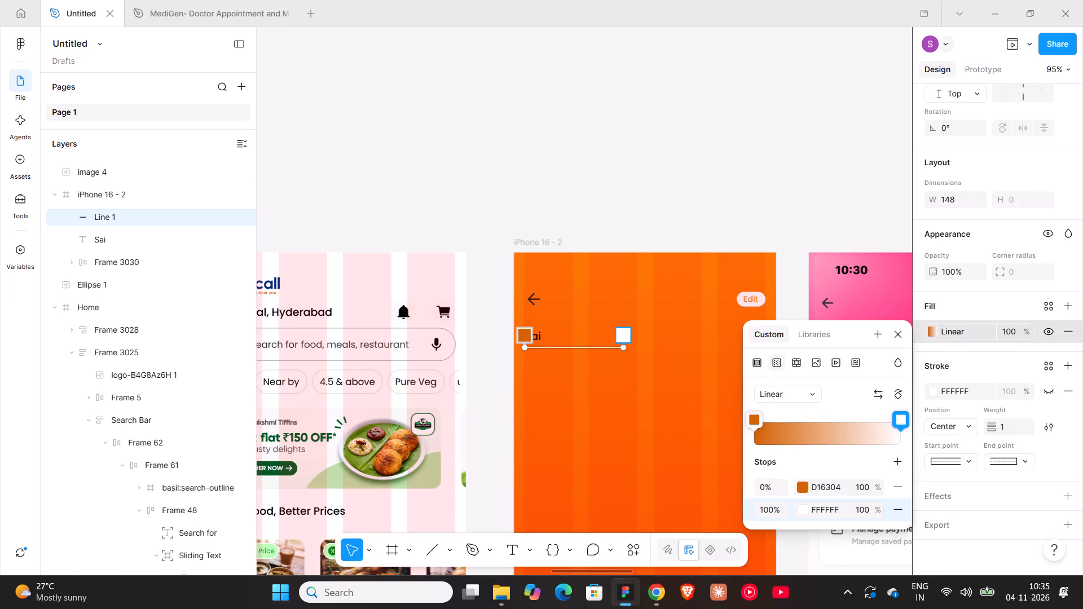
pyautogui.click(591, 204)
pyautogui.click(611, 240)
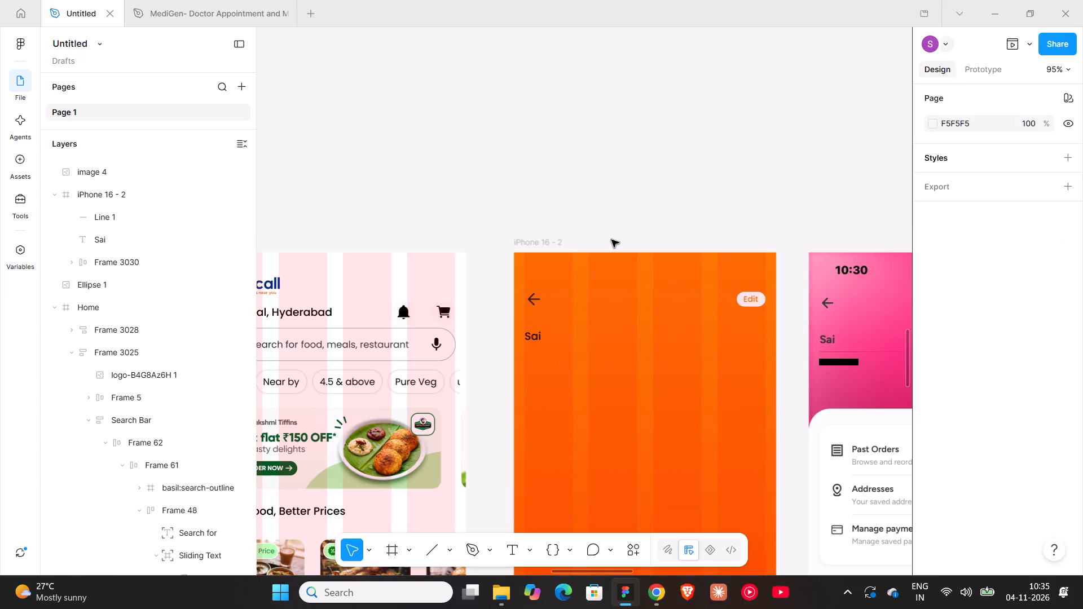
# Show the stroke of the line under the Sai text again and hide its gradient fill.
pyautogui.keyDown('ctrl'); pyautogui.scroll(8, 573, 349); pyautogui.keyUp('ctrl')
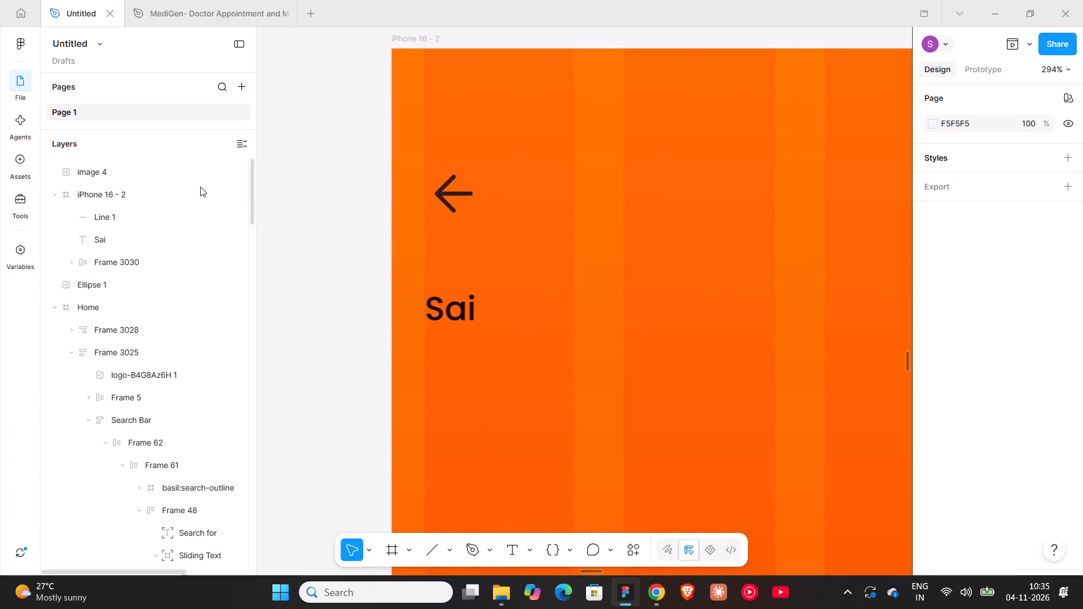
pyautogui.click(162, 209)
pyautogui.scroll(-2, 930, 434)
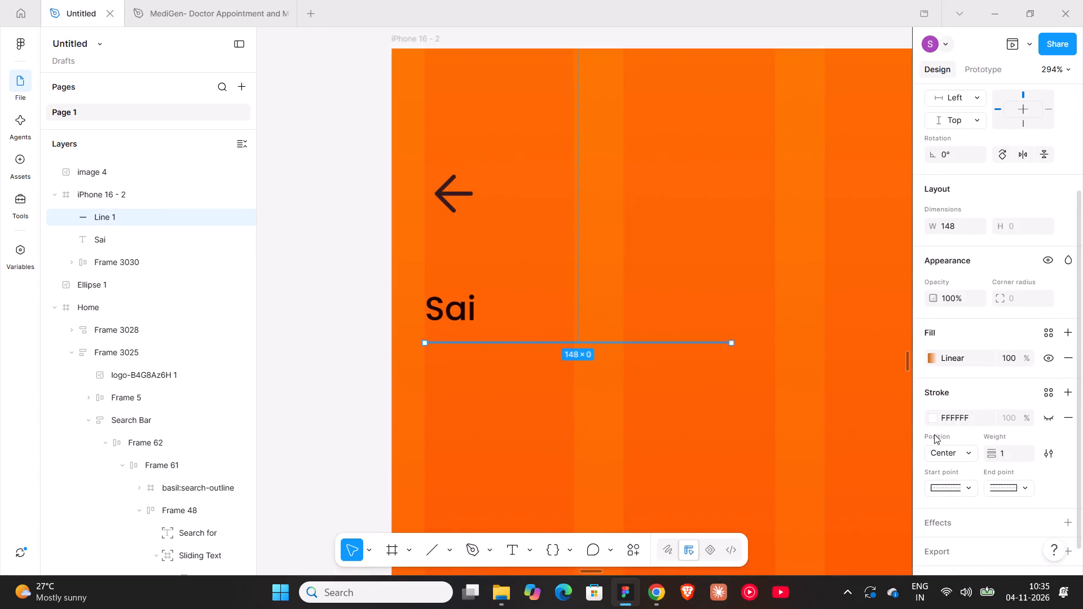
pyautogui.click(1048, 417)
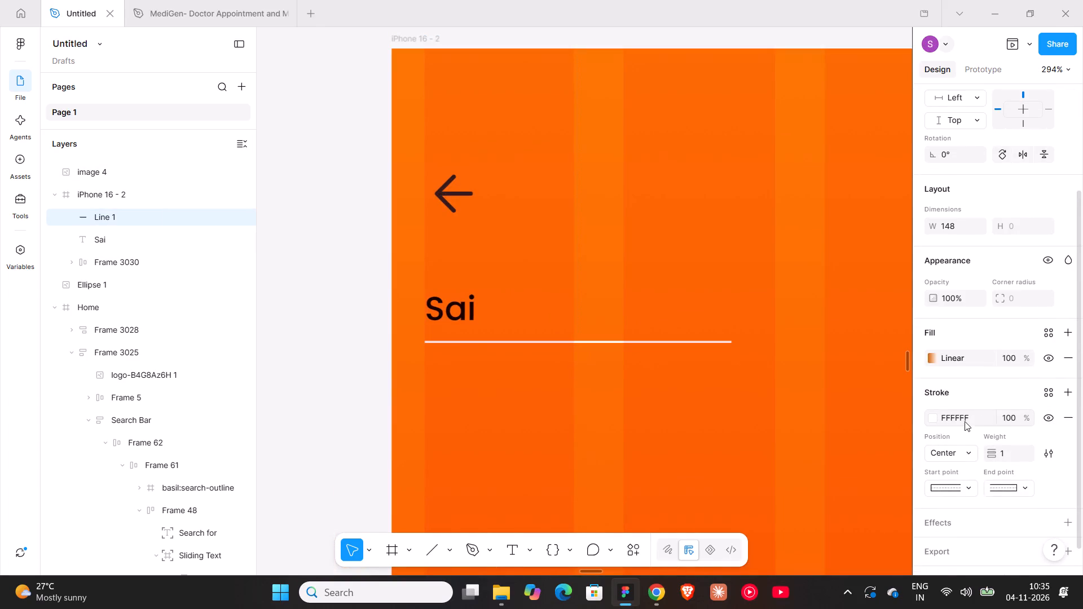
pyautogui.click(933, 417)
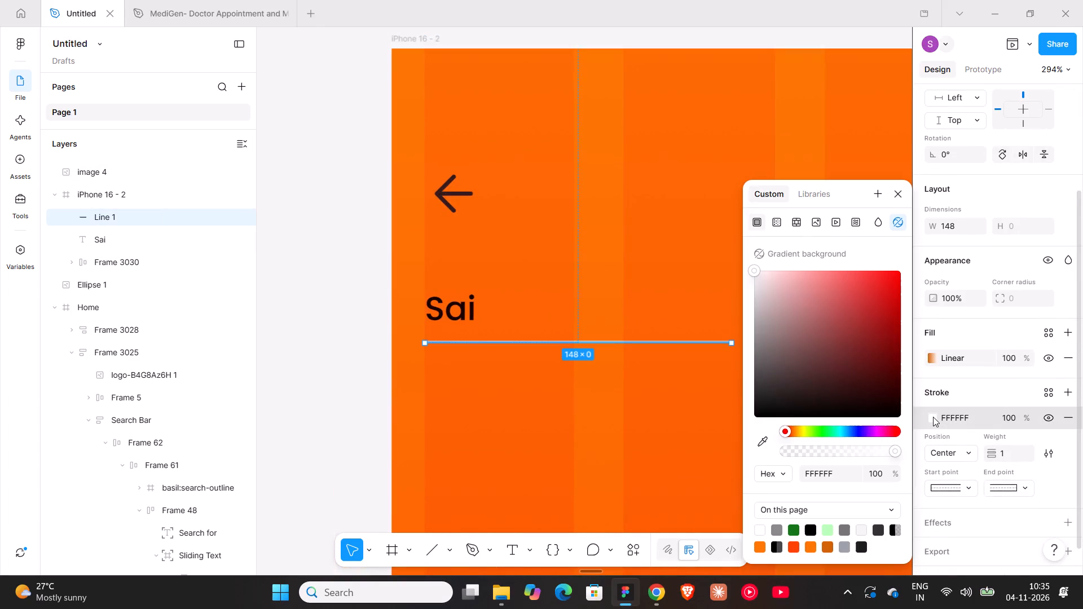
pyautogui.click(1047, 353)
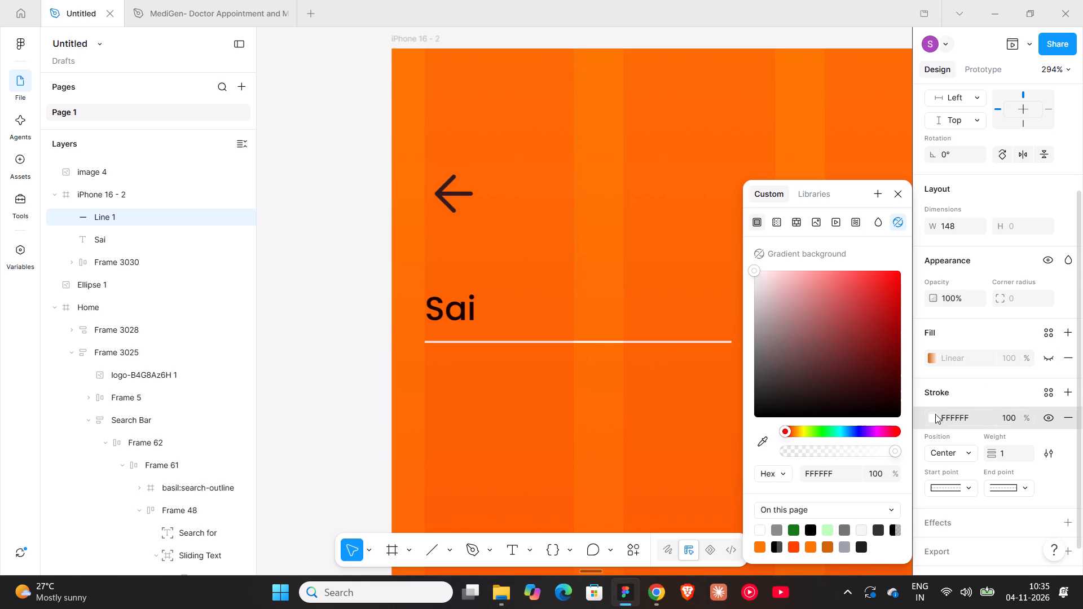
# Change the line's stroke to a linear gradient, flip it, and set its 0% stop to the page's orange FD7601.
pyautogui.click(779, 223)
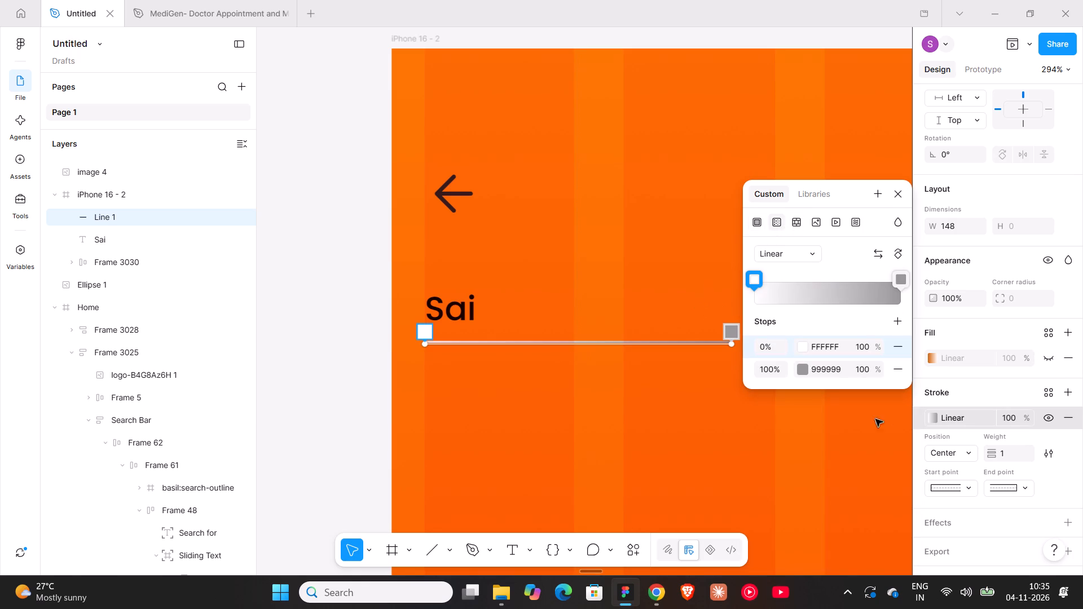
pyautogui.click(873, 257)
pyautogui.click(798, 346)
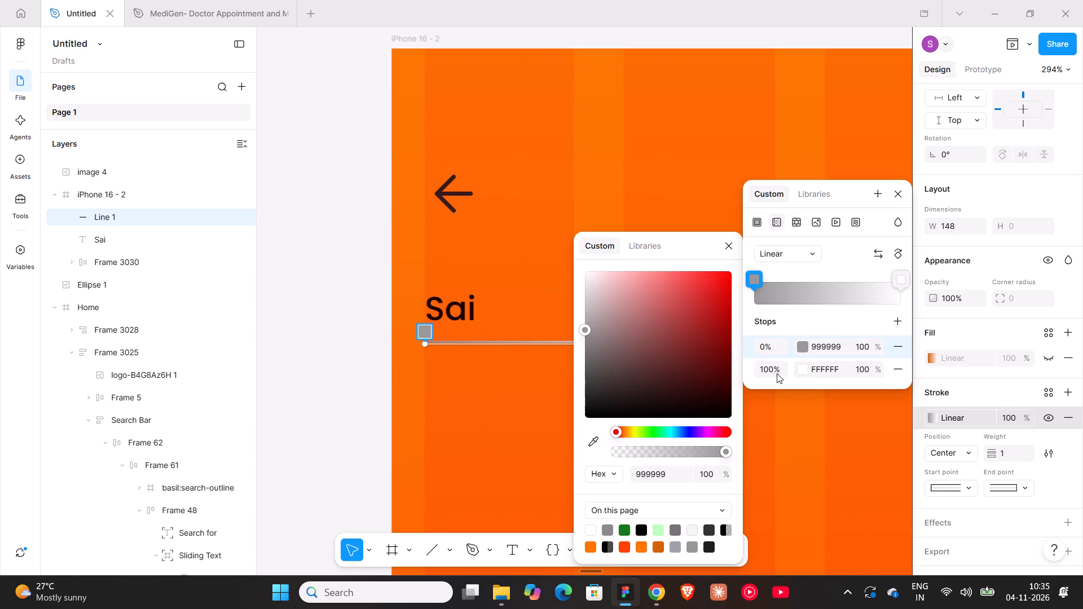
pyautogui.click(592, 548)
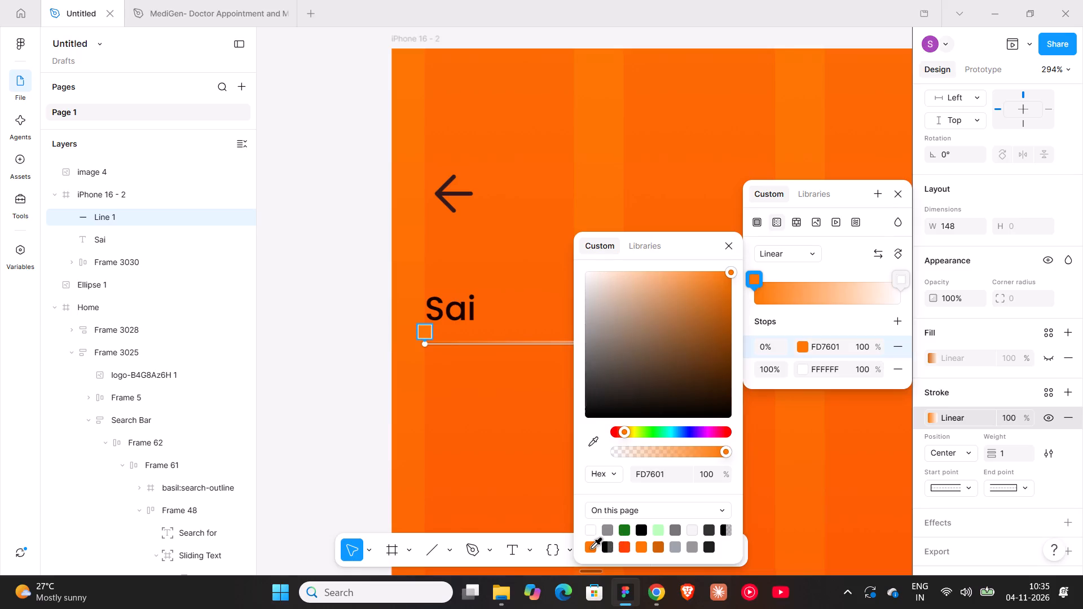
pyautogui.click(481, 414)
pyautogui.click(481, 414)
# Move the orange stop of the line's stroke gradient inward from the line's start to about its middle.
pyautogui.keyDown('ctrl'); pyautogui.scroll(-3, 481, 414); pyautogui.keyUp('ctrl')
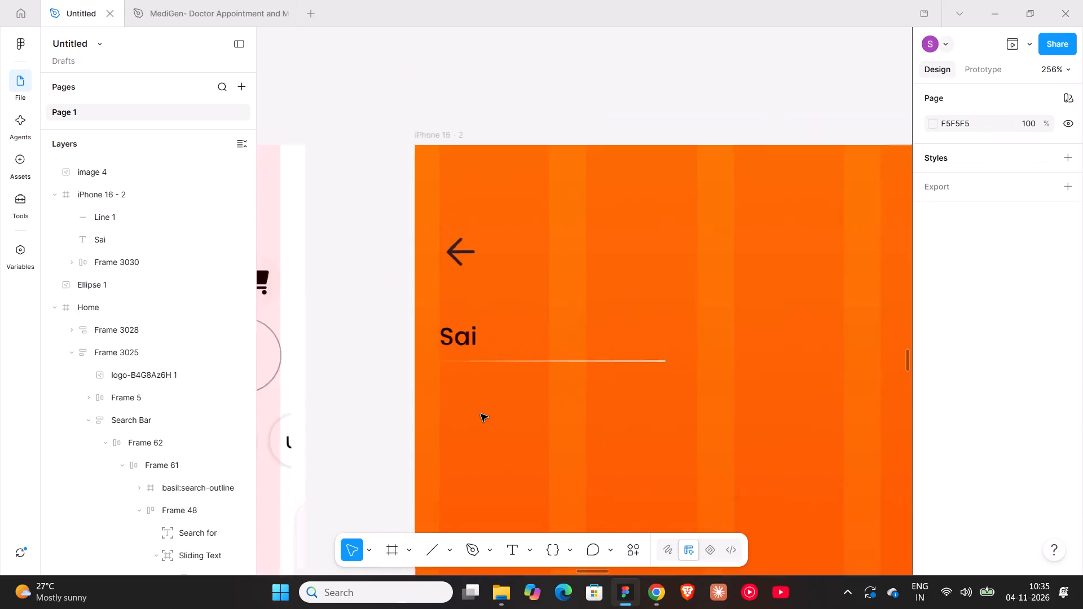
pyautogui.keyDown('ctrl'); pyautogui.scroll(-8, 481, 414); pyautogui.keyUp('ctrl')
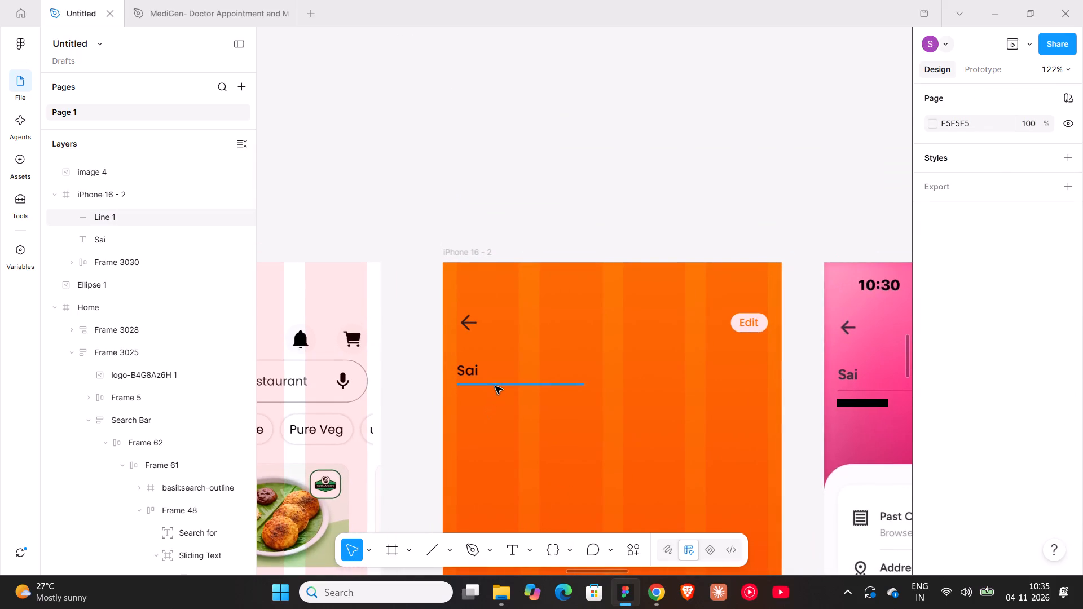
pyautogui.click(495, 386)
pyautogui.scroll(-1, 928, 502)
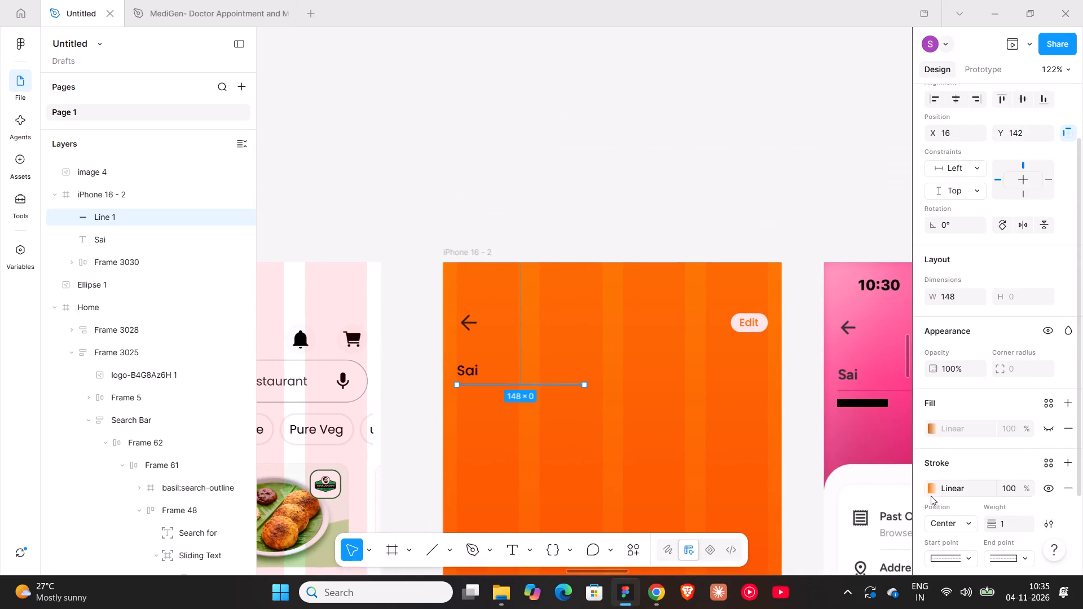
pyautogui.click(930, 488)
pyautogui.moveTo(461, 373); pyautogui.dragTo(494, 379)
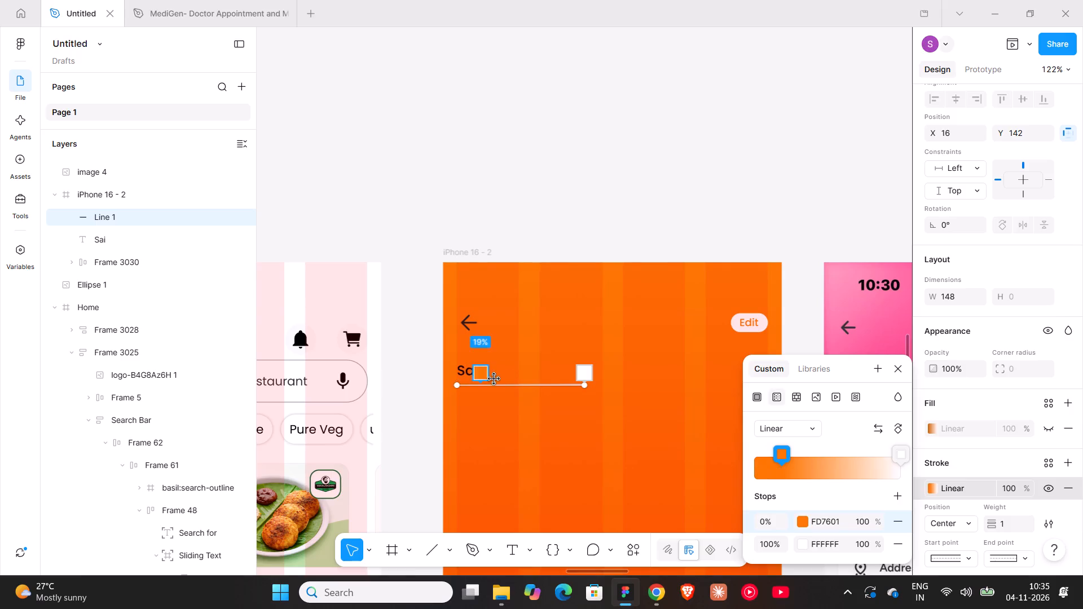
pyautogui.moveTo(494, 379); pyautogui.dragTo(528, 383)
pyautogui.doubleClick(651, 116)
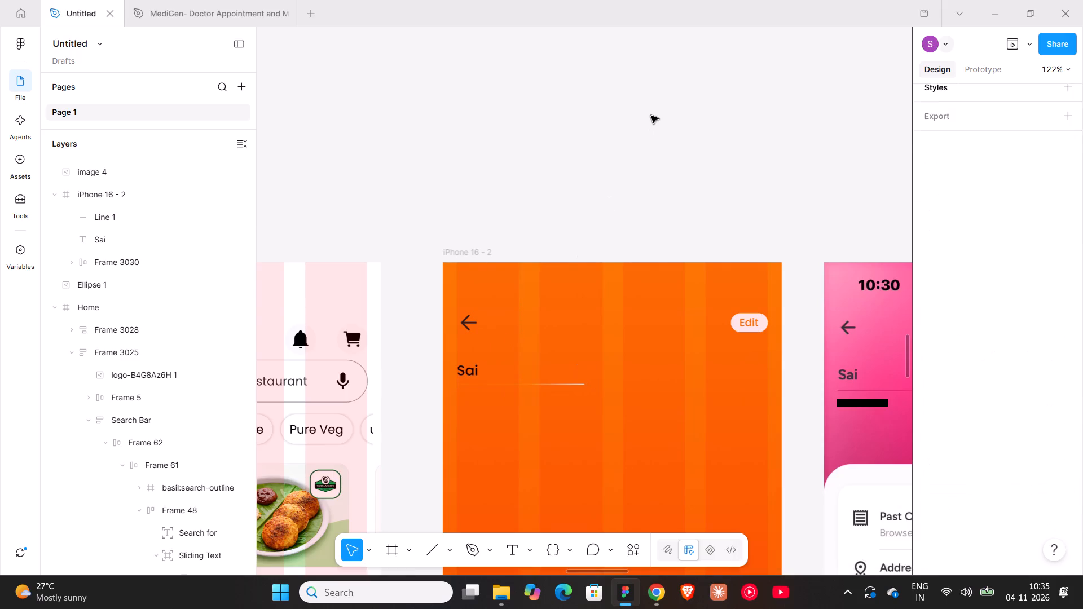
pyautogui.click(484, 385)
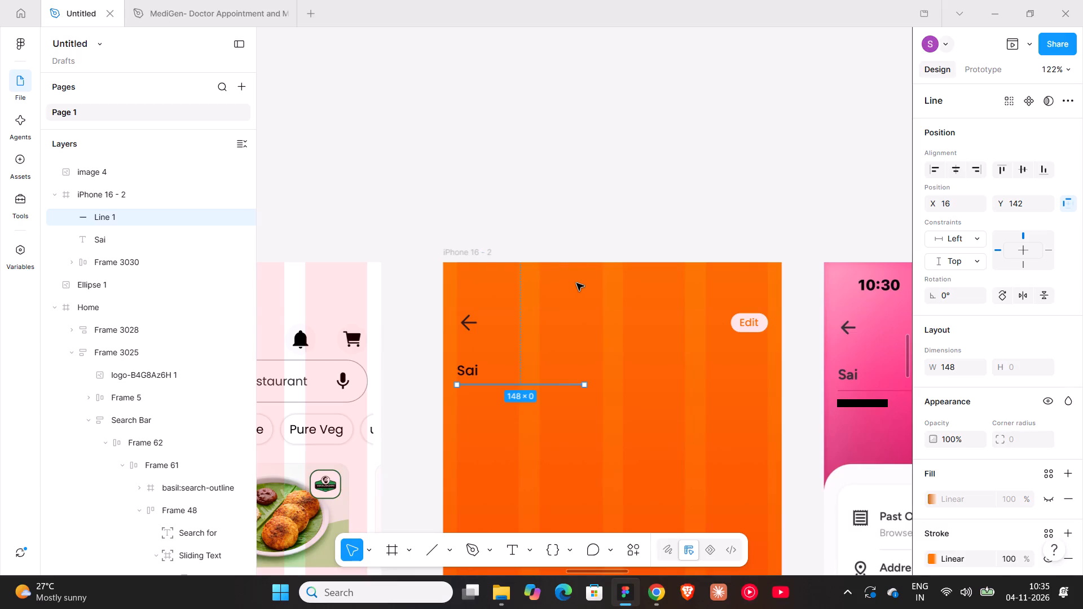
pyautogui.click(596, 194)
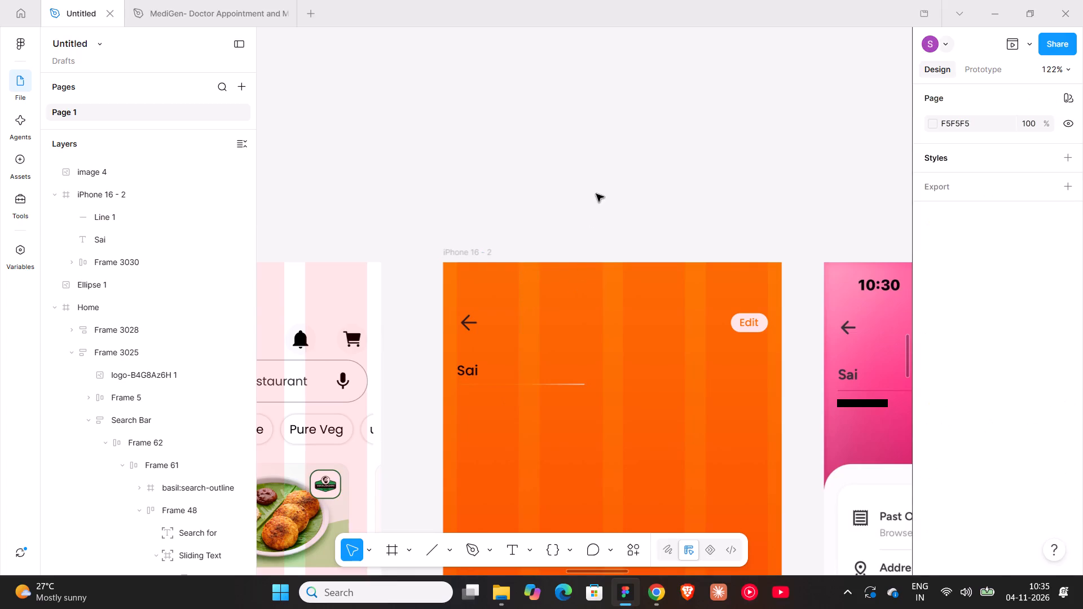
# Start a new text layer for the iPhone 16 - 2 frame's header.
pyautogui.scroll(-6, 596, 194)
pyautogui.press('t')
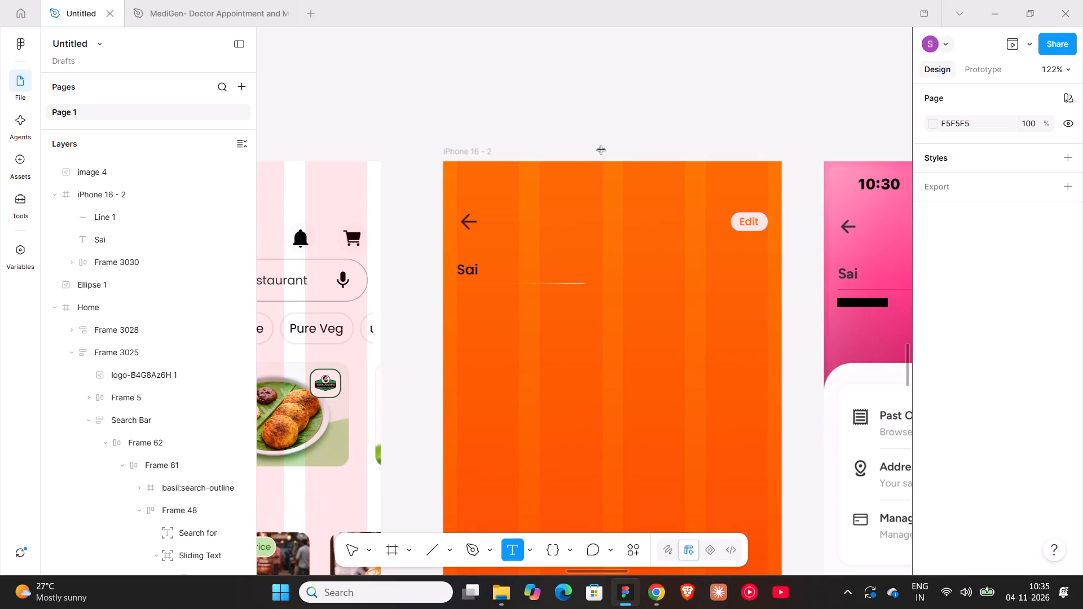
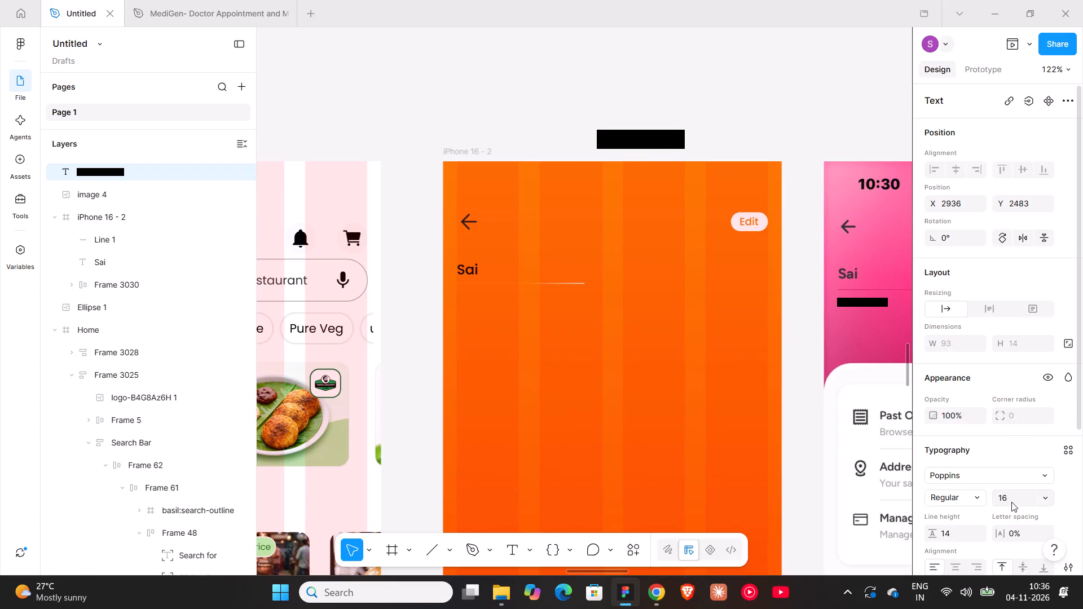
# Set the phone number text to size 14 and place it 10 px below the line under Sai.
pyautogui.click(1011, 502)
pyautogui.write('14')
pyautogui.press('Return')
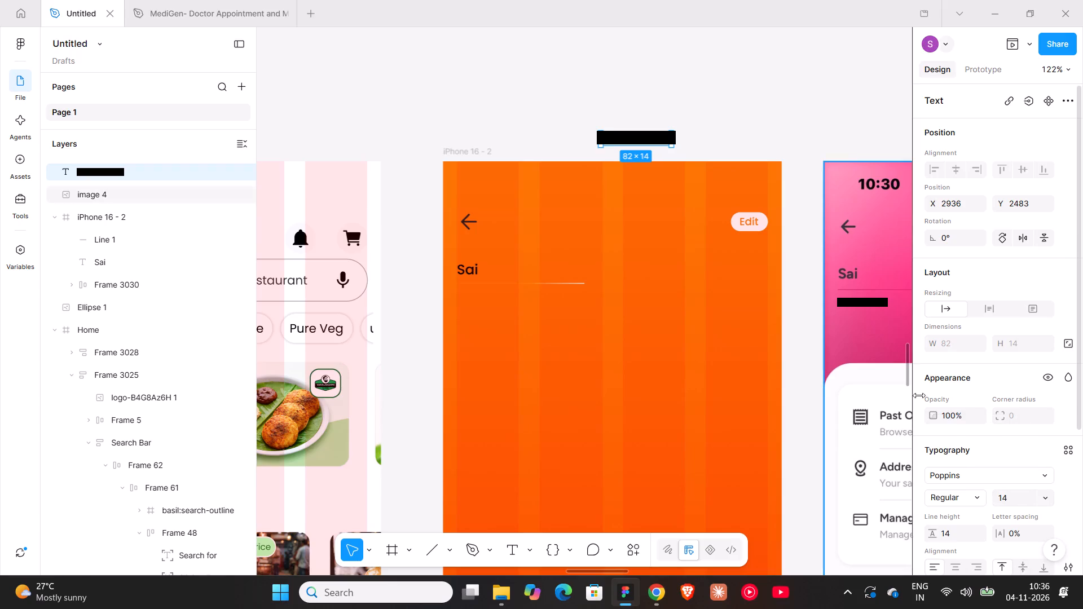
pyautogui.moveTo(622, 136); pyautogui.dragTo(474, 297)
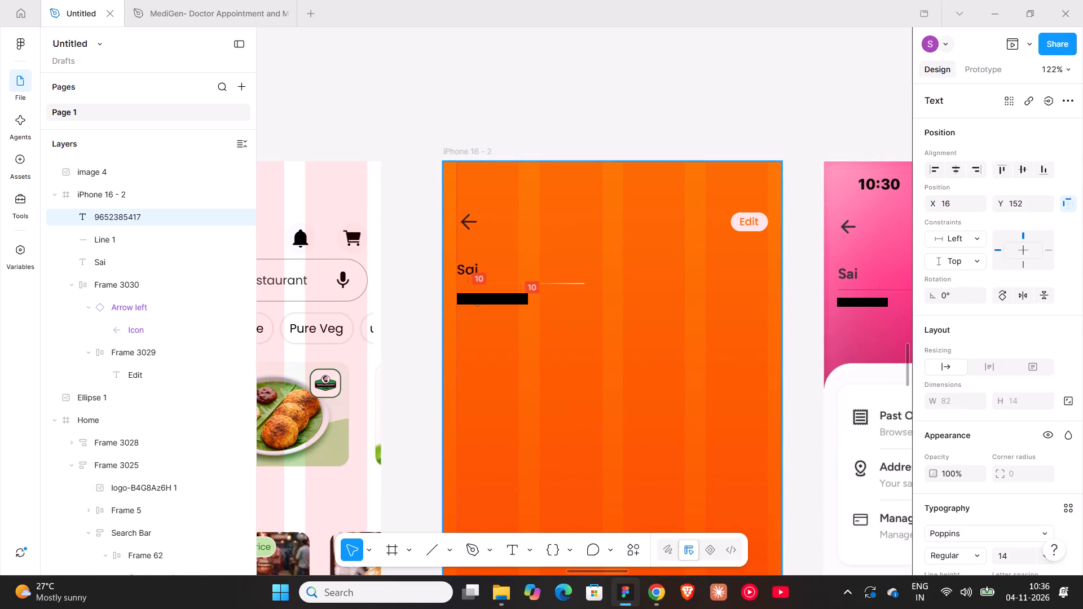
pyautogui.moveTo(474, 297); pyautogui.dragTo(481, 297)
# Recolor the phone number text to a dark grey of about 3B3B3B.
pyautogui.scroll(-4, 1043, 525)
pyautogui.click(930, 434)
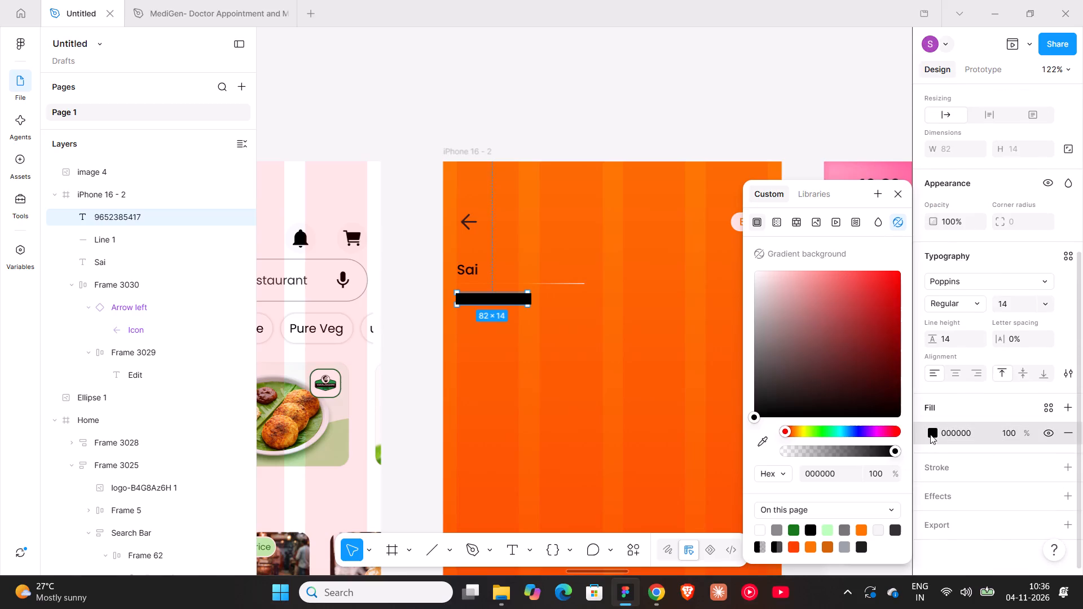
pyautogui.click(778, 530)
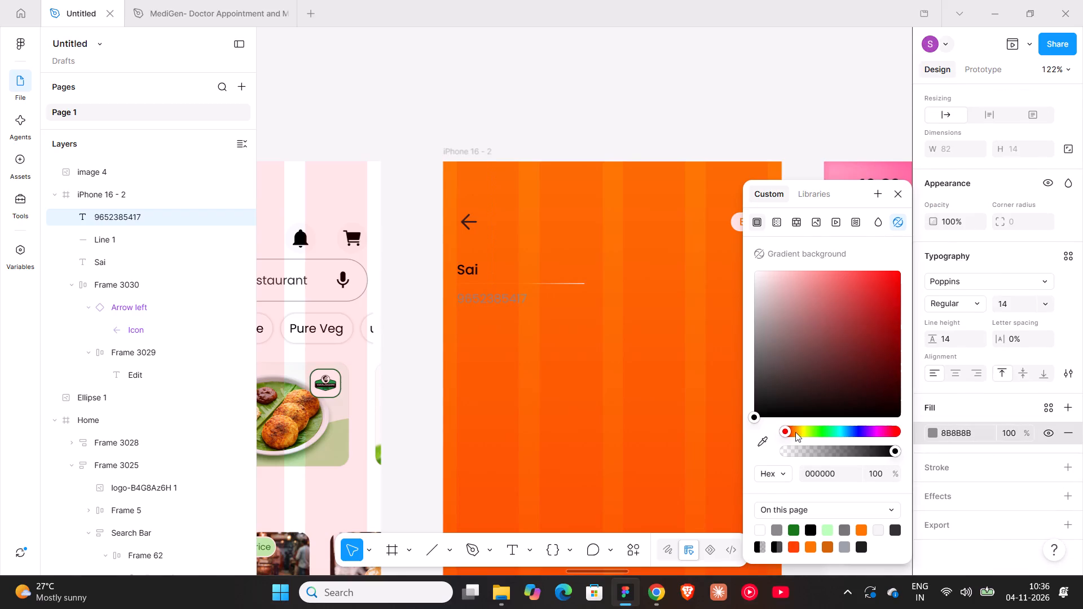
pyautogui.moveTo(751, 337); pyautogui.dragTo(753, 385)
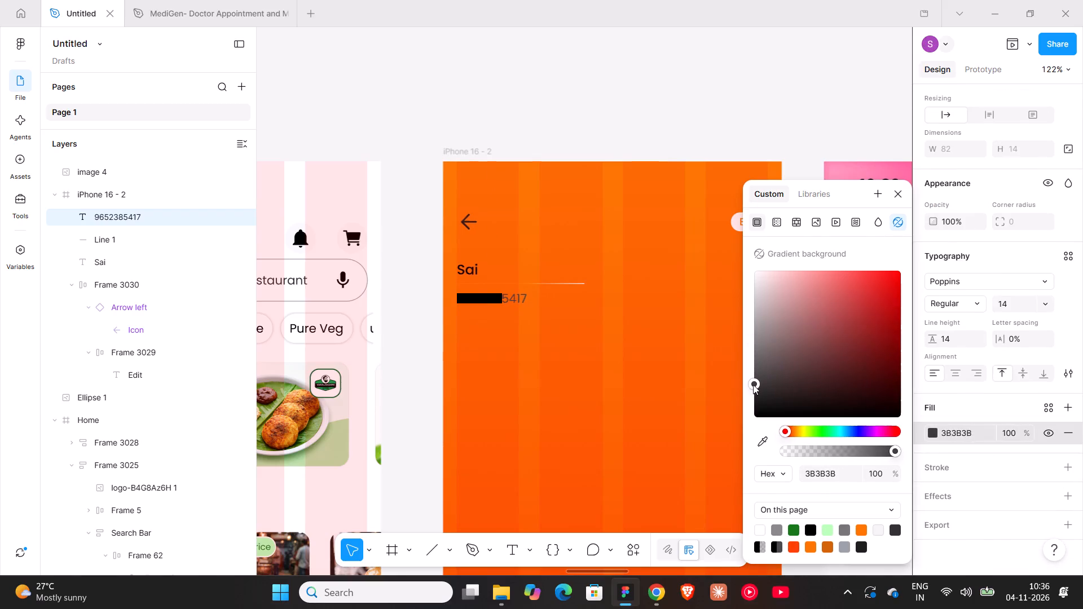
pyautogui.moveTo(753, 385); pyautogui.dragTo(752, 387)
pyautogui.click(567, 84)
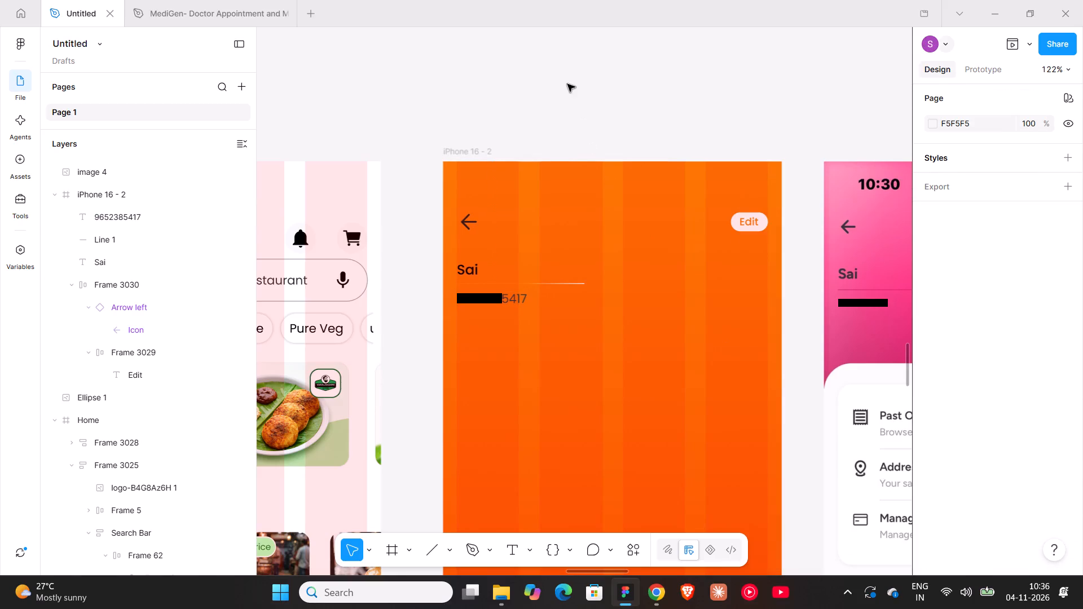
# Wrap the Sai text, the line and the phone number together in an auto layout frame.
pyautogui.click(468, 269)
pyautogui.keyDown('shift'); pyautogui.click(522, 282); pyautogui.keyUp('shift')
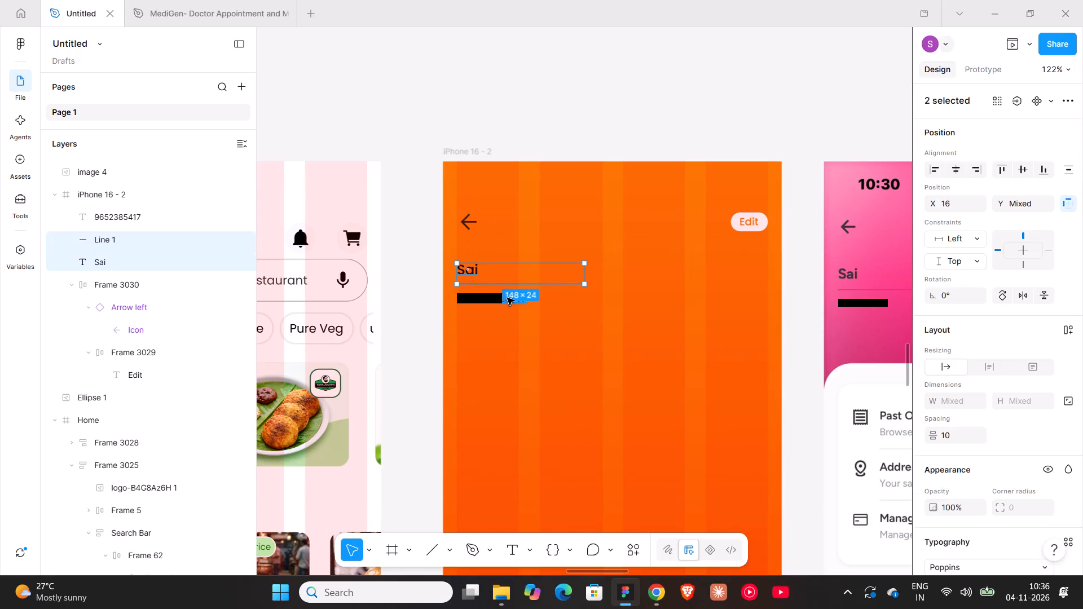
pyautogui.keyDown('shift'); pyautogui.click(506, 299); pyautogui.keyUp('shift')
pyautogui.hotkey('shift', 'a')
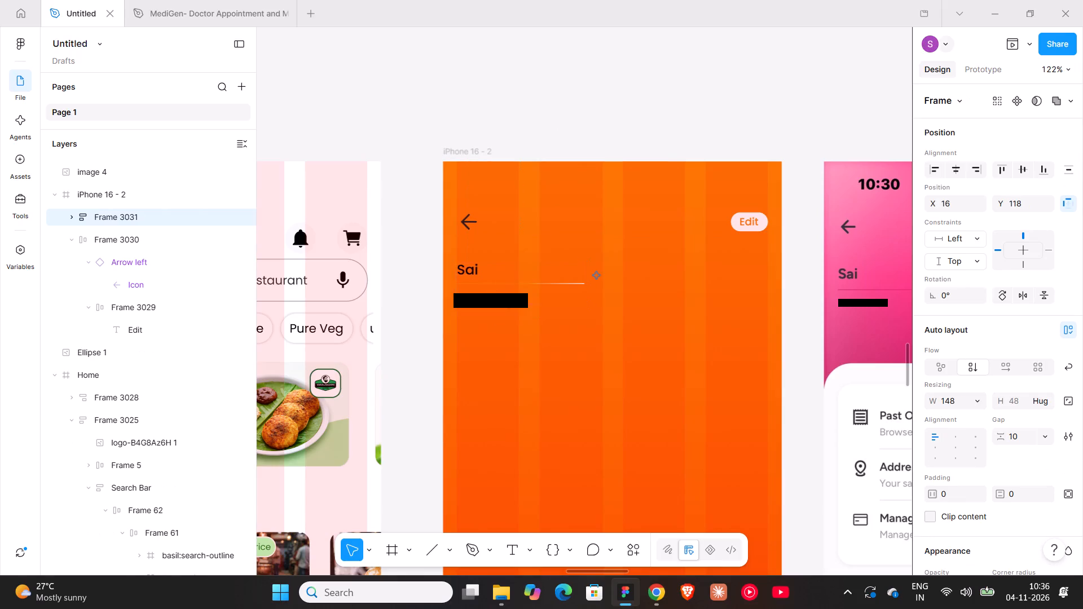
pyautogui.click(579, 105)
# Draw a full-width 393 × 607 frame in iPhone 16 - 2 from Y 245 down to the screen's bottom edge.
pyautogui.keyDown('ctrl'); pyautogui.scroll(-6, 579, 105); pyautogui.keyUp('ctrl')
pyautogui.keyDown('shift'); pyautogui.scroll(-3, 579, 105); pyautogui.keyUp('shift')
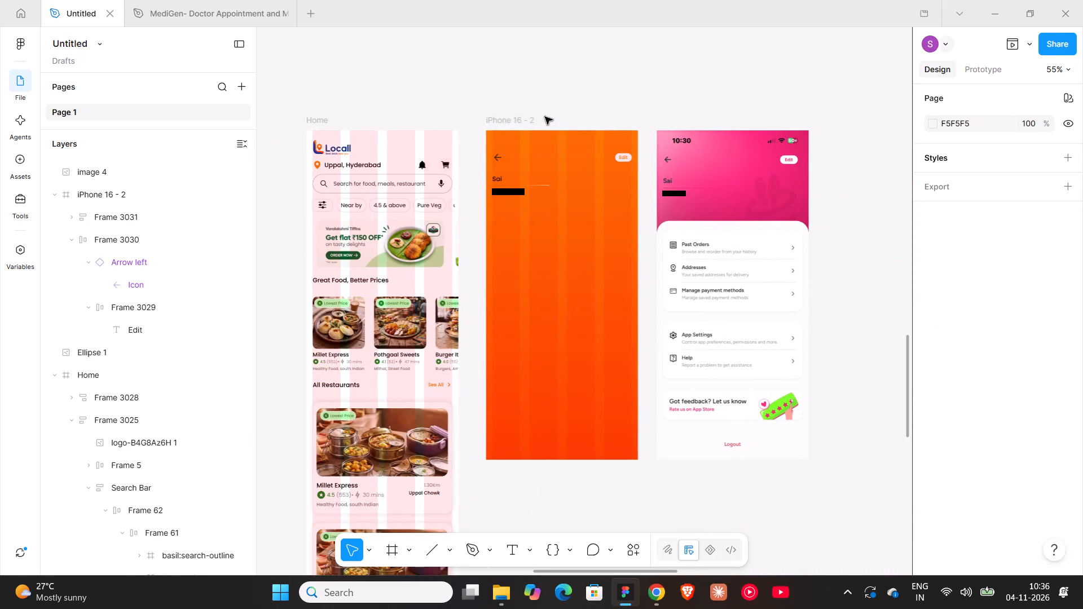
pyautogui.press('f')
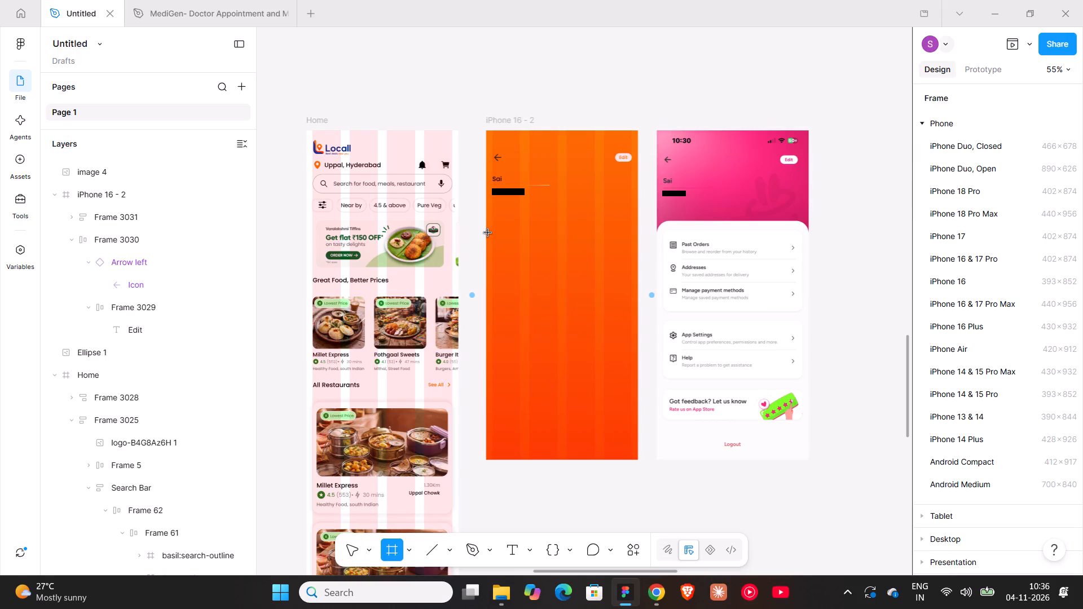
pyautogui.moveTo(486, 232); pyautogui.dragTo(637, 333)
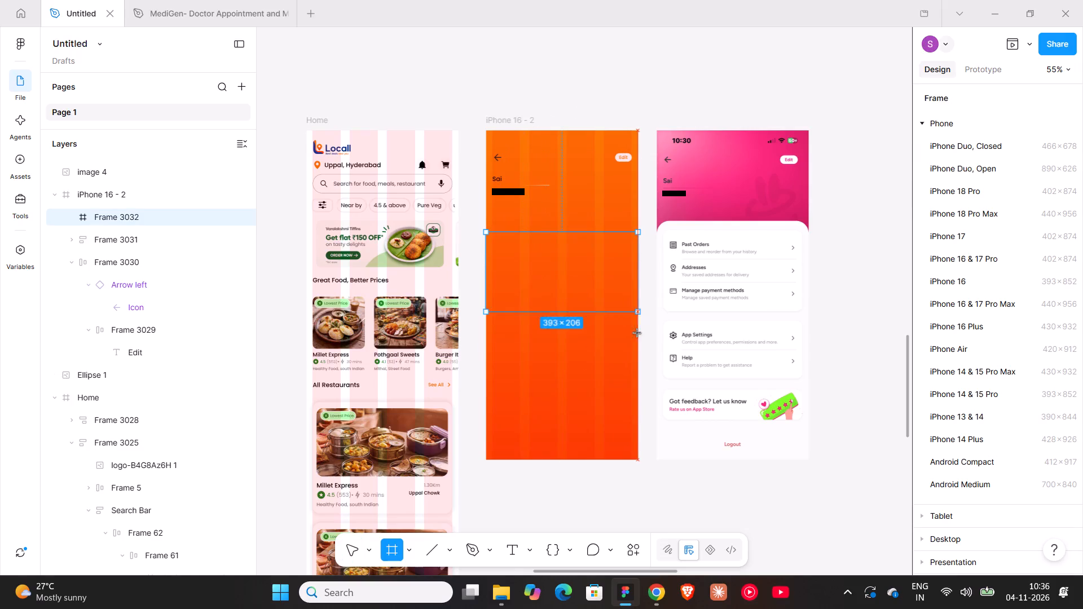
pyautogui.moveTo(637, 333); pyautogui.dragTo(635, 460)
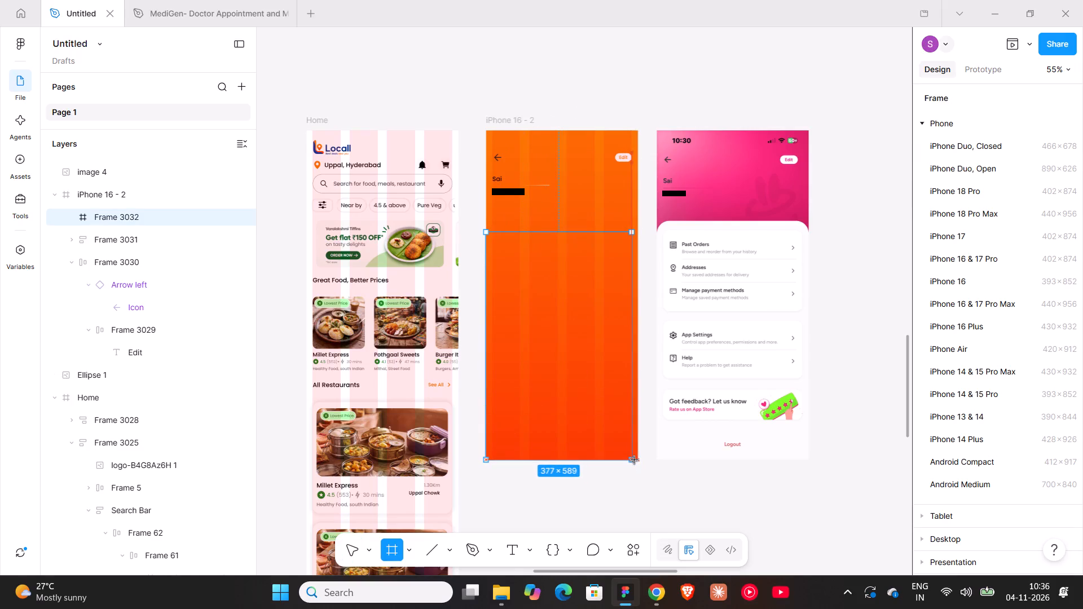
pyautogui.moveTo(635, 460); pyautogui.dragTo(637, 460)
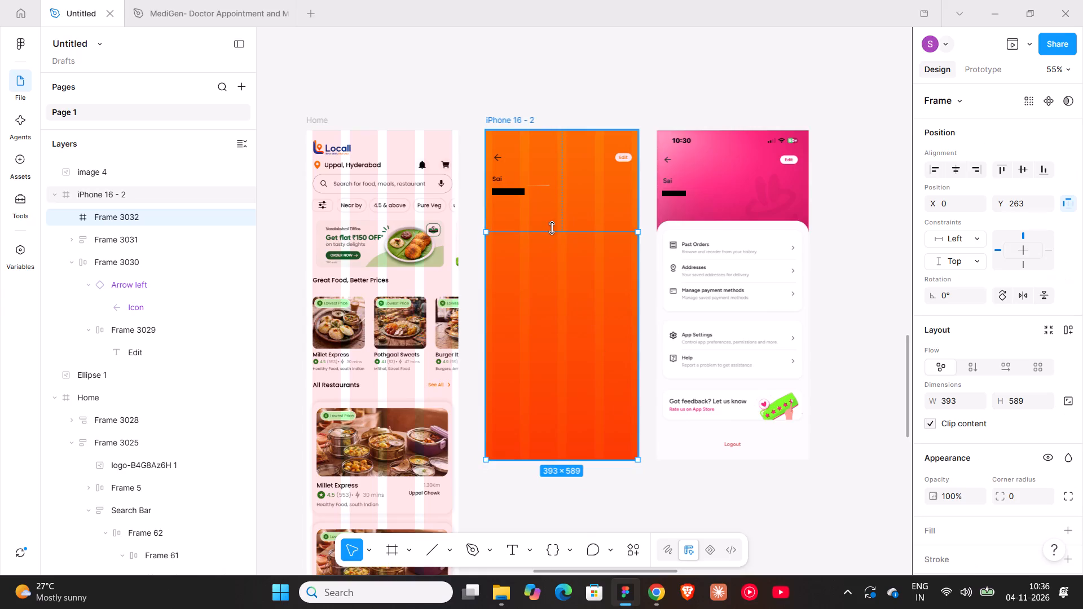
pyautogui.keyDown('ctrl'); pyautogui.scroll(7, 552, 220); pyautogui.keyUp('ctrl')
pyautogui.moveTo(575, 240); pyautogui.dragTo(575, 231)
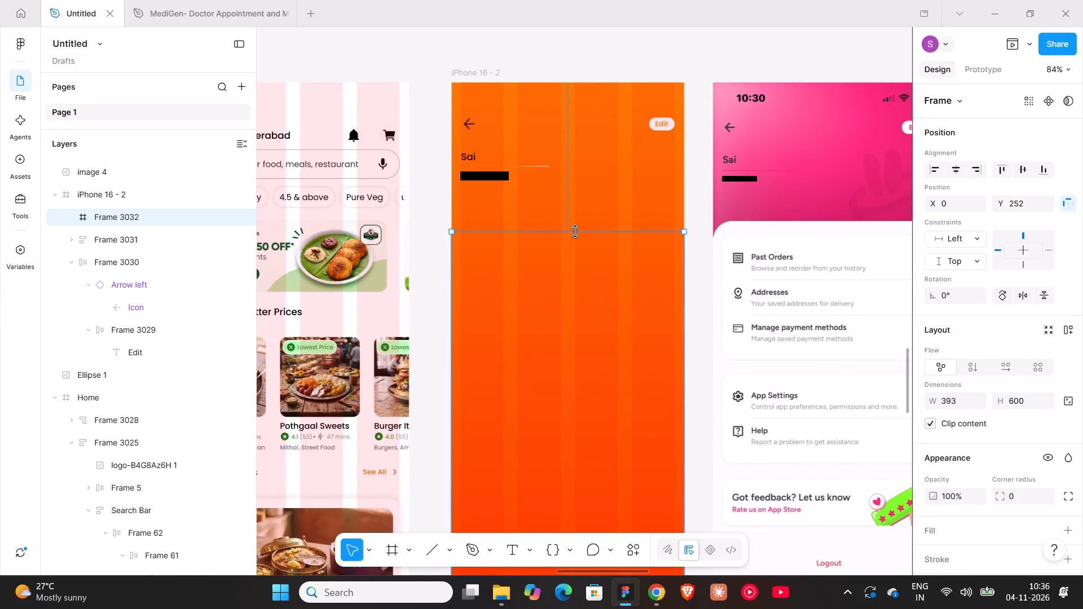
pyautogui.moveTo(575, 231); pyautogui.dragTo(575, 227)
# Give the new lower frame a white FFFFFF fill and switch it to individual corner radii.
pyautogui.scroll(-1, 933, 394)
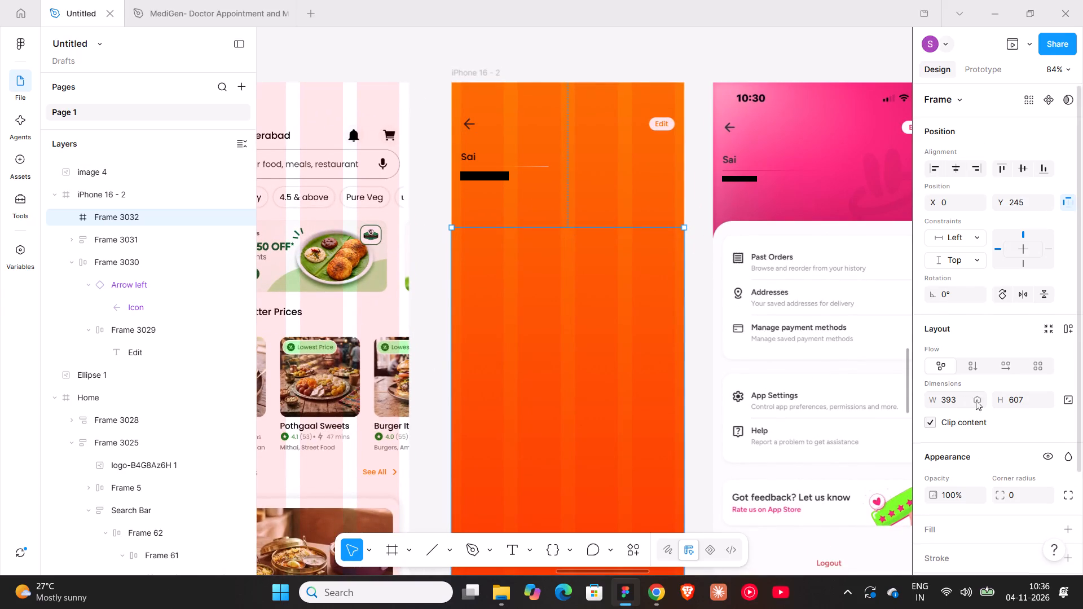
pyautogui.scroll(-1, 976, 400)
pyautogui.click(1067, 408)
pyautogui.click(1063, 380)
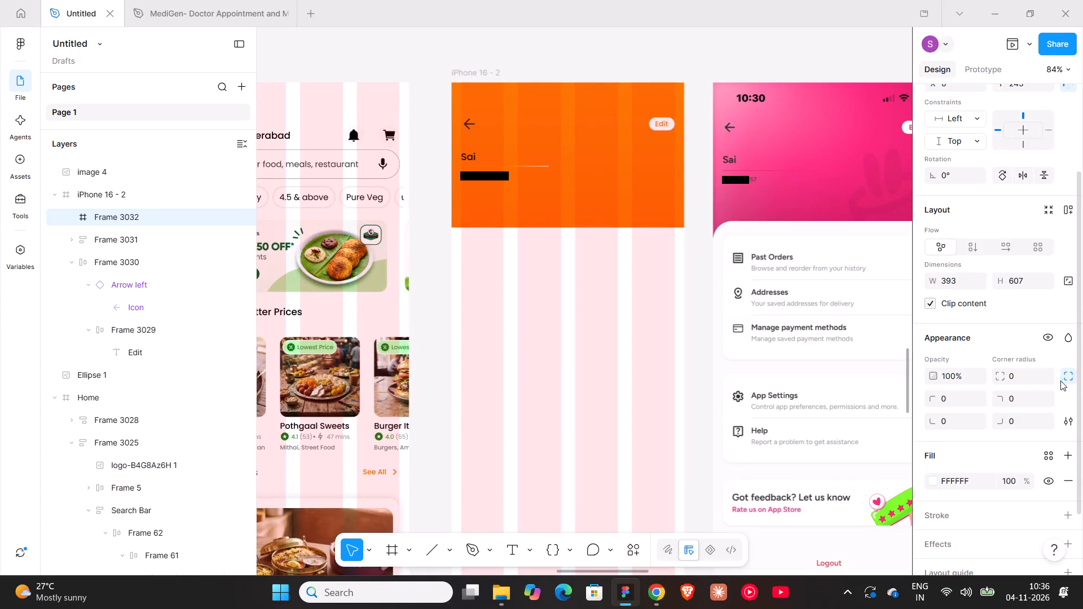
pyautogui.keyDown('shift'); pyautogui.scroll(-4, 935, 401); pyautogui.keyUp('shift')
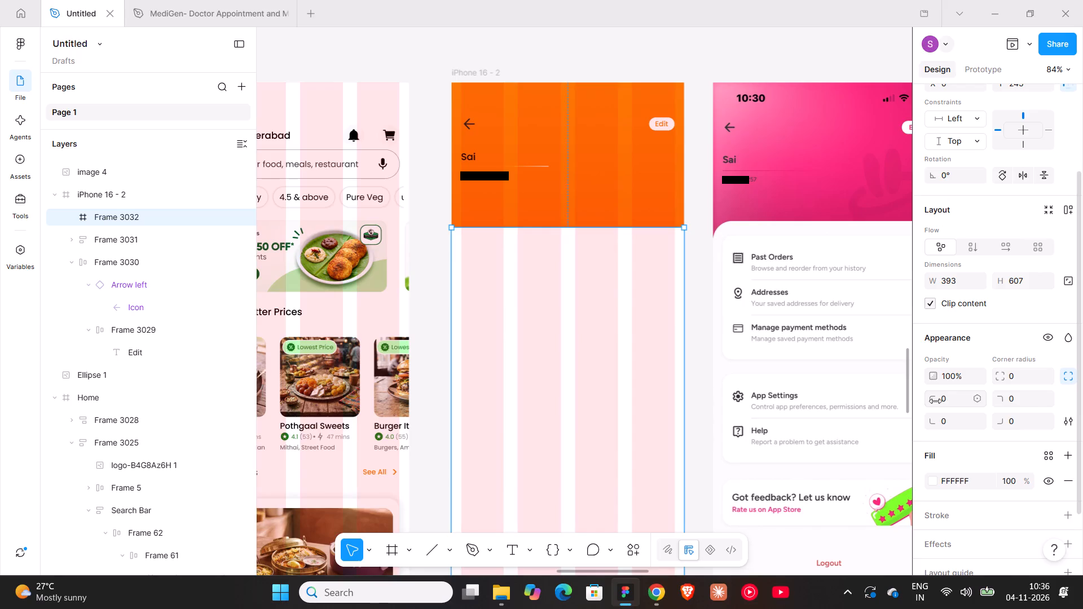
pyautogui.keyDown('shift'); pyautogui.scroll(-5, 755, 365); pyautogui.keyUp('shift')
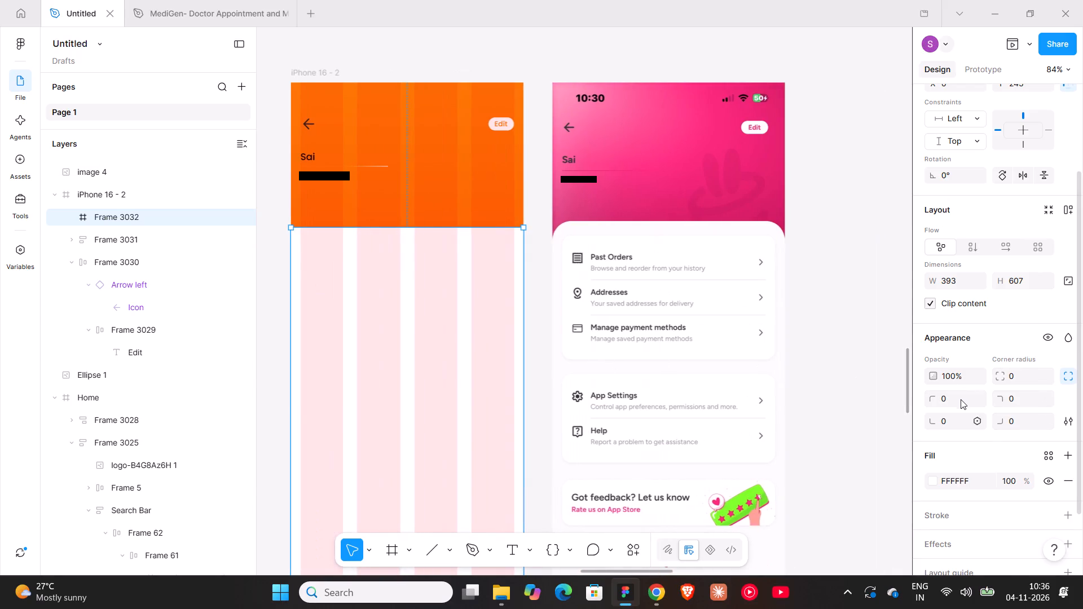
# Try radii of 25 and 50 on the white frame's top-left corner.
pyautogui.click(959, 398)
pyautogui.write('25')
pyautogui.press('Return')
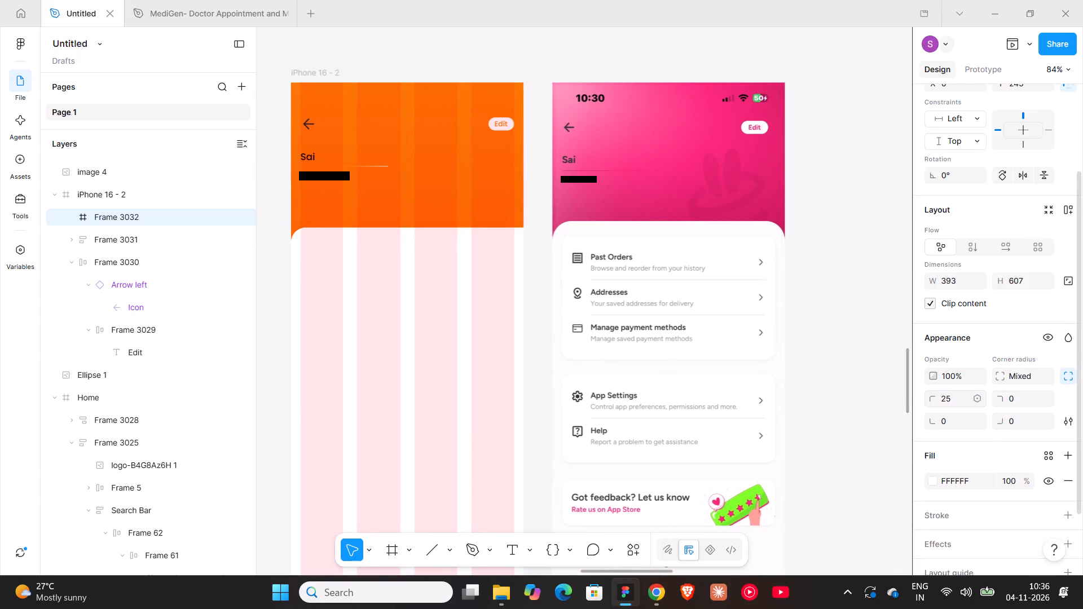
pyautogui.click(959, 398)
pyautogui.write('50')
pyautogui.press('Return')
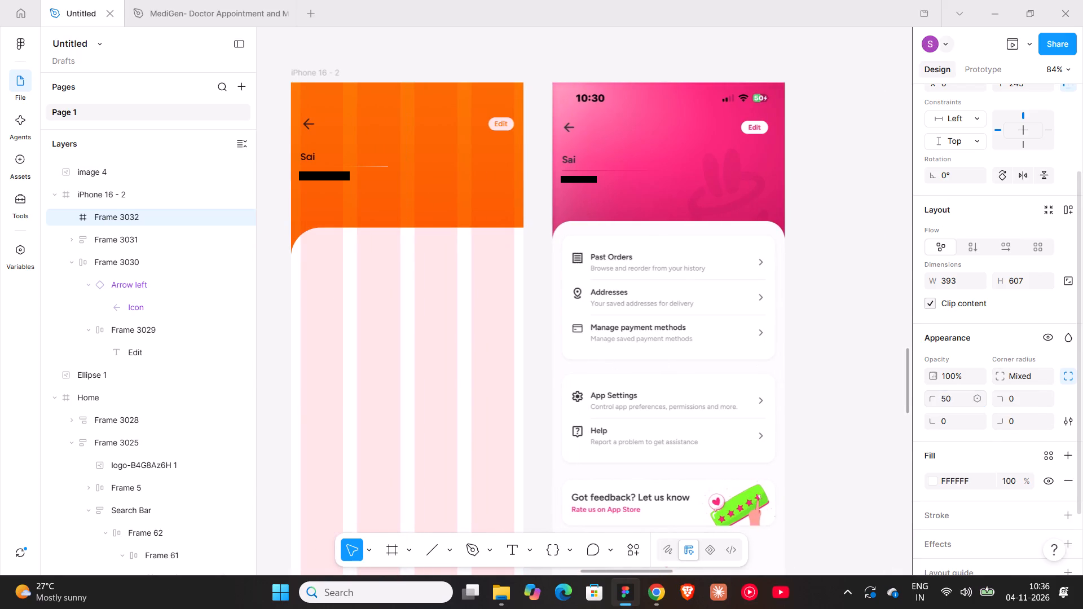
# Round both top corners of the white frame with a radius of 38.
pyautogui.click(959, 398)
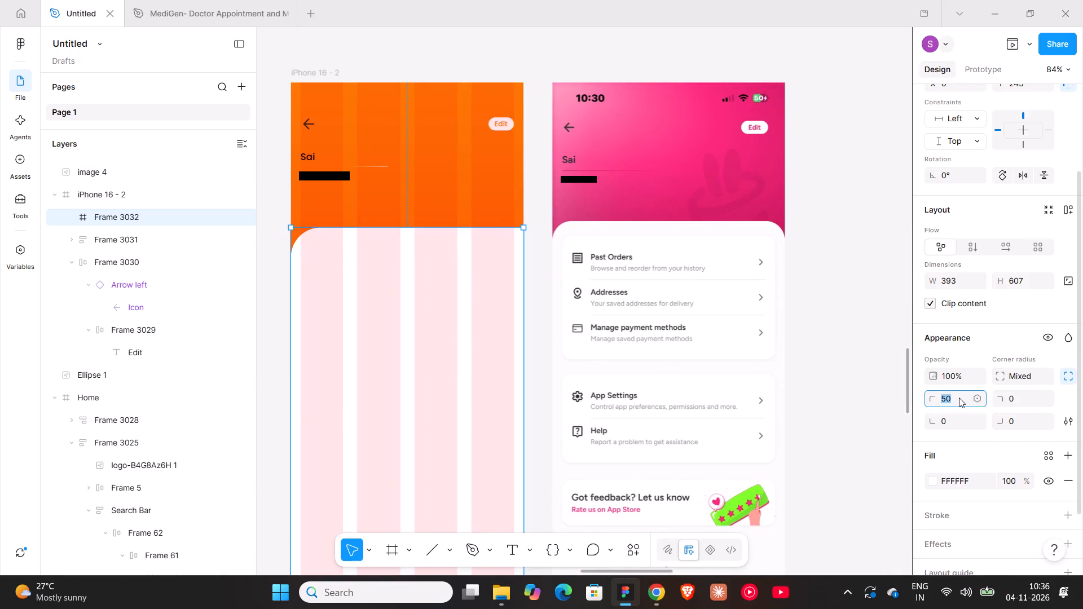
pyautogui.press('3')
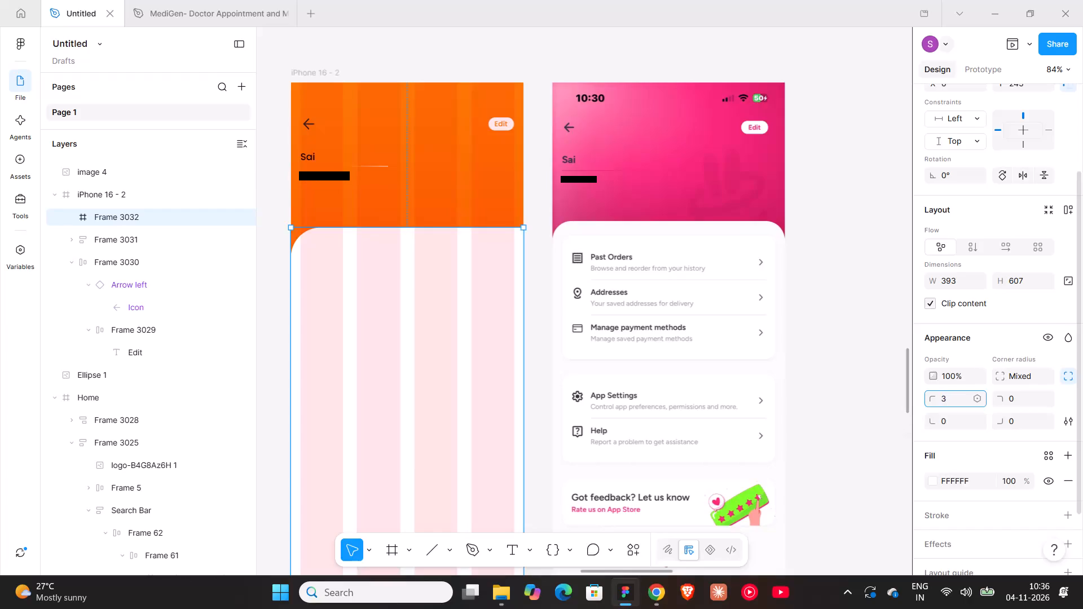
pyautogui.press('8')
pyautogui.press('Return')
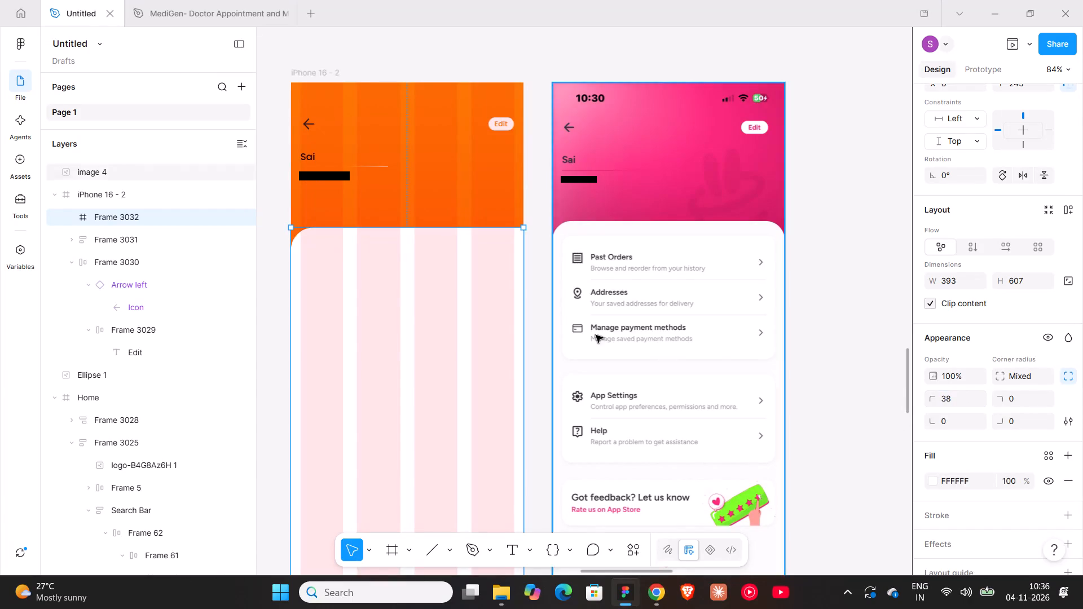
pyautogui.click(1015, 398)
pyautogui.write('38')
pyautogui.press('Return')
pyautogui.click(849, 303)
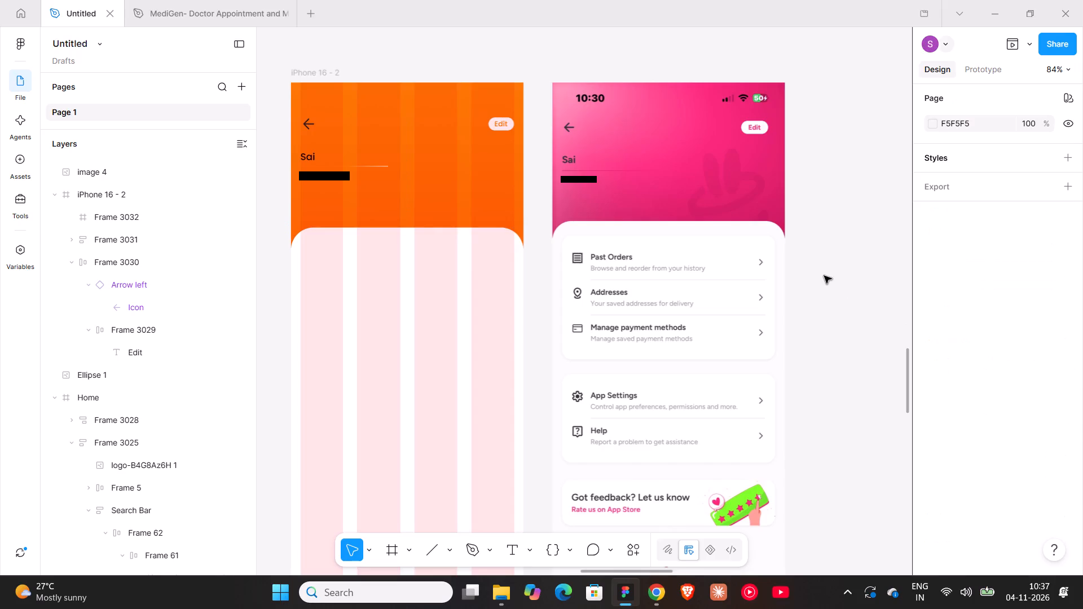
# Copy the Locall logo from the Home screen into the orange header at X 232, Y 150.
pyautogui.keyDown('ctrl'); pyautogui.scroll(-5, 824, 276); pyautogui.keyUp('ctrl')
pyautogui.doubleClick(371, 176)
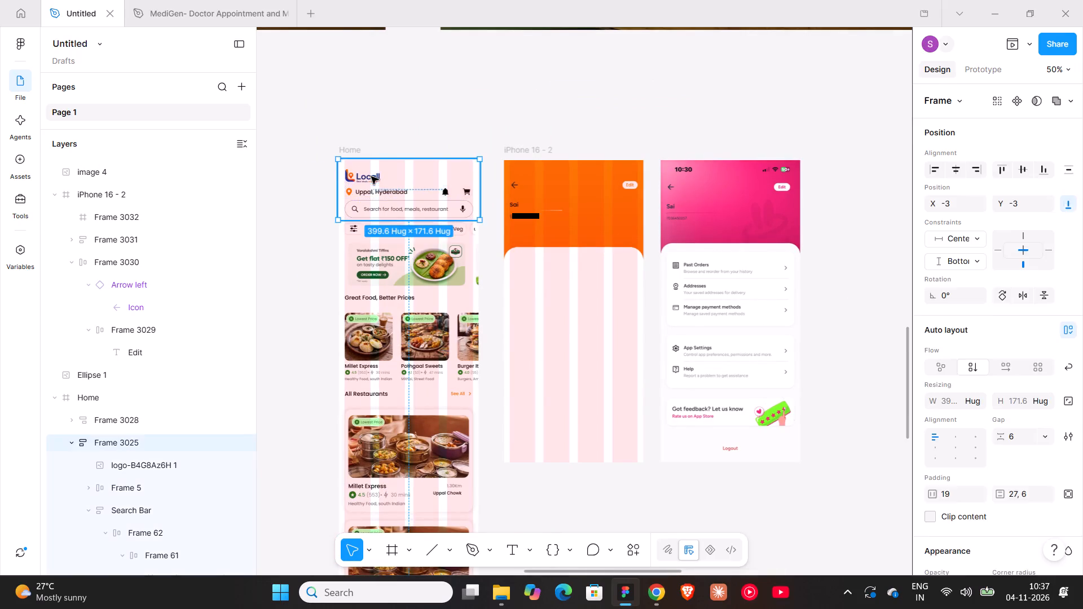
pyautogui.keyDown('alt'); pyautogui.moveTo(371, 176); pyautogui.dragTo(616, 229); pyautogui.keyUp('alt')
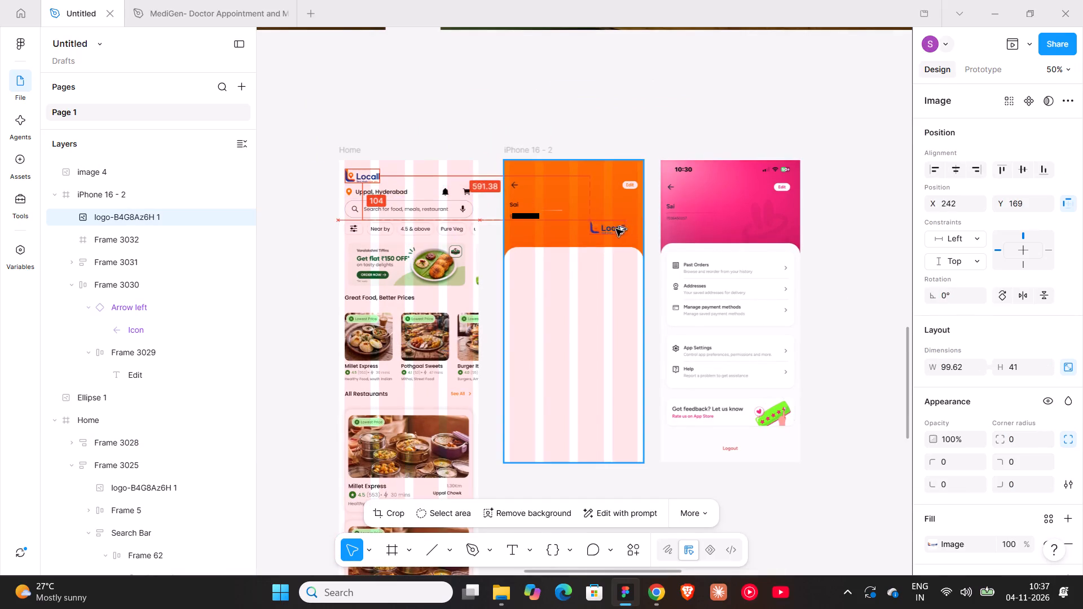
pyautogui.keyDown('alt'); pyautogui.moveTo(616, 229); pyautogui.dragTo(613, 222); pyautogui.keyUp('alt')
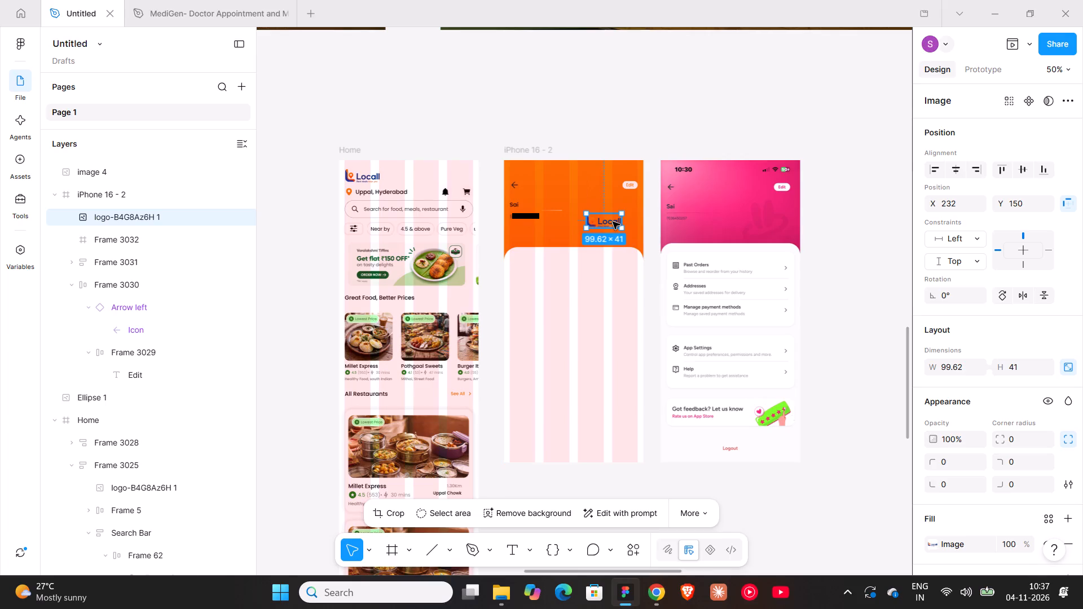
# Scale the header's logo copy proportionally to a width of 150 and move it to X 209, Y 128.
pyautogui.keyDown('ctrl'); pyautogui.scroll(8, 613, 222); pyautogui.keyUp('ctrl')
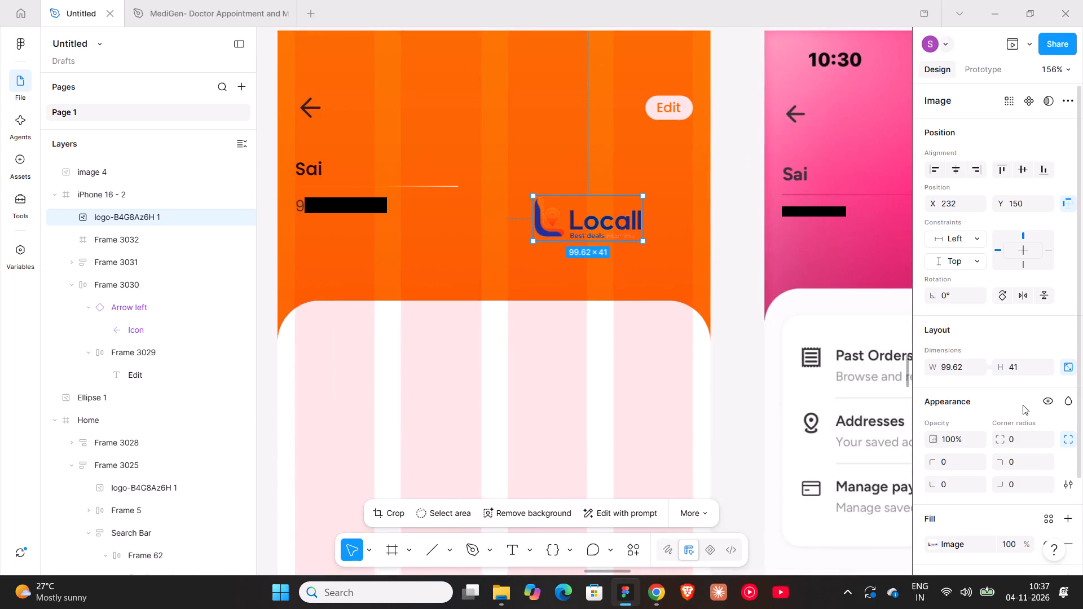
pyautogui.click(959, 361)
pyautogui.write('150')
pyautogui.press('Return')
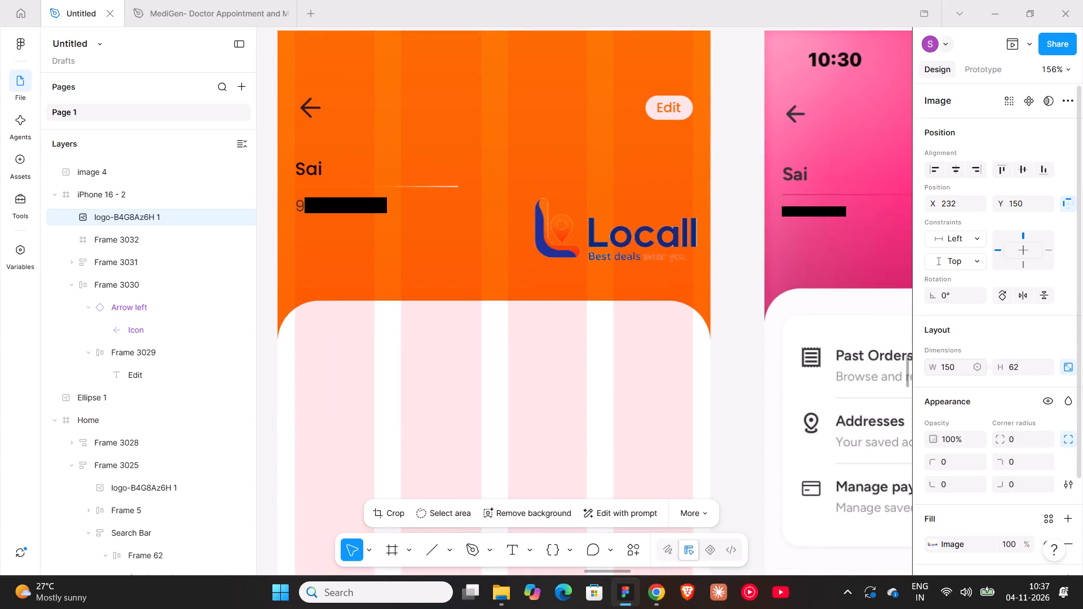
pyautogui.keyDown('ctrl'); pyautogui.scroll(-6, 575, 266); pyautogui.keyUp('ctrl')
pyautogui.moveTo(580, 250); pyautogui.dragTo(570, 240)
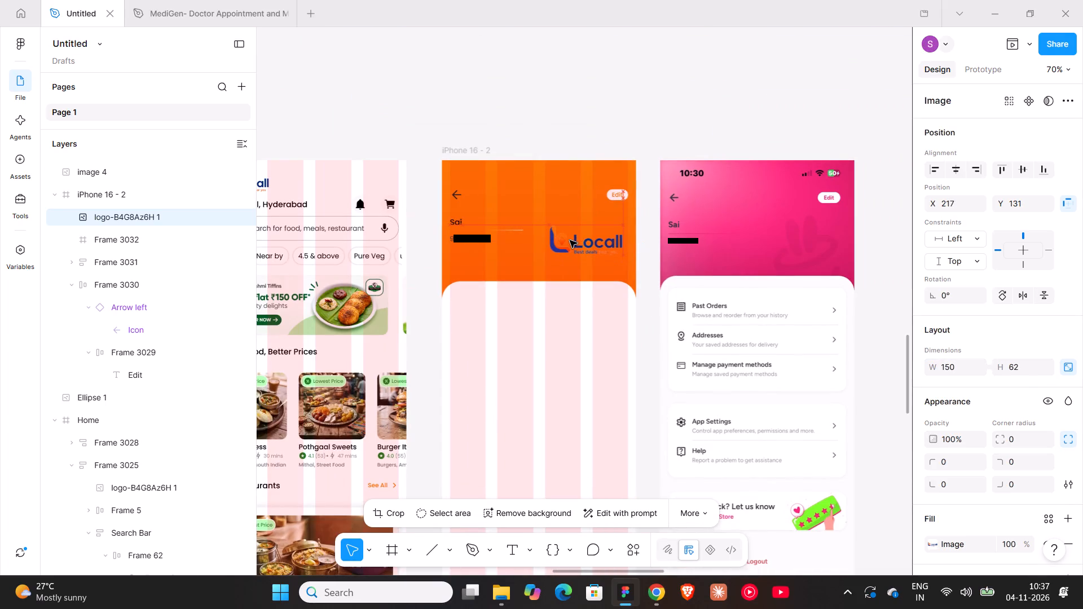
pyautogui.moveTo(570, 240); pyautogui.dragTo(567, 238)
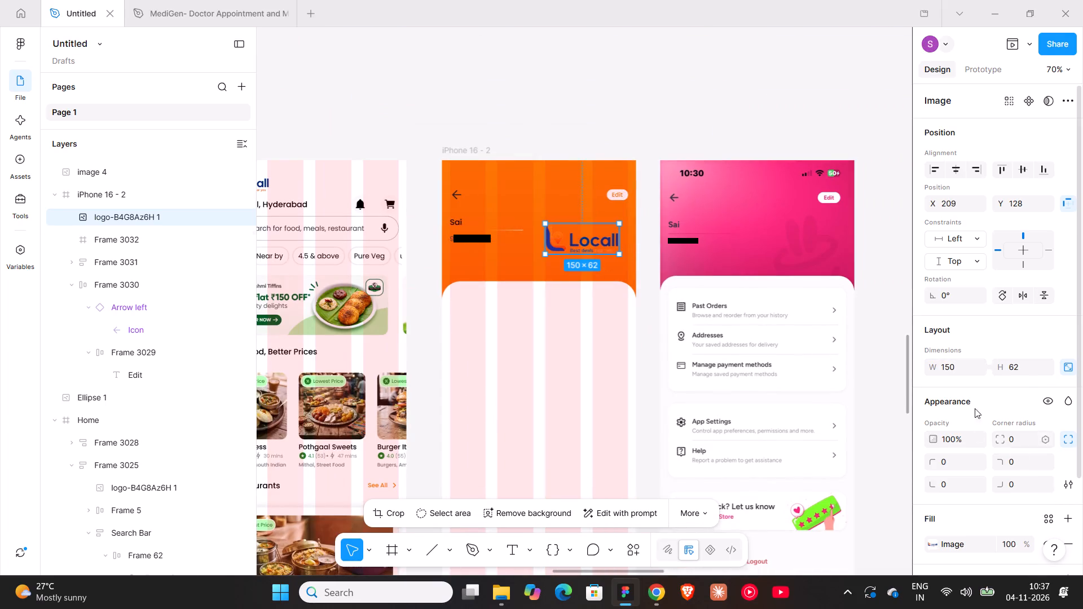
# Fade the header's logo by trying 70% opacity and settling on 50%.
pyautogui.click(949, 431)
pyautogui.write('70')
pyautogui.press('Return')
pyautogui.click(949, 431)
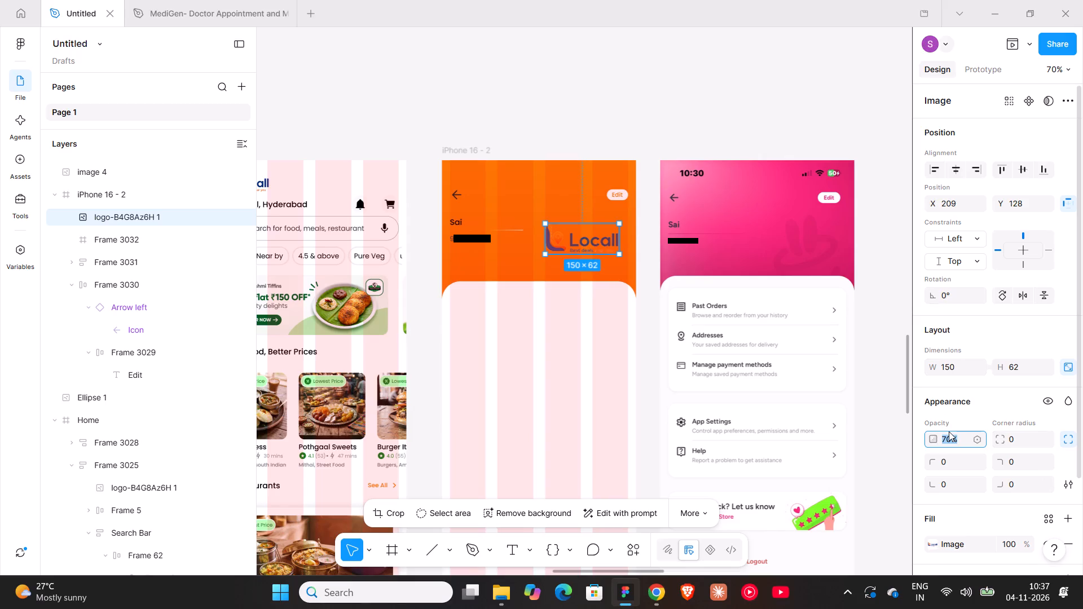
pyautogui.write('50')
pyautogui.press('Return')
pyautogui.click(686, 105)
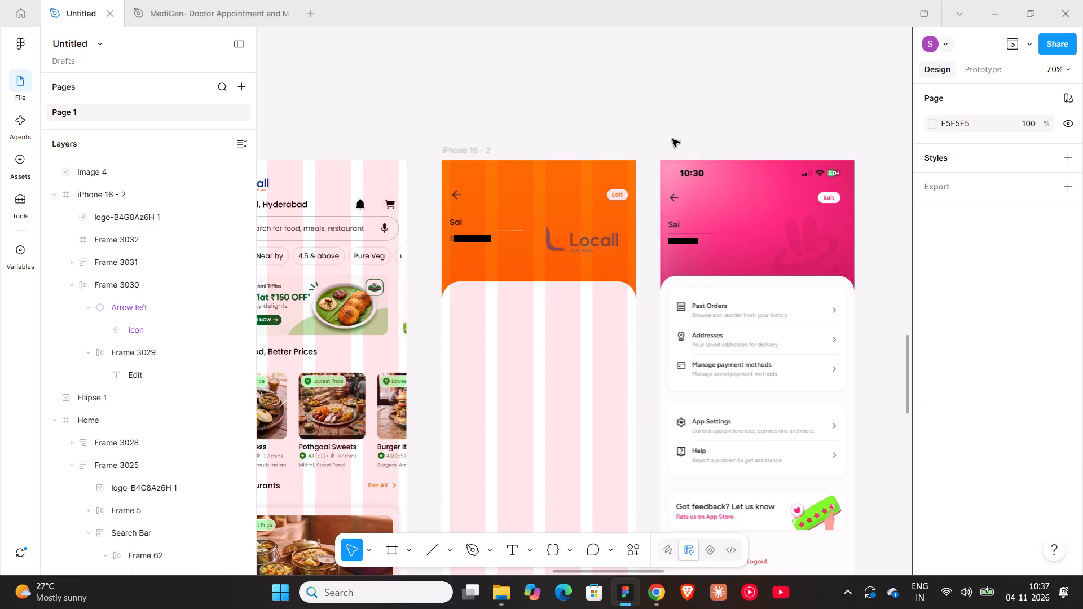
# Add a "Past Orders" text at font size 14 and place it in the white sheet at X 59, Y 56.
pyautogui.press('t')
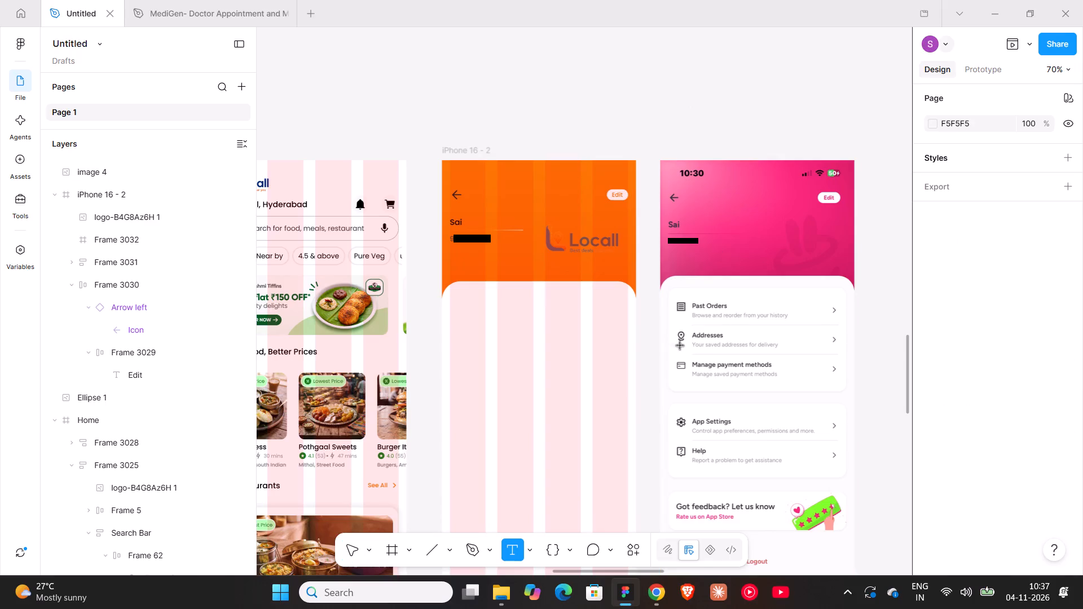
pyautogui.click(699, 330)
pyautogui.write('Past Orders')
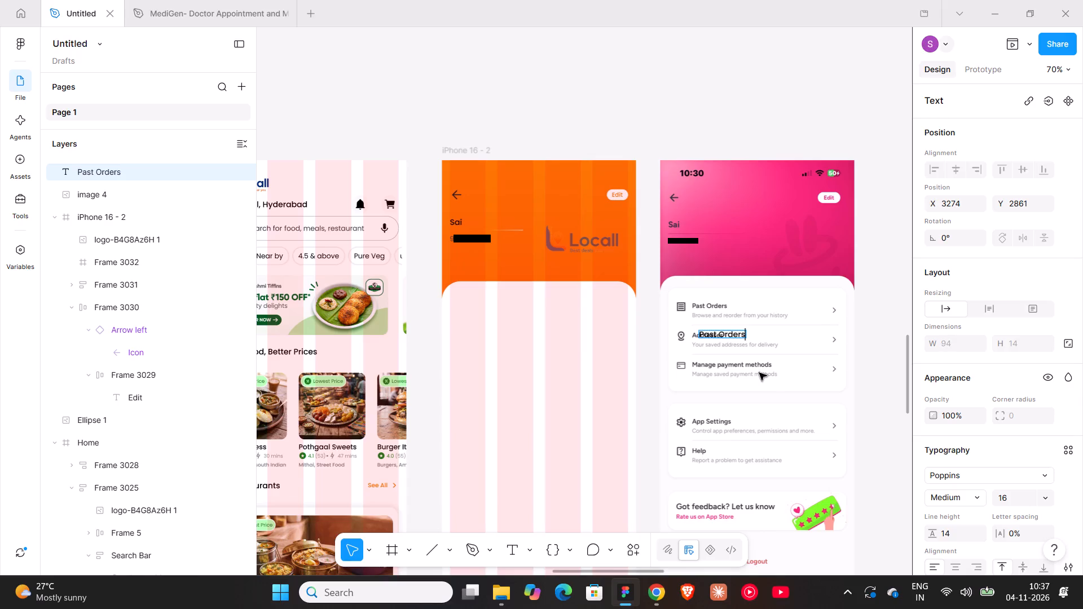
pyautogui.moveTo(759, 373); pyautogui.dragTo(754, 371)
pyautogui.moveTo(717, 330); pyautogui.dragTo(580, 319)
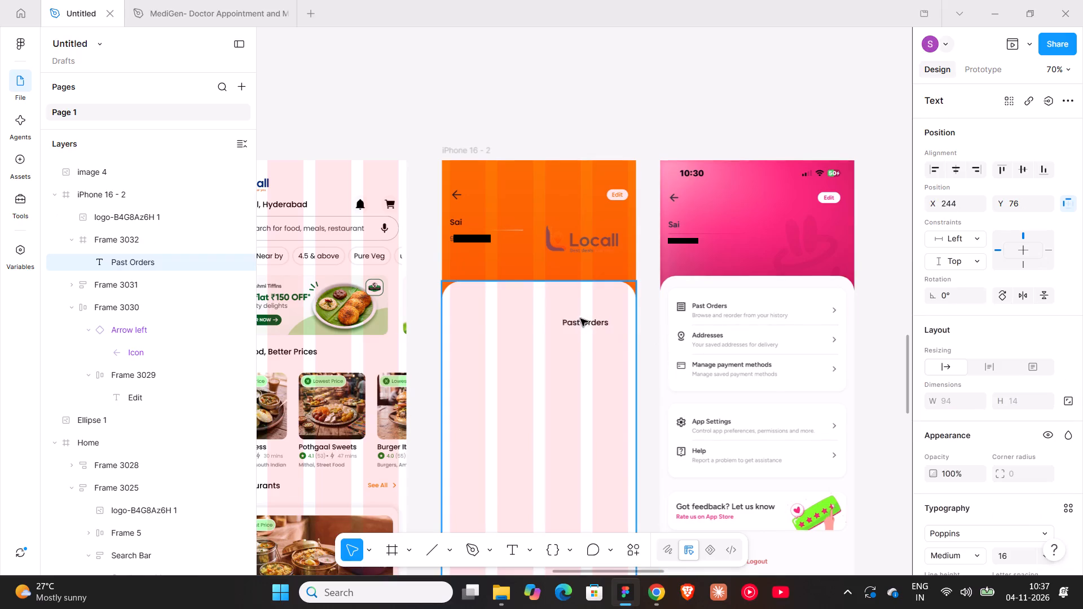
pyautogui.scroll(-1, 996, 550)
pyautogui.click(1014, 482)
pyautogui.write('14')
pyautogui.press('Return')
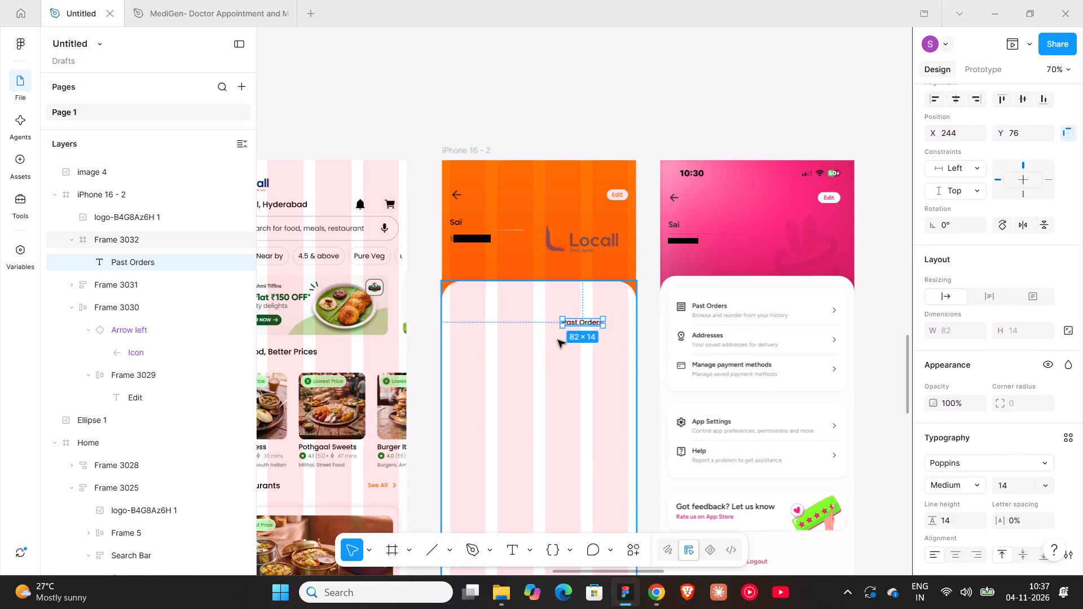
pyautogui.moveTo(573, 323); pyautogui.dragTo(482, 313)
# Duplicate the Past Orders text below it at X 59, Y 87 and change the copy to "Browse and reorder from your history".
pyautogui.keyDown('alt'); pyautogui.moveTo(482, 313); pyautogui.dragTo(481, 329); pyautogui.keyUp('alt')
pyautogui.doubleClick(481, 329)
pyautogui.write('Bro')
pyautogui.write('wse and reorder from your')
pyautogui.press('space')
pyautogui.write('history')
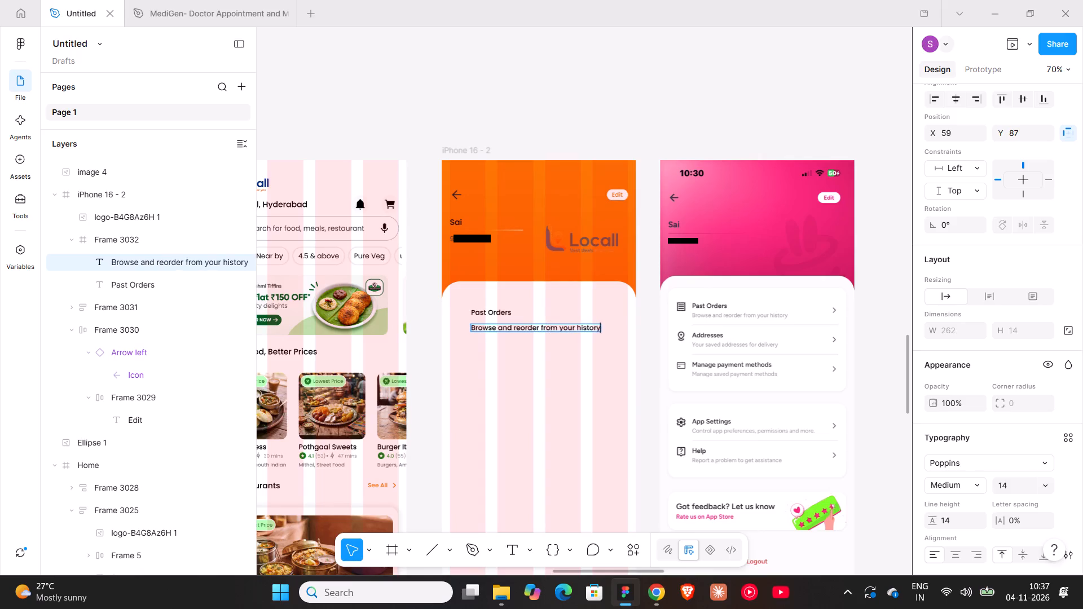
pyautogui.click(496, 373)
# Style the description line with Medium weight, font size 12 and the grey fill 8B8B8B.
pyautogui.click(967, 487)
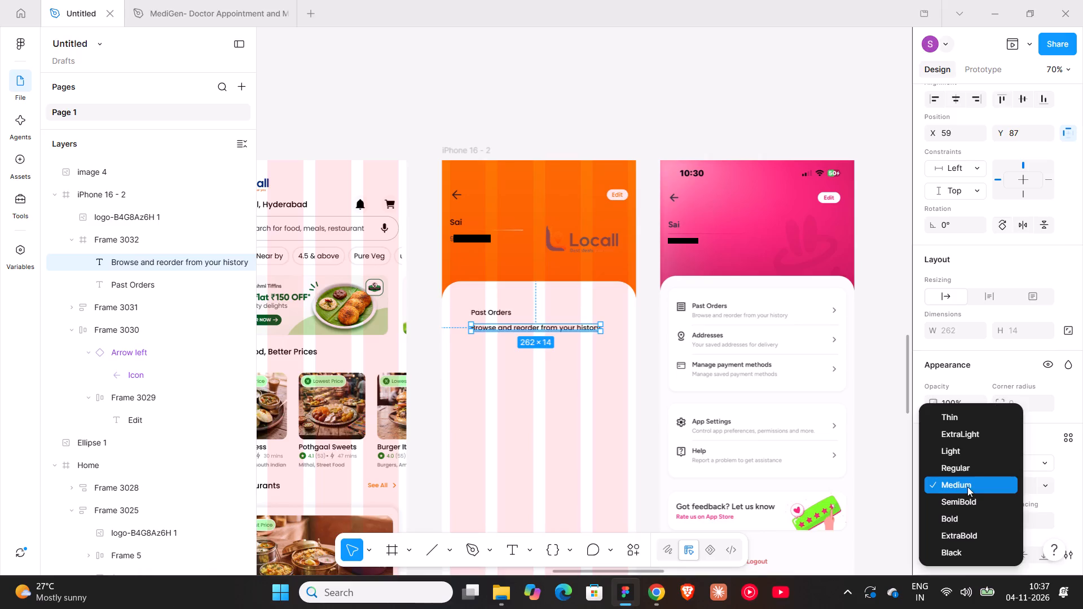
pyautogui.click(967, 466)
pyautogui.click(1005, 483)
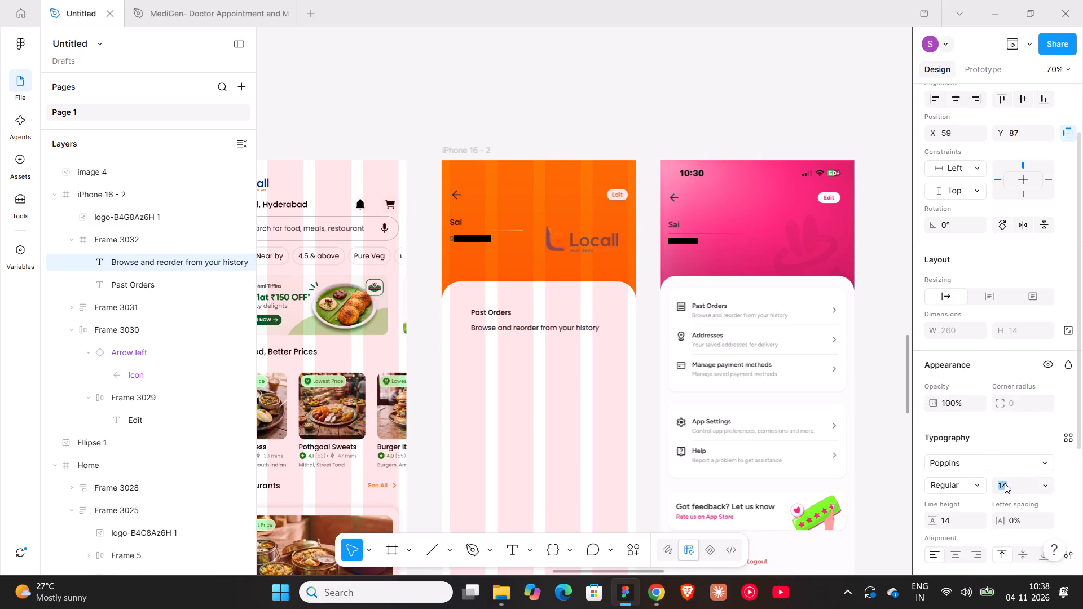
pyautogui.write('12')
pyautogui.press('Return')
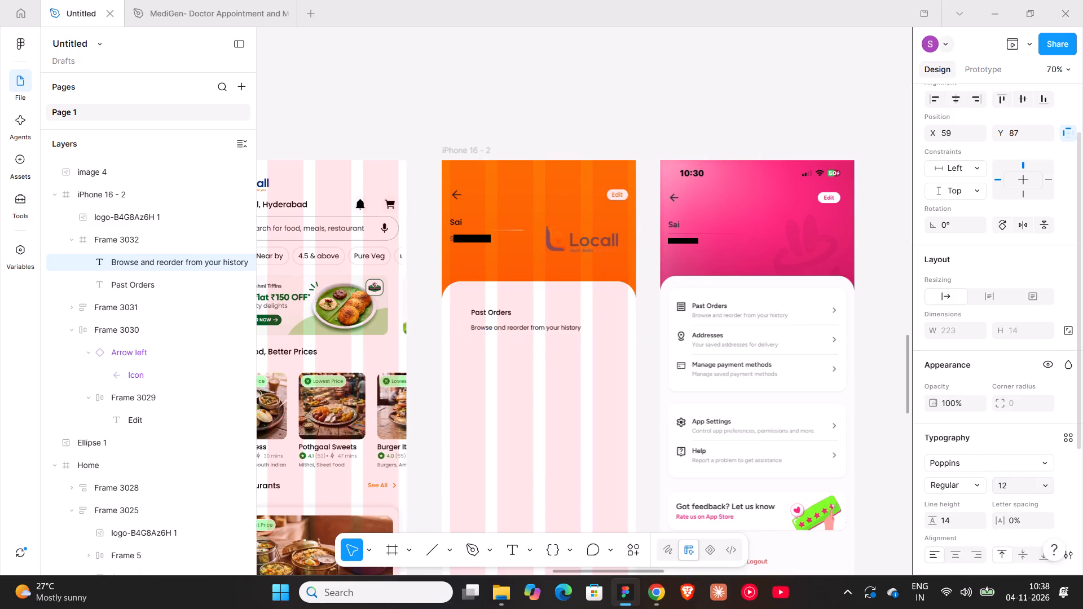
pyautogui.click(971, 480)
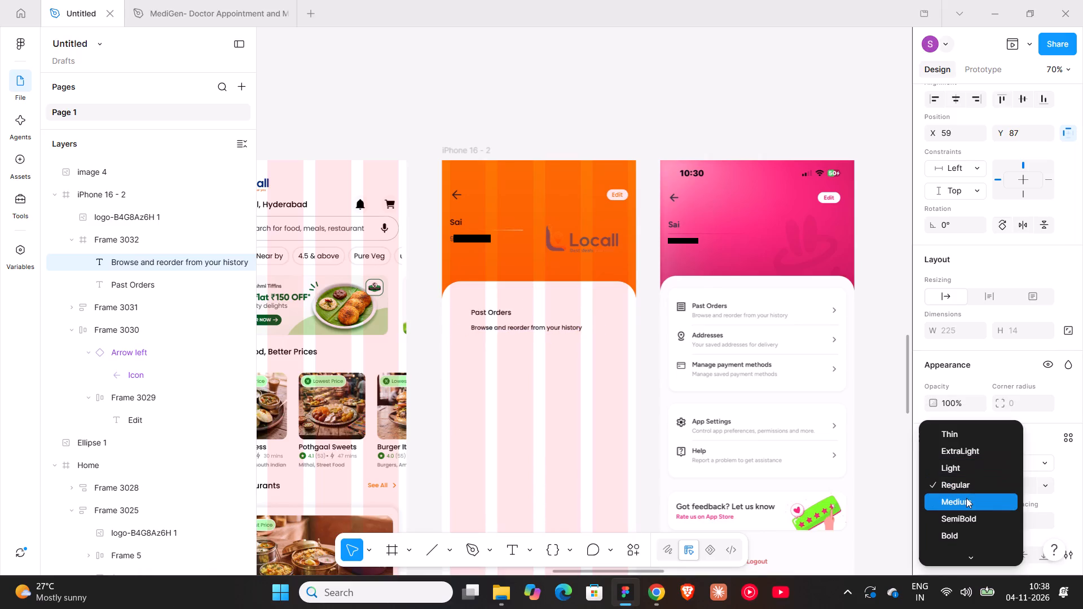
pyautogui.click(966, 498)
pyautogui.scroll(-2, 967, 498)
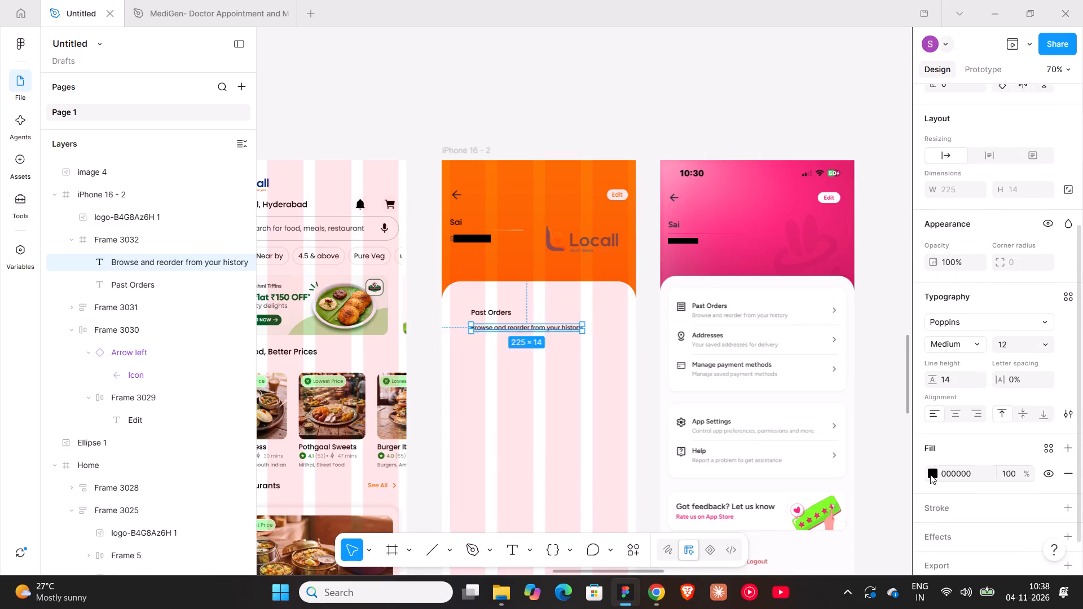
pyautogui.click(930, 474)
pyautogui.click(776, 532)
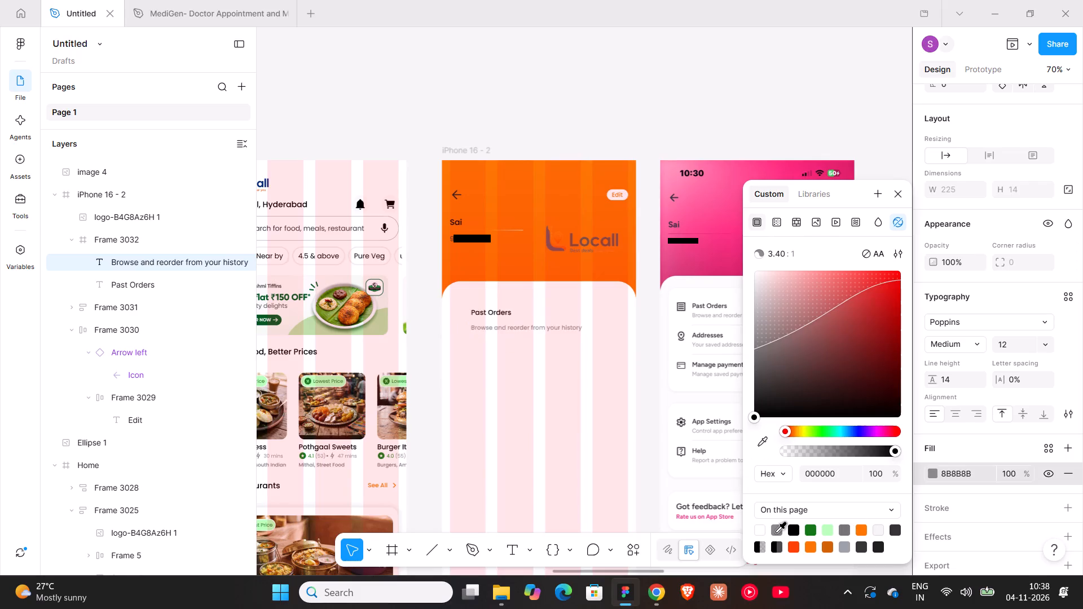
pyautogui.click(482, 372)
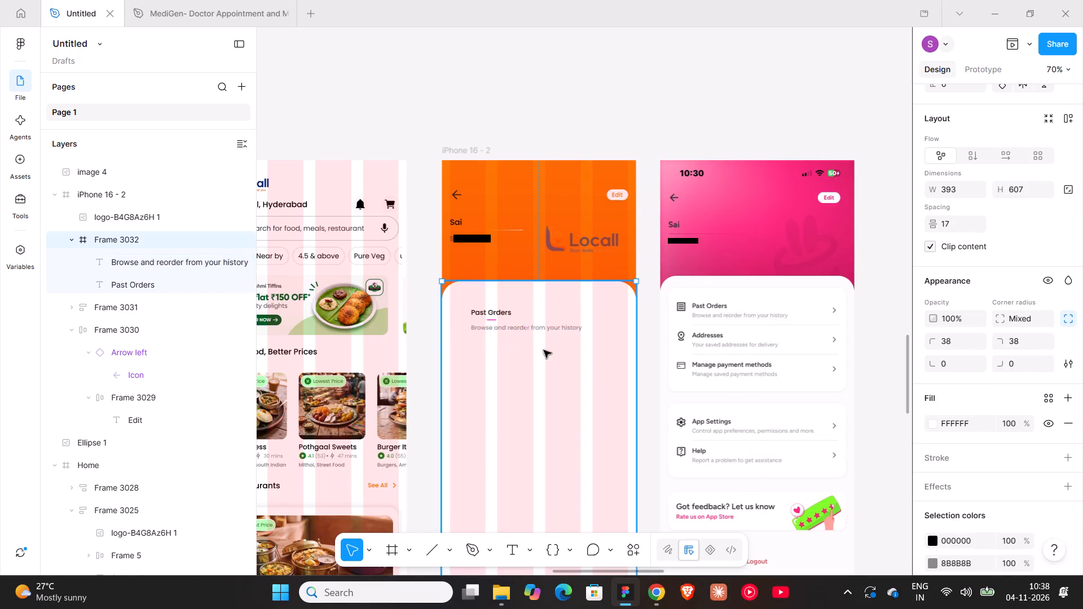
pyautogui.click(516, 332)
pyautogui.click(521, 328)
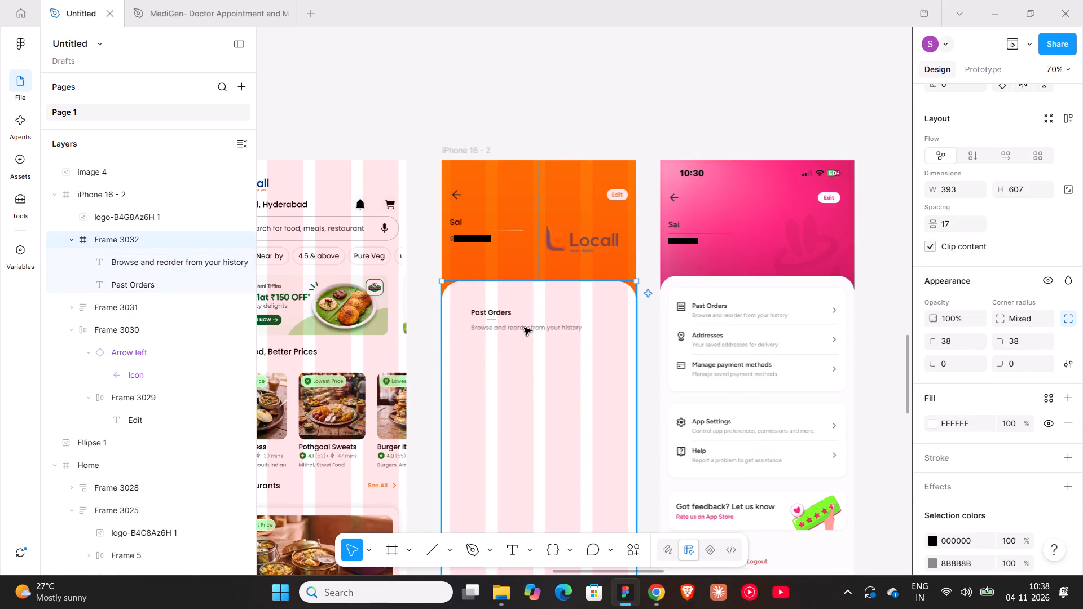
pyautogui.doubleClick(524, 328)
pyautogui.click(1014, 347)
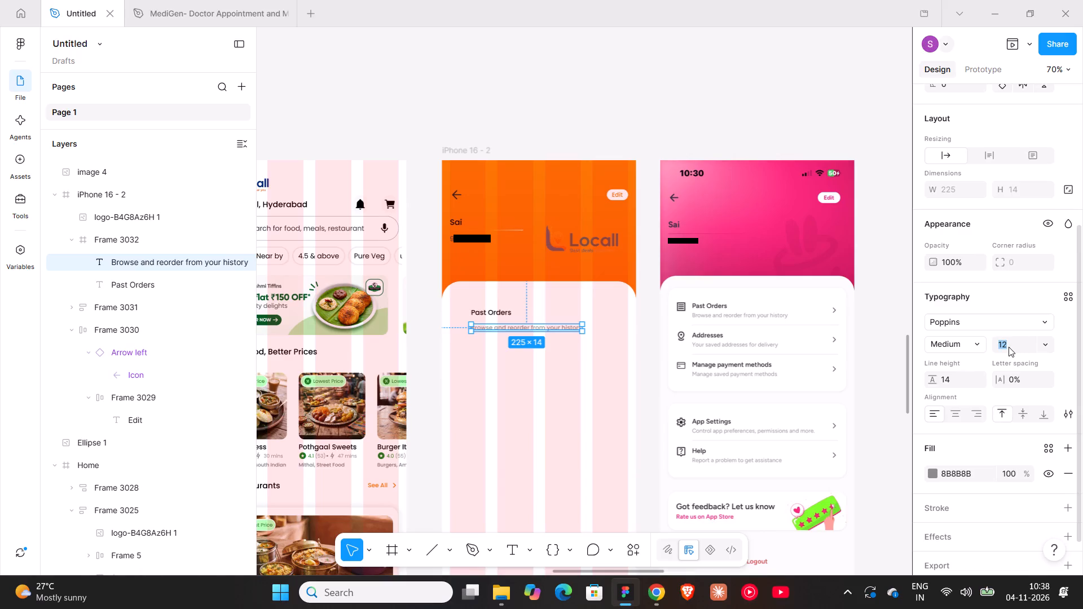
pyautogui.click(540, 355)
# Wrap the Past Orders title and its description in a vertical auto layout with a gap of 6.
pyautogui.keyDown('ctrl'); pyautogui.scroll(5, 507, 347); pyautogui.keyUp('ctrl')
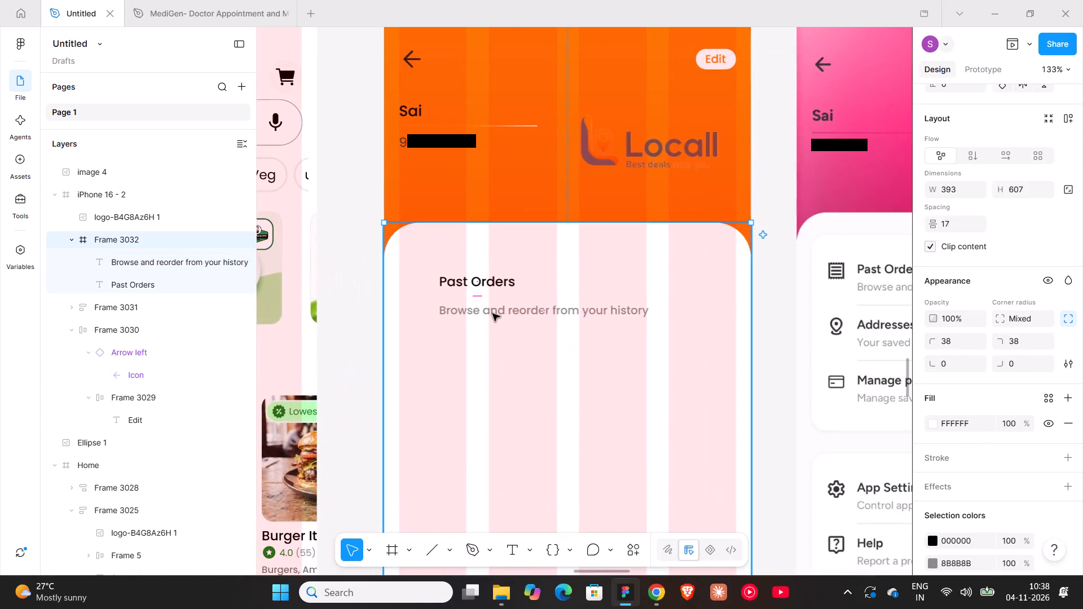
pyautogui.click(492, 314)
pyautogui.doubleClick(492, 313)
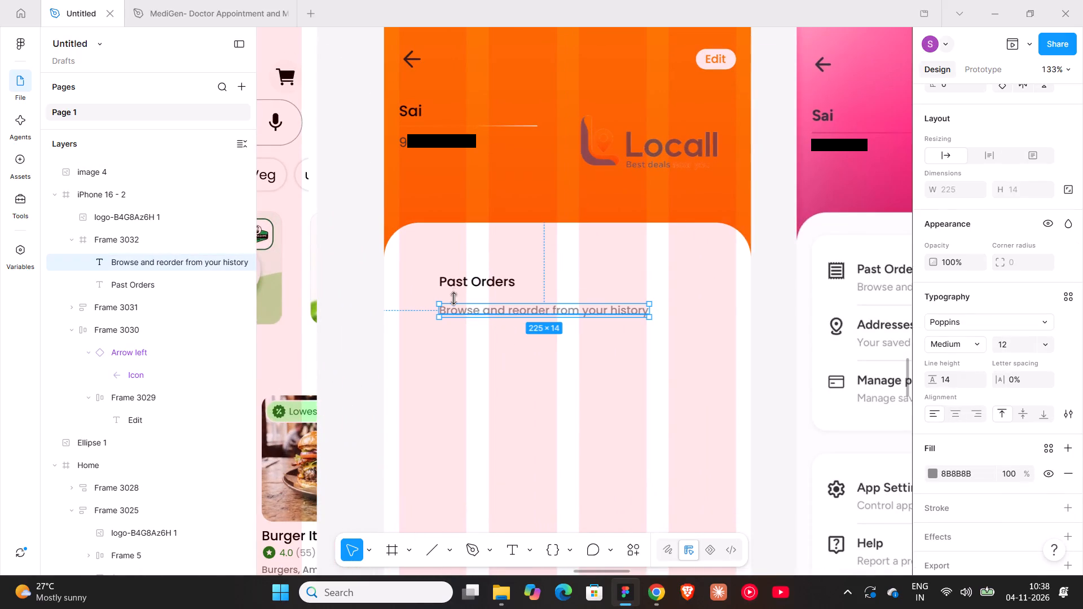
pyautogui.keyDown('shift'); pyautogui.click(455, 286); pyautogui.keyUp('shift')
pyautogui.hotkey('shift', 'a')
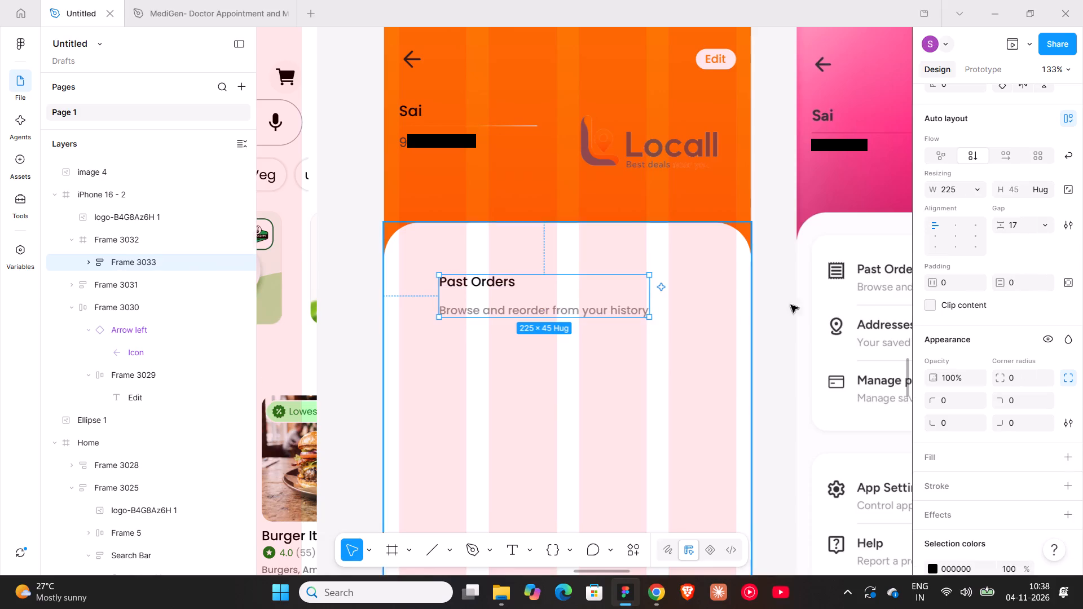
pyautogui.click(1016, 229)
pyautogui.press('6')
pyautogui.press('Return')
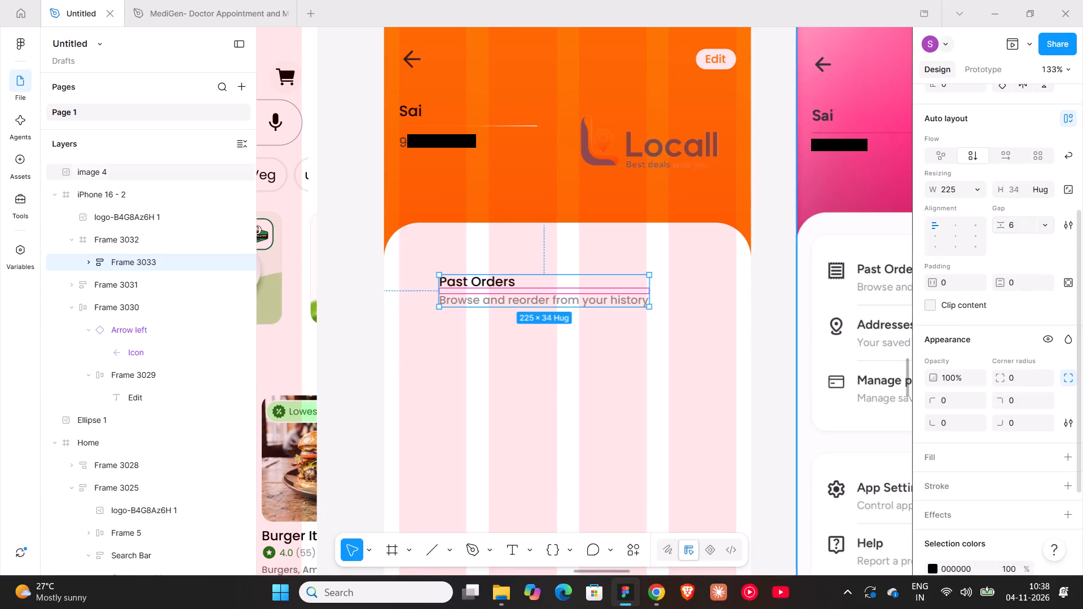
pyautogui.click(591, 339)
# Set the description line's font weight to Regular.
pyautogui.keyDown('ctrl'); pyautogui.scroll(-4, 591, 339); pyautogui.keyUp('ctrl')
pyautogui.keyDown('shift'); pyautogui.scroll(-3, 591, 339); pyautogui.keyUp('shift')
pyautogui.doubleClick(534, 317)
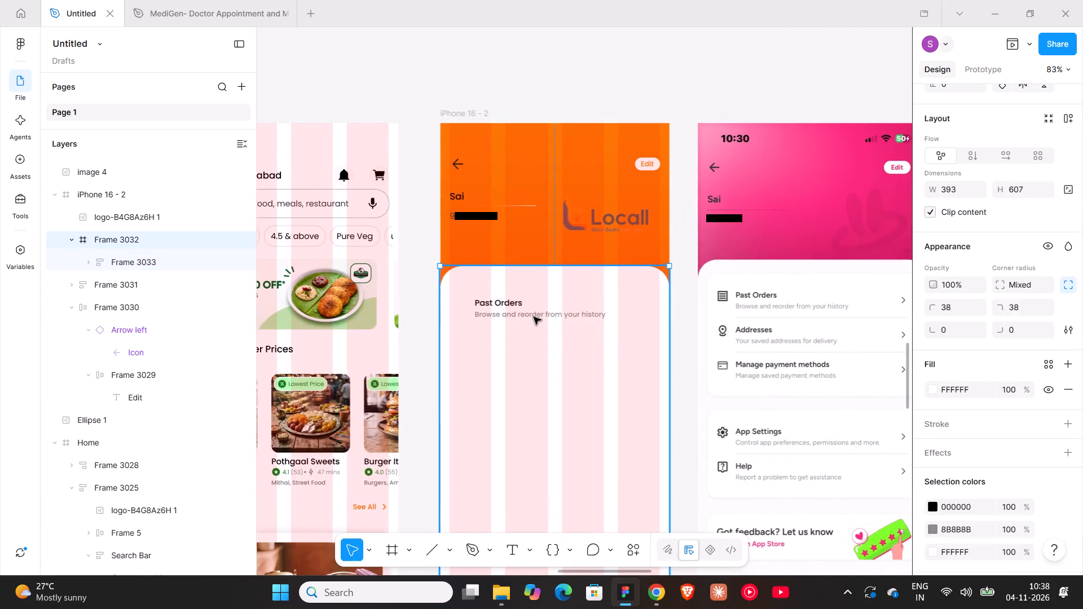
pyautogui.click(534, 317)
pyautogui.doubleClick(530, 313)
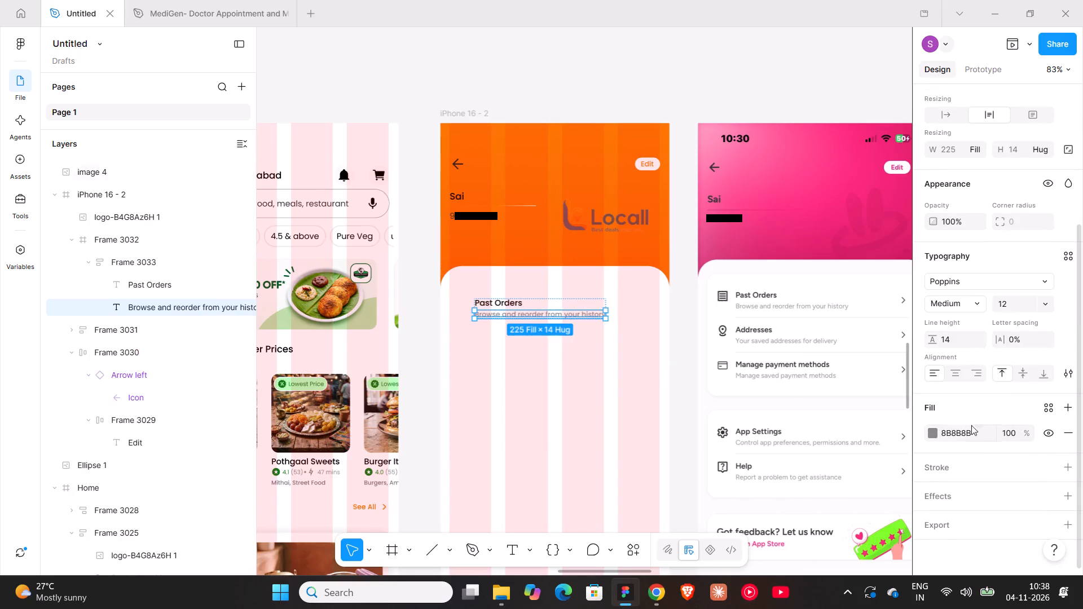
pyautogui.click(968, 303)
pyautogui.click(957, 290)
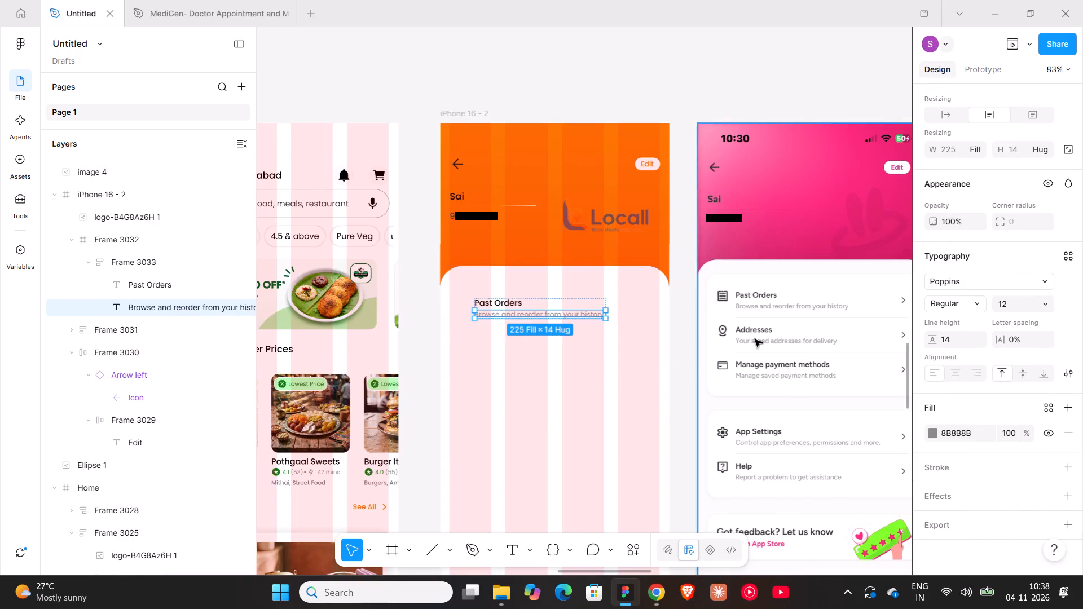
pyautogui.click(539, 377)
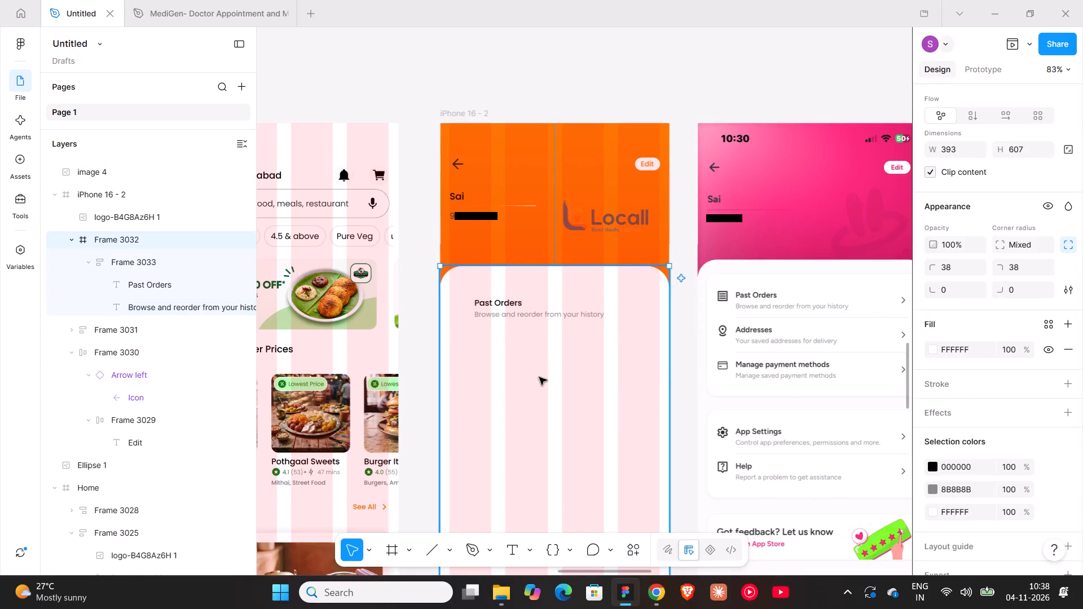
# Copy the chevron from the Home screen's "See All" link into the white sheet below the Past Orders text.
pyautogui.scroll(-4, 512, 333)
pyautogui.tripleClick(384, 352)
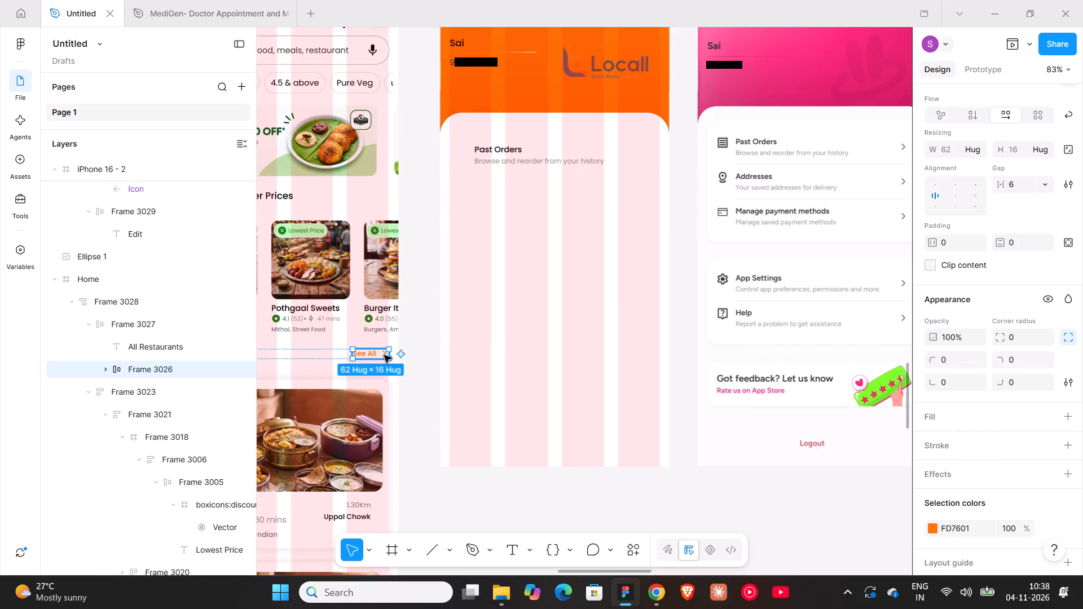
pyautogui.doubleClick(384, 355)
pyautogui.keyDown('alt'); pyautogui.moveTo(384, 355); pyautogui.dragTo(470, 268); pyautogui.keyUp('alt')
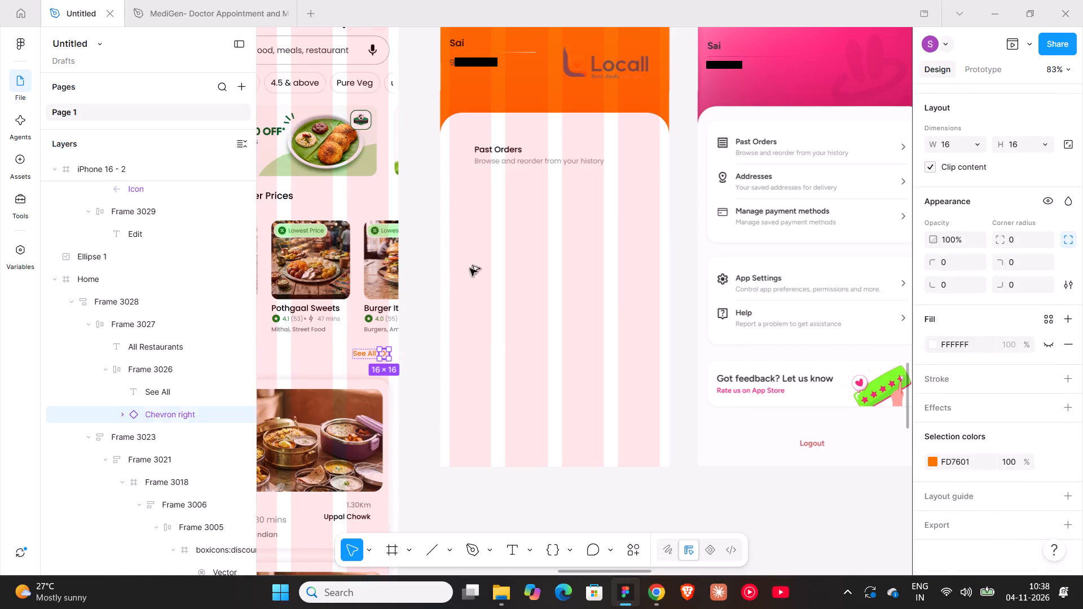
pyautogui.keyDown('alt'); pyautogui.moveTo(470, 268); pyautogui.dragTo(584, 215); pyautogui.keyUp('alt')
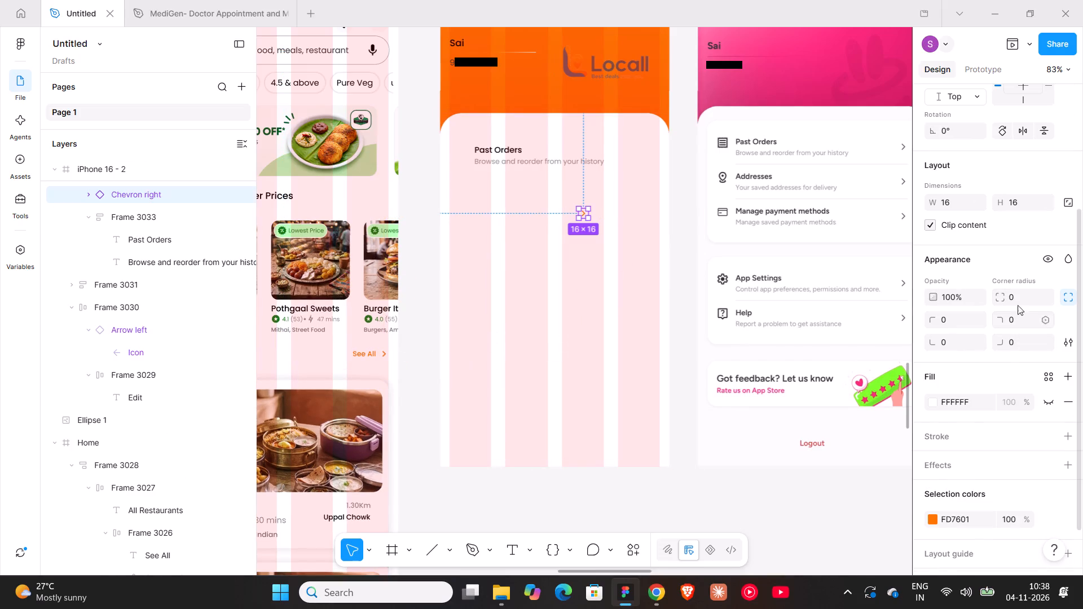
# Scale the copied chevron to 24 × 24 with locked proportions and recolour it to 000000.
pyautogui.click(1068, 203)
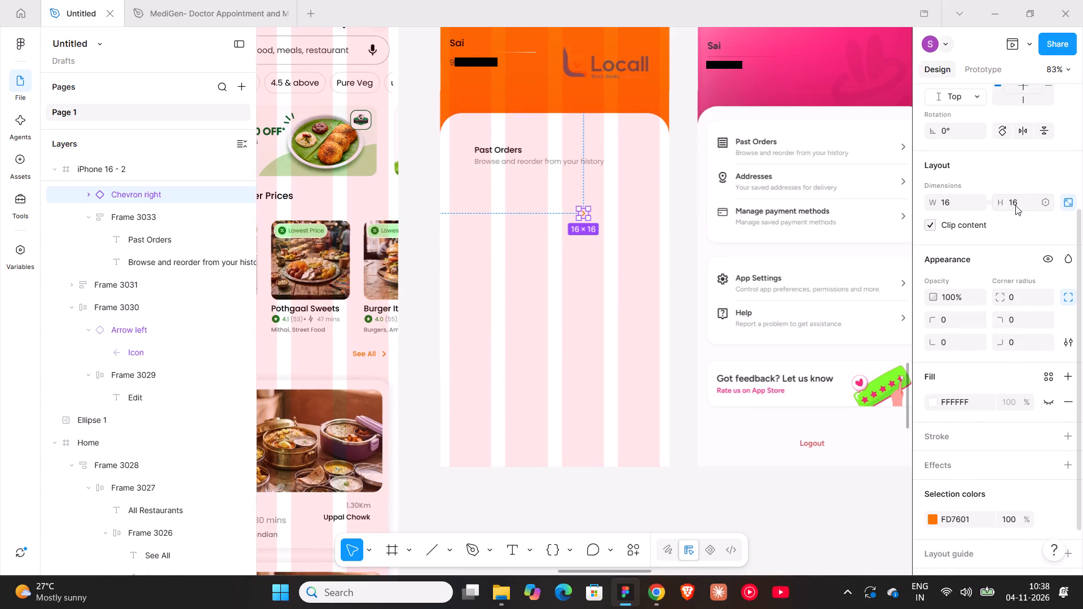
pyautogui.click(1020, 204)
pyautogui.write('24')
pyautogui.press('Return')
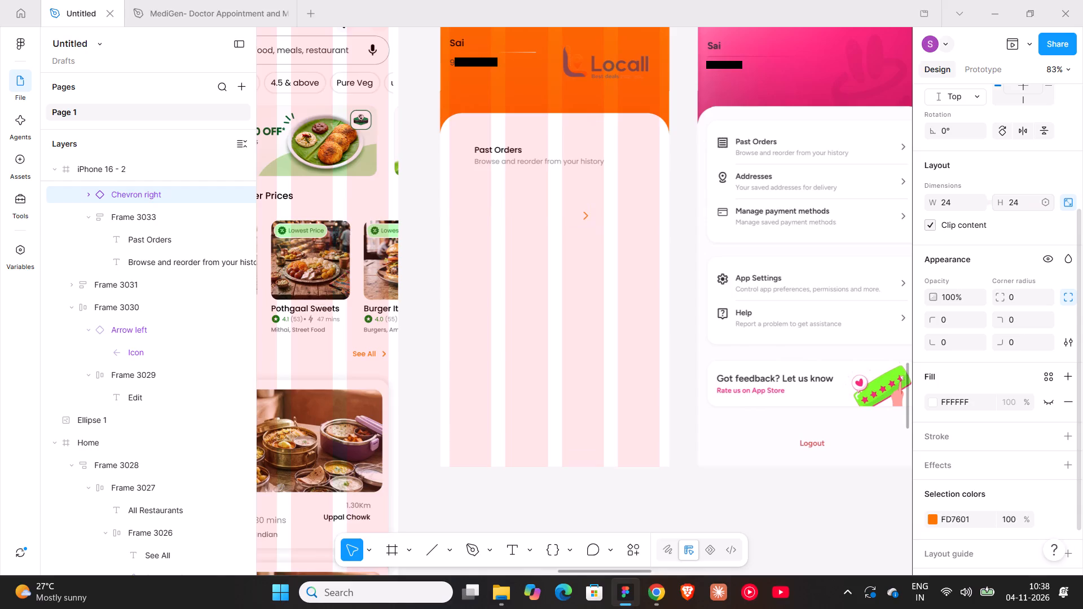
pyautogui.scroll(-2, 983, 488)
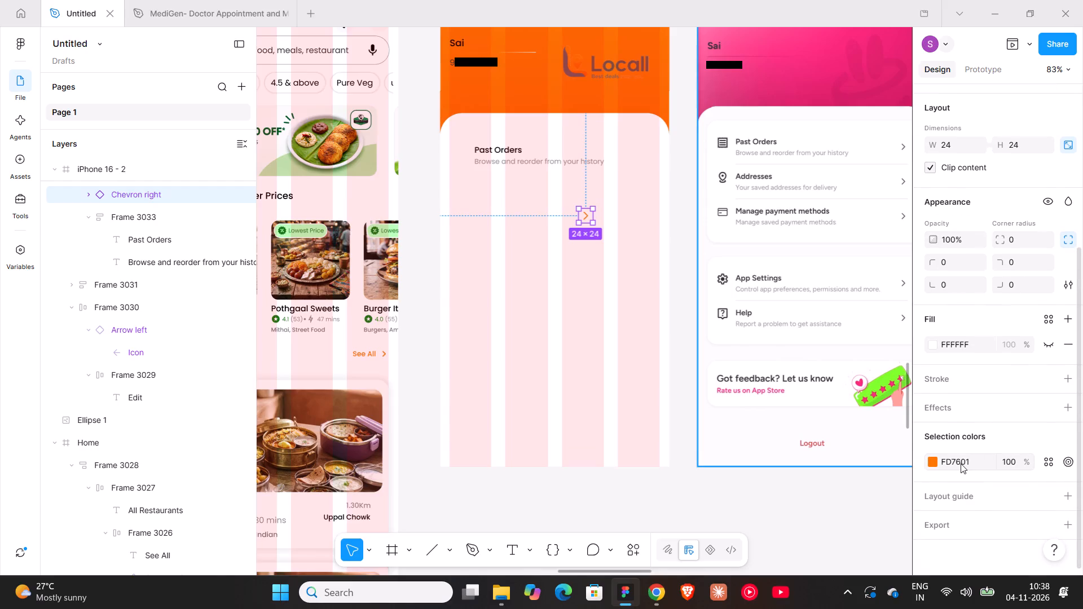
pyautogui.click(961, 464)
pyautogui.press('0')
pyautogui.press('Return')
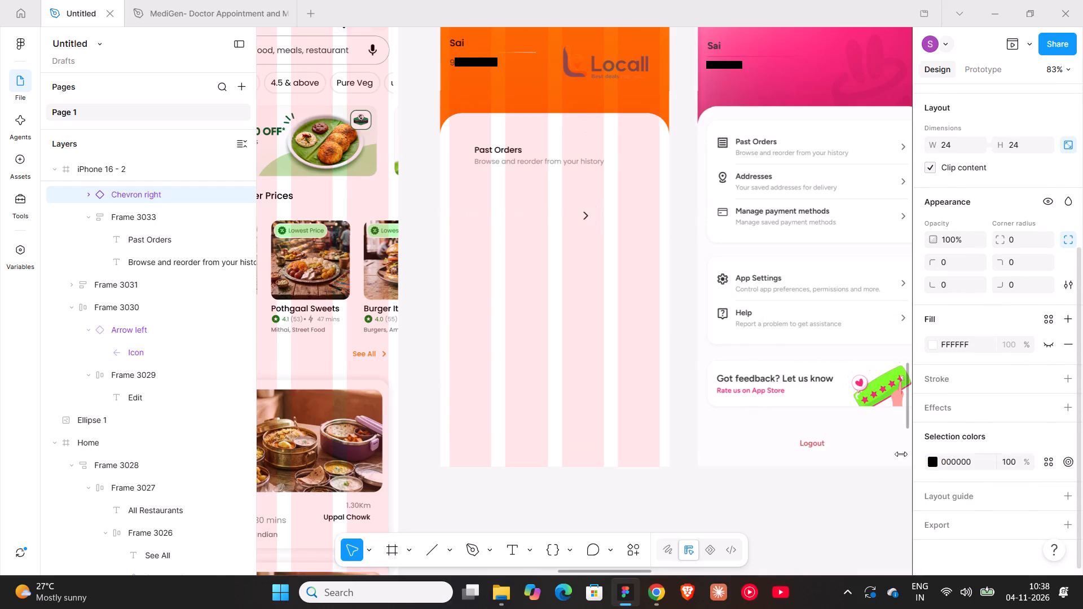
# Move the chevron level with the Past Orders text, near the white sheet's right edge and inside the last grid column.
pyautogui.scroll(3, 553, 300)
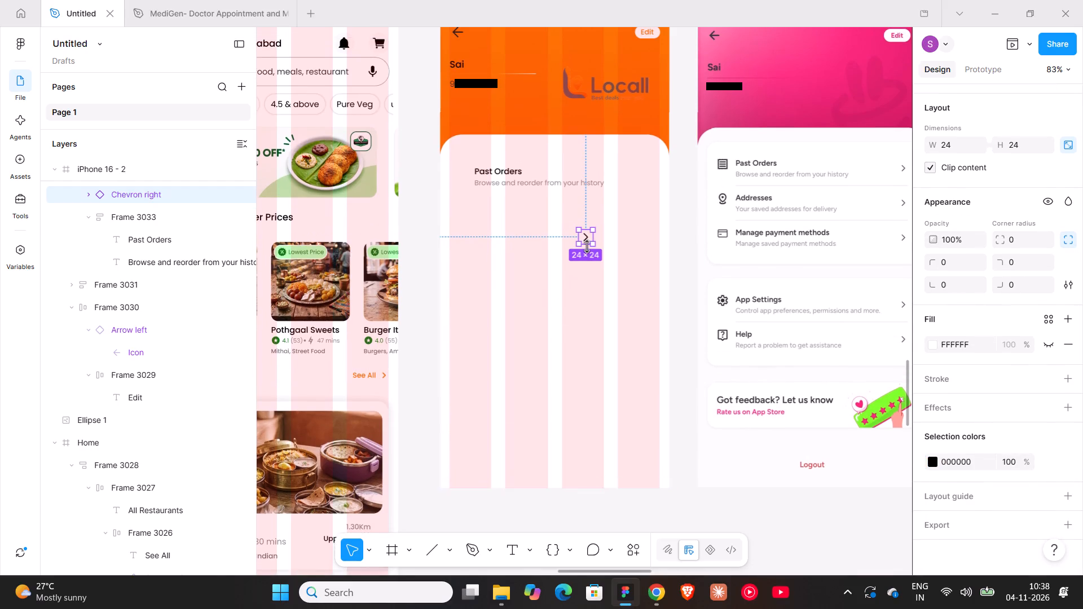
pyautogui.scroll(4, 582, 273)
pyautogui.moveTo(584, 387); pyautogui.dragTo(624, 356)
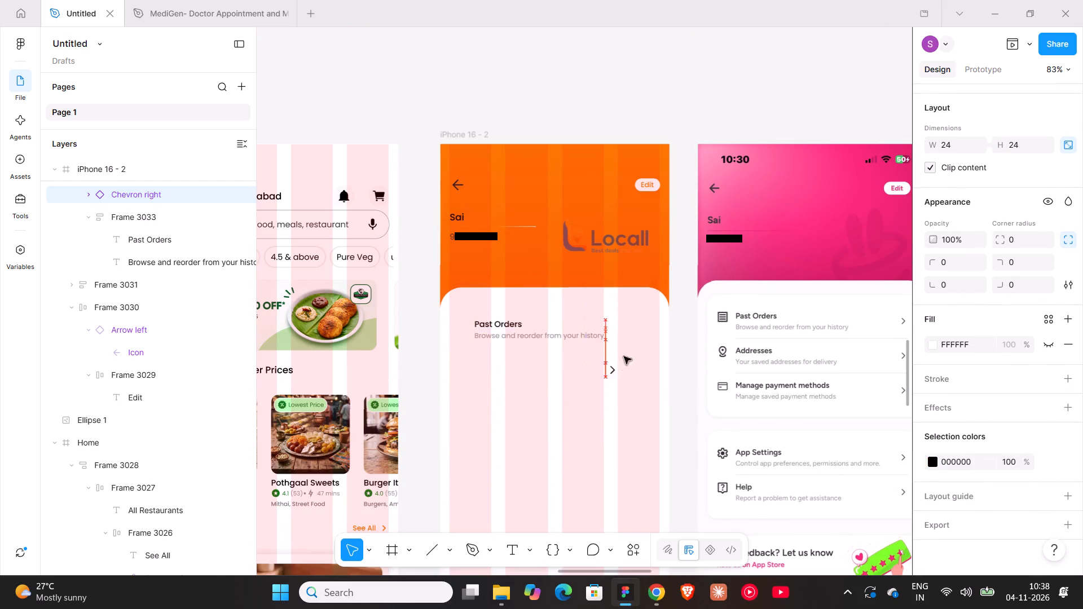
pyautogui.moveTo(624, 356); pyautogui.dragTo(649, 325)
pyautogui.keyDown('shift'); pyautogui.scroll(-3, 649, 325); pyautogui.keyUp('shift')
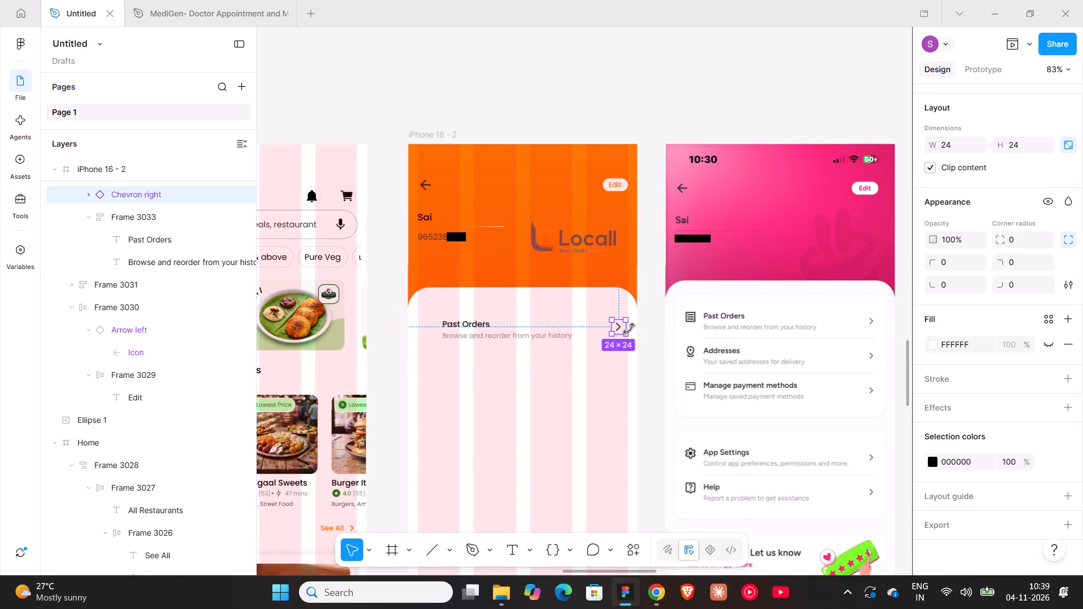
pyautogui.keyDown('ctrl'); pyautogui.scroll(8, 620, 329); pyautogui.keyUp('ctrl')
pyautogui.moveTo(620, 326); pyautogui.dragTo(602, 325)
# Centre the Past Orders text group and the chevron vertically on each other and combine them in a horizontal auto layout.
pyautogui.keyDown('ctrl'); pyautogui.scroll(-6, 602, 325); pyautogui.keyUp('ctrl')
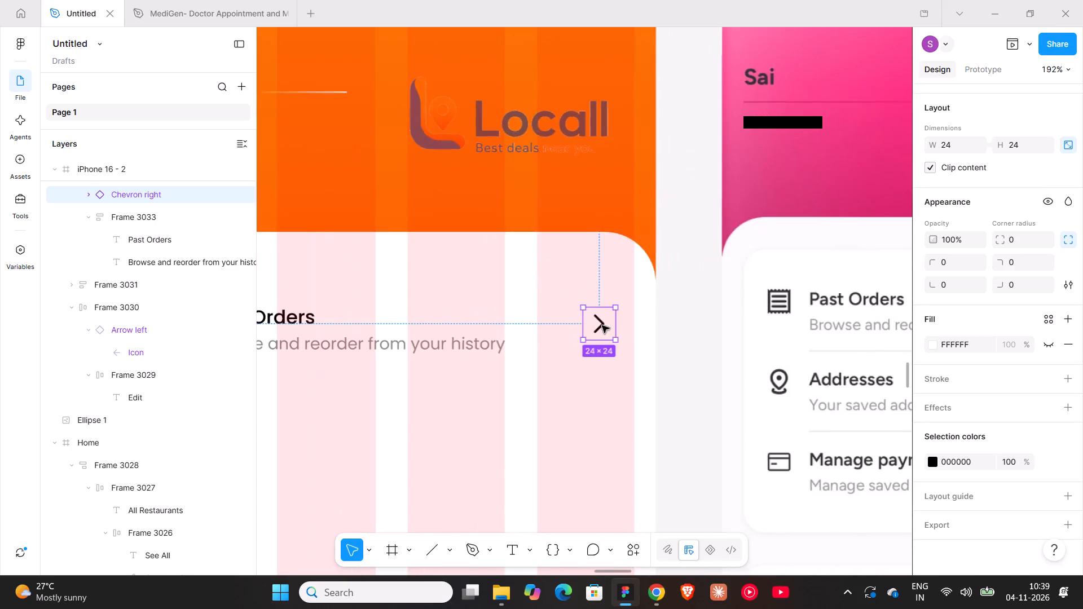
pyautogui.keyDown('ctrl'); pyautogui.scroll(-5, 602, 325); pyautogui.keyUp('ctrl')
pyautogui.keyDown('shift'); pyautogui.click(490, 331); pyautogui.keyUp('shift')
pyautogui.scroll(3, 1009, 148)
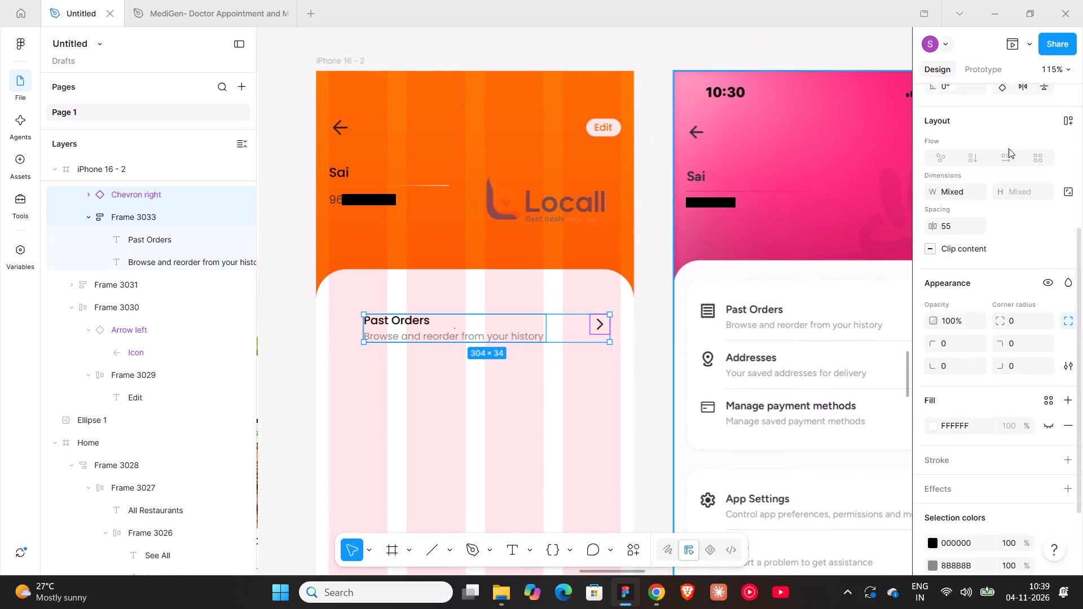
pyautogui.scroll(2, 1009, 148)
pyautogui.click(1023, 188)
pyautogui.hotkey('shift', 'a')
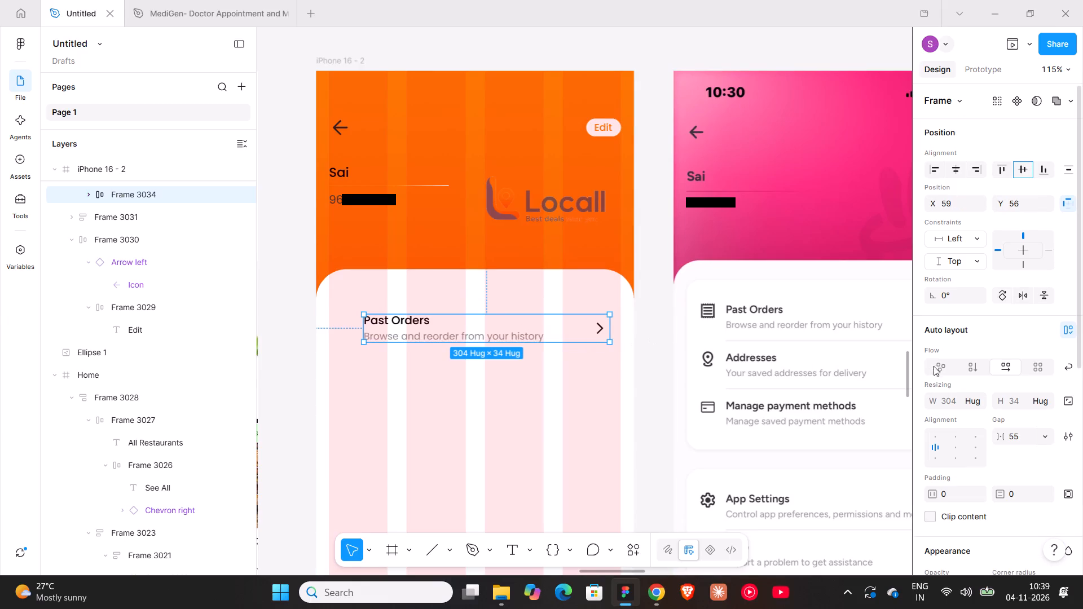
# Give the Past Orders row's auto layout a bottom padding of 10, leaving the other sides at 0.
pyautogui.scroll(-2, 946, 363)
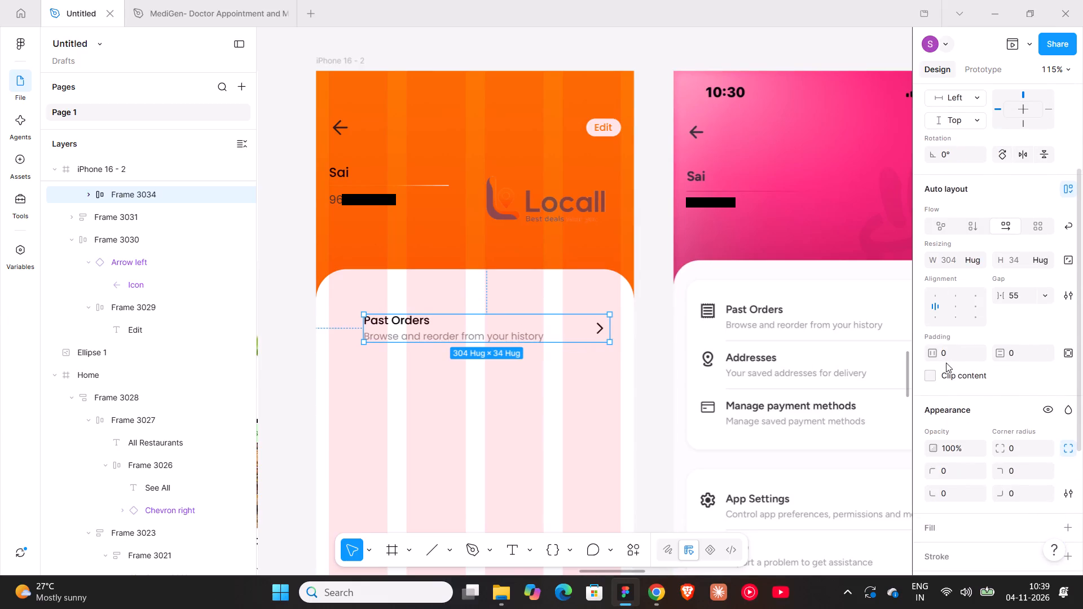
pyautogui.scroll(-2, 979, 411)
pyautogui.scroll(1, 979, 411)
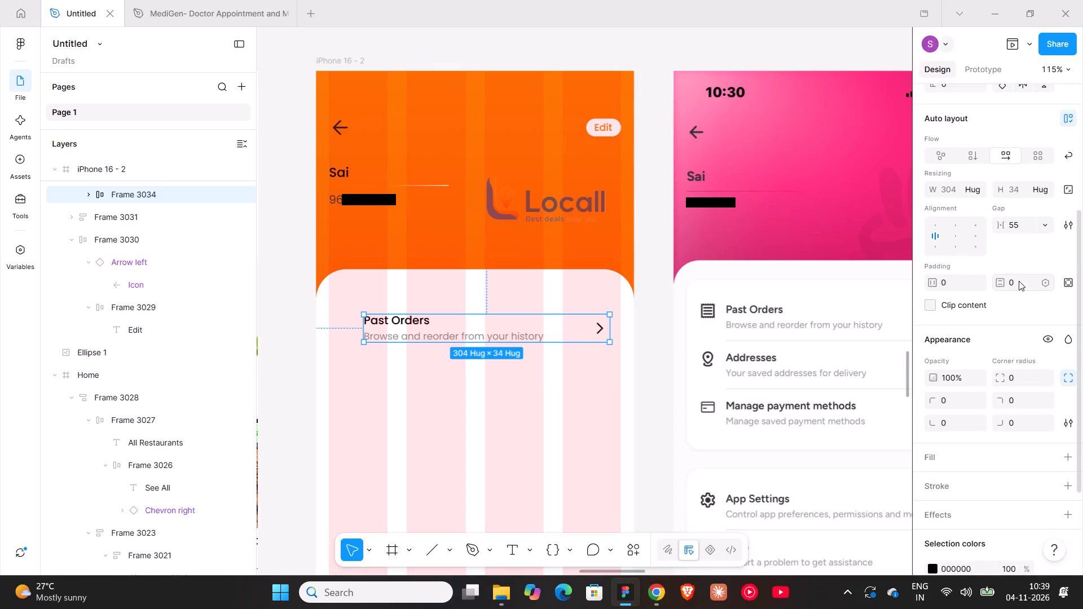
pyautogui.moveTo(997, 284); pyautogui.dragTo(551, 301)
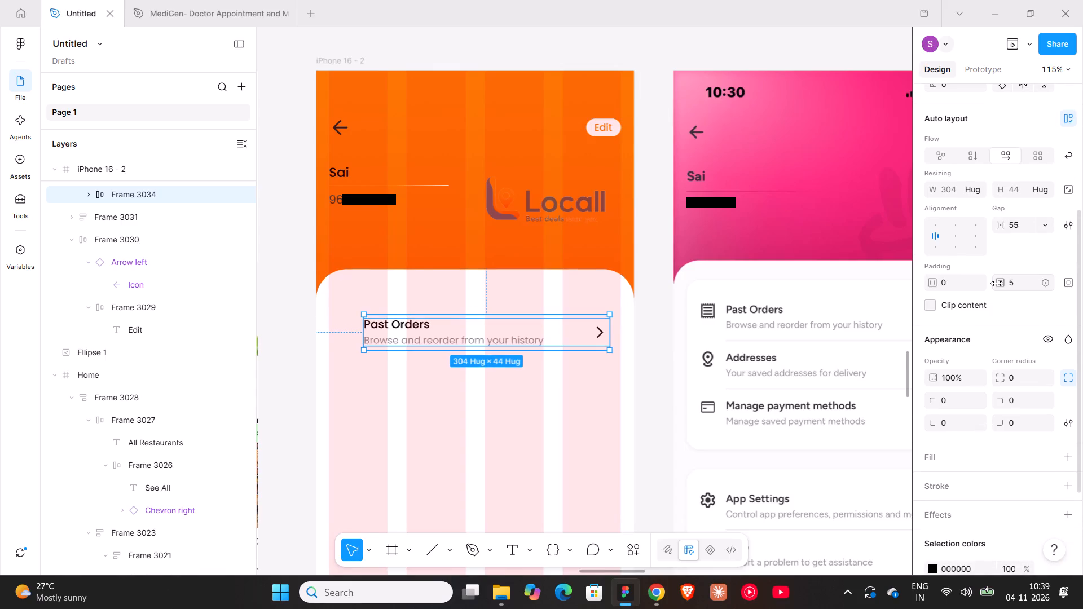
pyautogui.hotkey('ctrl', 'z')
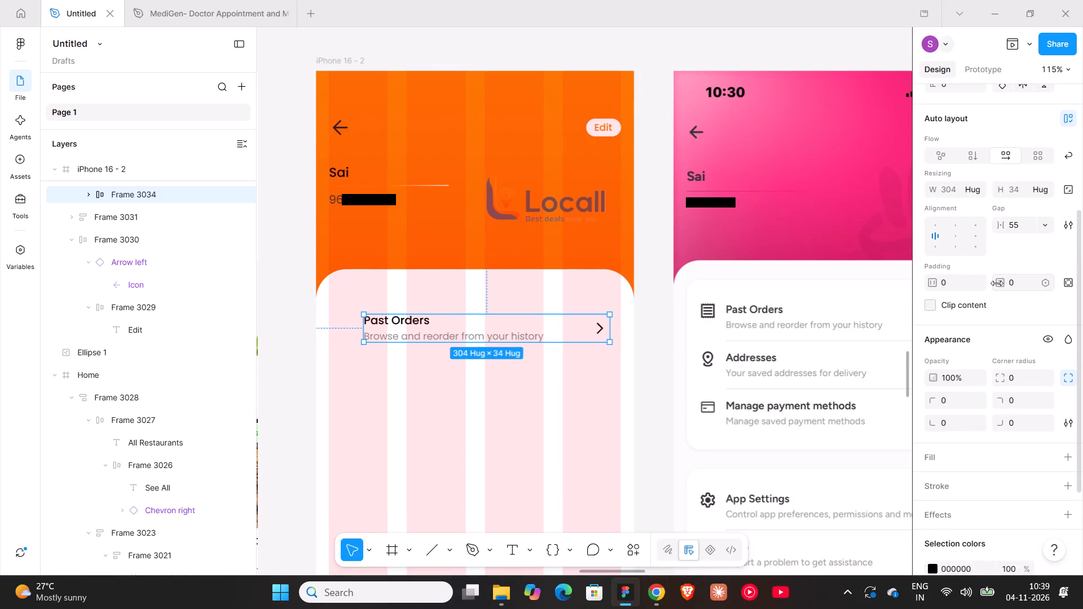
pyautogui.click(1067, 280)
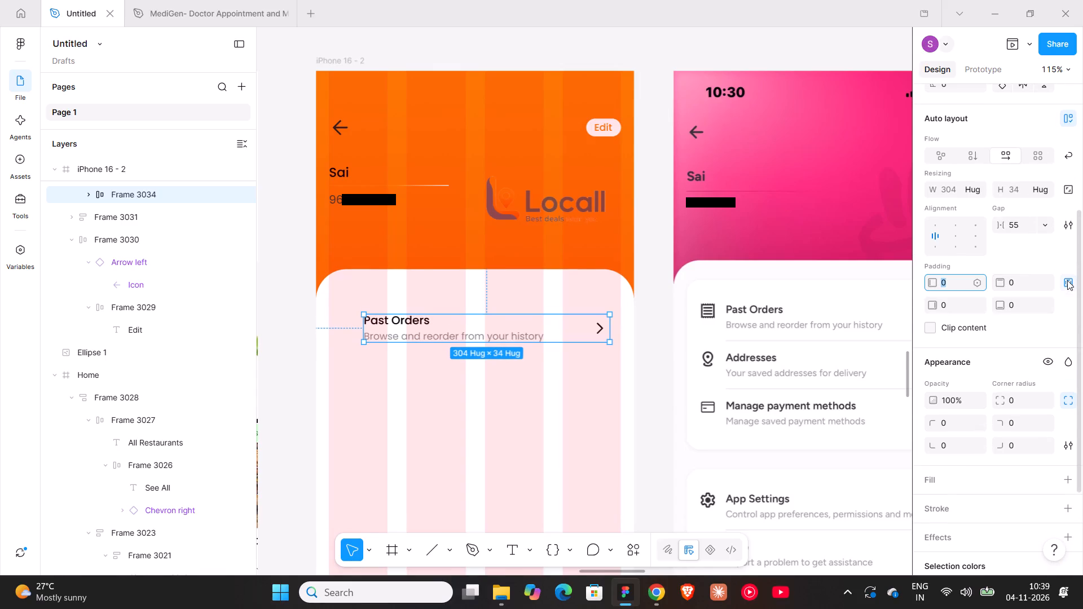
pyautogui.moveTo(1000, 309); pyautogui.dragTo(555, 302)
# Add a 000000 inside stroke of weight 1 to the Past Orders row, on its bottom side only.
pyautogui.scroll(-3, 991, 387)
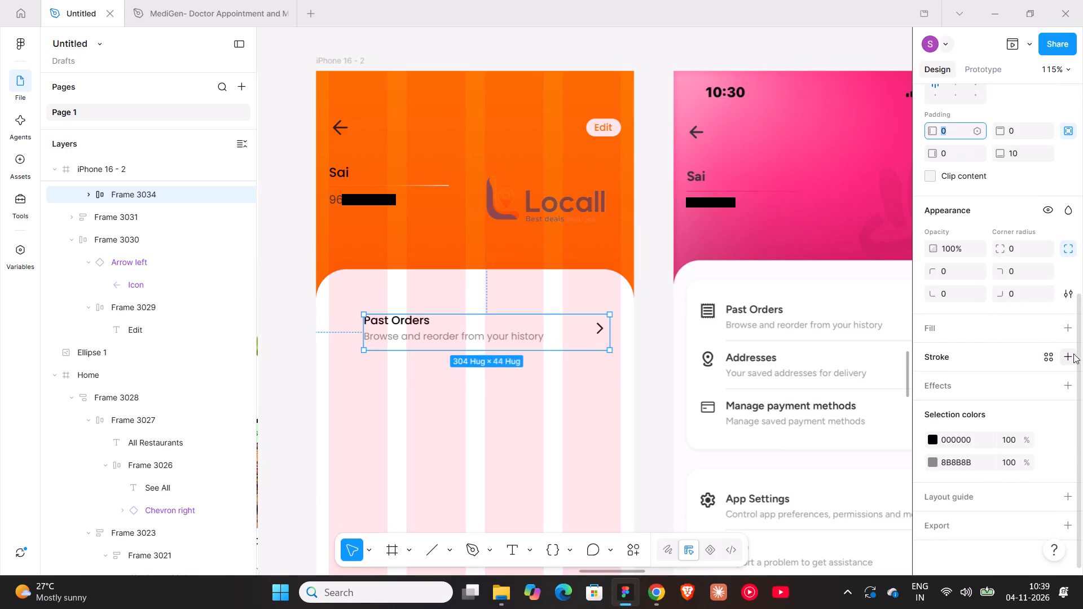
pyautogui.click(1073, 354)
pyautogui.click(1069, 413)
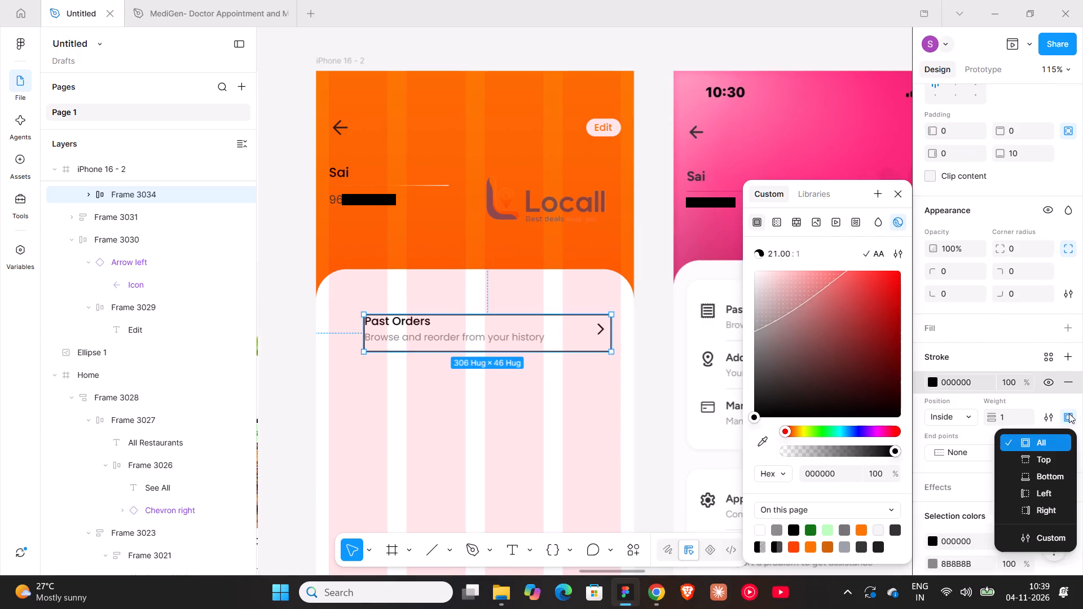
pyautogui.click(1034, 472)
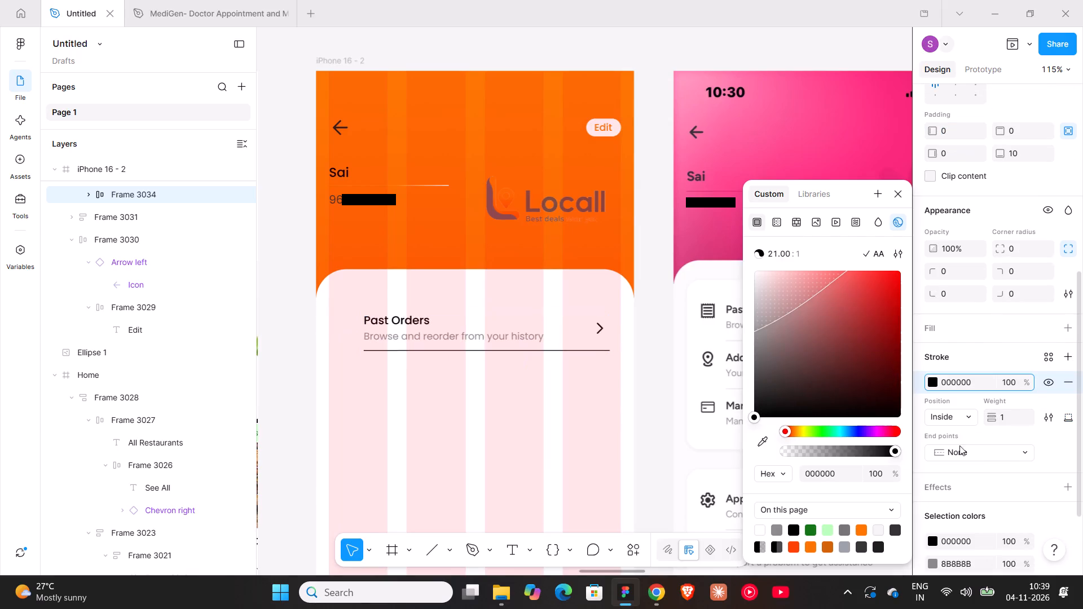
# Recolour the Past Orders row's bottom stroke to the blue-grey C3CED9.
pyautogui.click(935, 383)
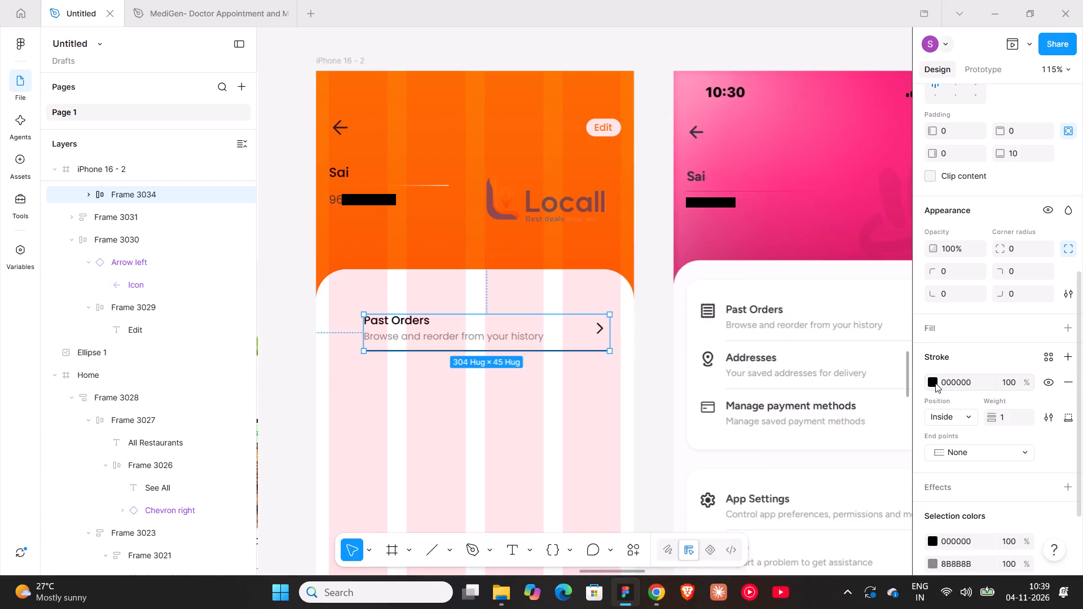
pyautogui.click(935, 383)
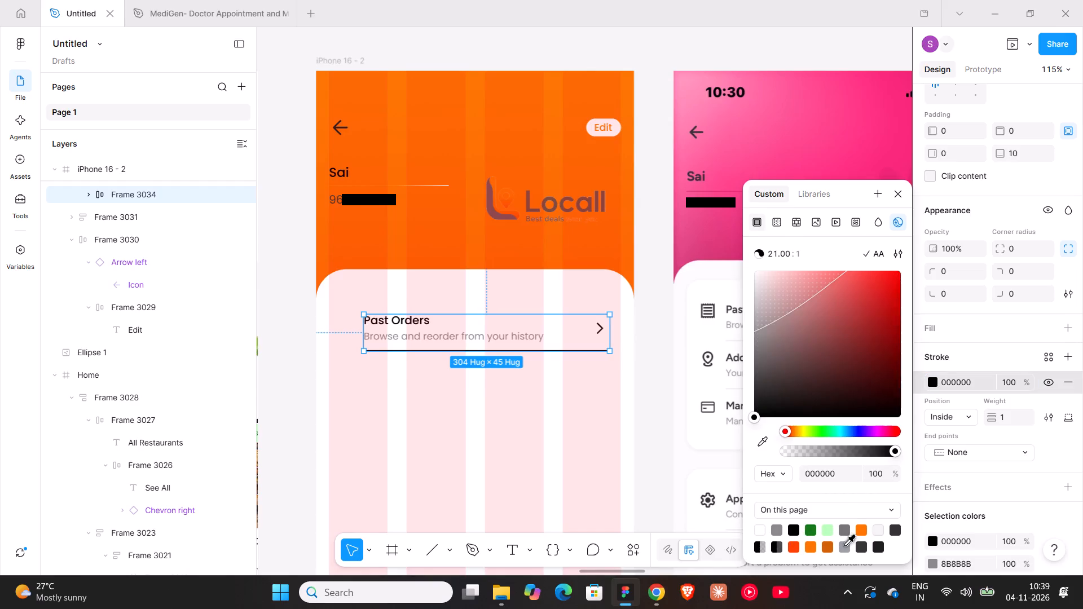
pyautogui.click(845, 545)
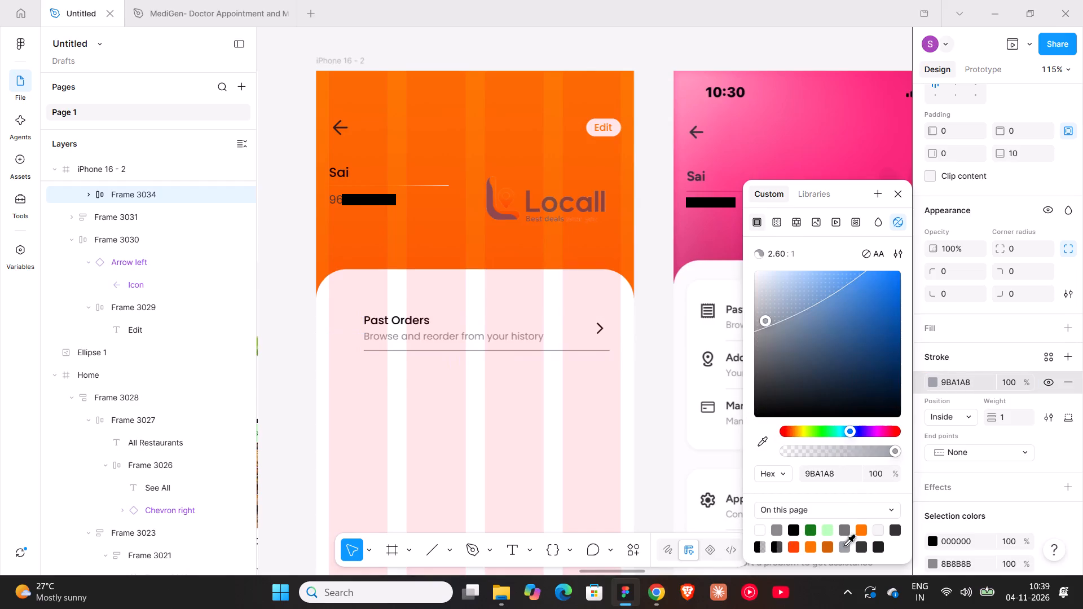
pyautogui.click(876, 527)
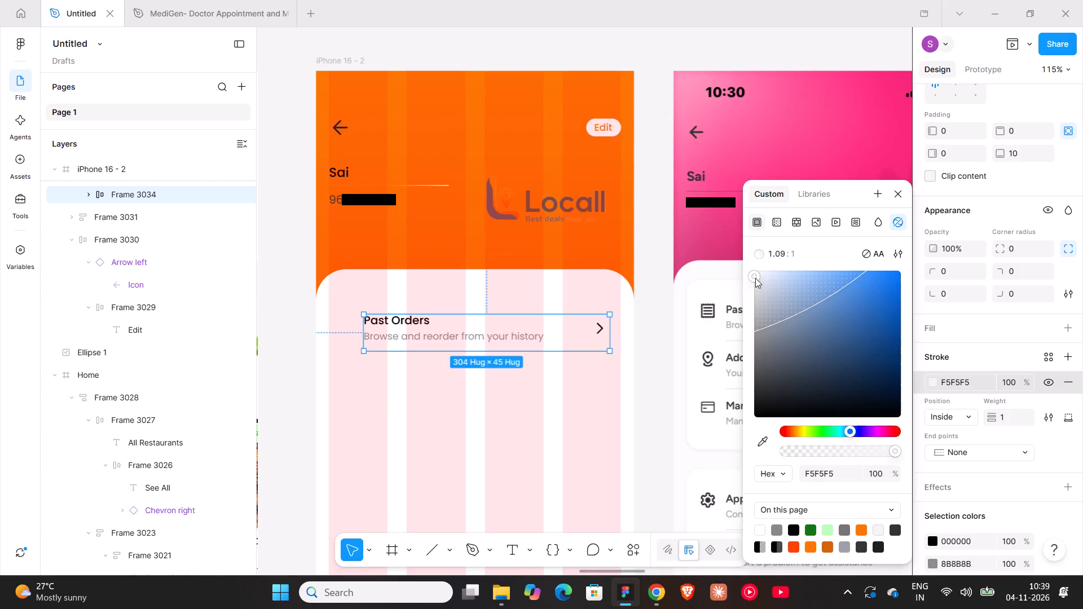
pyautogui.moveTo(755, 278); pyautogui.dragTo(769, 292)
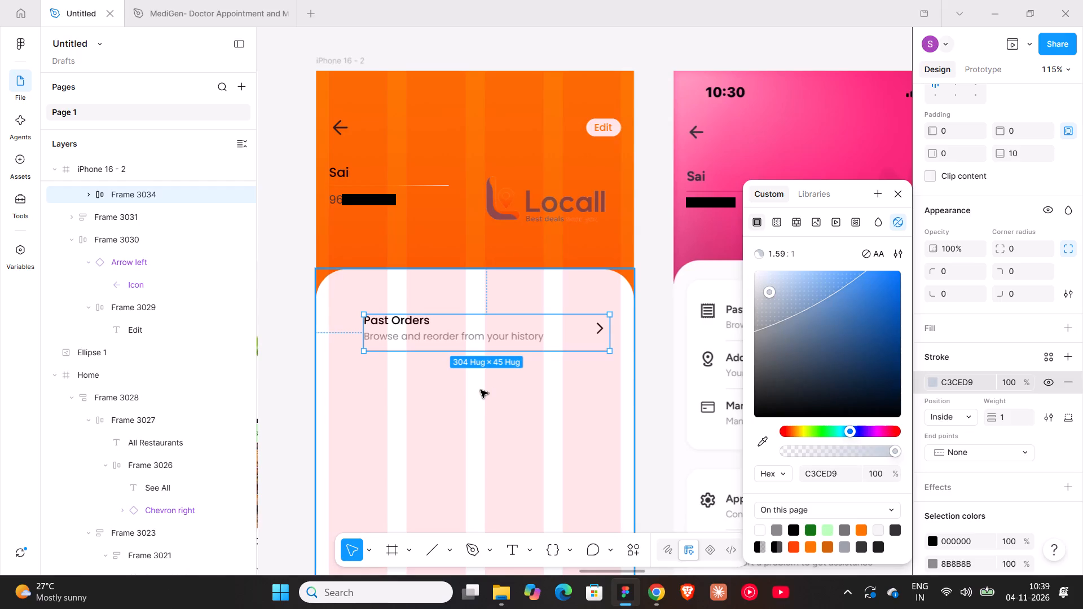
# Lighten the Past Orders row's bottom stroke to E2E4E6, comparing it with the divider lines in the reference screenshot.
pyautogui.keyDown('ctrl'); pyautogui.scroll(-7, 481, 390); pyautogui.keyUp('ctrl')
pyautogui.keyDown('shift'); pyautogui.scroll(5, 481, 390); pyautogui.keyUp('shift')
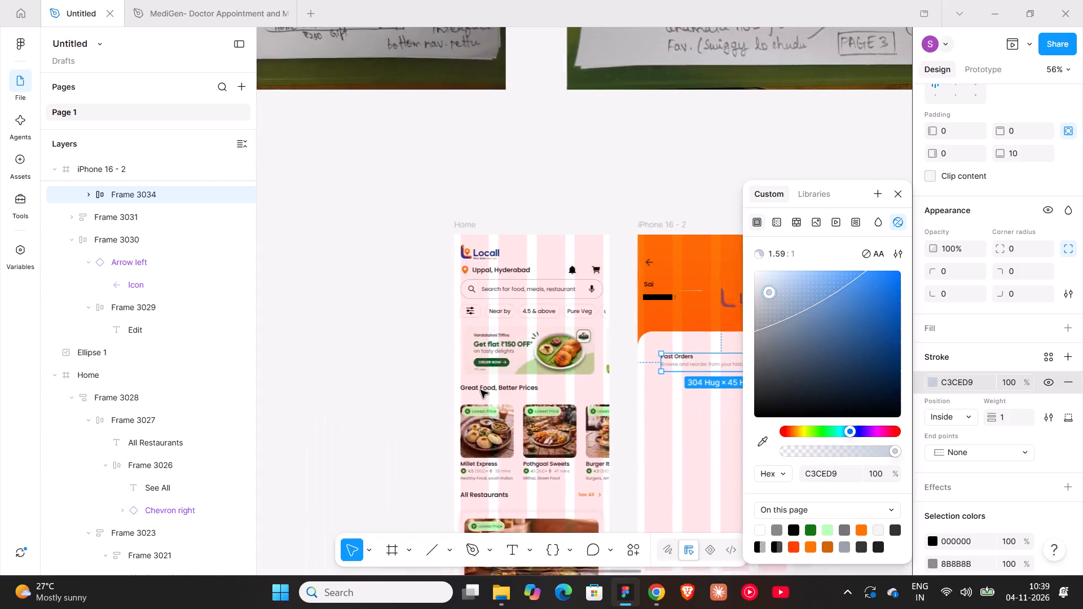
pyautogui.scroll(-5, 481, 390)
pyautogui.keyDown('shift'); pyautogui.scroll(-2, 481, 390); pyautogui.keyUp('shift')
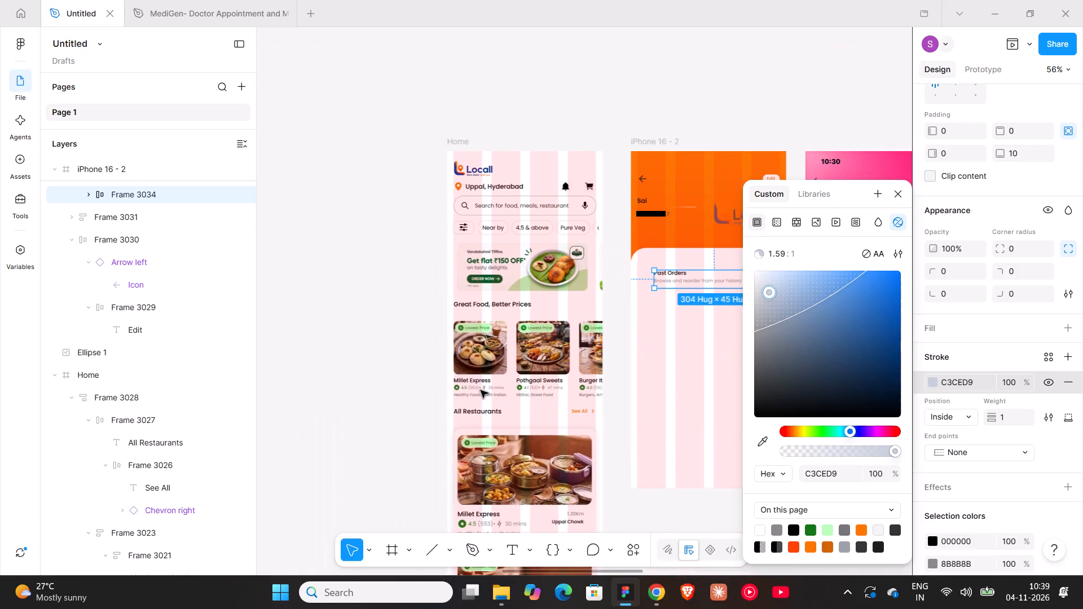
pyautogui.keyDown('shift'); pyautogui.scroll(-2, 481, 390); pyautogui.keyUp('shift')
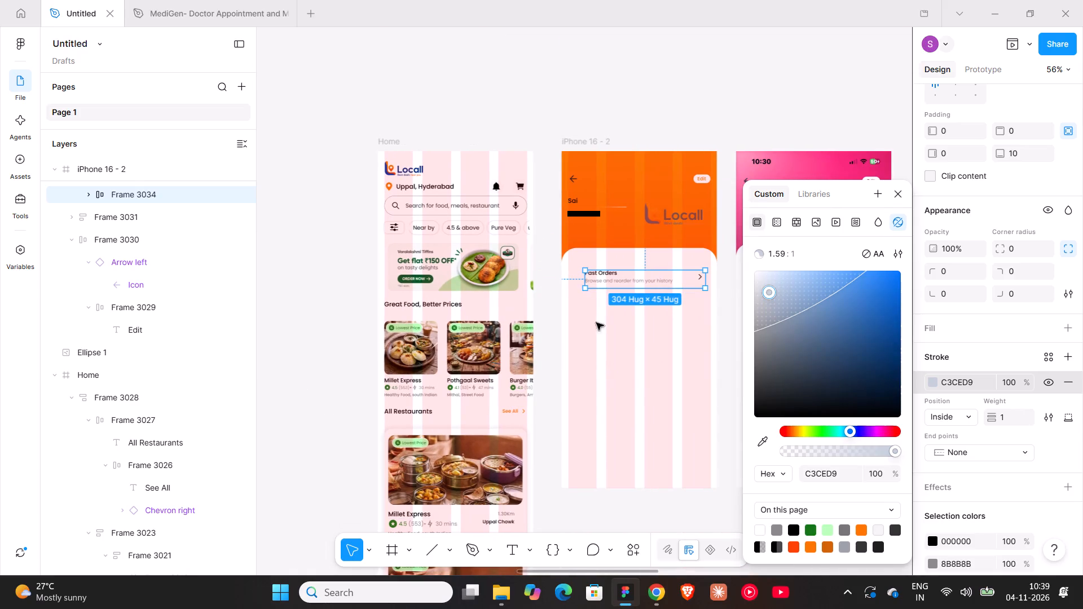
pyautogui.keyDown('ctrl'); pyautogui.scroll(9, 620, 274); pyautogui.keyUp('ctrl')
pyautogui.scroll(-8, 607, 364)
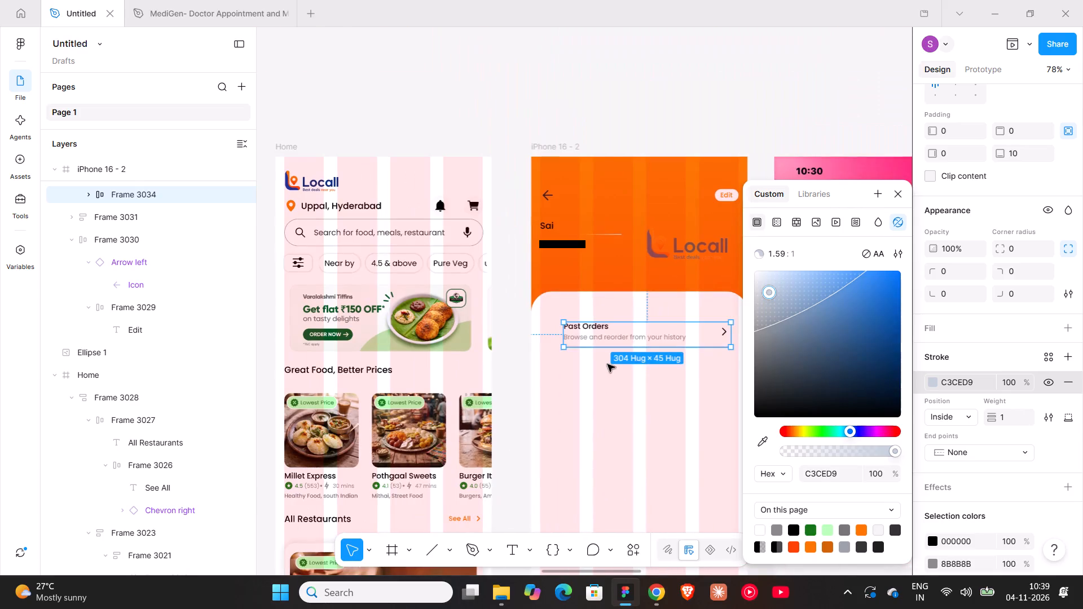
pyautogui.click(607, 364)
pyautogui.keyDown('shift'); pyautogui.scroll(-7, 607, 364); pyautogui.keyUp('shift')
pyautogui.click(581, 346)
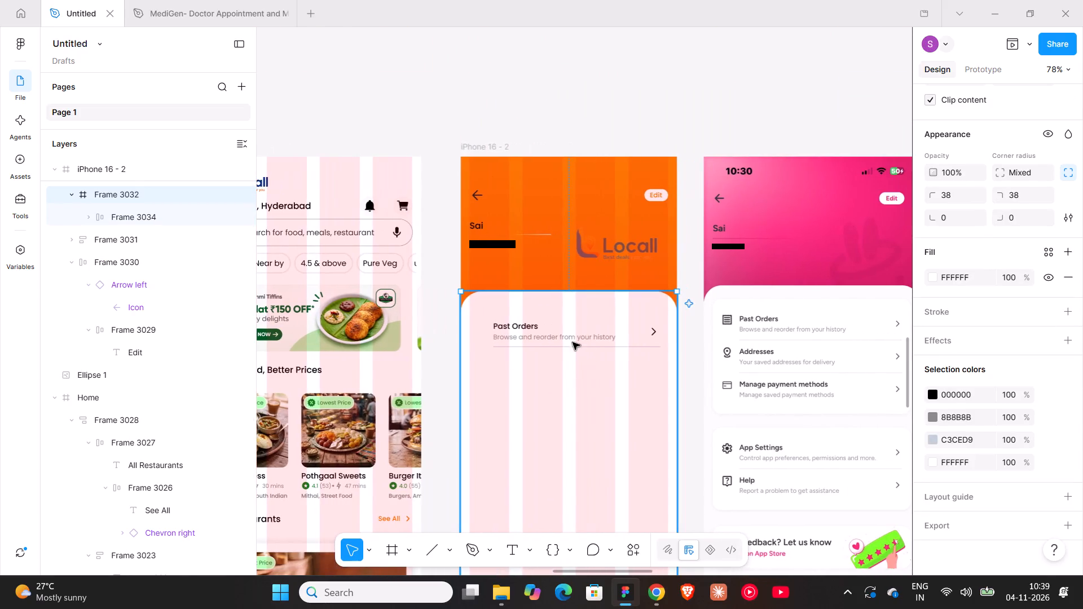
pyautogui.doubleClick(566, 340)
pyautogui.scroll(-1, 886, 390)
pyautogui.click(930, 425)
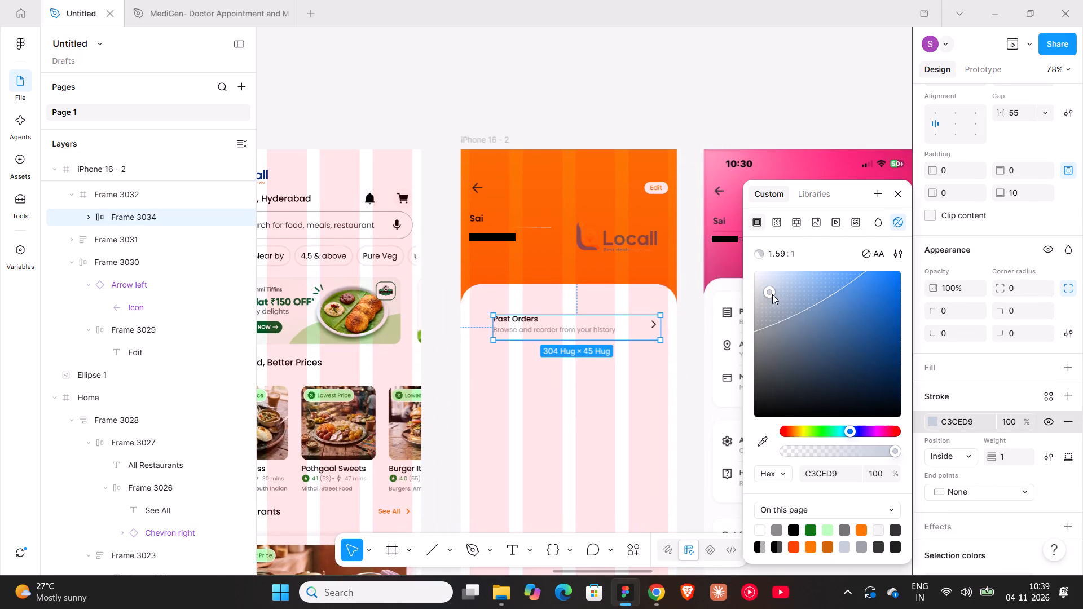
pyautogui.moveTo(769, 292); pyautogui.dragTo(767, 276)
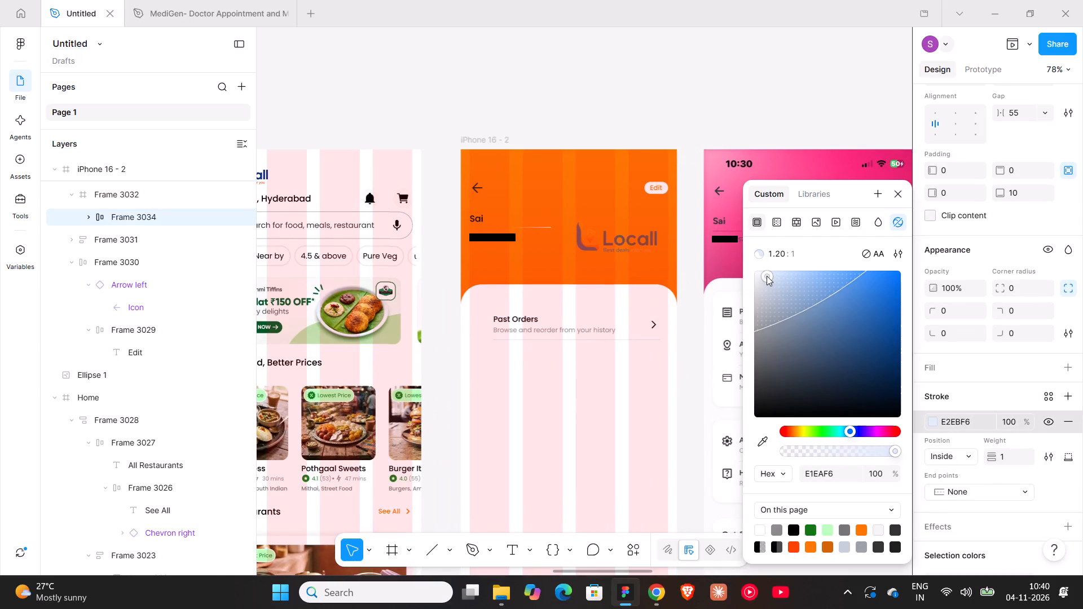
pyautogui.moveTo(767, 276); pyautogui.dragTo(767, 288)
pyautogui.moveTo(767, 288); pyautogui.dragTo(760, 281)
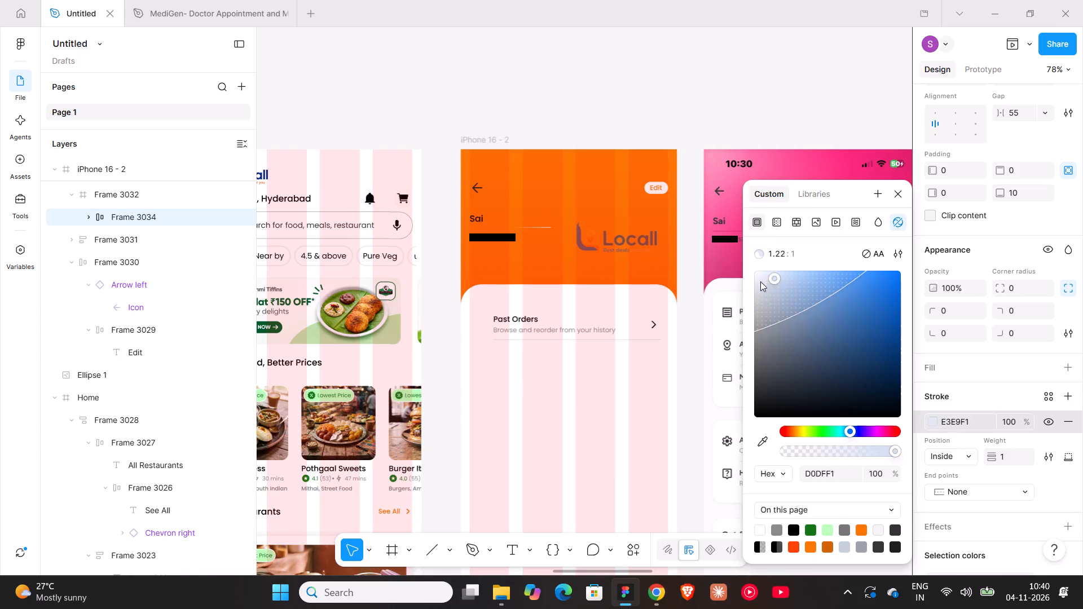
pyautogui.moveTo(760, 281); pyautogui.dragTo(757, 285)
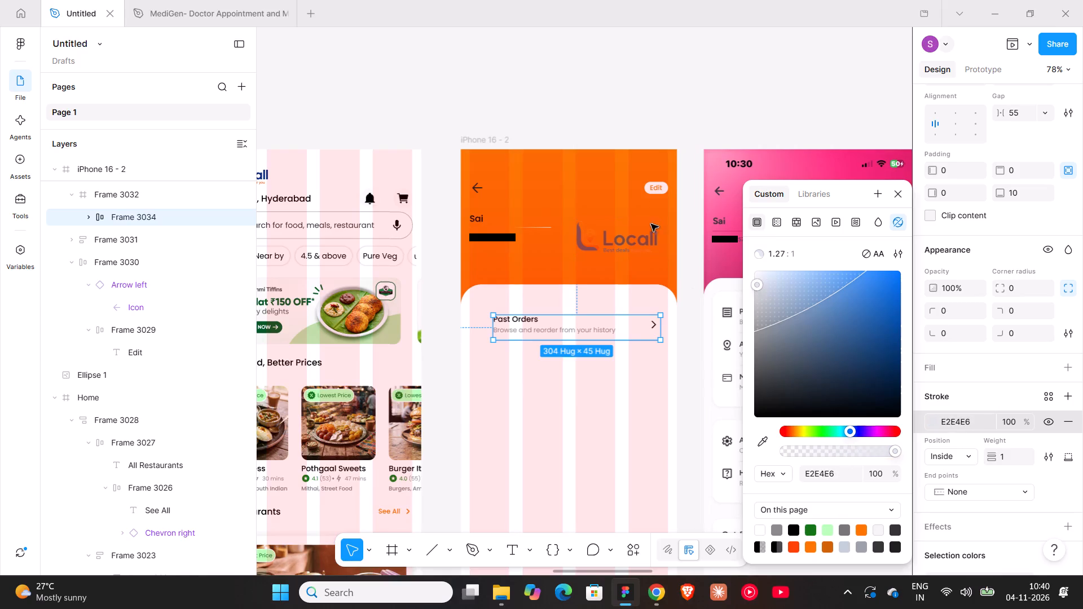
pyautogui.click(658, 144)
# Search the Iconify plugin for bill and place the reicon:bill icon in the white sheet below the Past Orders row.
pyautogui.rightClick(571, 76)
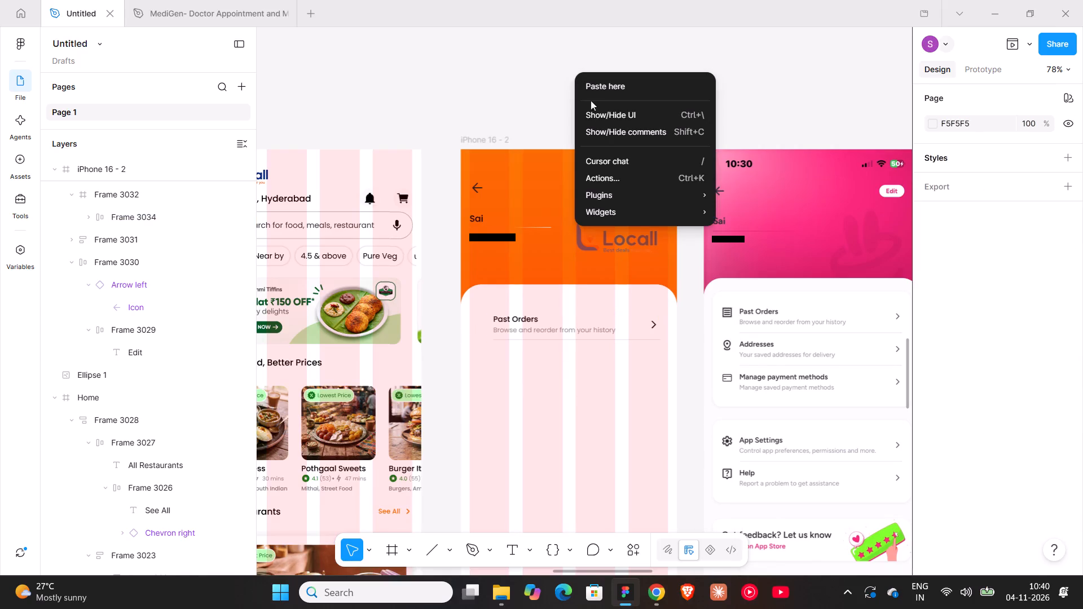
pyautogui.click(749, 211)
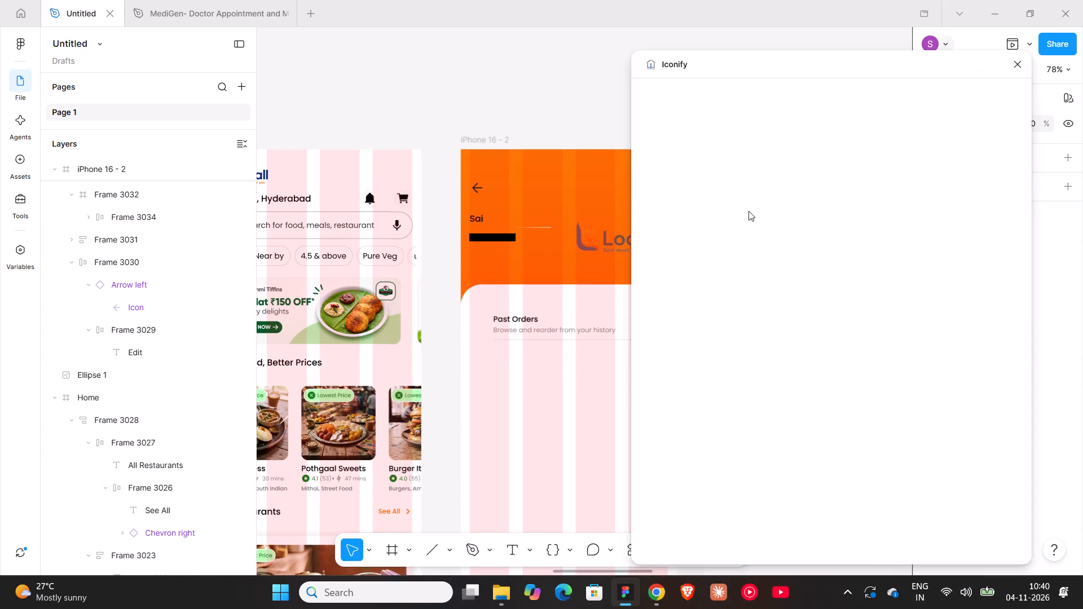
pyautogui.click(730, 137)
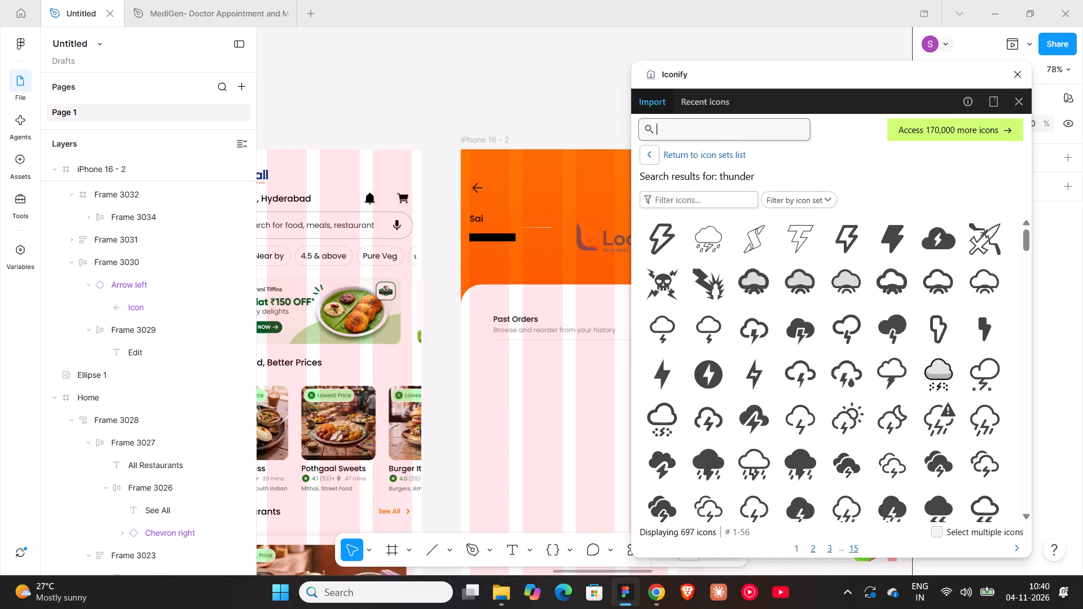
pyautogui.write('bill')
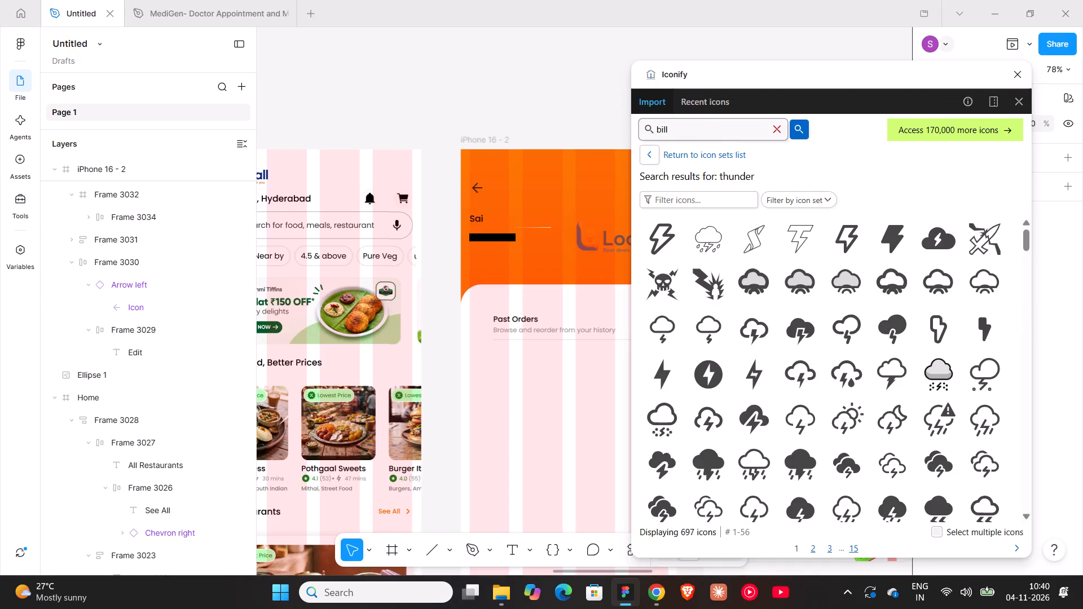
pyautogui.press('Return')
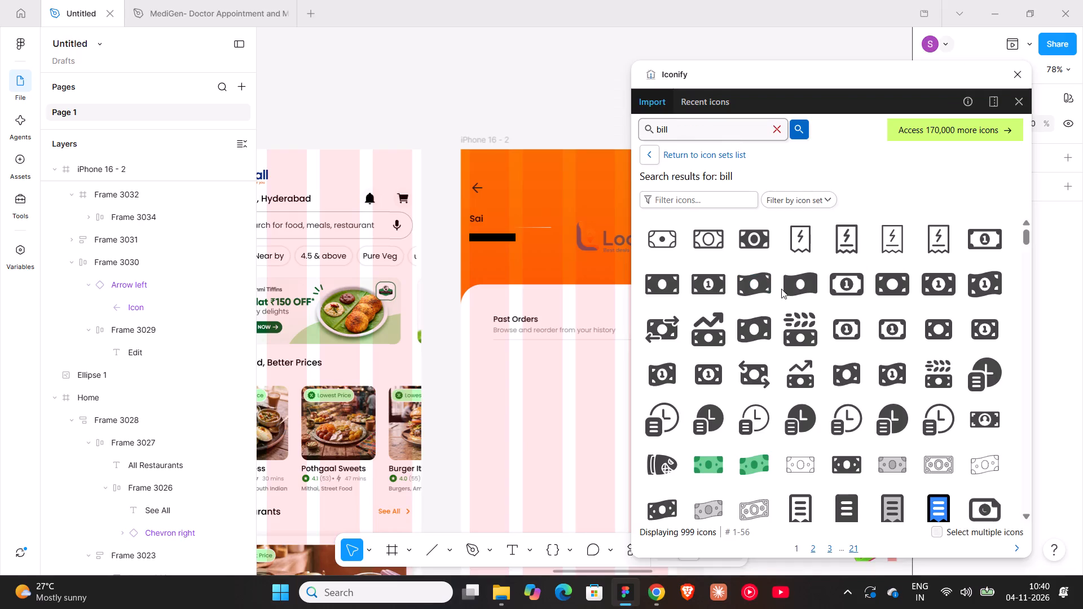
pyautogui.scroll(-8, 818, 324)
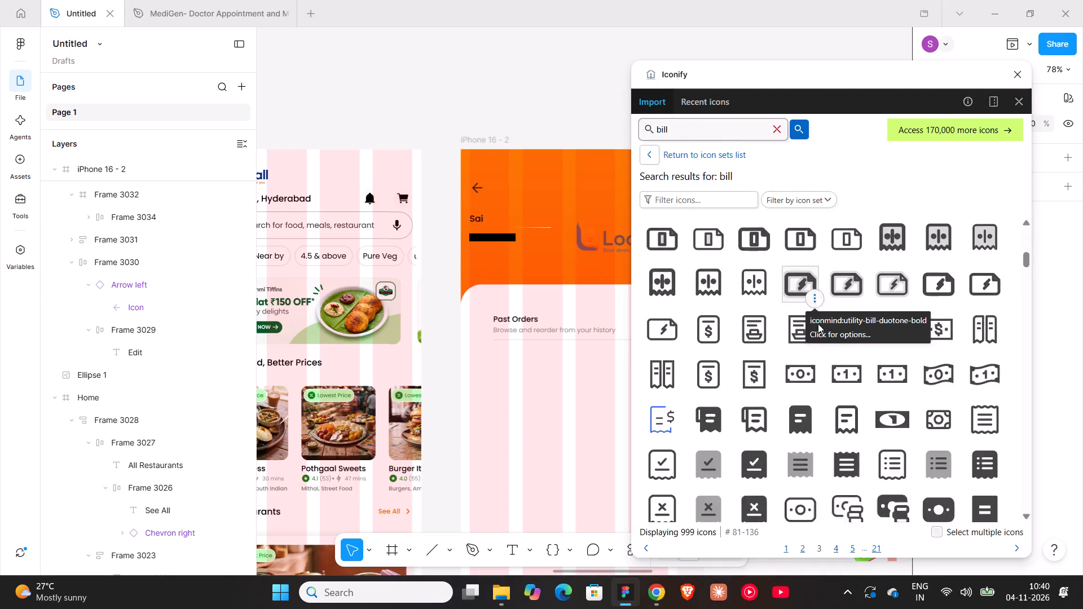
pyautogui.moveTo(984, 308); pyautogui.dragTo(494, 376)
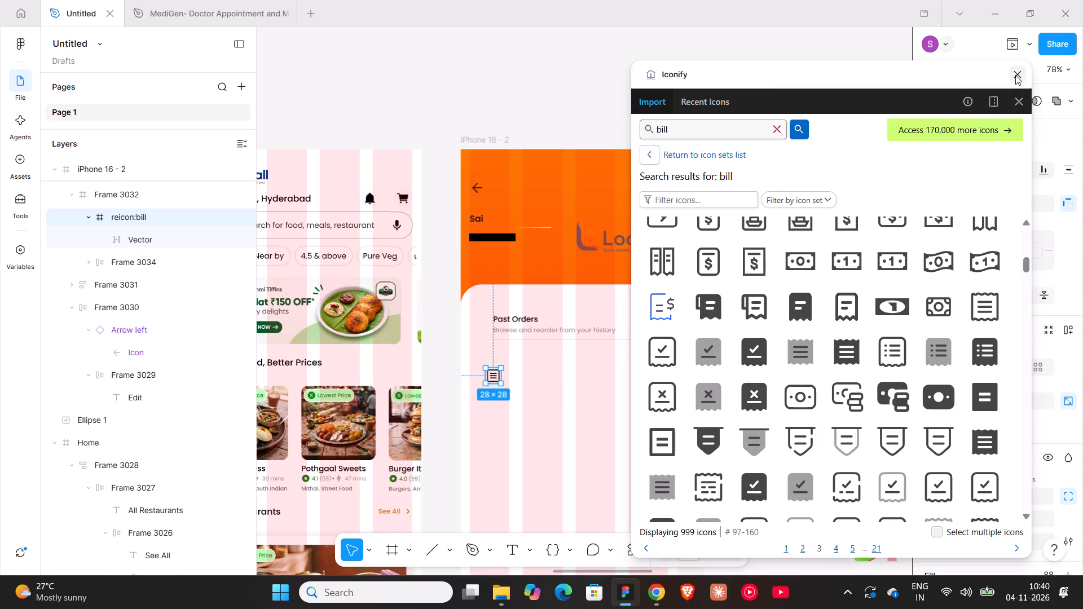
pyautogui.click(1015, 75)
# Move the bill icon to X 21, Y 55, just before the Past Orders text.
pyautogui.click(488, 374)
pyautogui.moveTo(493, 379); pyautogui.dragTo(485, 348)
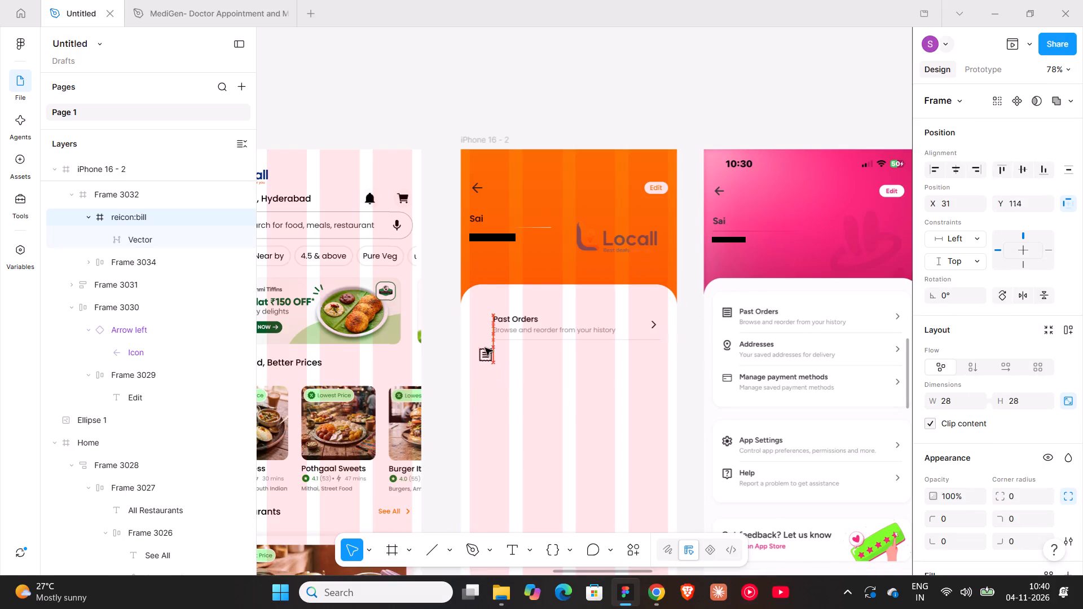
pyautogui.moveTo(485, 348); pyautogui.dragTo(479, 326)
# Combine the bill icon and the Past Orders row in a horizontal auto layout with a gap of 10.
pyautogui.keyDown('shift'); pyautogui.click(509, 325); pyautogui.keyUp('shift')
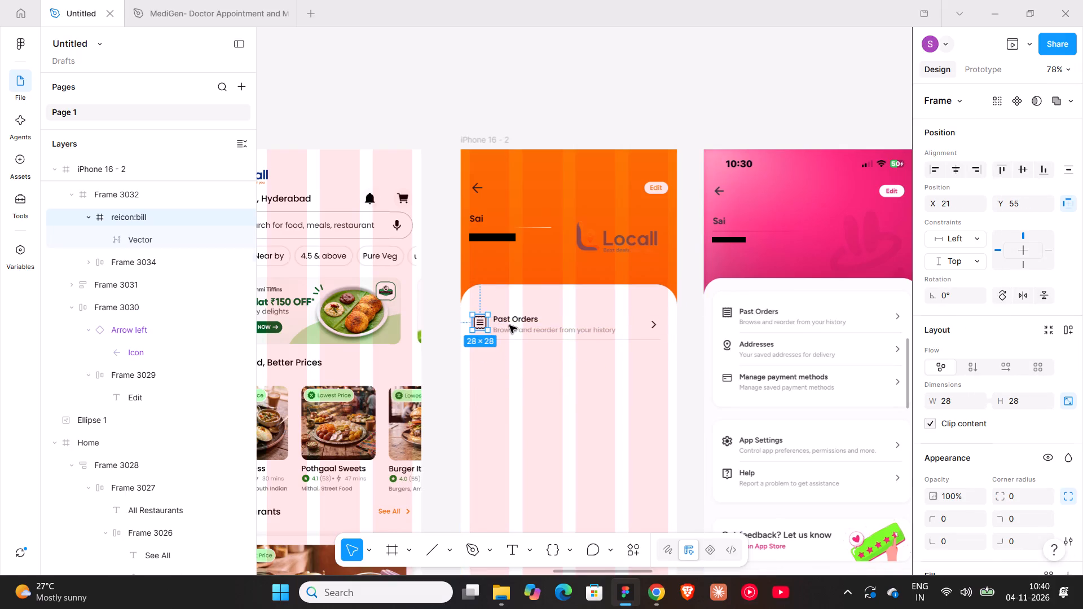
pyautogui.hotkey('shift', 'a')
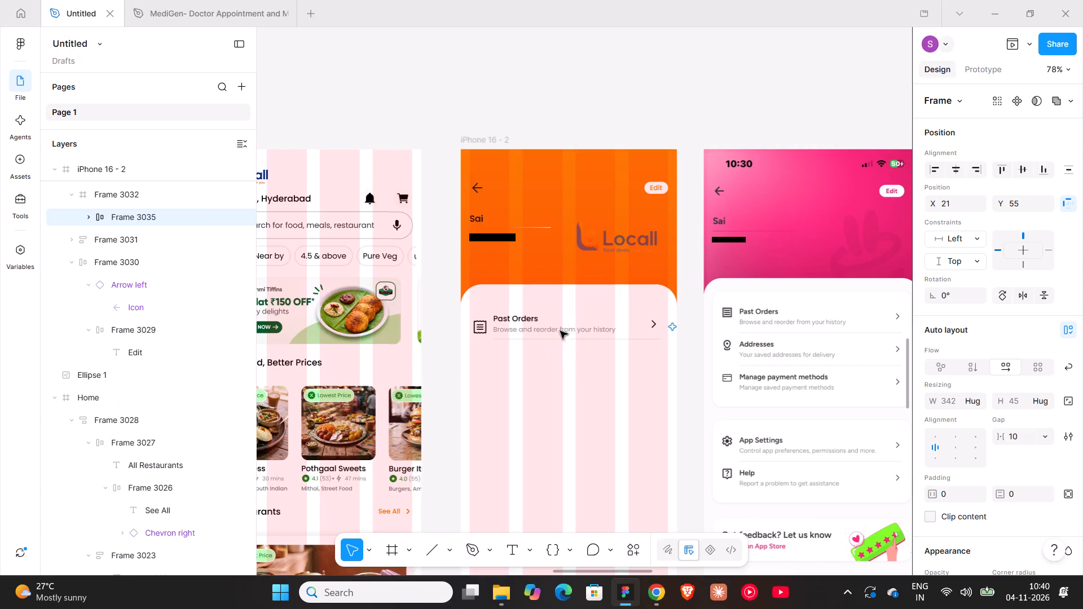
pyautogui.hotkey('ctrl', 'z')
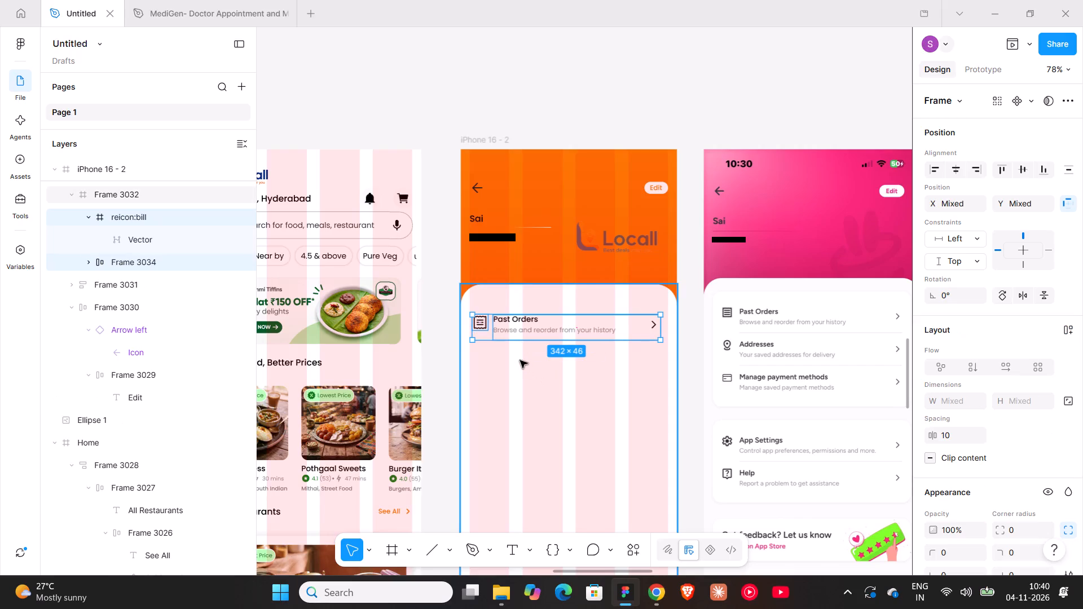
pyautogui.hotkey('shift', 'a')
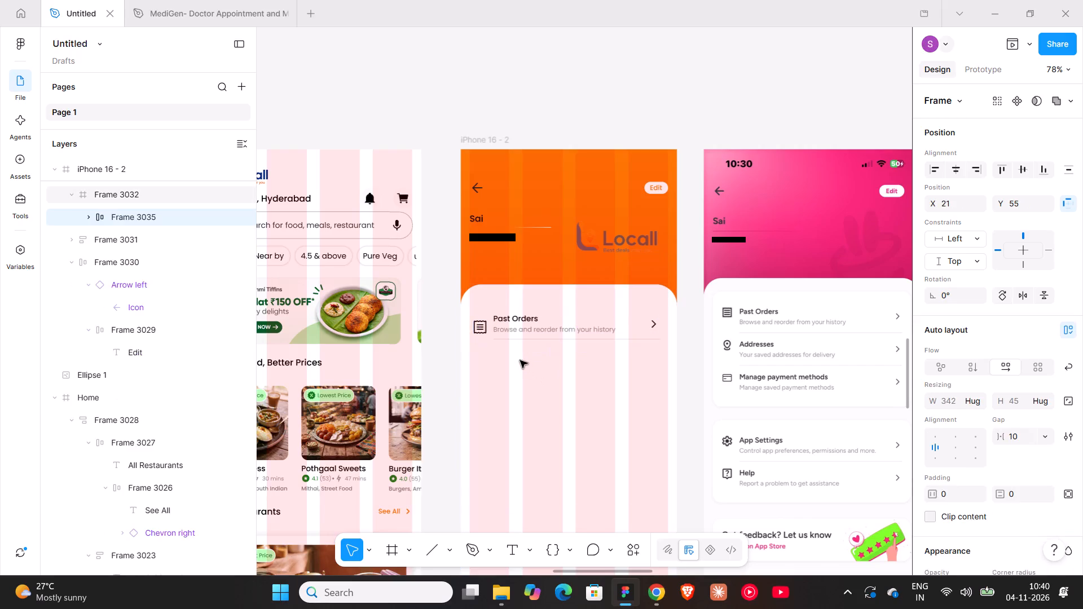
# Give the bill icon in the Past Orders row a vertical auto layout with top-centre alignment.
pyautogui.doubleClick(479, 330)
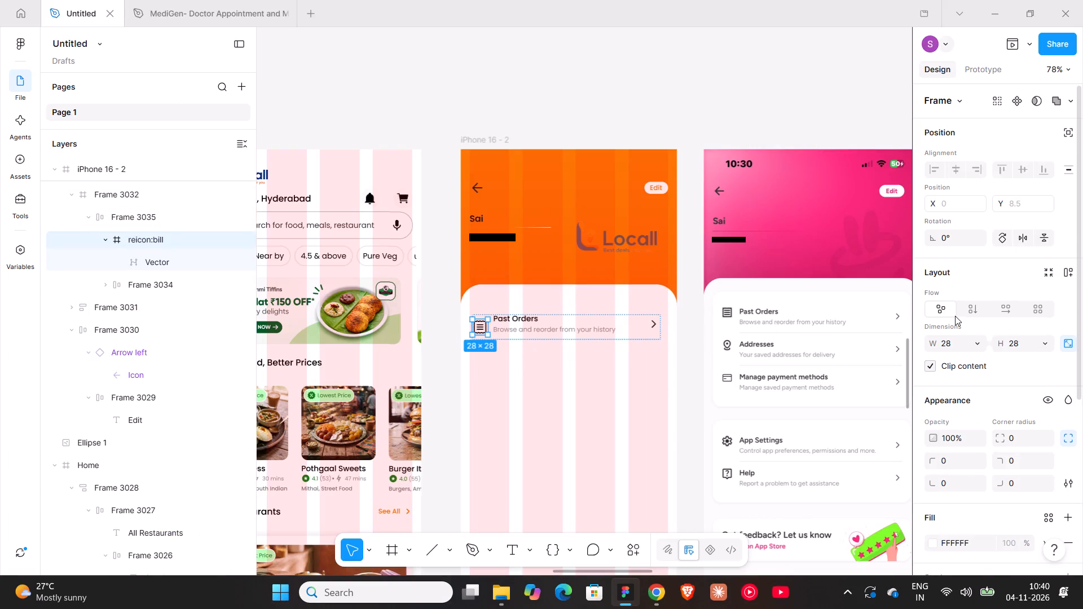
pyautogui.click(1068, 130)
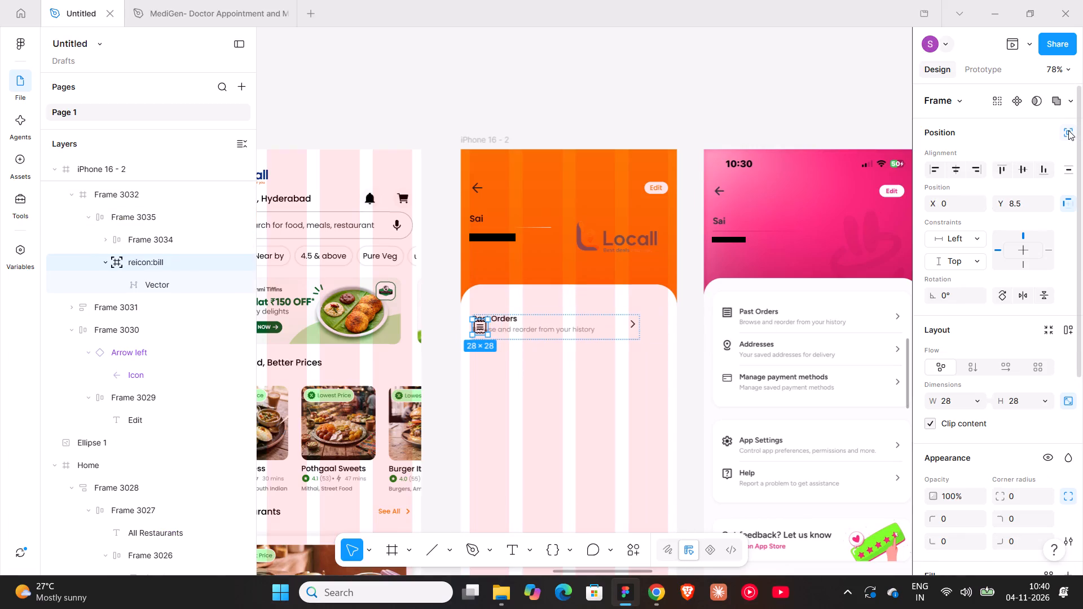
pyautogui.hotkey('ctrl', 'z')
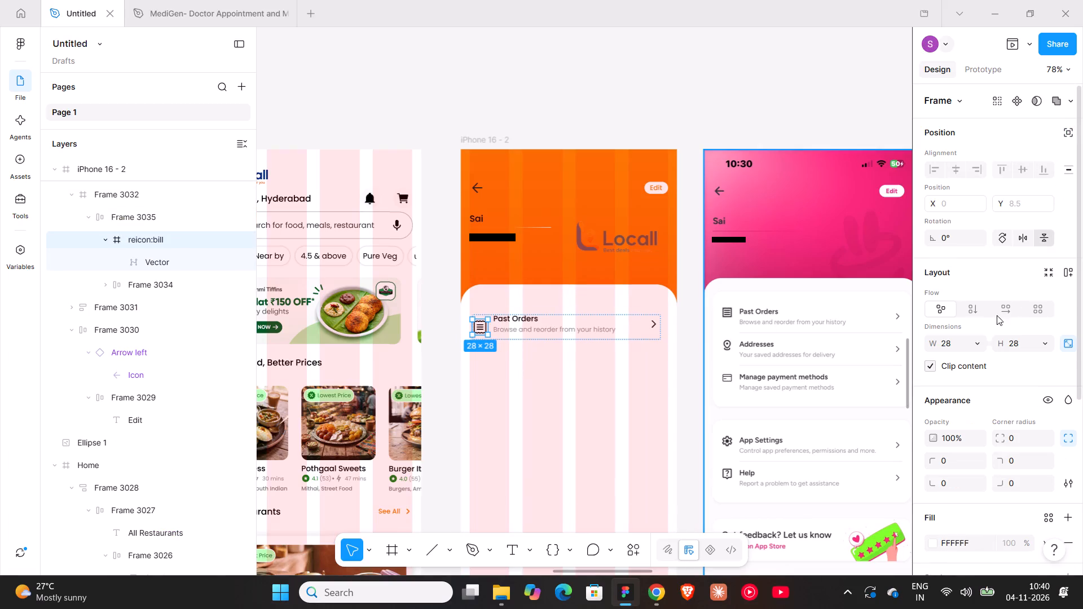
pyautogui.click(975, 314)
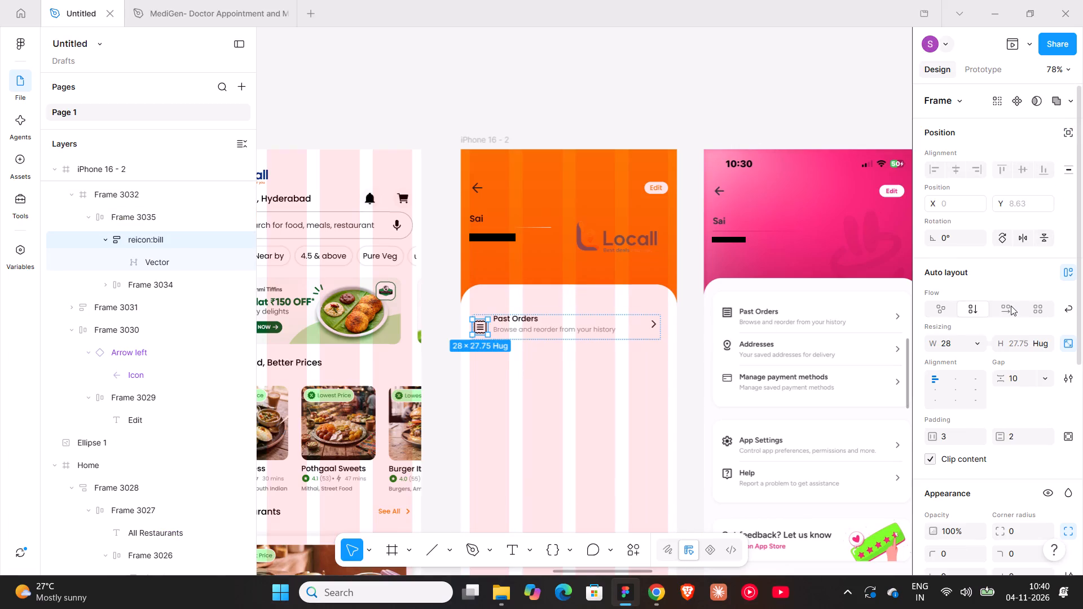
pyautogui.click(1011, 306)
pyautogui.click(967, 307)
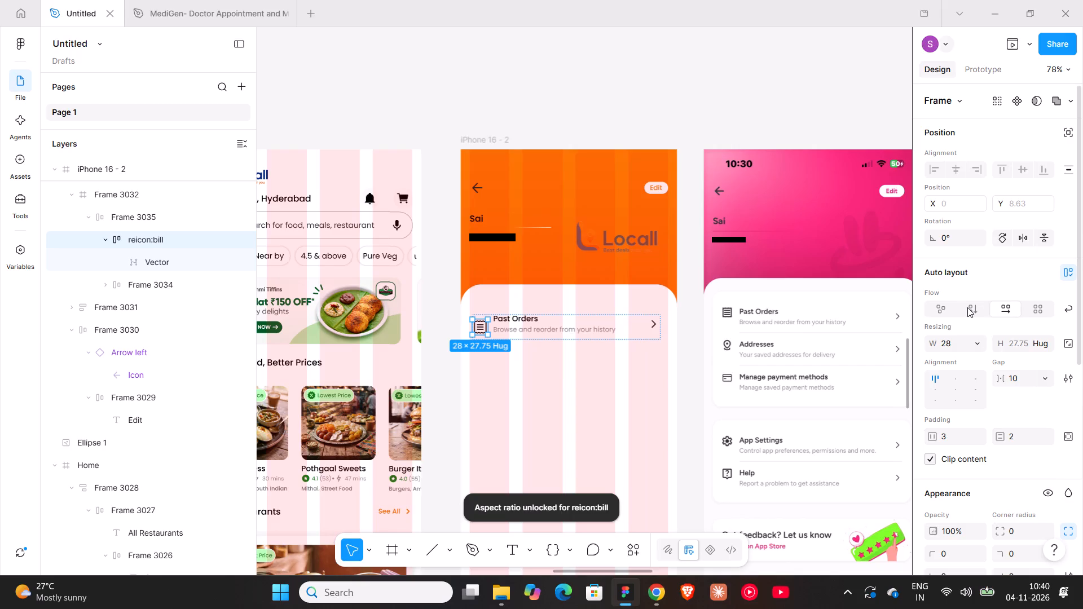
pyautogui.click(958, 389)
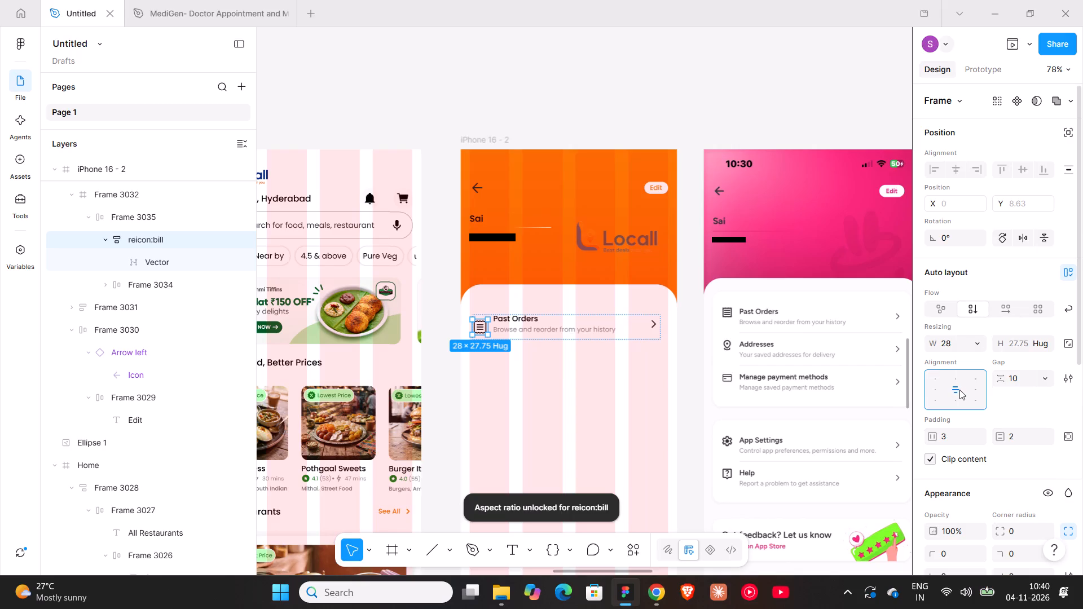
pyautogui.click(957, 374)
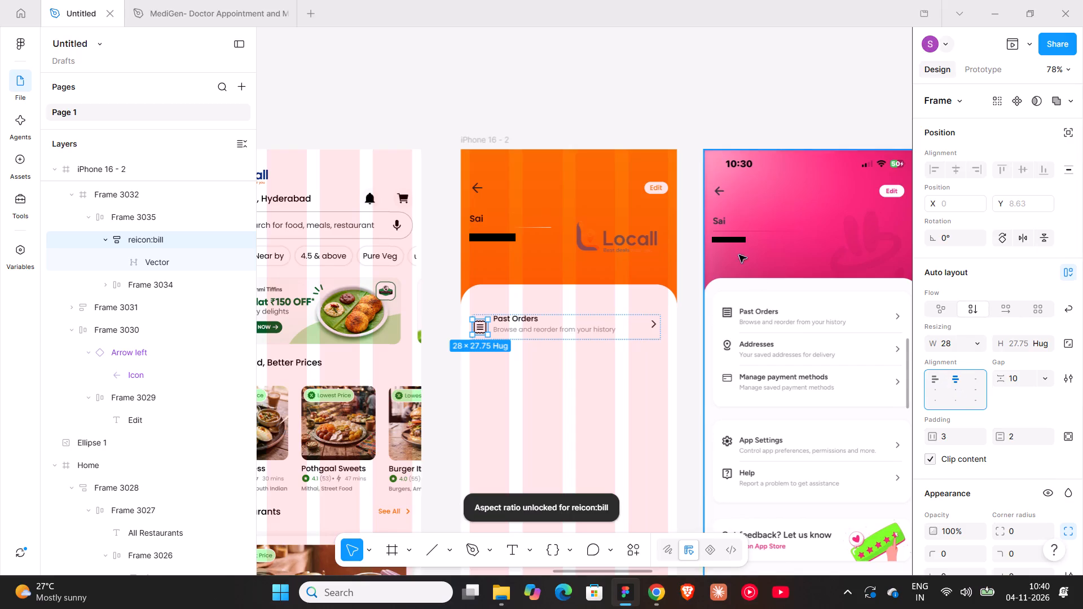
pyautogui.click(681, 100)
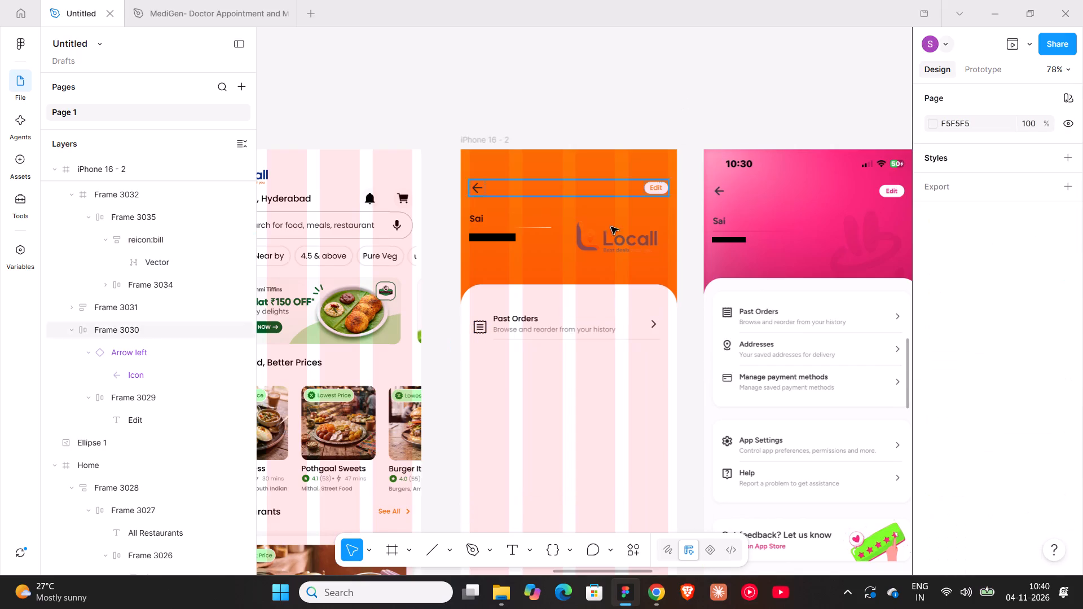
# Centre the combined Past Orders row horizontally within the white sheet.
pyautogui.keyDown('ctrl'); pyautogui.scroll(4, 562, 308); pyautogui.keyUp('ctrl')
pyautogui.doubleClick(558, 325)
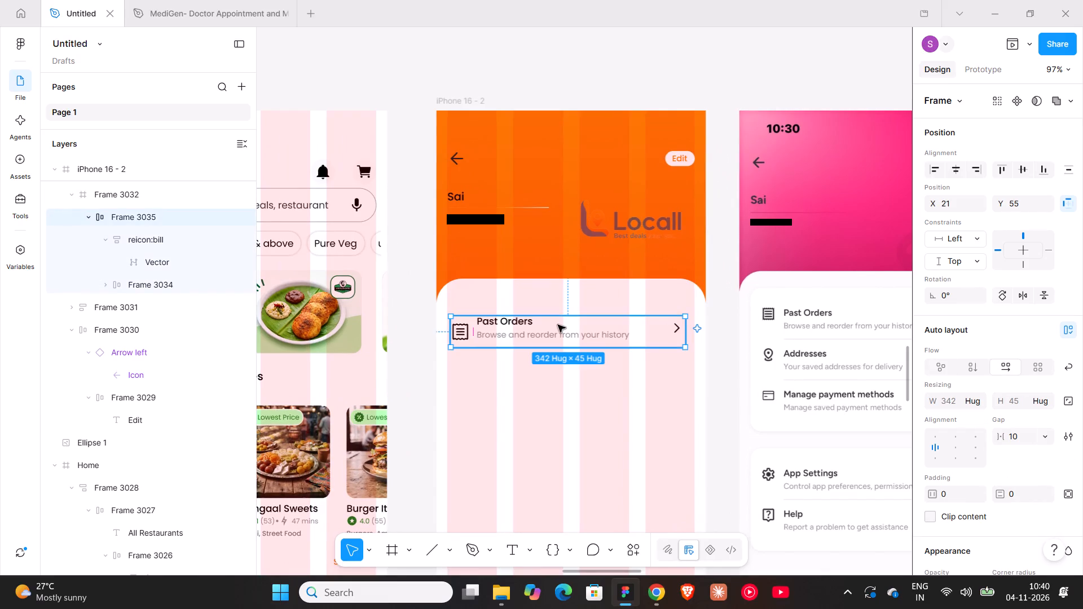
pyautogui.click(962, 165)
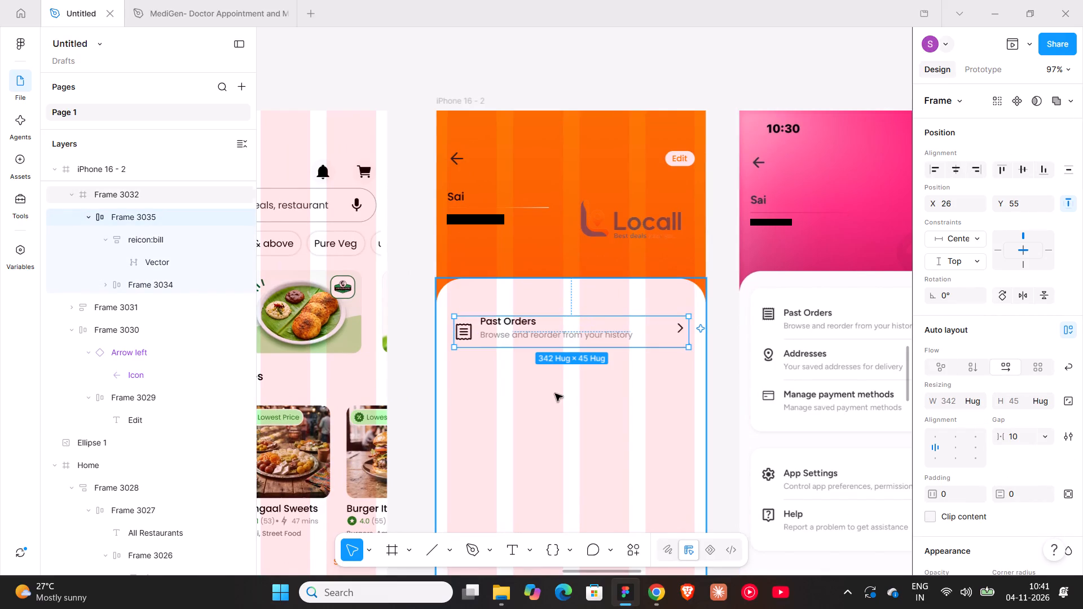
pyautogui.click(534, 376)
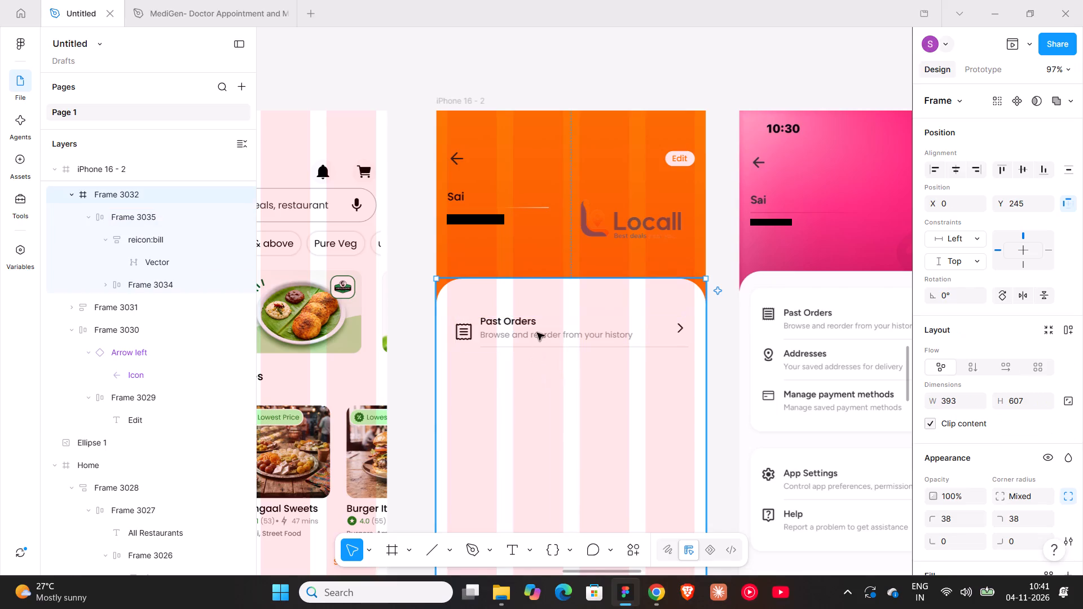
# Duplicate the Past Orders row directly below the original, at Y 119.
pyautogui.doubleClick(537, 332)
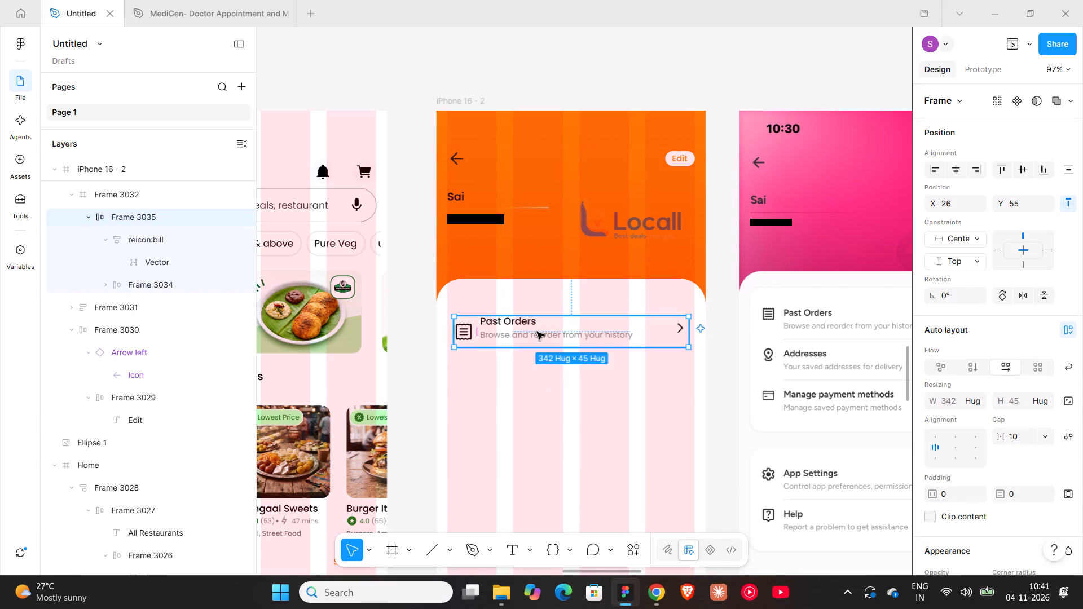
pyautogui.keyDown('alt'); pyautogui.moveTo(537, 332); pyautogui.dragTo(537, 376); pyautogui.keyUp('alt')
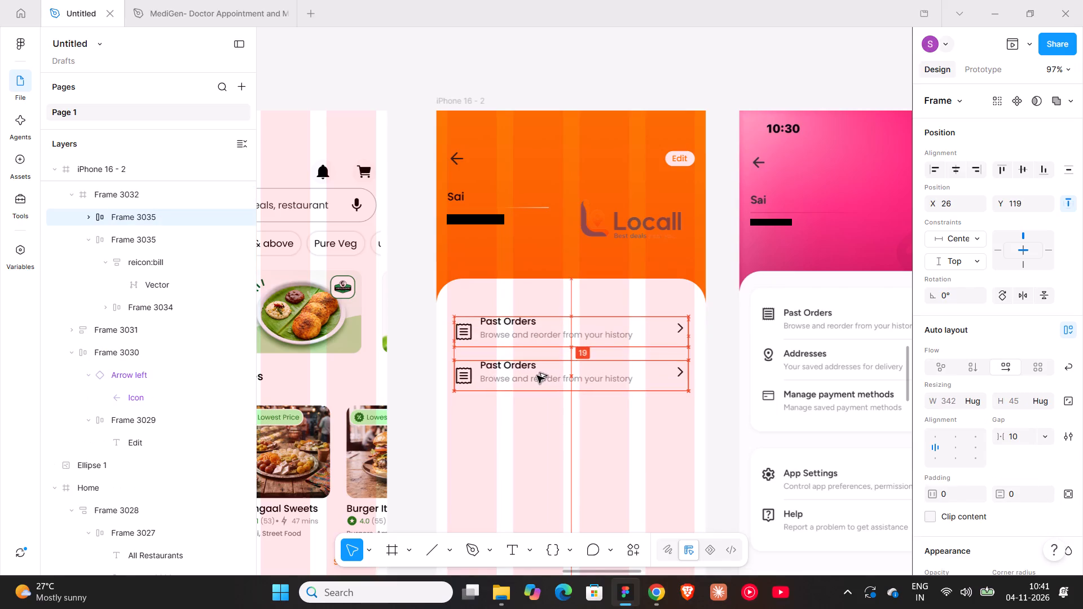
pyautogui.keyDown('alt'); pyautogui.moveTo(537, 376); pyautogui.dragTo(535, 376); pyautogui.keyUp('alt')
# Change the copied row's title to "Addresses" and its subtitle to "Your saved addresses for delivery".
pyautogui.tripleClick(518, 364)
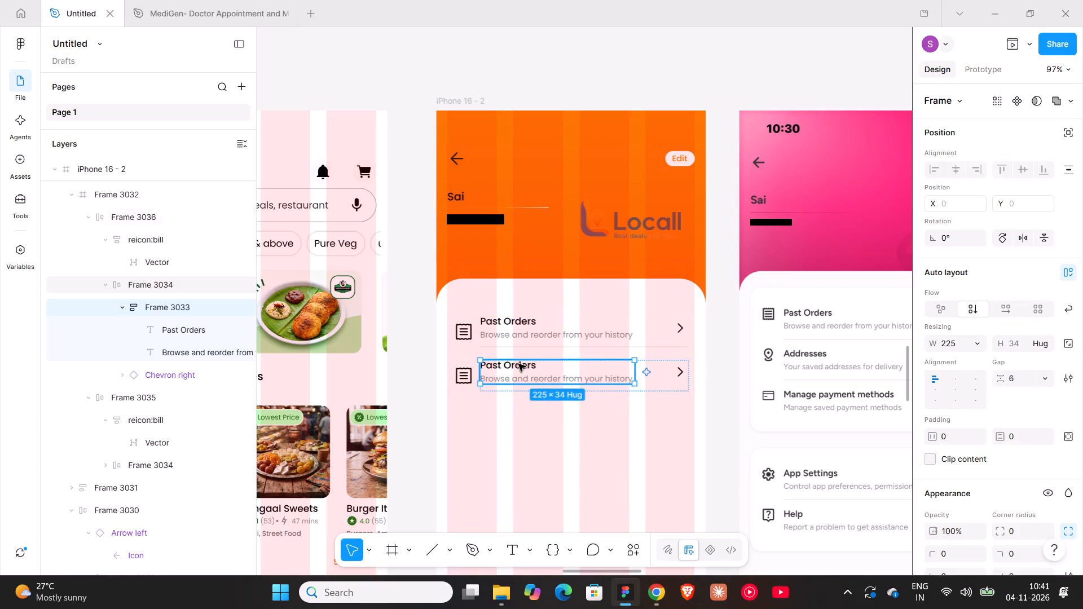
pyautogui.tripleClick(518, 364)
pyautogui.write('Addresses')
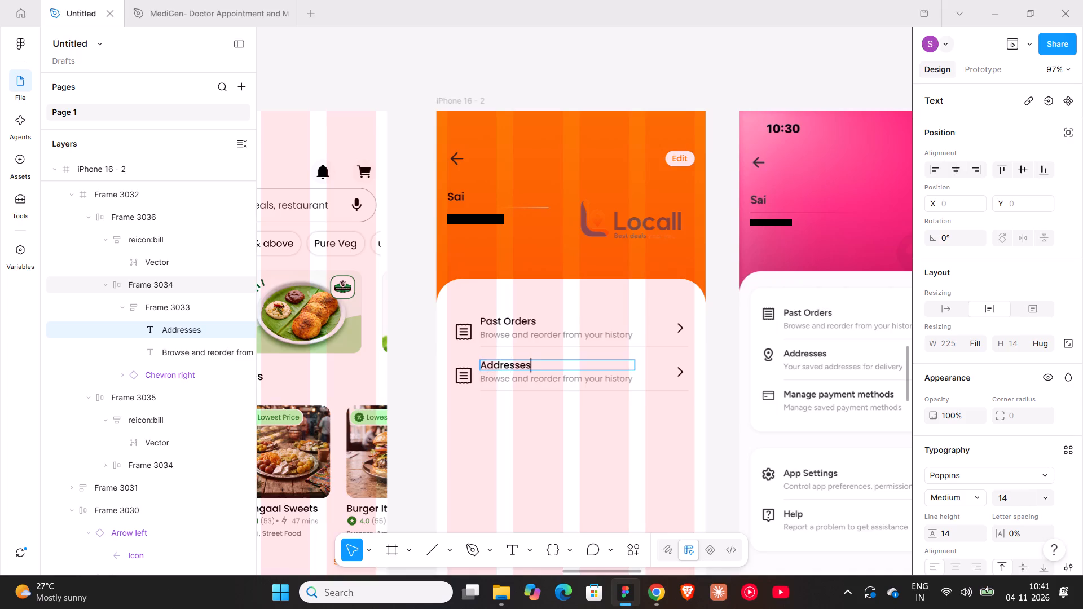
pyautogui.keyDown('shift'); pyautogui.scroll(-4, 569, 381); pyautogui.keyUp('shift')
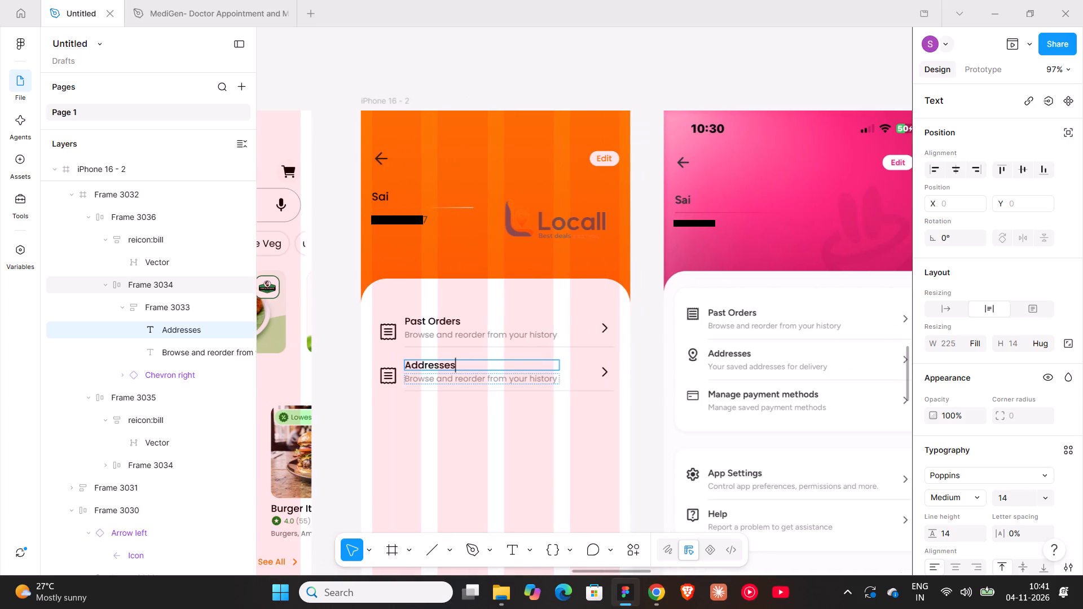
pyautogui.tripleClick(506, 383)
pyautogui.write('Your saved add')
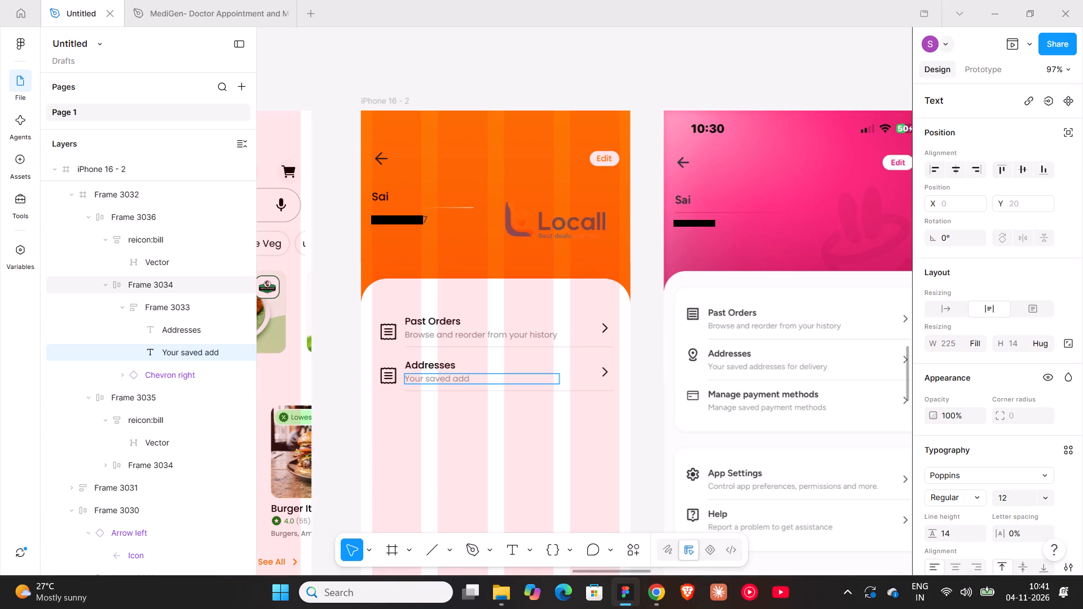
pyautogui.write('resses for delivery')
pyautogui.click(488, 422)
# Search the Iconify plugin for location and place the basil:map-location-outline icon in the white sheet below the Addresses row.
pyautogui.rightClick(630, 77)
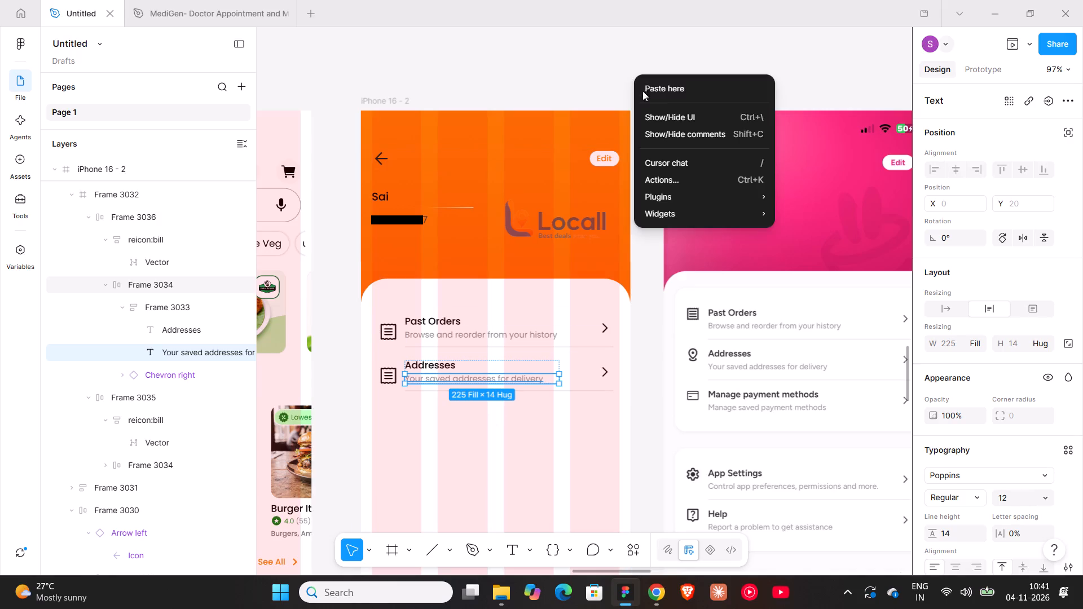
pyautogui.click(858, 215)
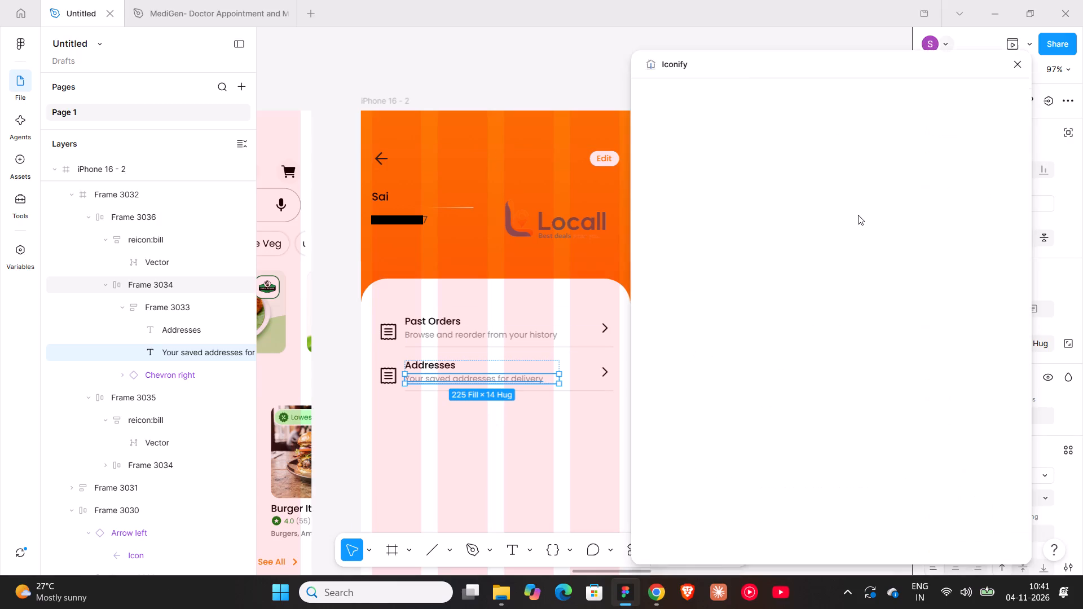
pyautogui.click(736, 131)
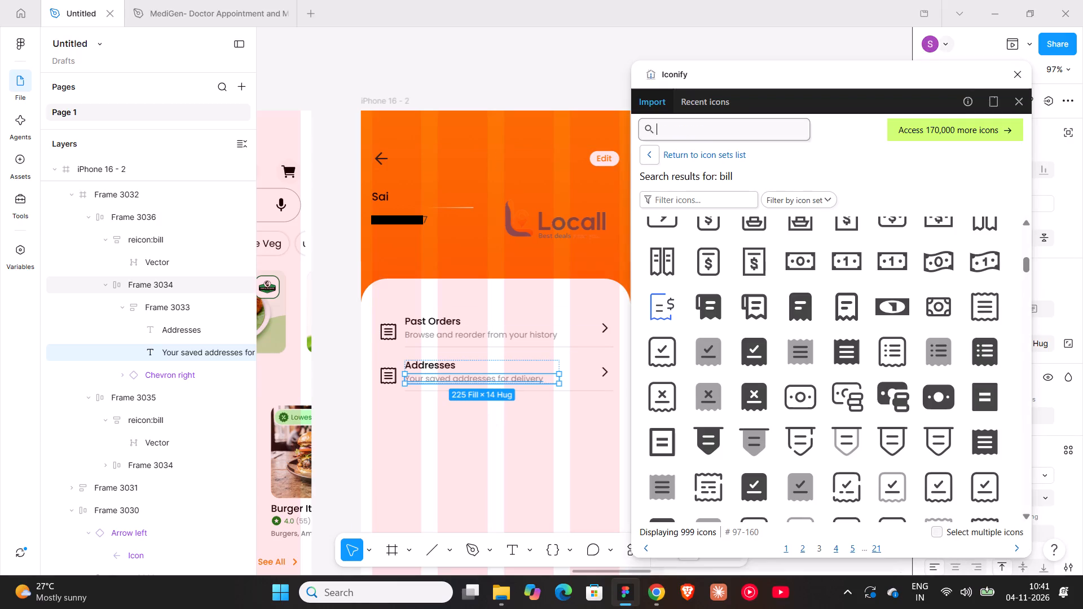
pyautogui.write('icon')
pyautogui.press('BackSpace')
pyautogui.press('BackSpace')
pyautogui.press('BackSpace')
pyautogui.press('BackSpace')
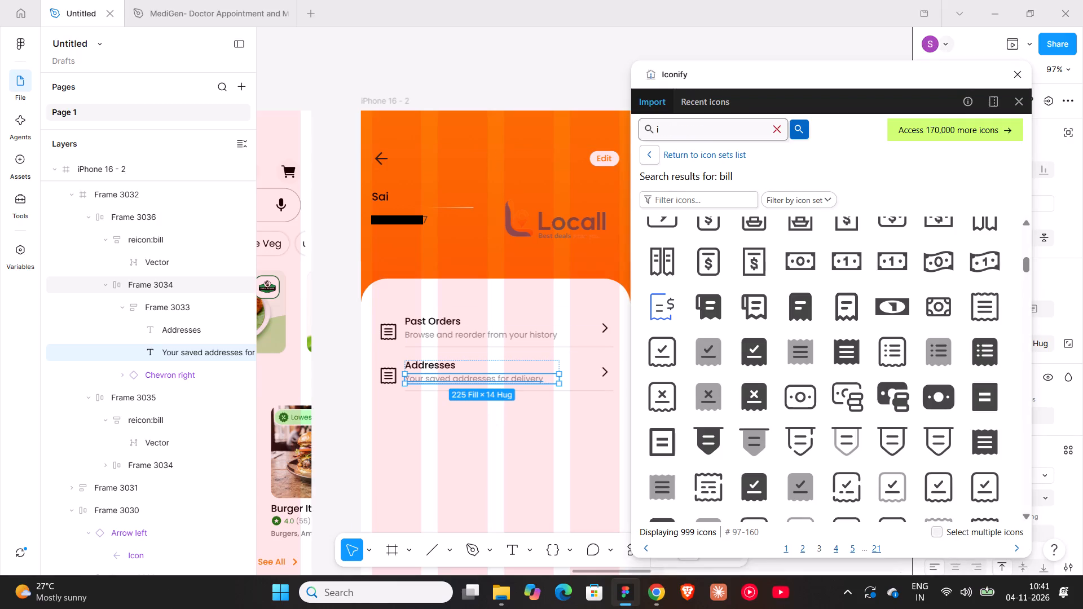
pyautogui.write('location')
pyautogui.press('Return')
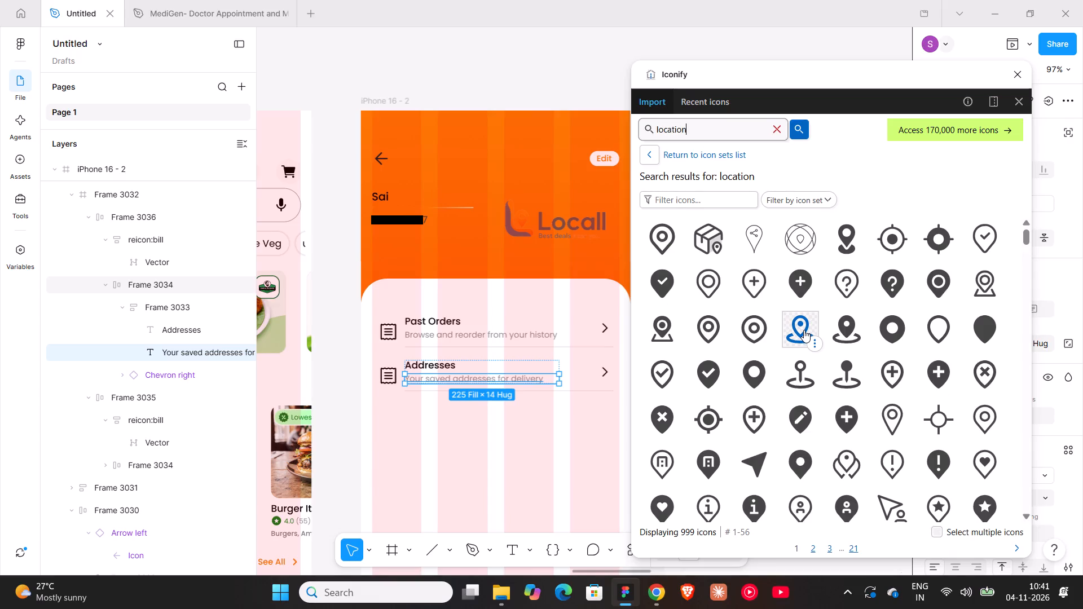
pyautogui.moveTo(978, 279); pyautogui.dragTo(437, 429)
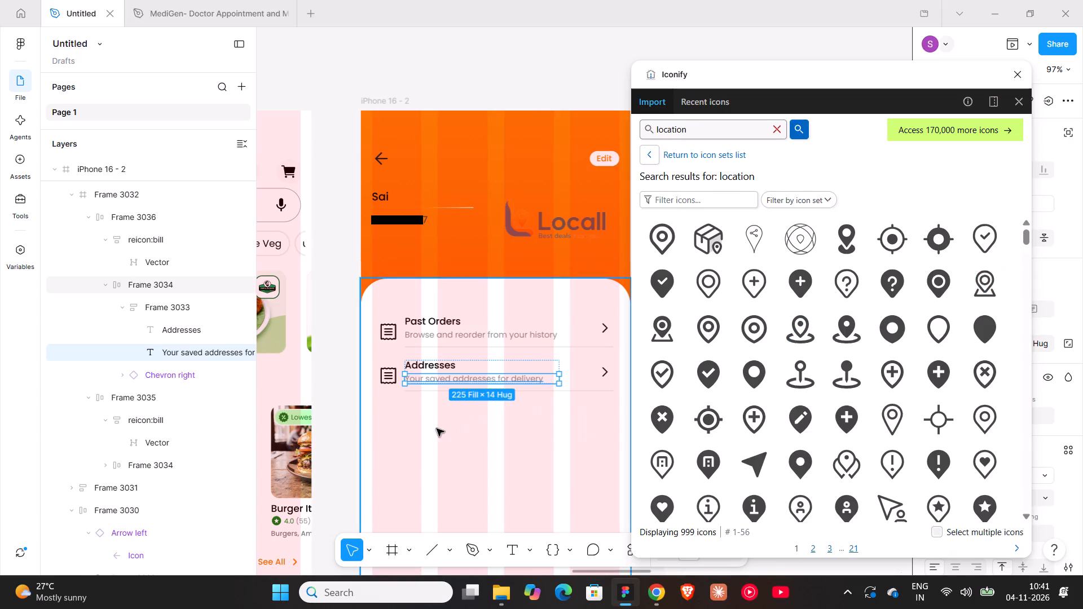
pyautogui.click(1016, 72)
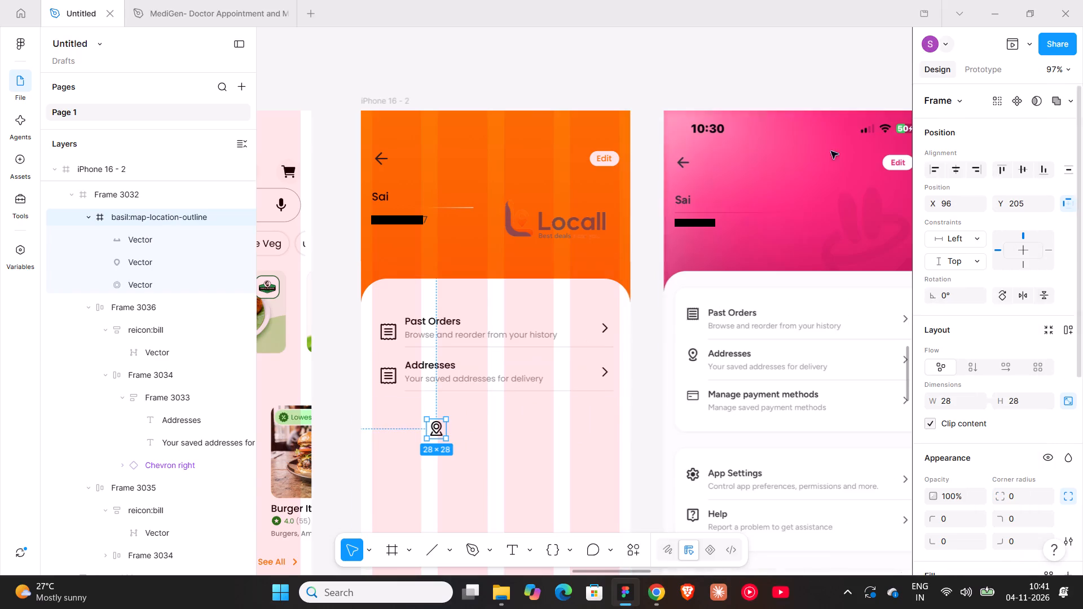
# Replace the bill icon in the Addresses row with the map-location icon.
pyautogui.doubleClick(390, 377)
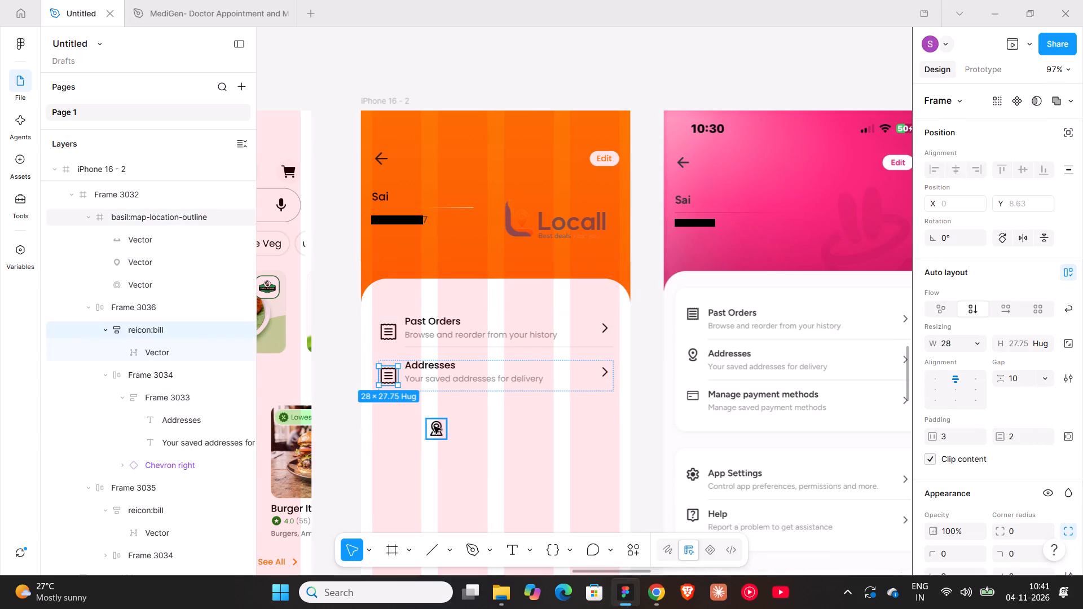
pyautogui.click(434, 426)
pyautogui.hotkey('ctrl', 'x')
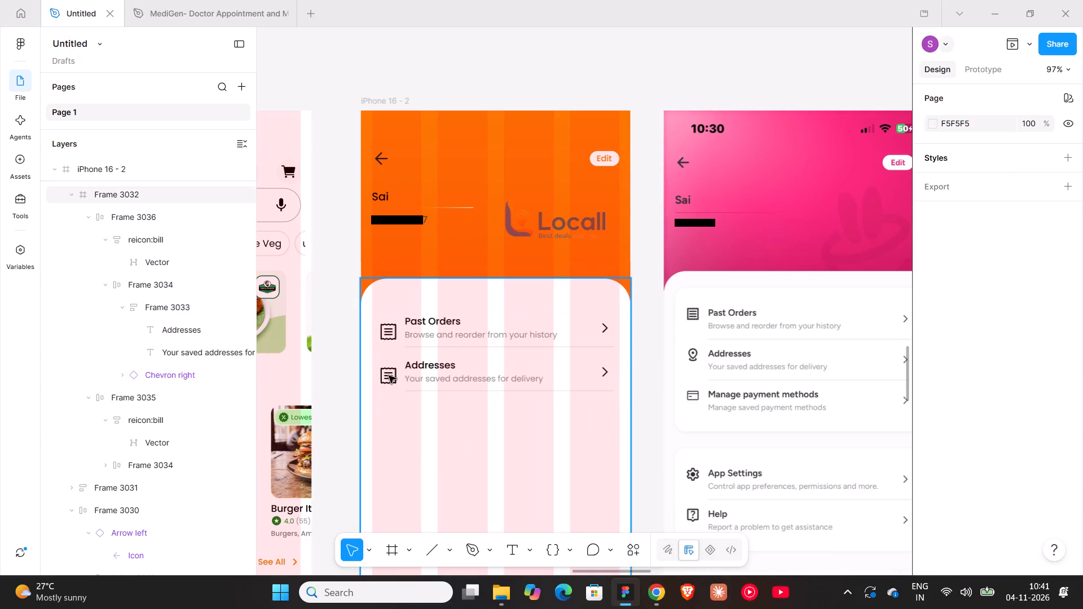
pyautogui.tripleClick(390, 376)
pyautogui.hotkey('ctrl', 'shift', 'r')
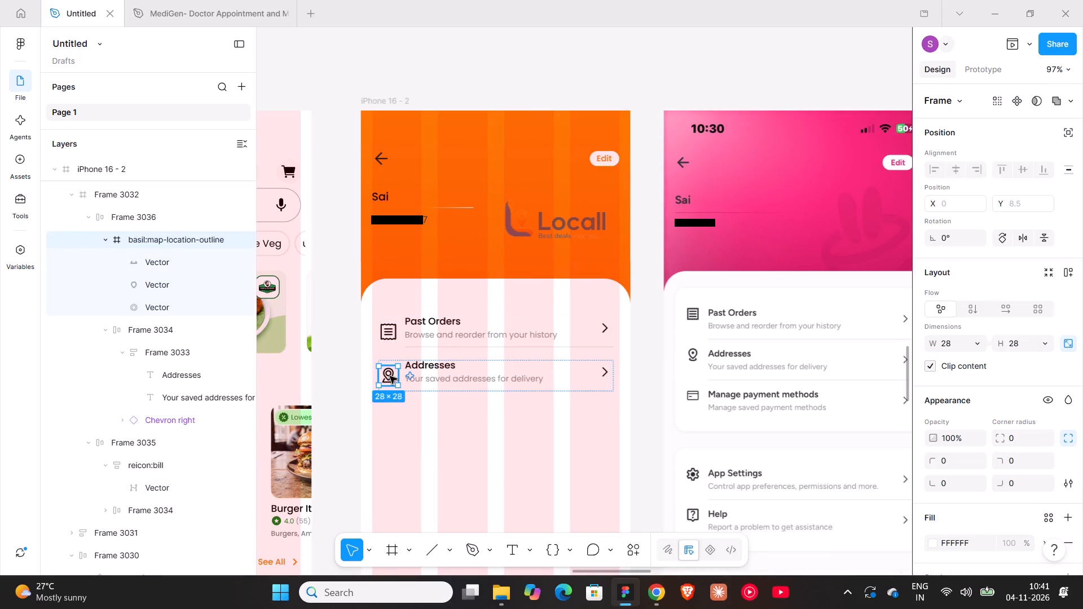
pyautogui.click(341, 329)
# Duplicate the Addresses row directly below itself, keeping it aligned with the rows above.
pyautogui.doubleClick(456, 379)
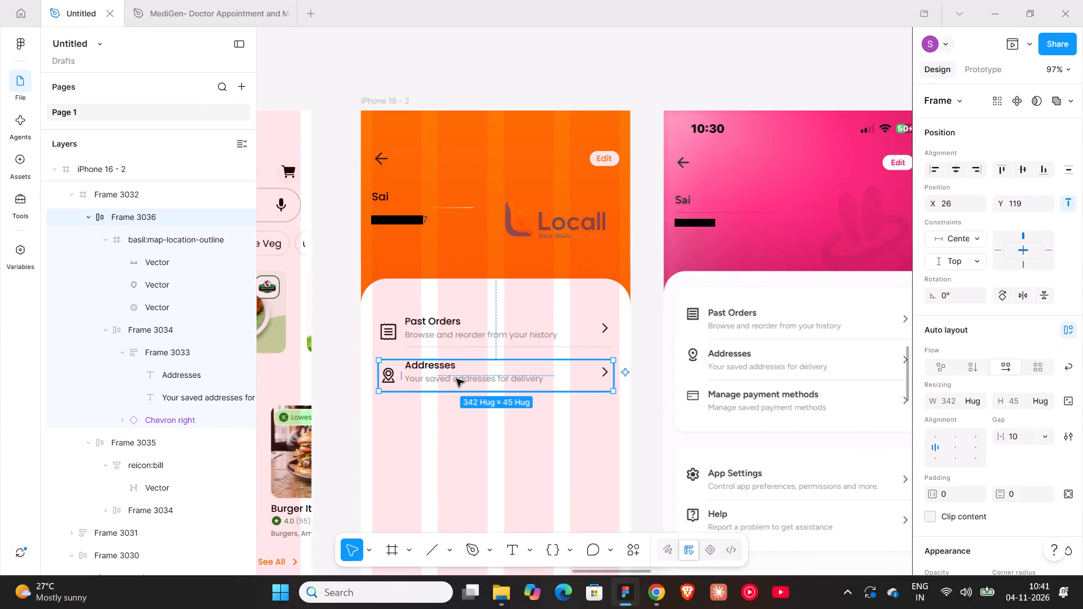
pyautogui.keyDown('alt'); pyautogui.moveTo(469, 373); pyautogui.dragTo(467, 412); pyautogui.keyUp('alt')
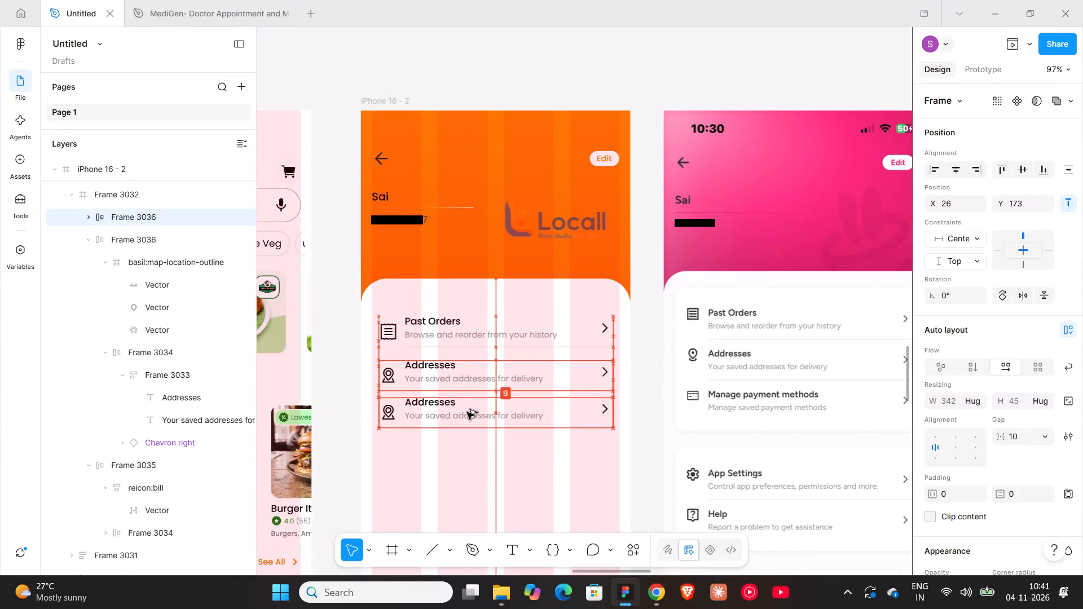
pyautogui.keyDown('alt'); pyautogui.moveTo(467, 412); pyautogui.dragTo(467, 413); pyautogui.keyUp('alt')
# Change the third row's title to "Manage payments methods" and its subtitle to "Manage saved payment methods".
pyautogui.tripleClick(467, 413)
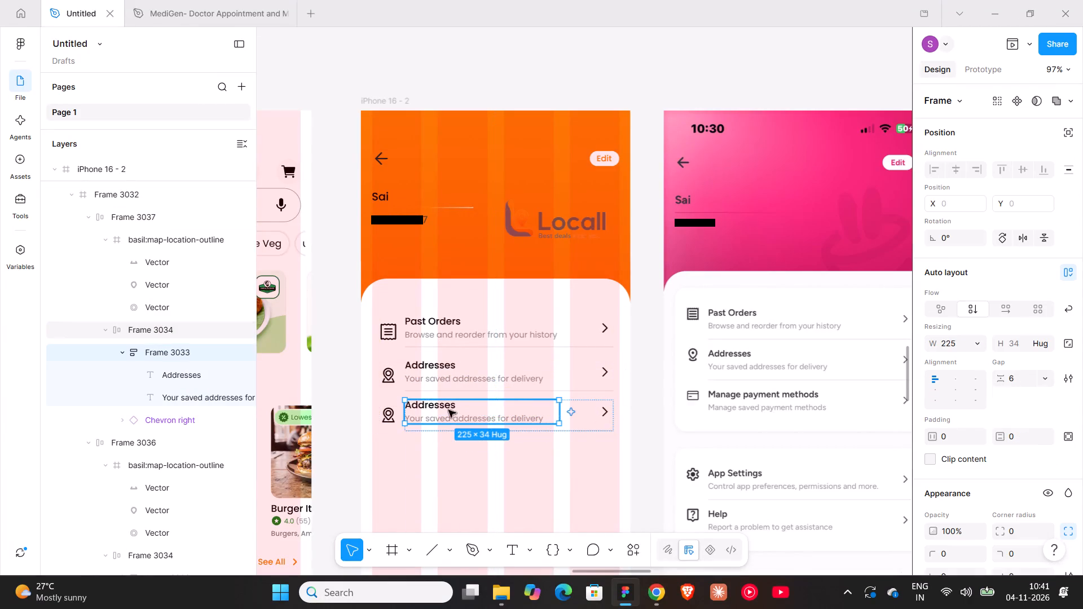
pyautogui.tripleClick(444, 408)
pyautogui.click(444, 408)
pyautogui.write('Manage payments methods')
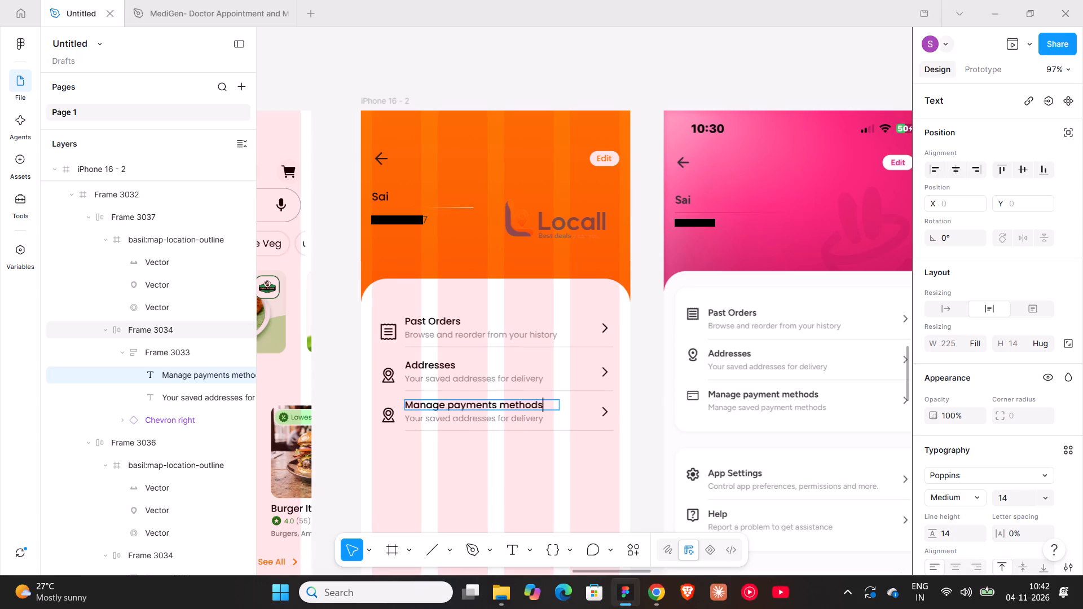
pyautogui.tripleClick(439, 420)
pyautogui.write('Manage saved payment methpds')
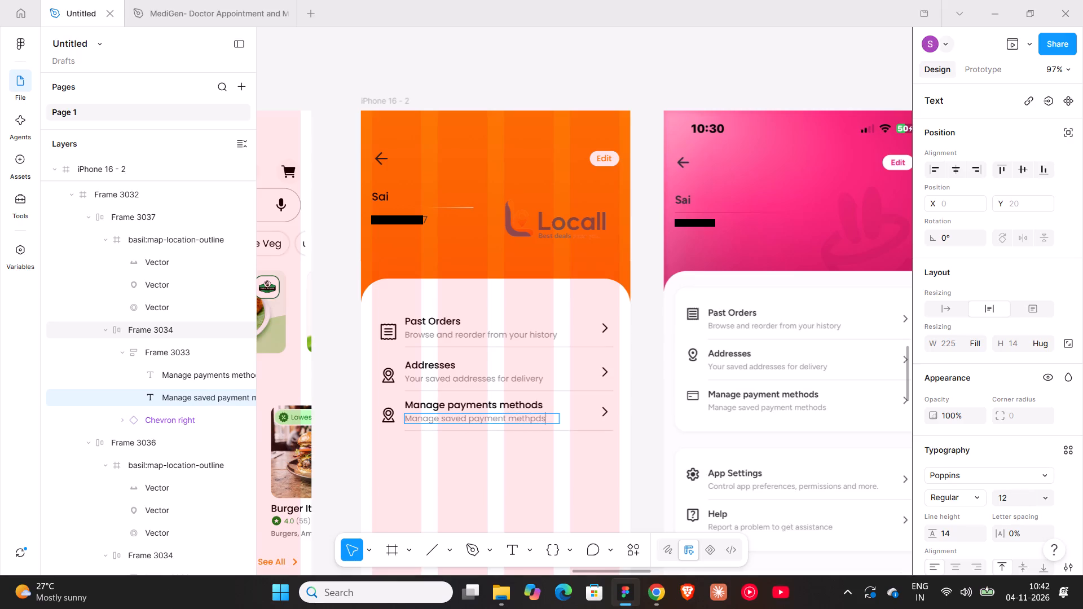
pyautogui.press('BackSpace')
pyautogui.press('BackSpace')
pyautogui.press('BackSpace')
pyautogui.write('od')
pyautogui.press('s')
pyautogui.doubleClick(443, 481)
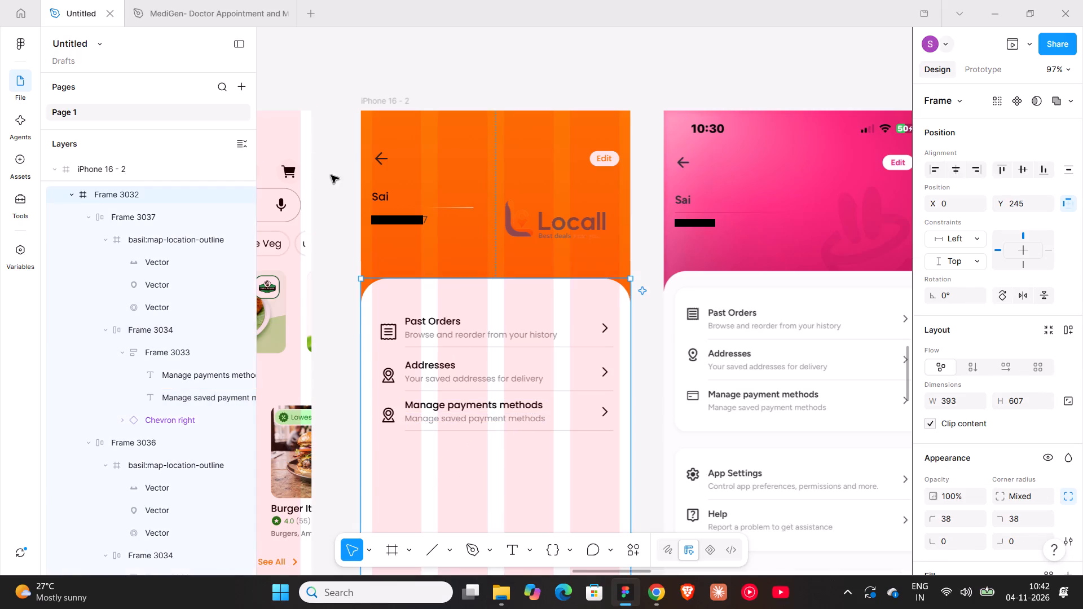
# Search the Iconify plugin for card and place the clarity:credit-card-line icon in the white sheet below the Manage payments methods row.
pyautogui.rightClick(327, 174)
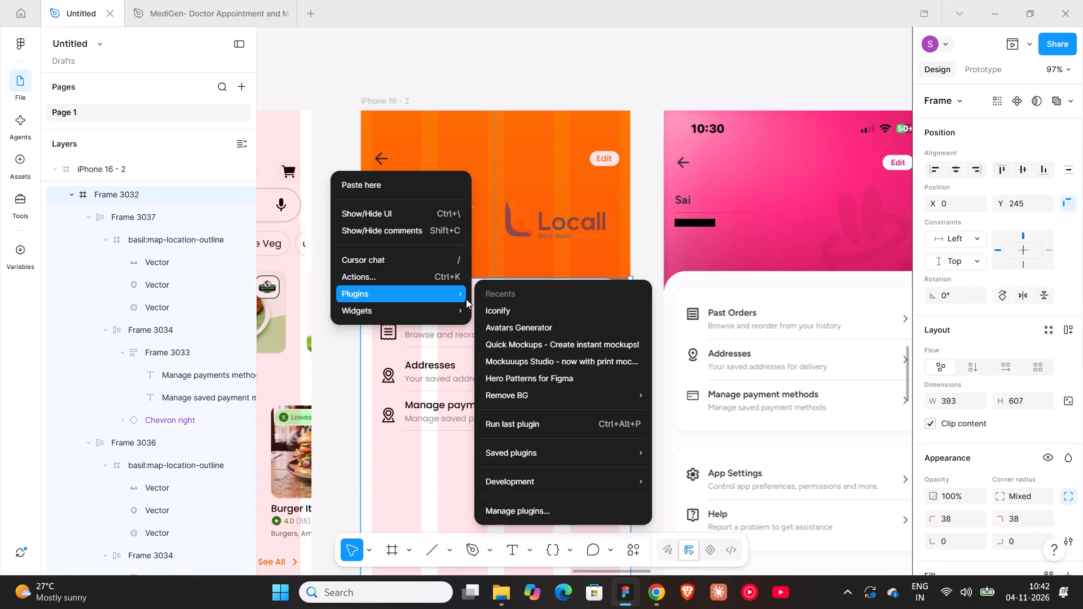
pyautogui.click(504, 307)
pyautogui.click(739, 129)
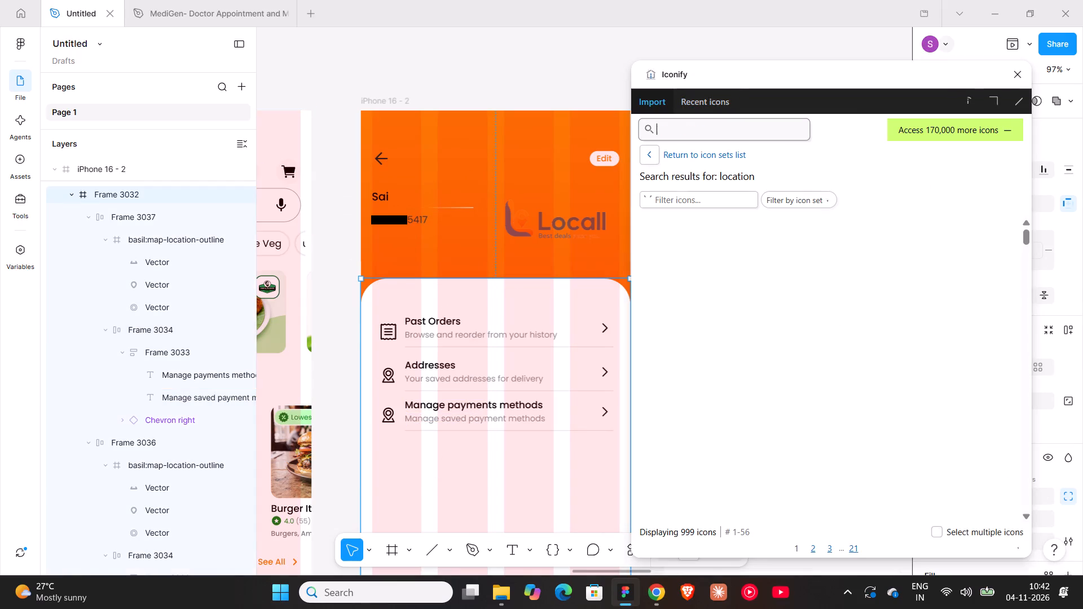
pyautogui.write('card')
pyautogui.press('Return')
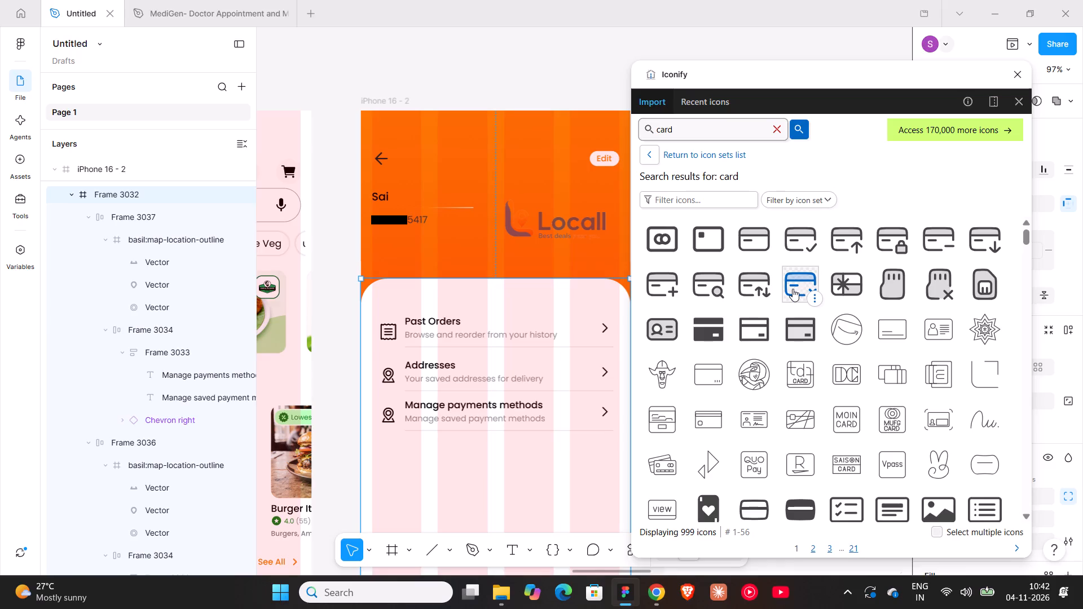
pyautogui.scroll(-2, 793, 289)
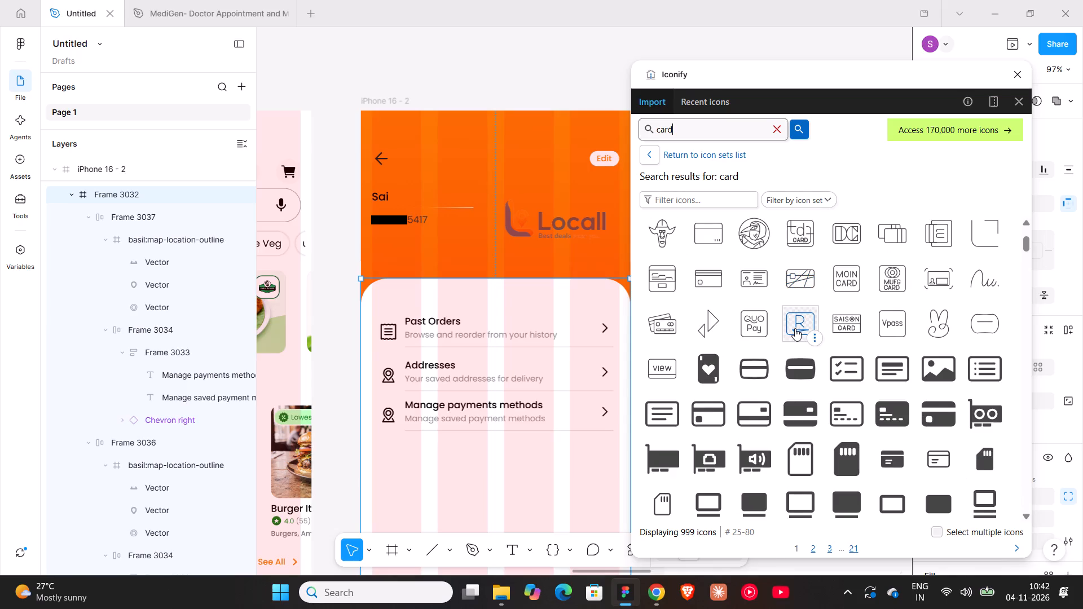
pyautogui.scroll(-3, 795, 328)
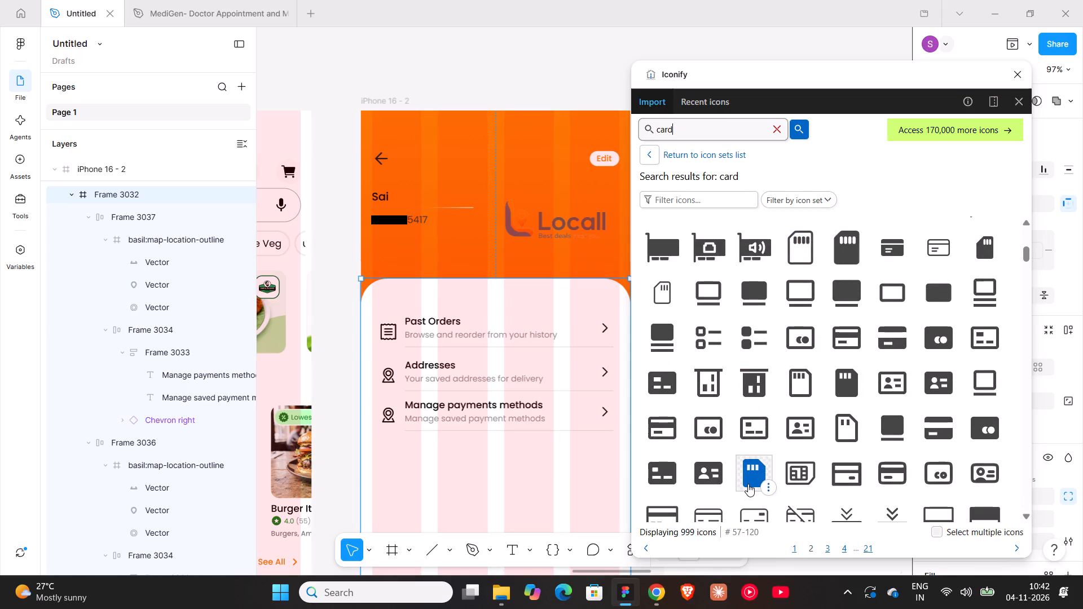
pyautogui.scroll(-1, 772, 370)
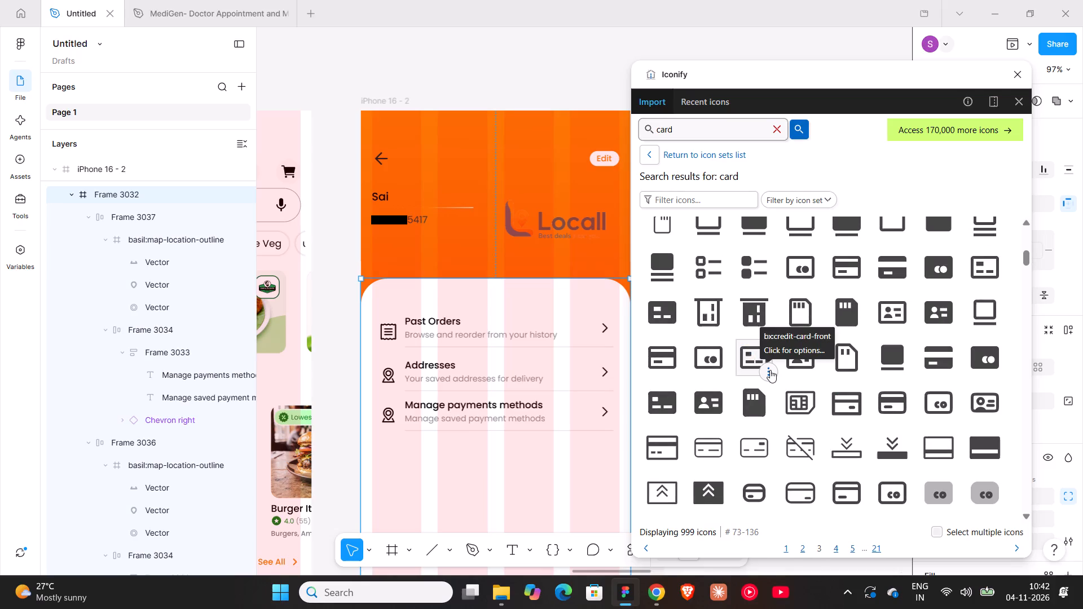
pyautogui.scroll(-1, 770, 370)
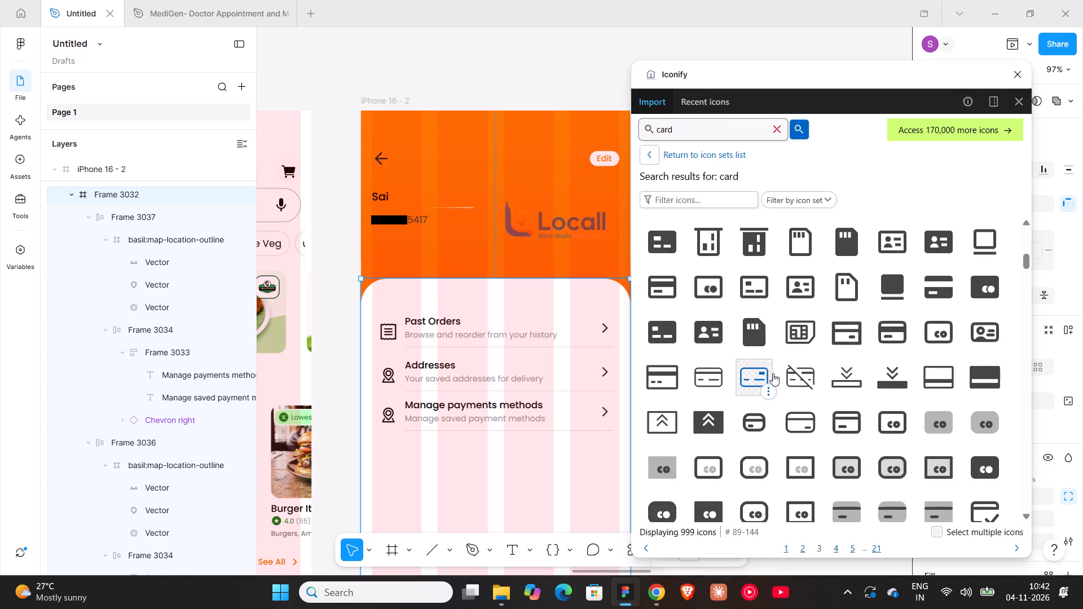
pyautogui.moveTo(943, 379); pyautogui.dragTo(584, 442)
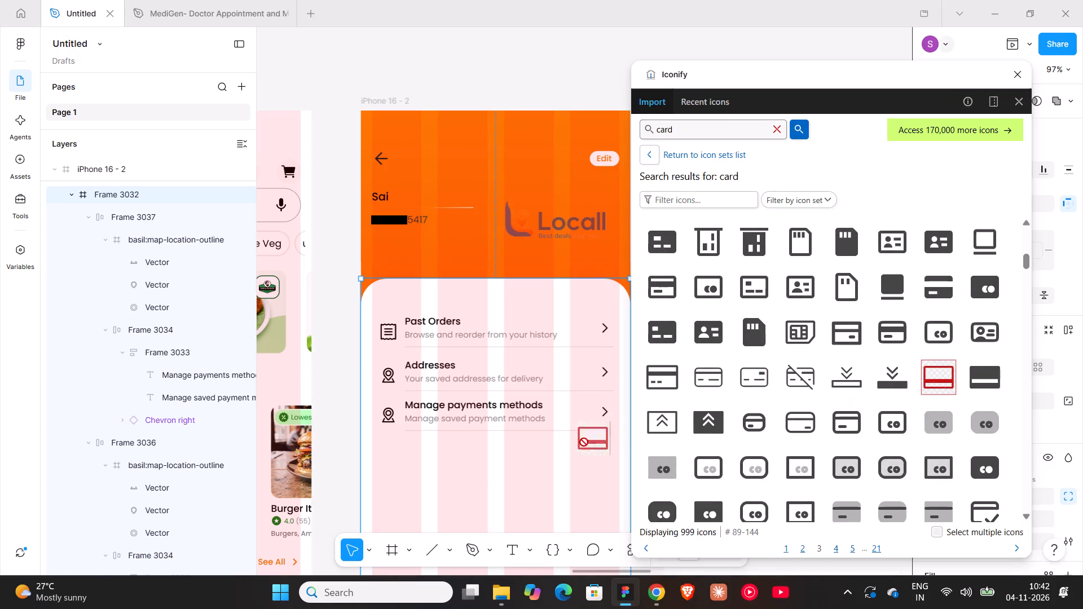
pyautogui.moveTo(584, 442); pyautogui.dragTo(504, 465)
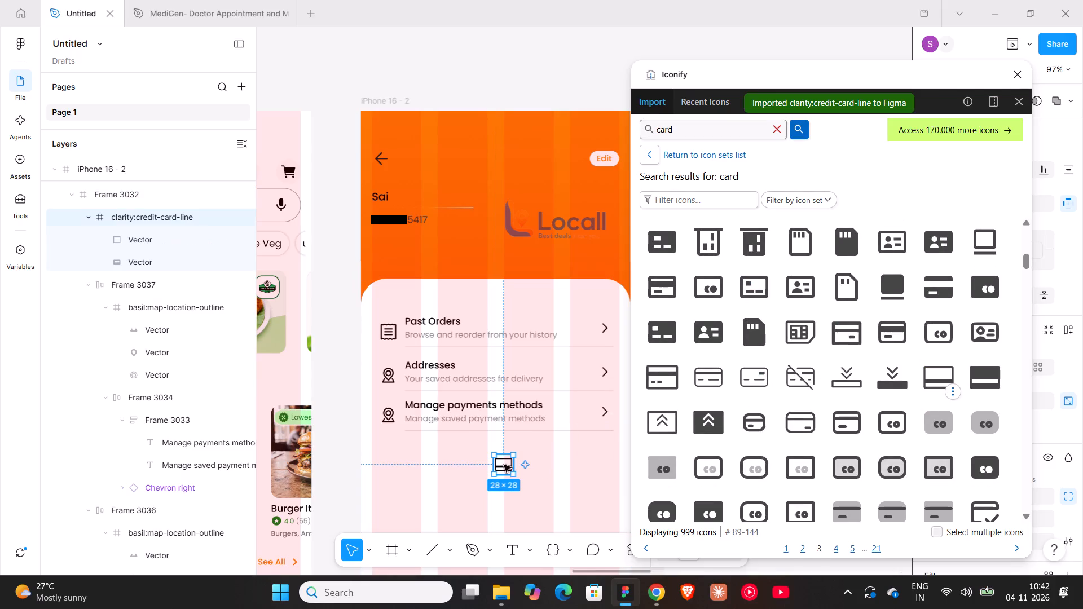
pyautogui.click(1024, 74)
# Replace the map-location icon in the Manage payments methods row with the credit-card icon.
pyautogui.hotkey('ctrl', 'x')
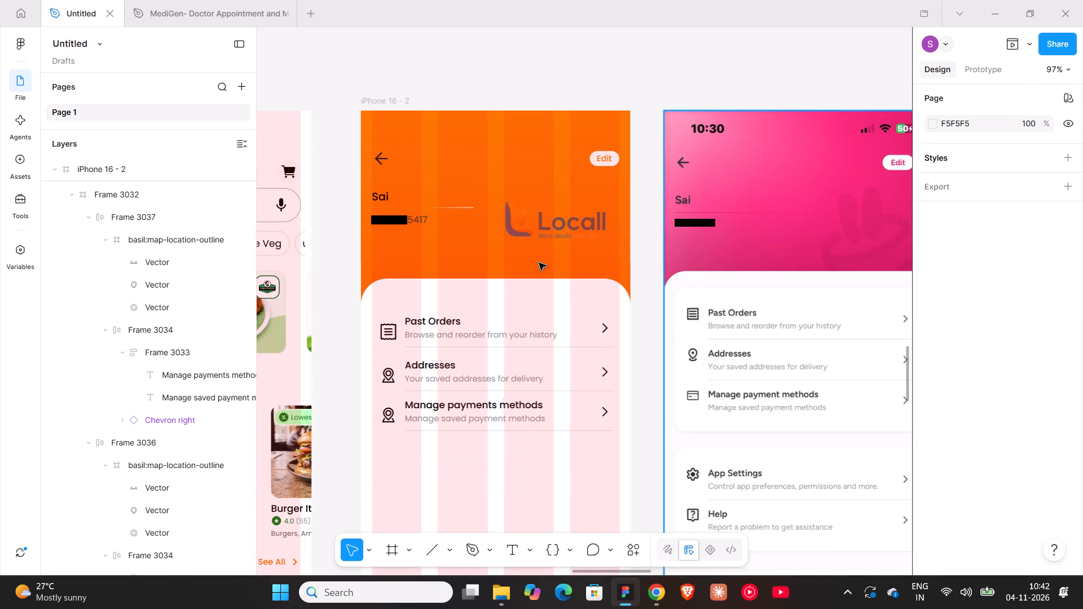
pyautogui.tripleClick(395, 415)
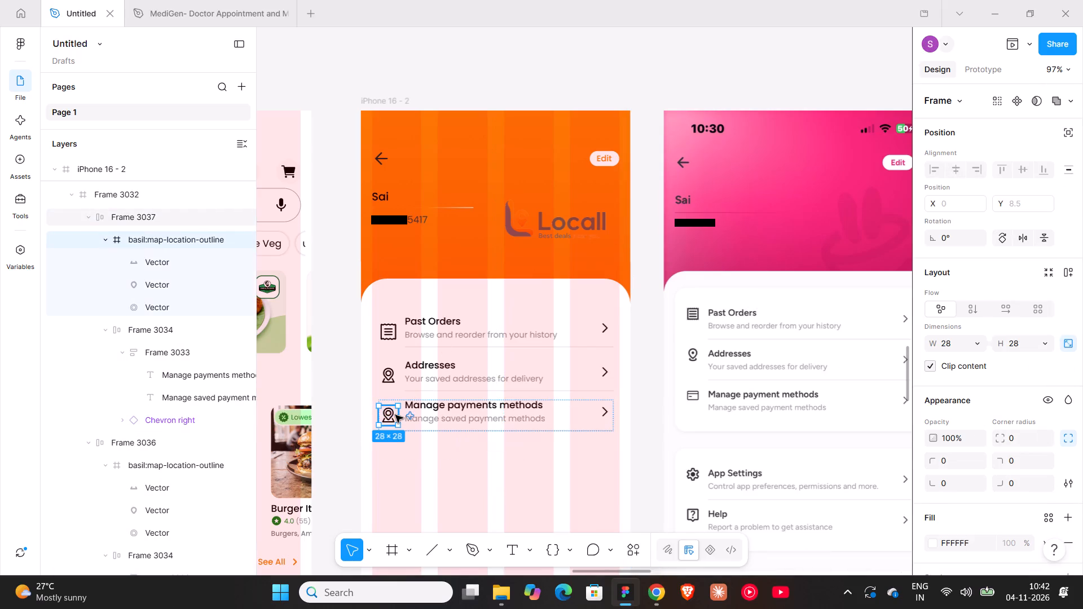
pyautogui.hotkey('ctrl', 'shift', 'r')
pyautogui.click(446, 459)
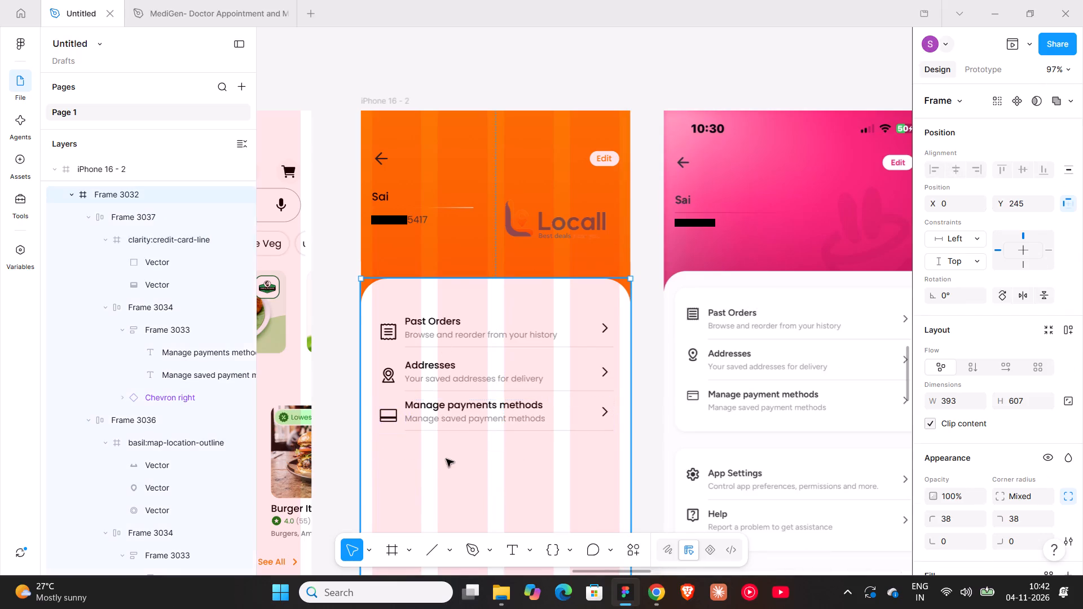
# Set the font size of the Past Orders, Addresses and Manage payments methods titles to 13.
pyautogui.click(421, 479)
pyautogui.doubleClick(455, 411)
pyautogui.keyDown('shift'); pyautogui.click(460, 379); pyautogui.keyUp('shift')
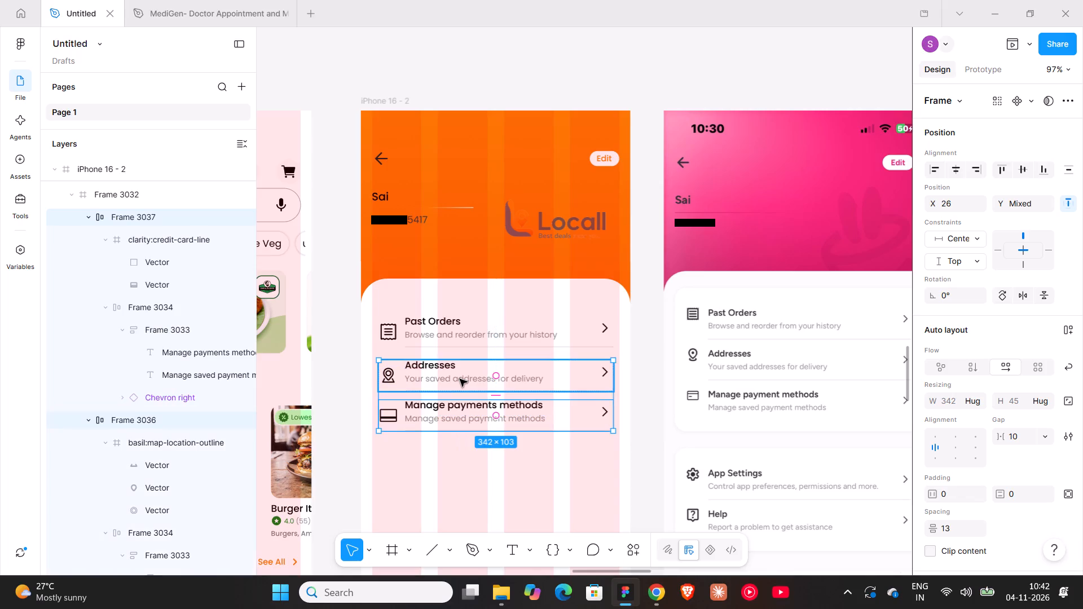
pyautogui.tripleClick(440, 322)
pyautogui.doubleClick(440, 322)
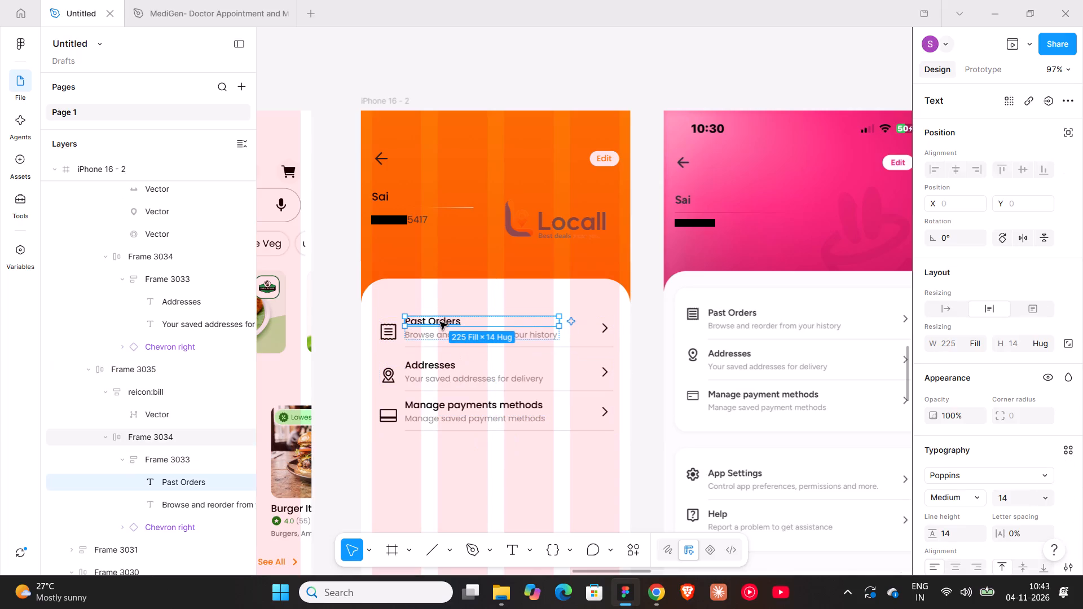
pyautogui.keyDown('shift'); pyautogui.doubleClick(437, 363); pyautogui.keyUp('shift')
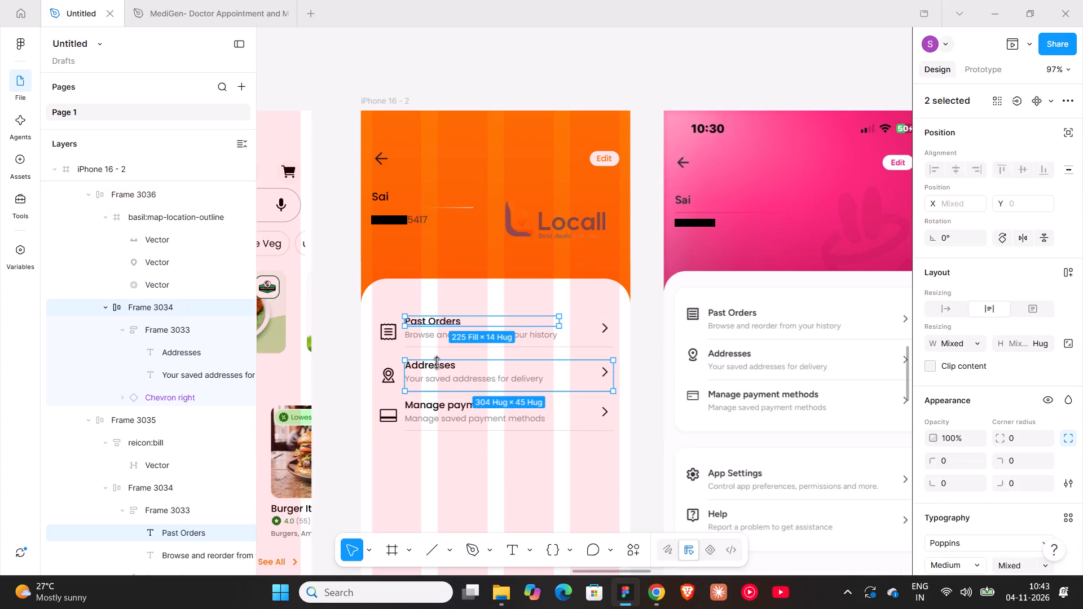
pyautogui.keyDown('shift'); pyautogui.doubleClick(437, 367); pyautogui.keyUp('shift')
pyautogui.keyDown('shift'); pyautogui.tripleClick(437, 367); pyautogui.keyUp('shift')
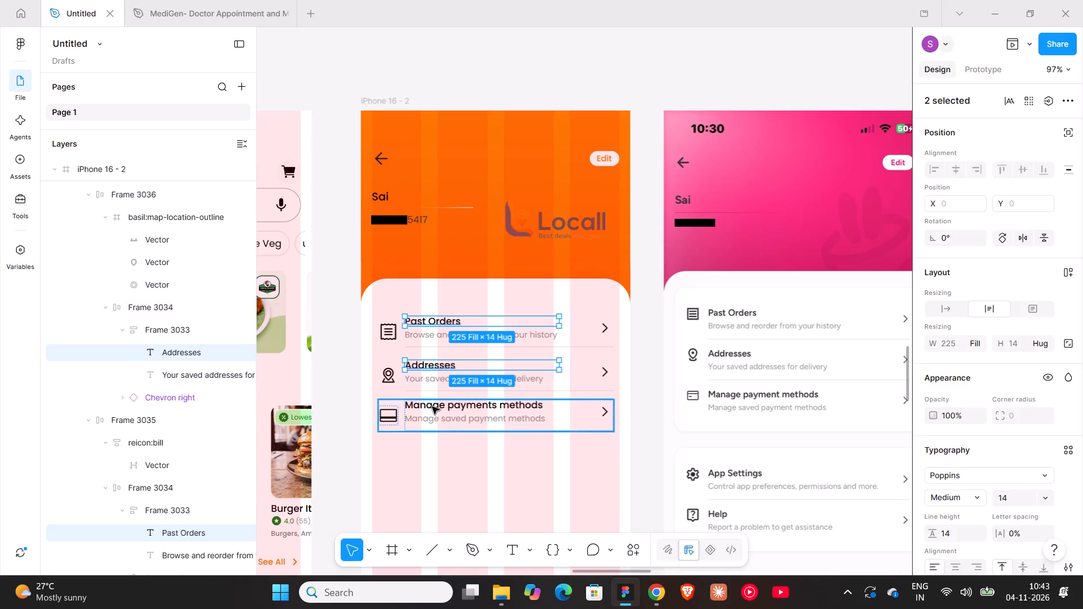
pyautogui.keyDown('shift'); pyautogui.tripleClick(432, 407); pyautogui.keyUp('shift')
pyautogui.keyDown('shift'); pyautogui.tripleClick(477, 409); pyautogui.keyUp('shift')
pyautogui.keyDown('shift'); pyautogui.click(477, 409); pyautogui.keyUp('shift')
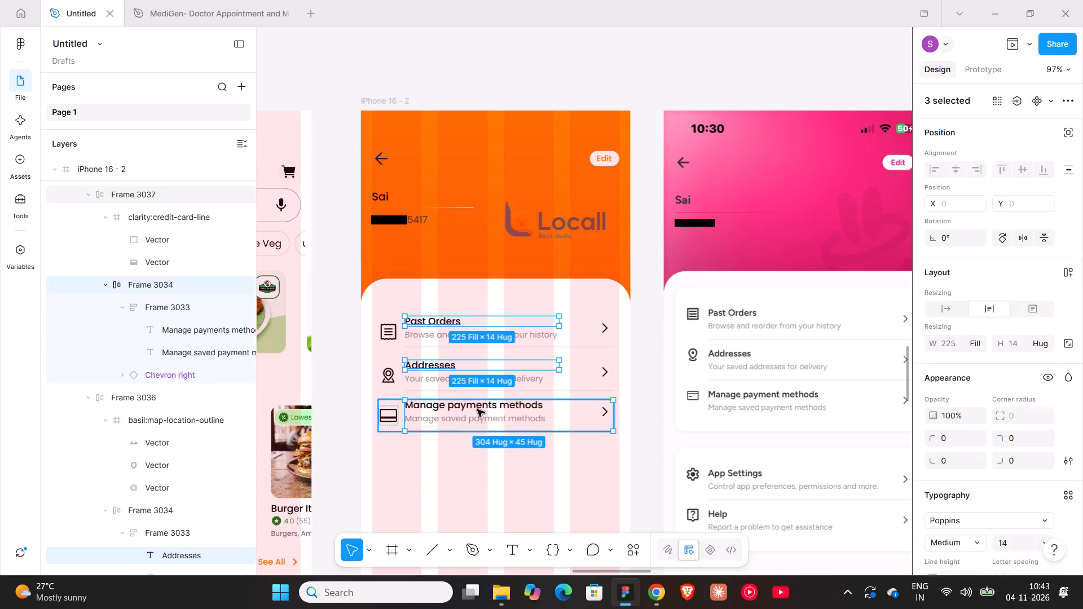
pyautogui.keyDown('shift'); pyautogui.tripleClick(477, 409); pyautogui.keyUp('shift')
pyautogui.keyDown('shift'); pyautogui.tripleClick(477, 409); pyautogui.keyUp('shift')
pyautogui.keyDown('shift'); pyautogui.tripleClick(477, 409); pyautogui.keyUp('shift')
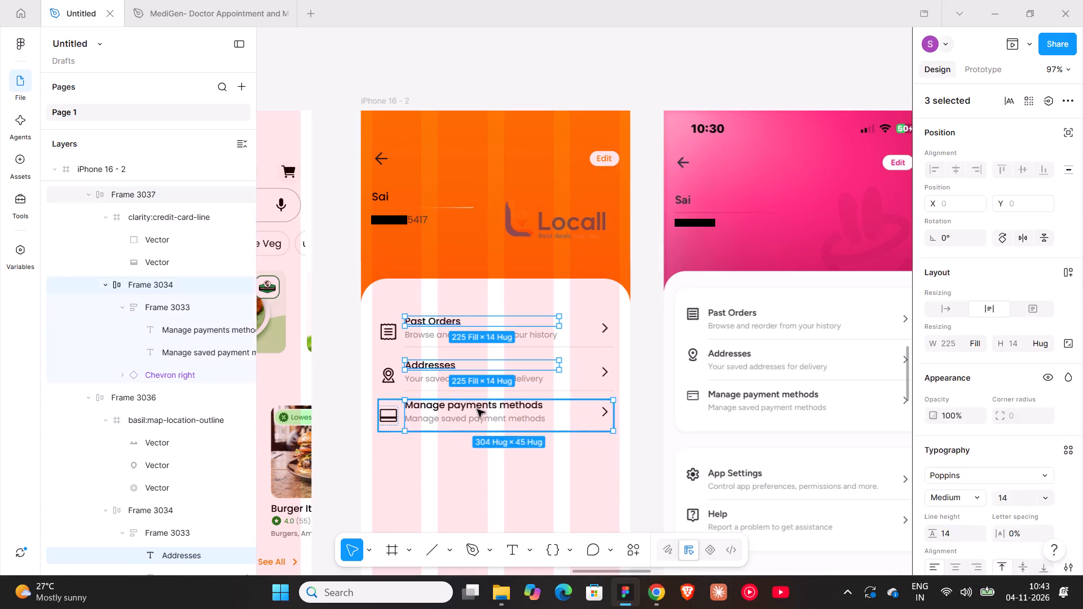
pyautogui.keyDown('shift'); pyautogui.click(477, 409); pyautogui.keyUp('shift')
pyautogui.click(1027, 497)
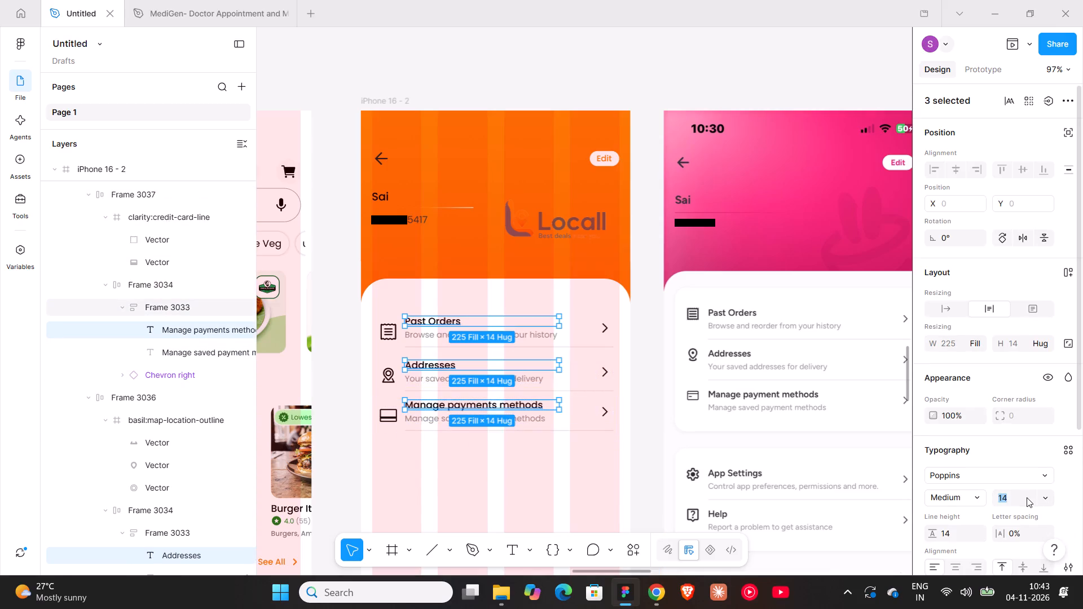
pyautogui.write('13')
pyautogui.press('Return')
pyautogui.click(500, 486)
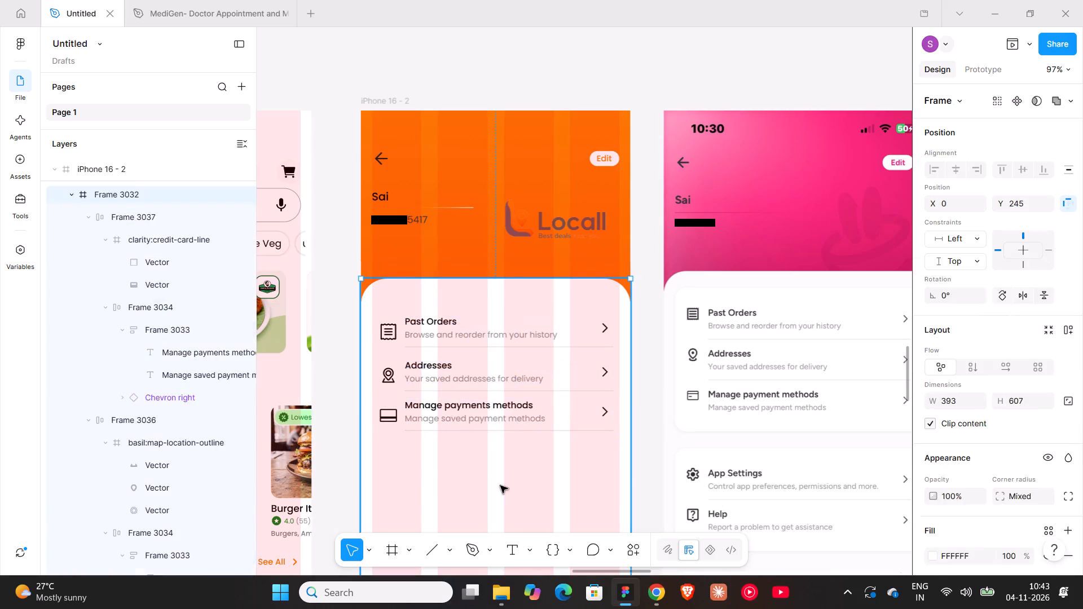
# Set the black colour of the bill, map-location and credit-card icons in the three rows to 80% opacity.
pyautogui.tripleClick(384, 416)
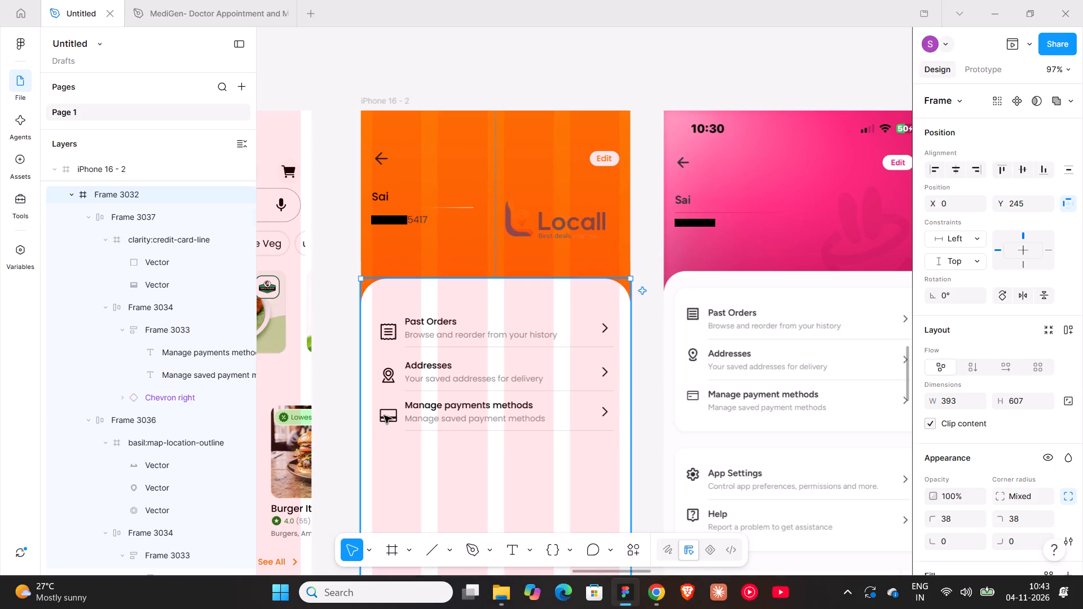
pyautogui.click(384, 416)
pyautogui.click(397, 443)
pyautogui.tripleClick(389, 333)
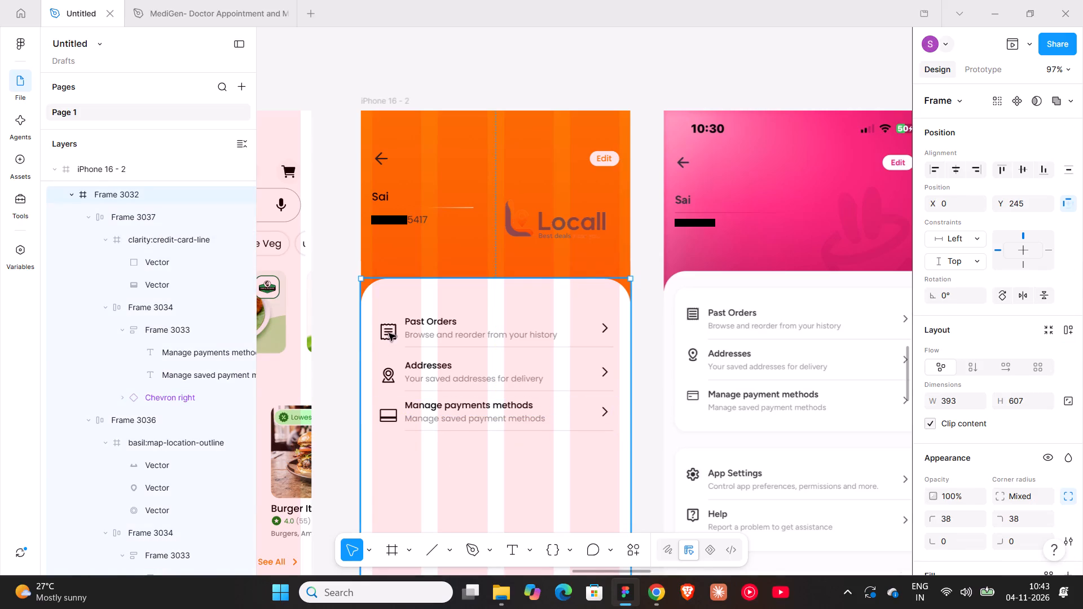
pyautogui.doubleClick(389, 333)
pyautogui.click(389, 302)
pyautogui.tripleClick(389, 333)
pyautogui.keyDown('shift'); pyautogui.doubleClick(390, 376); pyautogui.keyUp('shift')
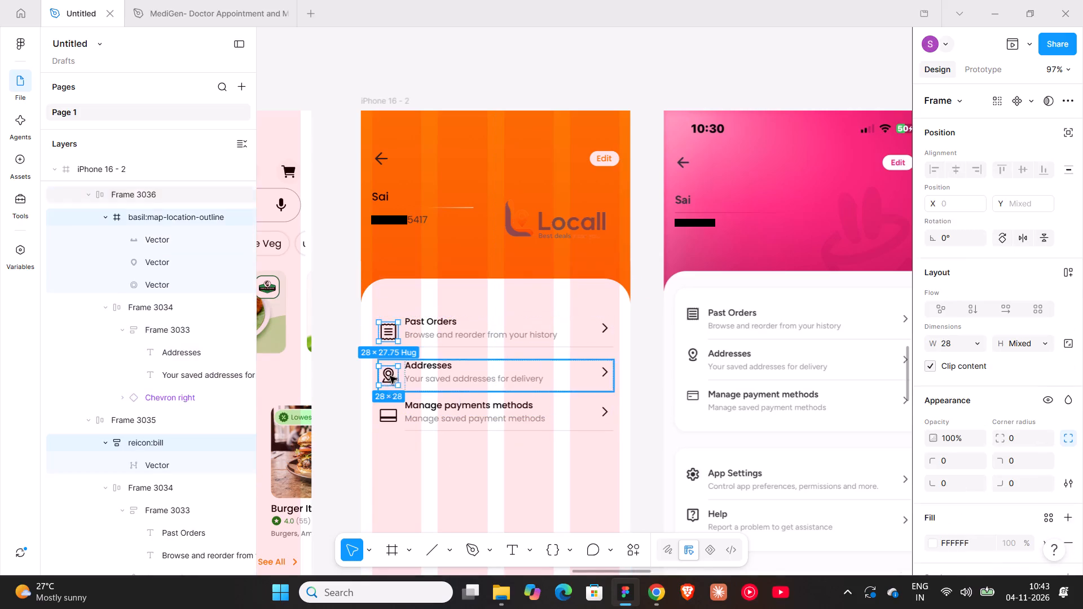
pyautogui.keyDown('shift'); pyautogui.doubleClick(390, 409); pyautogui.keyUp('shift')
pyautogui.scroll(-3, 1001, 464)
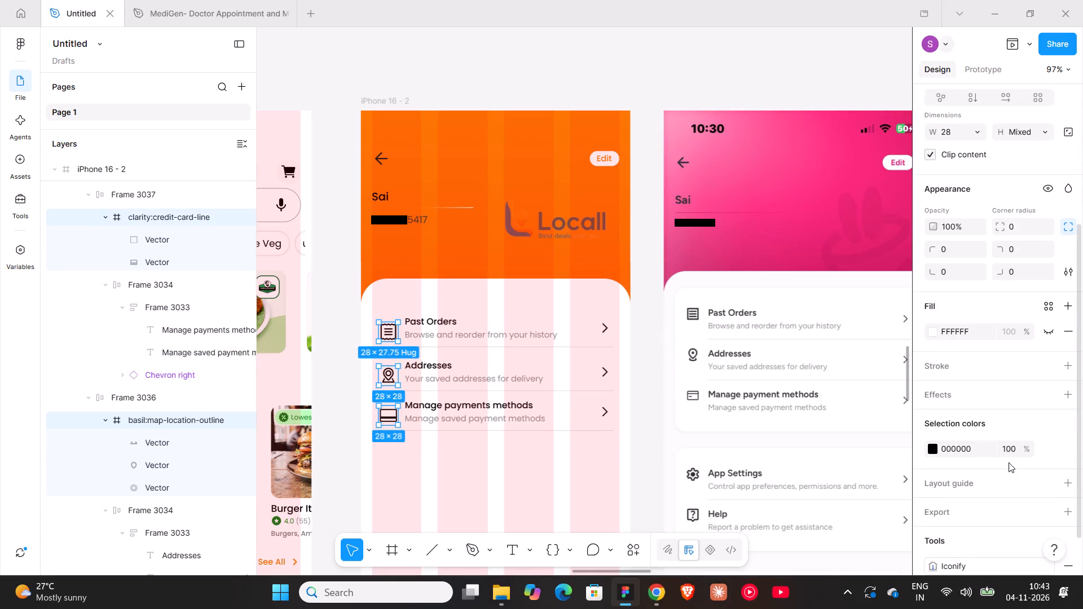
pyautogui.click(1010, 452)
pyautogui.write('80')
pyautogui.press('Return')
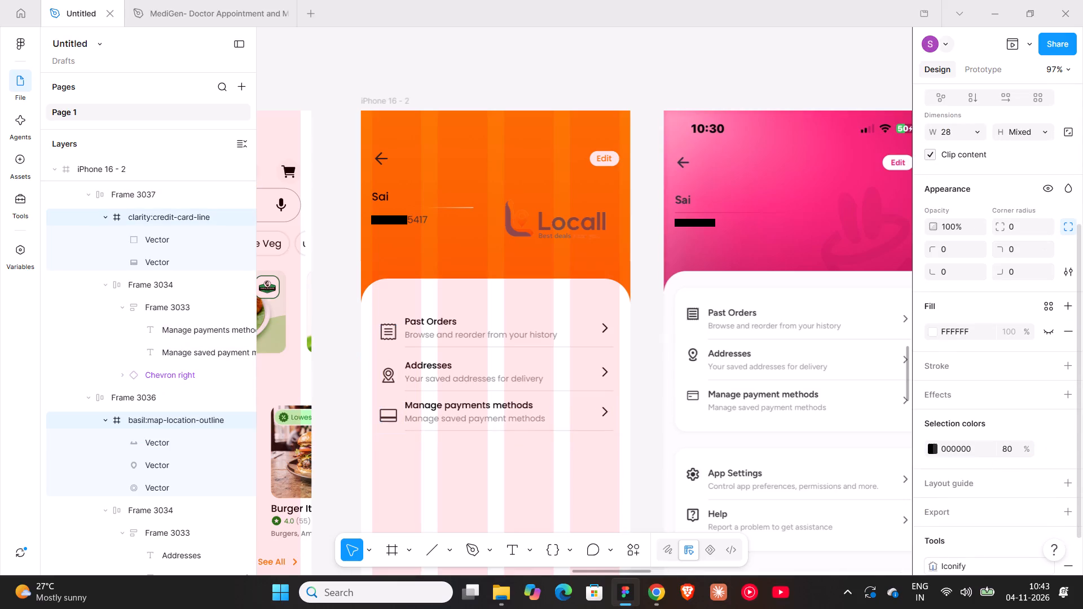
pyautogui.click(556, 487)
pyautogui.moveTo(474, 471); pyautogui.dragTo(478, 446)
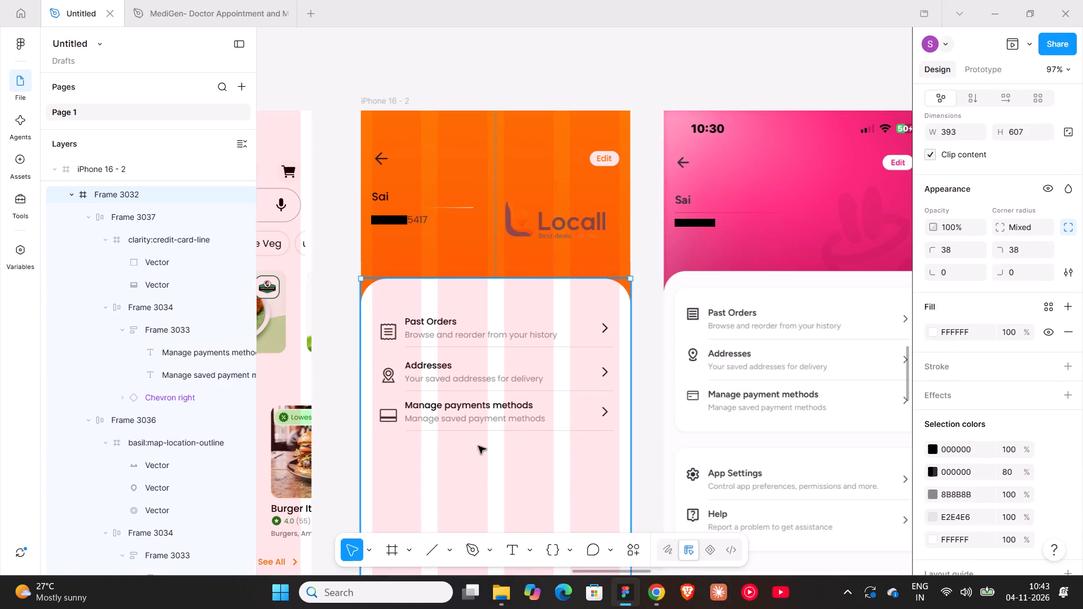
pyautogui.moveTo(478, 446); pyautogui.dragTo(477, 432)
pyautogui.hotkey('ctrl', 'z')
# Combine the Past Orders, Addresses and Manage payments methods rows into one vertical auto layout frame.
pyautogui.click(468, 411)
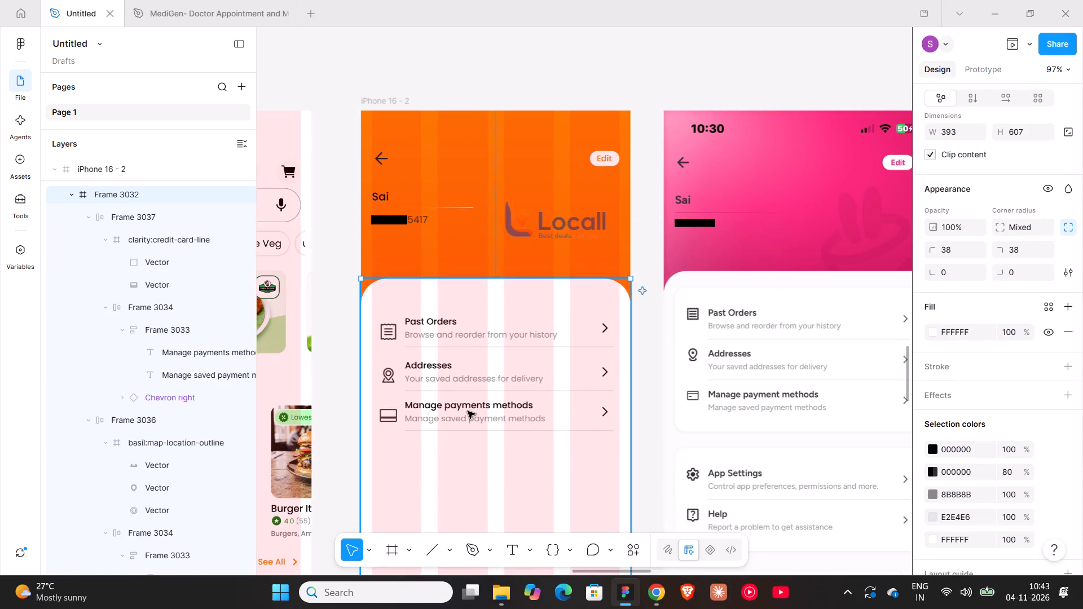
pyautogui.click(468, 411)
pyautogui.doubleClick(468, 411)
pyautogui.click(456, 446)
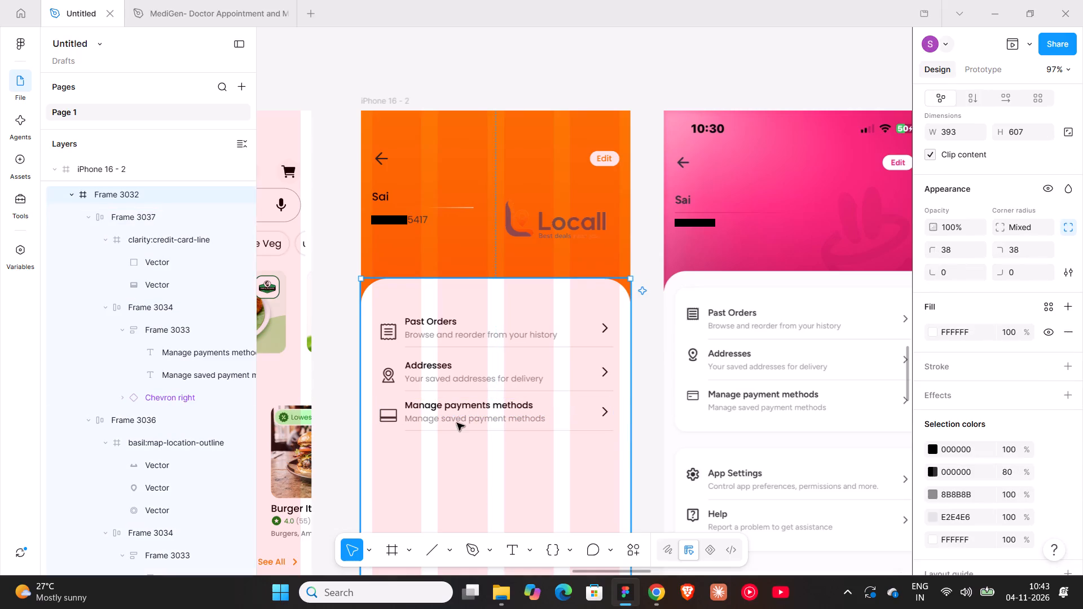
pyautogui.doubleClick(457, 423)
pyautogui.keyDown('shift'); pyautogui.click(462, 373); pyautogui.keyUp('shift')
pyautogui.keyDown('shift'); pyautogui.click(474, 326); pyautogui.keyUp('shift')
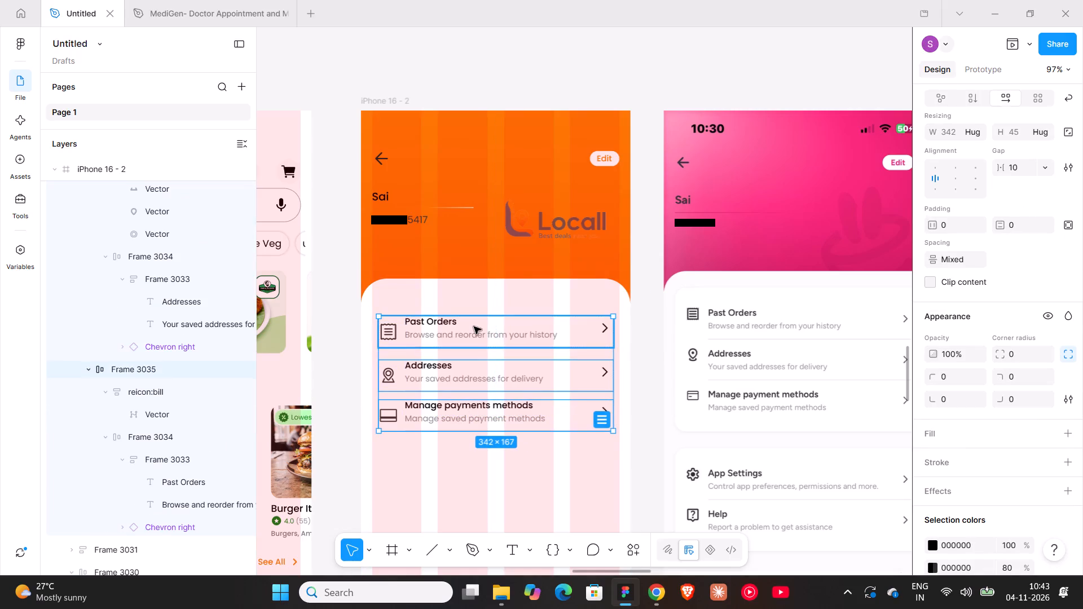
pyautogui.hotkey('shift', 'a')
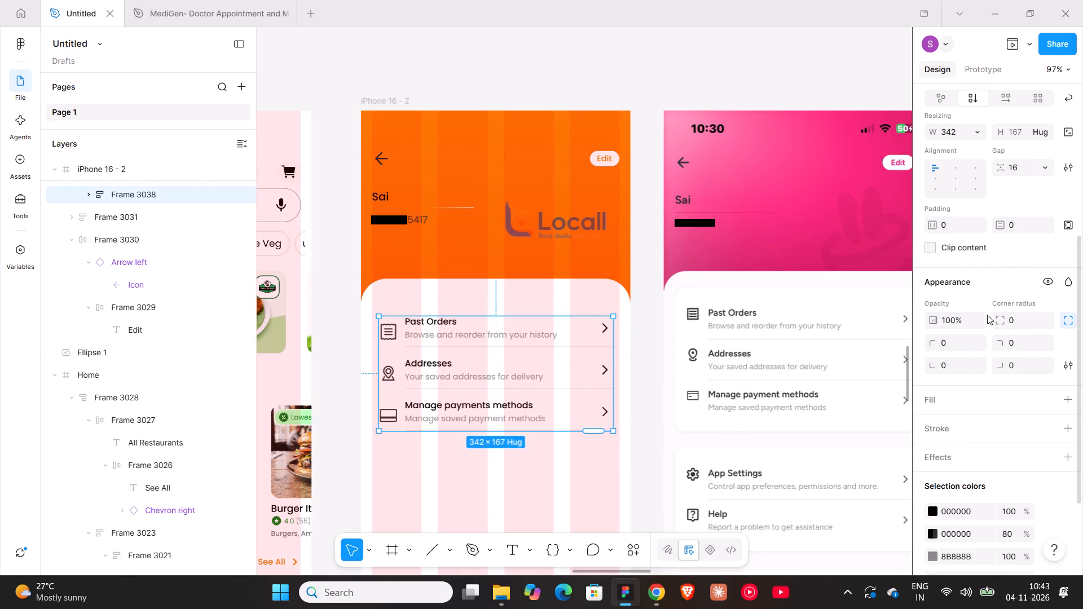
# Set the combined rows frame's width to hug its contents and its horizontal constraint to center.
pyautogui.scroll(2, 961, 370)
pyautogui.click(972, 275)
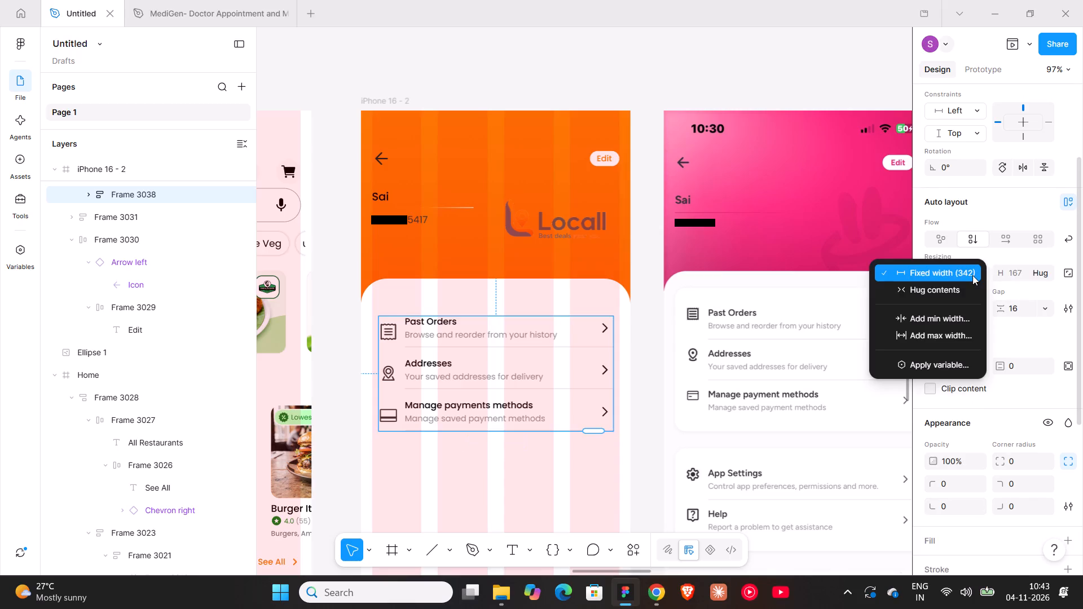
pyautogui.click(967, 286)
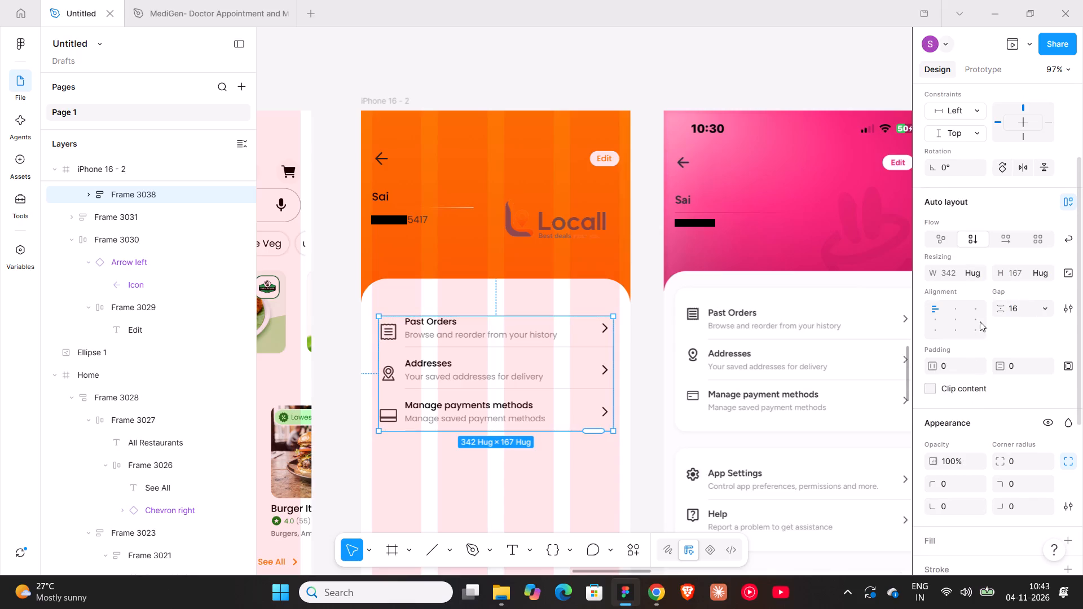
pyautogui.click(1025, 122)
# Set the combined rows frame's horizontal padding to 10 and vertical padding to 20.
pyautogui.scroll(5, 949, 175)
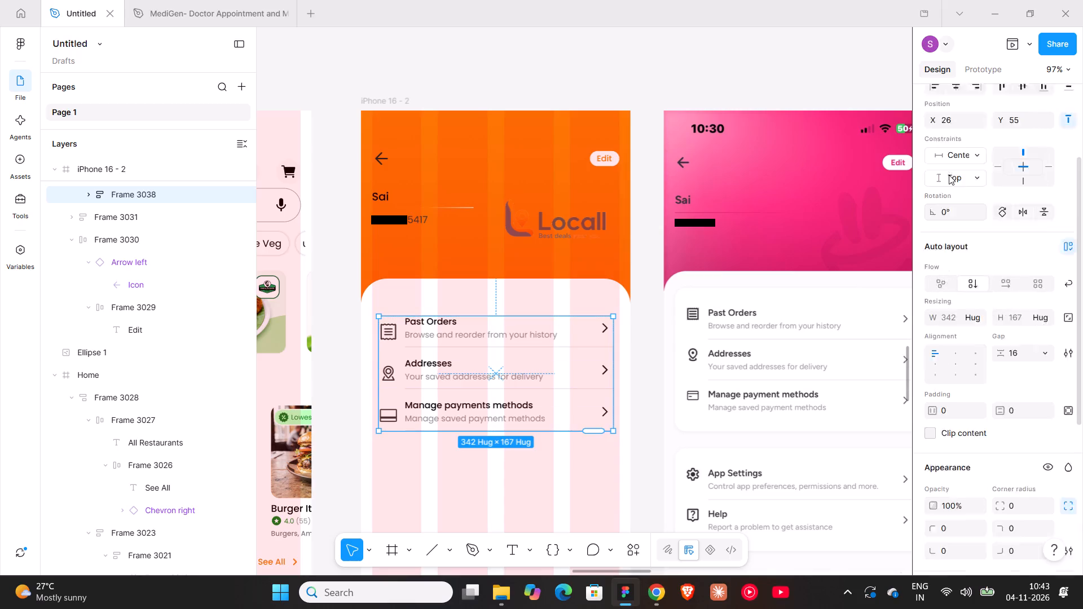
pyautogui.scroll(1, 949, 175)
pyautogui.click(955, 168)
pyautogui.scroll(-3, 949, 349)
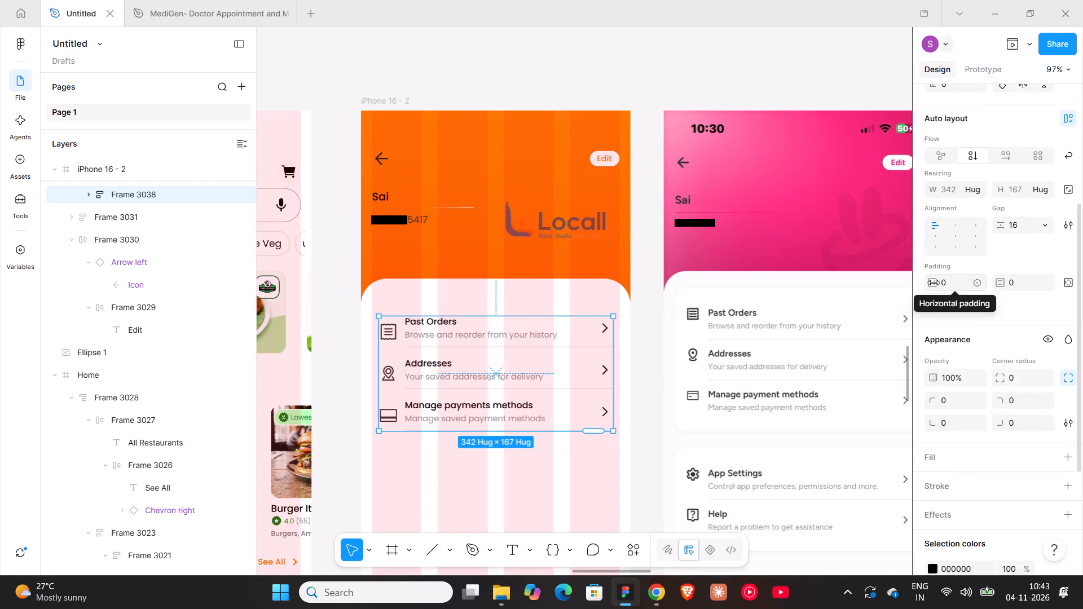
pyautogui.moveTo(934, 283); pyautogui.dragTo(555, 303)
pyautogui.click(1012, 284)
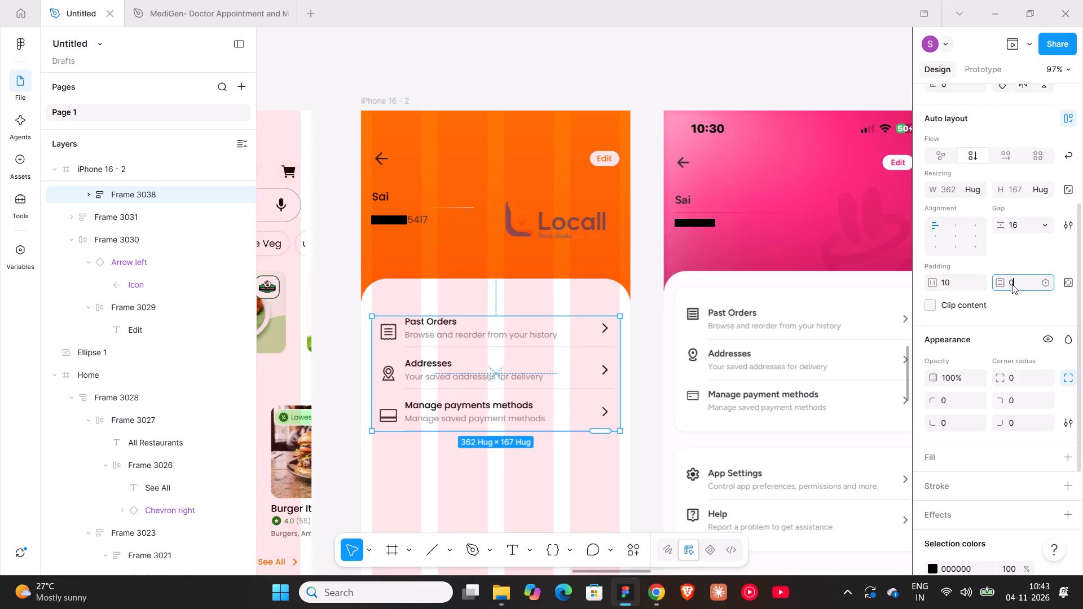
pyautogui.write('20')
pyautogui.press('Return')
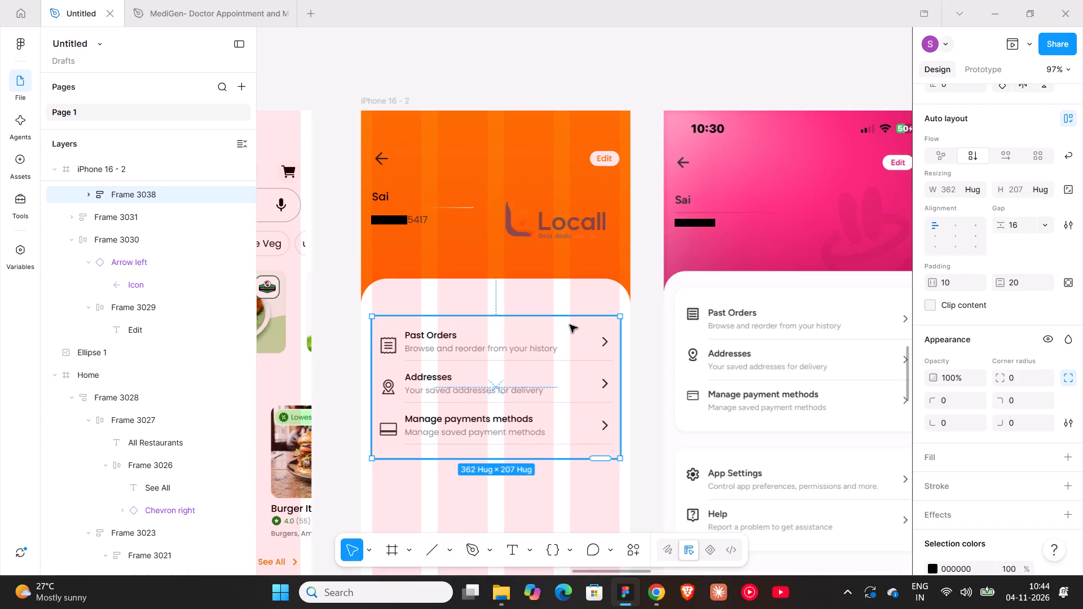
# Give the combined rows frame a white FFFFFF fill and a corner radius of 18.
pyautogui.scroll(-2, 1014, 381)
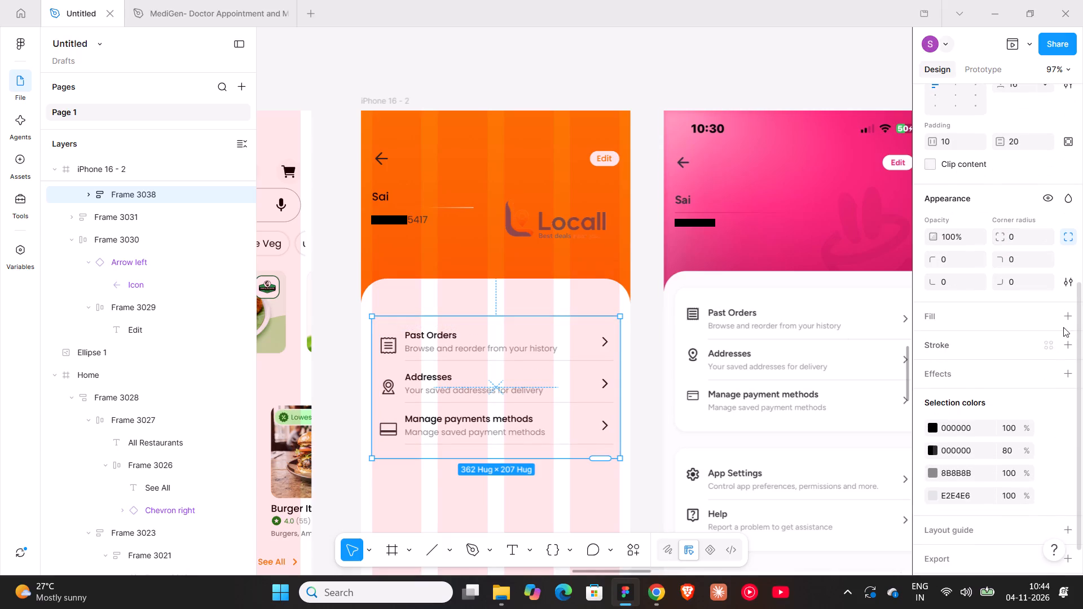
pyautogui.click(1067, 320)
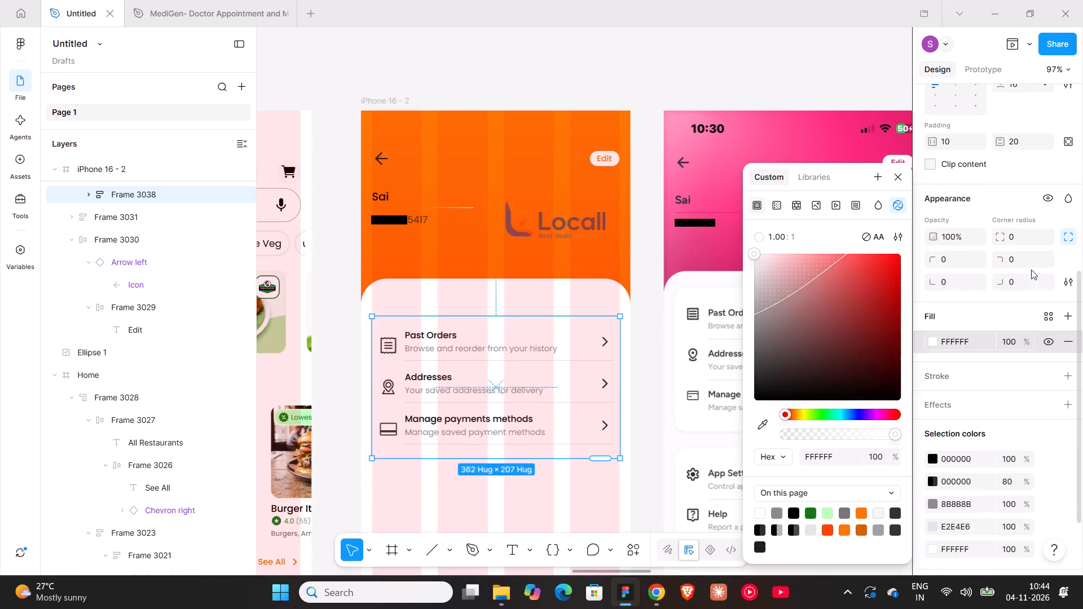
pyautogui.click(1015, 226)
pyautogui.click(1015, 237)
pyautogui.write('18')
pyautogui.press('Return')
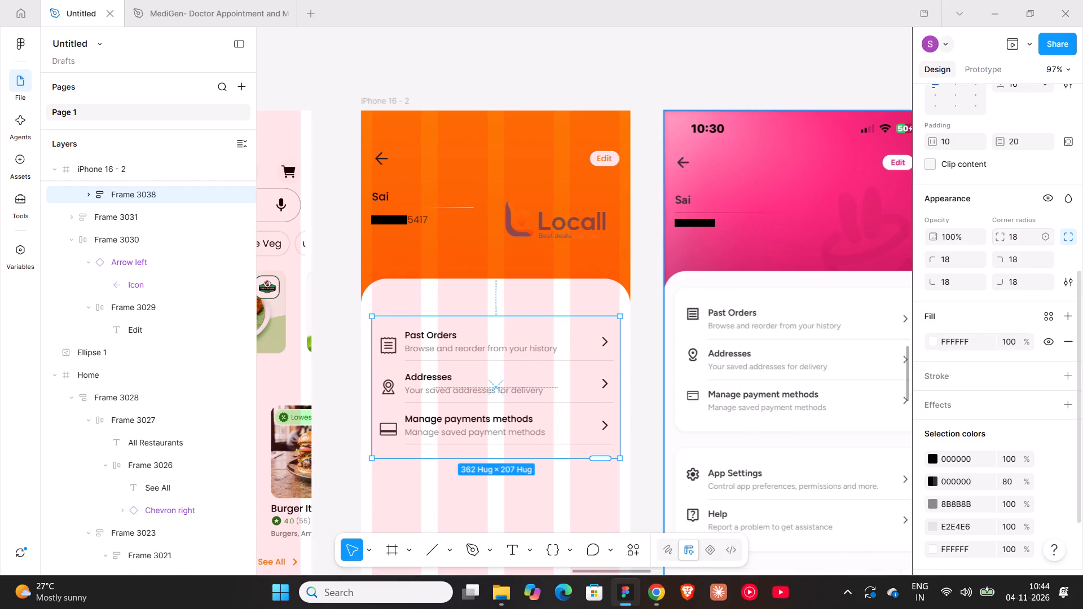
# Add a stroke to the combined rows frame in the light grey page colour E2E4E6.
pyautogui.click(1067, 381)
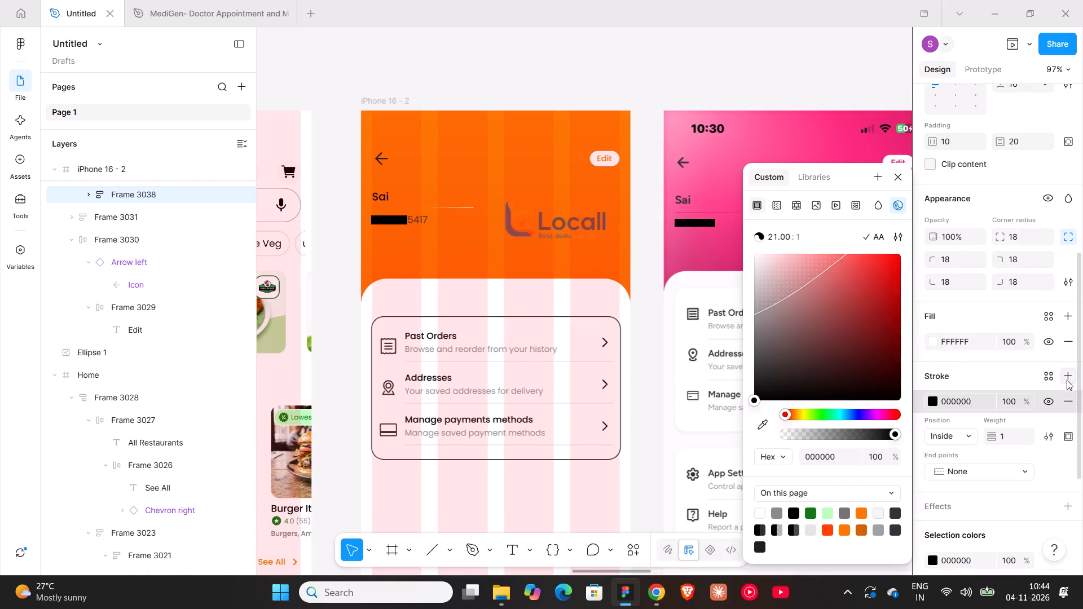
pyautogui.click(935, 401)
pyautogui.click(935, 401)
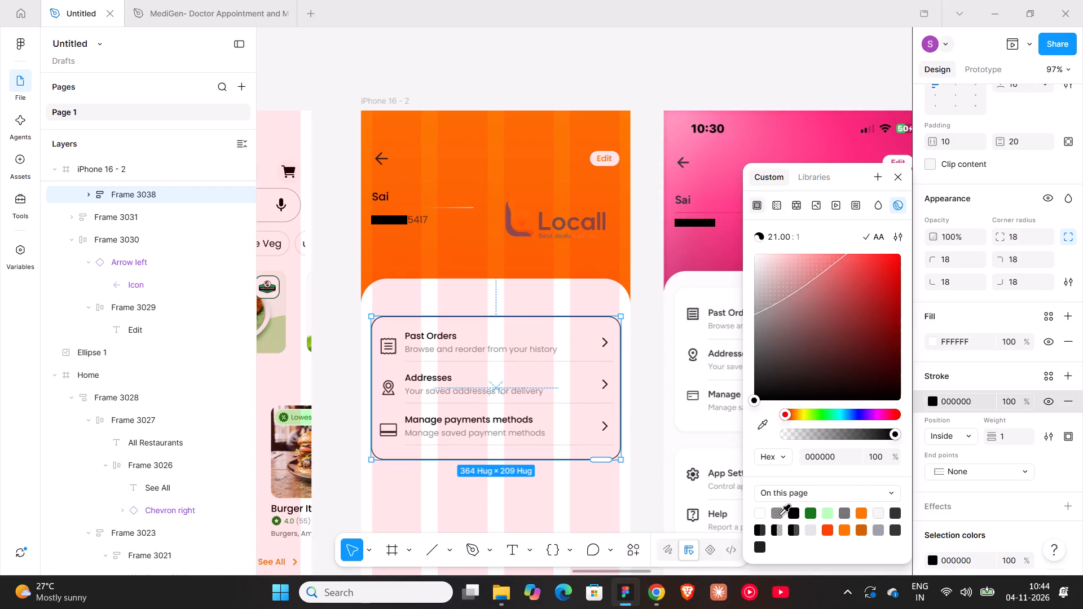
pyautogui.click(812, 532)
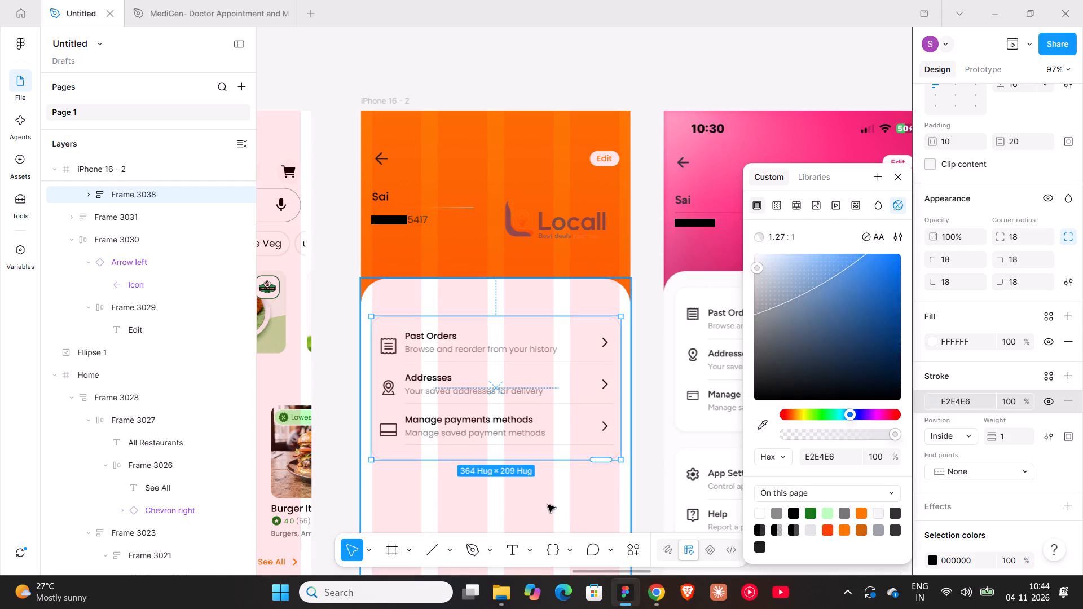
pyautogui.click(547, 505)
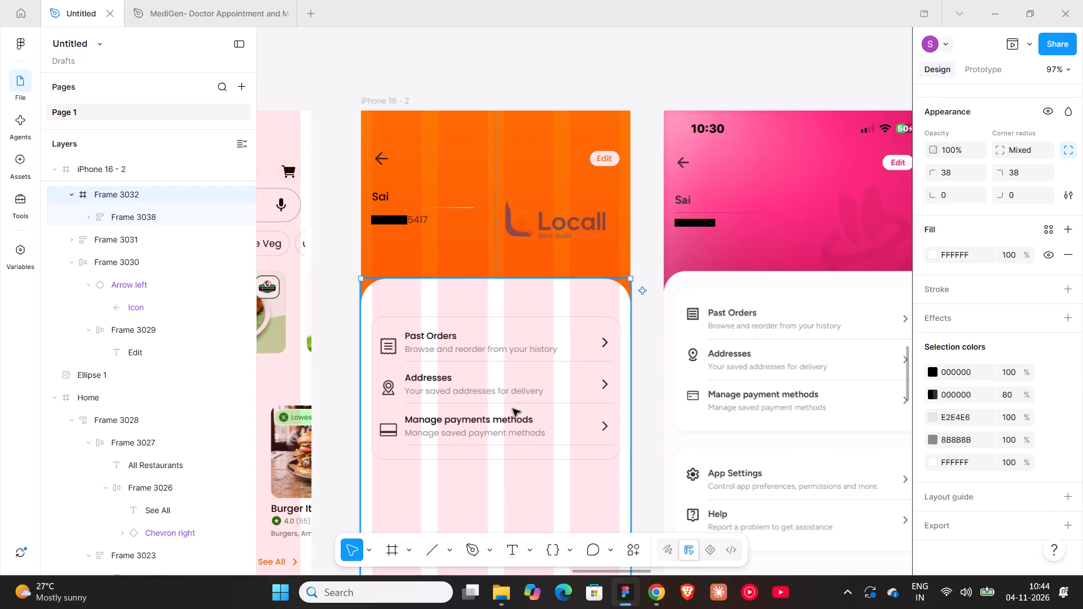
# Add a drop shadow to the combined rows card with Y offset 0, blur 12 and 15% colour opacity.
pyautogui.doubleClick(513, 409)
pyautogui.scroll(-2, 943, 413)
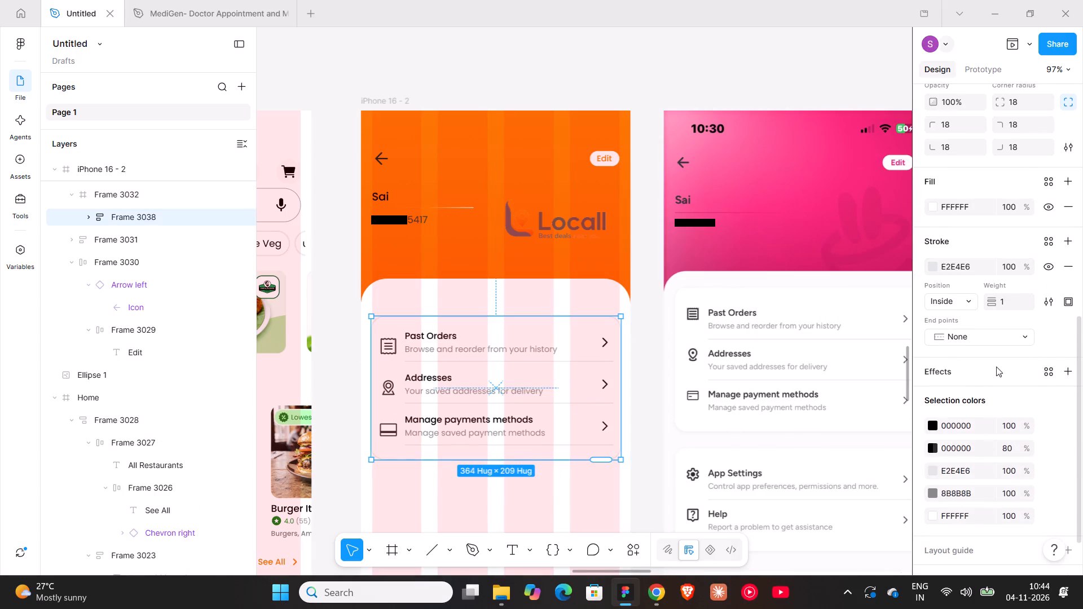
pyautogui.click(1069, 368)
pyautogui.click(1028, 407)
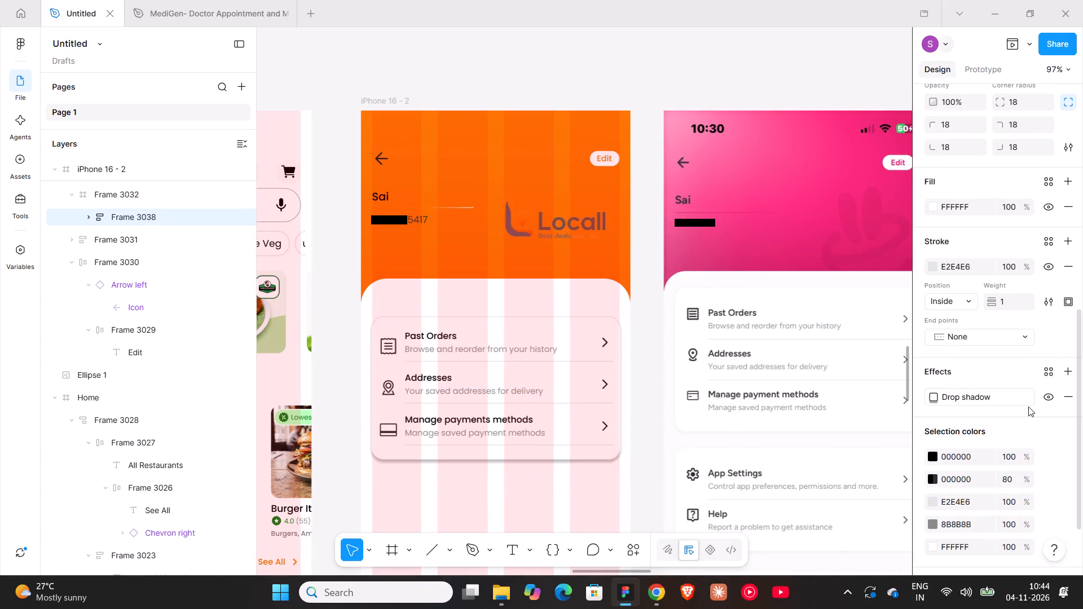
pyautogui.click(839, 436)
pyautogui.press('0')
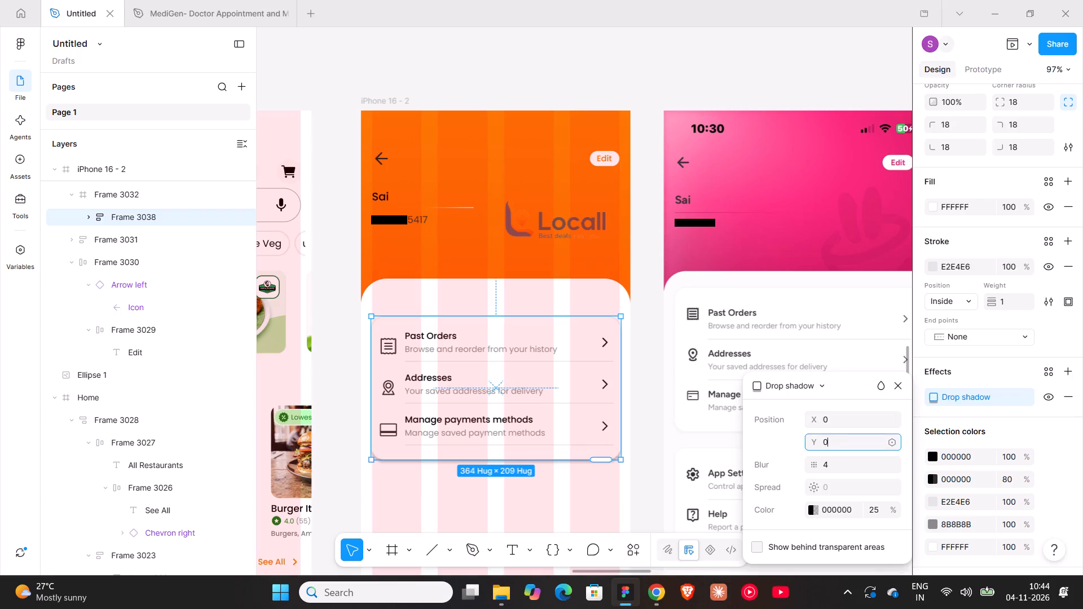
pyautogui.press('Return')
pyautogui.click(831, 469)
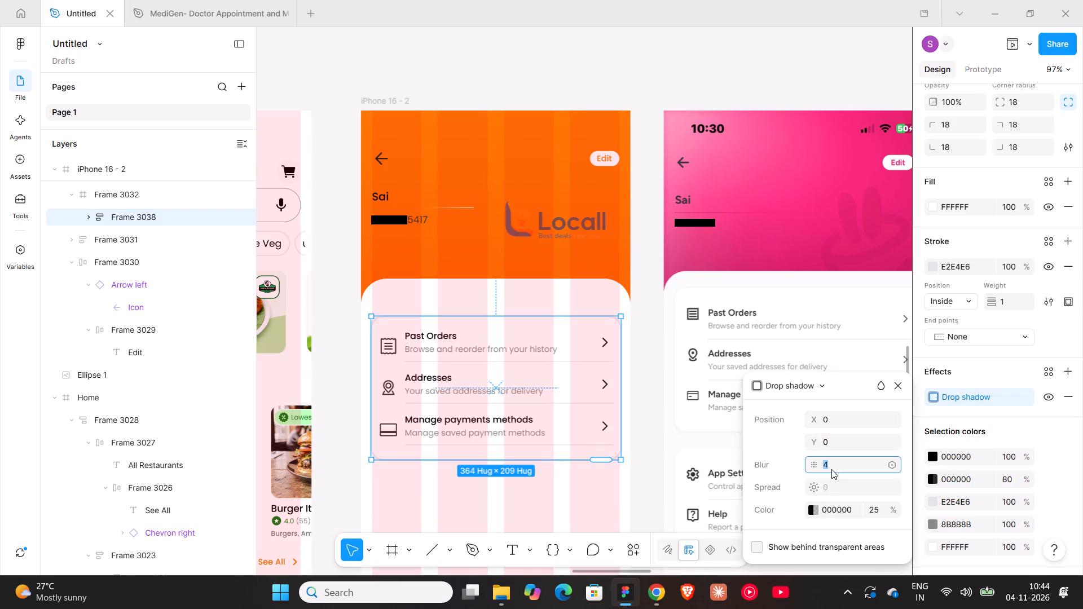
pyautogui.write('12')
pyautogui.press('Return')
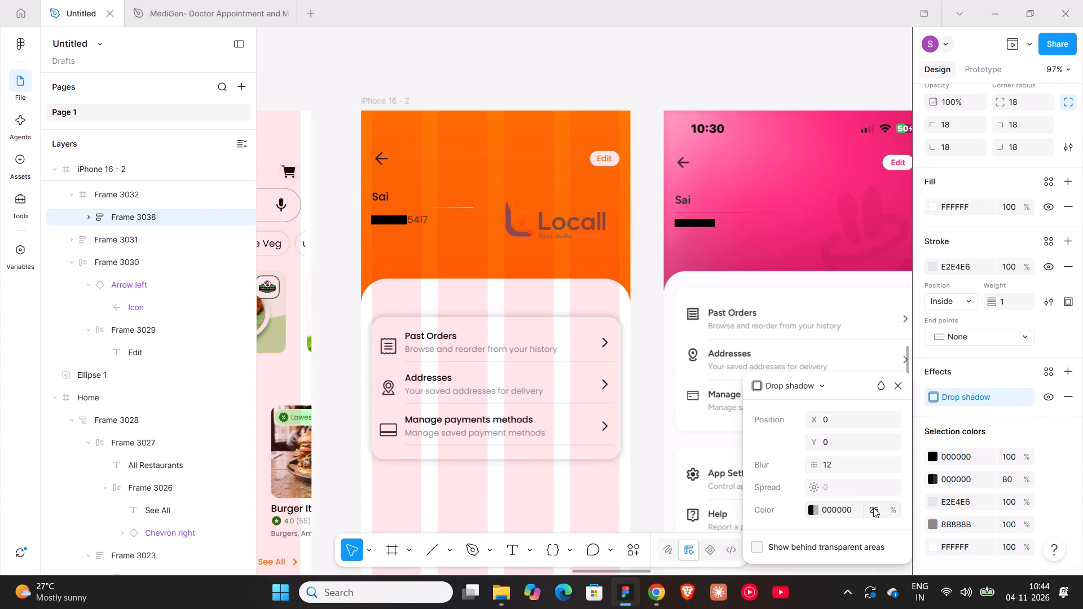
pyautogui.click(873, 507)
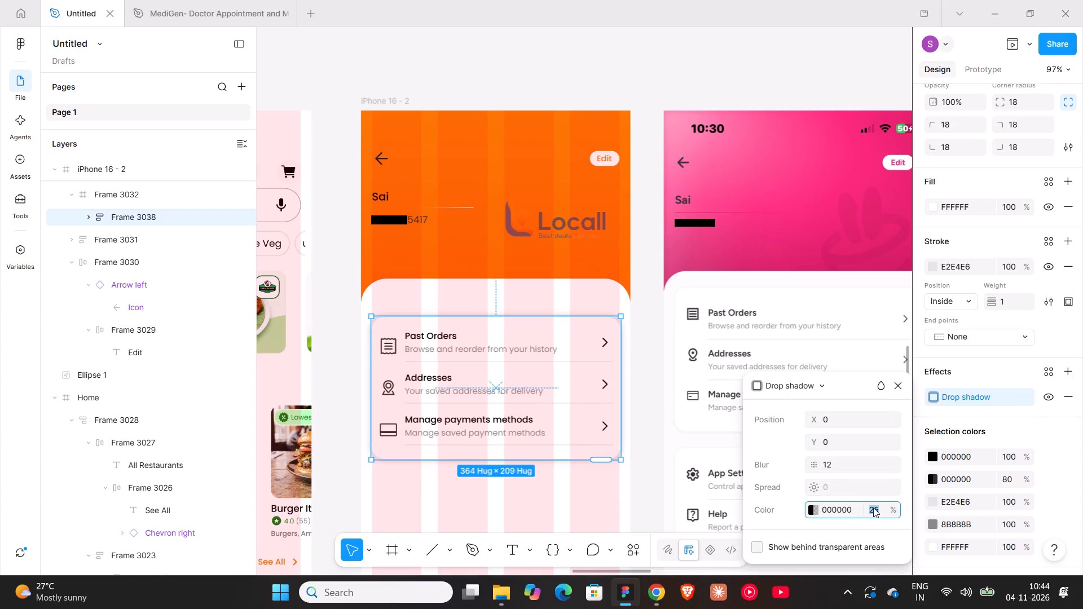
pyautogui.write('15')
pyautogui.press('Return')
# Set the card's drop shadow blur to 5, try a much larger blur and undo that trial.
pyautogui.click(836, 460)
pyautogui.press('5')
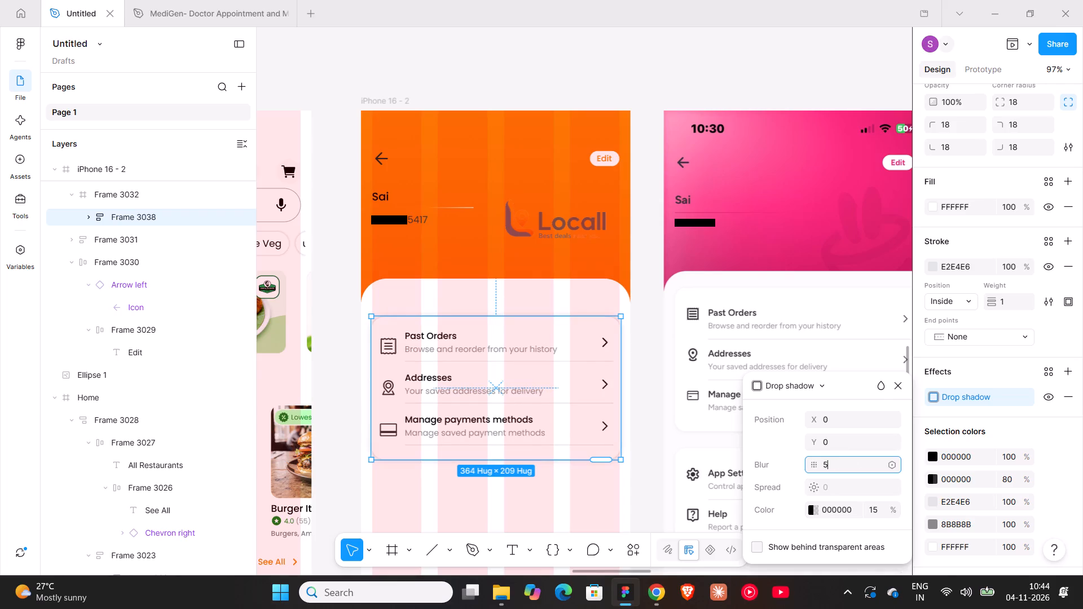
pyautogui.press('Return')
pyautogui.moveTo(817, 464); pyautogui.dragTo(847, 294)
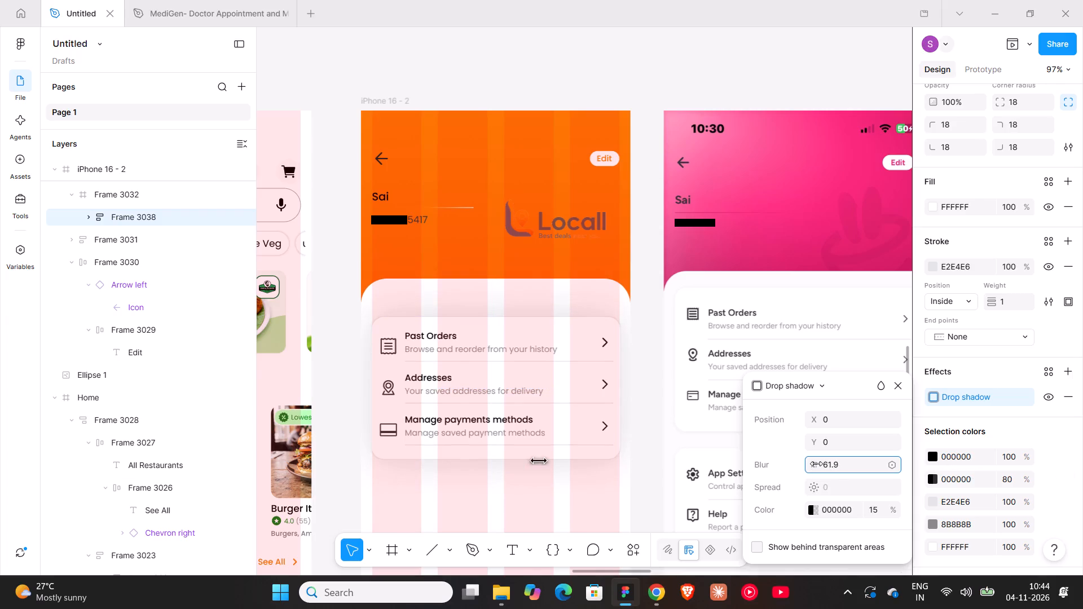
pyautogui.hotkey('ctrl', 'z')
# Set the card's drop shadow colour opacity to 5% and its blur to 30.
pyautogui.click(880, 510)
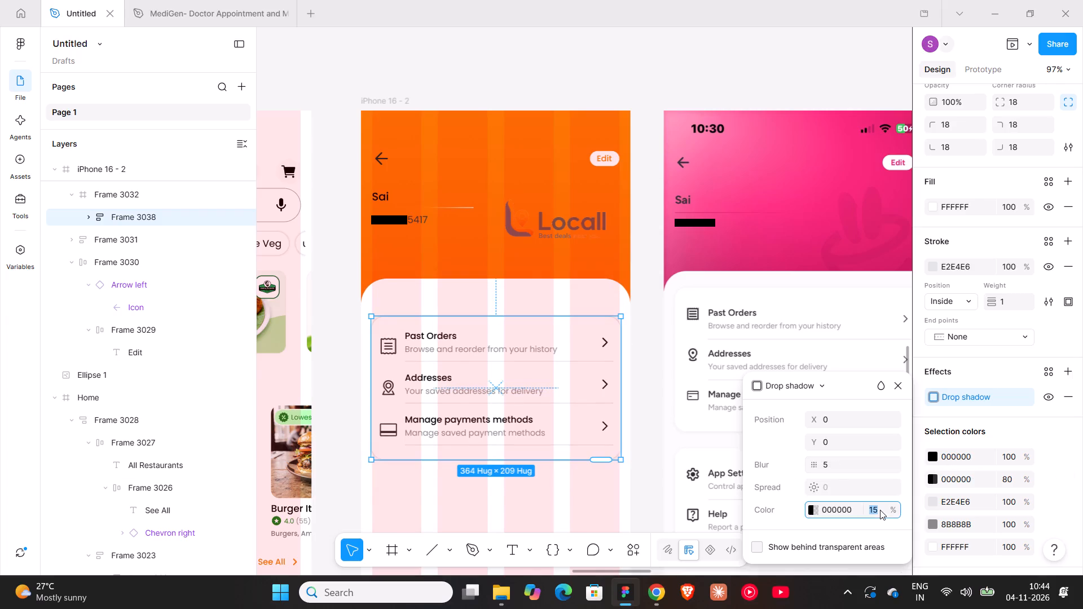
pyautogui.press('5')
pyautogui.press('Return')
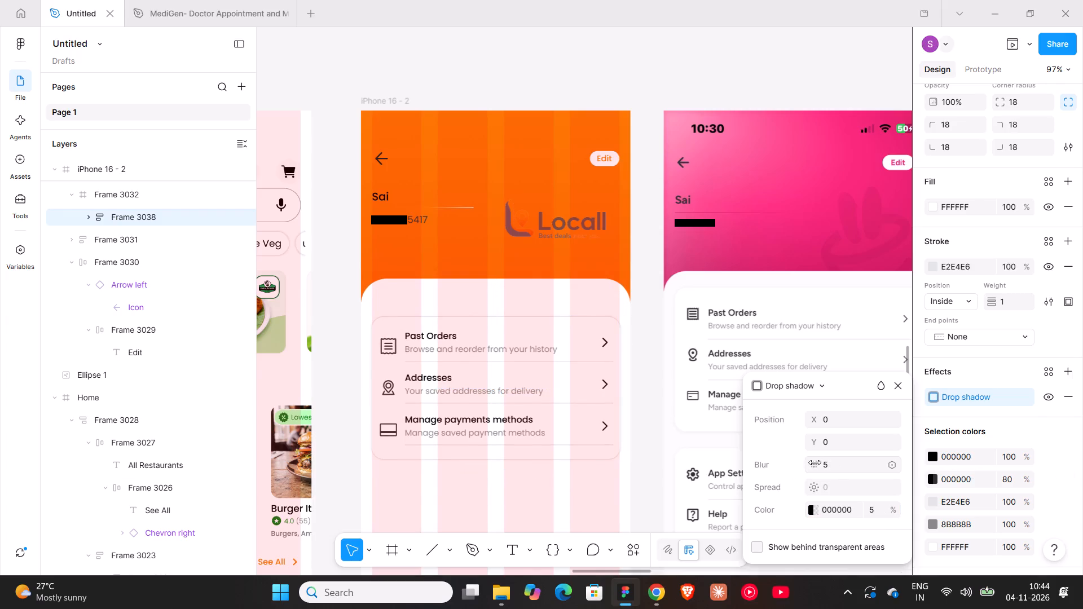
pyautogui.moveTo(815, 466); pyautogui.dragTo(677, 292)
pyautogui.click(827, 463)
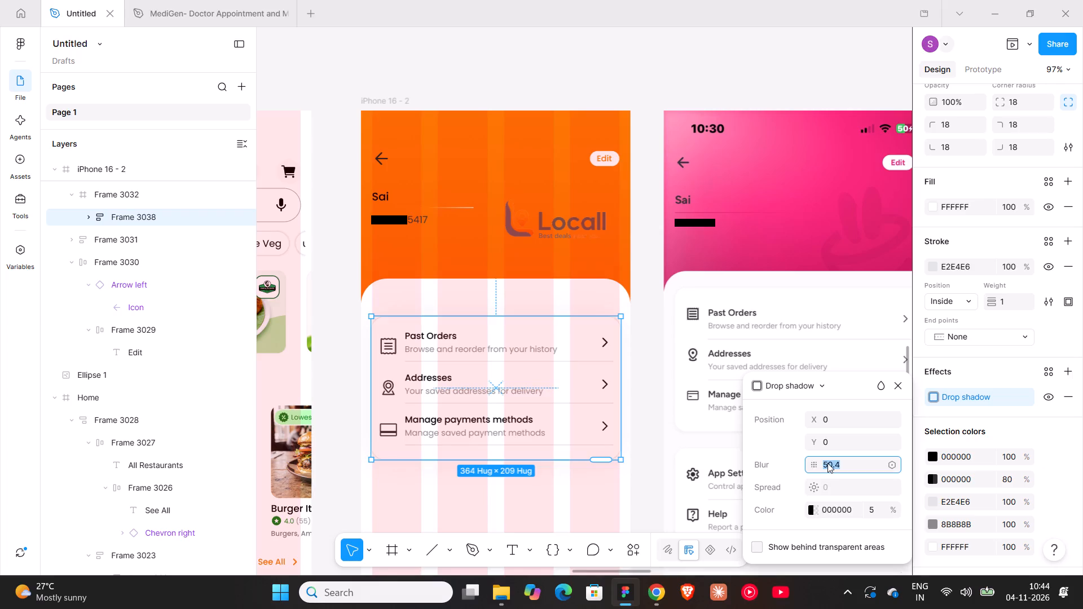
pyautogui.press('5')
pyautogui.press('Return')
pyautogui.click(833, 466)
pyautogui.write('30')
pyautogui.press('Return')
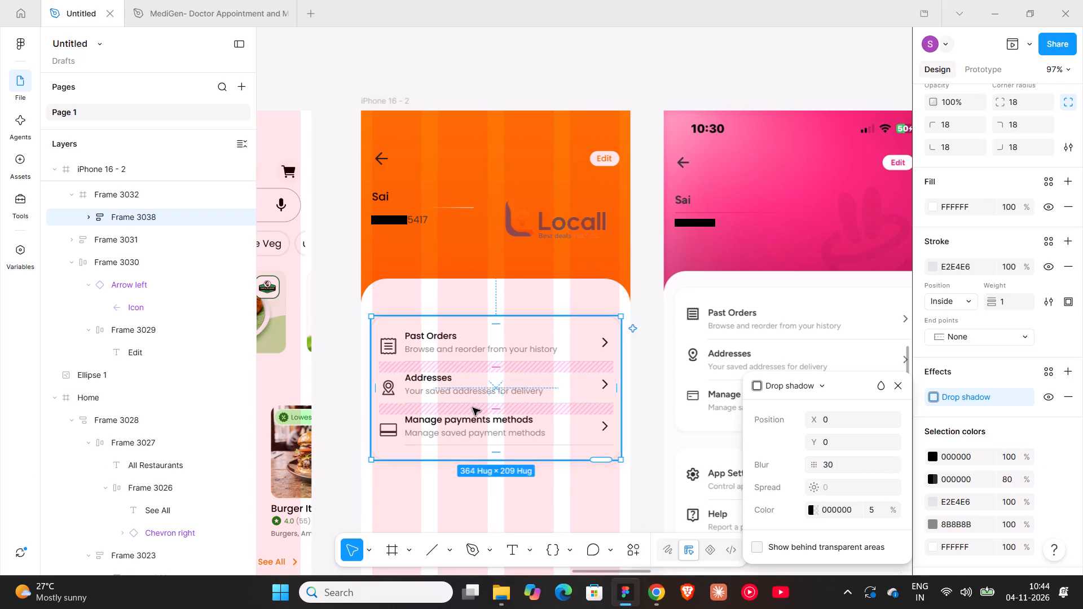
# Move the combined rows card up, closer to the top edge of the white sheet, keeping it horizontally centred.
pyautogui.moveTo(472, 387); pyautogui.dragTo(469, 369)
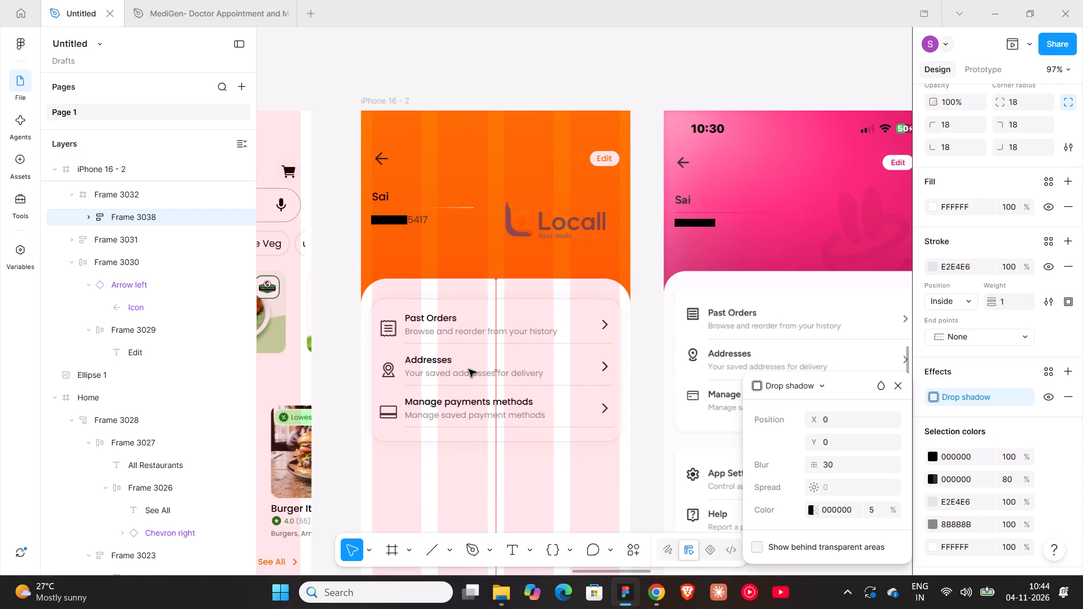
pyautogui.moveTo(469, 369); pyautogui.dragTo(468, 367)
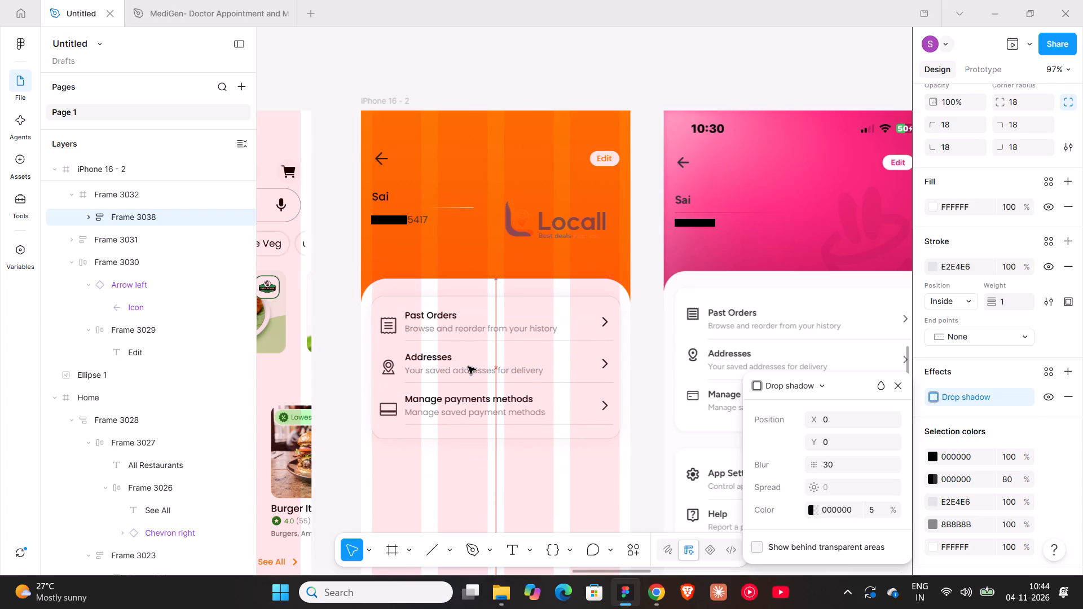
pyautogui.moveTo(468, 367); pyautogui.dragTo(470, 367)
# Preview the iPhone 16 - 2 frame in the device mockup and compare it with the reference screenshot.
pyautogui.keyDown('ctrl'); pyautogui.scroll(-7, 470, 367); pyautogui.keyUp('ctrl')
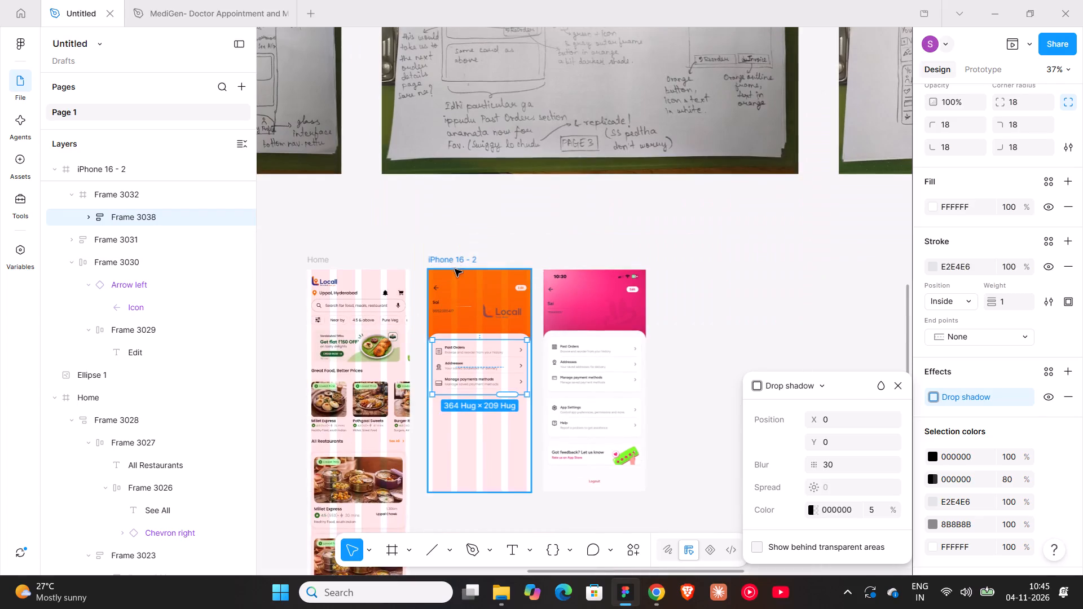
pyautogui.click(451, 262)
pyautogui.click(1016, 46)
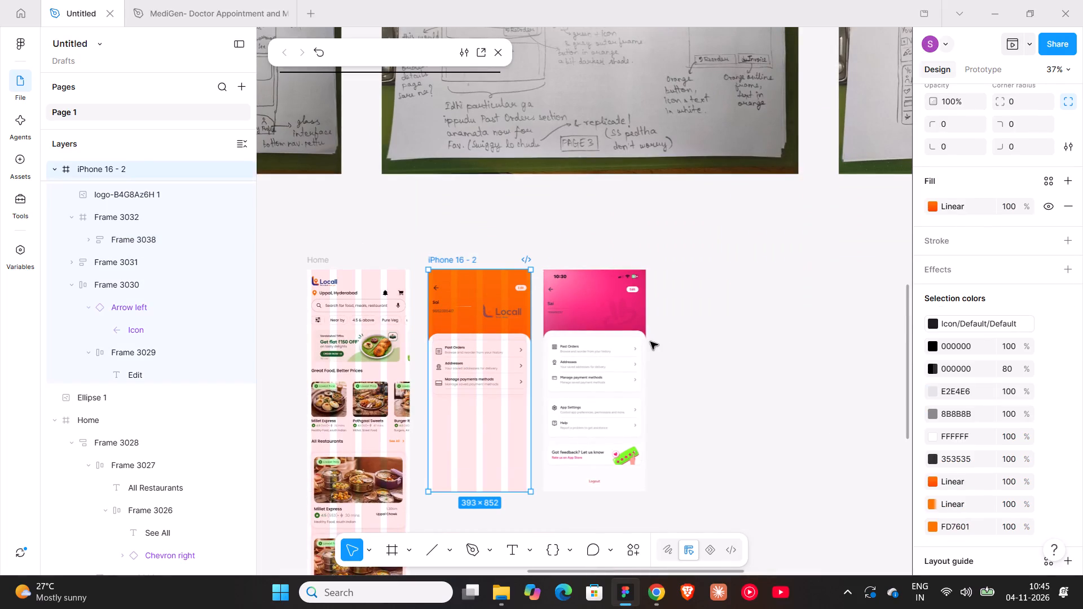
pyautogui.keyDown('shift'); pyautogui.scroll(14, 703, 311); pyautogui.keyUp('shift')
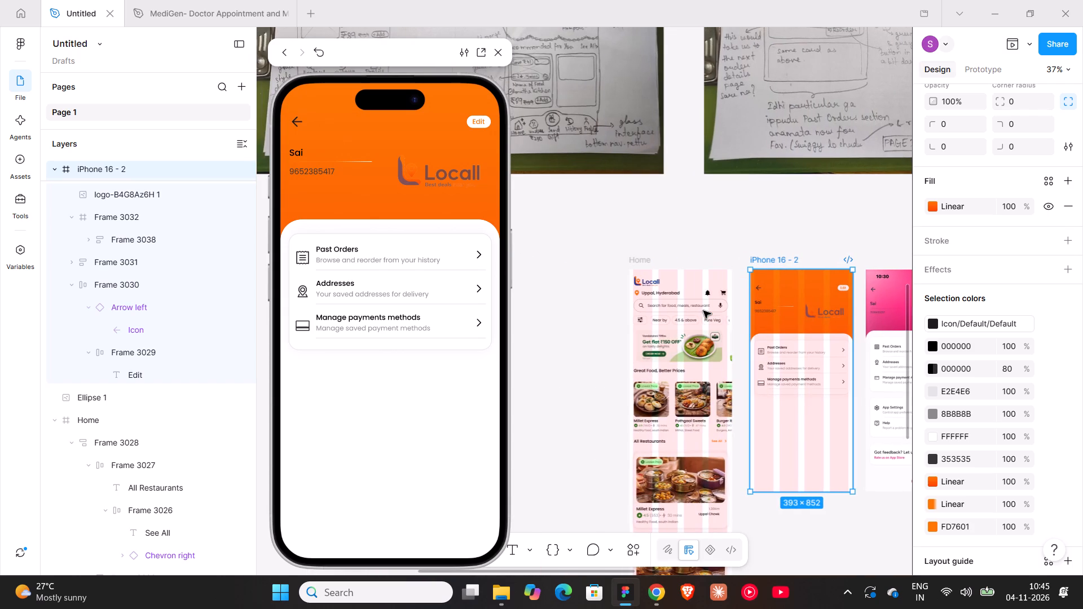
pyautogui.keyDown('shift'); pyautogui.scroll(-5, 703, 311); pyautogui.keyUp('shift')
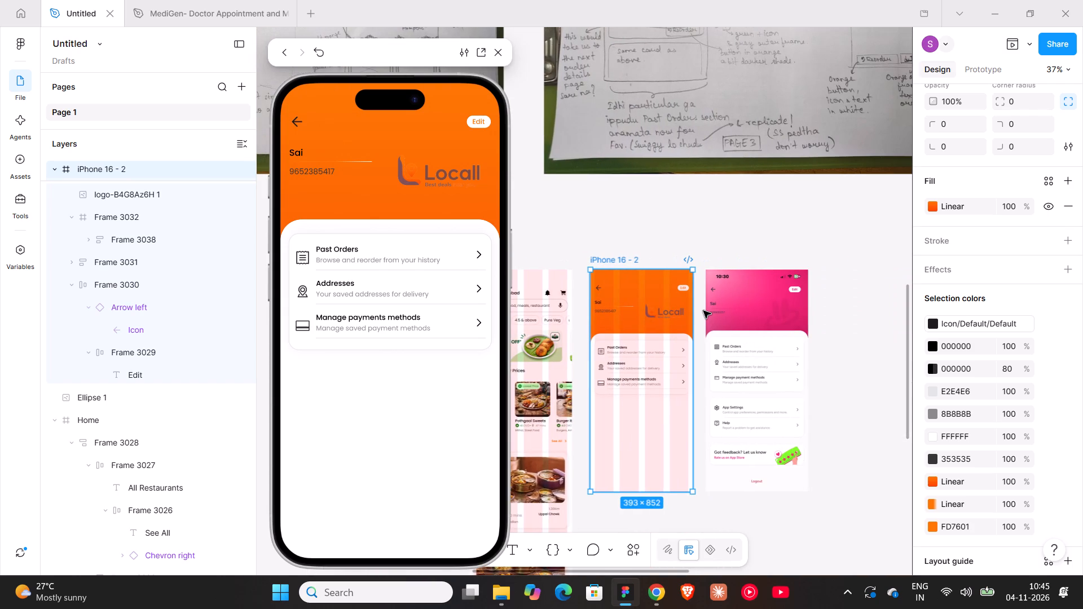
pyautogui.click(691, 245)
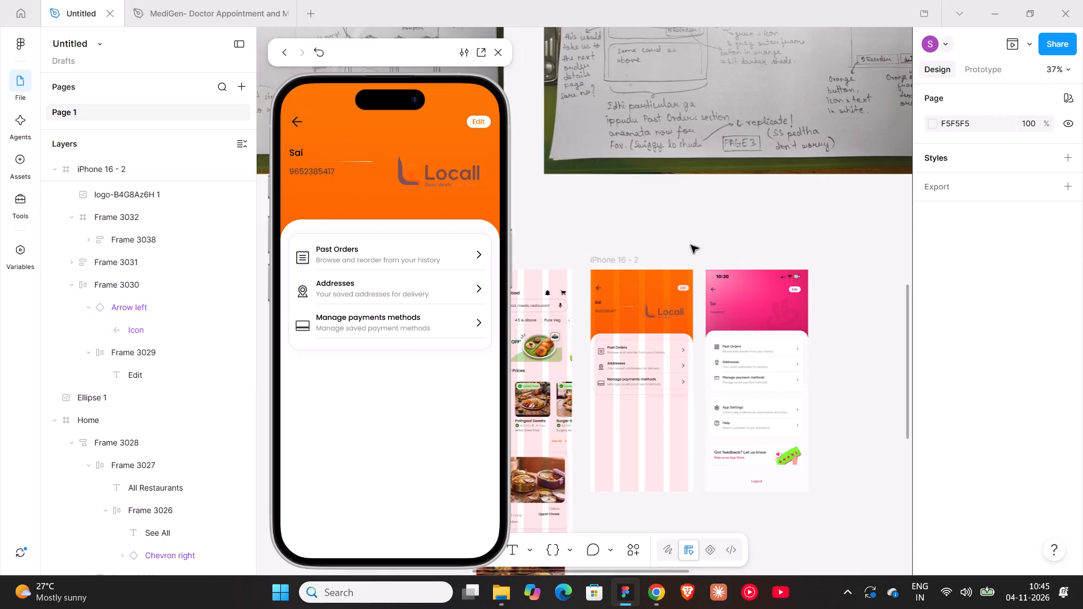
# Hide the divider stroke beneath the Manage payments methods row, the last row in the iPhone 16 - 2 menu card.
pyautogui.scroll(-2, 691, 245)
pyautogui.keyDown('ctrl'); pyautogui.scroll(10, 649, 353); pyautogui.keyUp('ctrl')
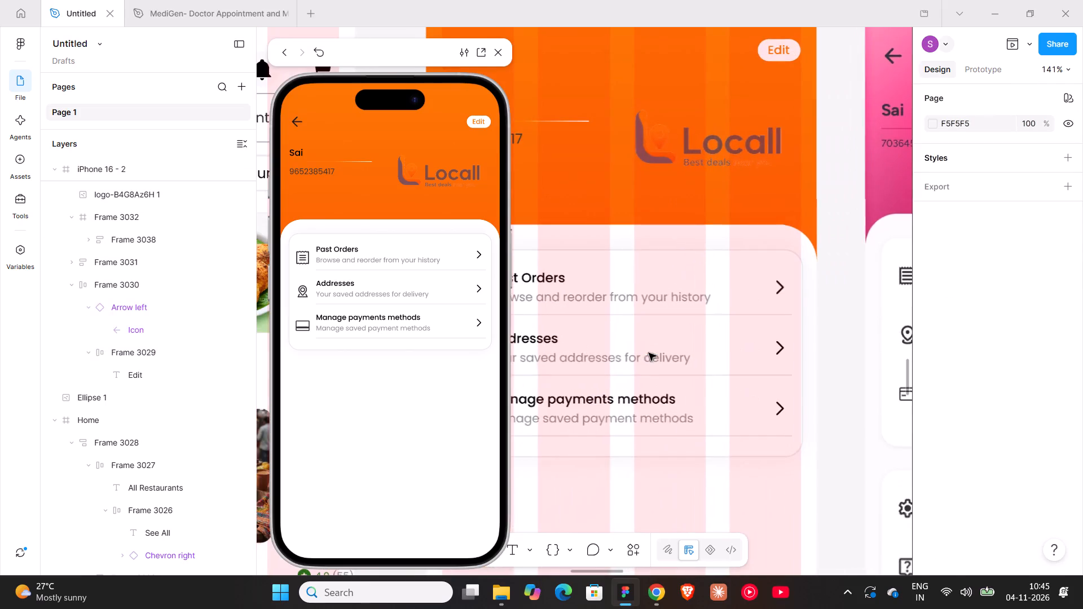
pyautogui.tripleClick(647, 415)
pyautogui.click(647, 415)
pyautogui.scroll(-3, 1009, 448)
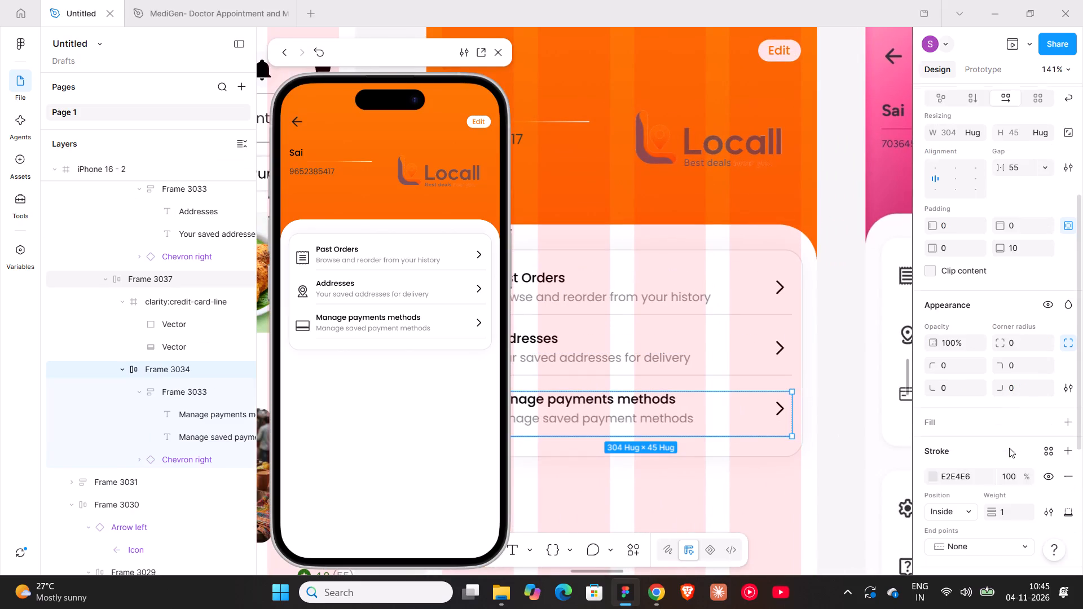
pyautogui.click(1047, 481)
pyautogui.keyDown('ctrl'); pyautogui.scroll(-6, 774, 429); pyautogui.keyUp('ctrl')
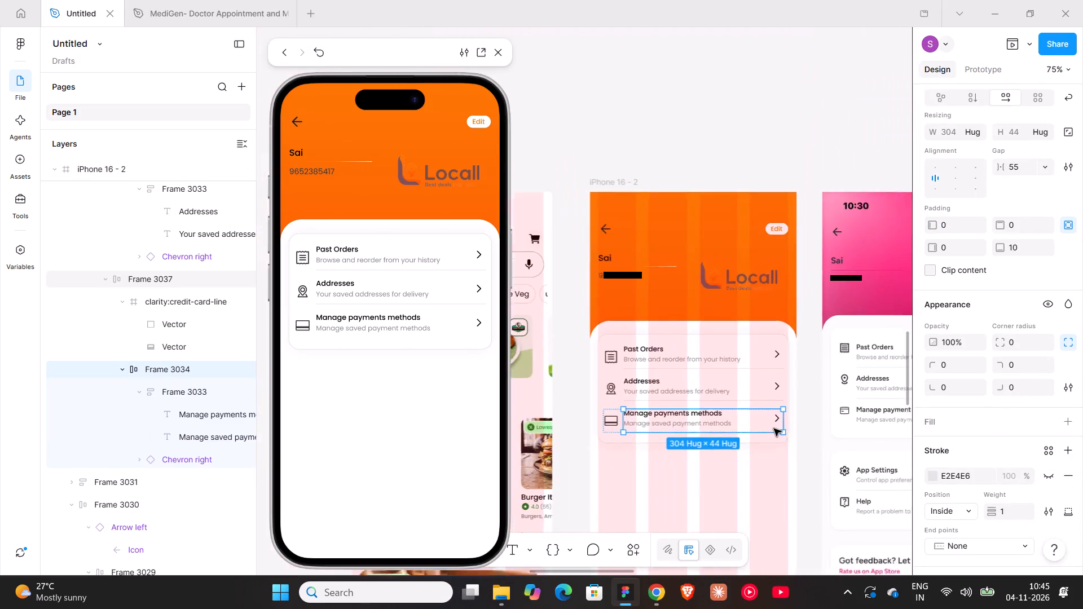
pyautogui.click(723, 158)
# Close the device mockup preview of the iPhone 16 - 2 frame.
pyautogui.scroll(-4, 723, 158)
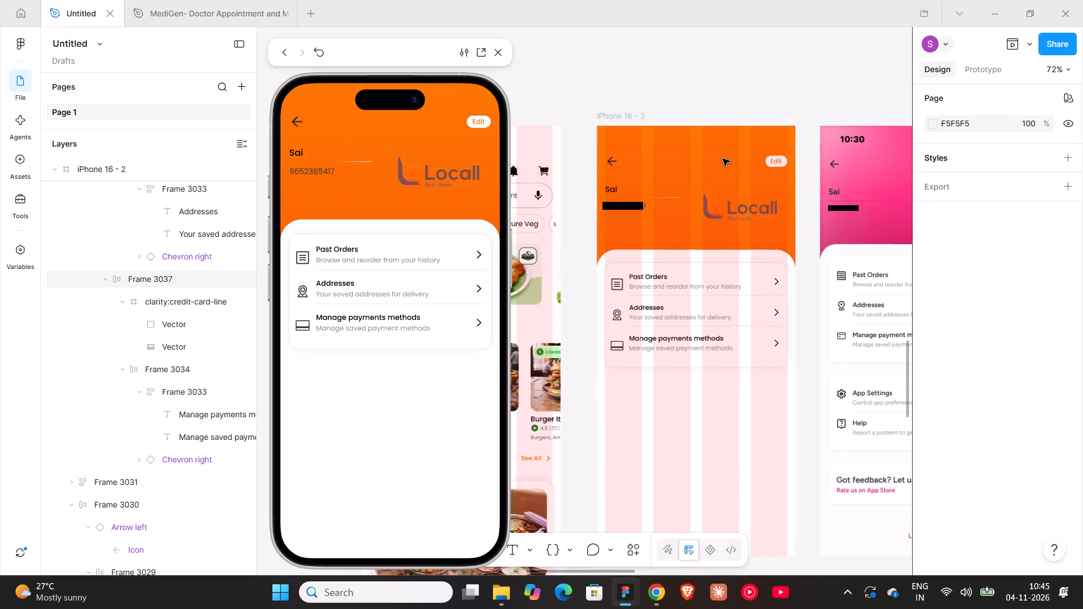
pyautogui.keyDown('shift'); pyautogui.scroll(-4, 723, 158); pyautogui.keyUp('shift')
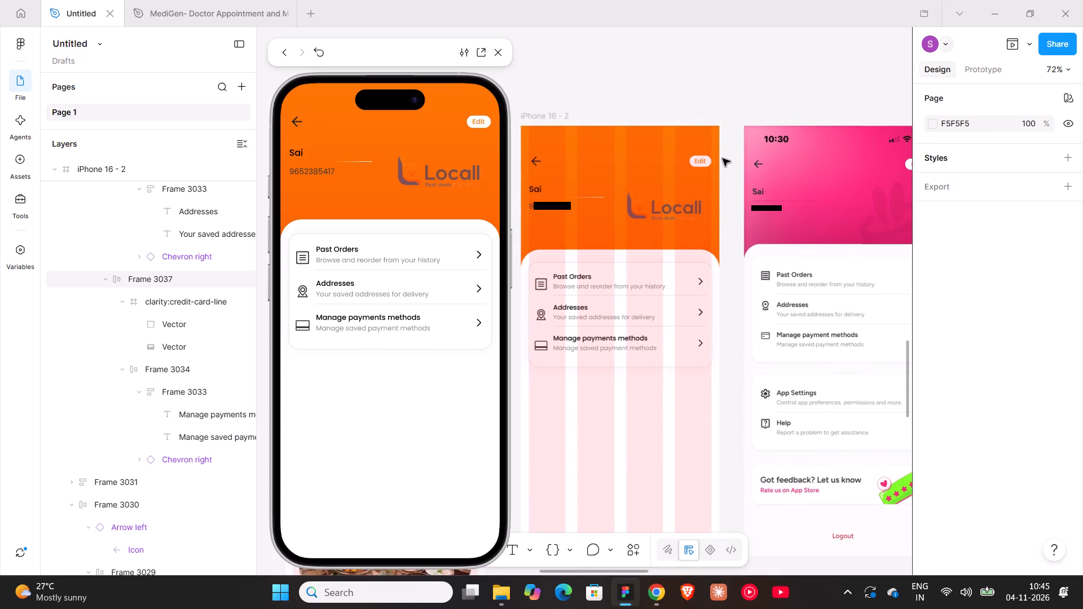
pyautogui.click(495, 51)
# Switch to the MediGen file and look through the pharmacy, appointment, pop-up and lab flows on its High Fedility page.
pyautogui.click(218, 17)
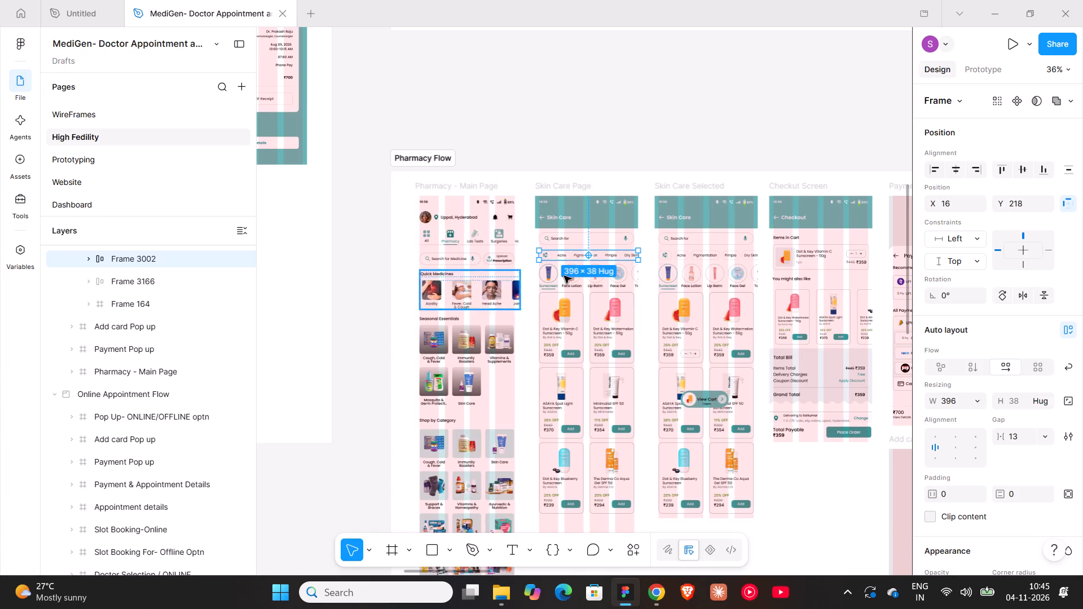
pyautogui.click(626, 158)
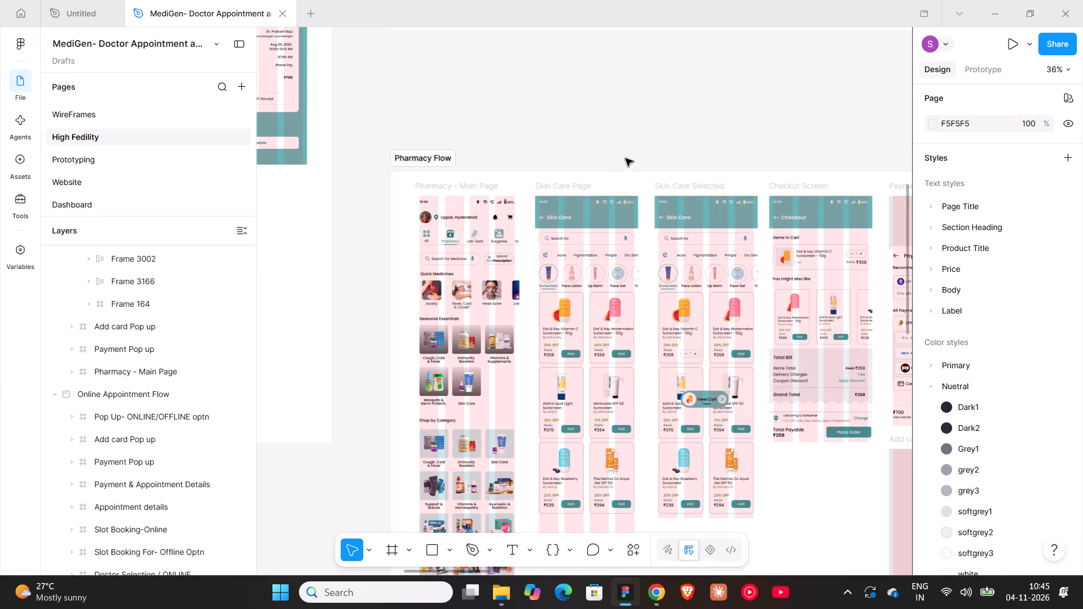
pyautogui.keyDown('ctrl'); pyautogui.scroll(-7, 626, 158); pyautogui.keyUp('ctrl')
pyautogui.scroll(7, 626, 158)
pyautogui.keyDown('shift'); pyautogui.scroll(-4, 626, 158); pyautogui.keyUp('shift')
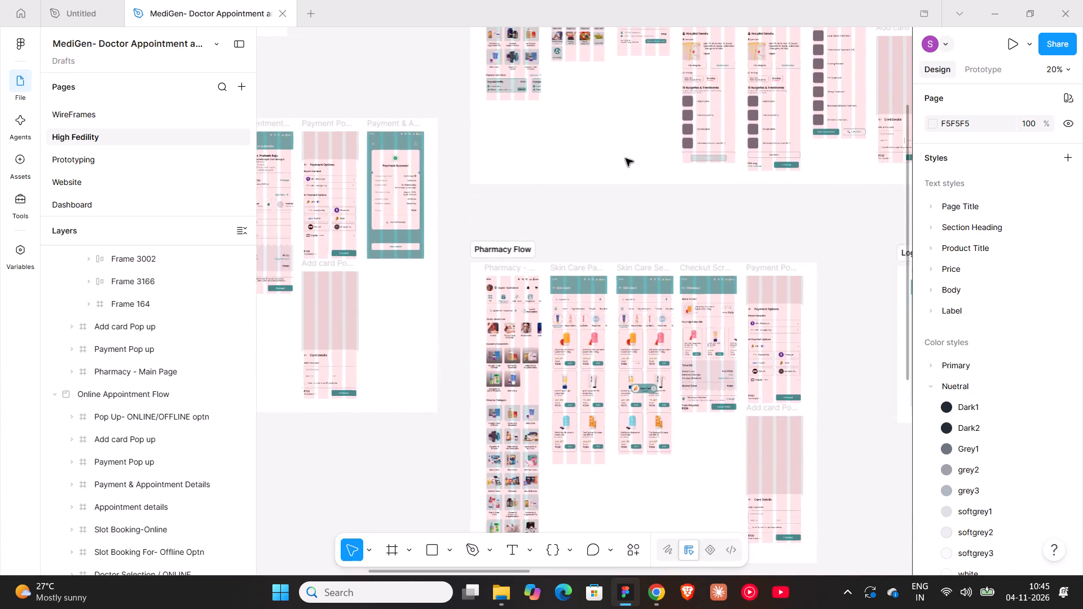
pyautogui.keyDown('shift'); pyautogui.scroll(-3, 626, 158); pyautogui.keyUp('shift')
pyautogui.scroll(6, 522, 220)
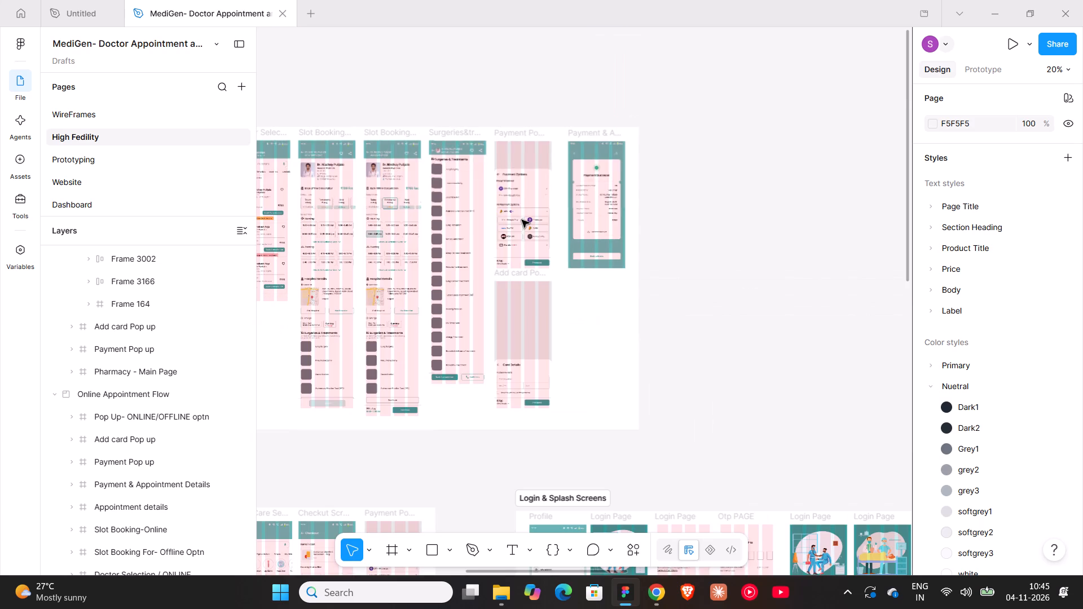
pyautogui.keyDown('shift'); pyautogui.scroll(8, 522, 220); pyautogui.keyUp('shift')
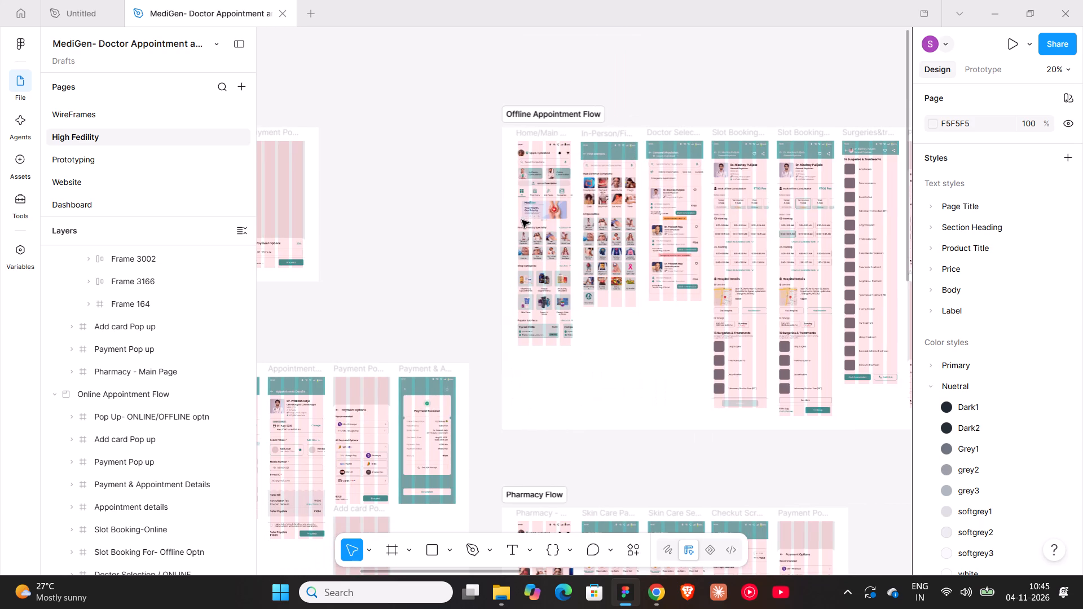
pyautogui.keyDown('shift'); pyautogui.scroll(14, 522, 220); pyautogui.keyUp('shift')
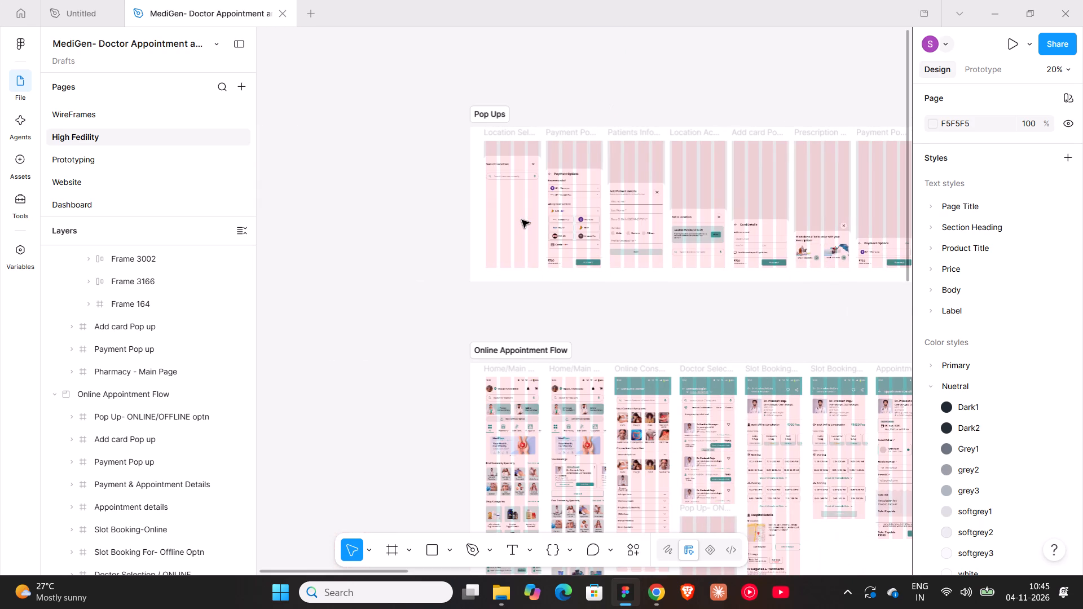
pyautogui.scroll(-5, 522, 220)
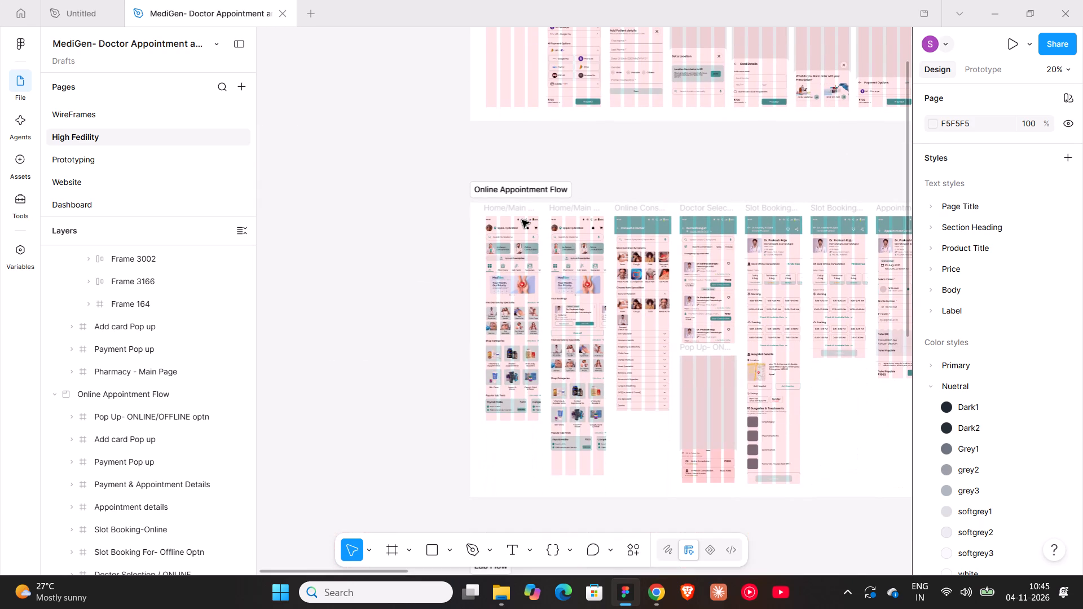
pyautogui.keyDown('shift'); pyautogui.scroll(-4, 522, 220); pyautogui.keyUp('shift')
pyautogui.scroll(-9, 522, 220)
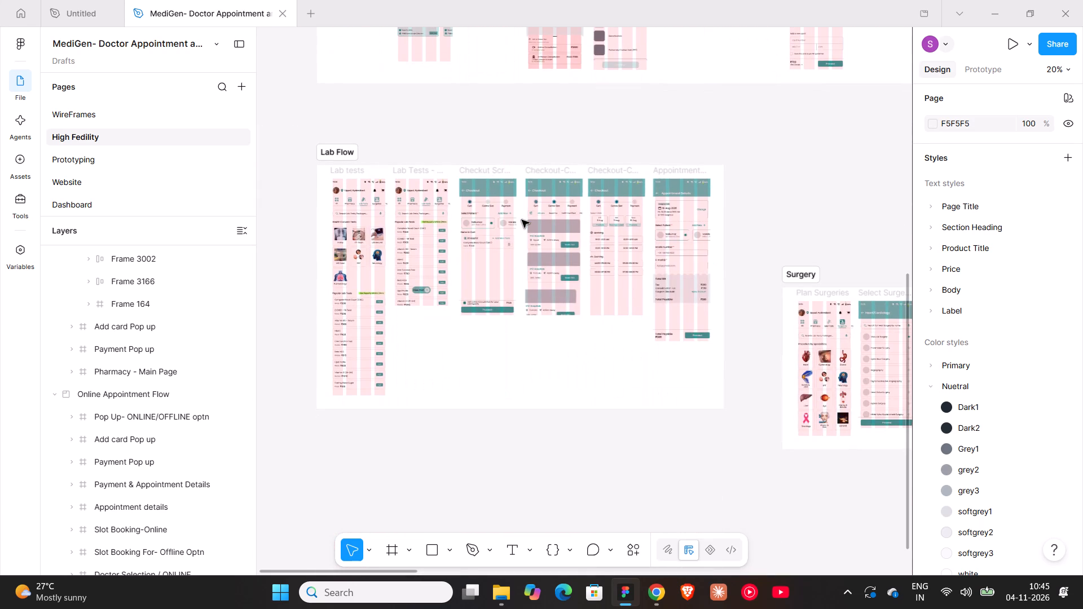
pyautogui.keyDown('ctrl'); pyautogui.scroll(8, 500, 239); pyautogui.keyUp('ctrl')
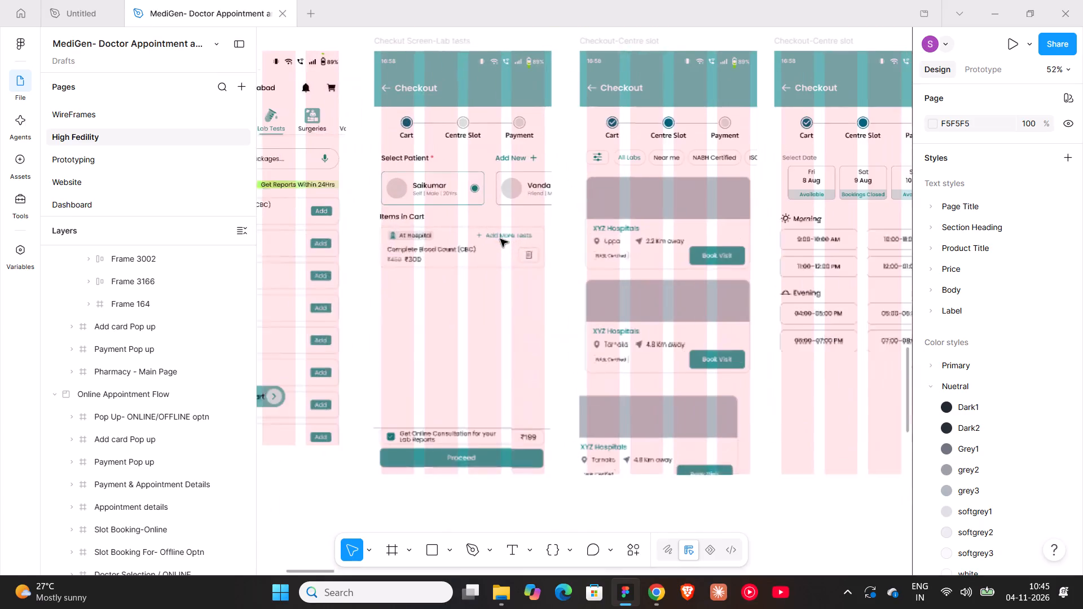
pyautogui.keyDown('ctrl'); pyautogui.scroll(1, 500, 239); pyautogui.keyUp('ctrl')
pyautogui.keyDown('ctrl'); pyautogui.scroll(-7, 500, 239); pyautogui.keyUp('ctrl')
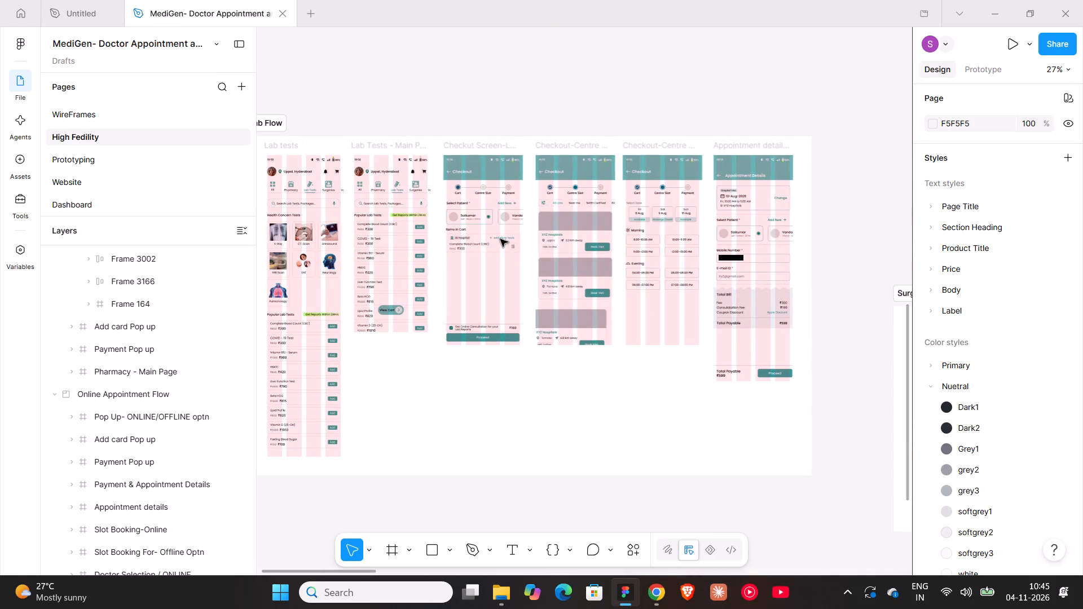
pyautogui.keyDown('shift'); pyautogui.scroll(5, 500, 239); pyautogui.keyUp('shift')
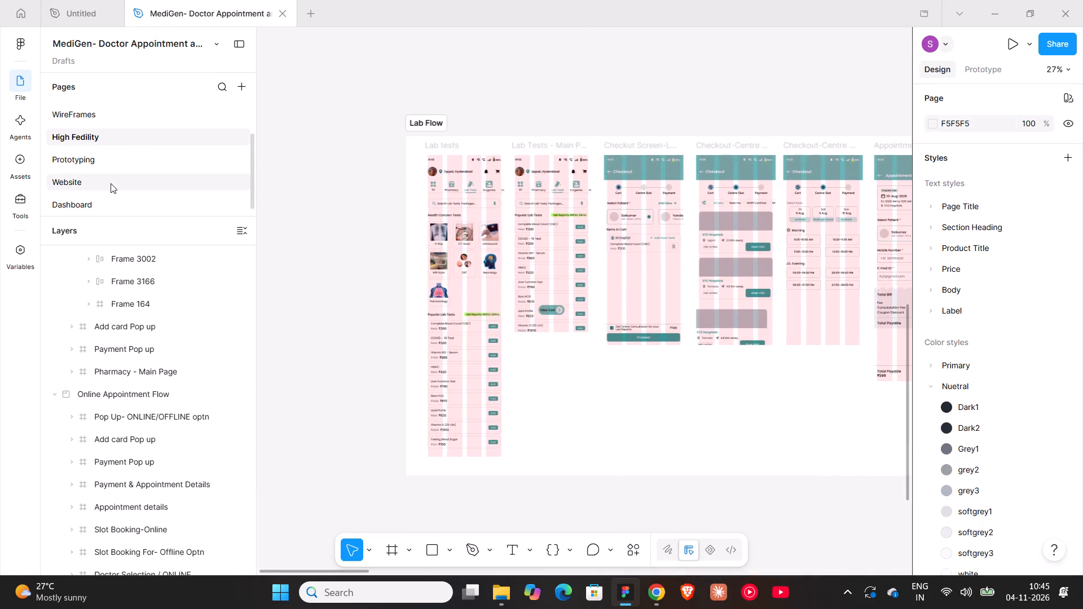
# Return to the Untitled file, search the Simple Design System assets for "to", browse the components and clear the search.
pyautogui.click(77, 15)
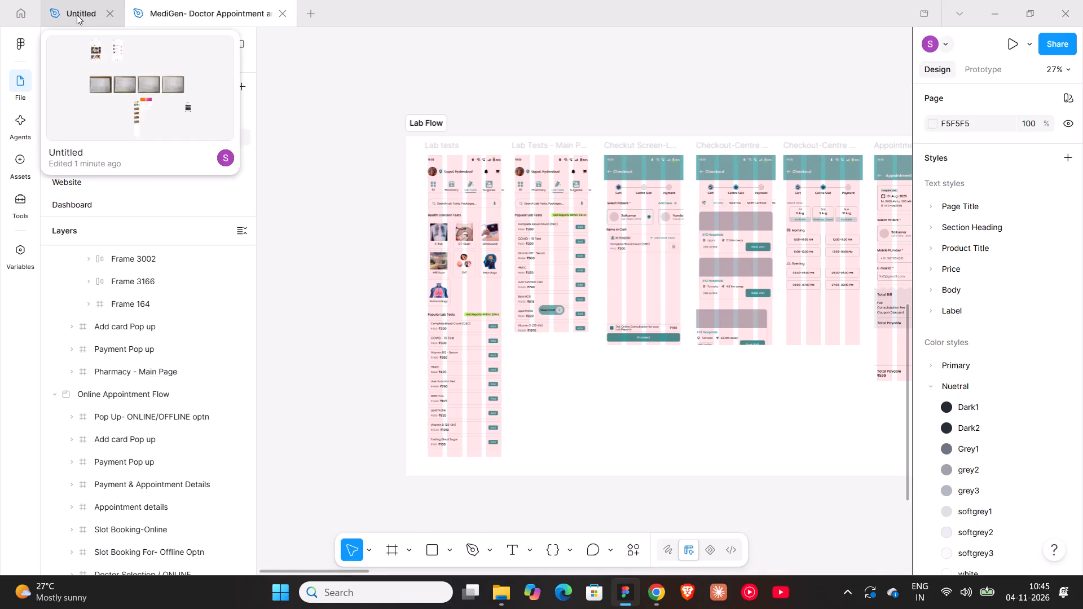
pyautogui.click(19, 137)
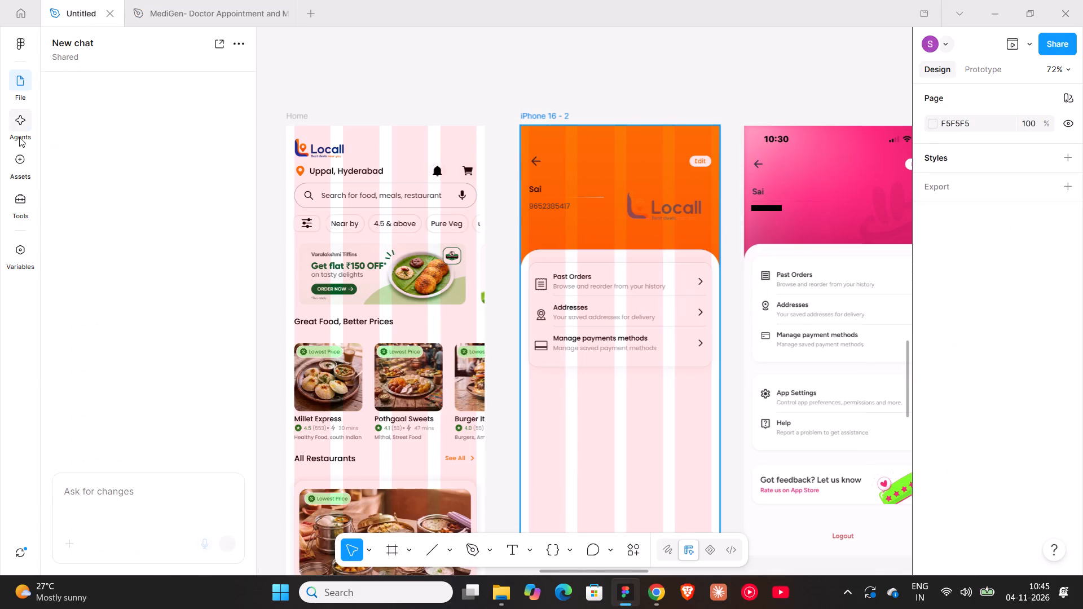
pyautogui.click(20, 168)
pyautogui.click(108, 234)
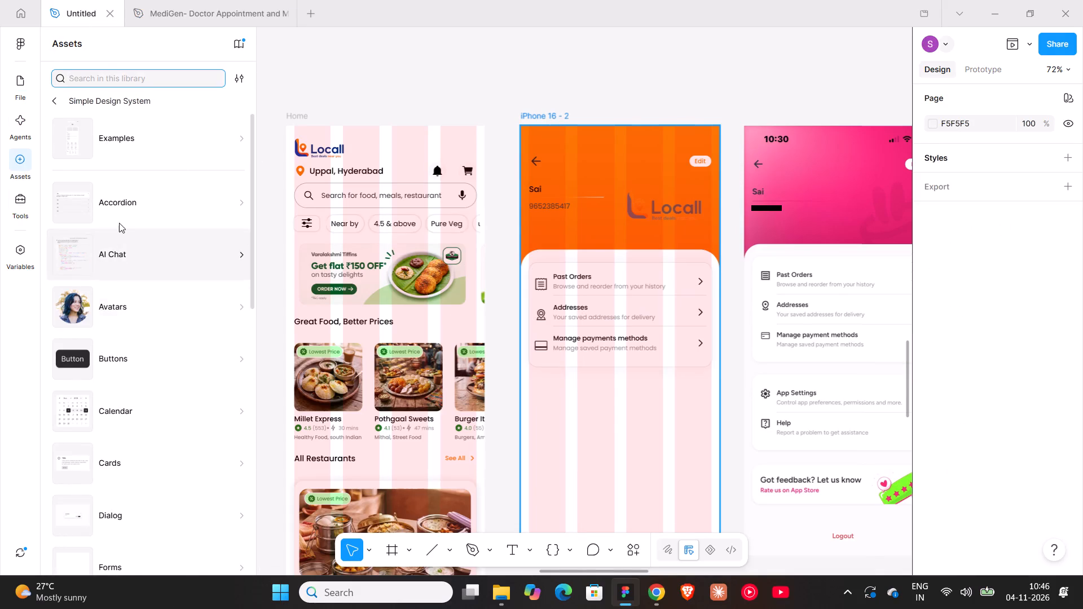
pyautogui.write('to')
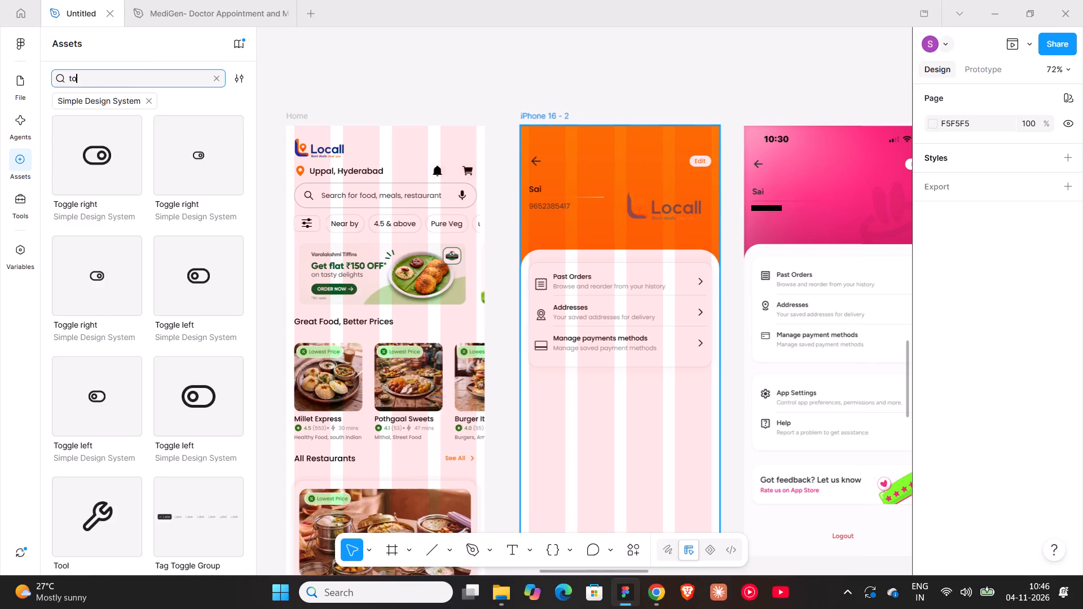
pyautogui.scroll(-8, 106, 286)
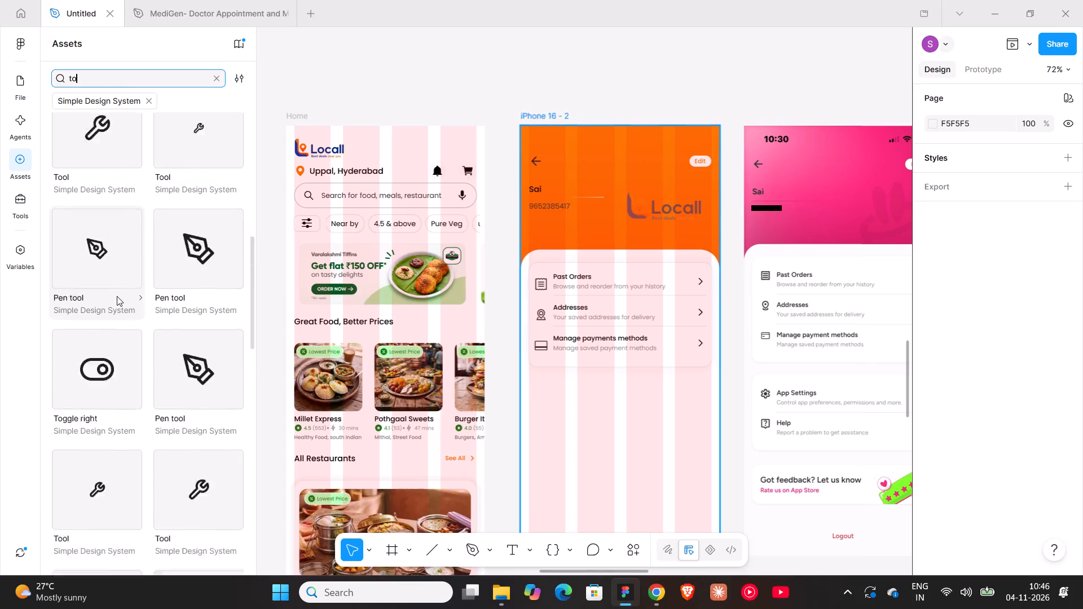
pyautogui.scroll(-20, 117, 296)
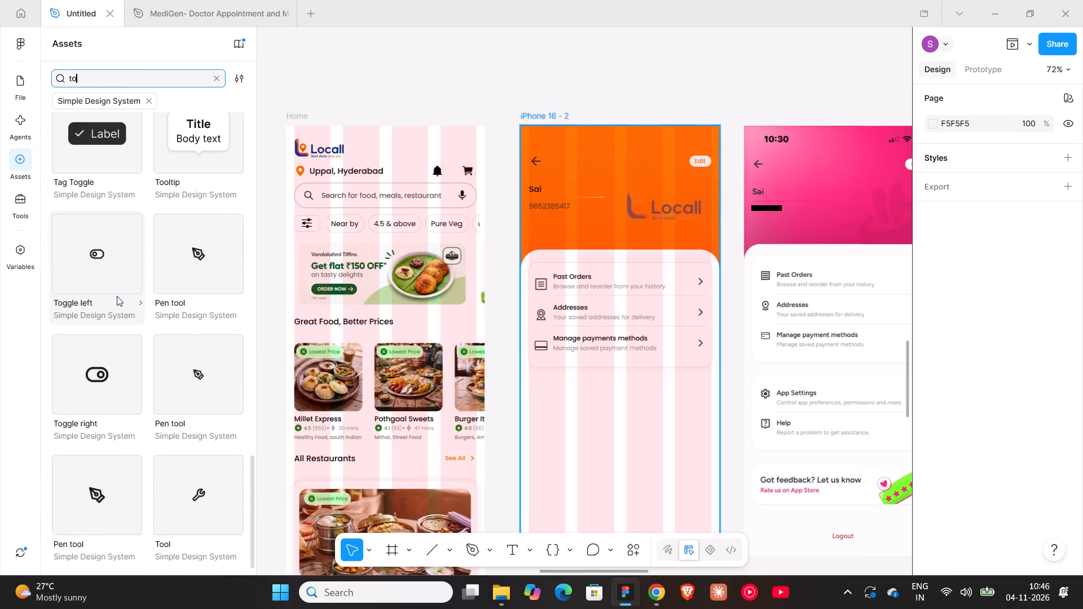
pyautogui.scroll(11, 117, 296)
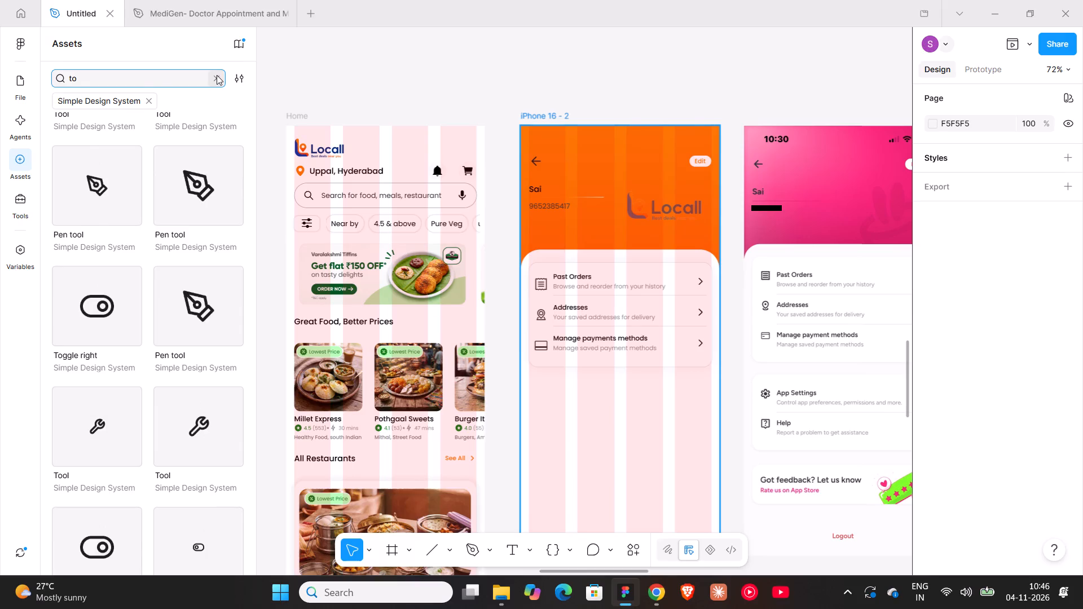
pyautogui.click(217, 75)
pyautogui.click(320, 72)
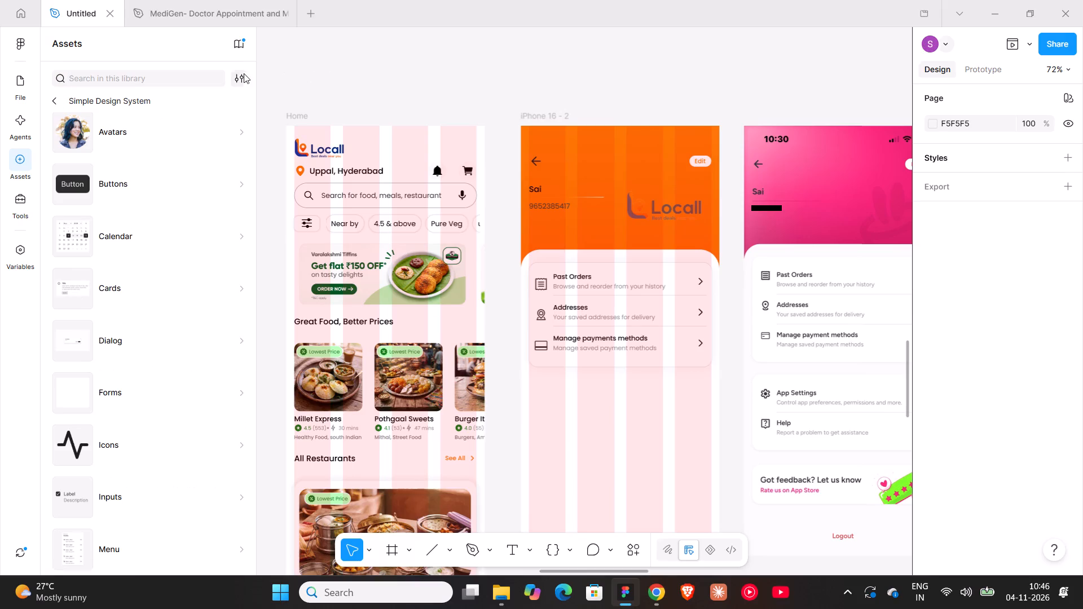
# Switch to the MediGen file again and examine its flows, including surgery, payment options and the login and splash screens.
pyautogui.click(170, 19)
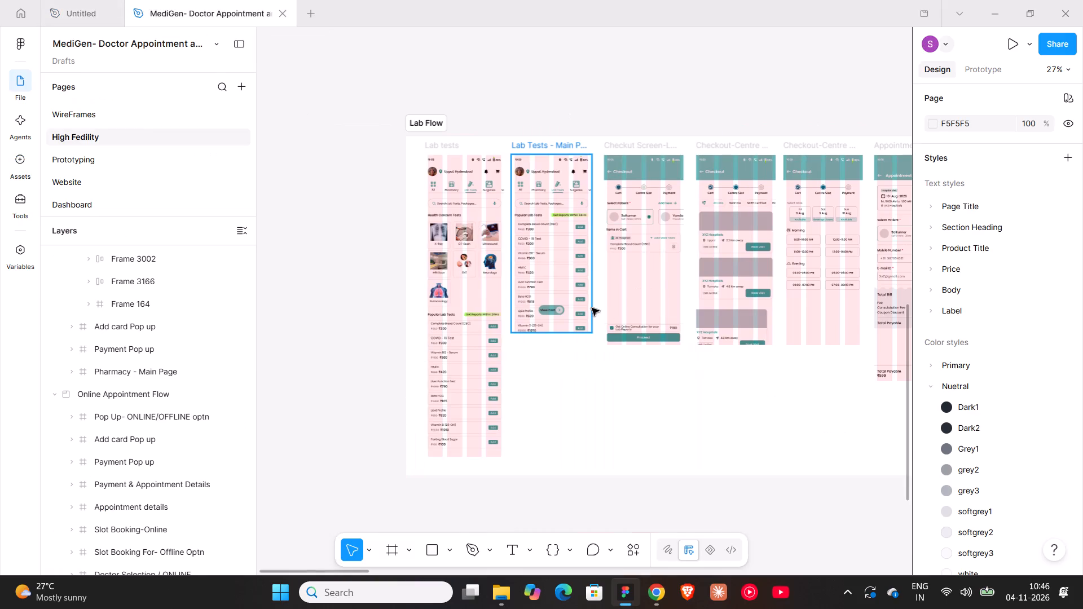
pyautogui.keyDown('shift'); pyautogui.scroll(-9, 592, 308); pyautogui.keyUp('shift')
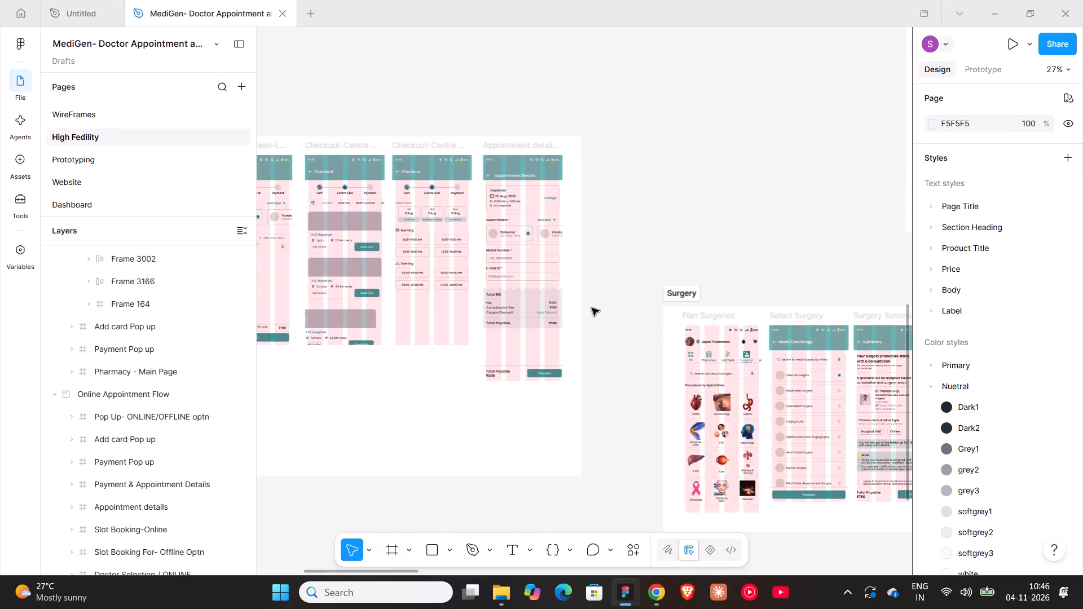
pyautogui.keyDown('ctrl'); pyautogui.scroll(-9, 592, 308); pyautogui.keyUp('ctrl')
pyautogui.scroll(4, 592, 308)
pyautogui.keyDown('shift'); pyautogui.scroll(-7, 592, 308); pyautogui.keyUp('shift')
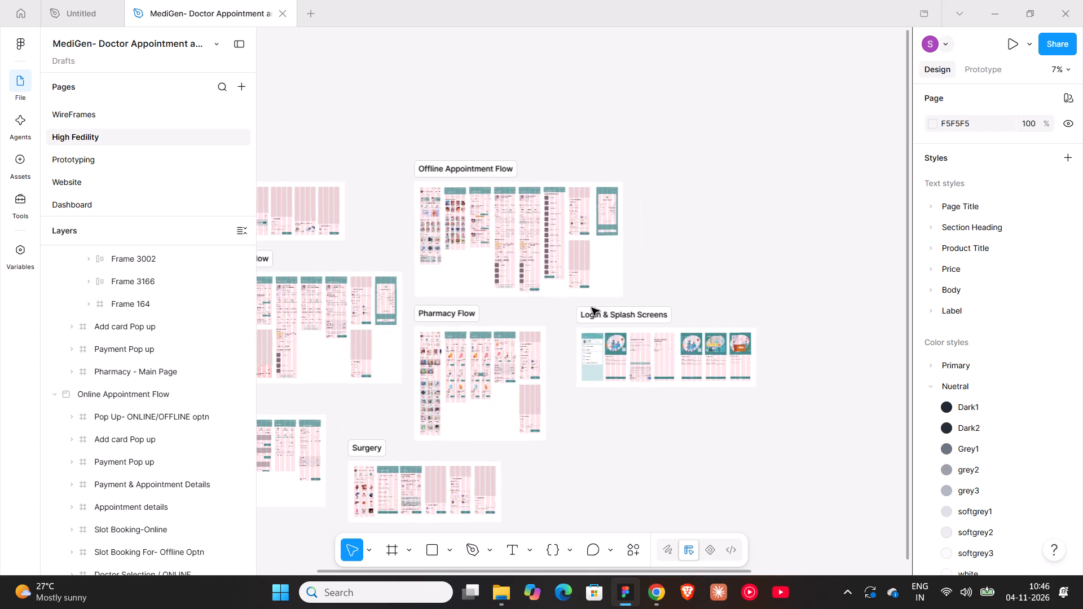
pyautogui.keyDown('ctrl'); pyautogui.scroll(16, 579, 217); pyautogui.keyUp('ctrl')
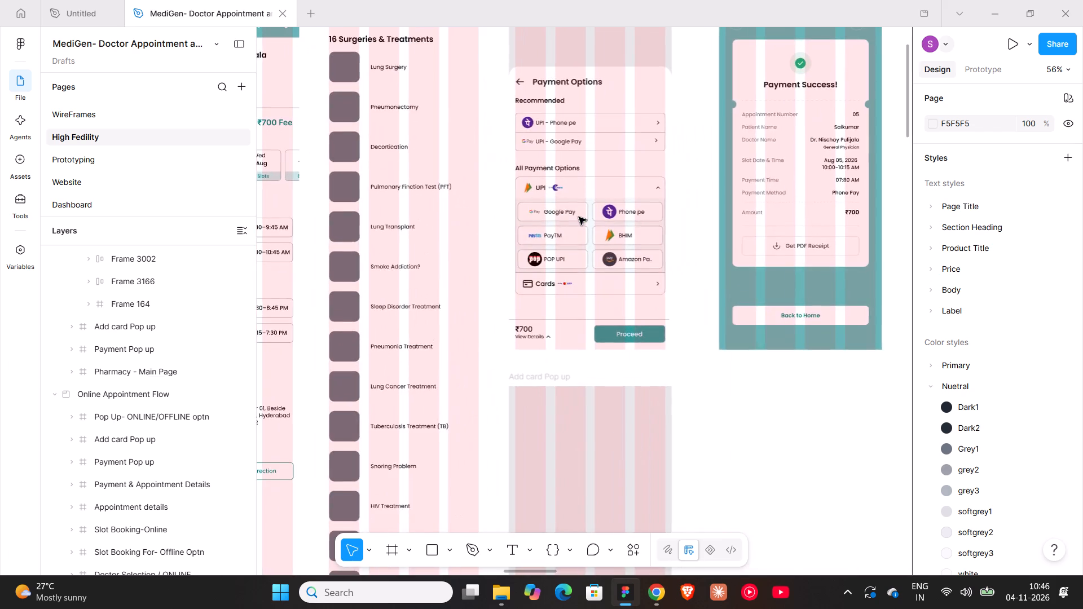
pyautogui.keyDown('ctrl'); pyautogui.scroll(-14, 579, 217); pyautogui.keyUp('ctrl')
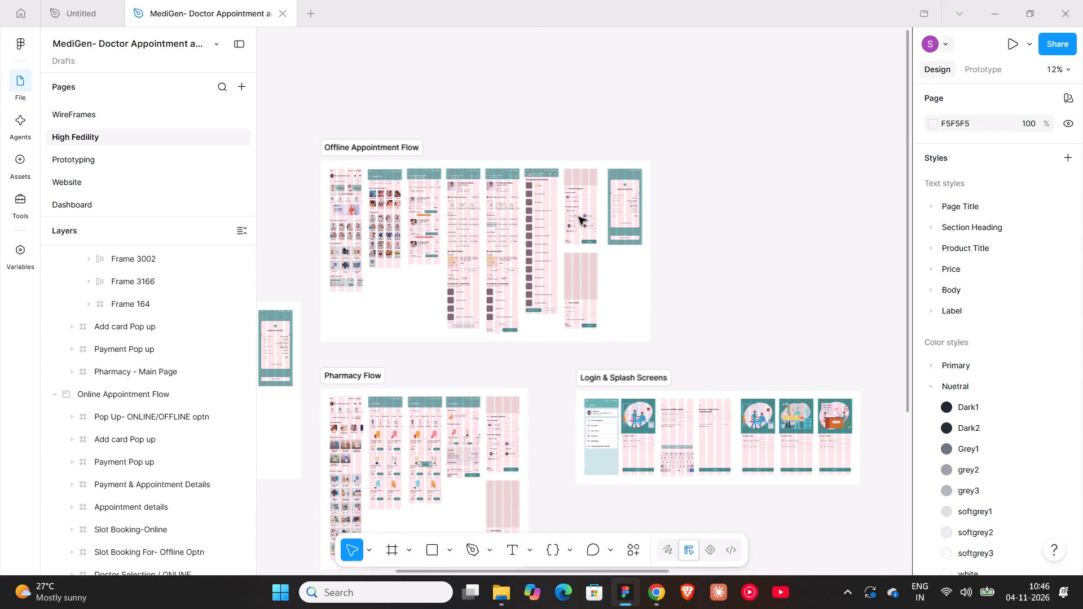
pyautogui.keyDown('shift'); pyautogui.scroll(3, 643, 400); pyautogui.keyUp('shift')
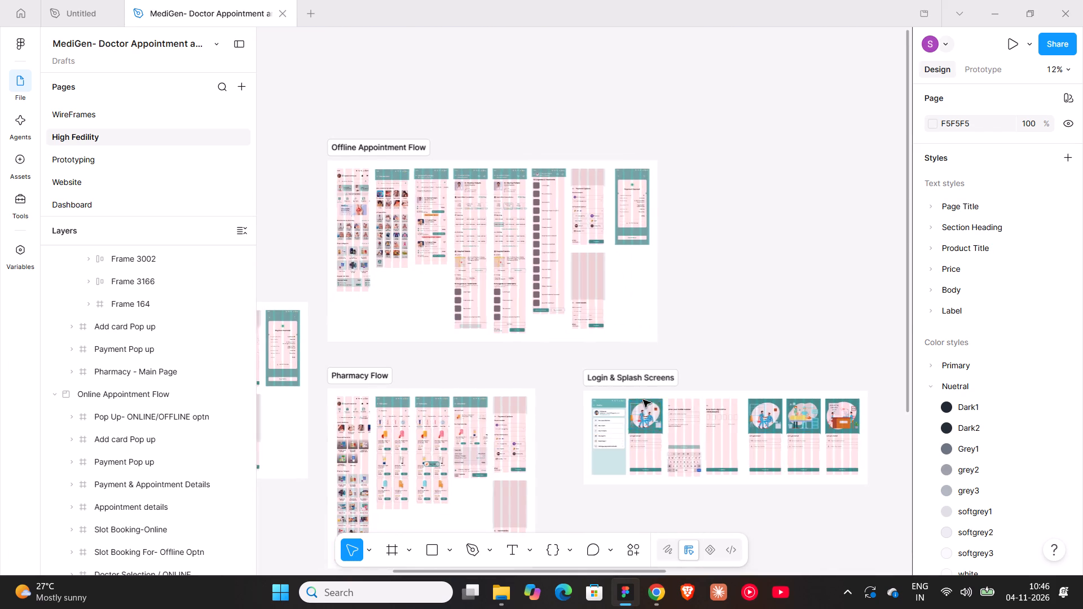
pyautogui.keyDown('shift'); pyautogui.scroll(4, 643, 400); pyautogui.keyUp('shift')
pyautogui.keyDown('shift'); pyautogui.scroll(6, 592, 355); pyautogui.keyUp('shift')
pyautogui.keyDown('shift'); pyautogui.scroll(-6, 592, 355); pyautogui.keyUp('shift')
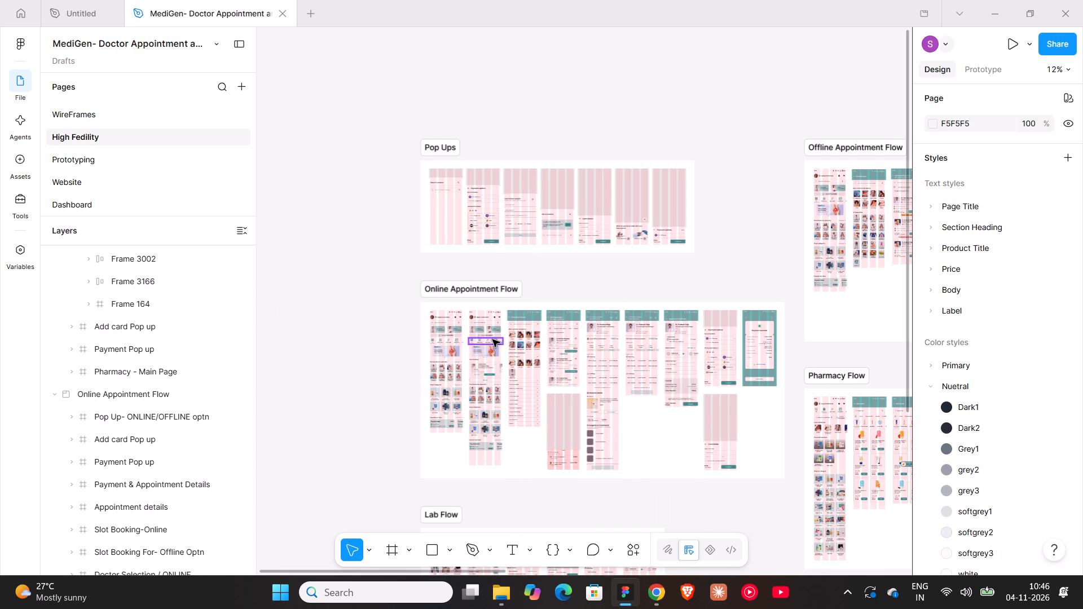
pyautogui.scroll(-4, 487, 251)
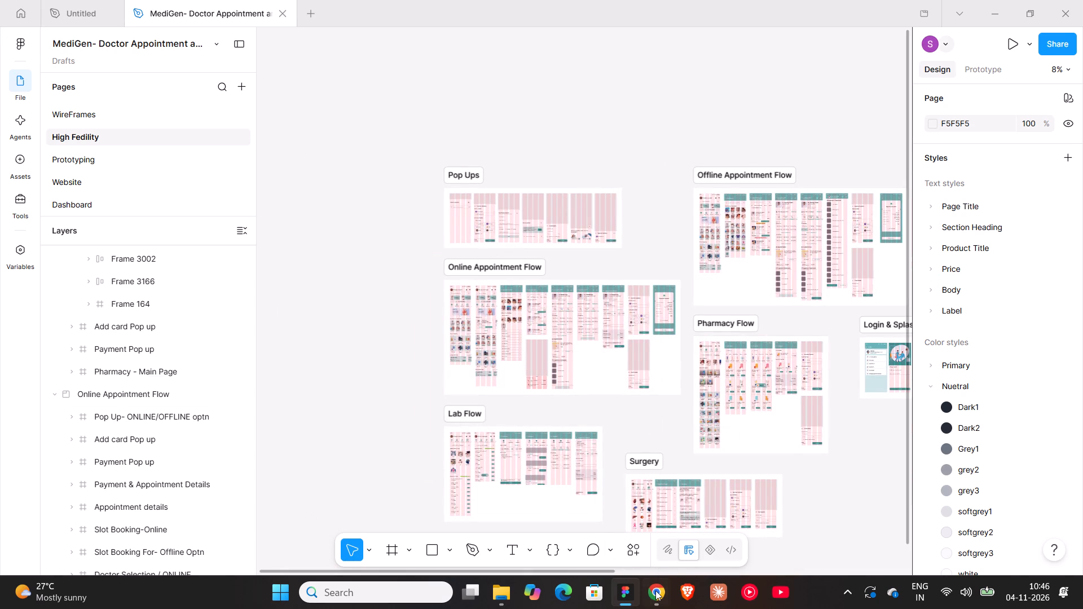
# Return to the Untitled file and draw a circle about 13 × 13 on the white sheet below the menu card.
pyautogui.click(77, 10)
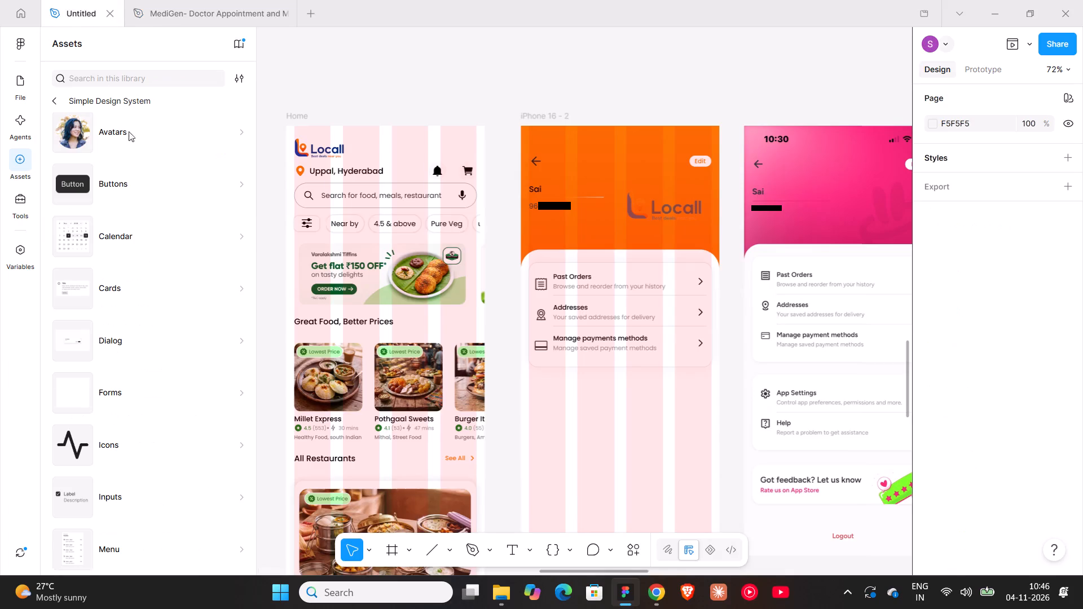
pyautogui.keyDown('shift'); pyautogui.scroll(-5, 618, 339); pyautogui.keyUp('shift')
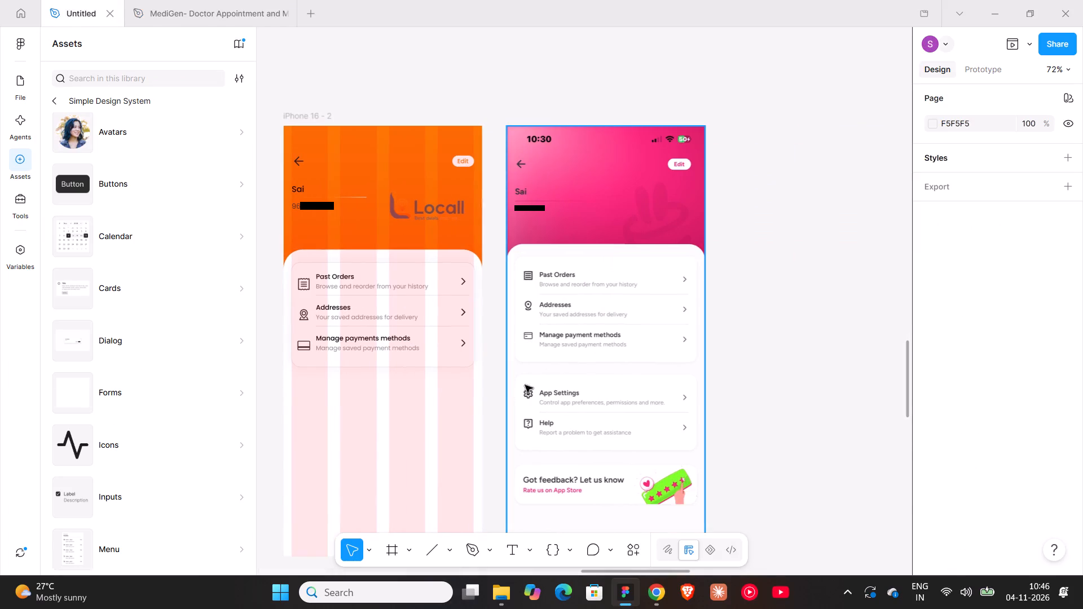
pyautogui.click(302, 118)
pyautogui.scroll(-3, 370, 326)
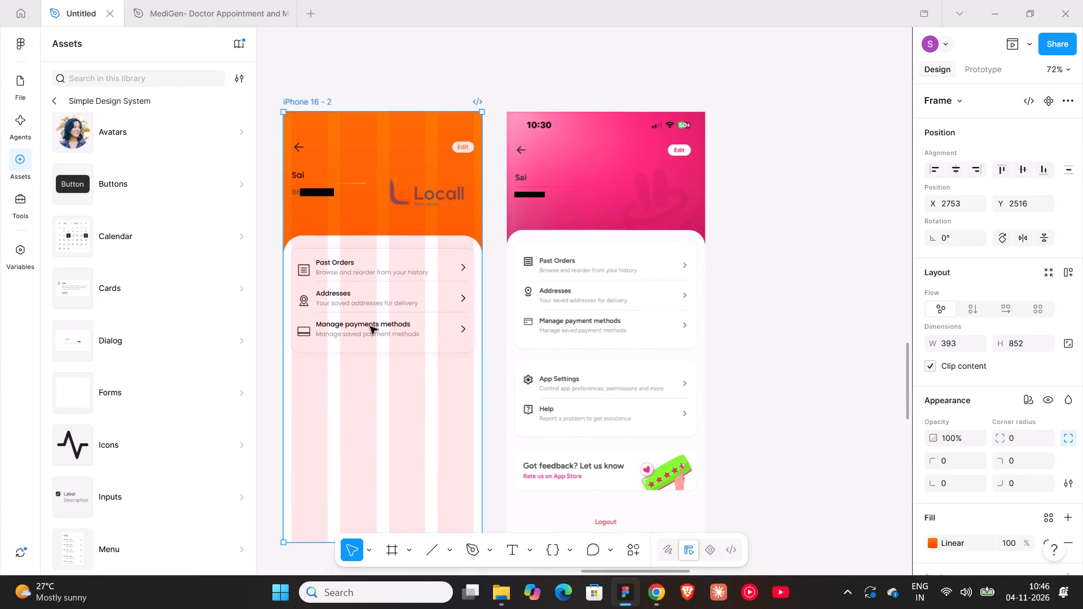
pyautogui.scroll(-3, 370, 326)
pyautogui.keyDown('ctrl'); pyautogui.scroll(5, 446, 356); pyautogui.keyUp('ctrl')
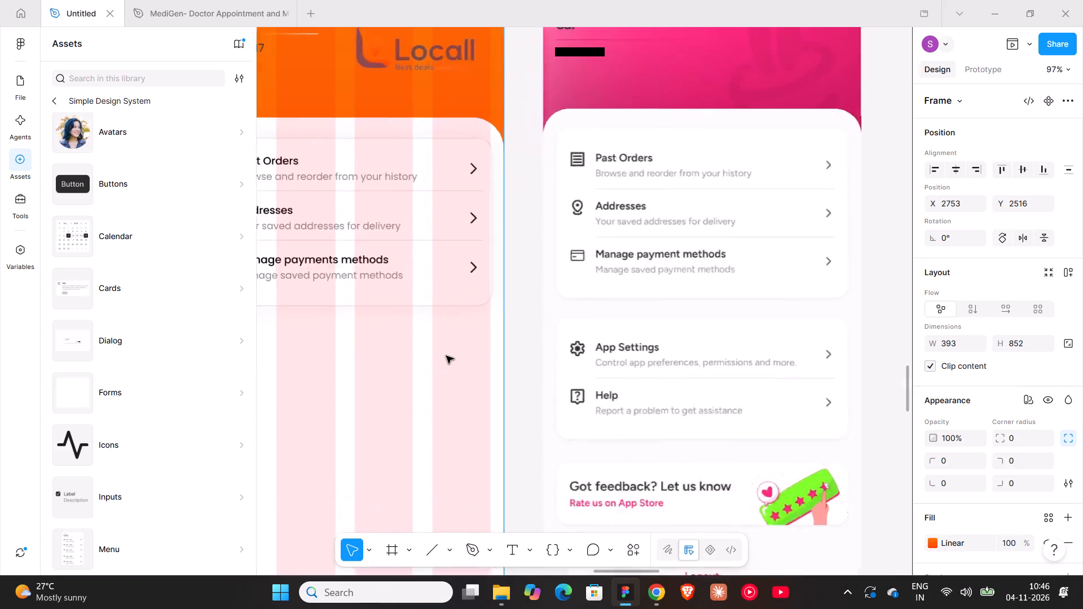
pyautogui.keyDown('ctrl'); pyautogui.scroll(4, 446, 356); pyautogui.keyUp('ctrl')
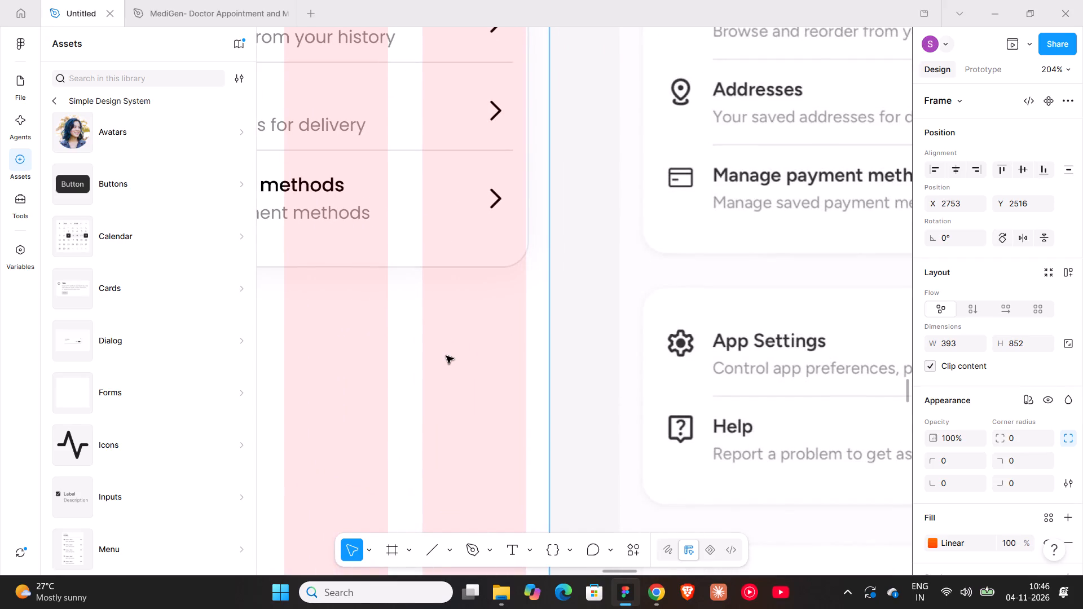
pyautogui.press('o')
pyautogui.keyDown('shift'); pyautogui.moveTo(441, 338); pyautogui.dragTo(453, 354); pyautogui.keyUp('shift')
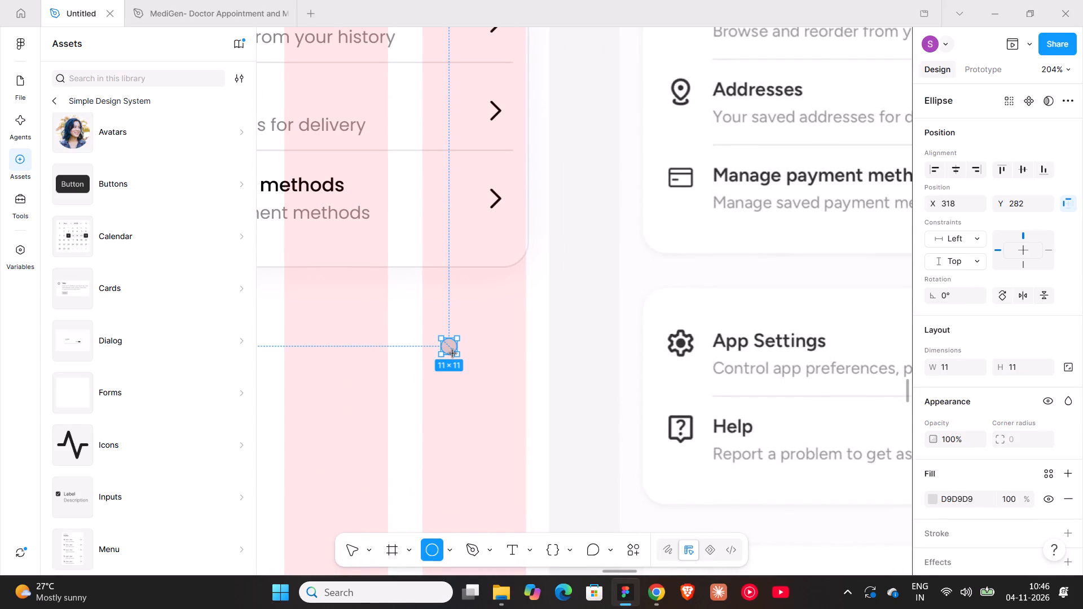
pyautogui.keyDown('shift'); pyautogui.moveTo(453, 354); pyautogui.dragTo(460, 358); pyautogui.keyUp('shift')
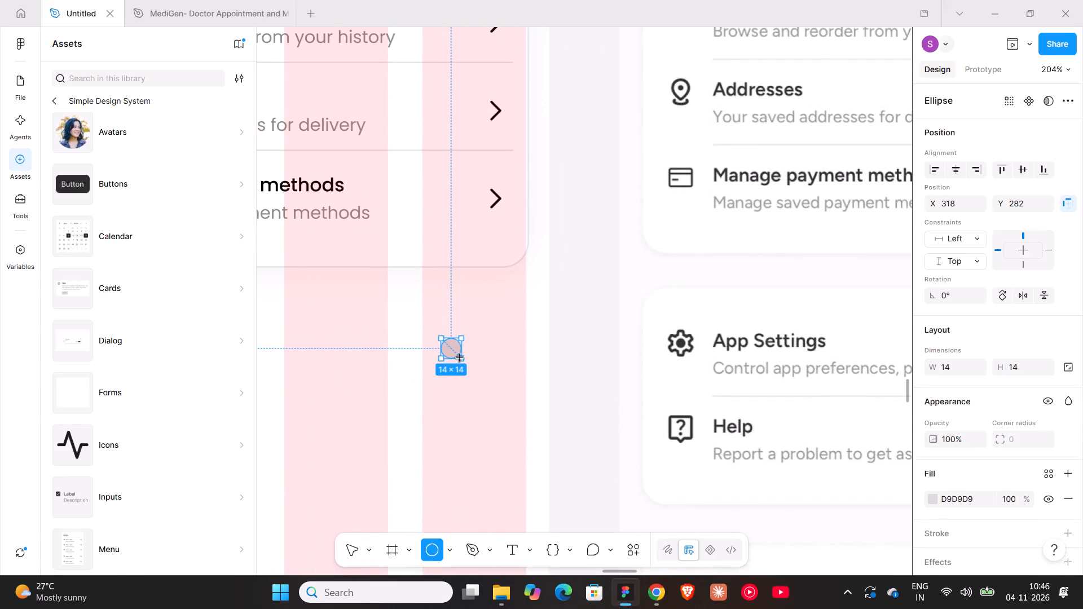
pyautogui.keyDown('shift'); pyautogui.moveTo(460, 358); pyautogui.dragTo(458, 358); pyautogui.keyUp('shift')
pyautogui.click(438, 407)
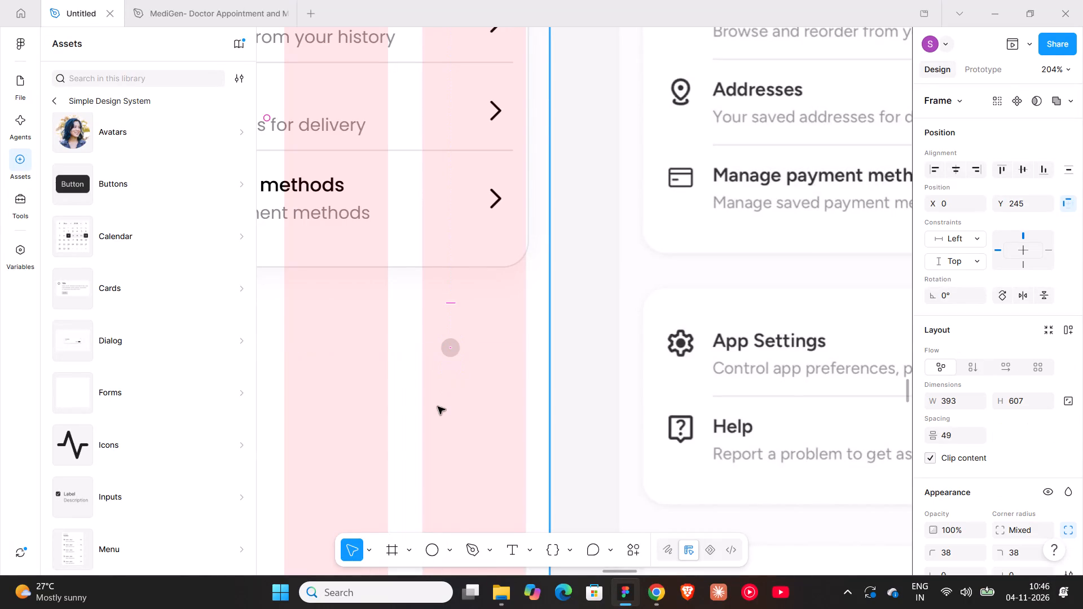
# Draw a frame about 33 × 16 just below the circle and give it a corner radius of 100.
pyautogui.press('f')
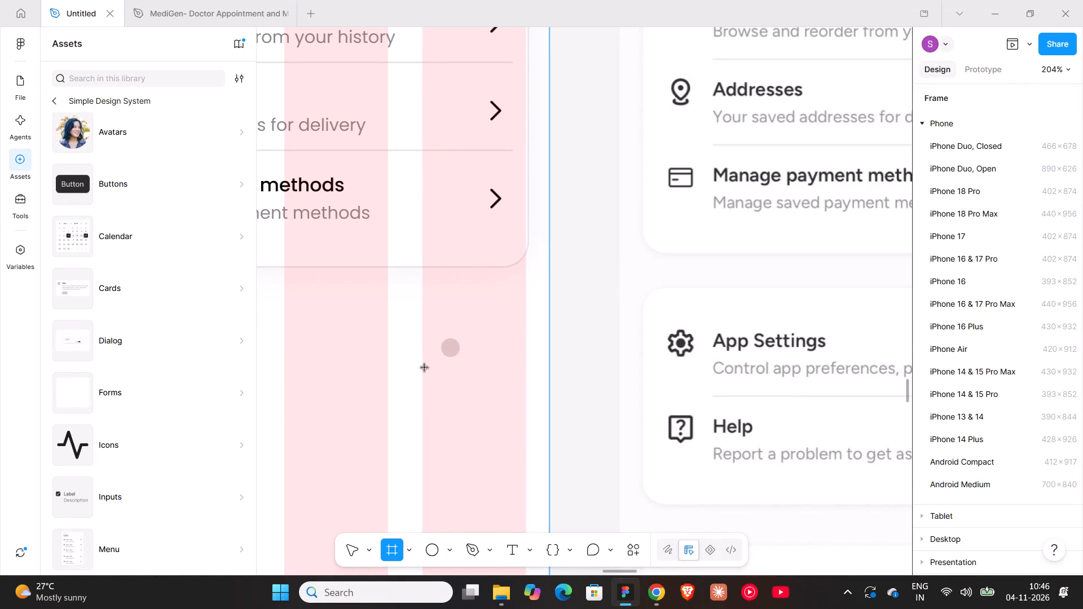
pyautogui.keyDown('shift'); pyautogui.moveTo(425, 368); pyautogui.dragTo(469, 378); pyautogui.keyUp('shift')
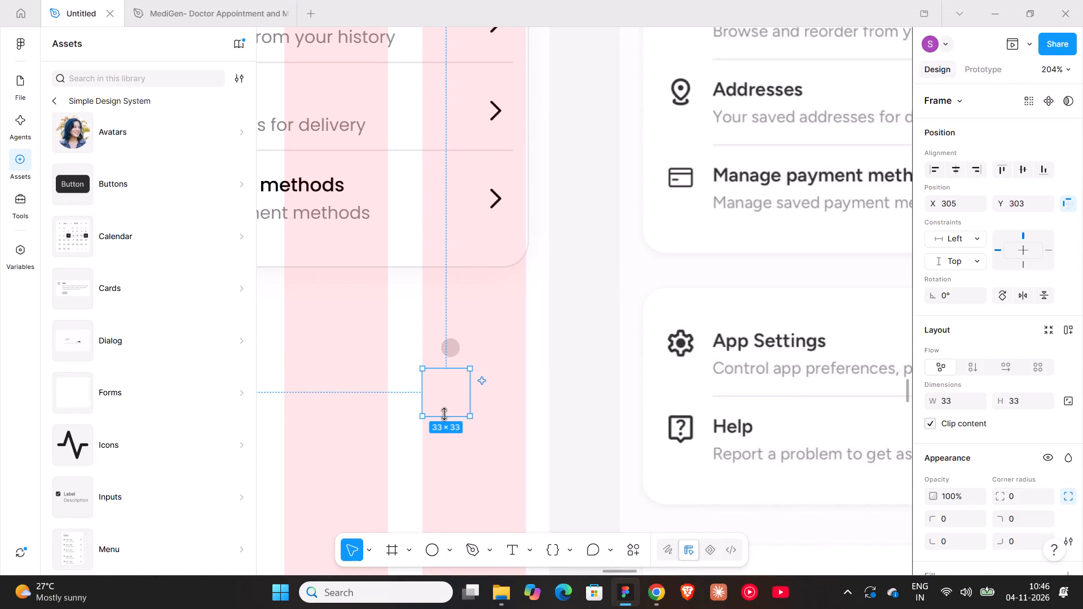
pyautogui.moveTo(444, 414); pyautogui.dragTo(443, 389)
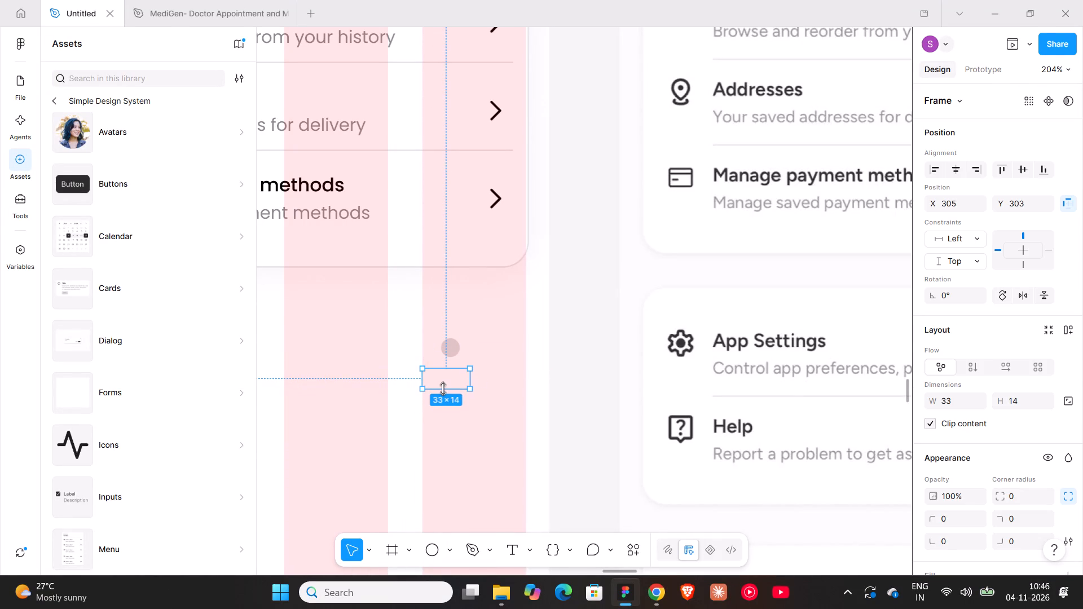
pyautogui.moveTo(443, 389); pyautogui.dragTo(442, 392)
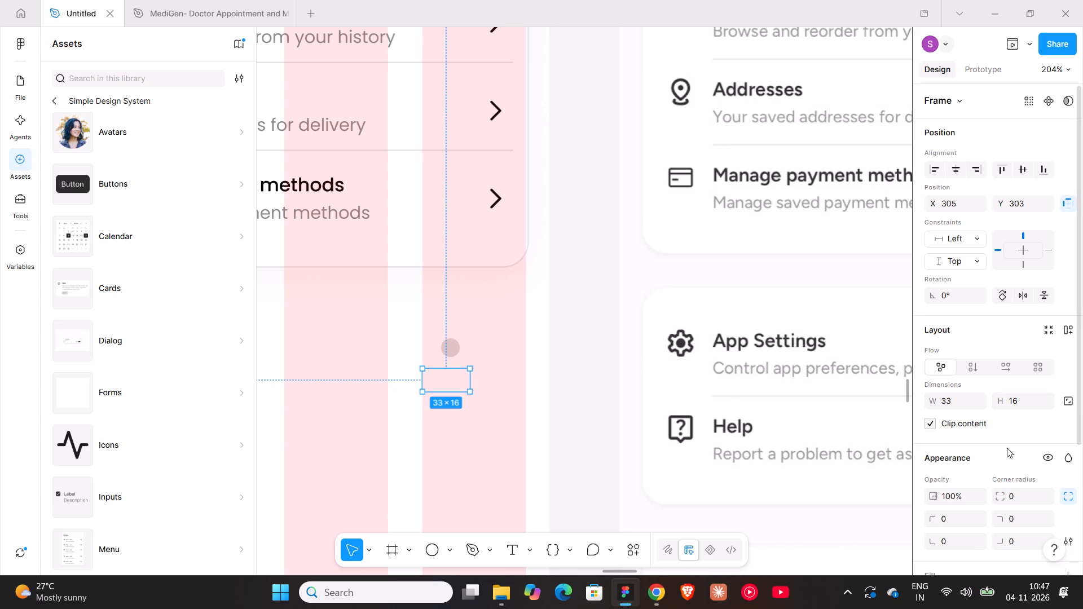
pyautogui.click(1018, 491)
pyautogui.write('100')
pyautogui.press('Return')
# Fill the rounded frame with the light grey E2E4E6 as the toggle track.
pyautogui.scroll(-3, 1015, 489)
pyautogui.click(1063, 410)
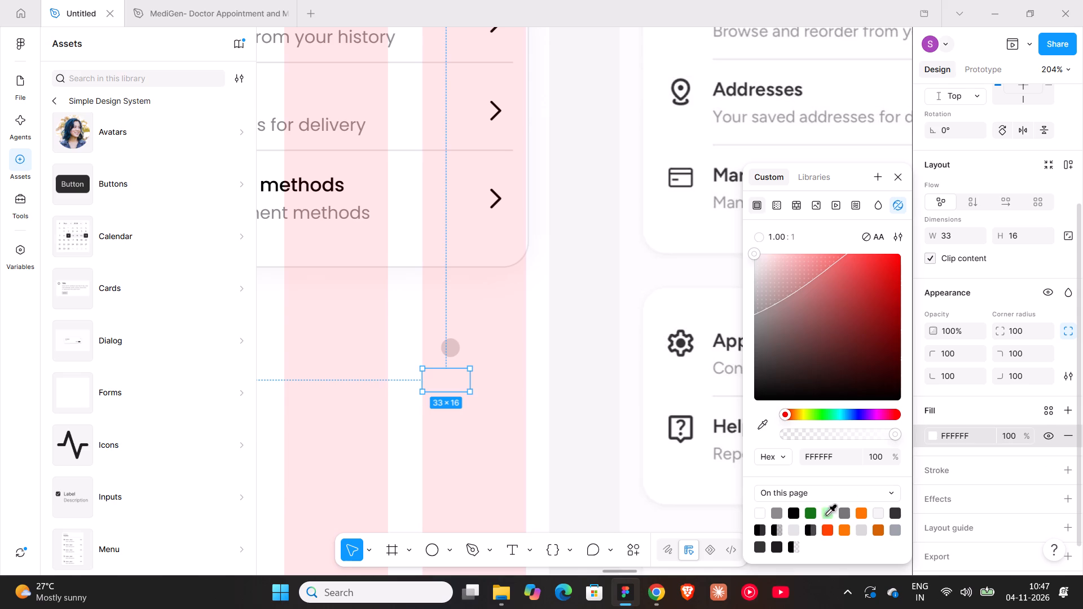
pyautogui.click(798, 530)
pyautogui.click(484, 434)
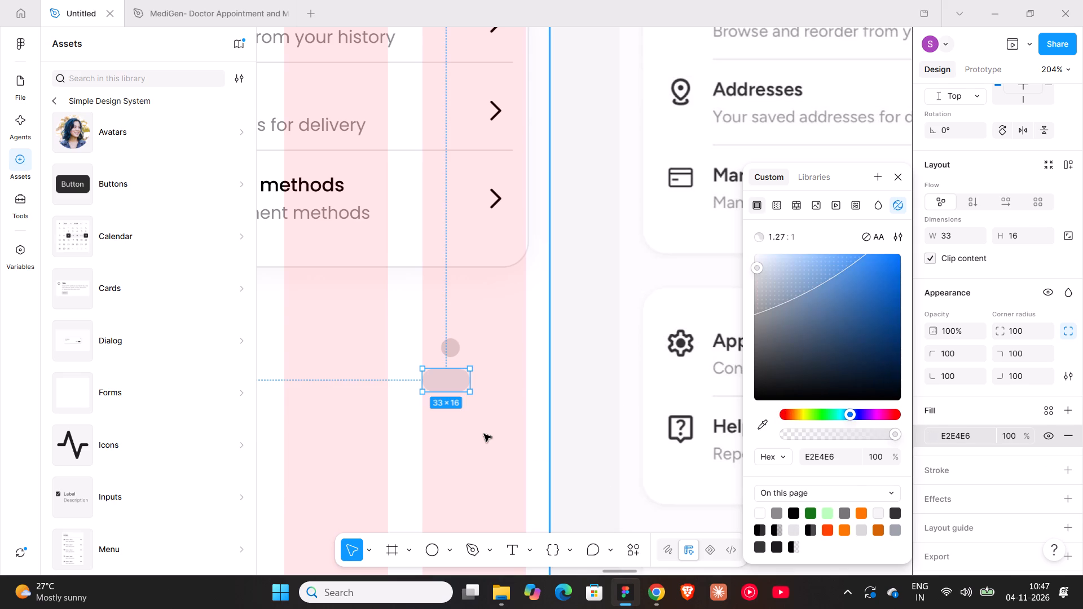
# Change the small circle's fill to the orange FD7601.
pyautogui.doubleClick(452, 346)
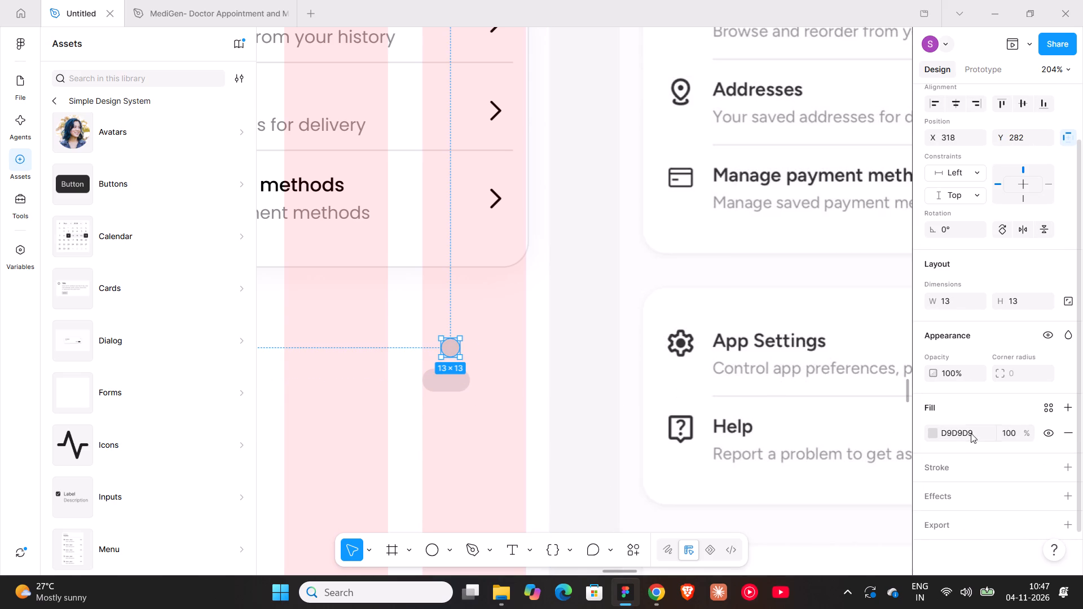
pyautogui.click(932, 432)
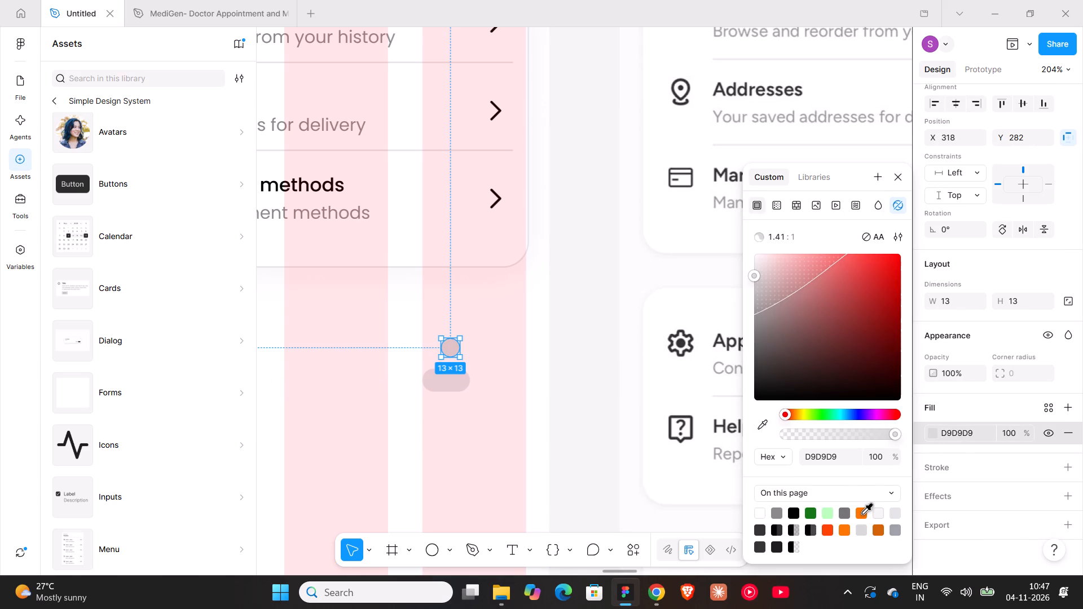
pyautogui.click(862, 514)
pyautogui.click(487, 429)
# Move the orange circle into the grey track's right end, at about X 17, Y 1.
pyautogui.doubleClick(453, 342)
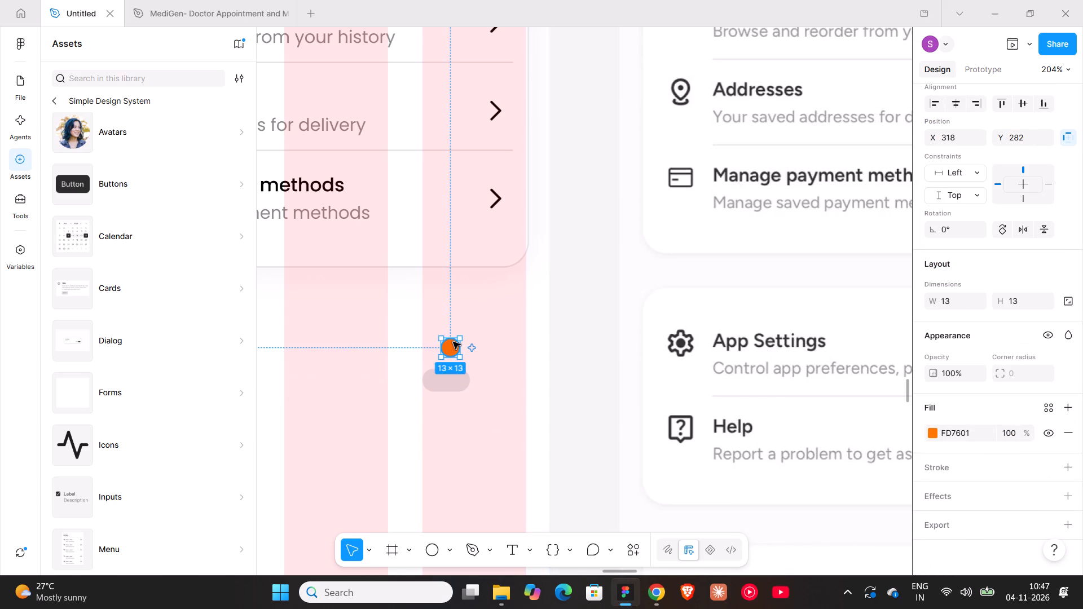
pyautogui.moveTo(453, 342); pyautogui.dragTo(455, 375)
pyautogui.keyDown('ctrl'); pyautogui.scroll(13, 455, 375); pyautogui.keyUp('ctrl')
pyautogui.moveTo(458, 398); pyautogui.dragTo(452, 386)
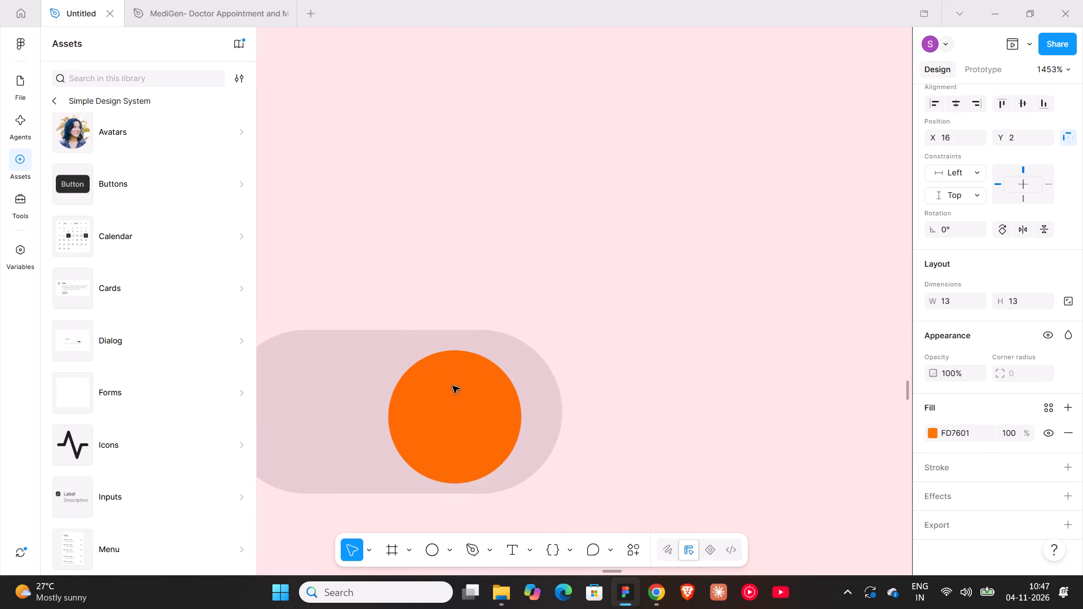
pyautogui.moveTo(452, 386); pyautogui.dragTo(456, 381)
pyautogui.keyDown('ctrl'); pyautogui.scroll(-8, 456, 381); pyautogui.keyUp('ctrl')
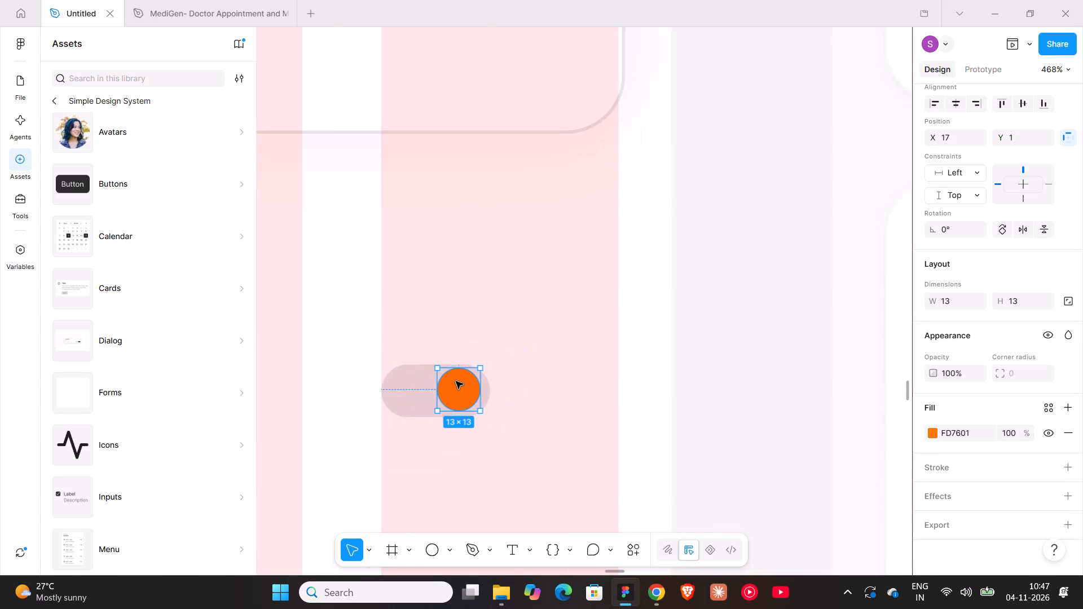
pyautogui.click(528, 380)
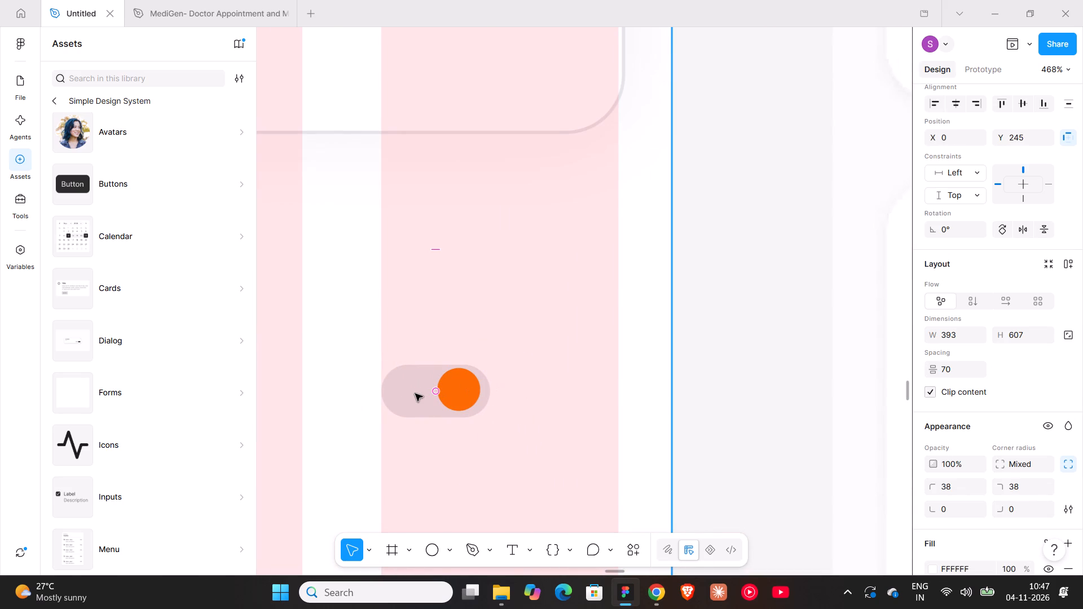
# Duplicate the finished toggle and place the copy directly above the original with a small gap.
pyautogui.doubleClick(415, 394)
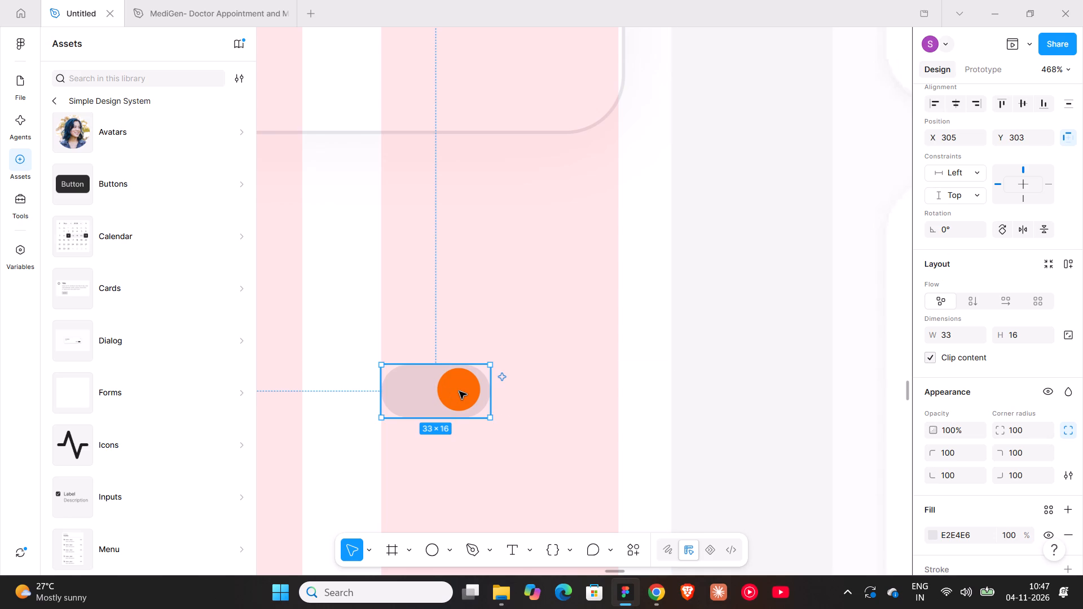
pyautogui.click(459, 391)
pyautogui.click(410, 395)
pyautogui.keyDown('alt'); pyautogui.moveTo(410, 395); pyautogui.dragTo(409, 337); pyautogui.keyUp('alt')
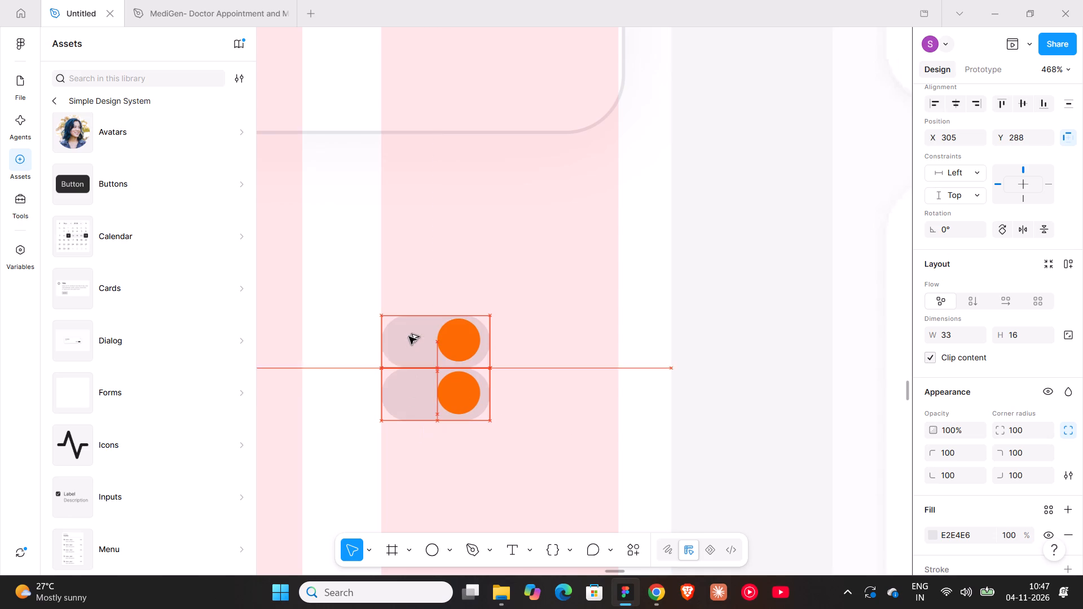
pyautogui.keyDown('alt'); pyautogui.moveTo(409, 337); pyautogui.dragTo(409, 326); pyautogui.keyUp('alt')
# Move the upper toggle's circle to the left end of its track, at about X 2, Y 1.
pyautogui.doubleClick(447, 324)
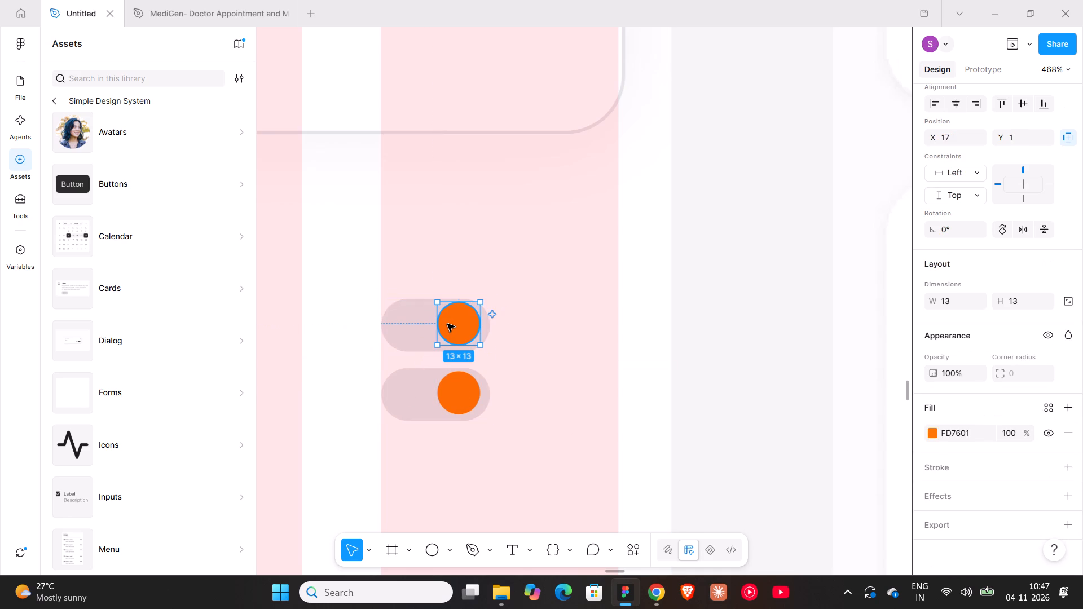
pyautogui.moveTo(447, 324); pyautogui.dragTo(406, 321)
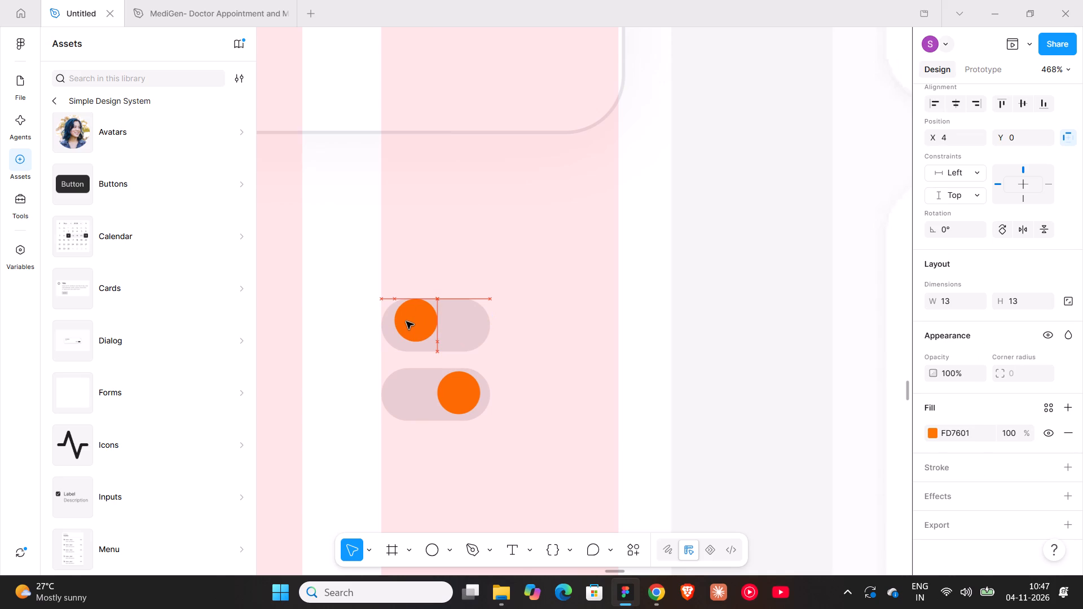
pyautogui.moveTo(406, 321); pyautogui.dragTo(399, 323)
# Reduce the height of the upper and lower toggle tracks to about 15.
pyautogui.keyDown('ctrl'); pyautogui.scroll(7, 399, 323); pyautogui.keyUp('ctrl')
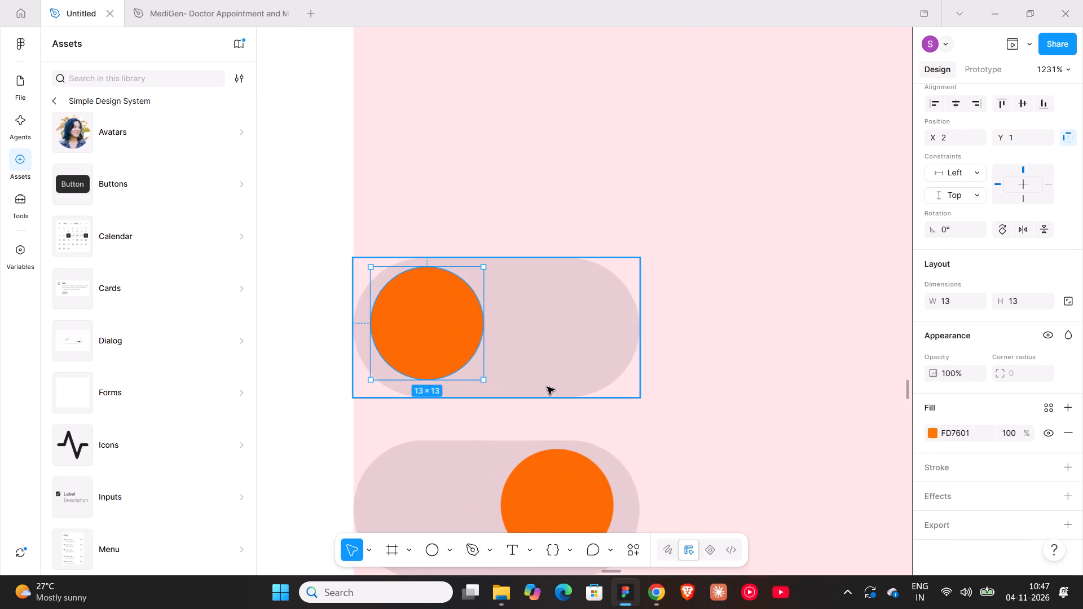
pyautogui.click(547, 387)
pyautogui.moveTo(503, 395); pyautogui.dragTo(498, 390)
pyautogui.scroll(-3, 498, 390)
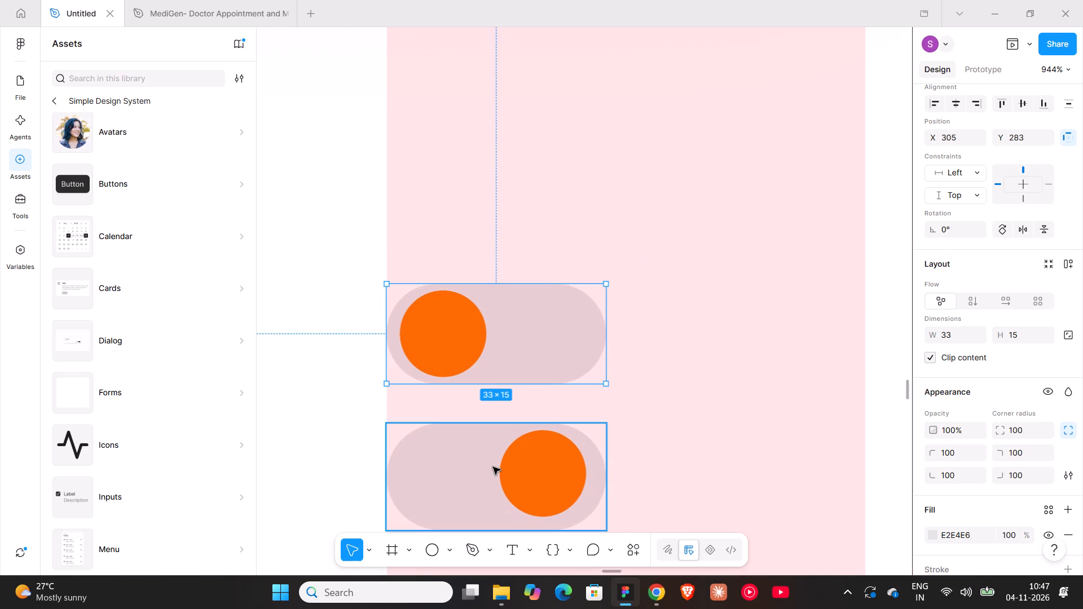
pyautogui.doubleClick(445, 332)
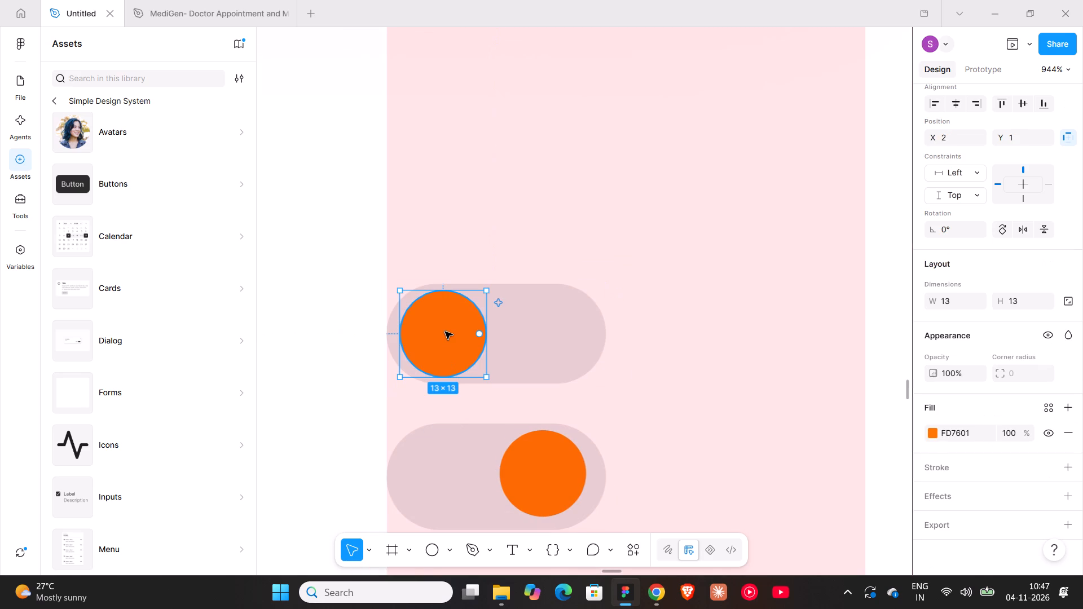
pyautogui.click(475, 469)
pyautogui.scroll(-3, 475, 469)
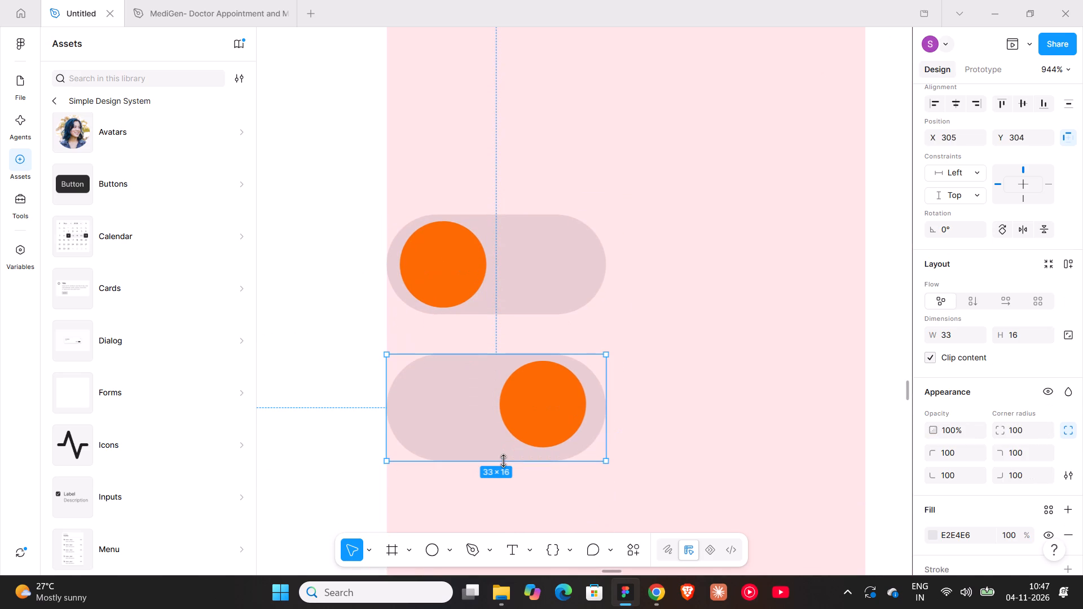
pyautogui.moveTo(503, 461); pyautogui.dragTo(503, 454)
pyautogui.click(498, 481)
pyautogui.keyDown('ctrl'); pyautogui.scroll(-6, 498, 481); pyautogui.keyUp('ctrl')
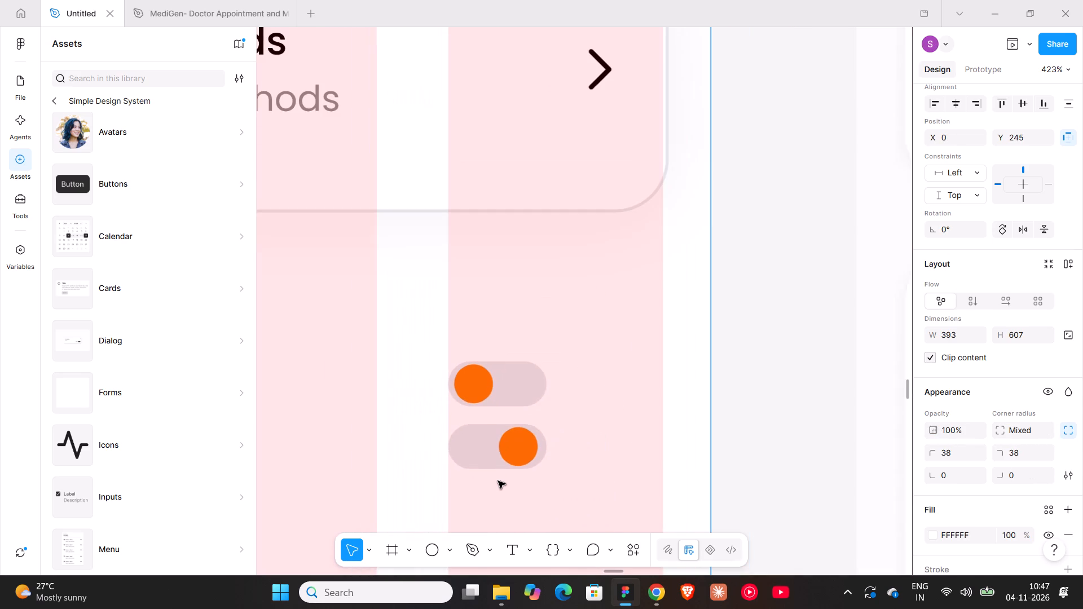
# Increase the upper toggle track's height to 17 and centre its orange circle vertically inside it.
pyautogui.doubleClick(520, 386)
pyautogui.keyDown('ctrl'); pyautogui.scroll(7, 520, 386); pyautogui.keyUp('ctrl')
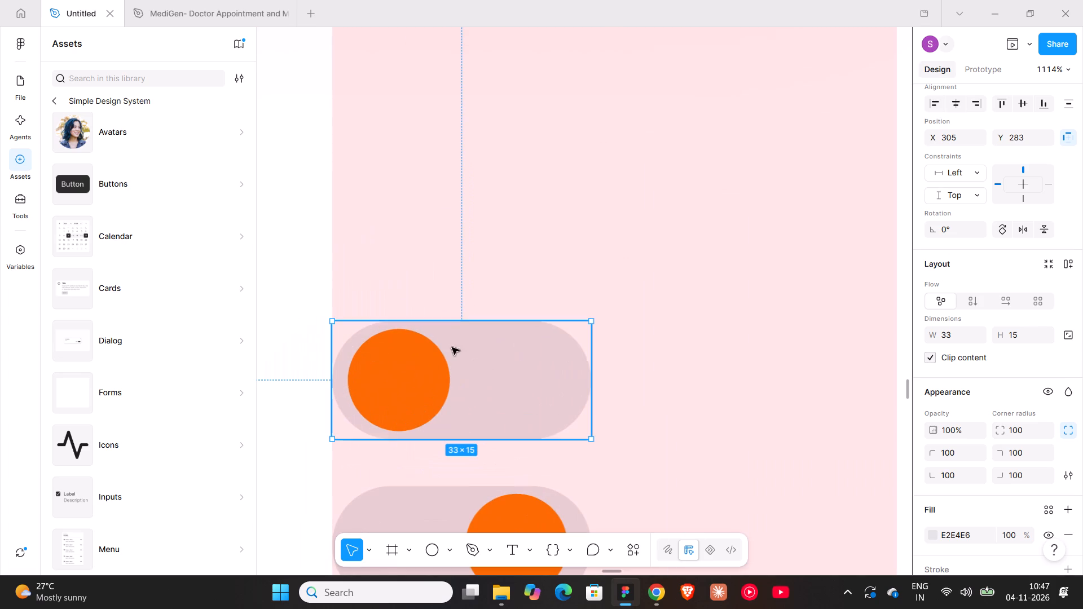
pyautogui.moveTo(465, 319); pyautogui.dragTo(464, 310)
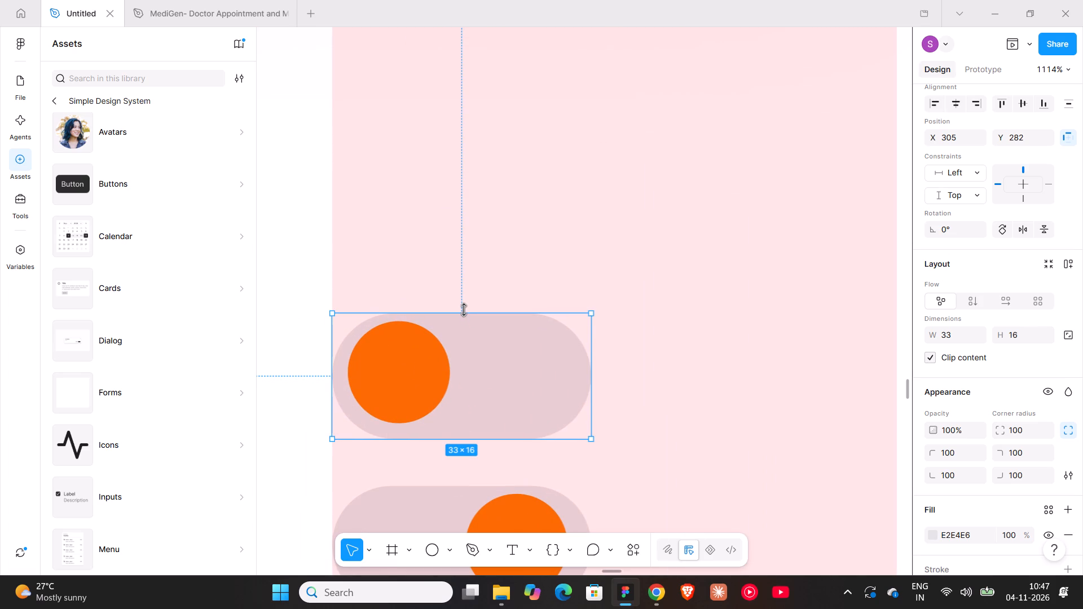
pyautogui.moveTo(464, 310); pyautogui.dragTo(464, 308)
pyautogui.doubleClick(425, 347)
pyautogui.scroll(3, 1016, 195)
pyautogui.click(1022, 172)
pyautogui.click(740, 230)
pyautogui.scroll(-2, 740, 230)
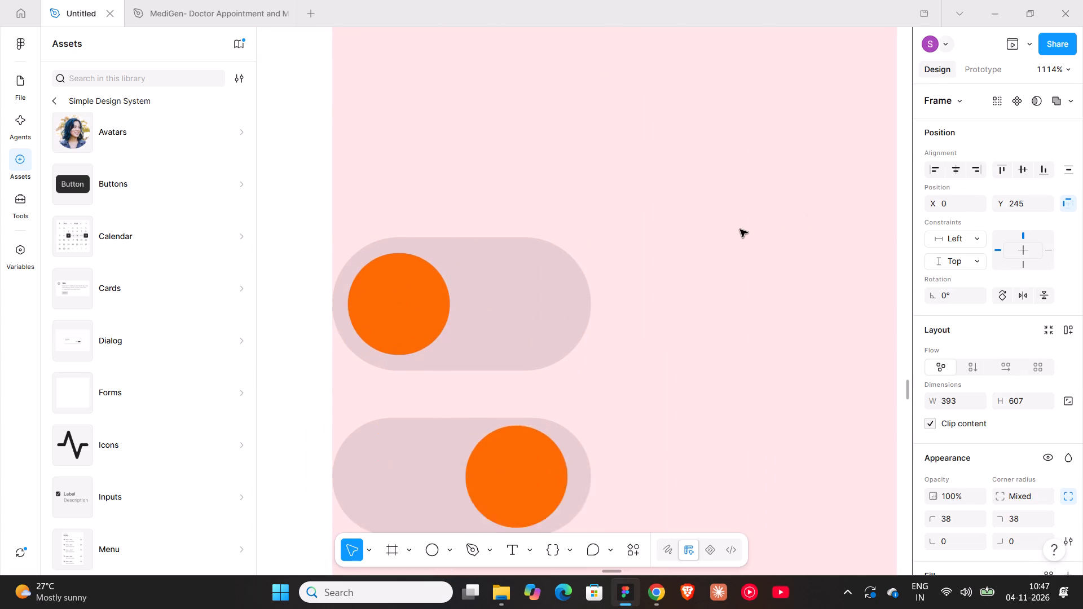
pyautogui.scroll(-7, 740, 230)
pyautogui.doubleClick(622, 239)
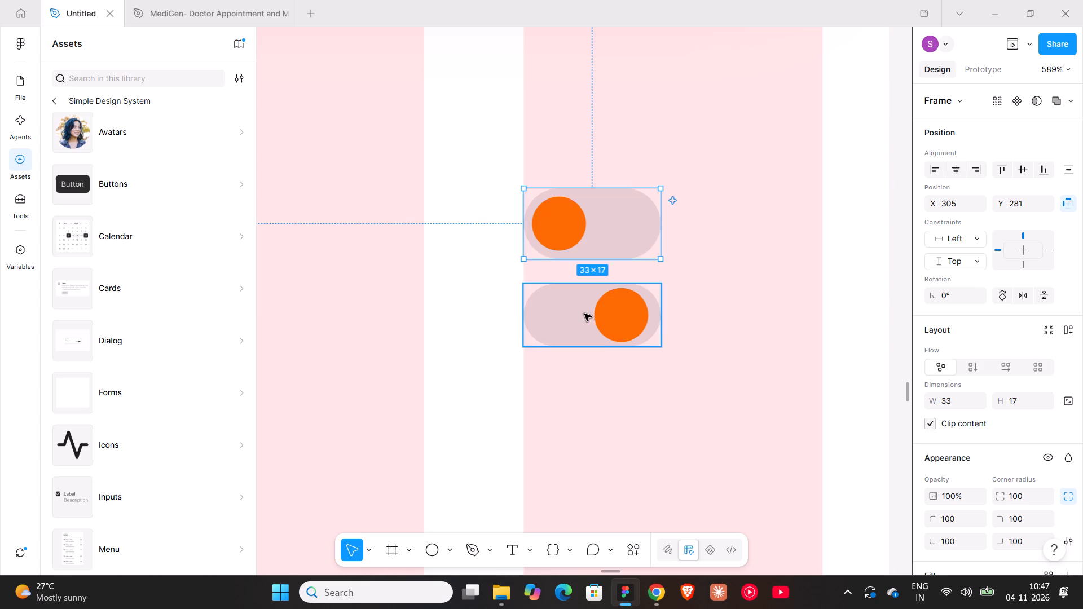
# Increase the lower toggle track's height to 17 and centre its orange circle vertically inside it.
pyautogui.click(583, 317)
pyautogui.moveTo(593, 345); pyautogui.dragTo(594, 354)
pyautogui.doubleClick(639, 312)
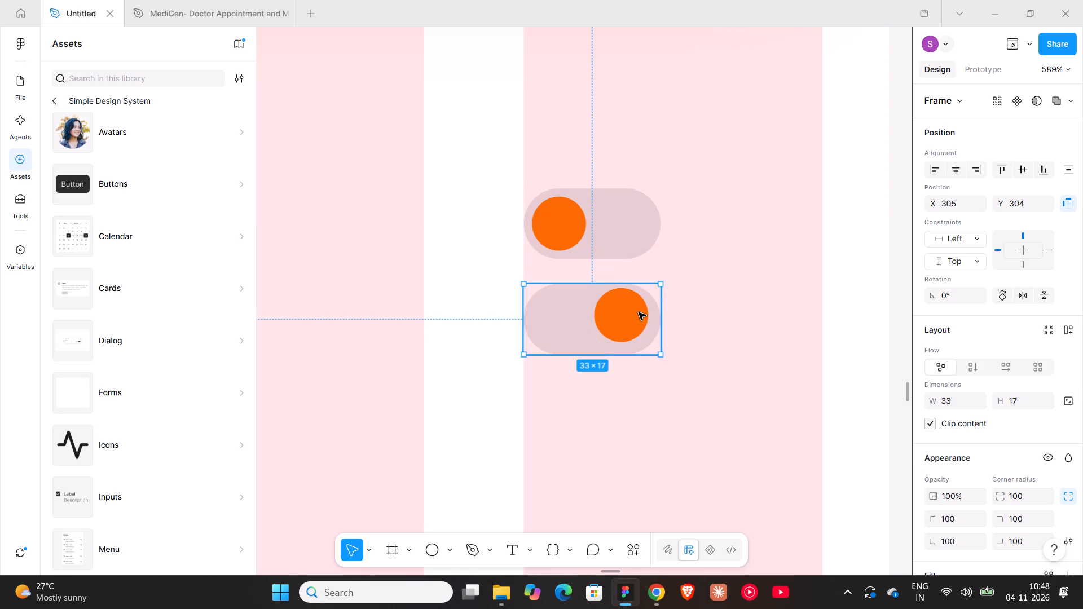
pyautogui.click(1027, 169)
pyautogui.click(765, 273)
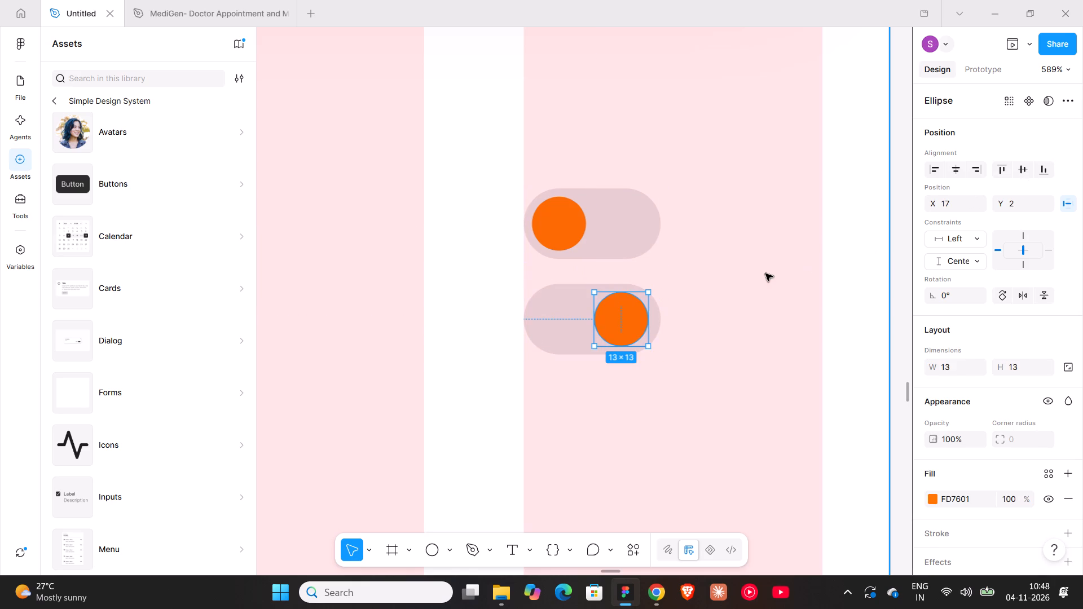
# Change the lower toggle track's fill to white, FFFFFF.
pyautogui.keyDown('ctrl'); pyautogui.scroll(-5, 630, 300); pyautogui.keyUp('ctrl')
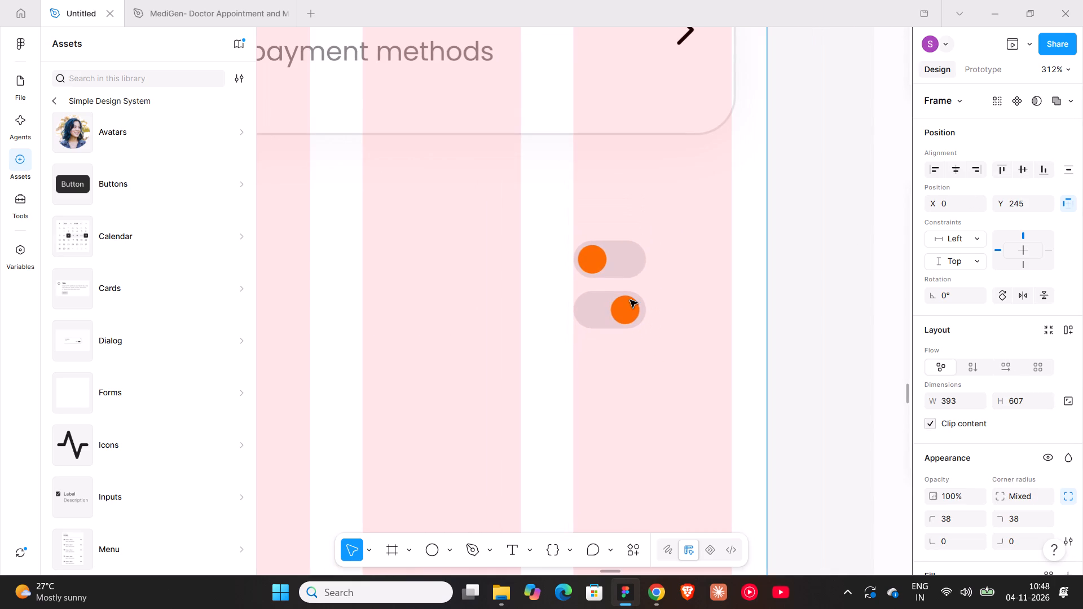
pyautogui.doubleClick(594, 316)
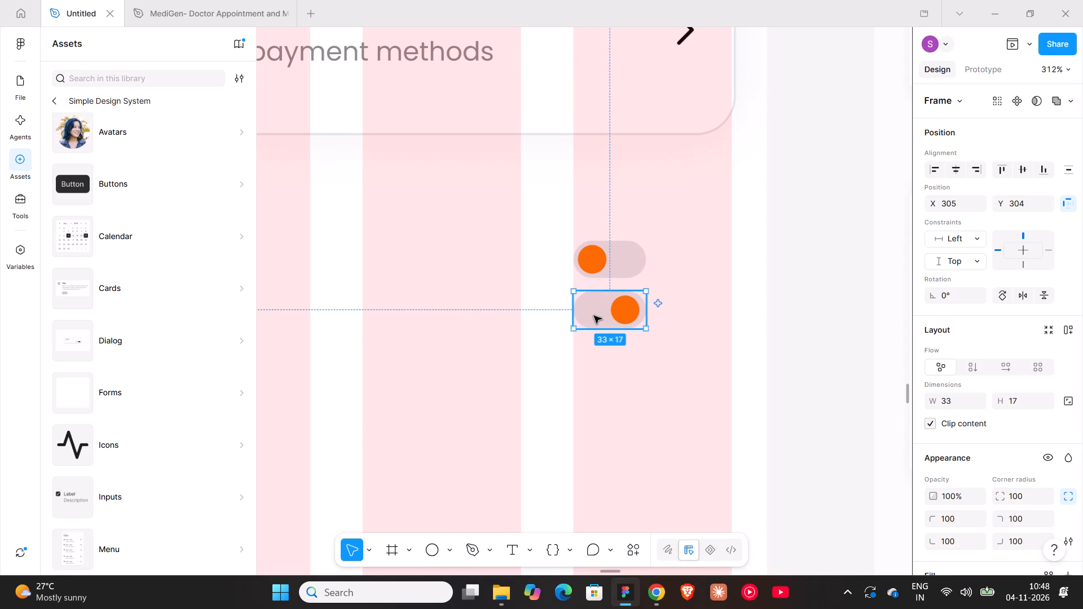
pyautogui.scroll(-4, 1019, 403)
pyautogui.click(945, 321)
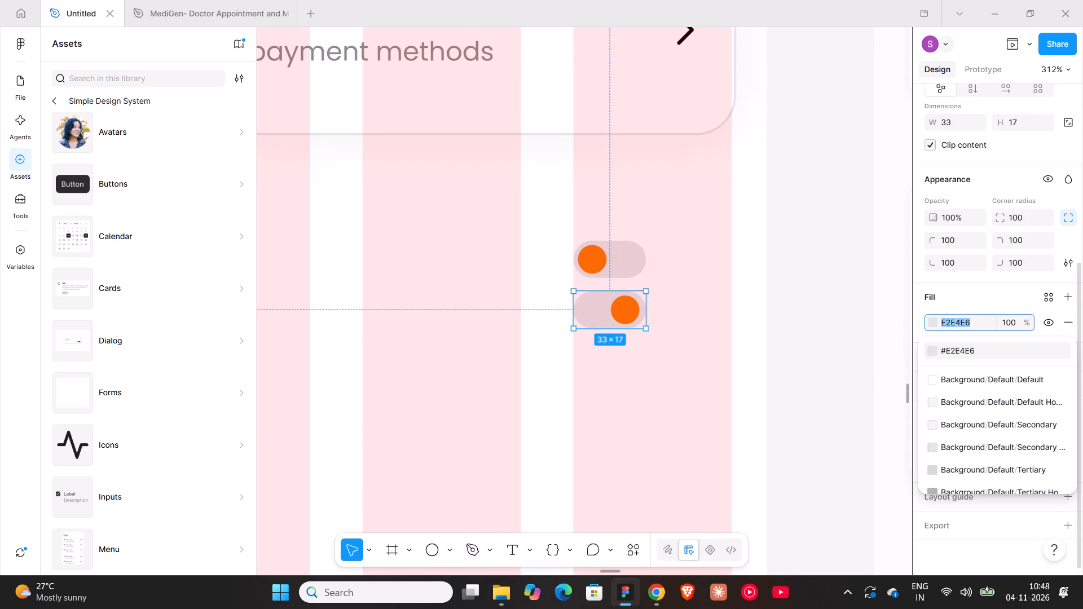
pyautogui.press('f')
pyautogui.press('Return')
# Add a drop shadow to the lower toggle track with Y offset 0 and 15% colour opacity.
pyautogui.scroll(1, 945, 321)
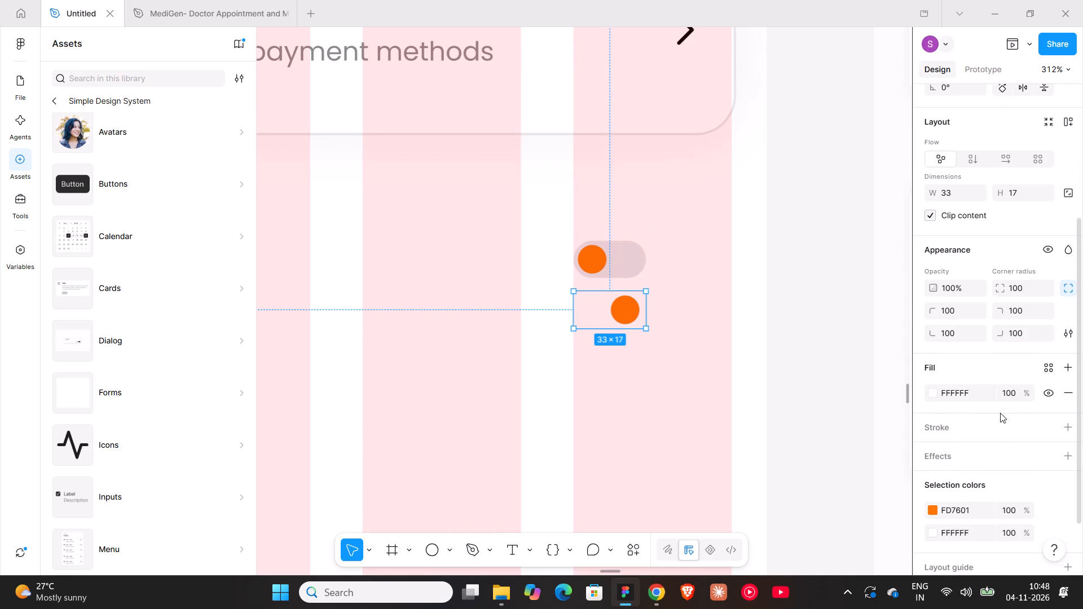
pyautogui.scroll(-5, 1001, 422)
pyautogui.click(1072, 385)
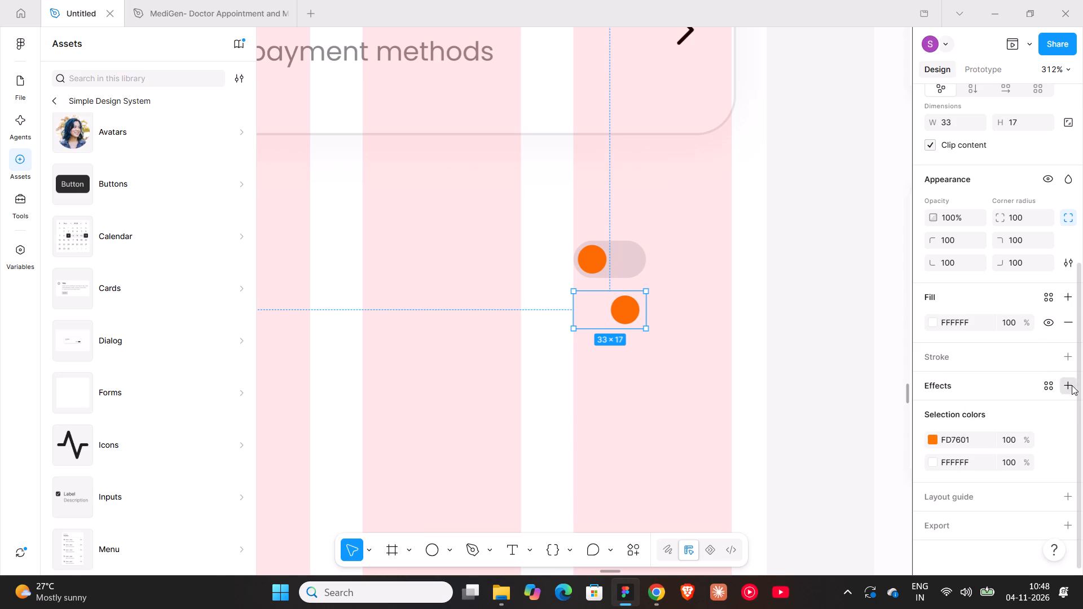
pyautogui.click(1011, 423)
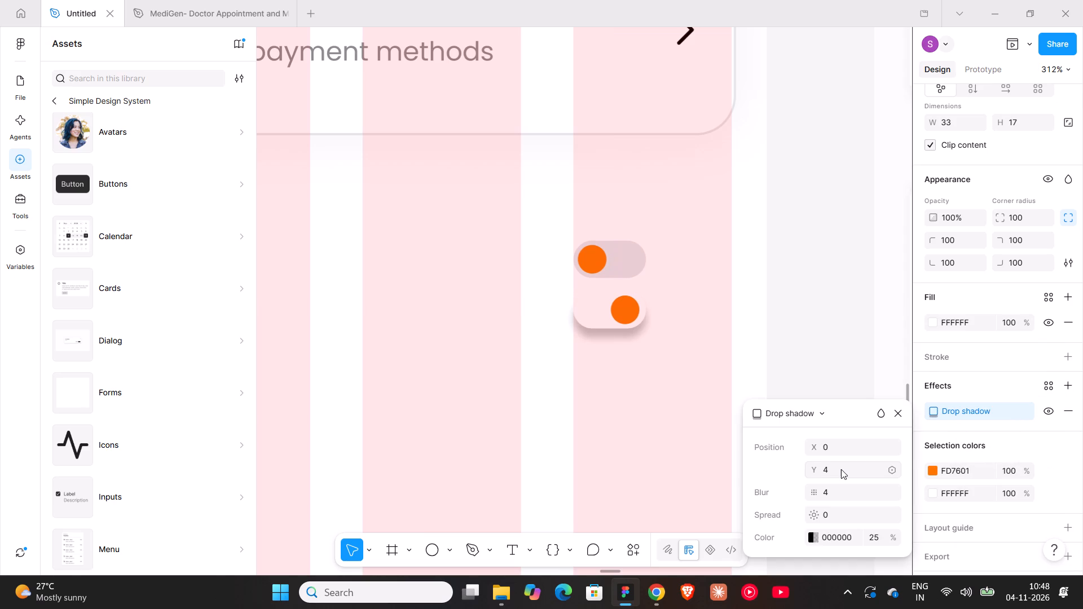
pyautogui.click(841, 469)
pyautogui.press('0')
pyautogui.press('Return')
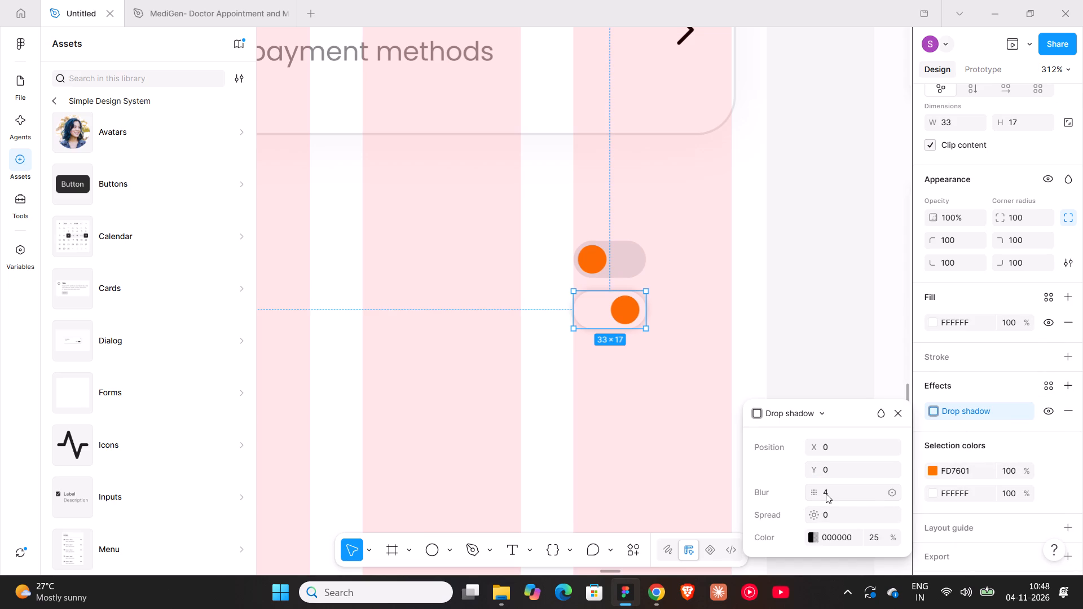
pyautogui.click(882, 532)
pyautogui.write('15')
pyautogui.press('Return')
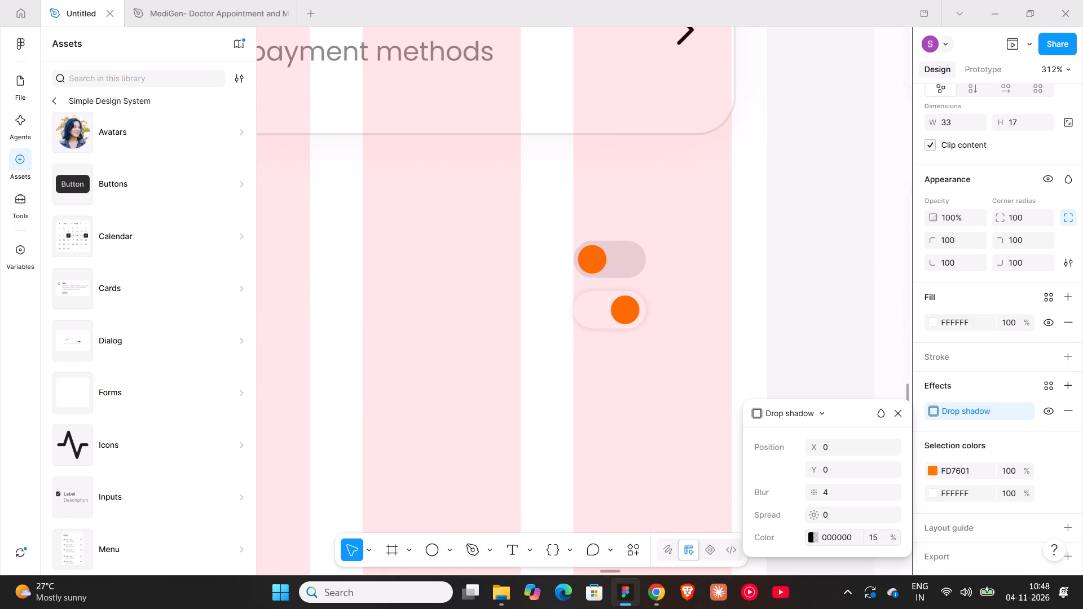
# Recolour the upper toggle's circle to the page grey 8B8B8B.
pyautogui.click(617, 251)
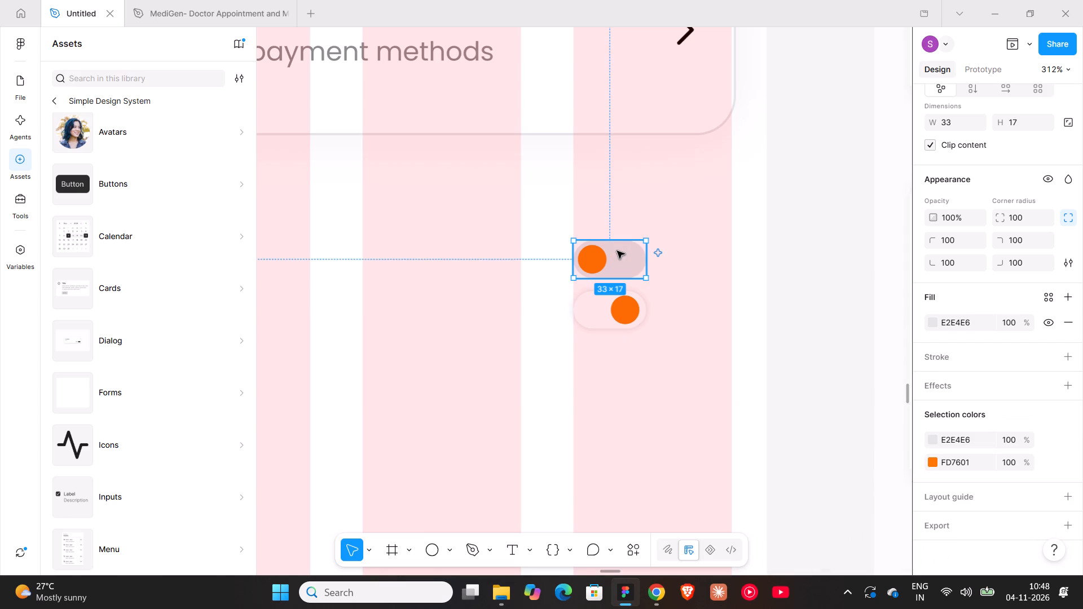
pyautogui.doubleClick(595, 255)
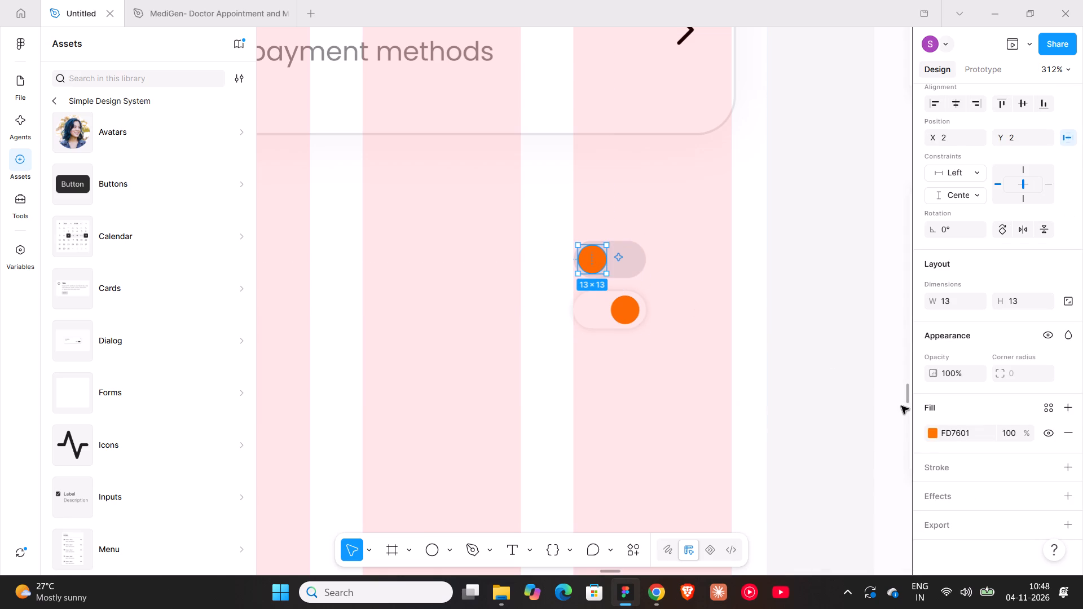
pyautogui.click(931, 439)
pyautogui.click(932, 436)
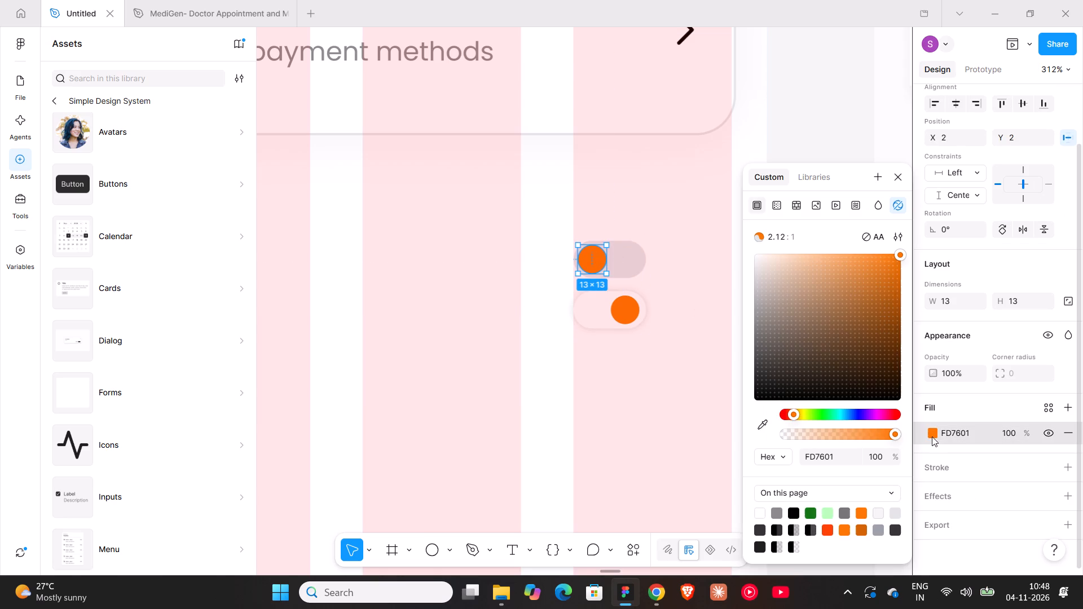
pyautogui.click(781, 513)
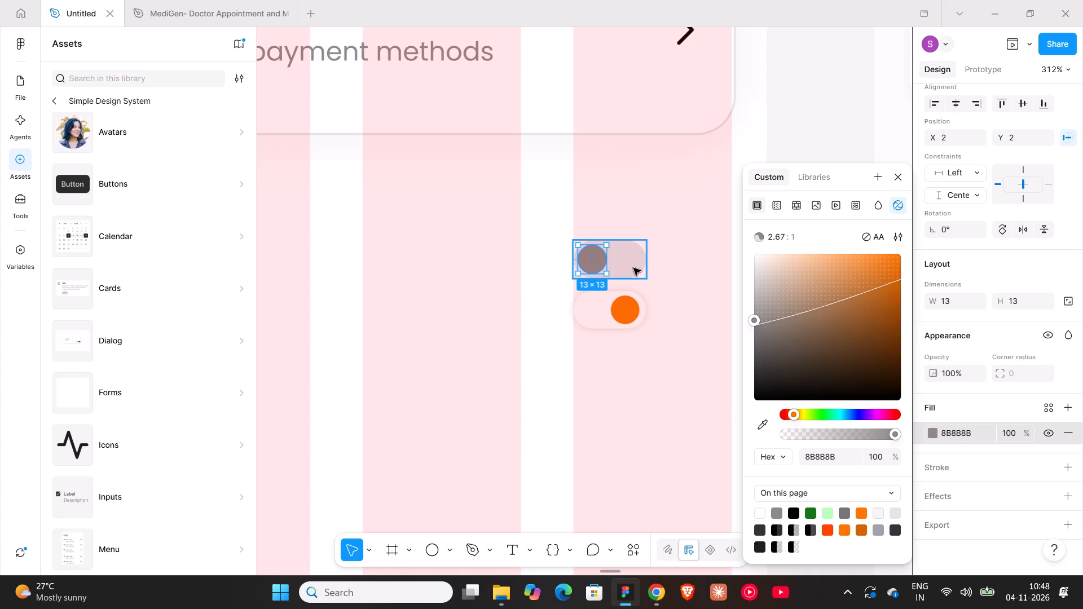
# Change the upper toggle track's fill to white, FFFFFF.
pyautogui.click(628, 263)
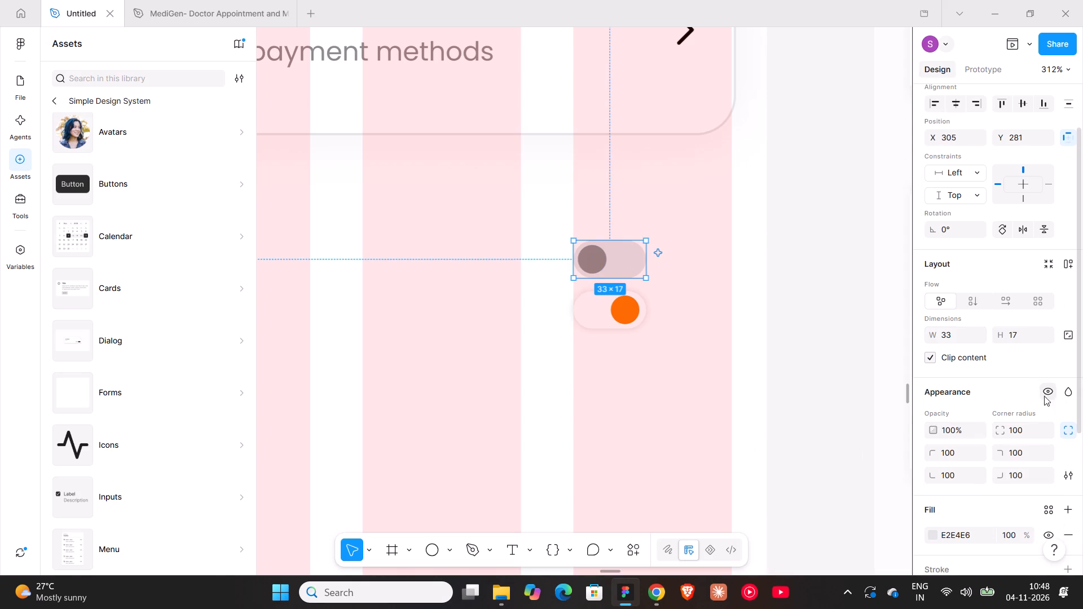
pyautogui.scroll(-1, 957, 424)
pyautogui.click(957, 463)
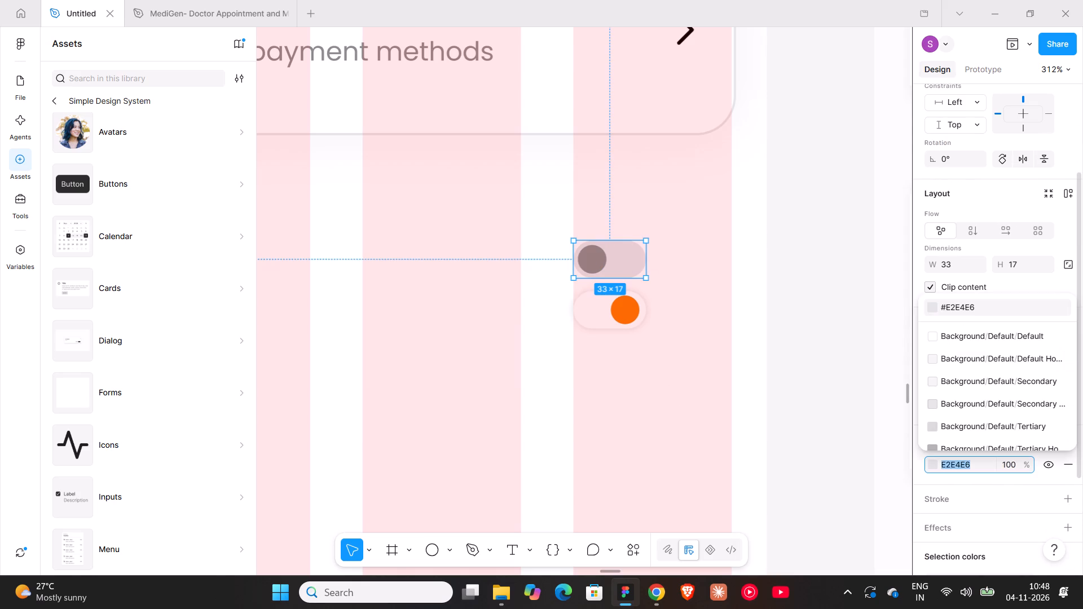
pyautogui.press('f')
pyautogui.press('Return')
# Add a drop shadow to the upper toggle track with 15% colour opacity and Y offset 0.
pyautogui.scroll(-2, 1024, 484)
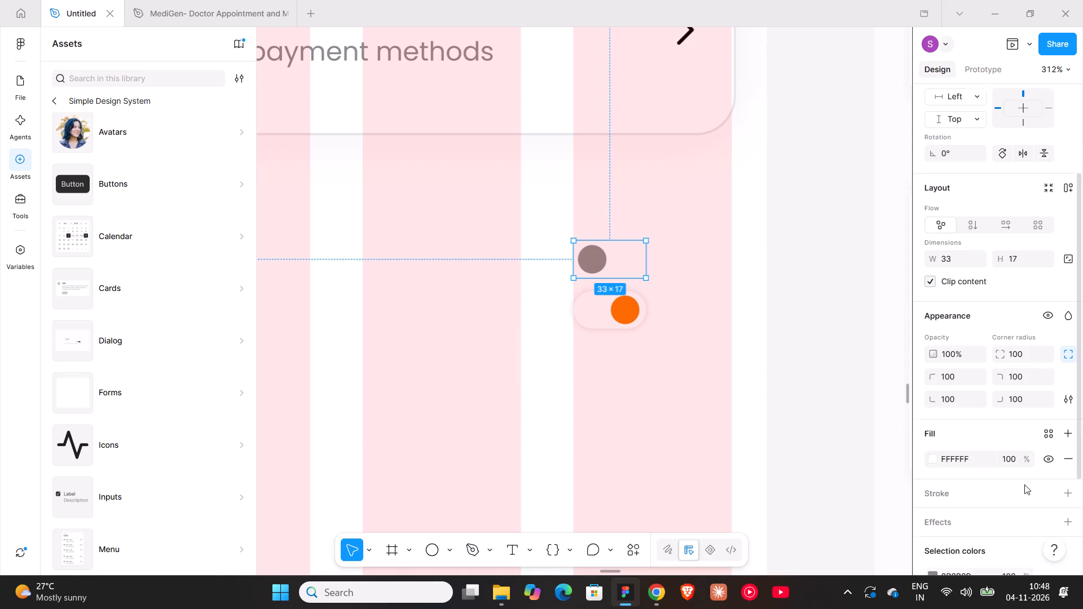
pyautogui.scroll(-1, 1024, 484)
pyautogui.click(1069, 386)
pyautogui.click(1030, 434)
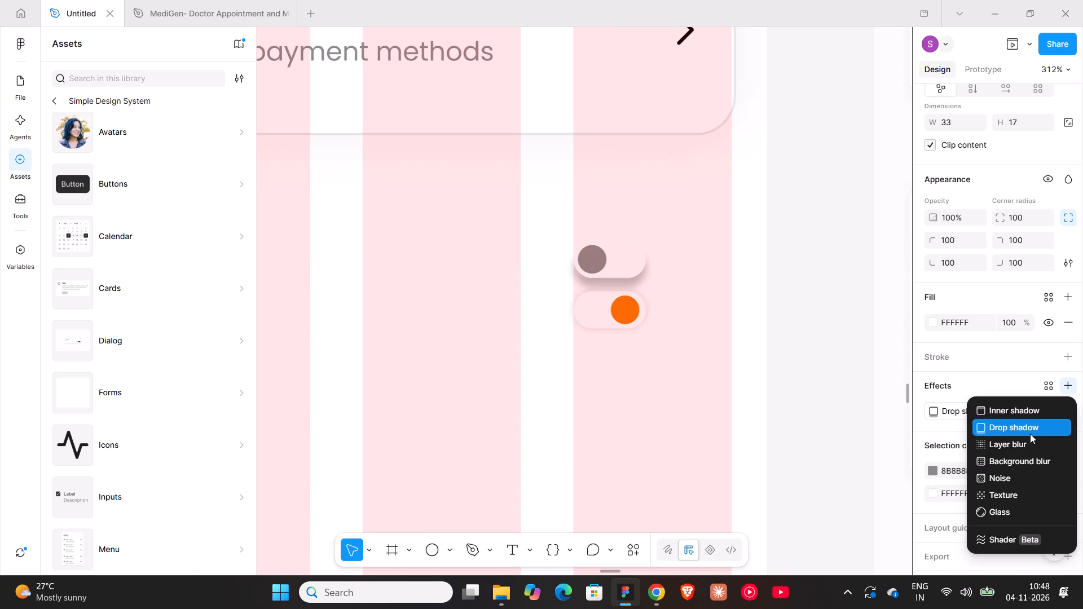
pyautogui.click(875, 544)
pyautogui.write('15')
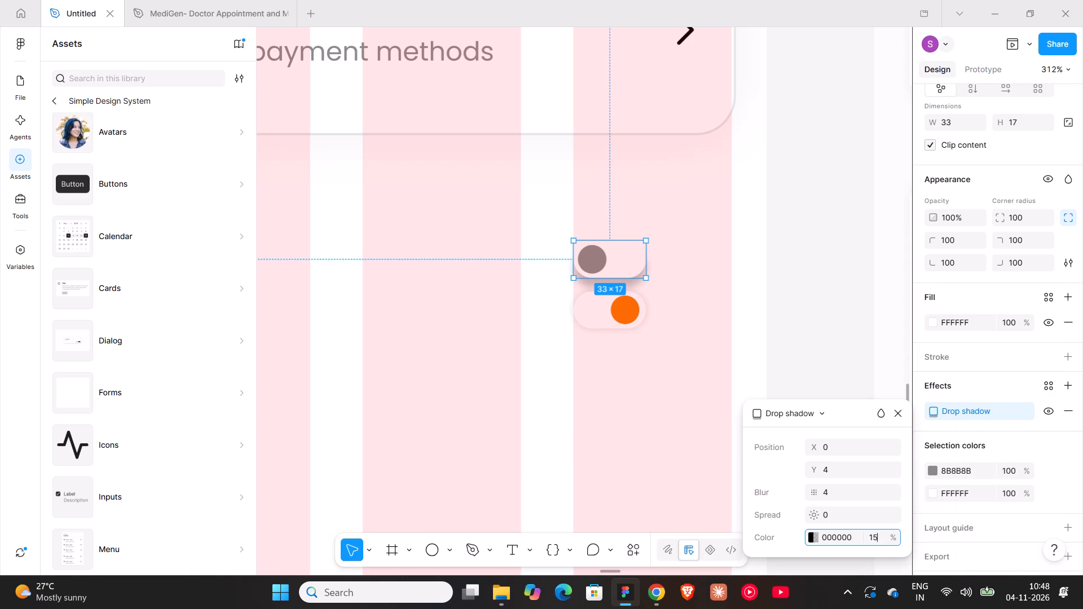
pyautogui.press('Return')
pyautogui.click(832, 472)
pyautogui.press('0')
pyautogui.press('Return')
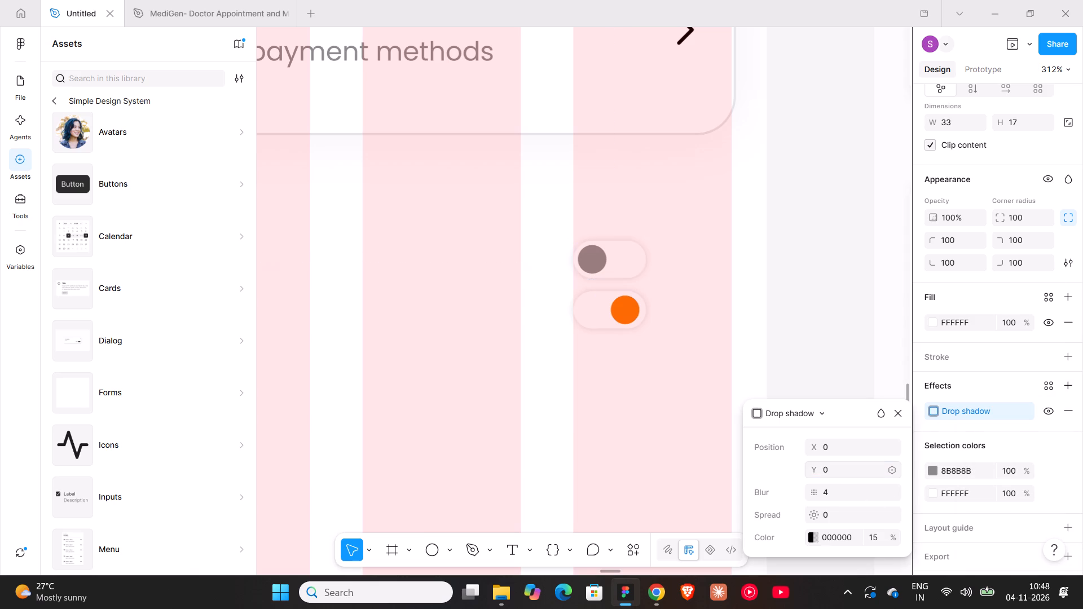
# Move both toggles together out of the profile frame onto the canvas gap before the pink reference screen.
pyautogui.click(604, 340)
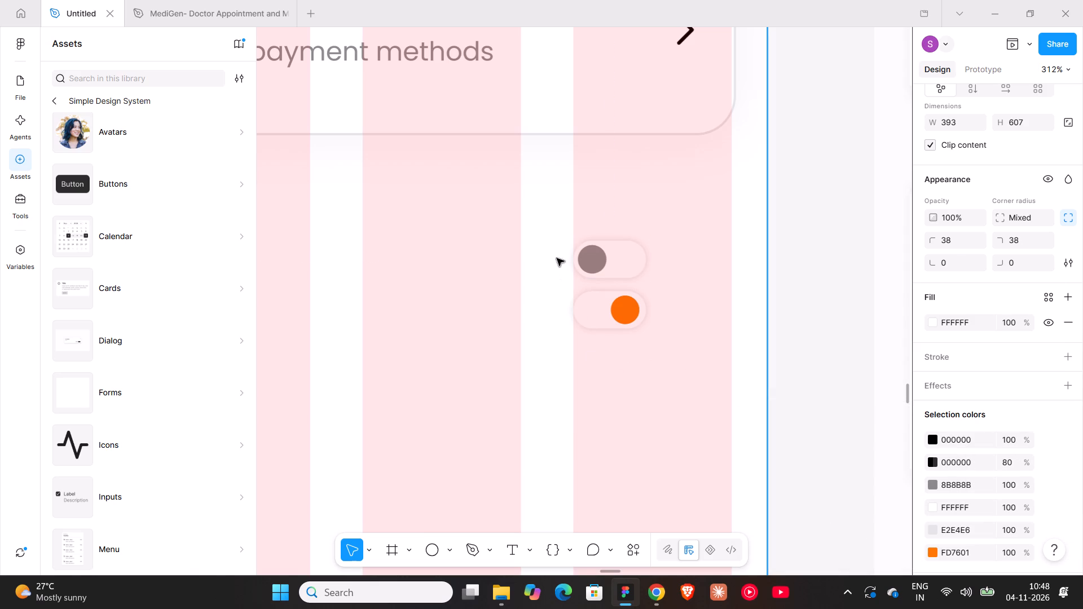
pyautogui.click(589, 238)
pyautogui.keyDown('ctrl'); pyautogui.scroll(-7, 593, 237); pyautogui.keyUp('ctrl')
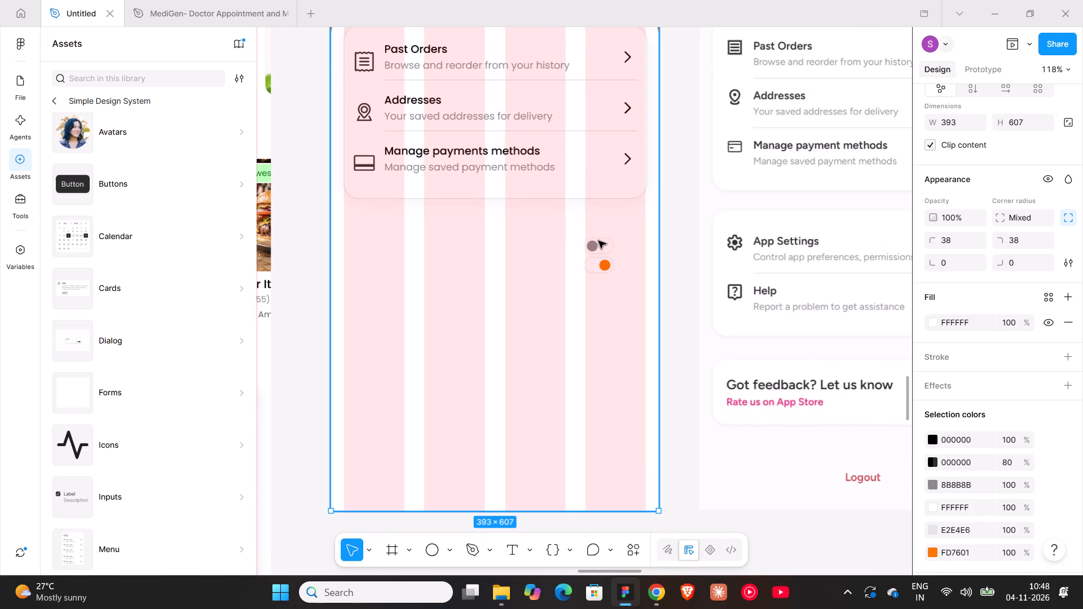
pyautogui.doubleClick(601, 242)
pyautogui.keyDown('shift'); pyautogui.click(595, 264); pyautogui.keyUp('shift')
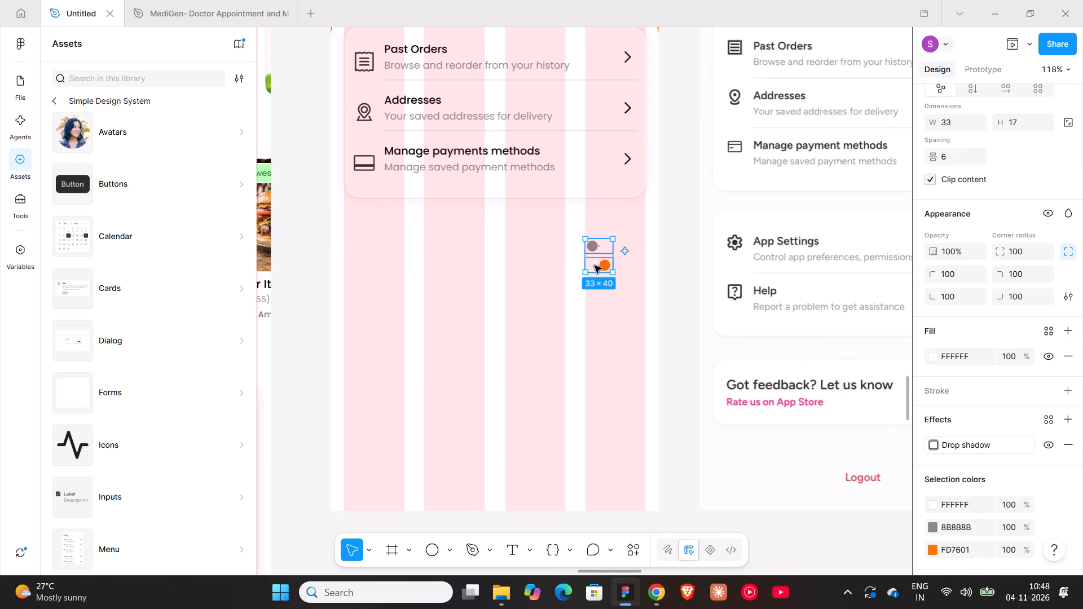
pyautogui.moveTo(599, 257); pyautogui.dragTo(681, 272)
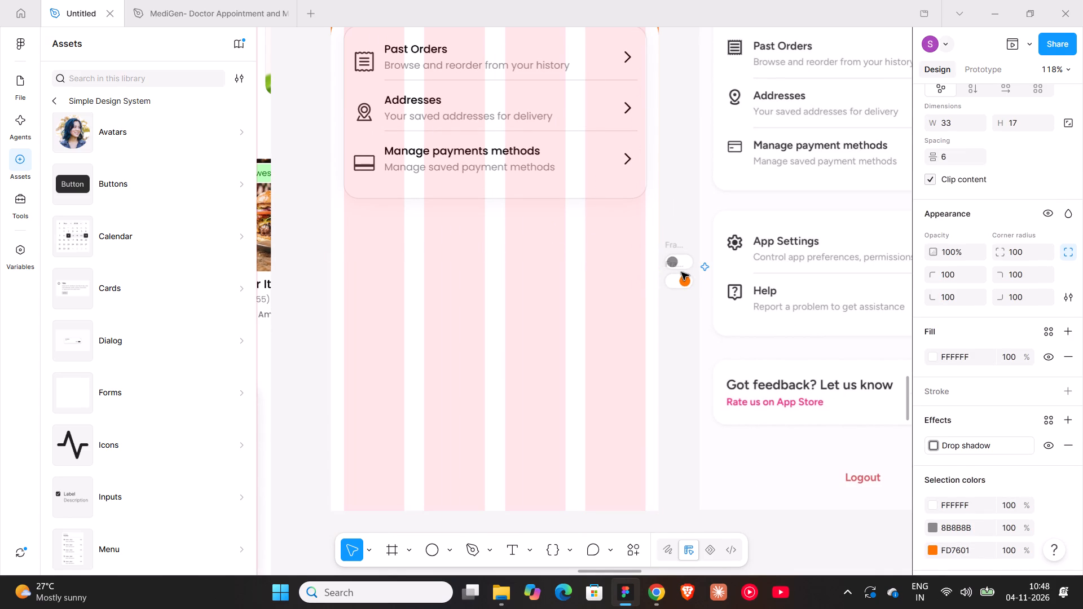
# Turn the two selected toggles into a component set.
pyautogui.scroll(7, 992, 148)
pyautogui.click(1053, 103)
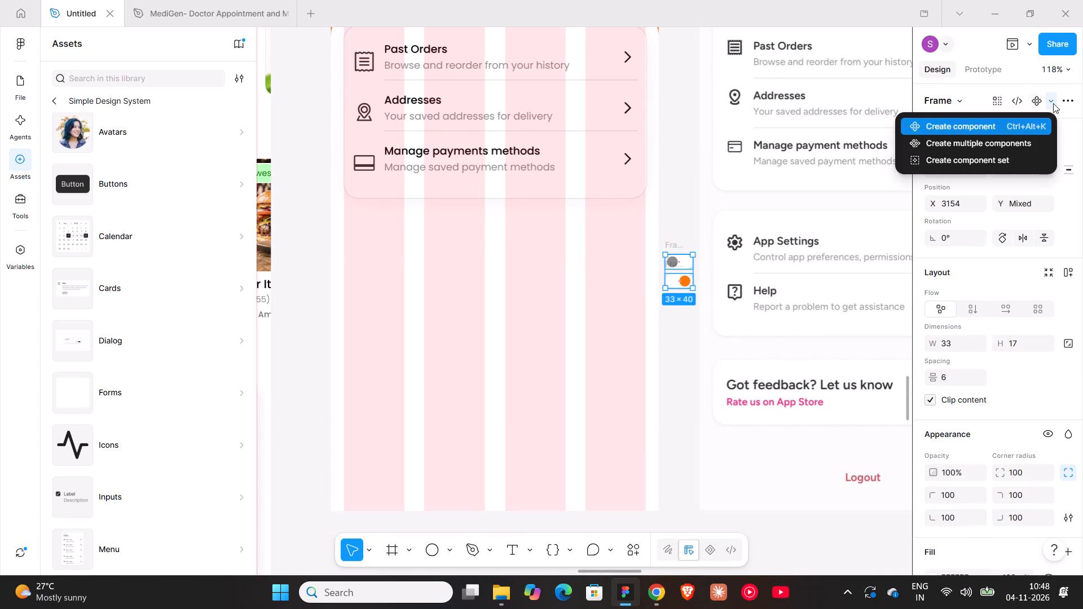
pyautogui.click(1003, 153)
# Add an on-tap Change to interaction from the grey off variant to the orange on variant, using Smart animate.
pyautogui.keyDown('ctrl'); pyautogui.scroll(8, 681, 265); pyautogui.keyUp('ctrl')
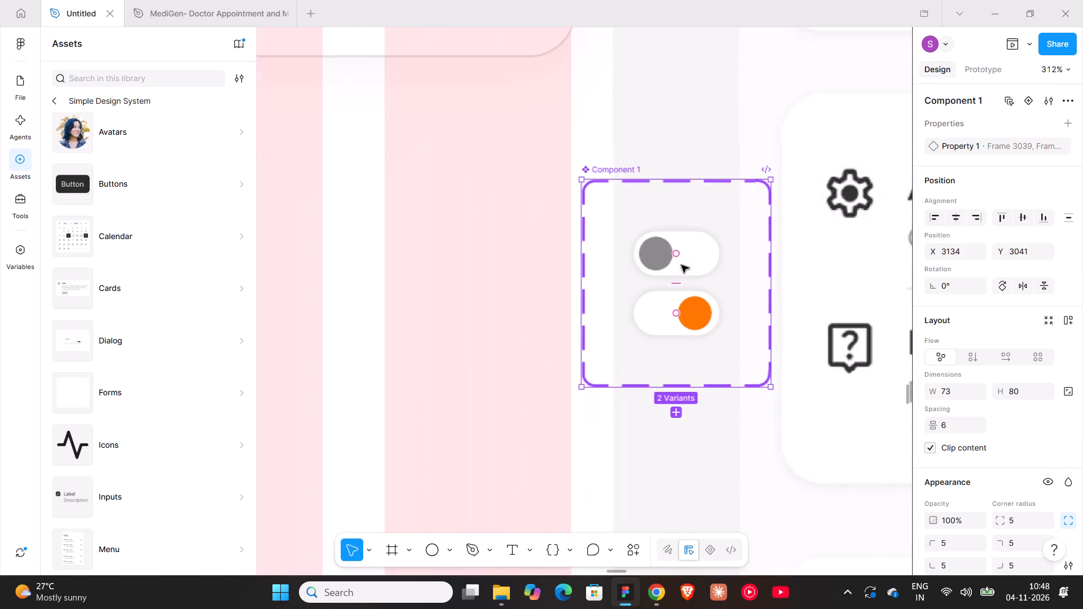
pyautogui.click(988, 68)
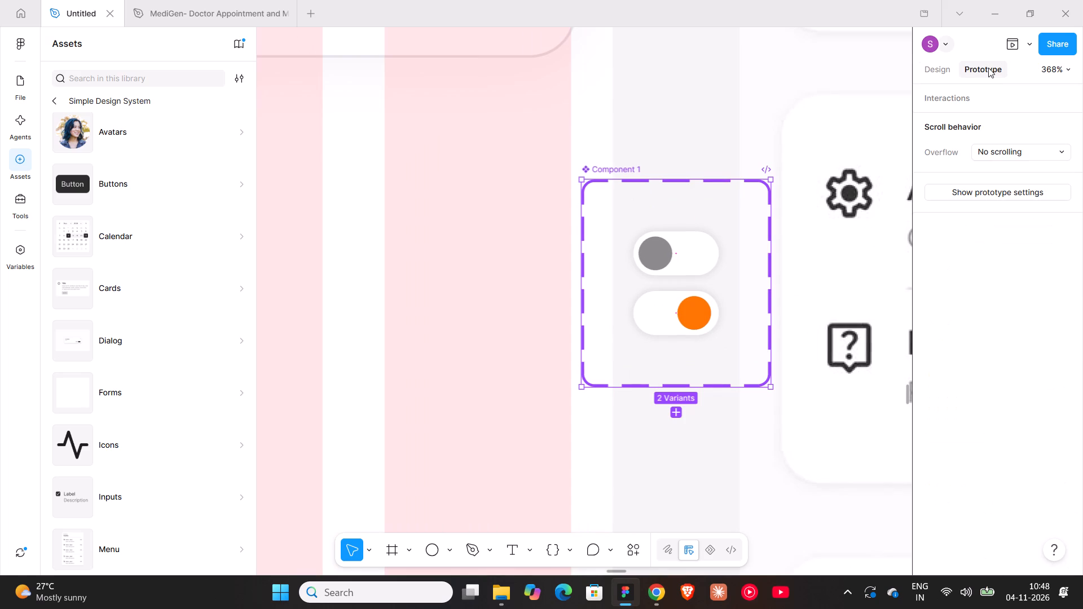
pyautogui.click(694, 253)
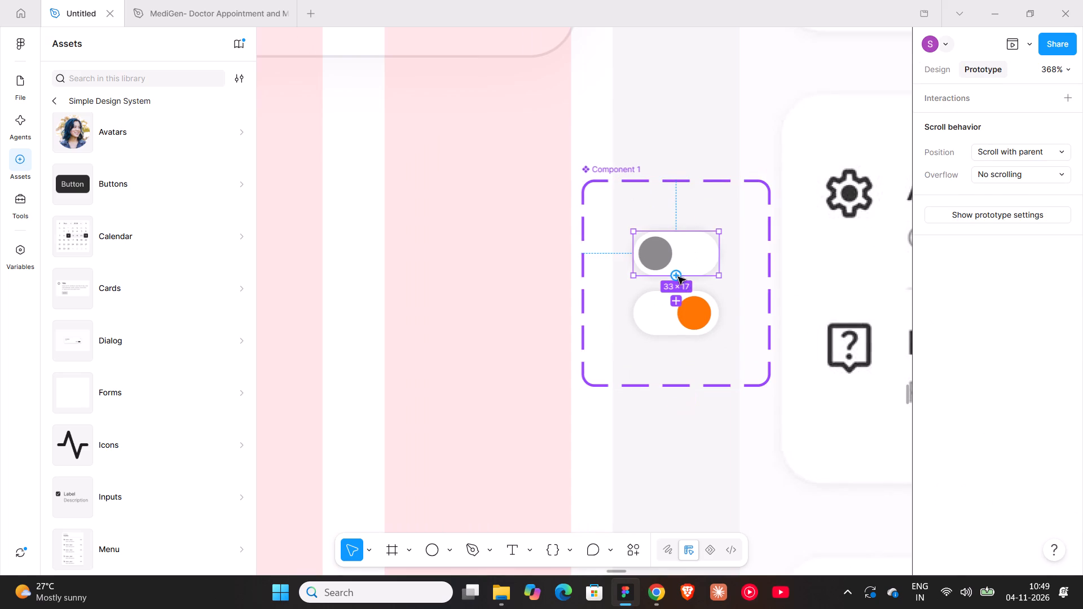
pyautogui.moveTo(677, 273); pyautogui.dragTo(677, 308)
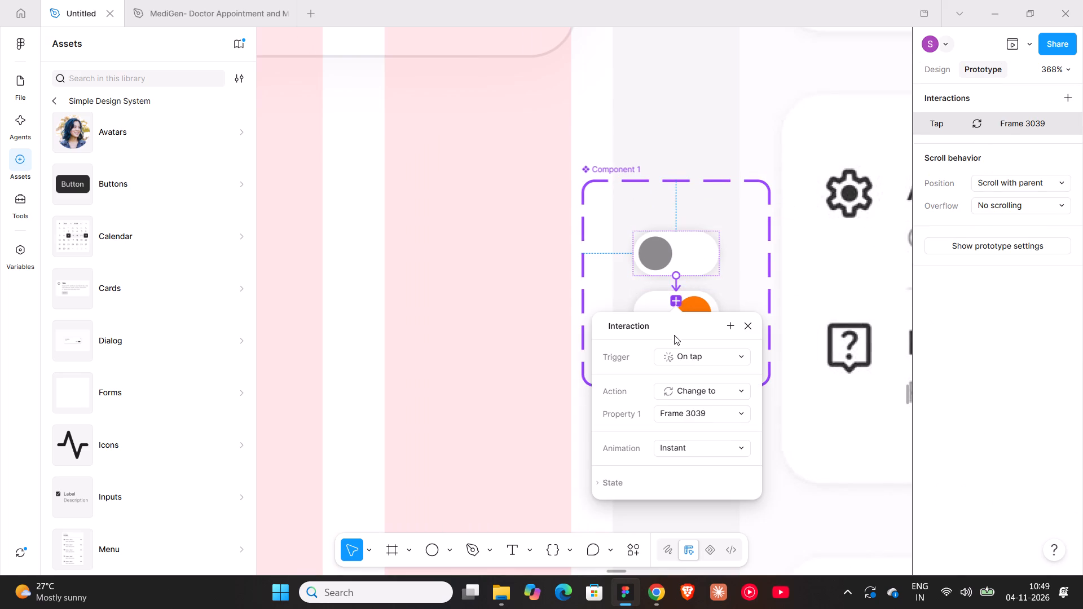
pyautogui.click(712, 445)
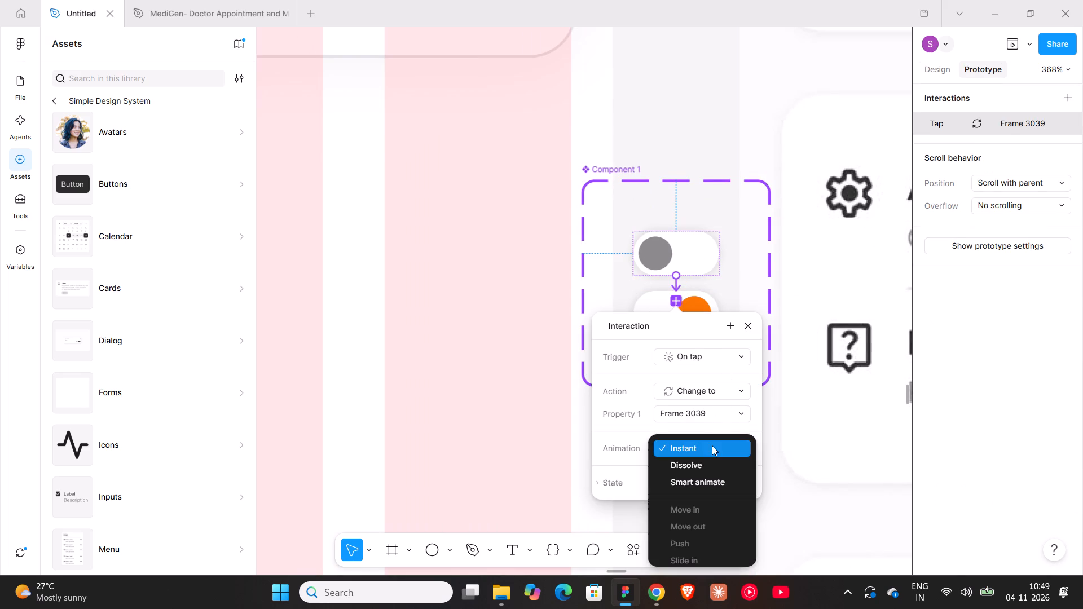
pyautogui.click(703, 479)
pyautogui.click(739, 289)
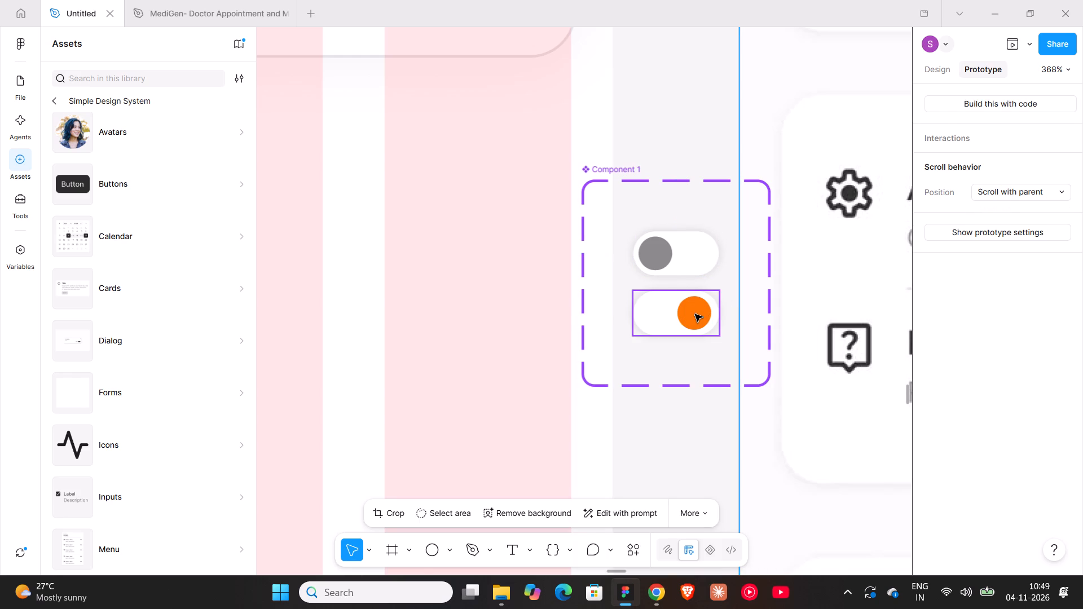
# Add the return on-tap Change to interaction from the orange on variant to the grey off variant, with Smart animate.
pyautogui.click(695, 314)
pyautogui.moveTo(688, 293); pyautogui.dragTo(688, 262)
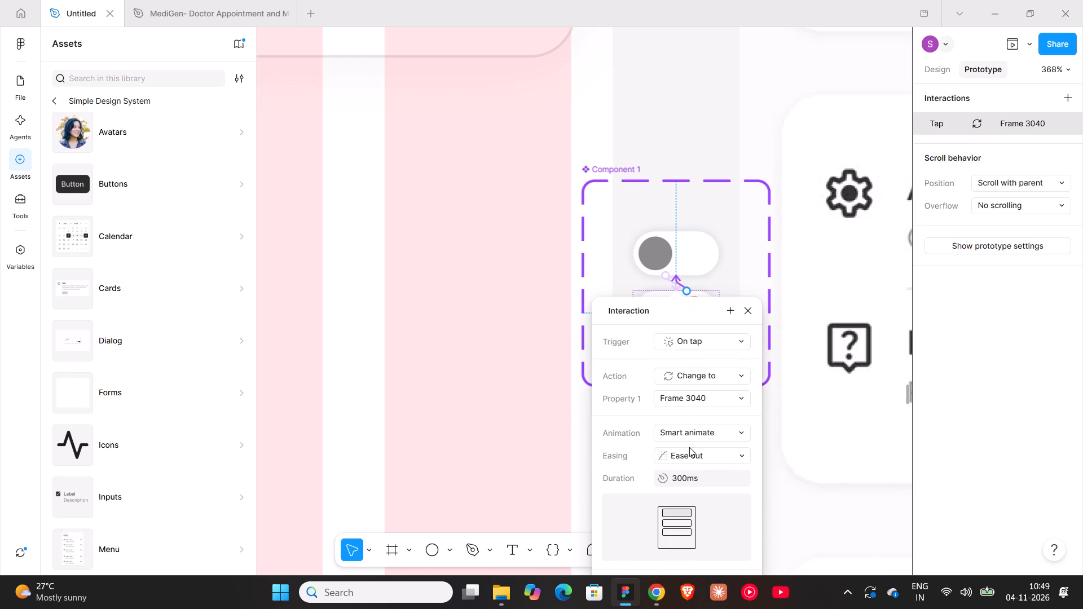
pyautogui.click(705, 119)
# Move the toggle component set onto the empty canvas to the left of the Home frame.
pyautogui.keyDown('ctrl'); pyautogui.scroll(-17, 705, 119); pyautogui.keyUp('ctrl')
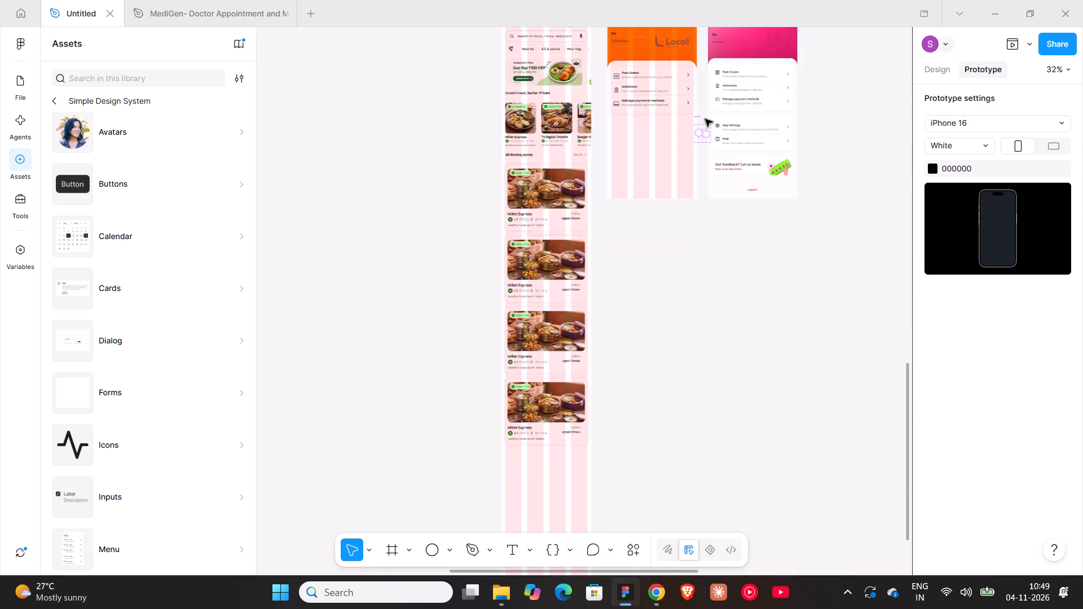
pyautogui.scroll(4, 707, 151)
pyautogui.moveTo(697, 266); pyautogui.dragTo(441, 200)
pyautogui.keyDown('shift'); pyautogui.scroll(-3, 638, 267); pyautogui.keyUp('shift')
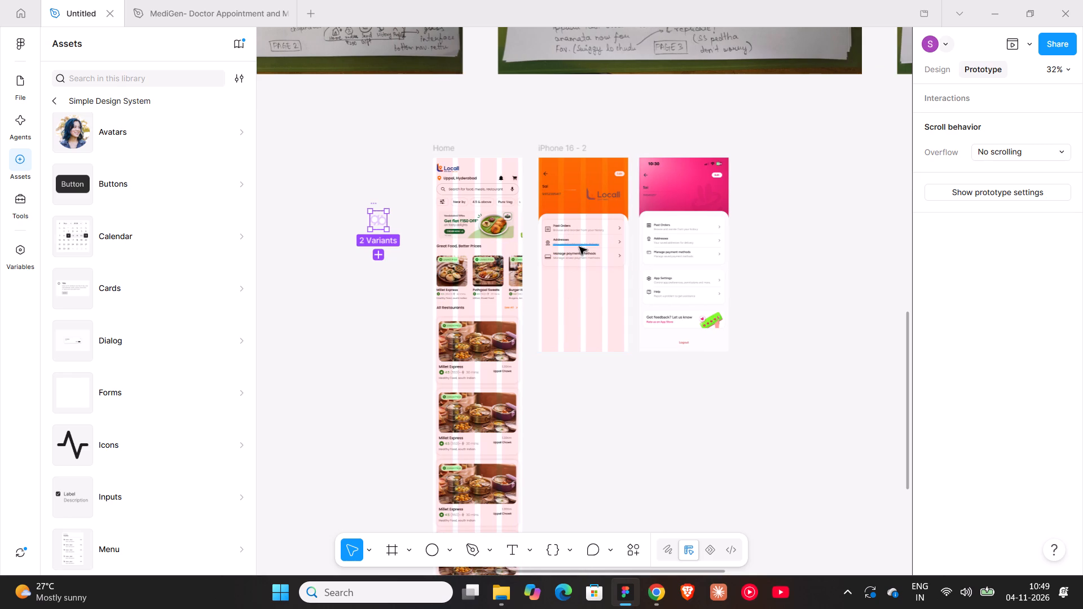
pyautogui.keyDown('ctrl'); pyautogui.scroll(7, 579, 247); pyautogui.keyUp('ctrl')
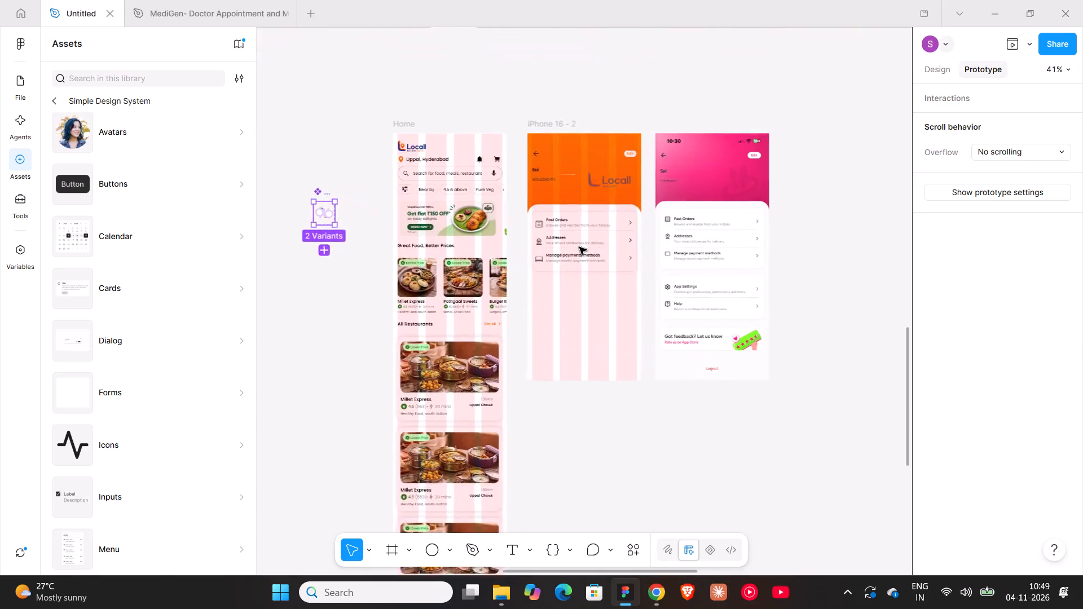
# Examine the hand-drawn Profile page sketch, including its Your Preferences section, against the iPhone 16 - 2 frame.
pyautogui.keyDown('ctrl'); pyautogui.scroll(3, 579, 247); pyautogui.keyUp('ctrl')
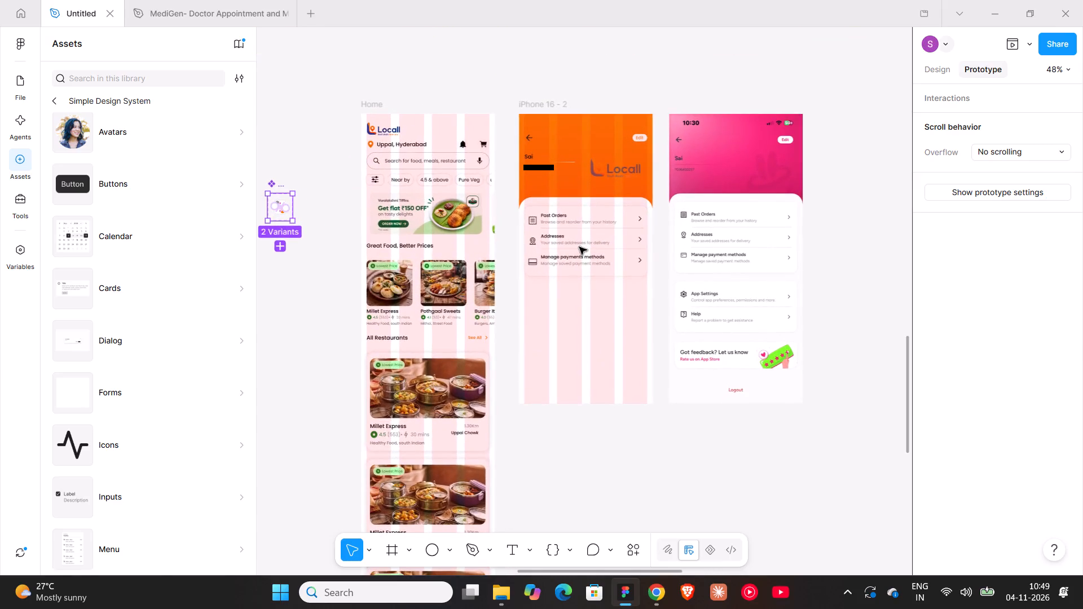
pyautogui.keyDown('ctrl'); pyautogui.scroll(7, 579, 247); pyautogui.keyUp('ctrl')
pyautogui.tripleClick(510, 164)
pyautogui.click(510, 164)
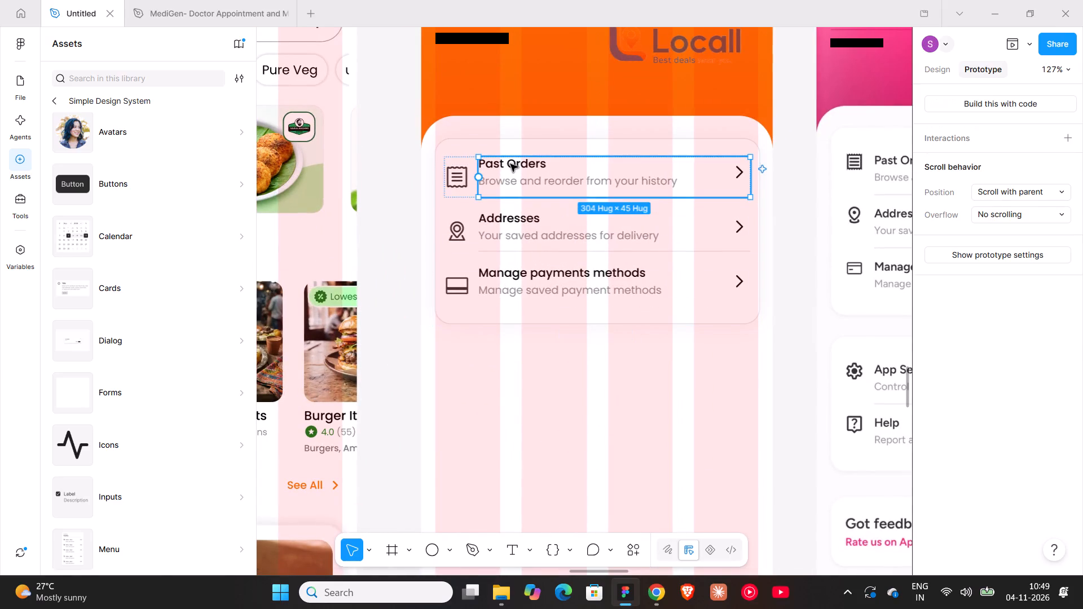
pyautogui.doubleClick(510, 164)
pyautogui.keyDown('ctrl'); pyautogui.scroll(-8, 510, 164); pyautogui.keyUp('ctrl')
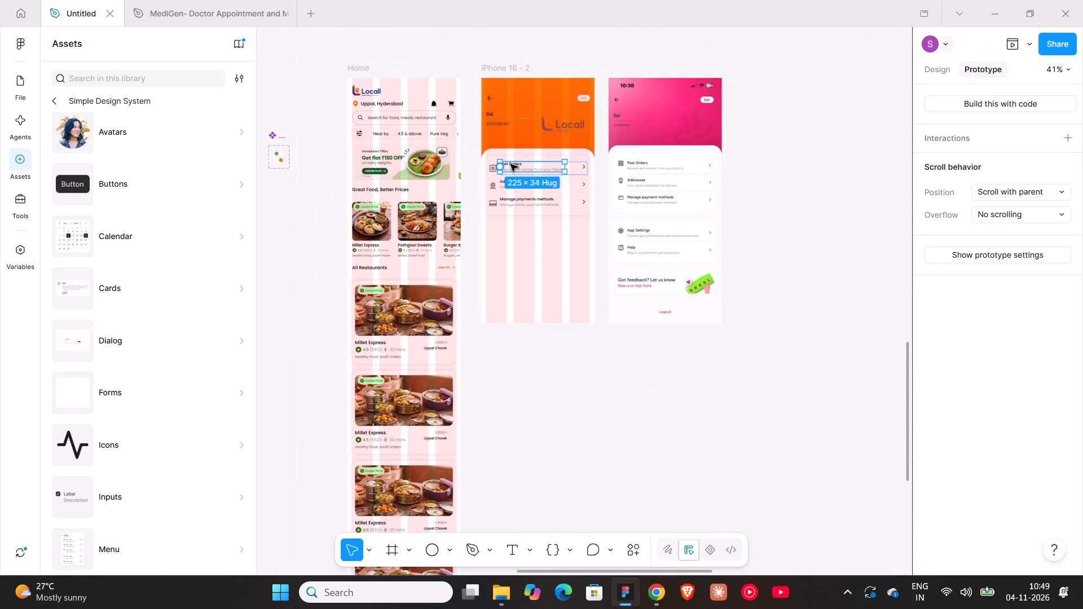
pyautogui.keyDown('ctrl'); pyautogui.scroll(-6, 511, 176); pyautogui.keyUp('ctrl')
pyautogui.scroll(7, 508, 192)
pyautogui.keyDown('ctrl'); pyautogui.scroll(9, 532, 204); pyautogui.keyUp('ctrl')
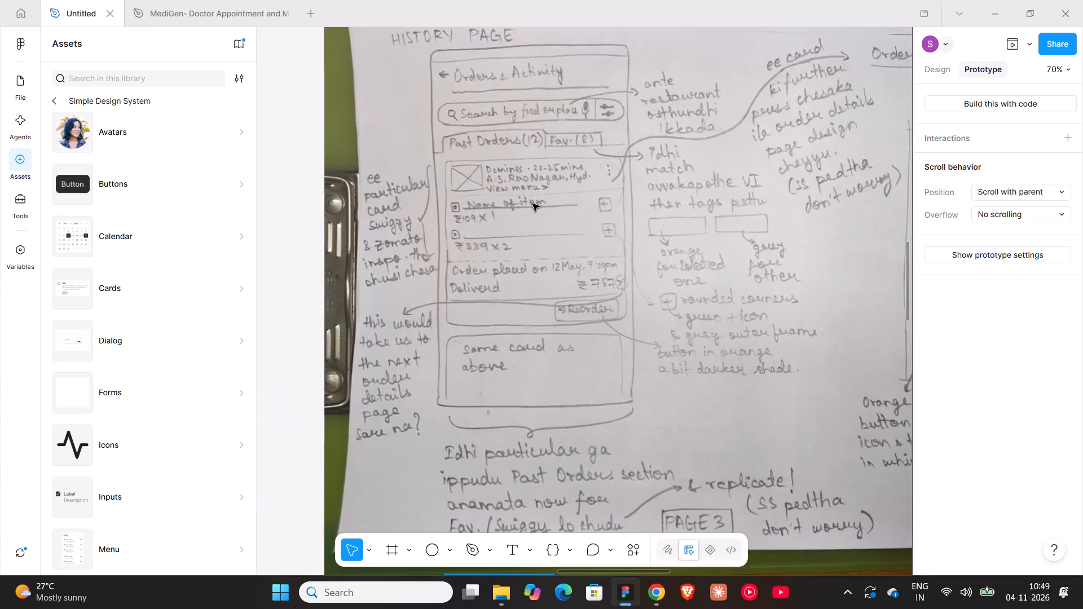
pyautogui.keyDown('shift'); pyautogui.scroll(-16, 532, 204); pyautogui.keyUp('shift')
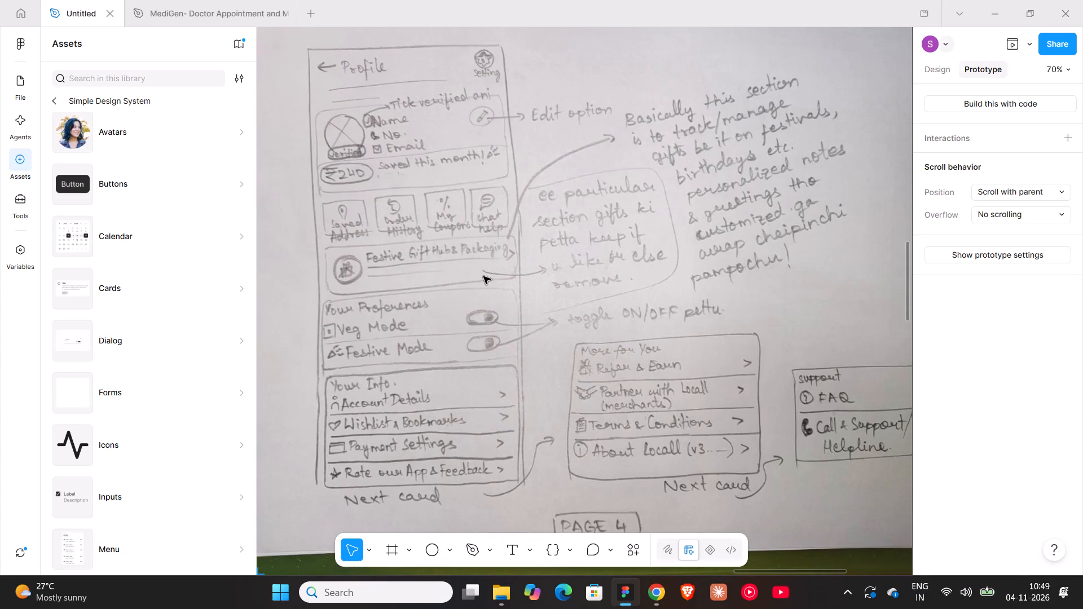
pyautogui.scroll(-6, 483, 276)
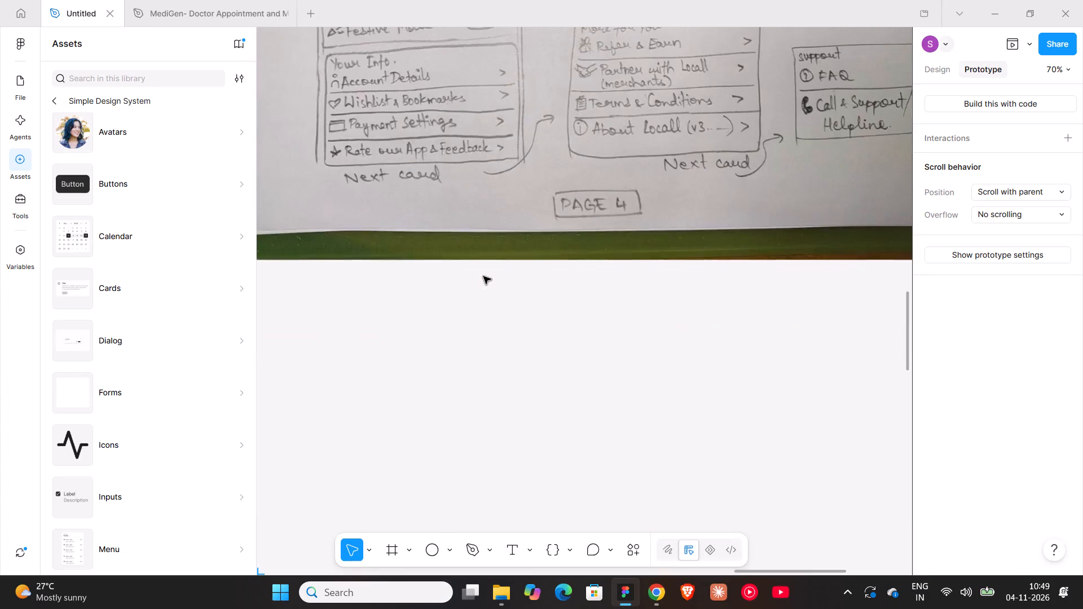
pyautogui.keyDown('ctrl'); pyautogui.scroll(-15, 483, 276); pyautogui.keyUp('ctrl')
pyautogui.scroll(4, 483, 276)
pyautogui.keyDown('shift'); pyautogui.scroll(-3, 483, 276); pyautogui.keyUp('shift')
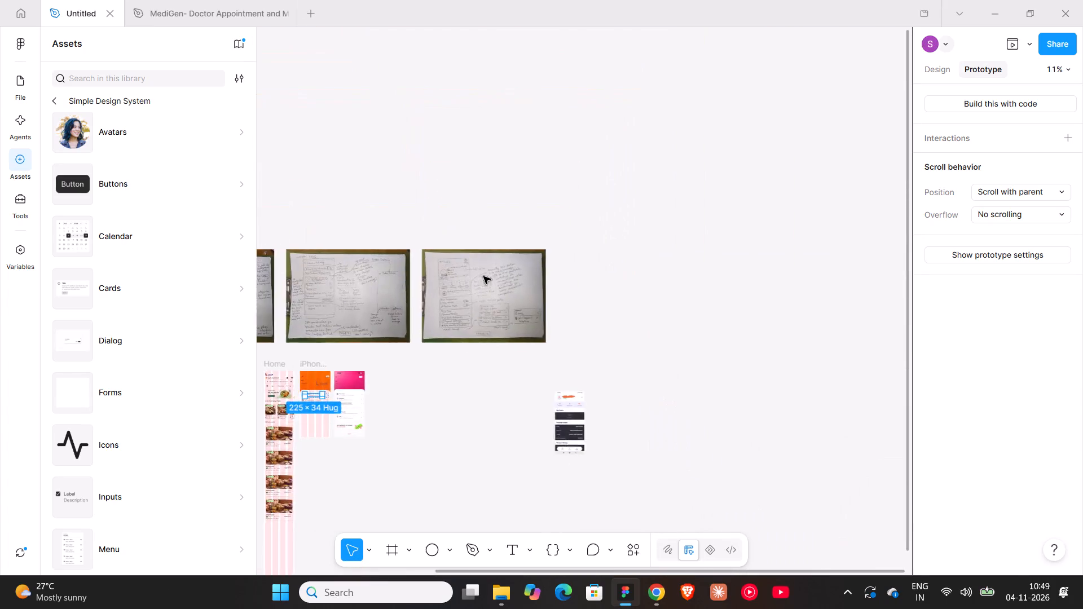
pyautogui.keyDown('shift'); pyautogui.scroll(-3, 483, 276); pyautogui.keyUp('shift')
pyautogui.keyDown('shift'); pyautogui.scroll(10, 483, 276); pyautogui.keyUp('shift')
pyautogui.scroll(-10, 483, 276)
pyautogui.scroll(5, 526, 236)
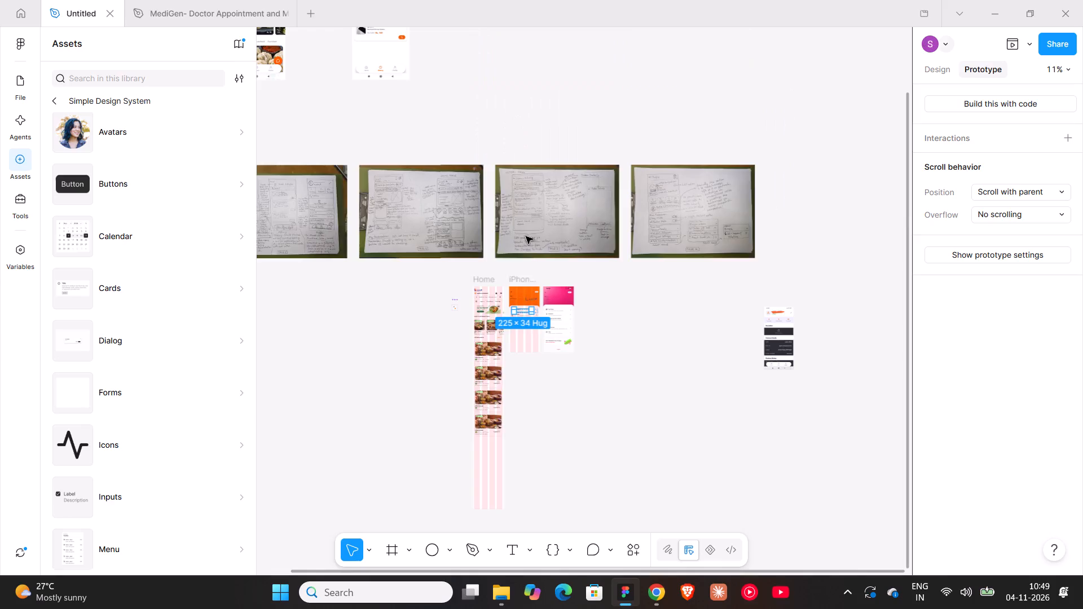
pyautogui.keyDown('ctrl'); pyautogui.scroll(19, 526, 297); pyautogui.keyUp('ctrl')
pyautogui.scroll(-6, 526, 297)
pyautogui.keyDown('ctrl'); pyautogui.scroll(-5, 531, 270); pyautogui.keyUp('ctrl')
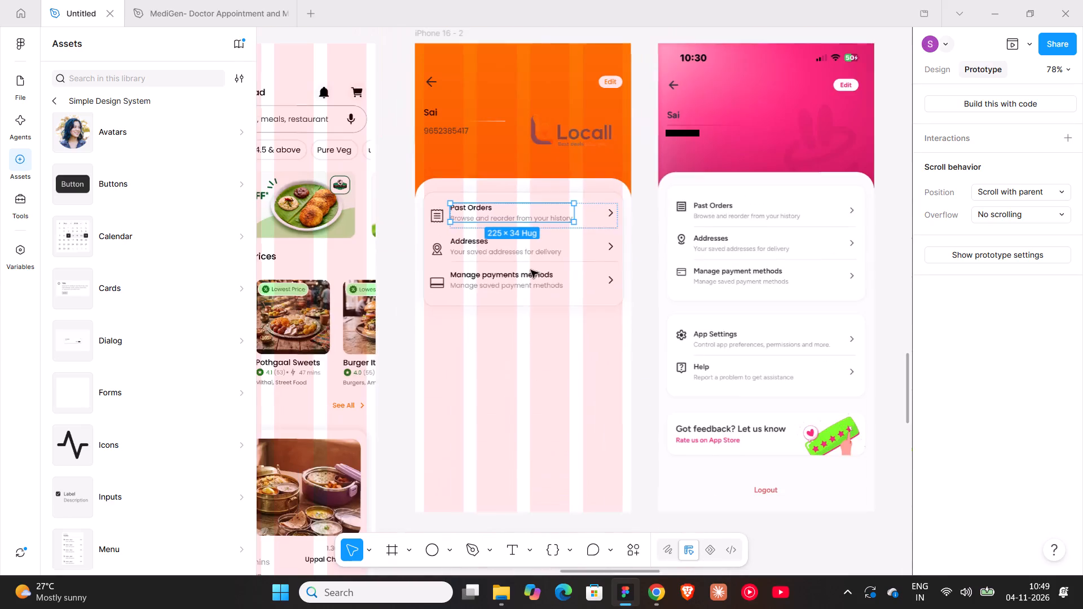
# Add a "Veg Mode" text label below the Past Orders, Addresses and payments card in the iPhone 16 - 2 frame.
pyautogui.click(471, 378)
pyautogui.press('t')
pyautogui.click(472, 353)
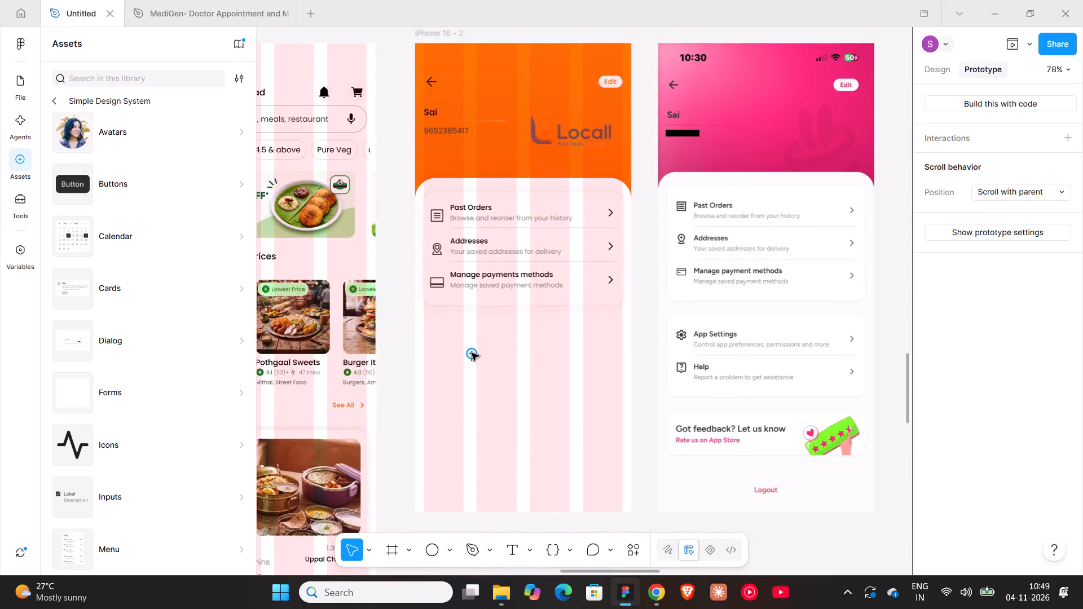
pyautogui.click(934, 70)
pyautogui.write('Veg')
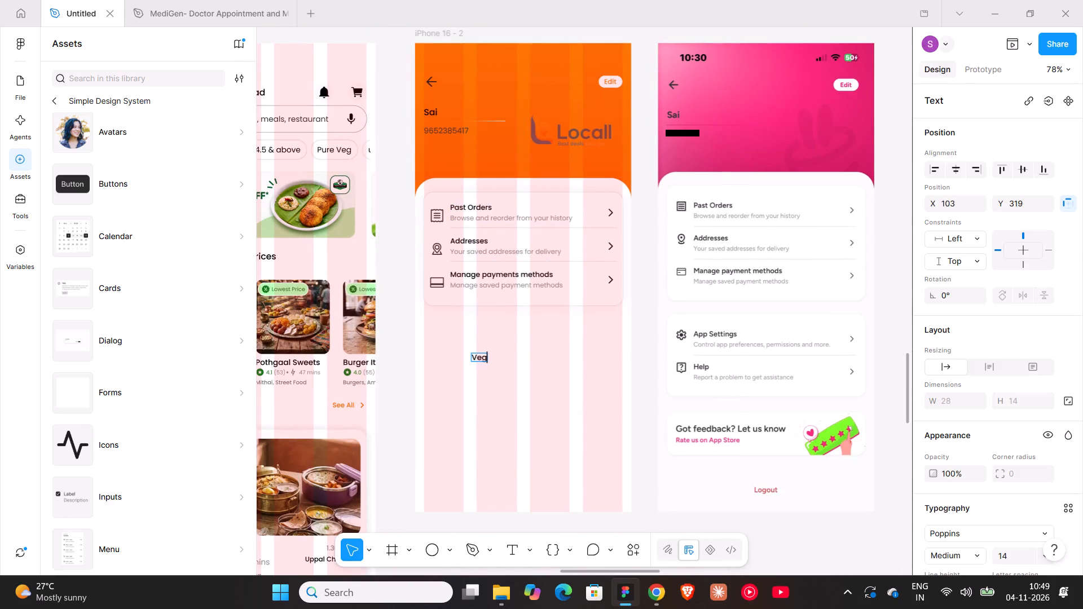
pyautogui.press('space')
pyautogui.write('Mode')
pyautogui.click(525, 376)
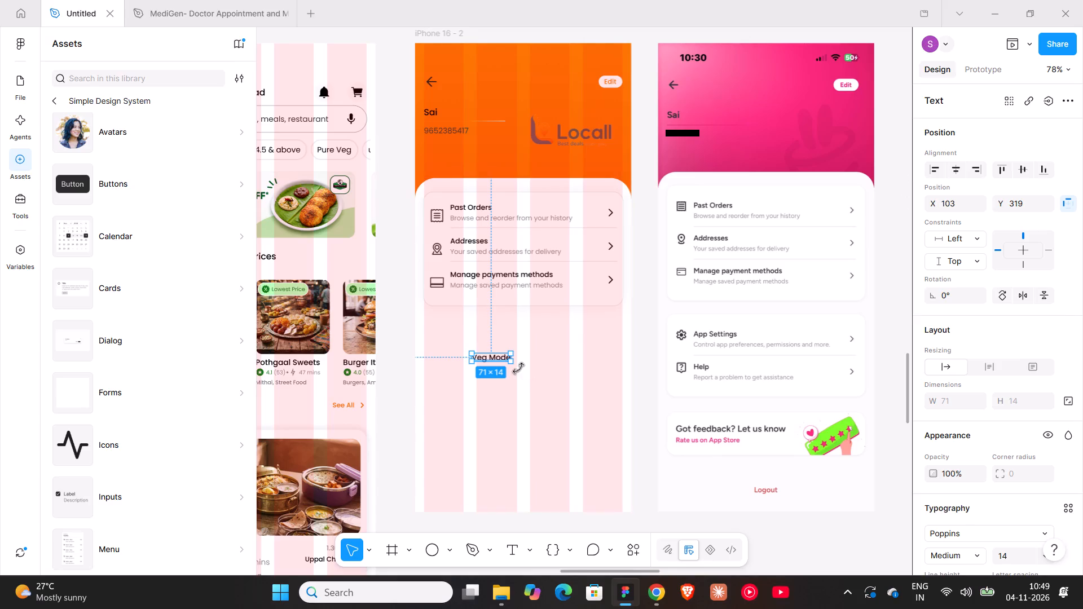
# Draw a 26 × 26 square frame just left of the Veg Mode label as the veg icon's outline.
pyautogui.keyDown('ctrl'); pyautogui.scroll(-5, 522, 369); pyautogui.keyUp('ctrl')
pyautogui.scroll(-3, 522, 369)
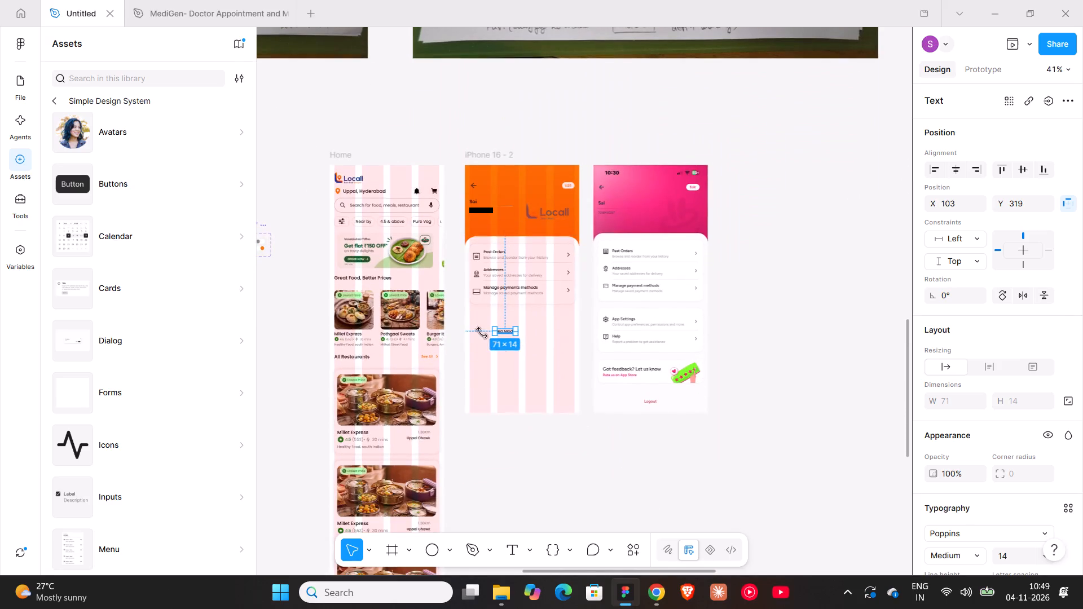
pyautogui.keyDown('ctrl'); pyautogui.scroll(9, 482, 333); pyautogui.keyUp('ctrl')
pyautogui.press('f')
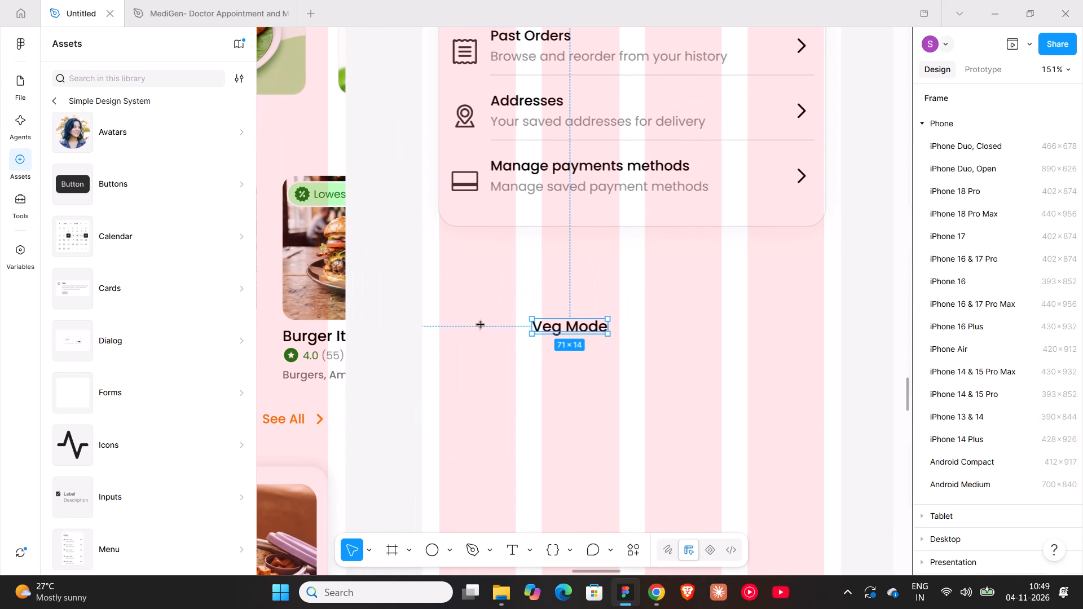
pyautogui.keyDown('shift'); pyautogui.moveTo(462, 305); pyautogui.dragTo(479, 332); pyautogui.keyUp('shift')
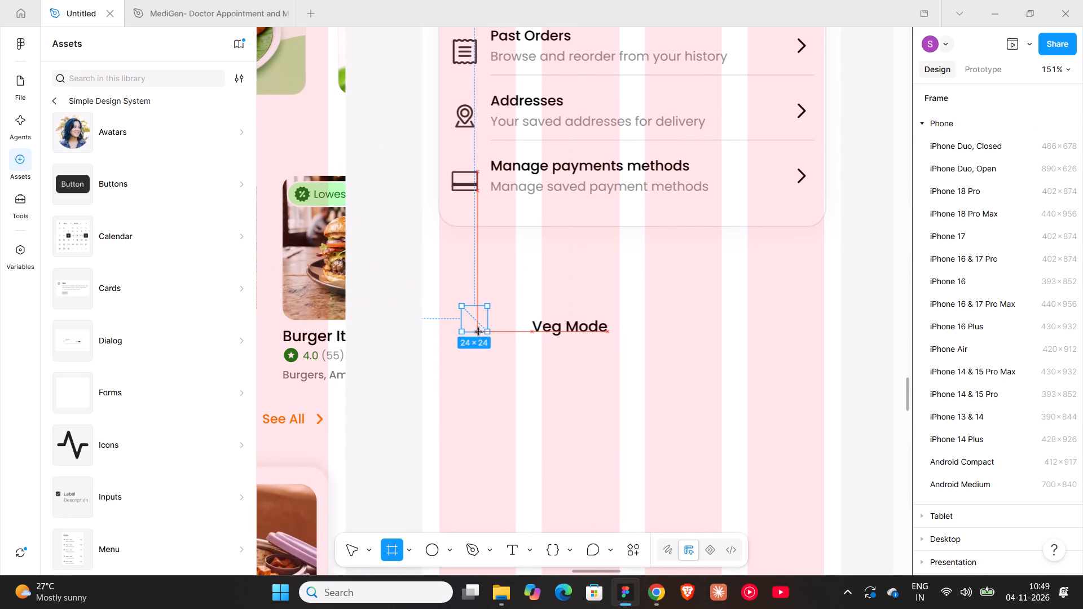
pyautogui.keyDown('shift'); pyautogui.moveTo(479, 332); pyautogui.dragTo(483, 336); pyautogui.keyUp('shift')
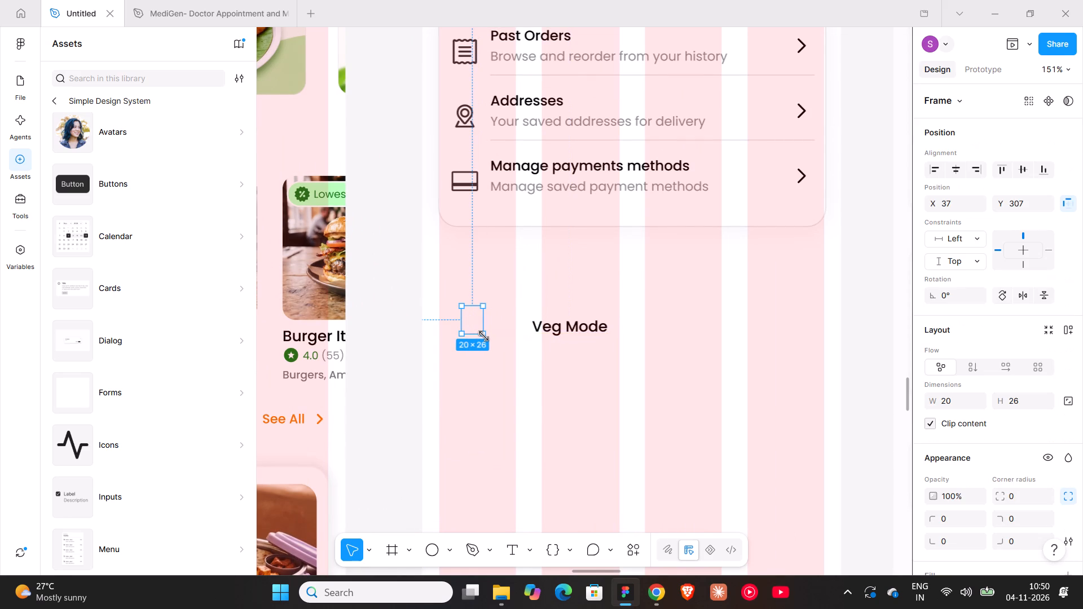
pyautogui.click(486, 322)
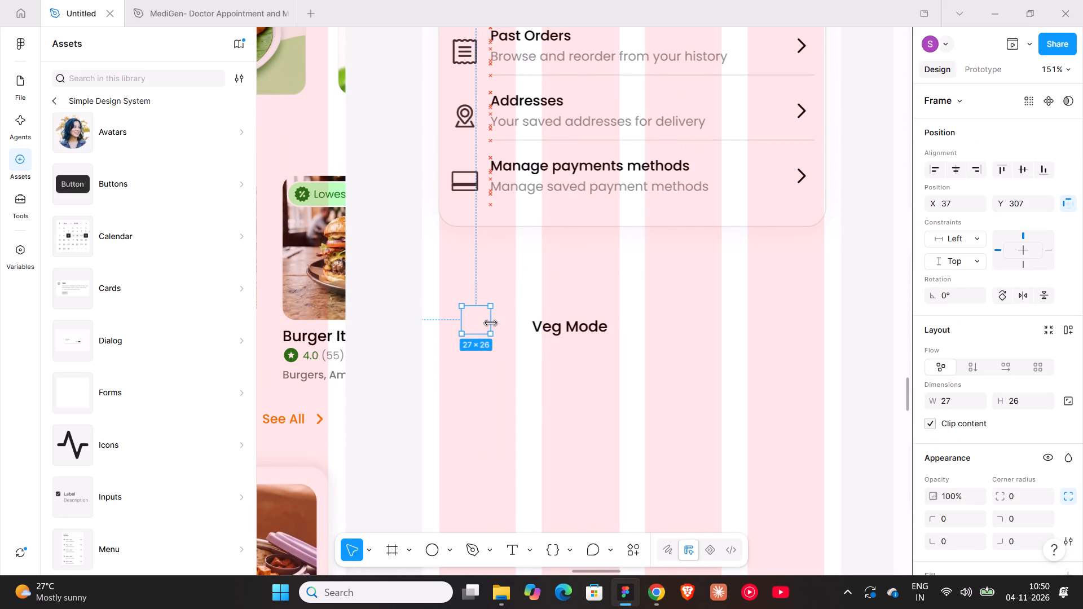
pyautogui.keyDown('ctrl'); pyautogui.scroll(10, 491, 323); pyautogui.keyUp('ctrl')
pyautogui.moveTo(491, 323); pyautogui.dragTo(486, 323)
pyautogui.keyDown('ctrl'); pyautogui.scroll(-9, 486, 323); pyautogui.keyUp('ctrl')
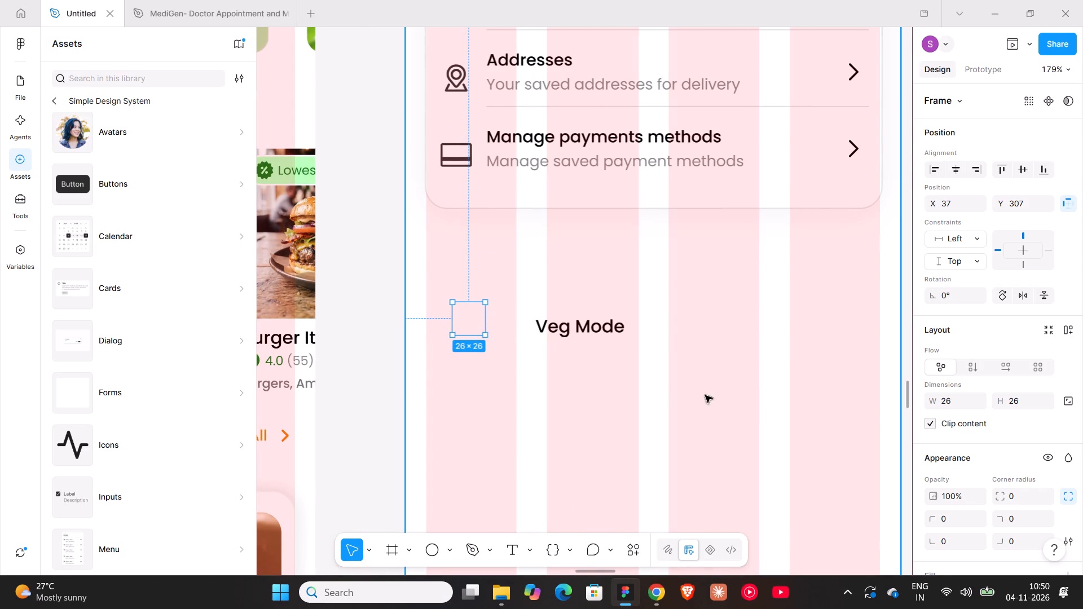
# Draw a 15 × 15 circle below the empty square frame and fill it with dark green 157818.
pyautogui.click(583, 385)
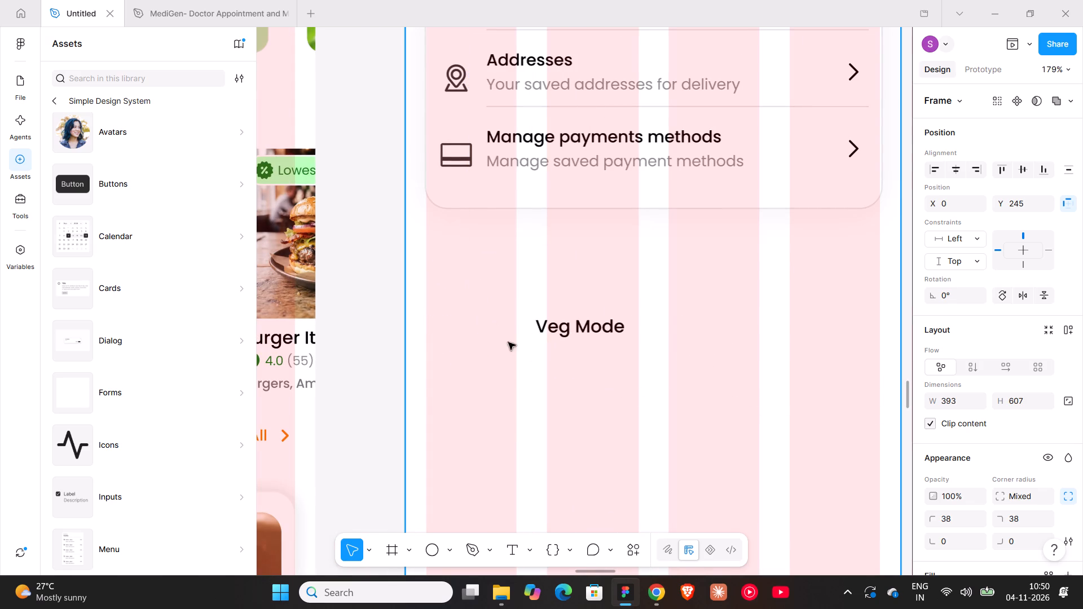
pyautogui.click(466, 339)
pyautogui.click(476, 328)
pyautogui.tripleClick(477, 324)
pyautogui.press('o')
pyautogui.moveTo(494, 363); pyautogui.dragTo(513, 381)
pyautogui.scroll(-2, 1015, 473)
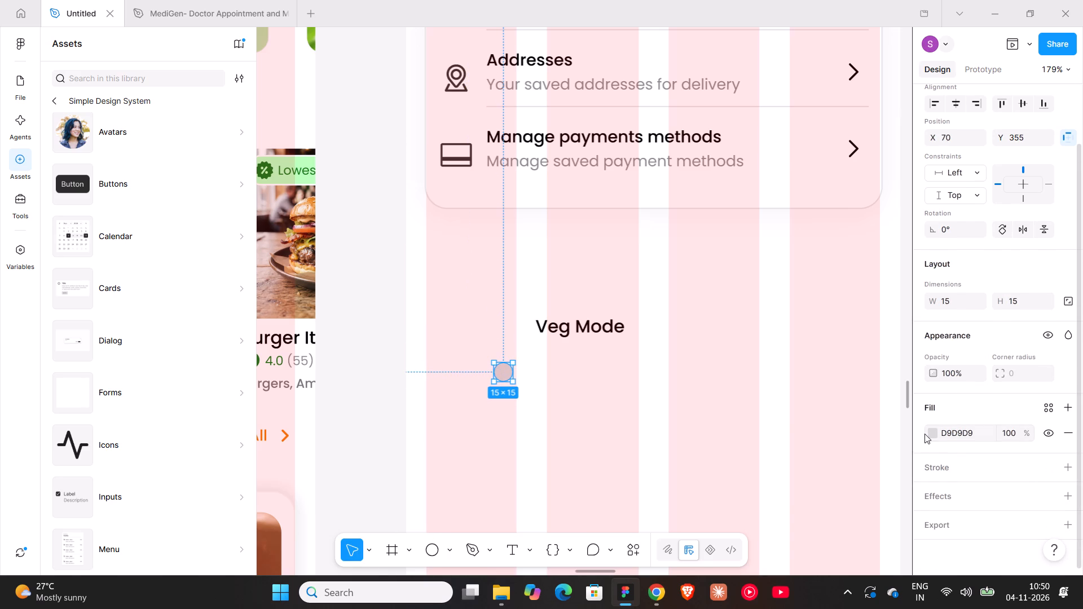
pyautogui.click(932, 436)
pyautogui.click(812, 511)
pyautogui.click(558, 430)
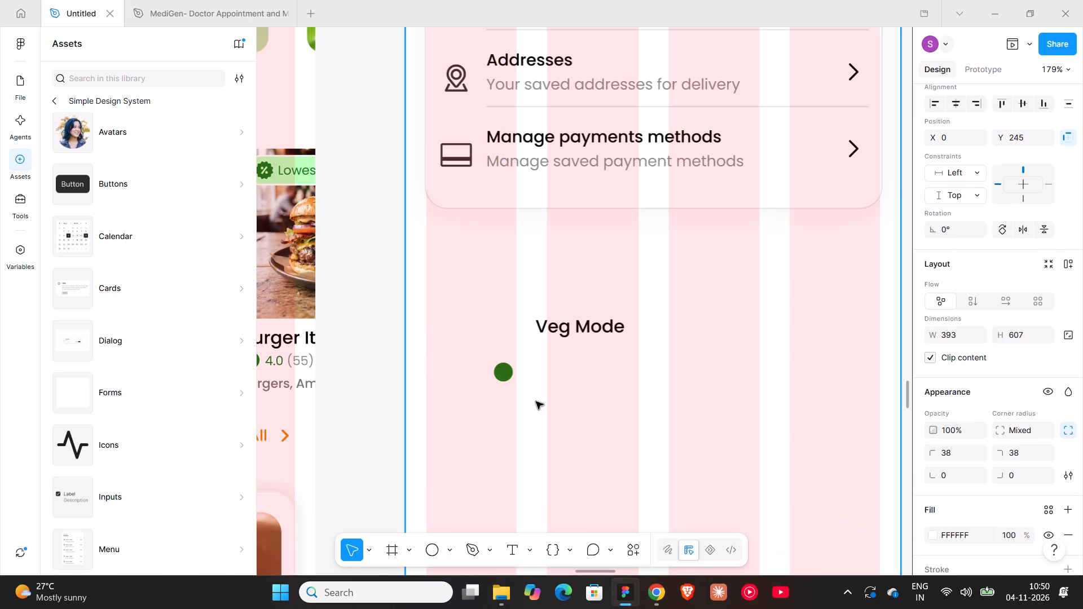
# Give the 26 × 26 square frame a dark green stroke from the colours already on the page.
pyautogui.doubleClick(481, 328)
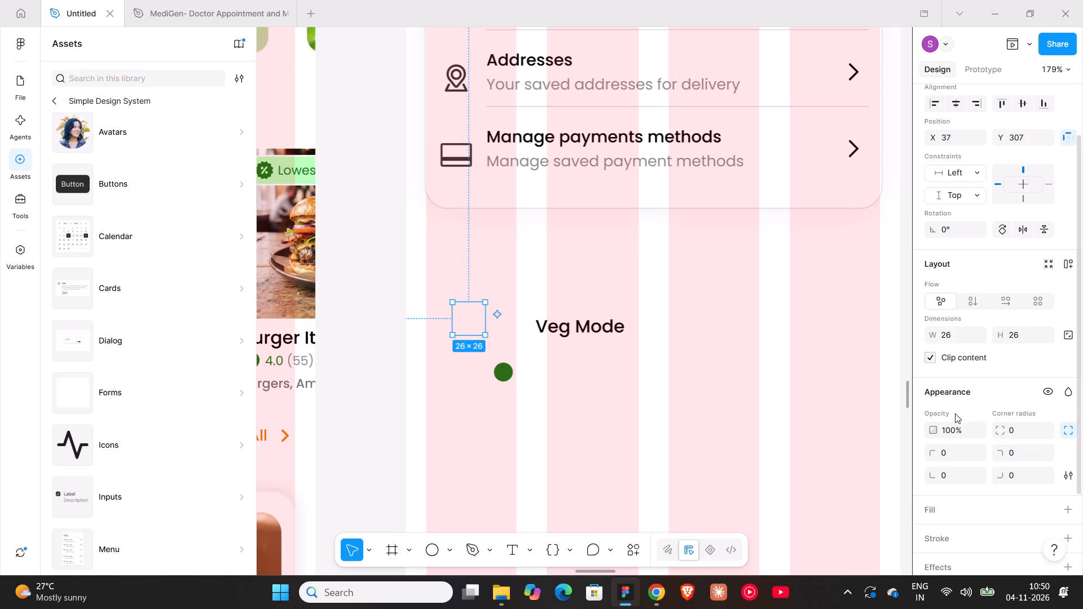
pyautogui.scroll(-3, 958, 416)
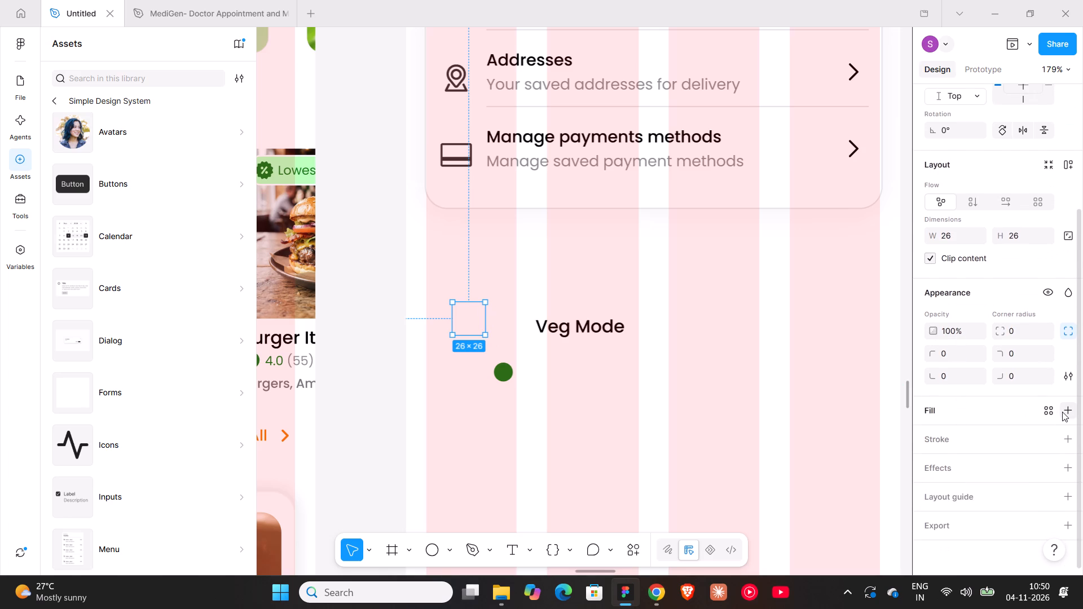
pyautogui.click(1067, 438)
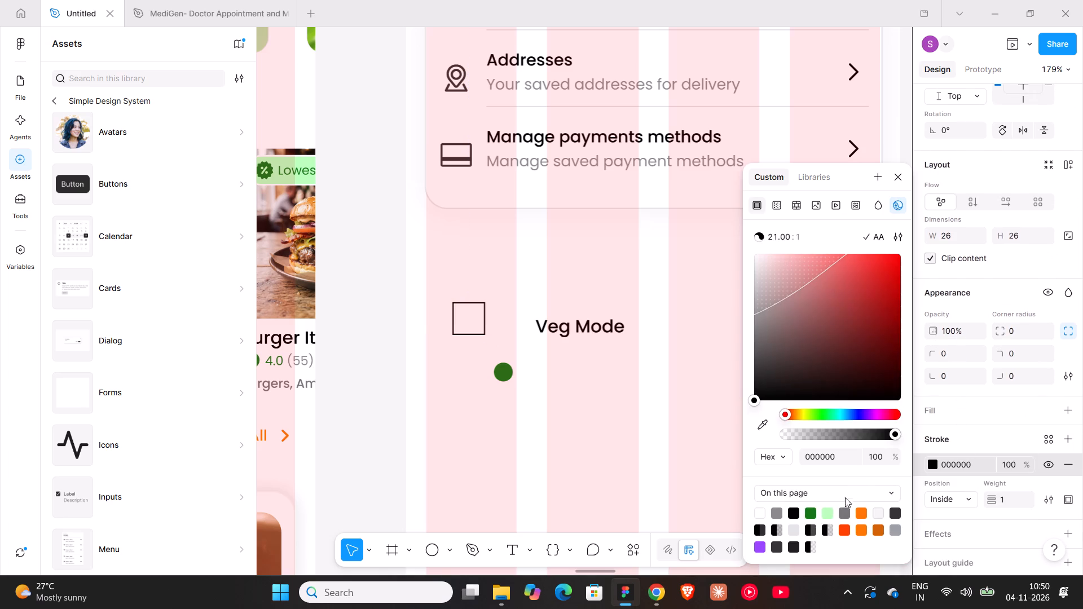
pyautogui.click(812, 515)
pyautogui.click(554, 363)
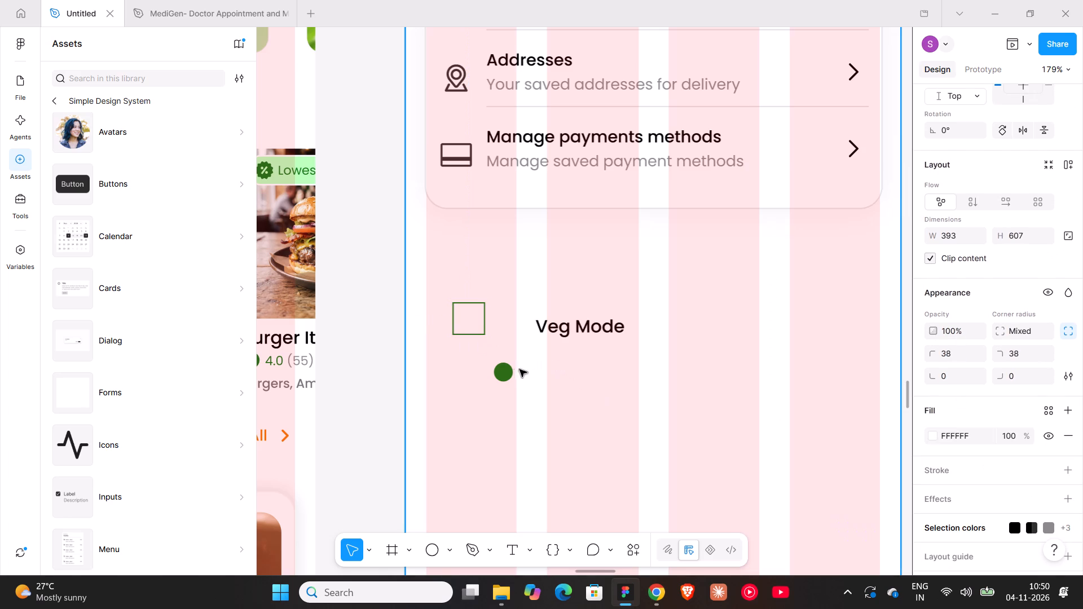
# Move the green circle into the centre of the green-outlined square.
pyautogui.doubleClick(505, 369)
pyautogui.moveTo(505, 376); pyautogui.dragTo(470, 320)
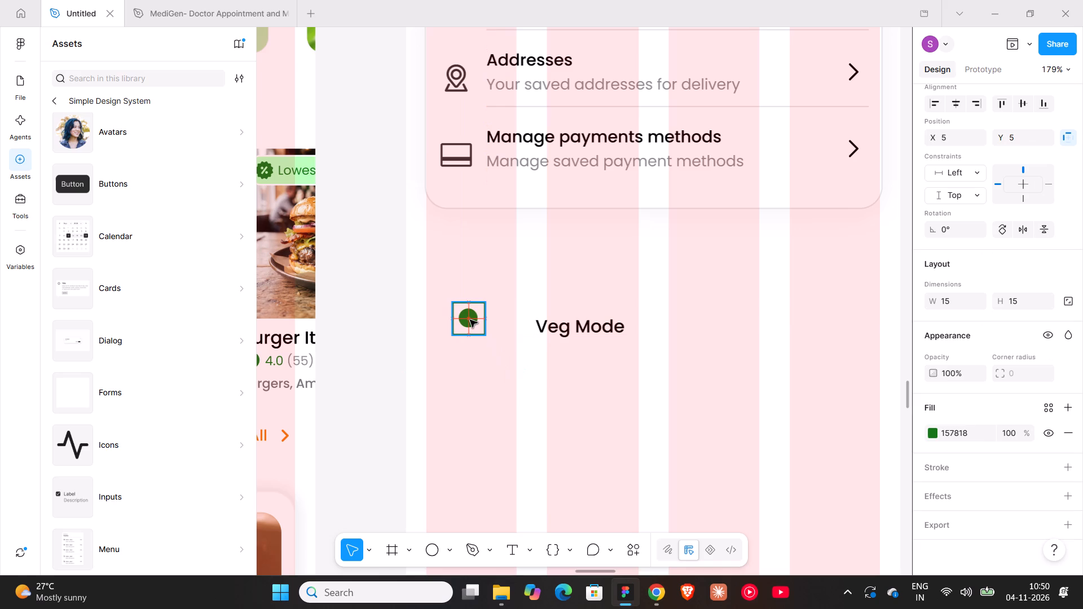
pyautogui.moveTo(470, 320); pyautogui.dragTo(470, 320)
pyautogui.click(505, 373)
# Align the veg icon and Veg Mode label on their vertical centres and wrap them in auto layout with a gap of 12.
pyautogui.doubleClick(482, 321)
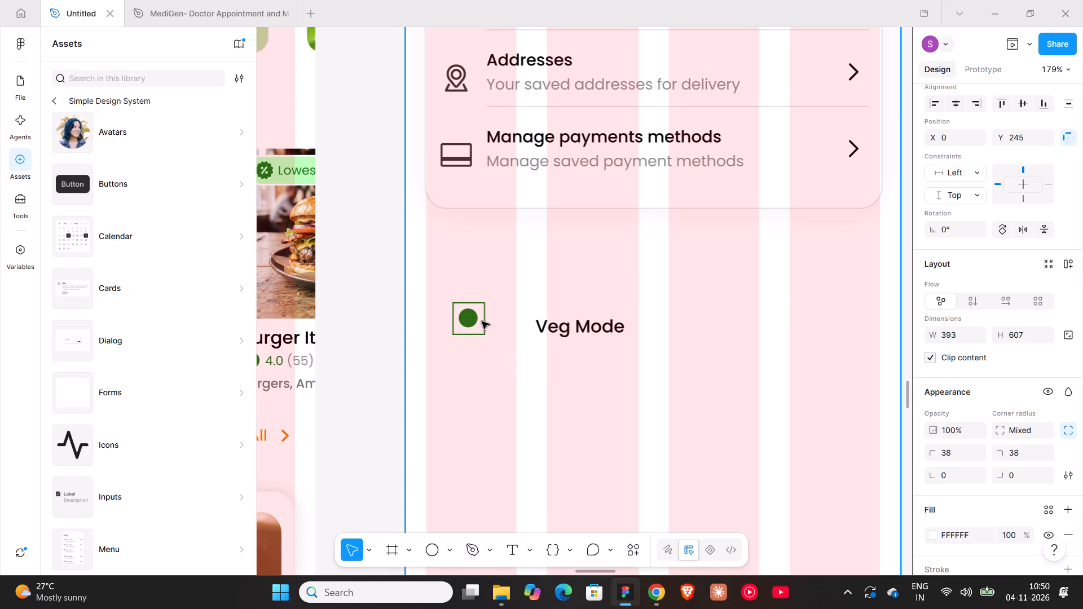
pyautogui.keyDown('shift'); pyautogui.click(581, 330); pyautogui.keyUp('shift')
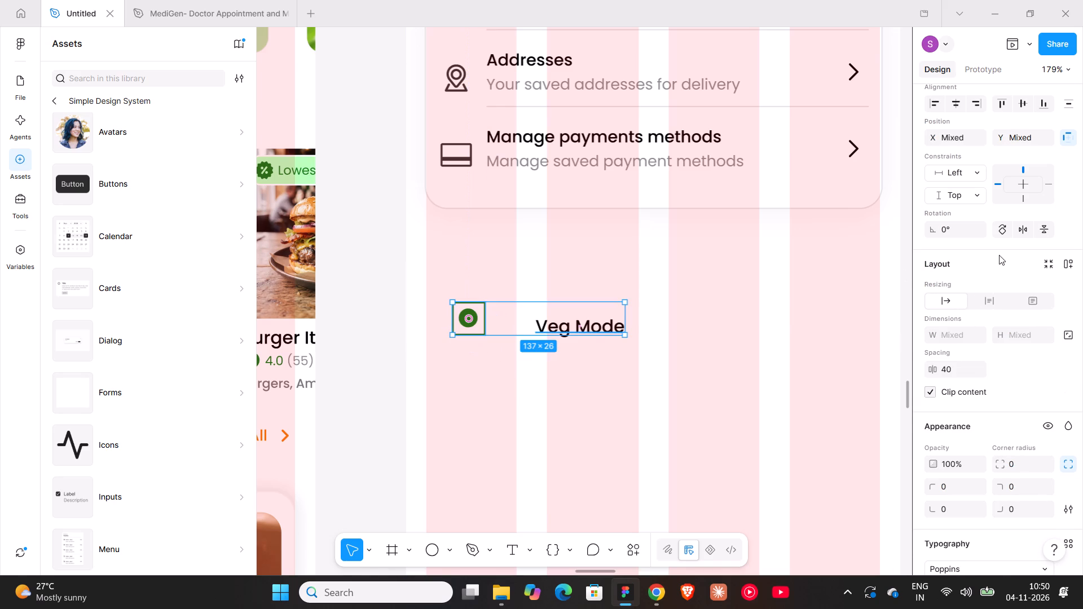
pyautogui.scroll(6, 1022, 249)
pyautogui.click(1022, 167)
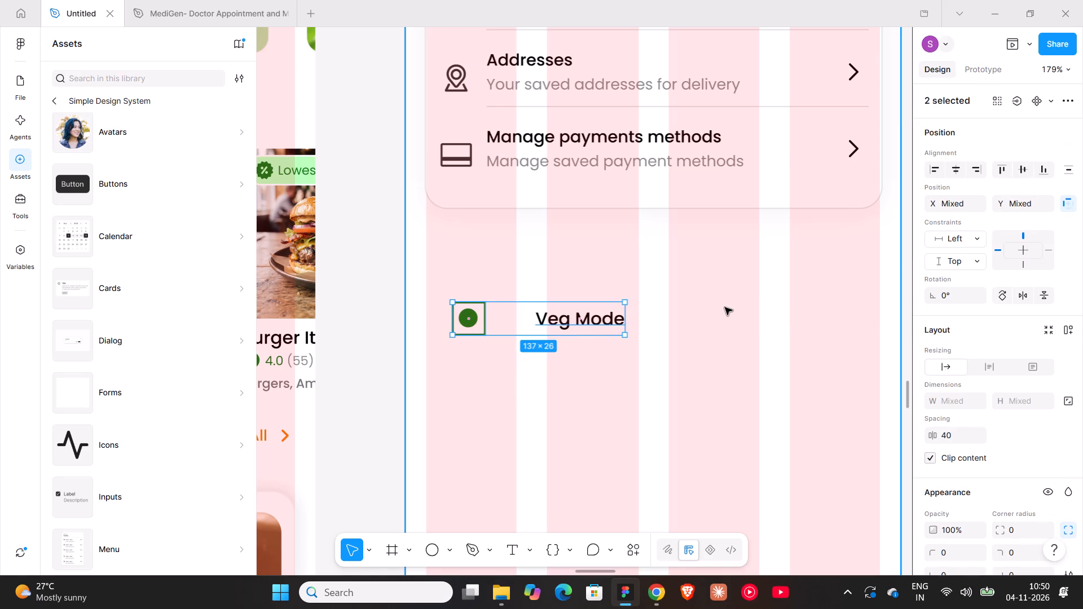
pyautogui.hotkey('shift', 'a')
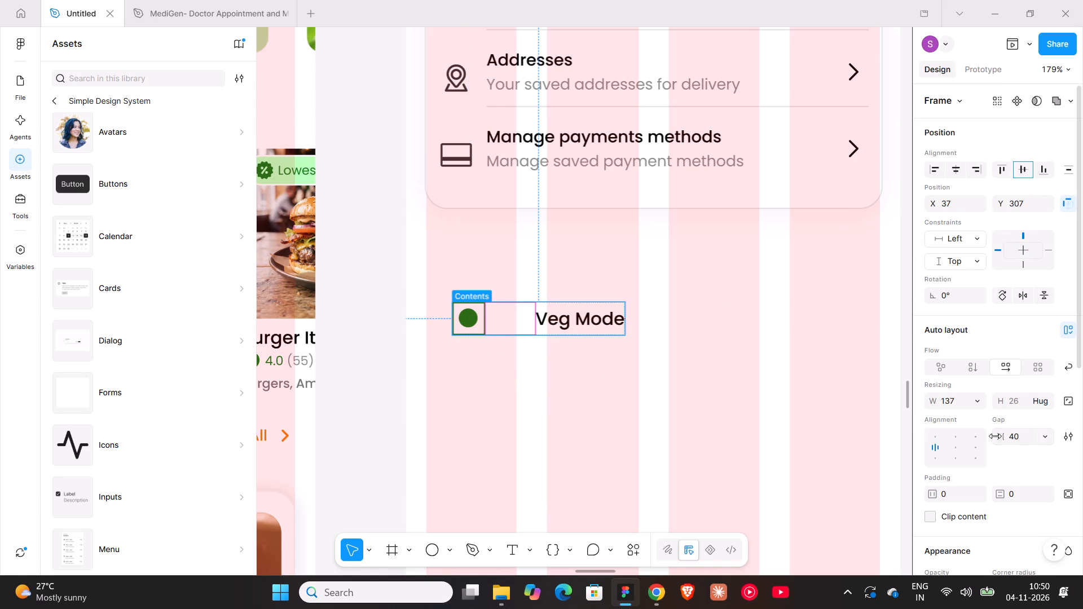
pyautogui.click(1017, 436)
pyautogui.write('12')
pyautogui.press('Return')
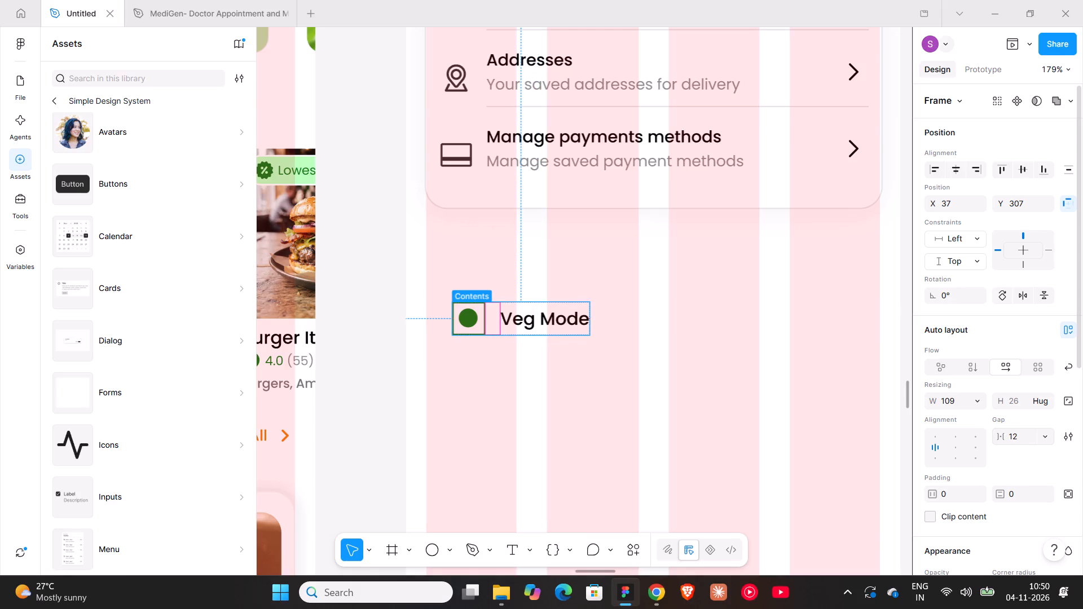
# Place a toggle instance at the far end of the Veg Mode row at X 336 and align it with the icon-and-label group on vertical centres.
pyautogui.keyDown('ctrl'); pyautogui.scroll(-6, 650, 317); pyautogui.keyUp('ctrl')
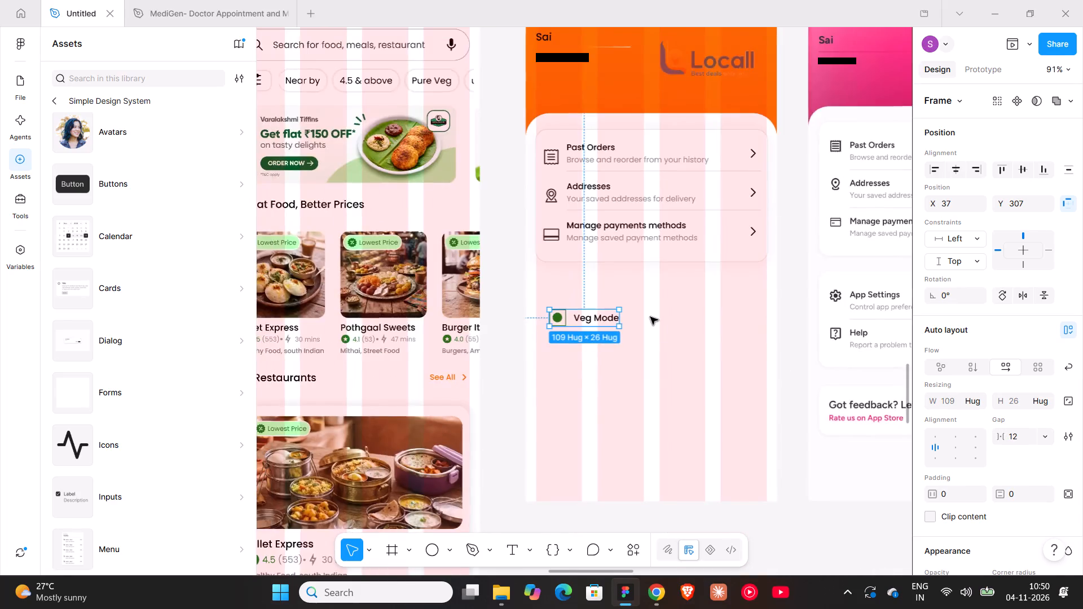
pyautogui.keyDown('ctrl'); pyautogui.scroll(-5, 650, 317); pyautogui.keyUp('ctrl')
pyautogui.click(346, 213)
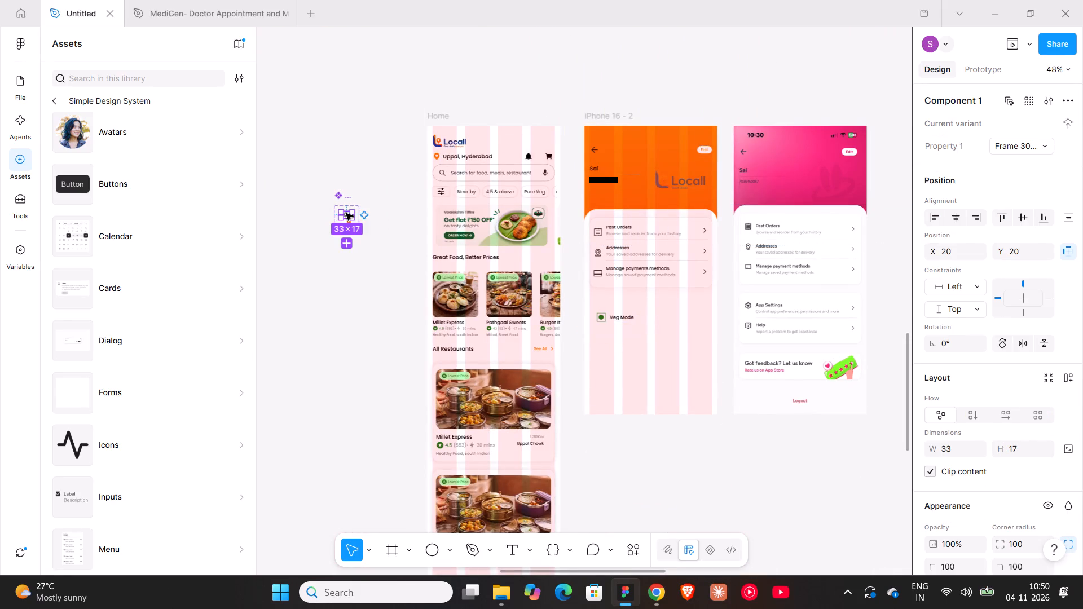
pyautogui.keyDown('alt'); pyautogui.moveTo(346, 213); pyautogui.dragTo(684, 315); pyautogui.keyUp('alt')
pyautogui.keyDown('ctrl'); pyautogui.scroll(10, 684, 315); pyautogui.keyUp('ctrl')
pyautogui.moveTo(672, 315); pyautogui.dragTo(774, 318)
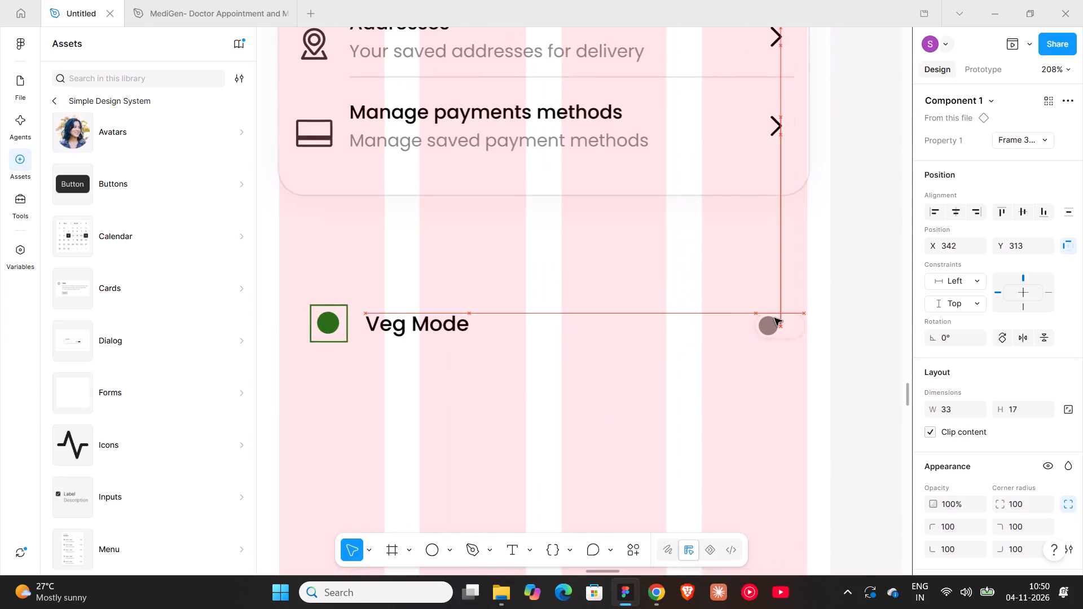
pyautogui.moveTo(774, 318); pyautogui.dragTo(767, 318)
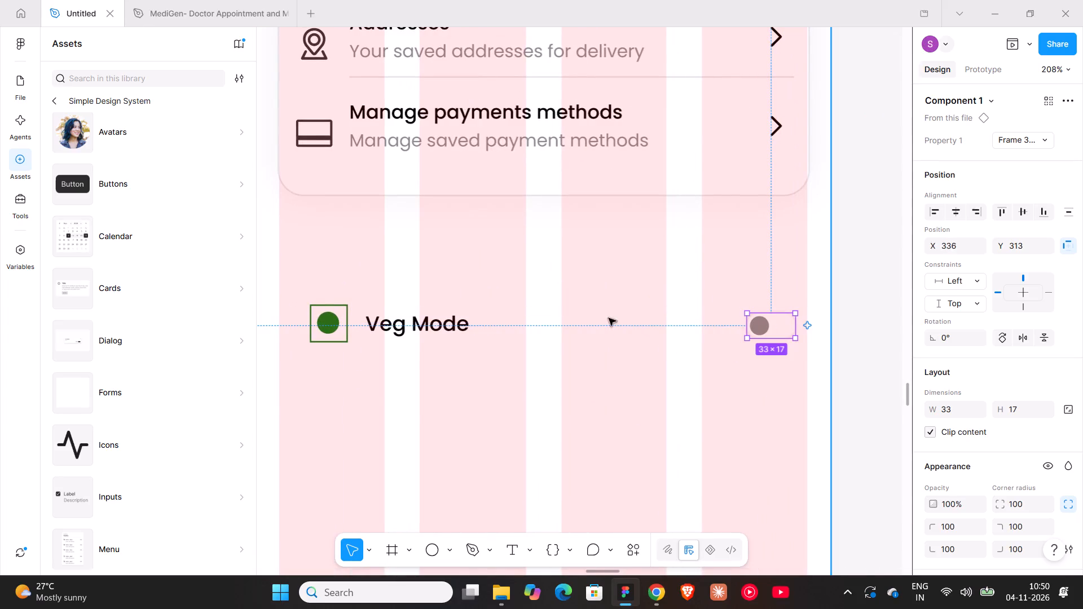
pyautogui.keyDown('shift'); pyautogui.click(417, 322); pyautogui.keyUp('shift')
pyautogui.click(1016, 205)
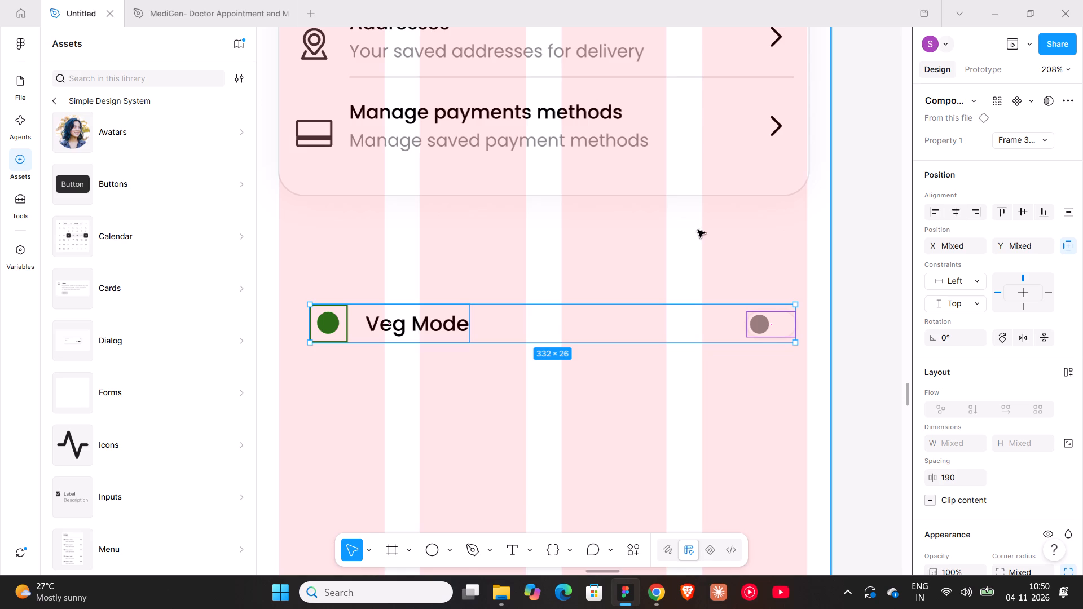
# Search the Simple Design System library for togg and return to the layer list.
pyautogui.click(148, 77)
pyautogui.write('togg')
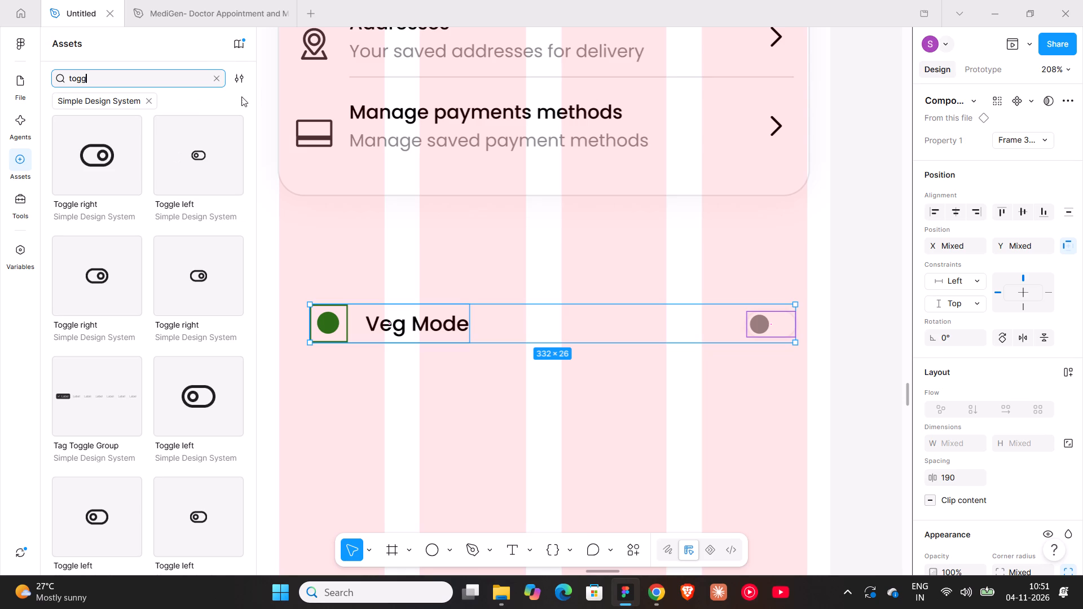
pyautogui.click(17, 78)
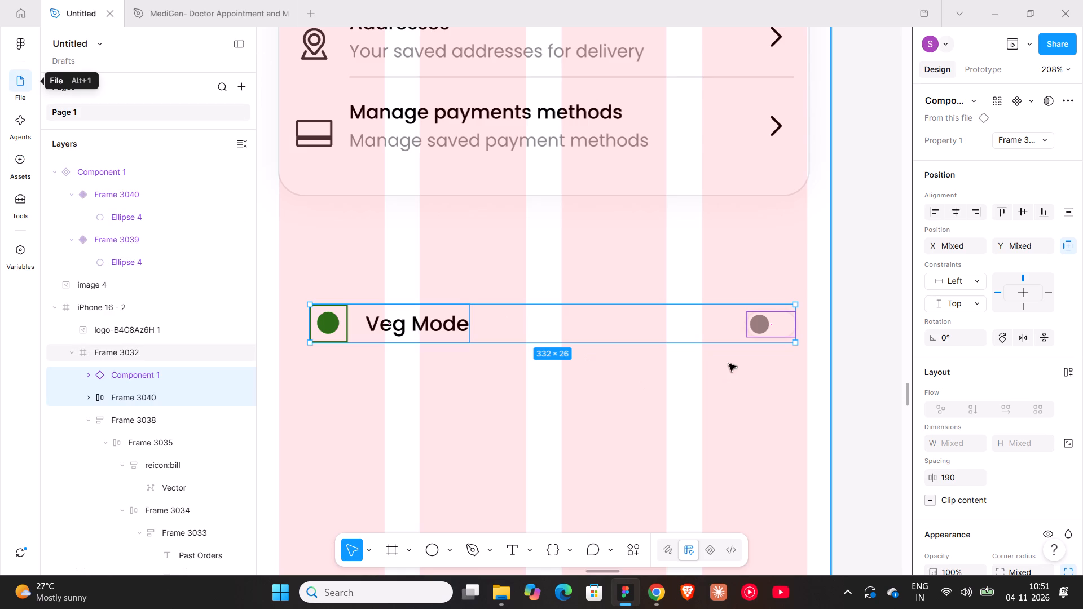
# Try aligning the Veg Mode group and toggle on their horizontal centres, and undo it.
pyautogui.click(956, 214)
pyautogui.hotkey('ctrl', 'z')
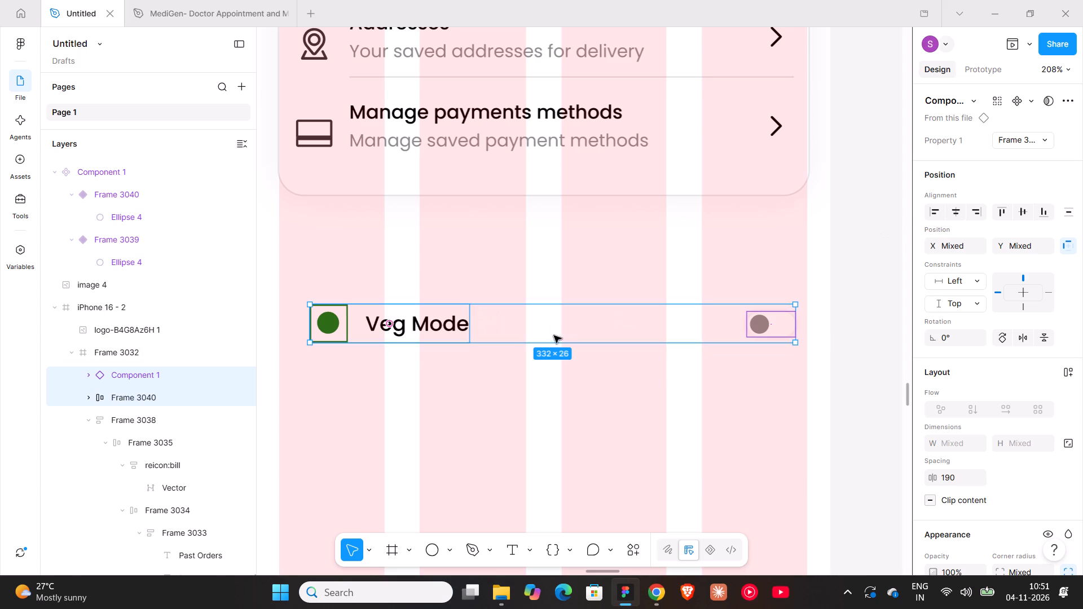
# Move the Veg Mode icon-and-label group to X 28, in line with the icons in the card above.
pyautogui.keyDown('ctrl'); pyautogui.scroll(-3, 549, 336); pyautogui.keyUp('ctrl')
pyautogui.click(437, 321)
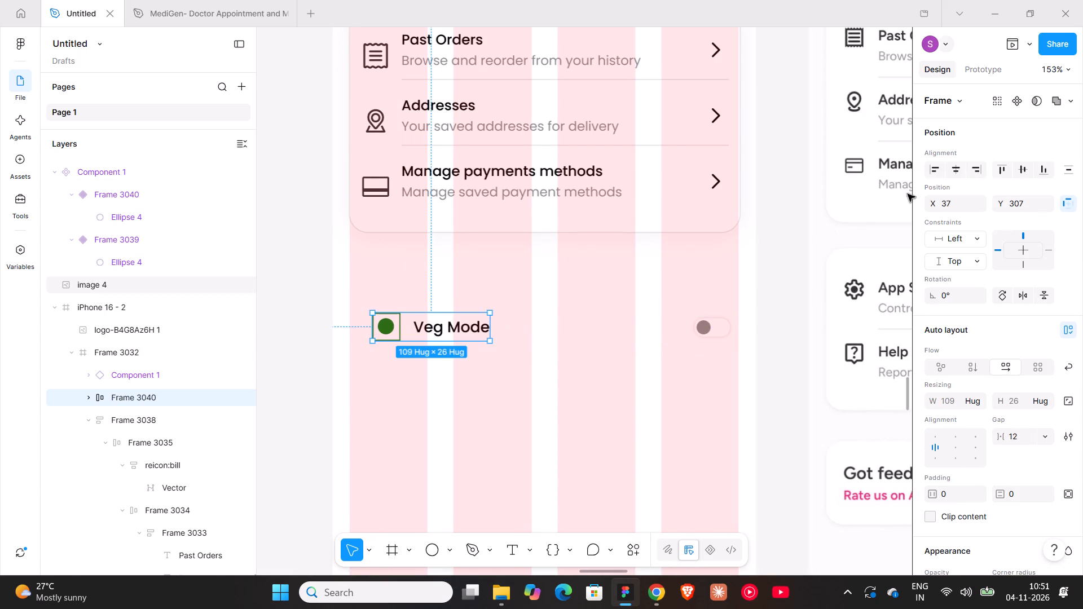
pyautogui.click(942, 204)
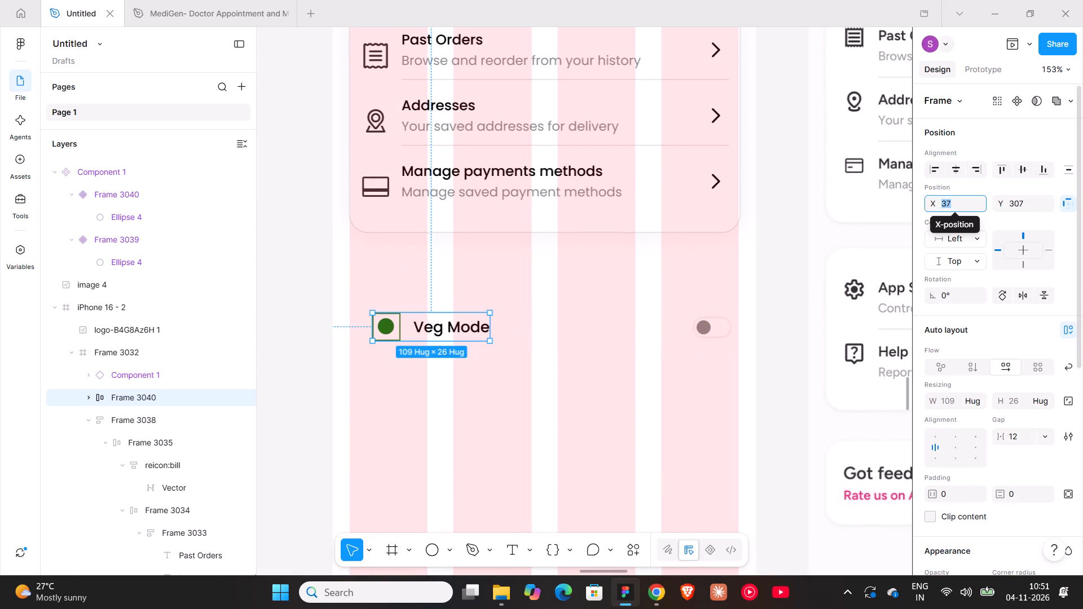
pyautogui.click(555, 302)
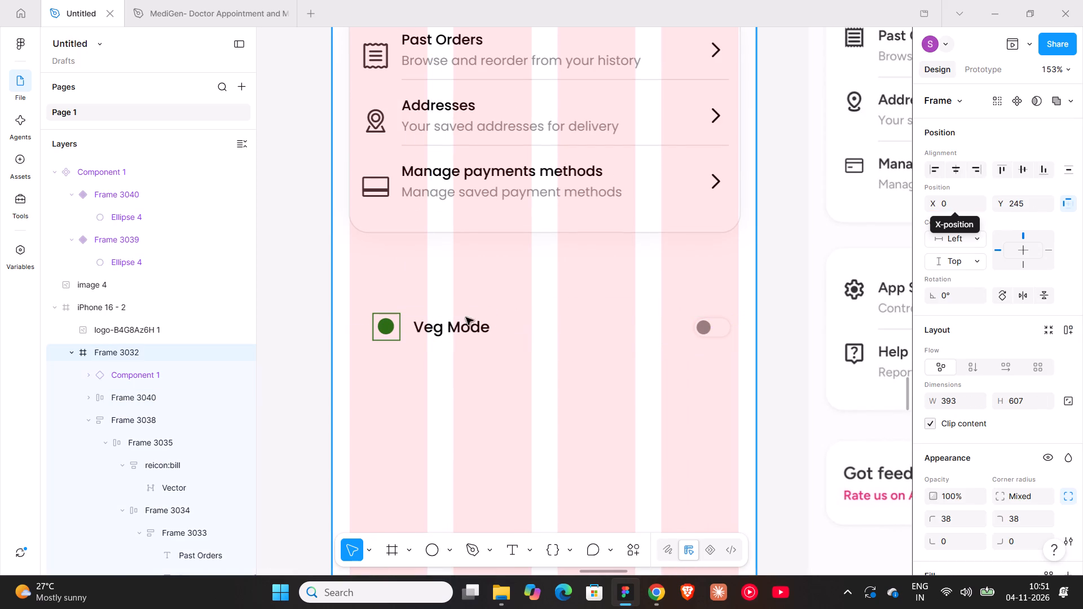
pyautogui.doubleClick(438, 319)
pyautogui.moveTo(434, 323); pyautogui.dragTo(424, 323)
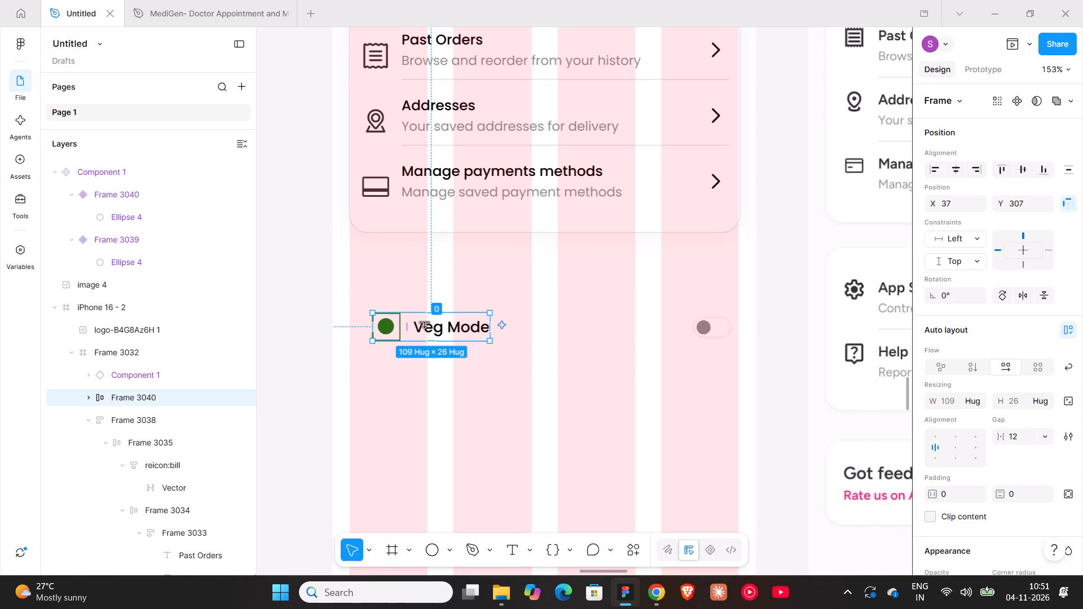
pyautogui.moveTo(432, 336); pyautogui.dragTo(421, 333)
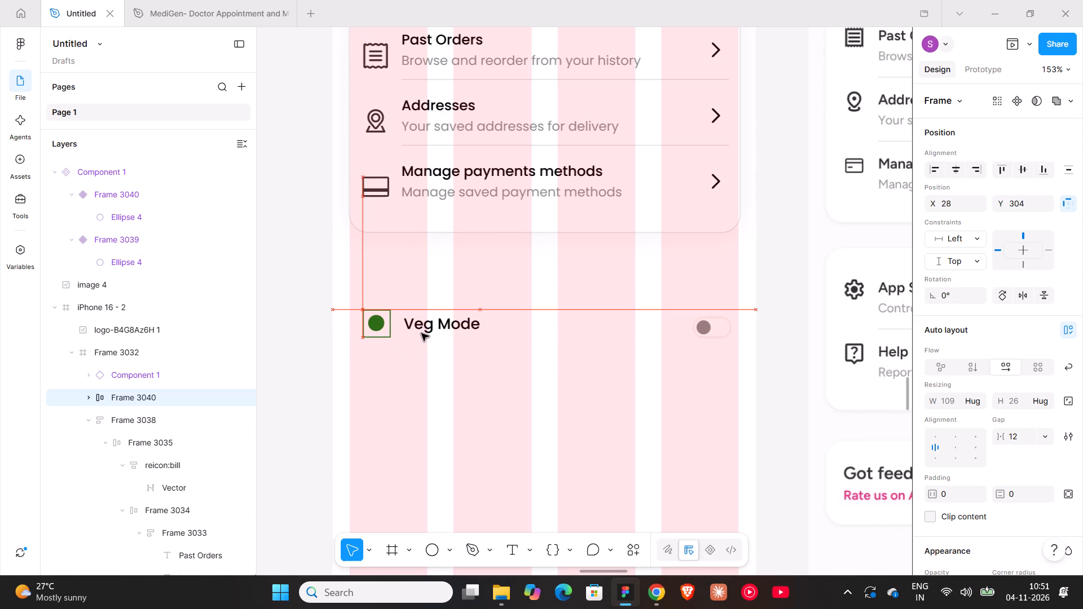
pyautogui.moveTo(421, 333); pyautogui.dragTo(422, 330)
# Align the Veg Mode group and the toggle on their vertical centres and wrap both in one auto layout row.
pyautogui.keyDown('shift'); pyautogui.click(703, 321); pyautogui.keyUp('shift')
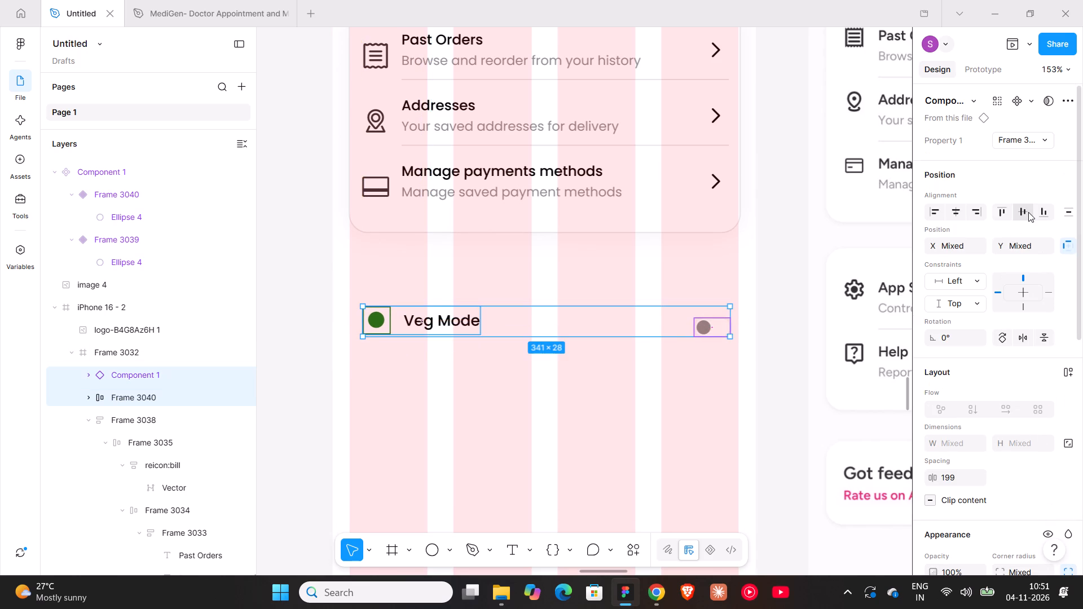
pyautogui.click(1028, 212)
pyautogui.hotkey('shift', 'a')
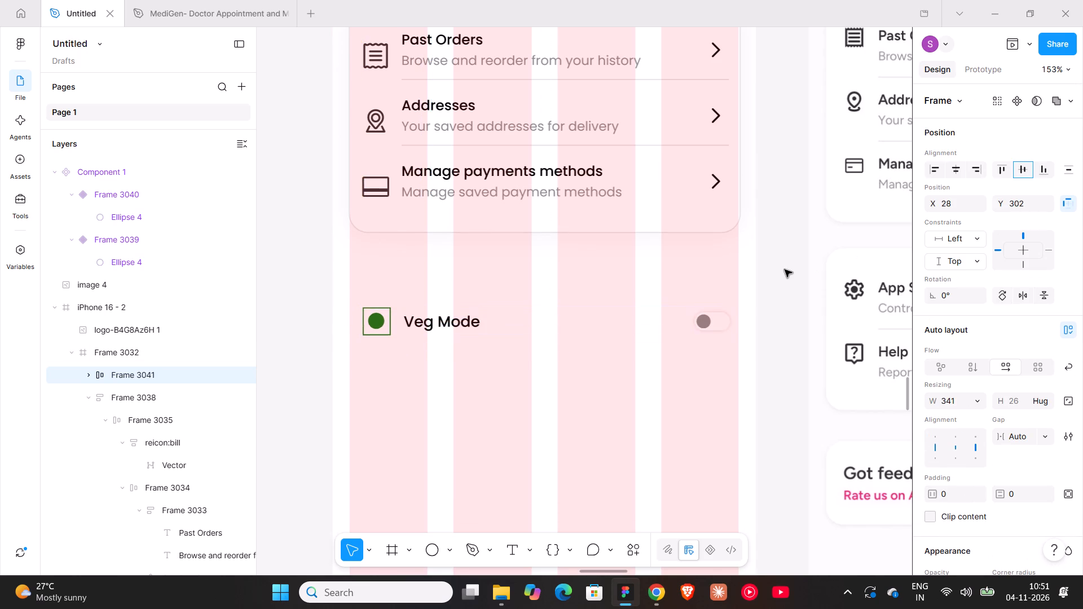
# Give the Veg Mode auto layout row individual padding with a bottom padding of 10.
pyautogui.keyDown('ctrl'); pyautogui.scroll(-4, 624, 307); pyautogui.keyUp('ctrl')
pyautogui.keyDown('shift'); pyautogui.scroll(-3, 624, 307); pyautogui.keyUp('shift')
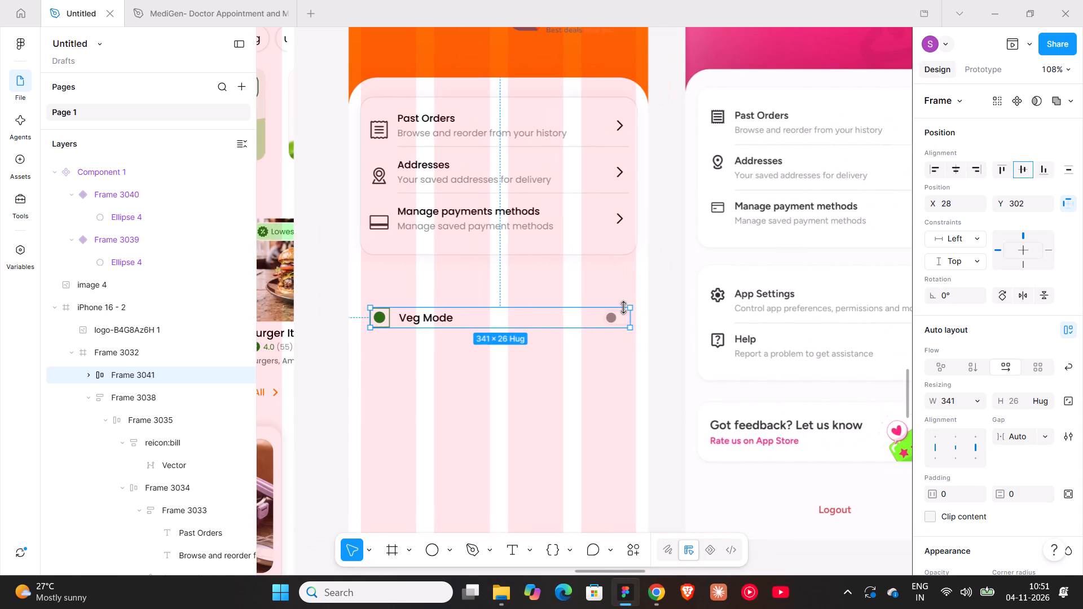
pyautogui.scroll(-2, 1007, 375)
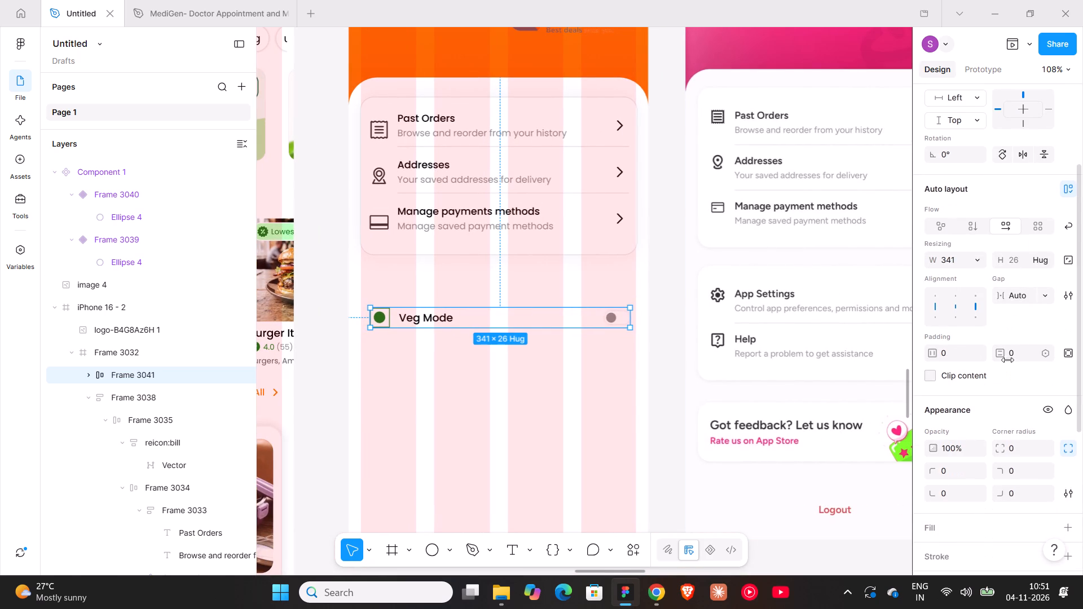
pyautogui.click(1066, 350)
pyautogui.click(1012, 370)
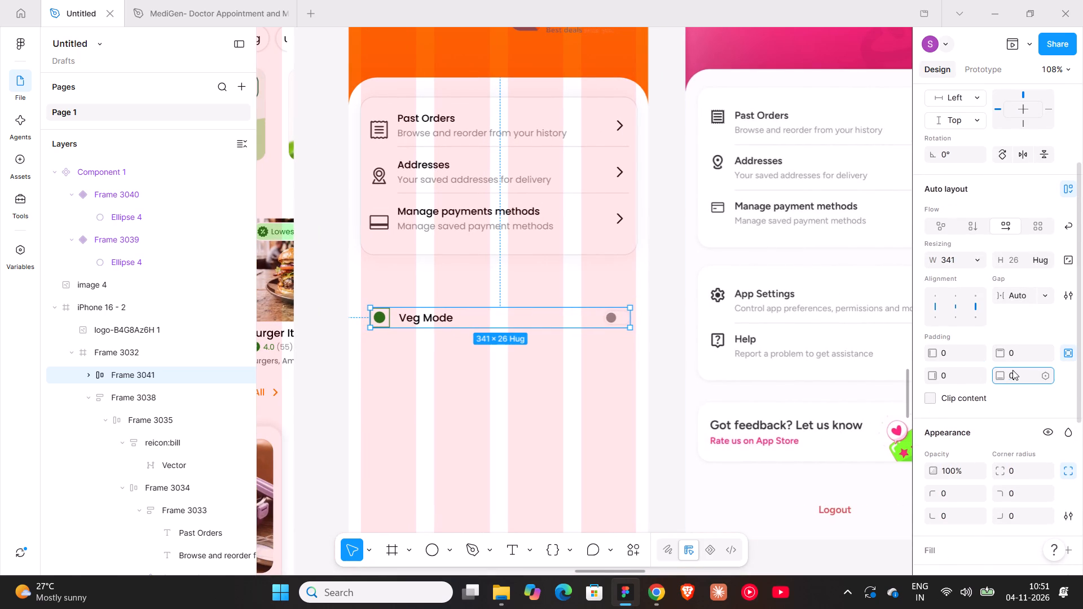
pyautogui.write('10')
pyautogui.press('Return')
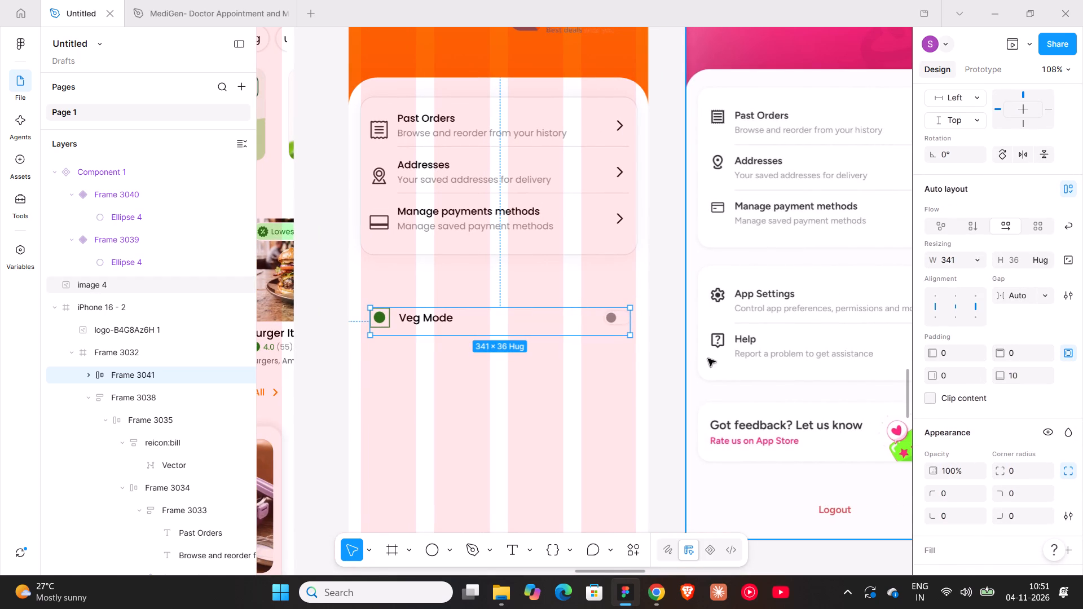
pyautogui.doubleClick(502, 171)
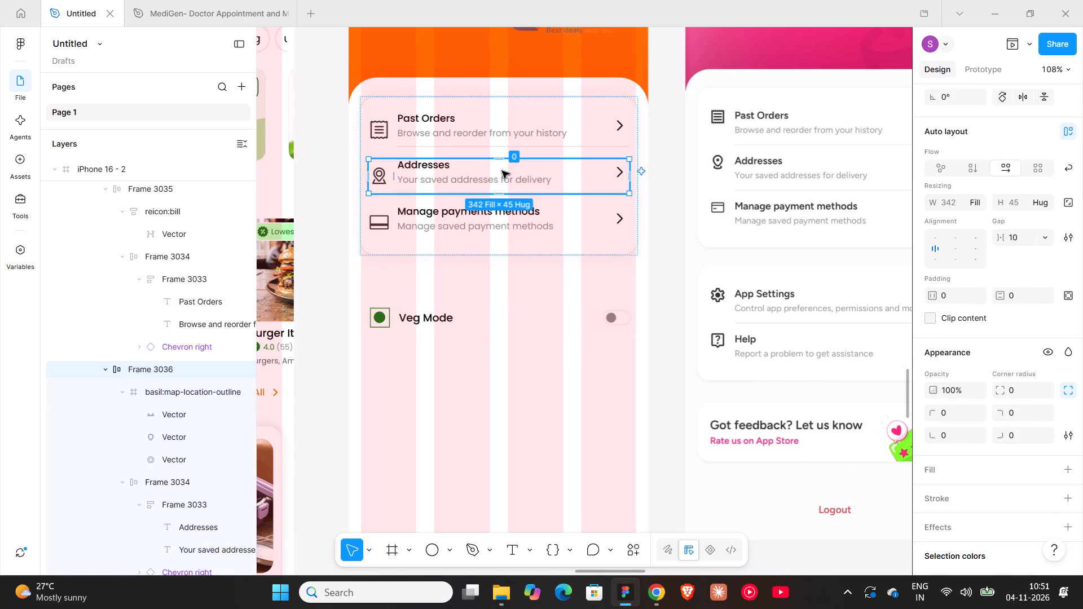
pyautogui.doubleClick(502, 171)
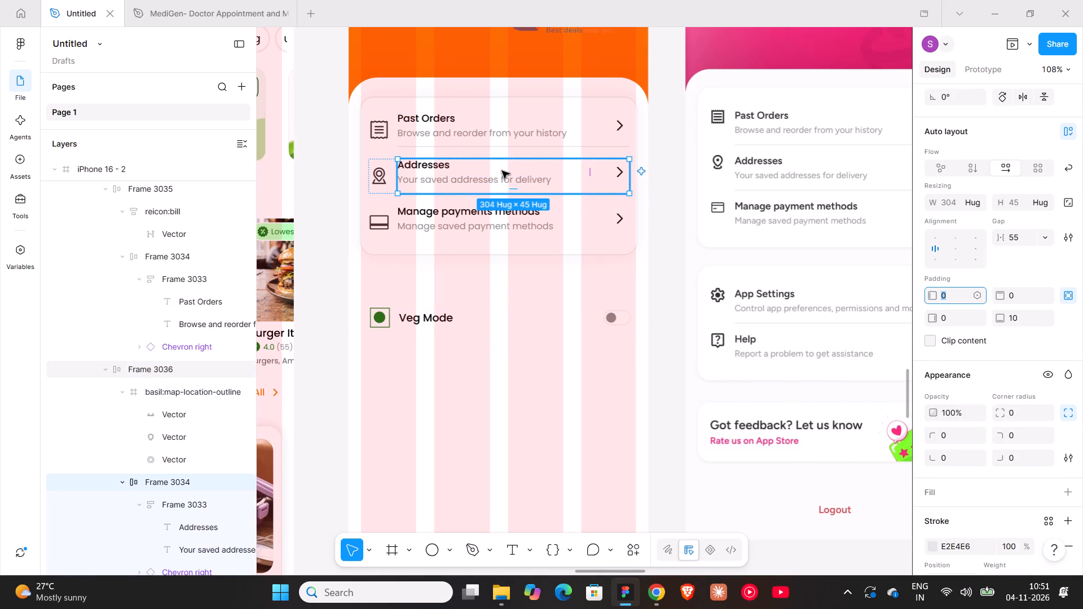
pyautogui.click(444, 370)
# Duplicate the complete Veg Mode row directly below the original.
pyautogui.click(441, 319)
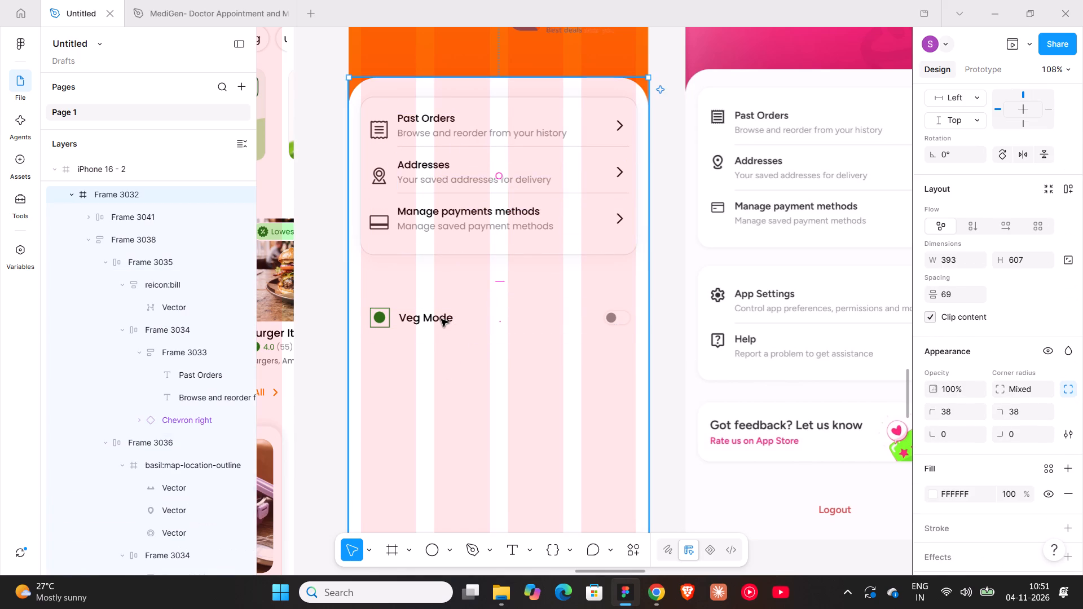
pyautogui.click(441, 319)
pyautogui.keyDown('alt'); pyautogui.moveTo(441, 319); pyautogui.dragTo(438, 339); pyautogui.keyUp('alt')
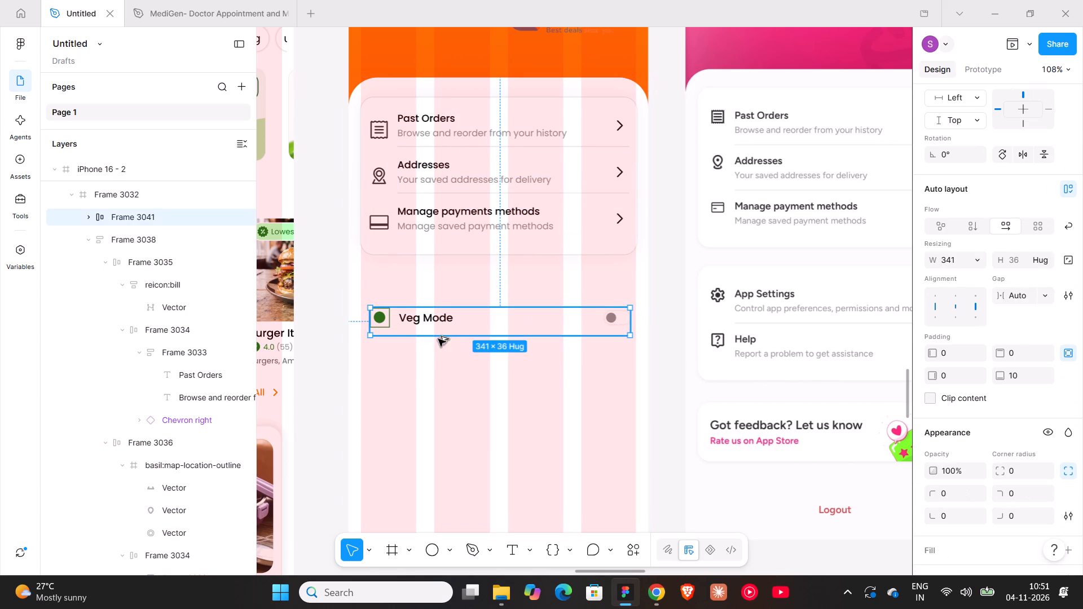
pyautogui.keyDown('alt'); pyautogui.moveTo(438, 339); pyautogui.dragTo(438, 361); pyautogui.keyUp('alt')
# Change the duplicated row's label text to Festival Mode.
pyautogui.tripleClick(411, 363)
pyautogui.click(411, 363)
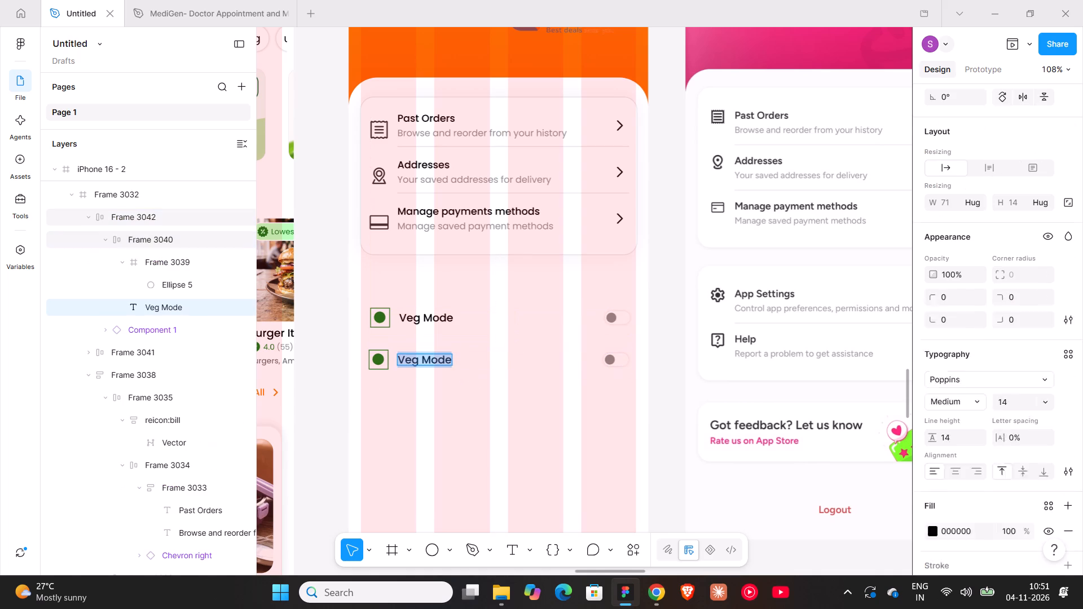
pyautogui.write('Festival Mode')
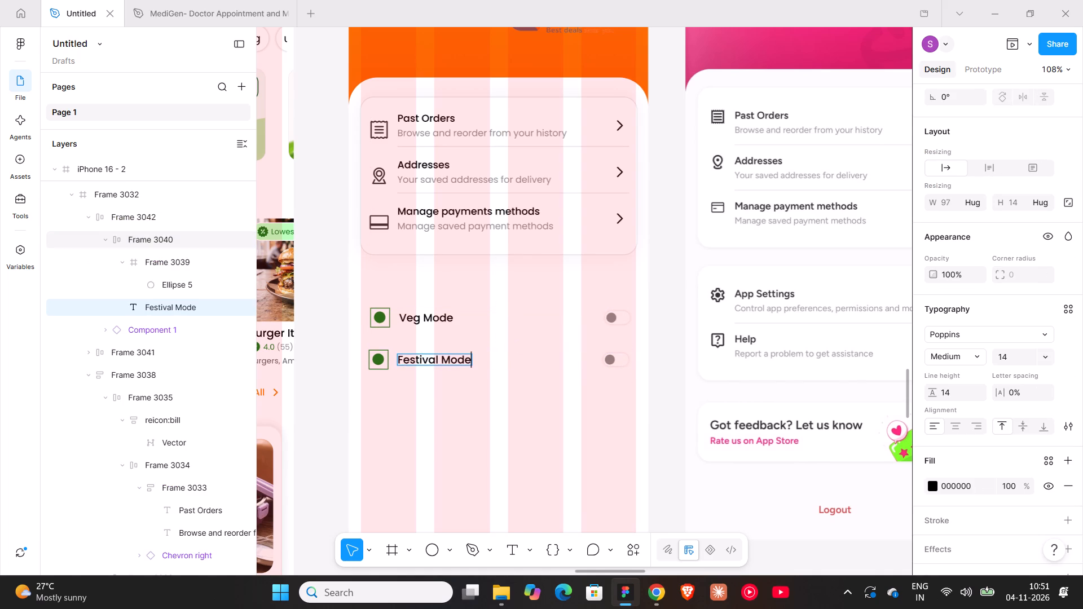
pyautogui.click(443, 406)
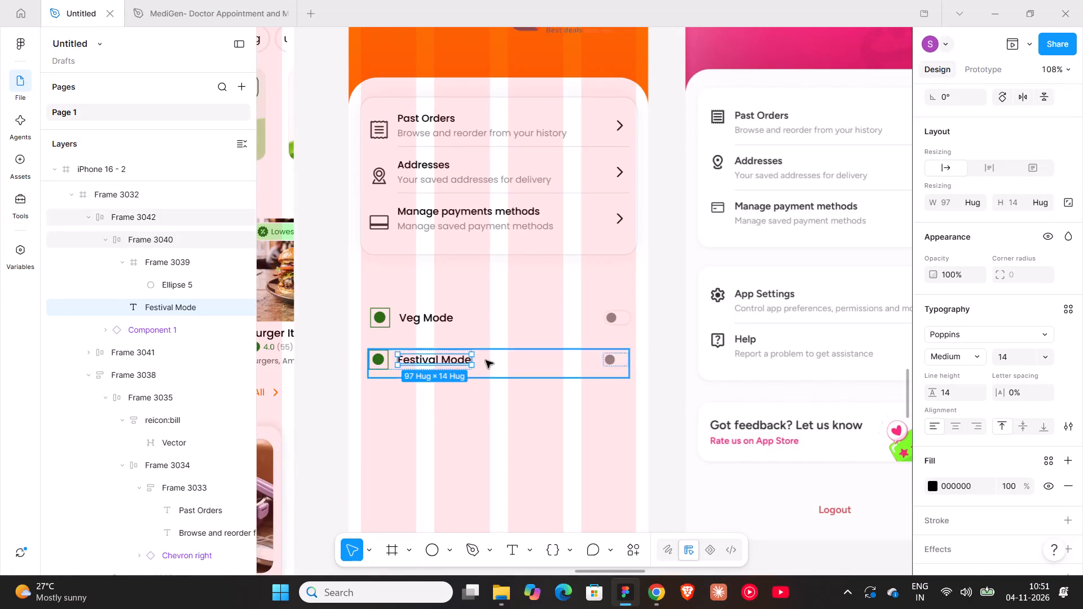
# Open the Iconify plugin and search its icons for confette.
pyautogui.keyDown('ctrl'); pyautogui.scroll(-11, 486, 360); pyautogui.keyUp('ctrl')
pyautogui.rightClick(486, 360)
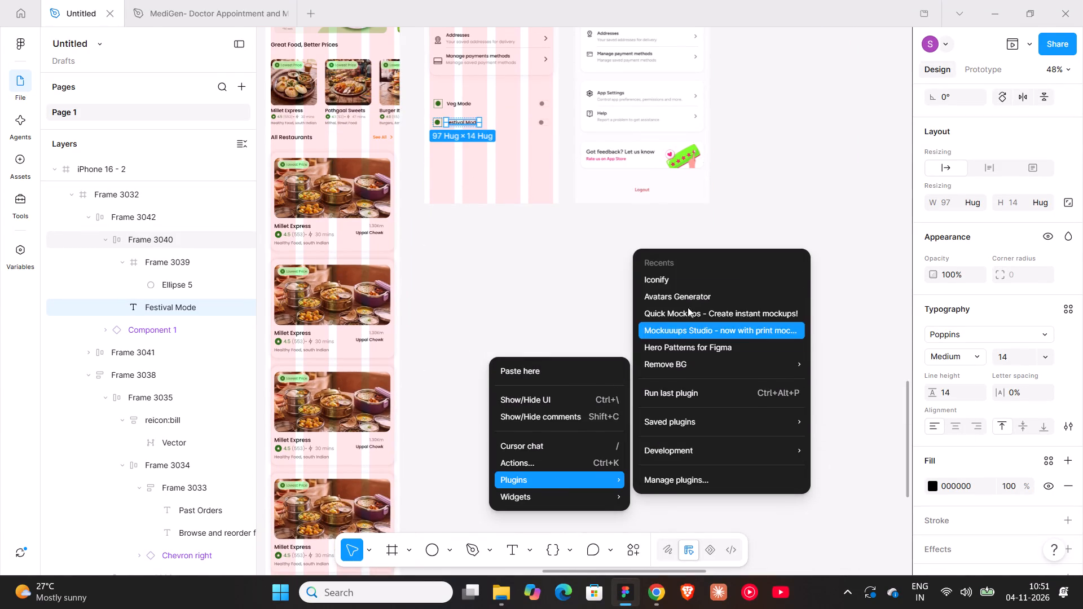
pyautogui.click(677, 279)
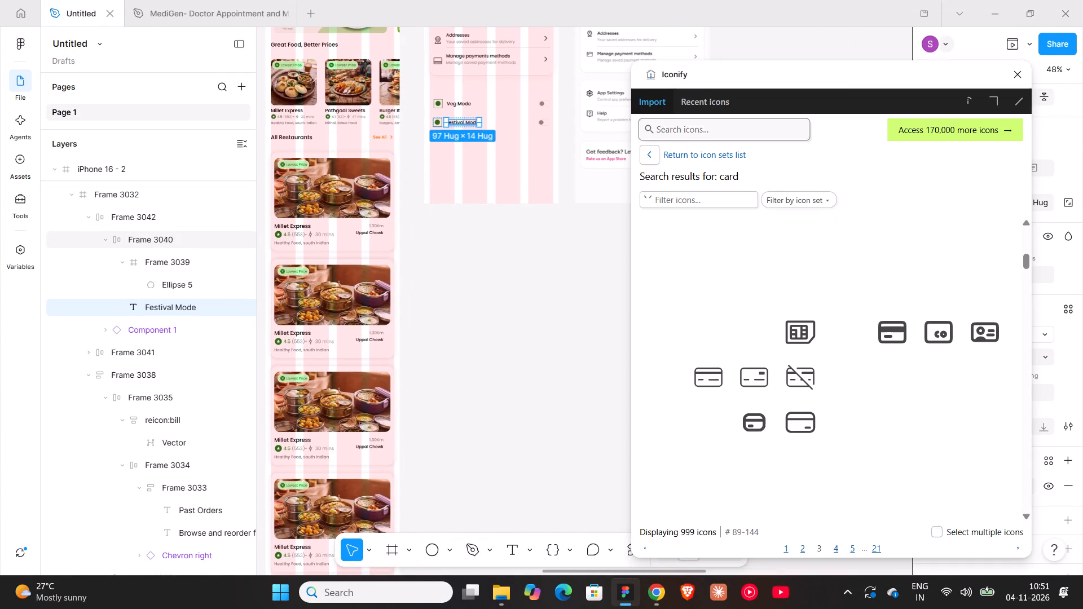
pyautogui.click(689, 133)
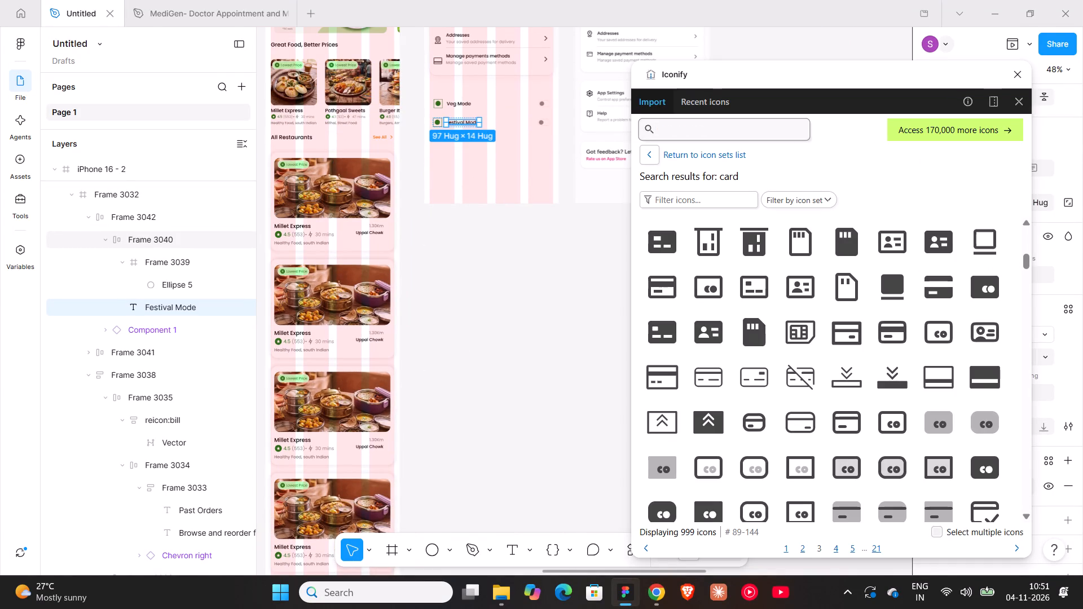
pyautogui.write('confette')
pyautogui.press('Return')
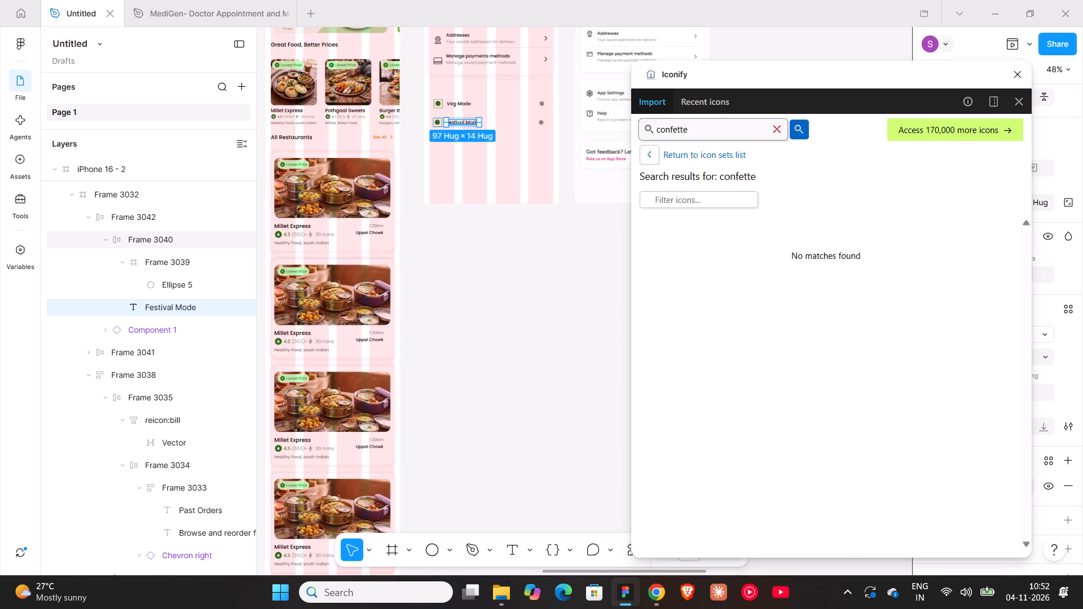
# Search Iconify for celebration, import the coloured fluent-emoji-flat party-popper icon onto the empty canvas below the profile screens, and close the plugin.
pyautogui.click(776, 133)
pyautogui.write('celebrations')
pyautogui.press('Return')
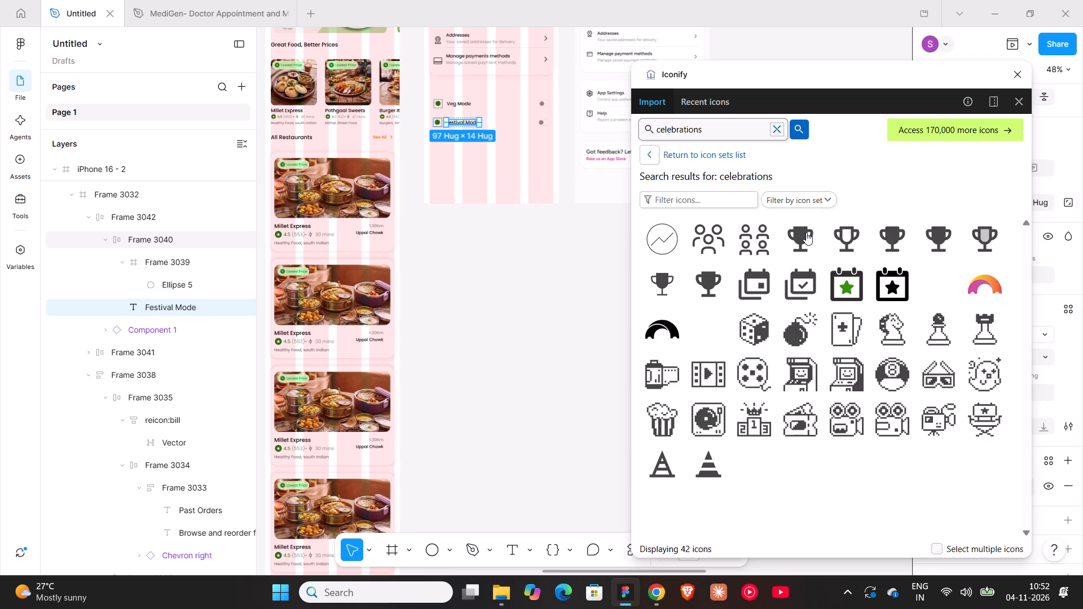
pyautogui.press('BackSpace')
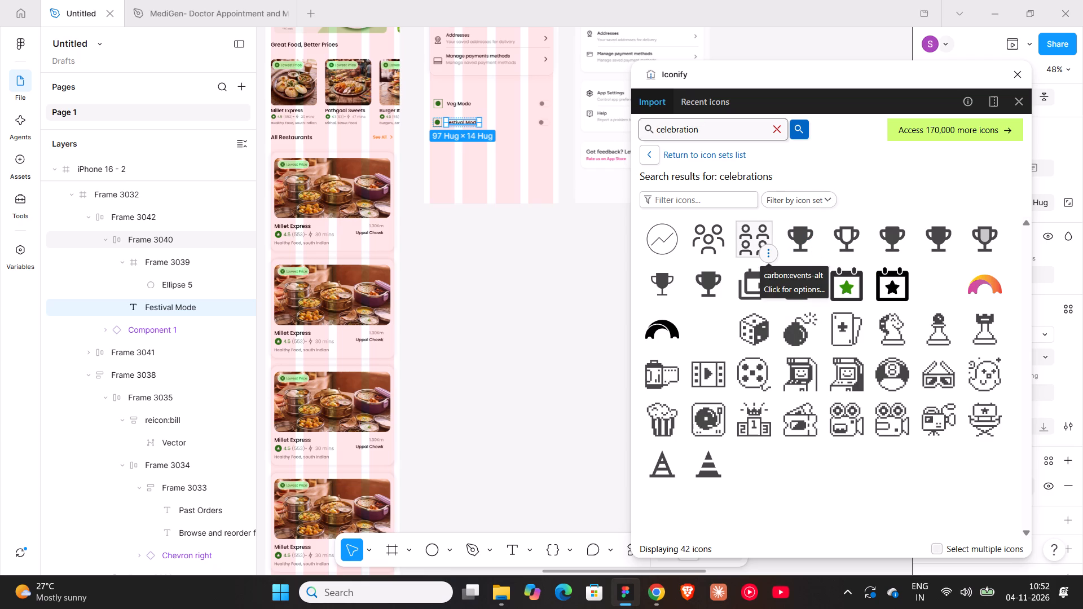
pyautogui.press('Return')
pyautogui.scroll(-1, 795, 348)
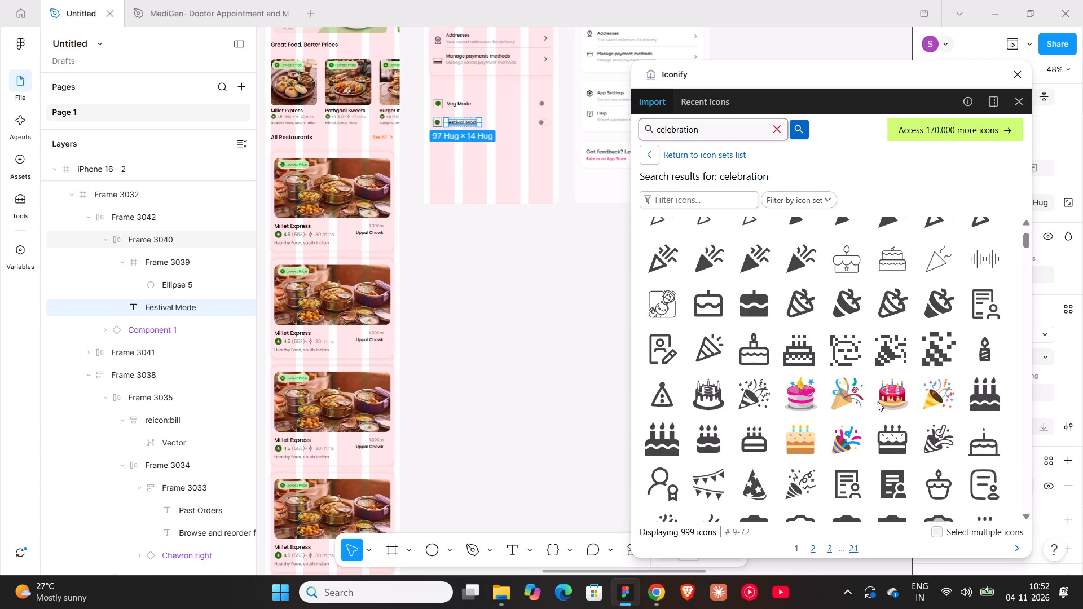
pyautogui.moveTo(850, 436); pyautogui.dragTo(597, 304)
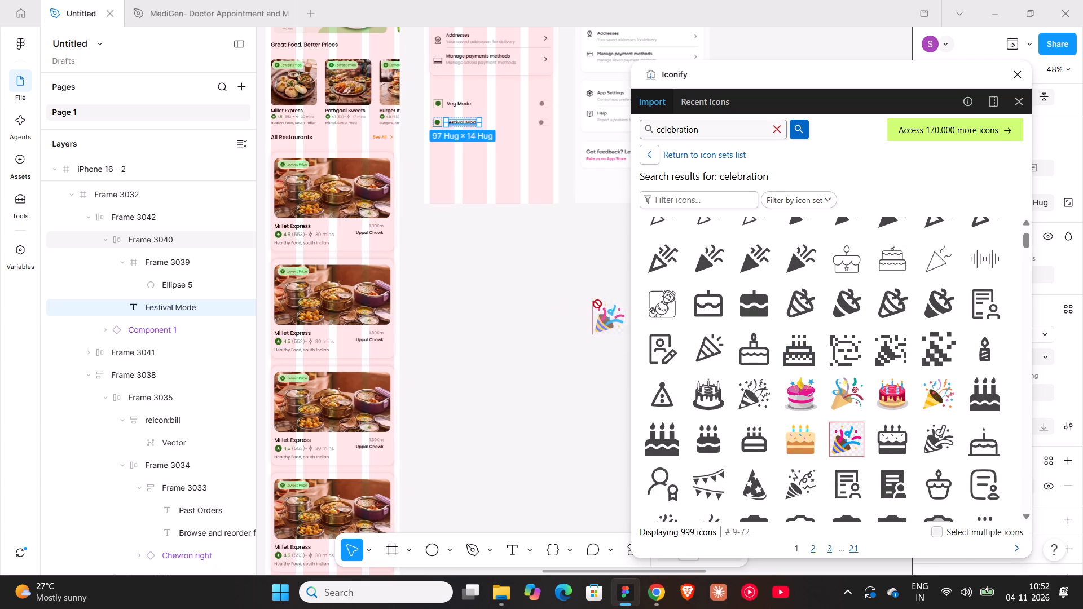
pyautogui.moveTo(597, 304); pyautogui.dragTo(580, 293)
pyautogui.click(1012, 77)
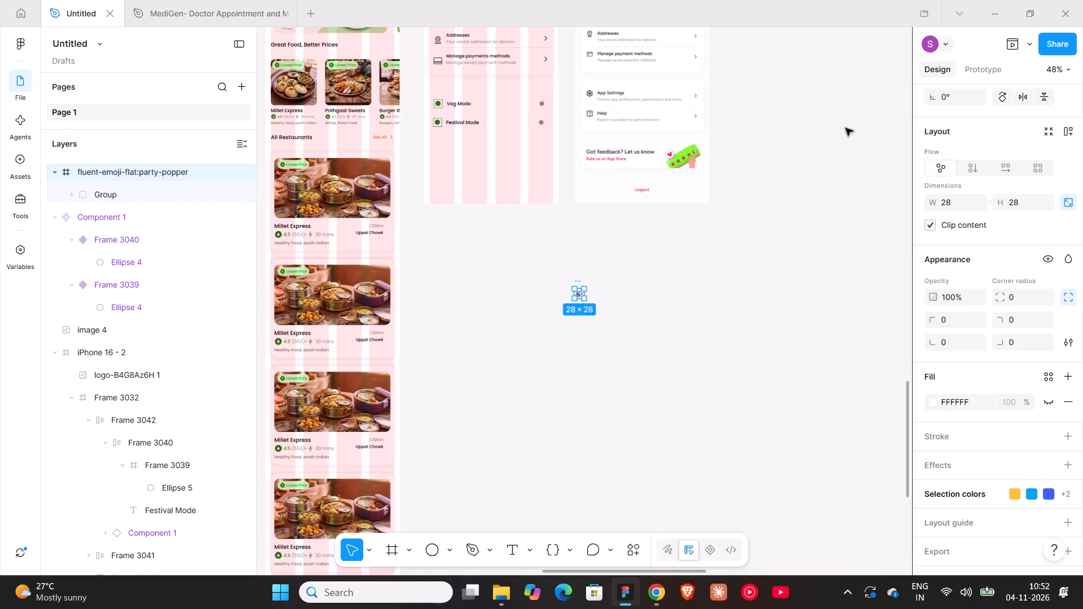
# Replace the green veg icon in the Festival Mode row with the party-popper icon moved from the empty canvas.
pyautogui.hotkey('ctrl', 'x')
pyautogui.keyDown('ctrl'); pyautogui.scroll(8, 457, 136); pyautogui.keyUp('ctrl')
pyautogui.doubleClick(399, 96)
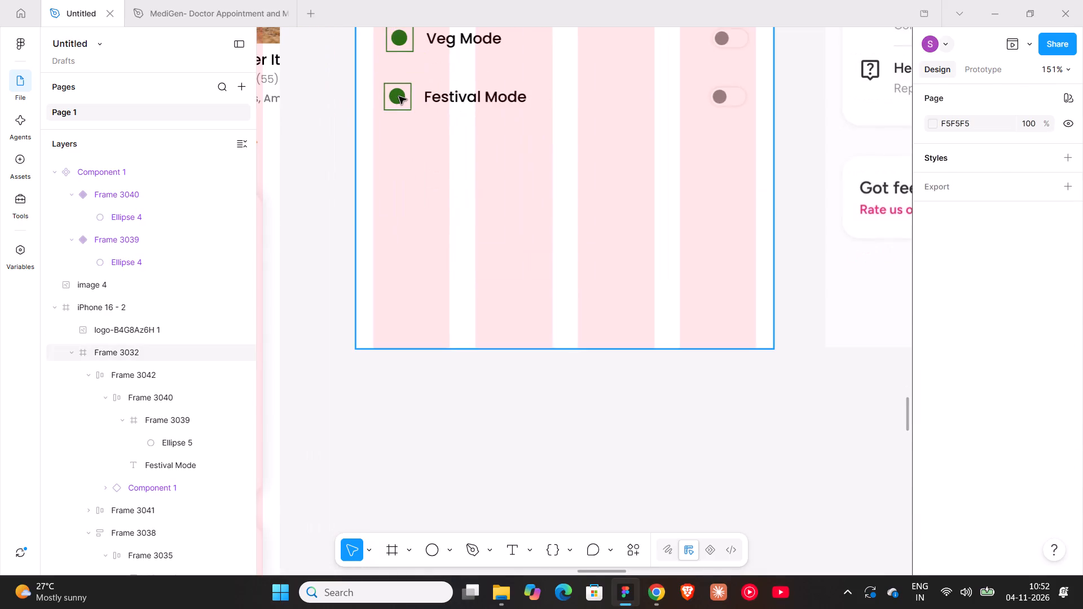
pyautogui.doubleClick(399, 96)
pyautogui.doubleClick(399, 96)
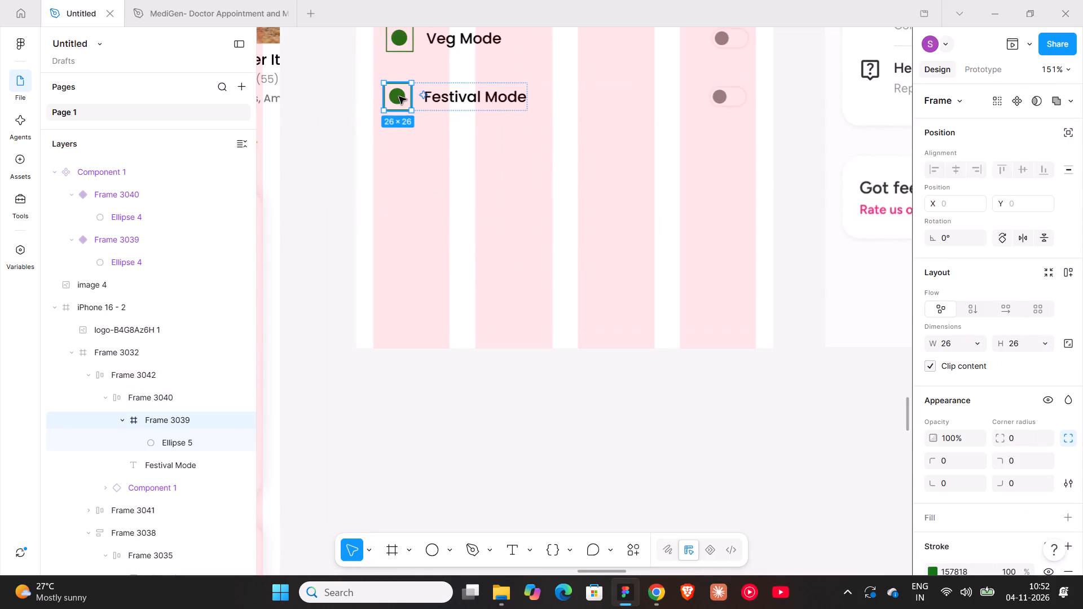
pyautogui.hotkey('ctrl', 'shift', 'r')
pyautogui.keyDown('ctrl'); pyautogui.scroll(-5, 478, 196); pyautogui.keyUp('ctrl')
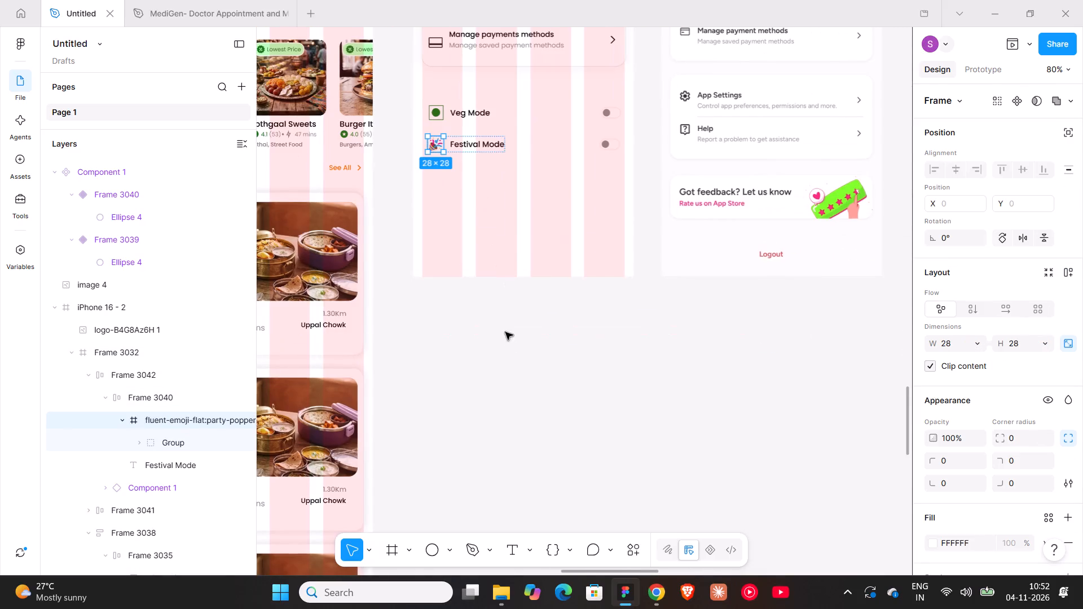
pyautogui.click(508, 343)
# Add a bottom-only inside stroke of weight 1 in grey 8B8B8B to the Veg Mode row.
pyautogui.scroll(4, 508, 343)
pyautogui.doubleClick(493, 266)
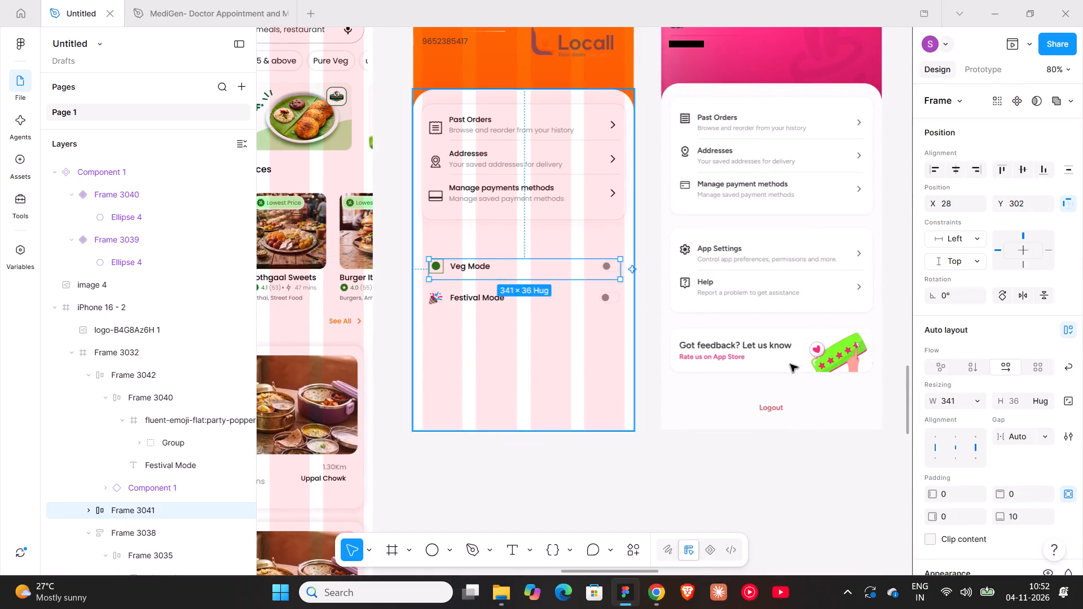
pyautogui.scroll(-4, 1057, 416)
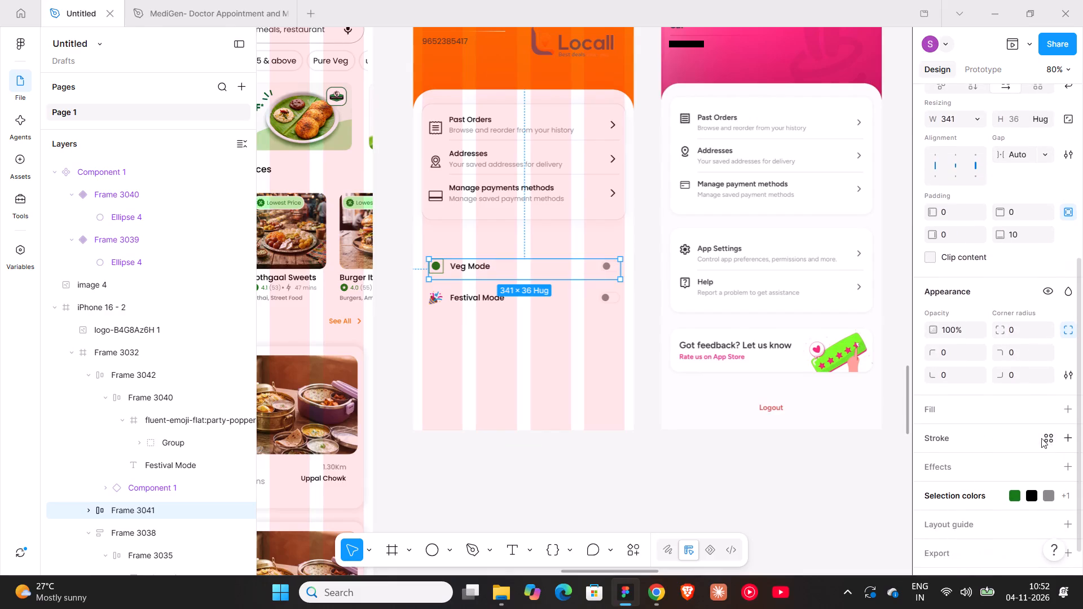
pyautogui.click(1064, 438)
pyautogui.click(1070, 504)
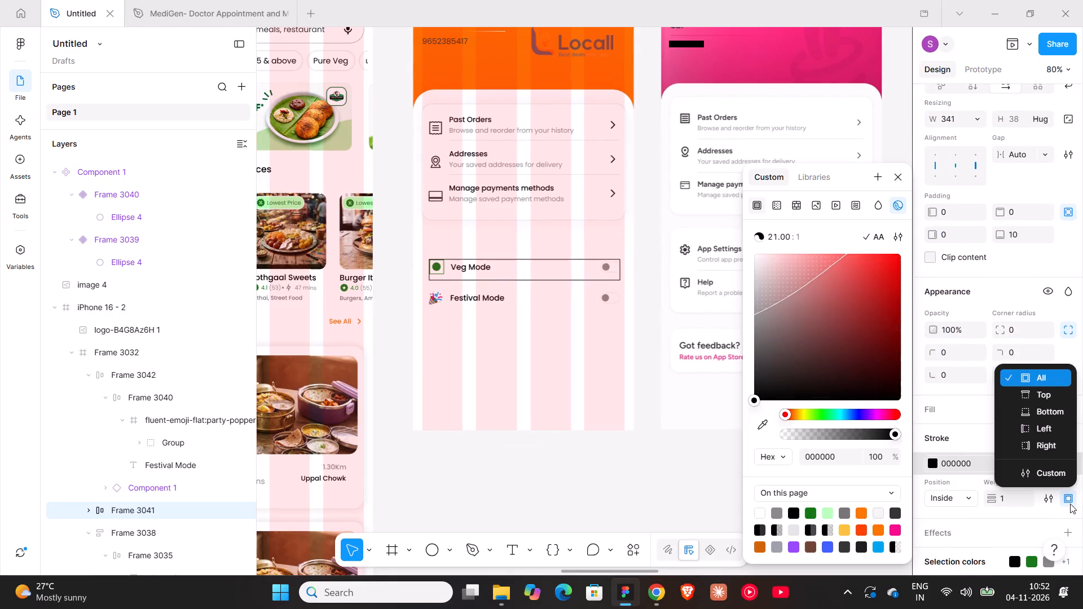
pyautogui.click(1041, 419)
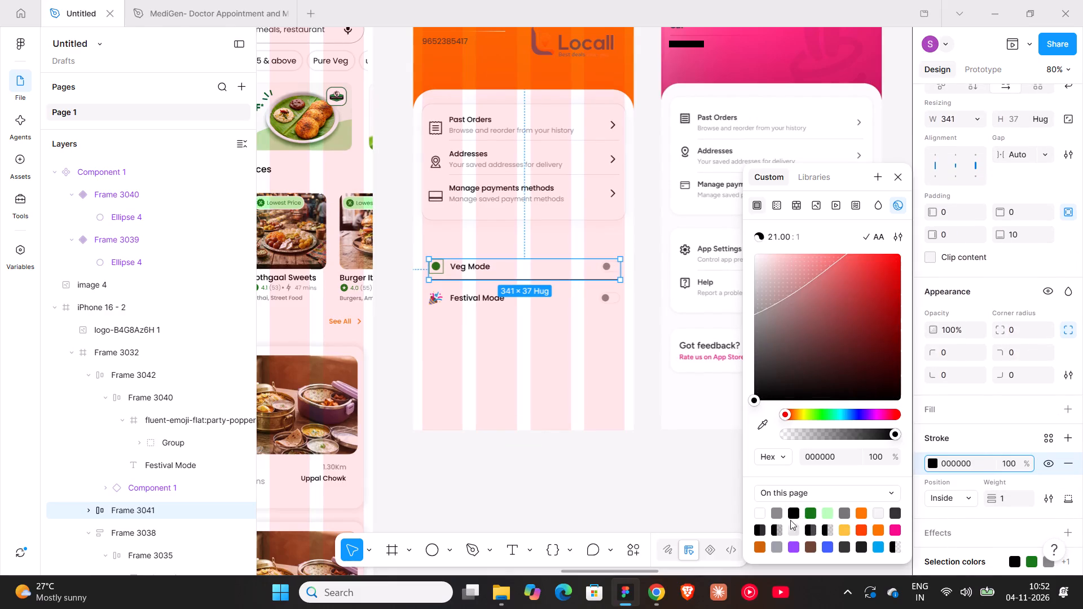
pyautogui.click(781, 510)
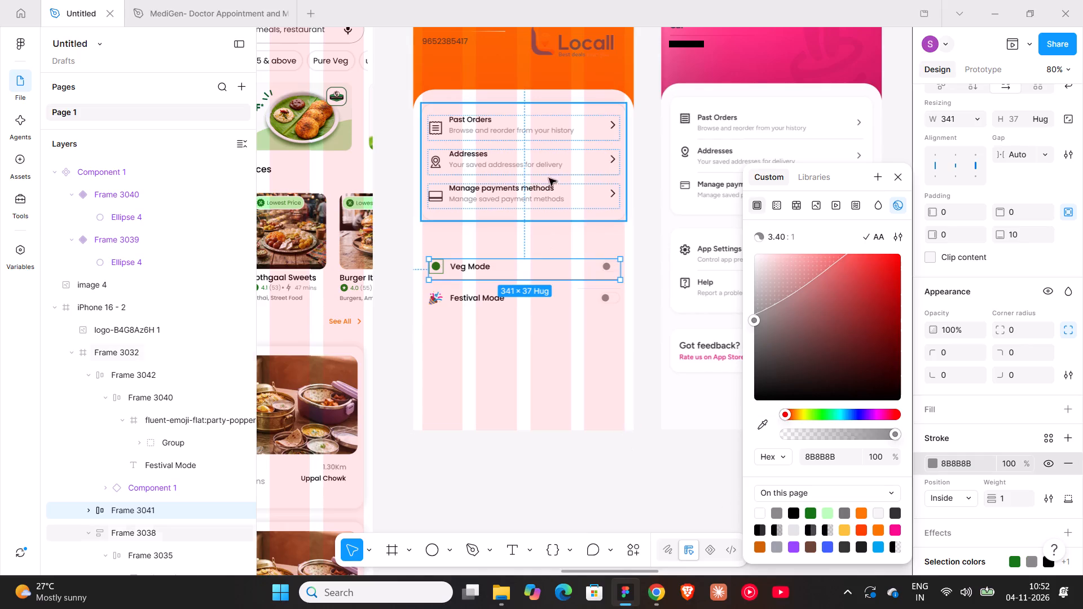
# Recolour the Veg Mode row's bottom stroke to E2E4E6, copied from the Addresses row's divider stroke.
pyautogui.tripleClick(551, 171)
pyautogui.scroll(-3, 972, 398)
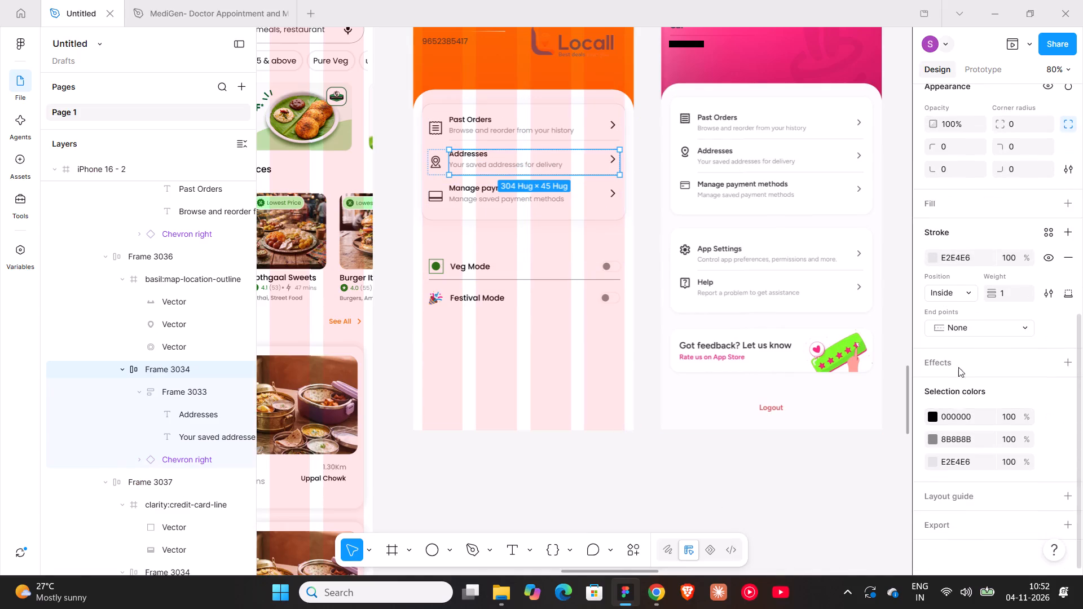
pyautogui.click(961, 259)
pyautogui.hotkey('ctrl', 'c')
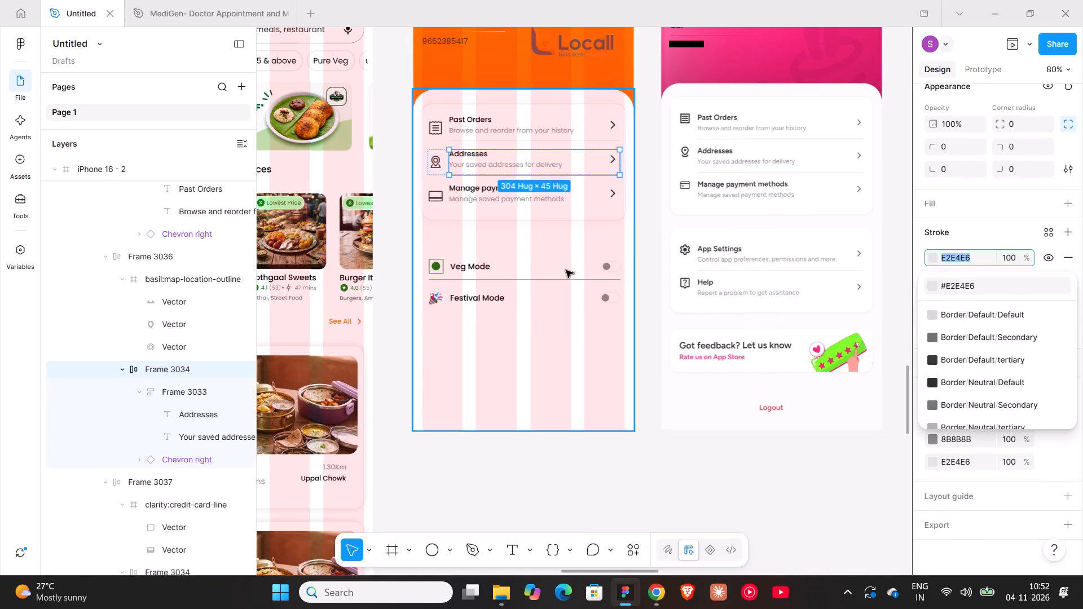
pyautogui.click(561, 268)
pyautogui.click(963, 271)
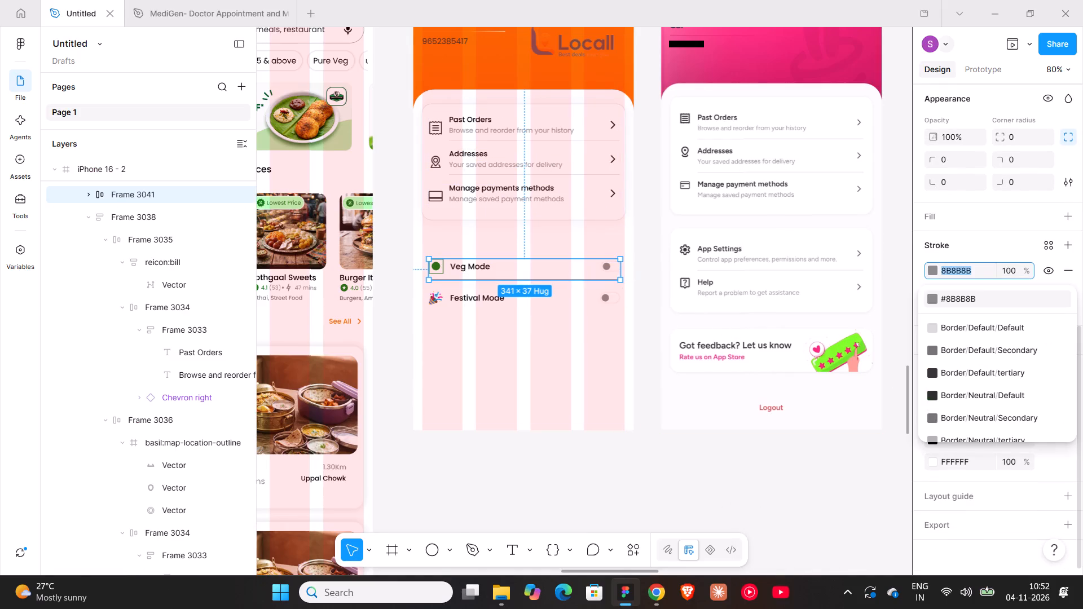
pyautogui.hotkey('ctrl', 'v')
pyautogui.click(584, 356)
# Wrap the Veg Mode and Festival Mode rows in one vertical auto layout frame and centre it horizontally in the white card.
pyautogui.doubleClick(515, 294)
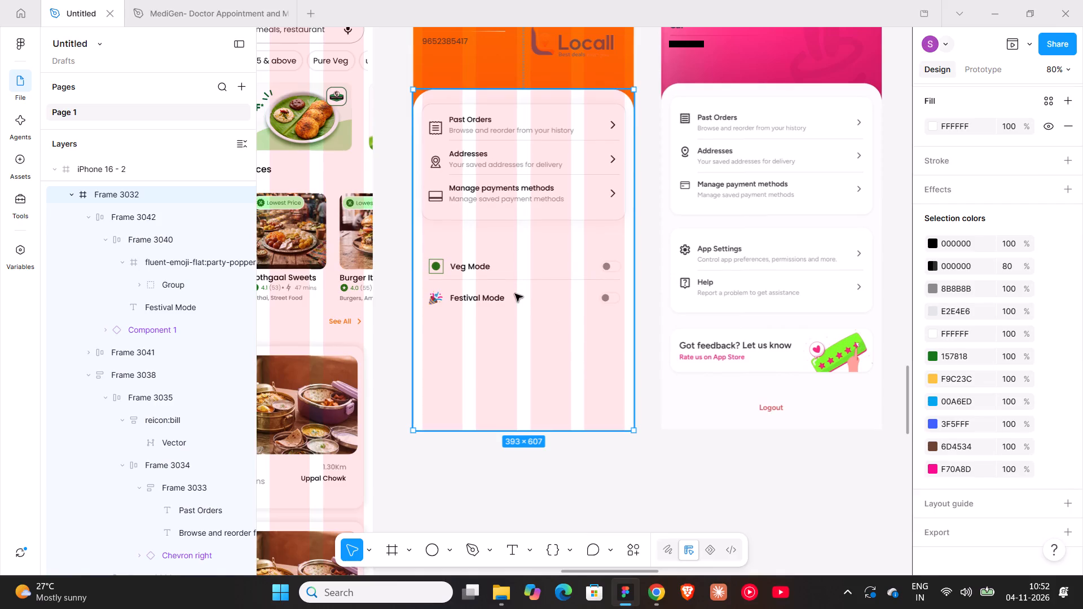
pyautogui.keyDown('shift'); pyautogui.click(511, 266); pyautogui.keyUp('shift')
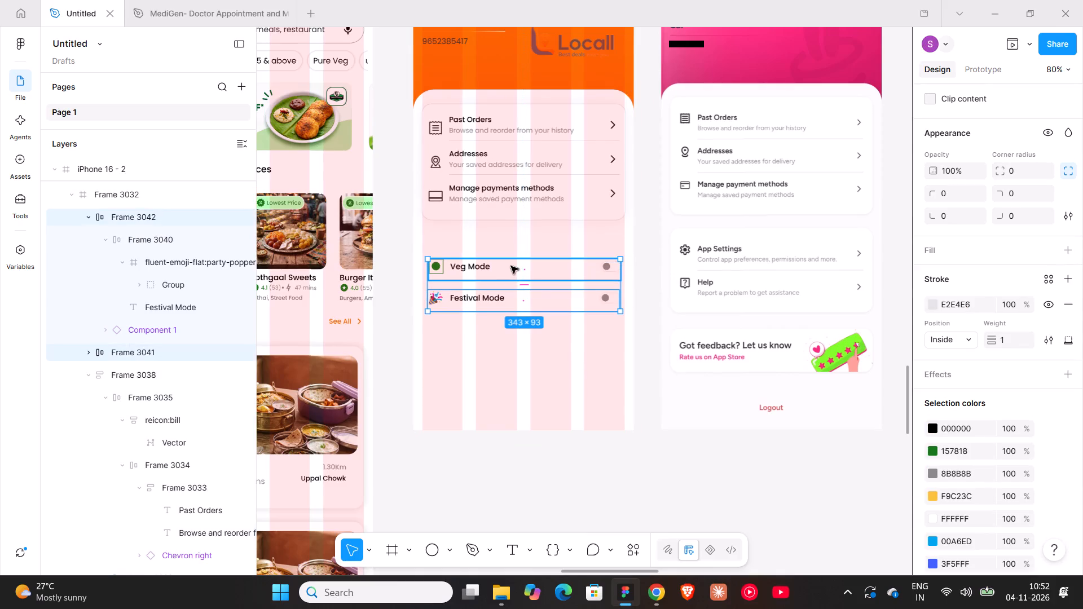
pyautogui.hotkey('shift', 'a')
pyautogui.scroll(4, 974, 184)
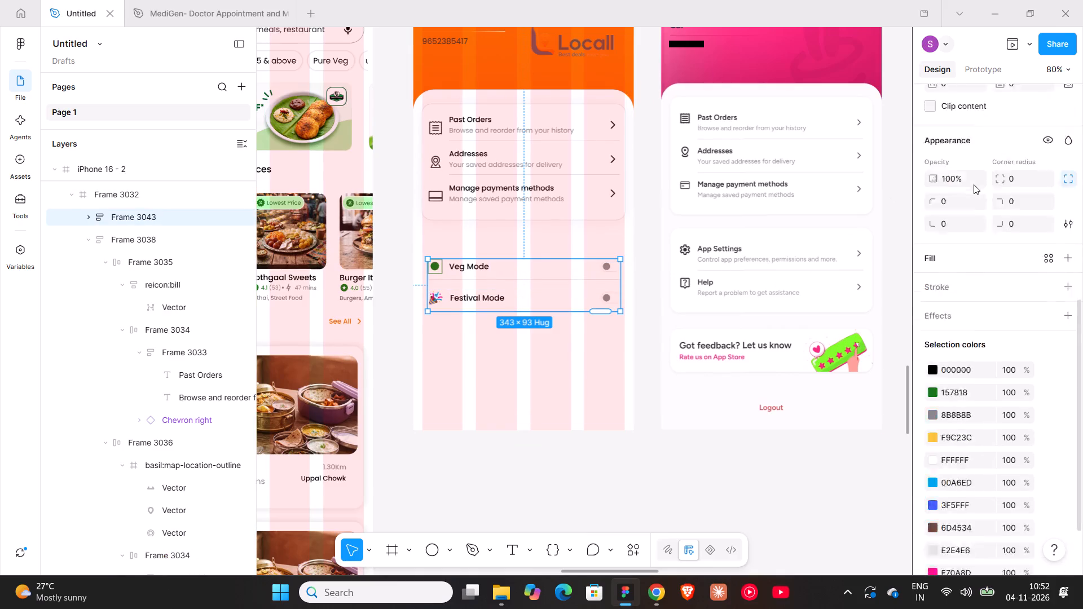
pyautogui.scroll(3, 974, 184)
pyautogui.click(1029, 251)
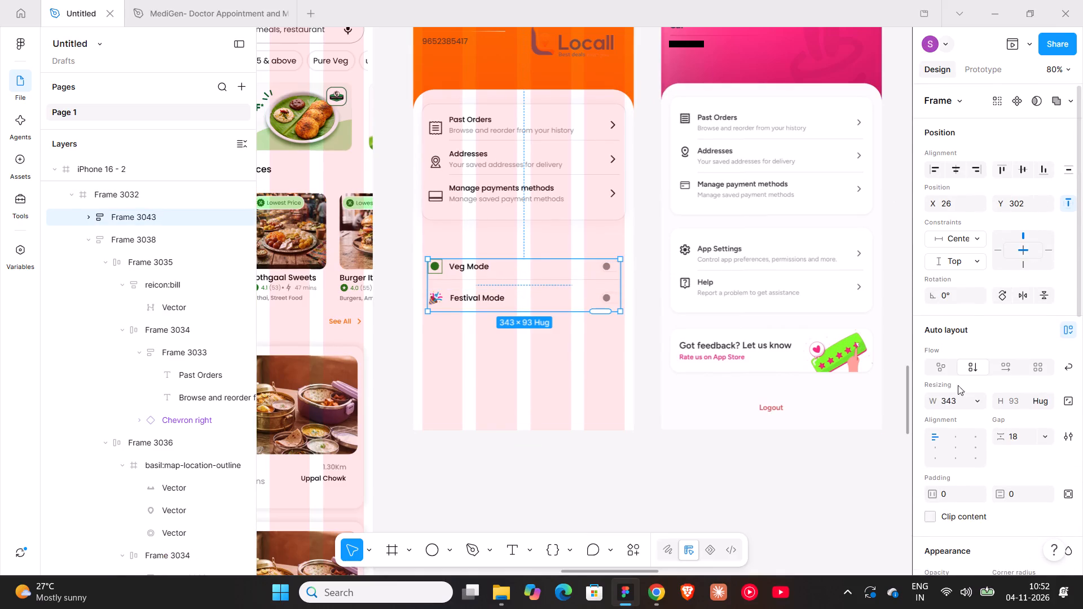
pyautogui.click(955, 172)
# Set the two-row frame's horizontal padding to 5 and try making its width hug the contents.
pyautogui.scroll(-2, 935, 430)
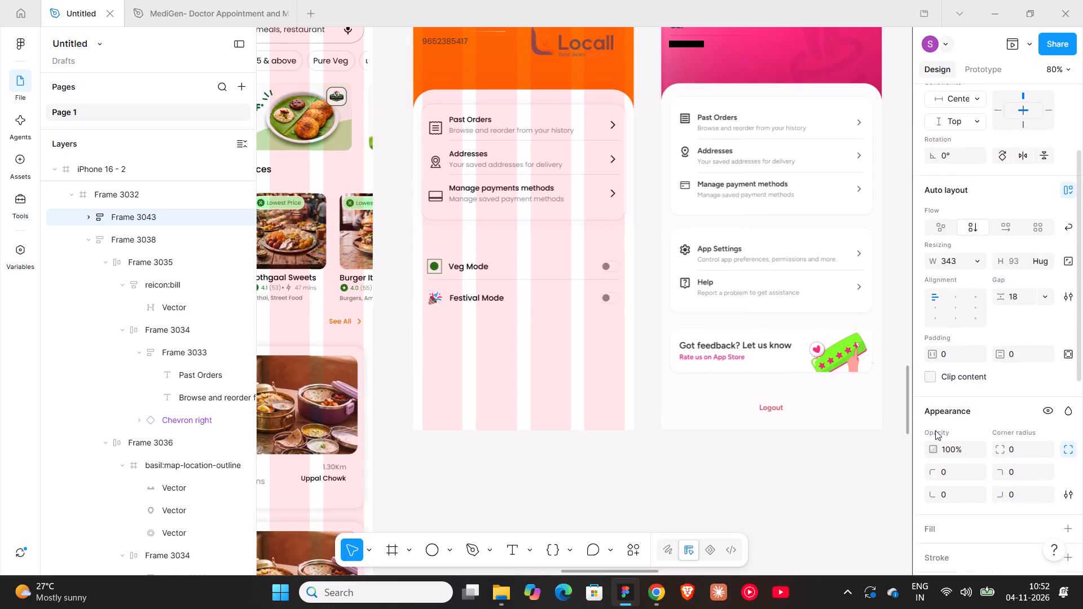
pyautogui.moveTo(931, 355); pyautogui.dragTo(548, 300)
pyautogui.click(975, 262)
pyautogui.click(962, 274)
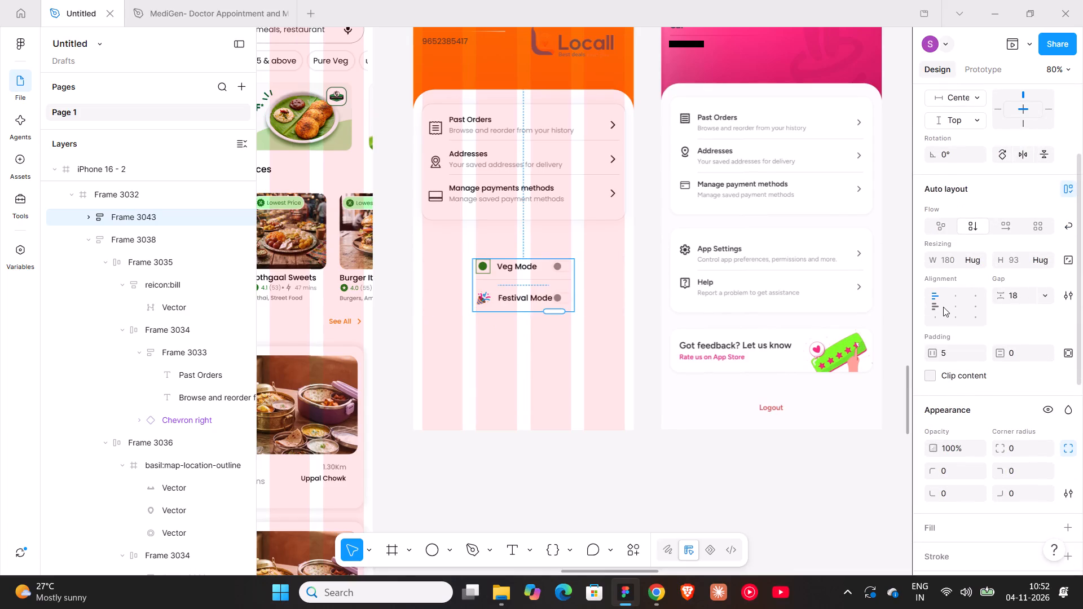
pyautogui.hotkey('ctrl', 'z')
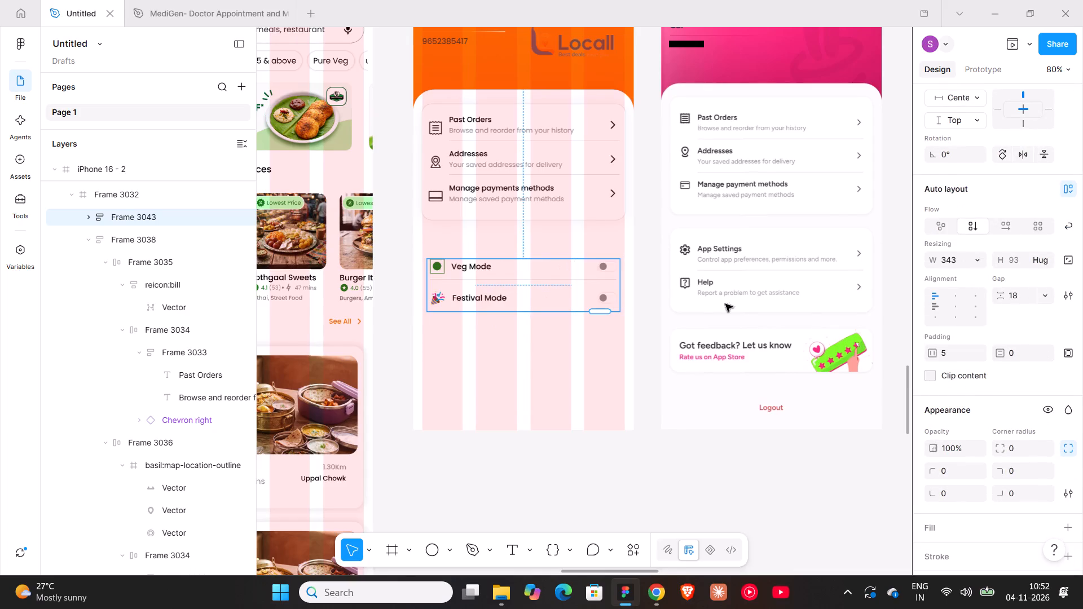
# Set the width of the Veg Mode row and of the Festival Mode row to hug contents.
pyautogui.doubleClick(546, 269)
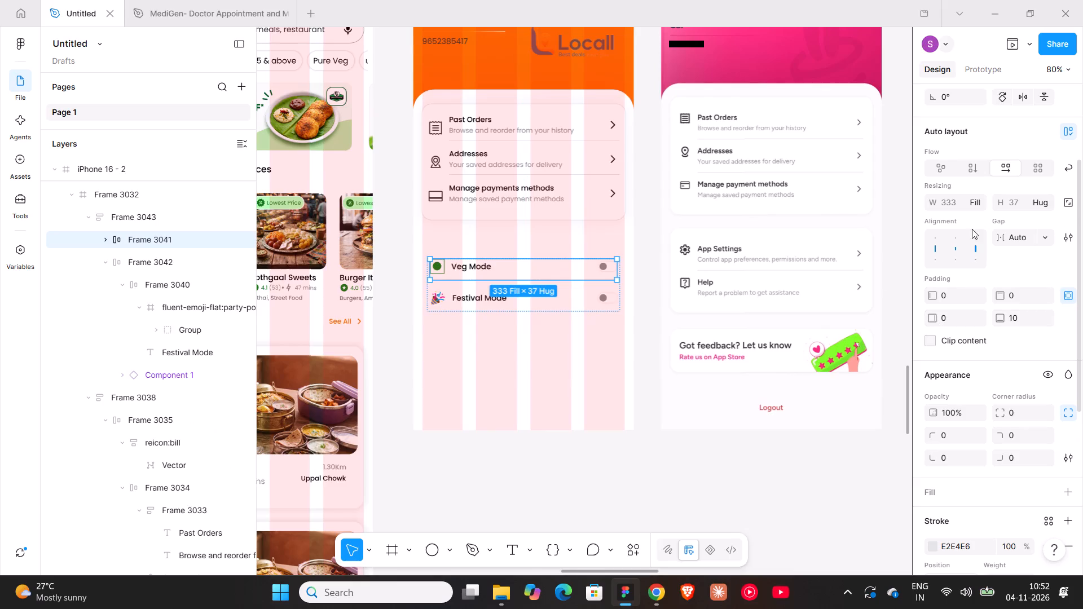
pyautogui.click(980, 204)
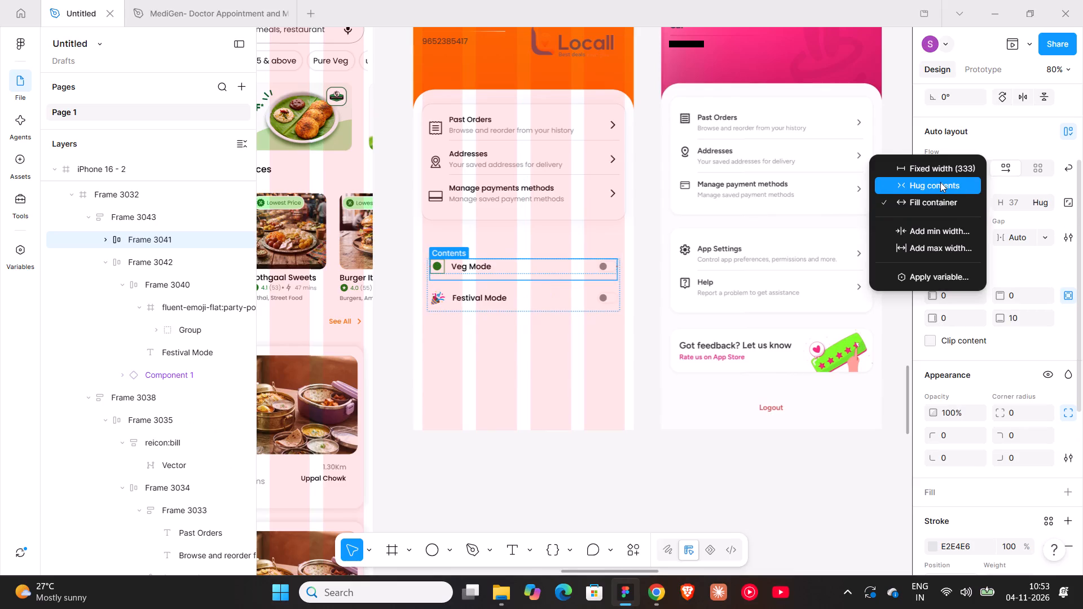
pyautogui.click(940, 182)
pyautogui.click(576, 302)
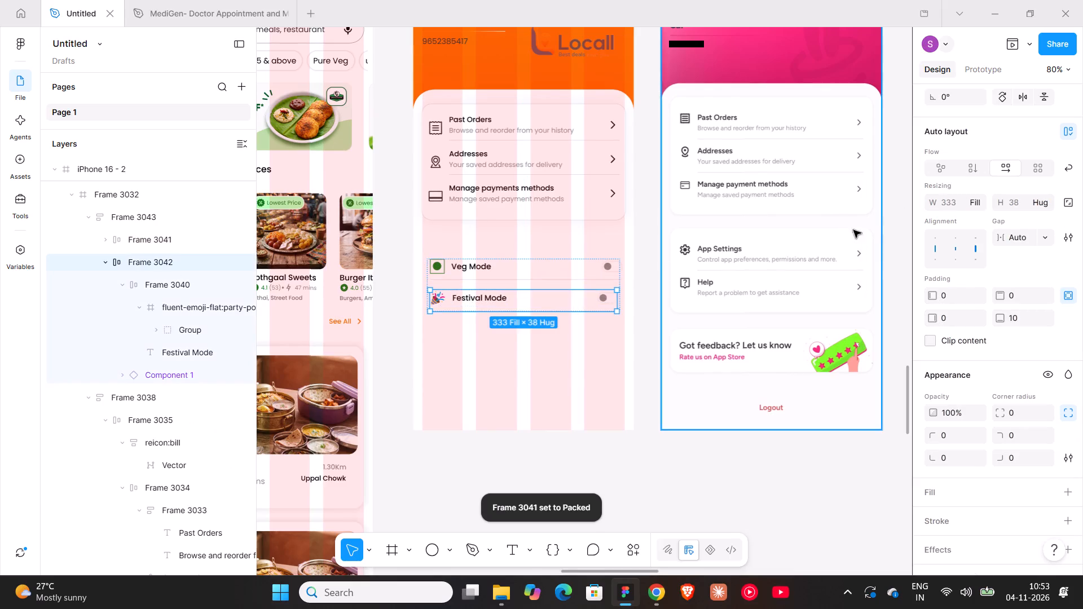
pyautogui.click(976, 202)
pyautogui.click(931, 188)
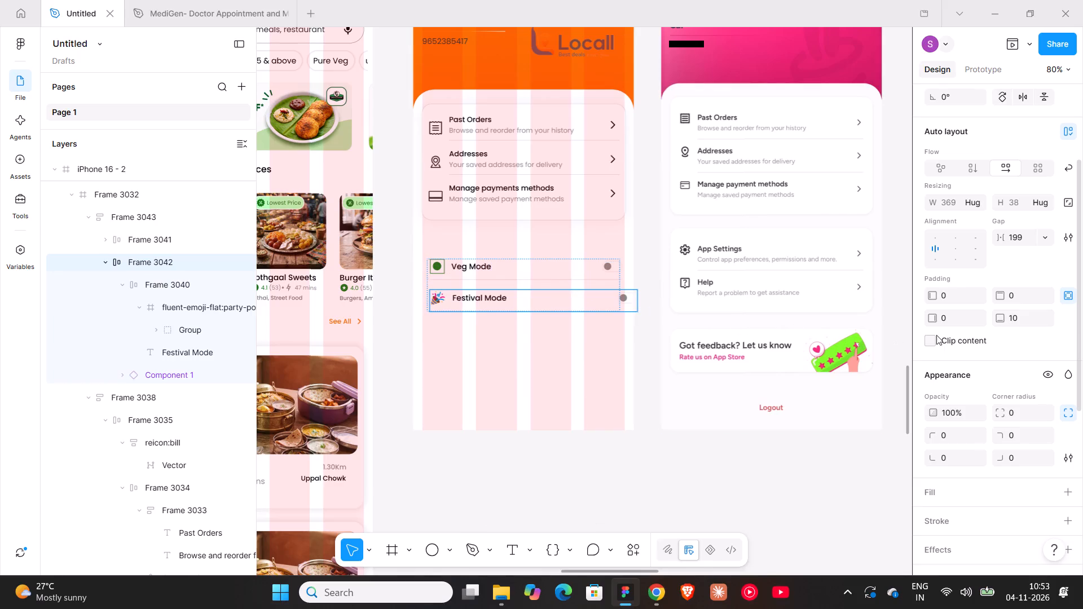
# Line up the two toggles by adjusting the row gaps to 196 for Veg Mode and 168 for Festival Mode.
pyautogui.moveTo(1005, 235); pyautogui.dragTo(499, 301)
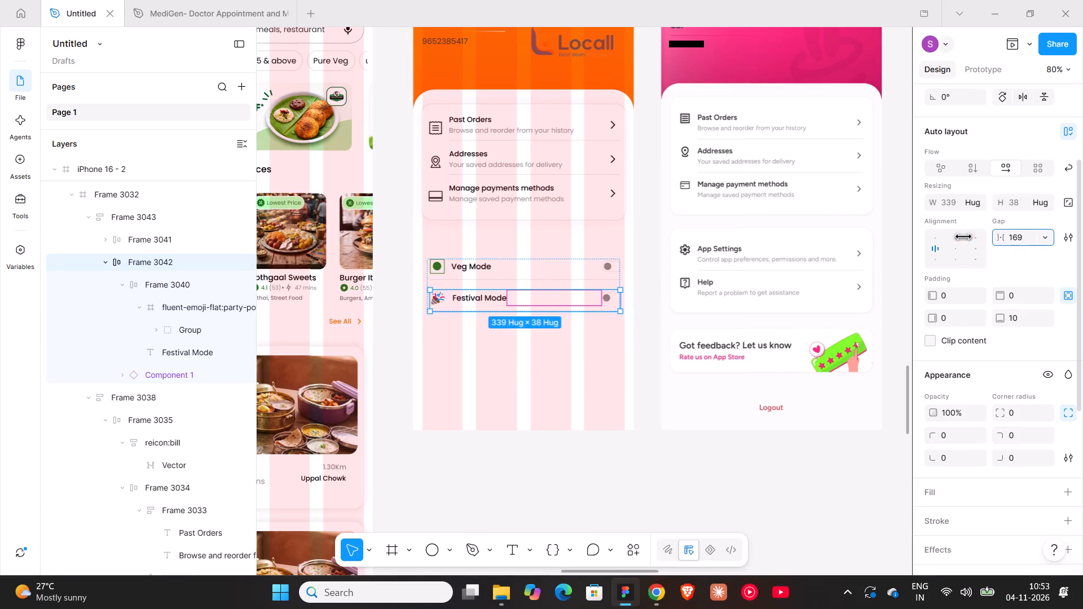
pyautogui.moveTo(499, 301); pyautogui.dragTo(495, 300)
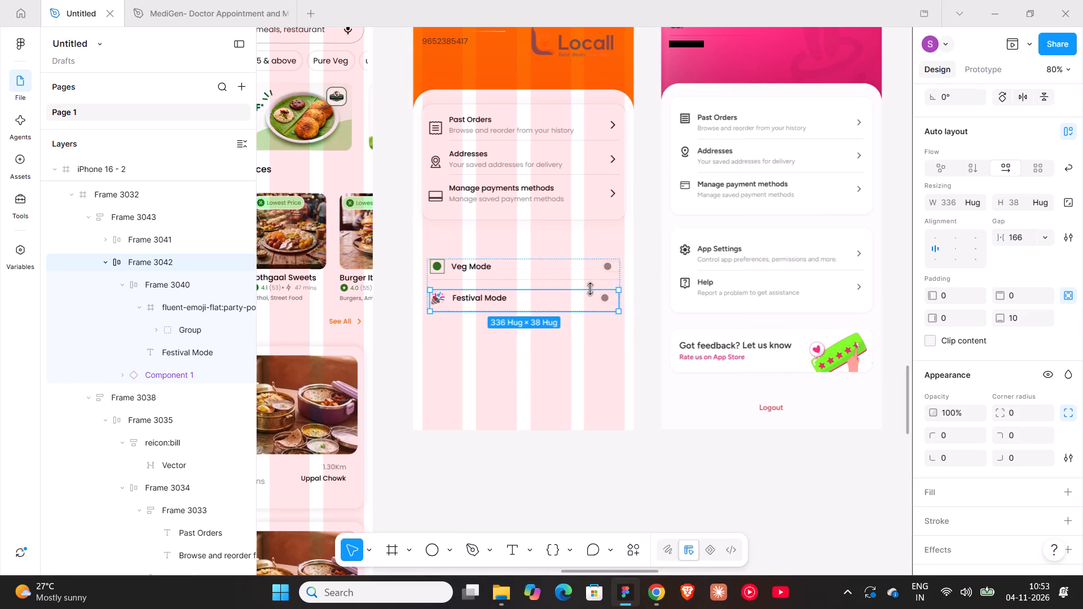
pyautogui.click(576, 268)
pyautogui.click(574, 288)
pyautogui.keyDown('ctrl'); pyautogui.scroll(7, 574, 288); pyautogui.keyUp('ctrl')
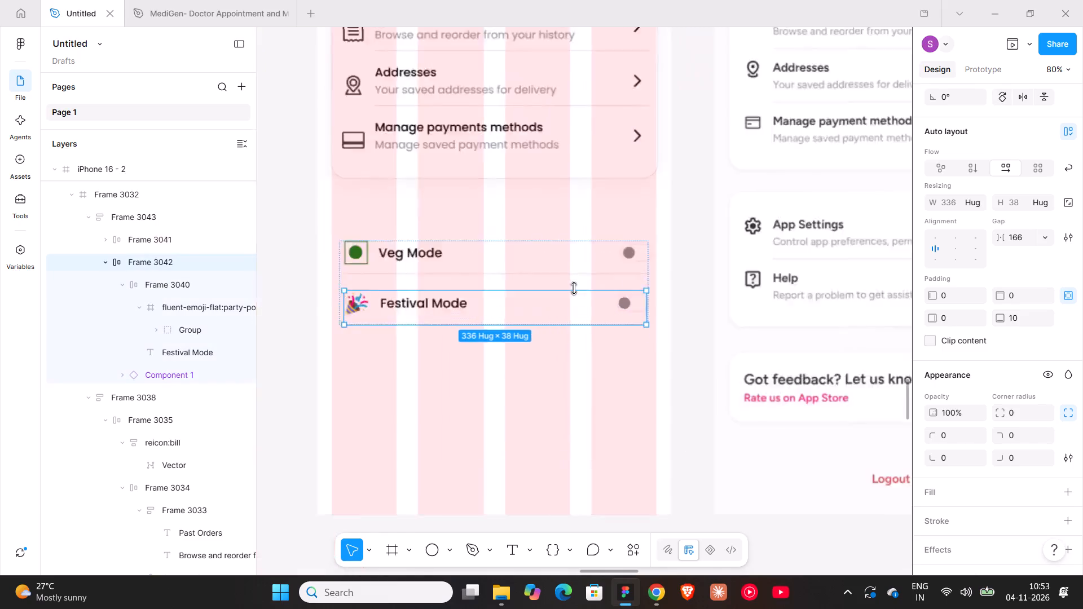
pyautogui.keyDown('ctrl'); pyautogui.scroll(3, 574, 288); pyautogui.keyUp('ctrl')
pyautogui.click(585, 207)
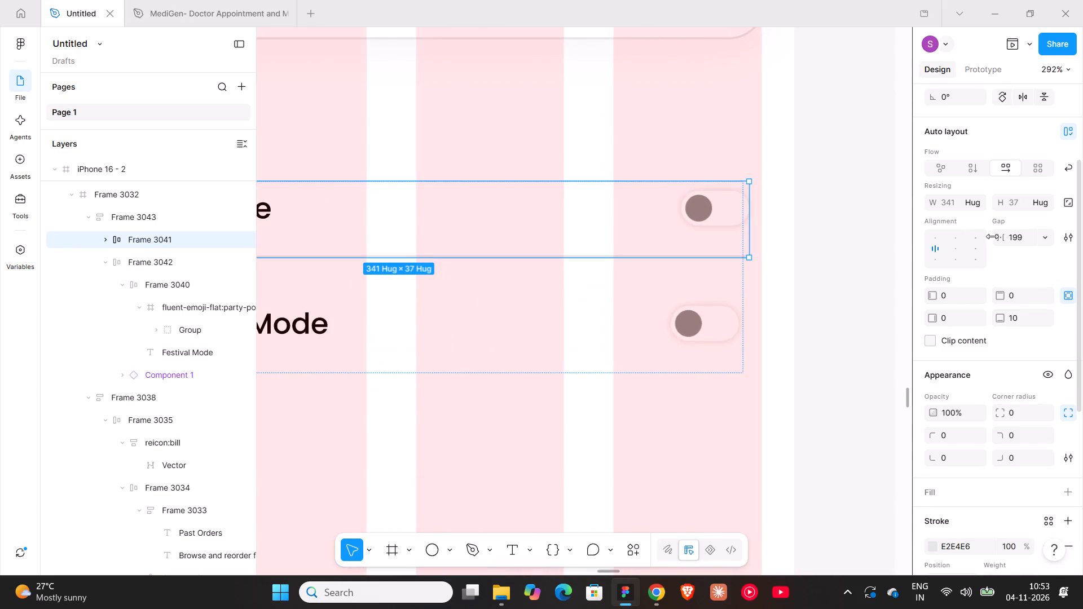
pyautogui.moveTo(1000, 236); pyautogui.dragTo(536, 299)
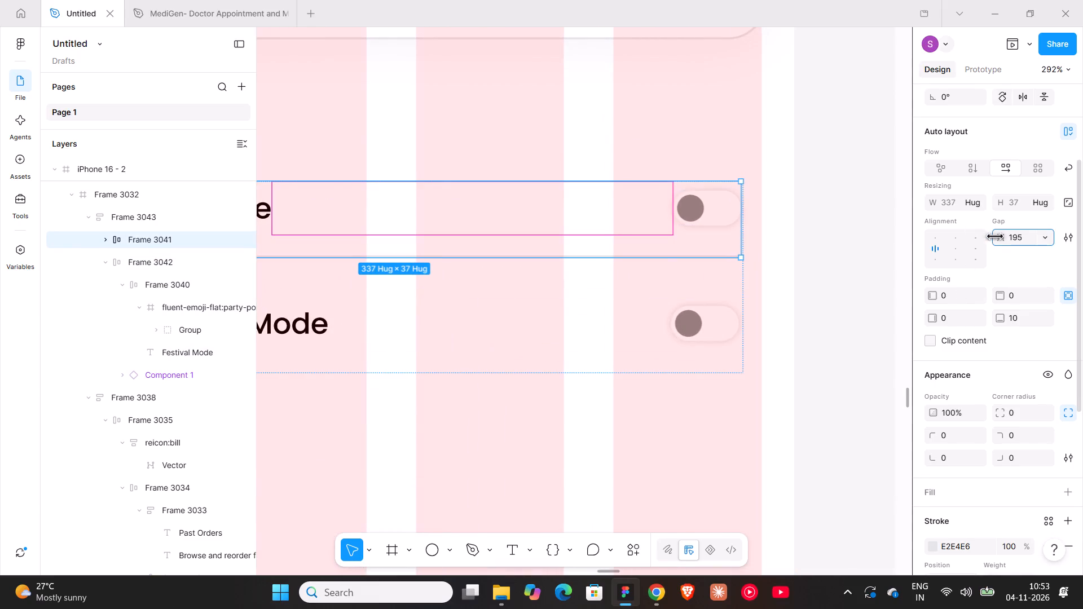
pyautogui.moveTo(536, 299); pyautogui.dragTo(537, 300)
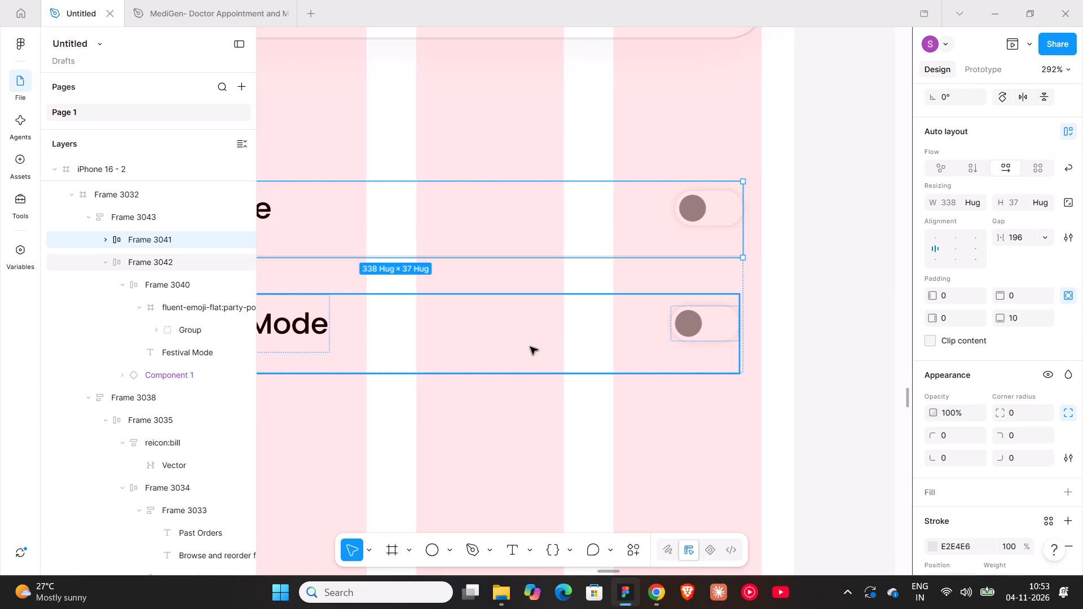
pyautogui.click(530, 347)
pyautogui.moveTo(1003, 240); pyautogui.dragTo(544, 300)
pyautogui.keyDown('ctrl'); pyautogui.scroll(-5, 689, 297); pyautogui.keyUp('ctrl')
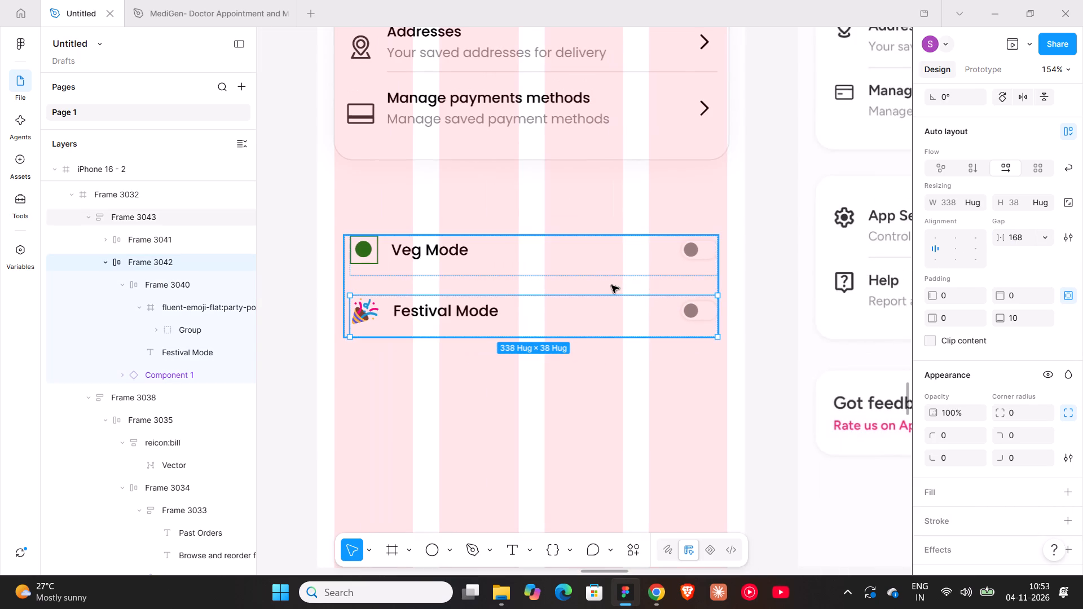
# Make the two-row frame's width hug its contents and set its horizontal padding to 13.
pyautogui.click(611, 285)
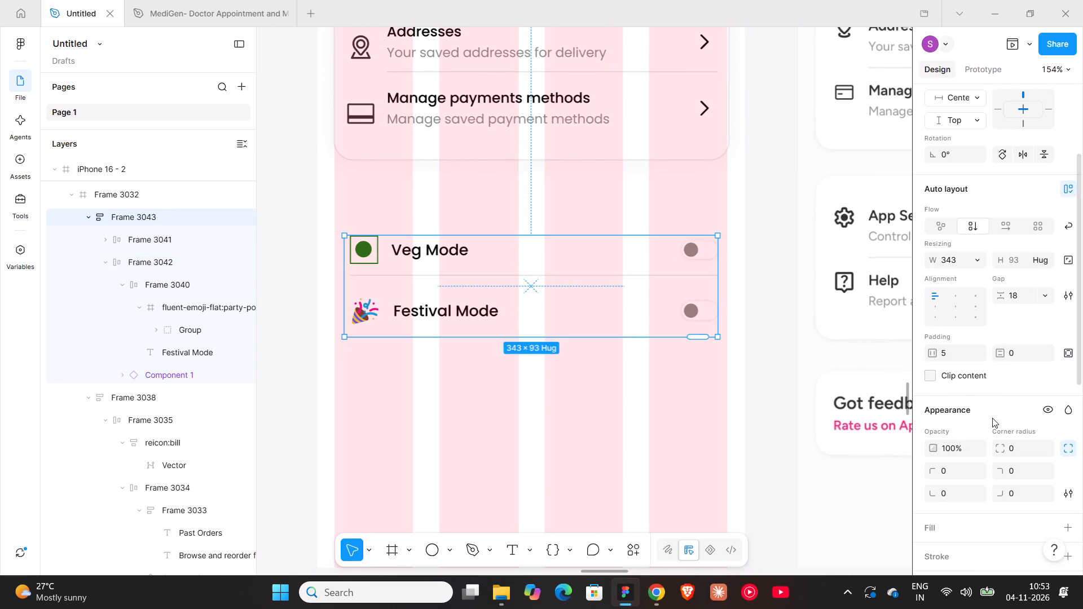
pyautogui.click(974, 259)
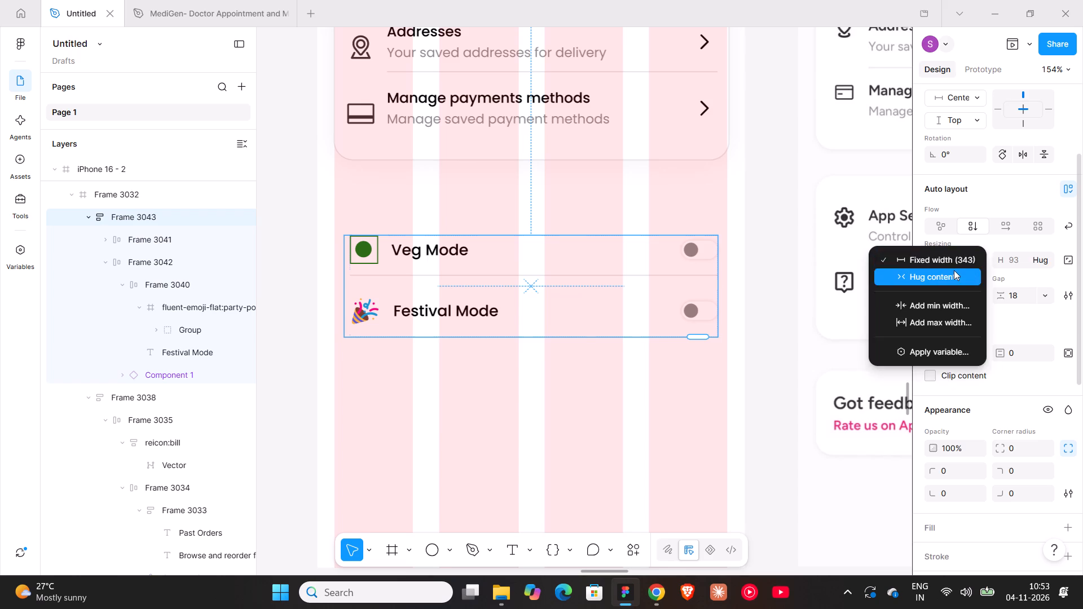
pyautogui.click(951, 272)
pyautogui.moveTo(936, 355); pyautogui.dragTo(549, 299)
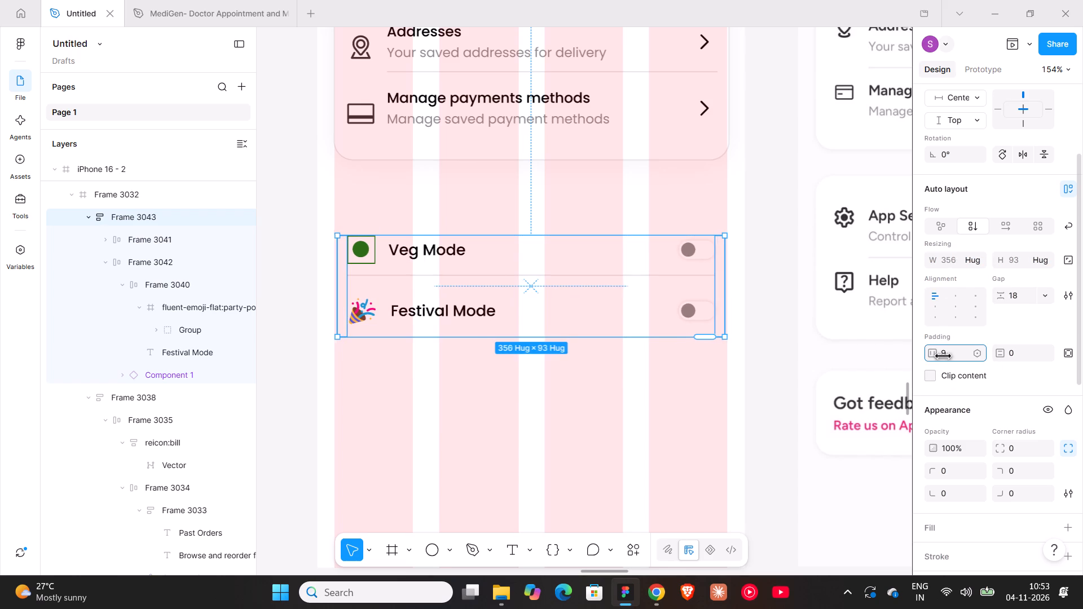
pyautogui.moveTo(549, 299); pyautogui.dragTo(552, 299)
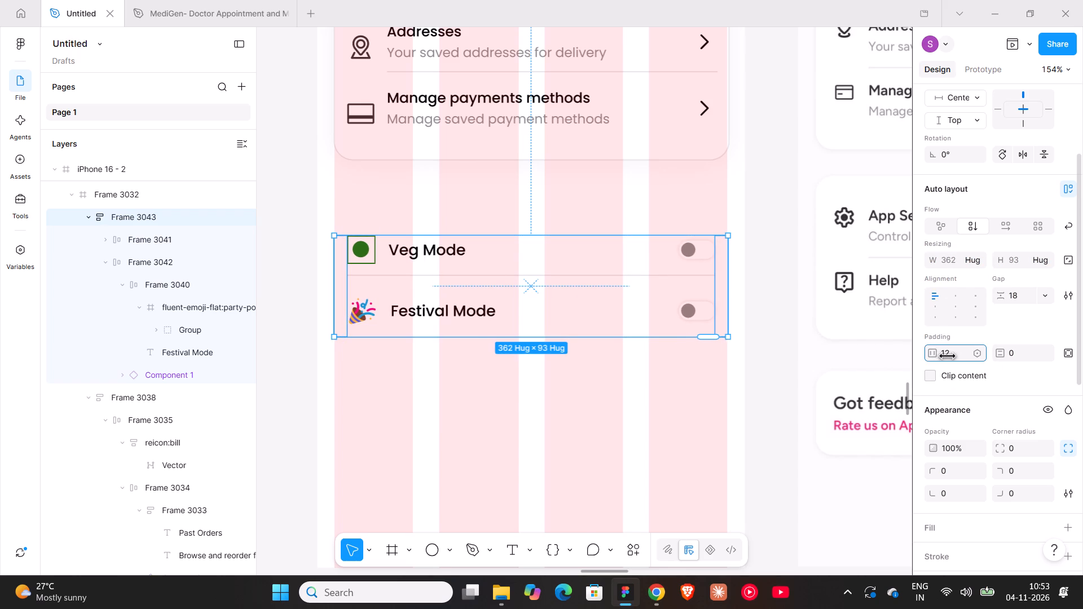
pyautogui.moveTo(552, 299); pyautogui.dragTo(553, 299)
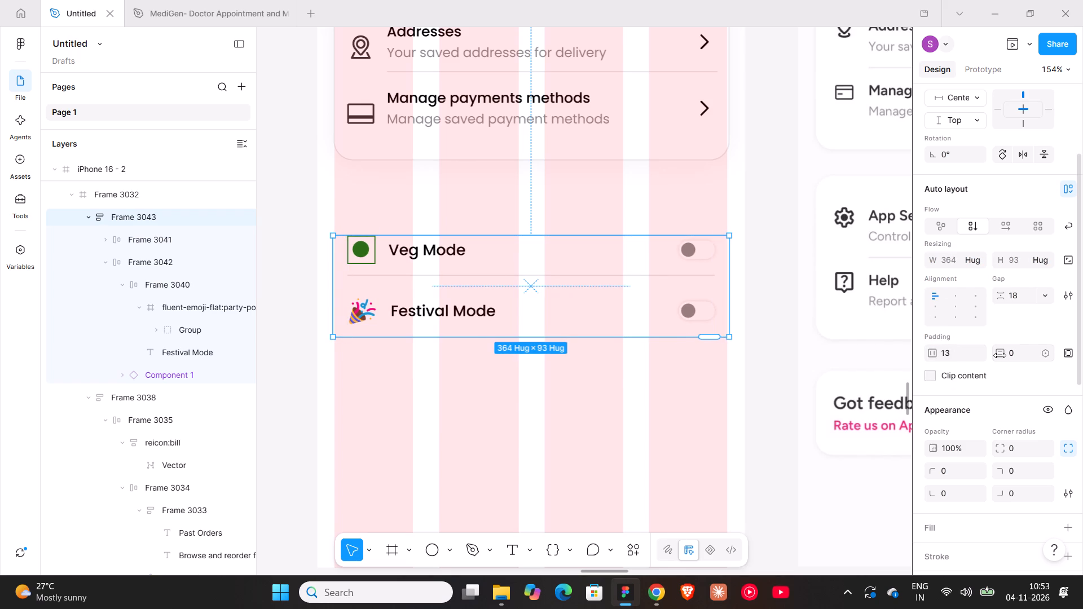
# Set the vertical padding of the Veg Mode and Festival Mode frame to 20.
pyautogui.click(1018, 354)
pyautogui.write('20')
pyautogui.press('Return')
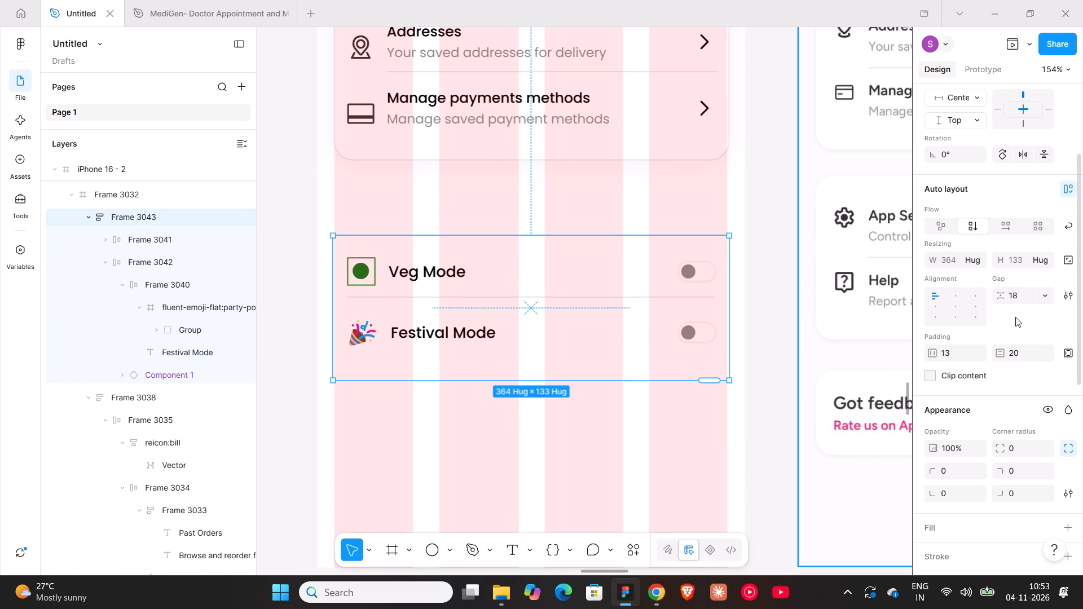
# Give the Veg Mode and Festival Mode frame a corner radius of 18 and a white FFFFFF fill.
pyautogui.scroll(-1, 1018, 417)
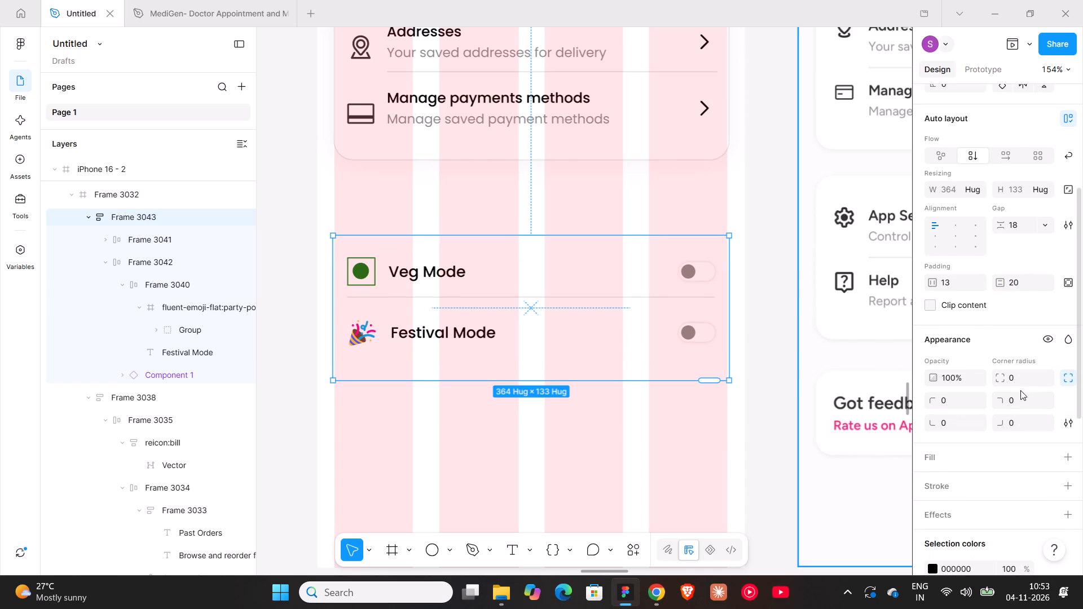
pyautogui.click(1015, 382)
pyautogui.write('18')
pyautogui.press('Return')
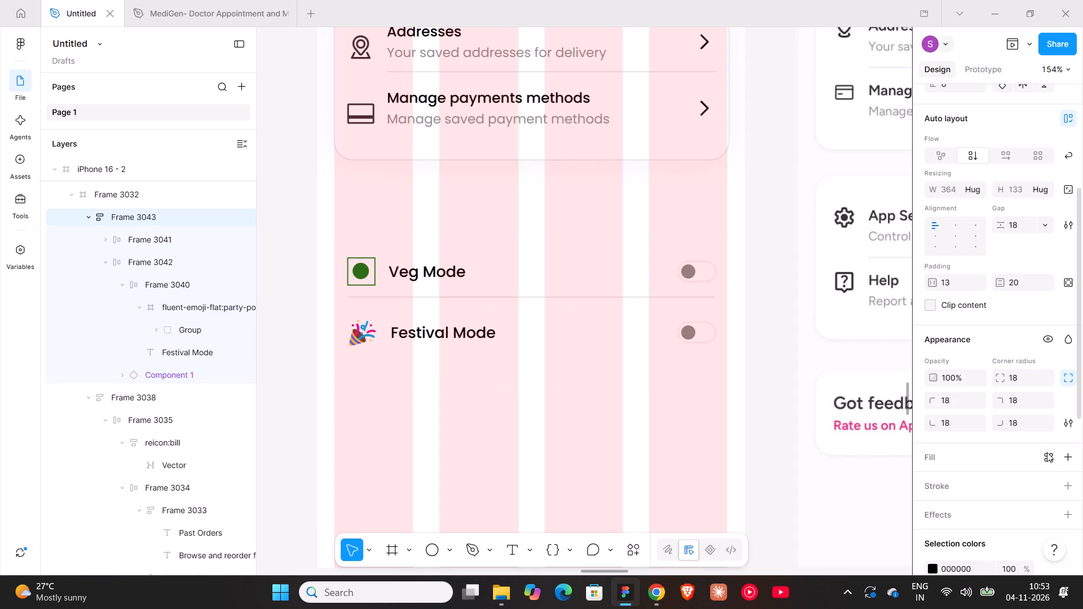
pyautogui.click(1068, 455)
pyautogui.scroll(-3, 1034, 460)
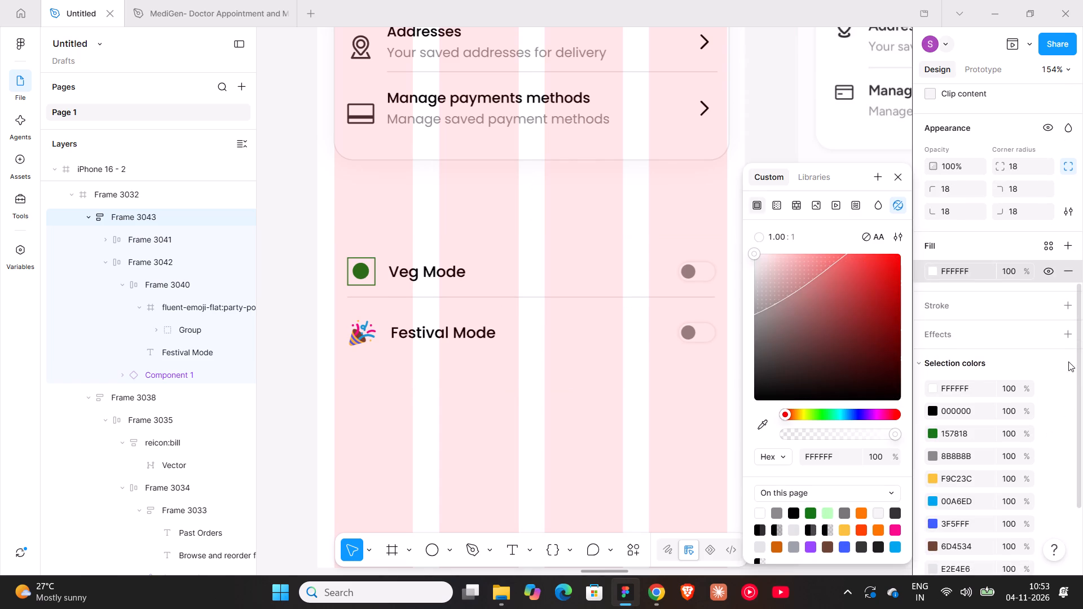
# Copy the properties of the Past Orders card and paste them onto the Veg Mode and Festival Mode frame.
pyautogui.doubleClick(685, 130)
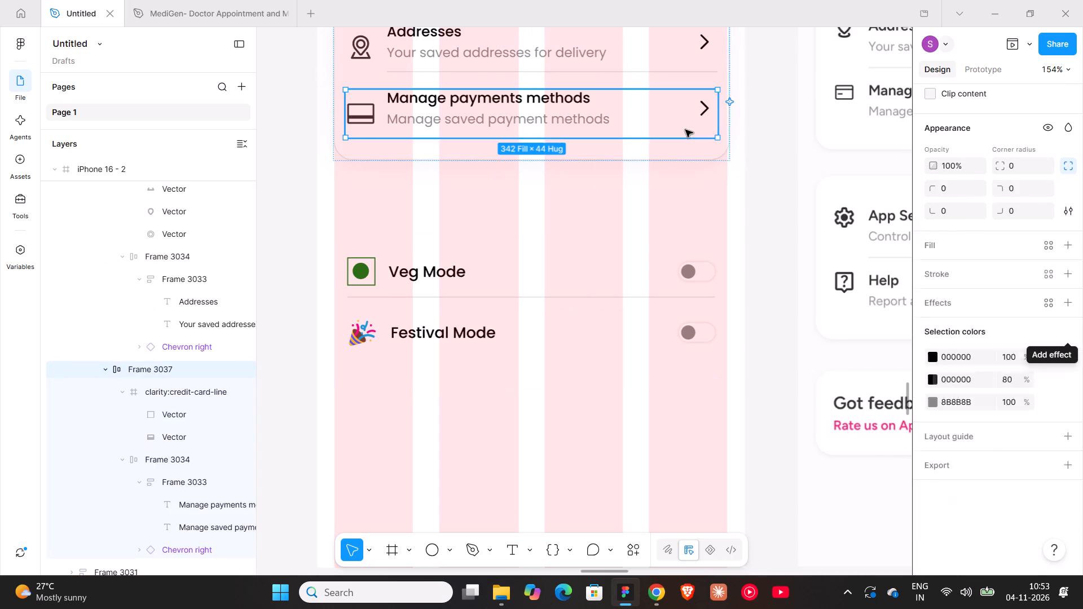
pyautogui.click(764, 158)
pyautogui.doubleClick(681, 141)
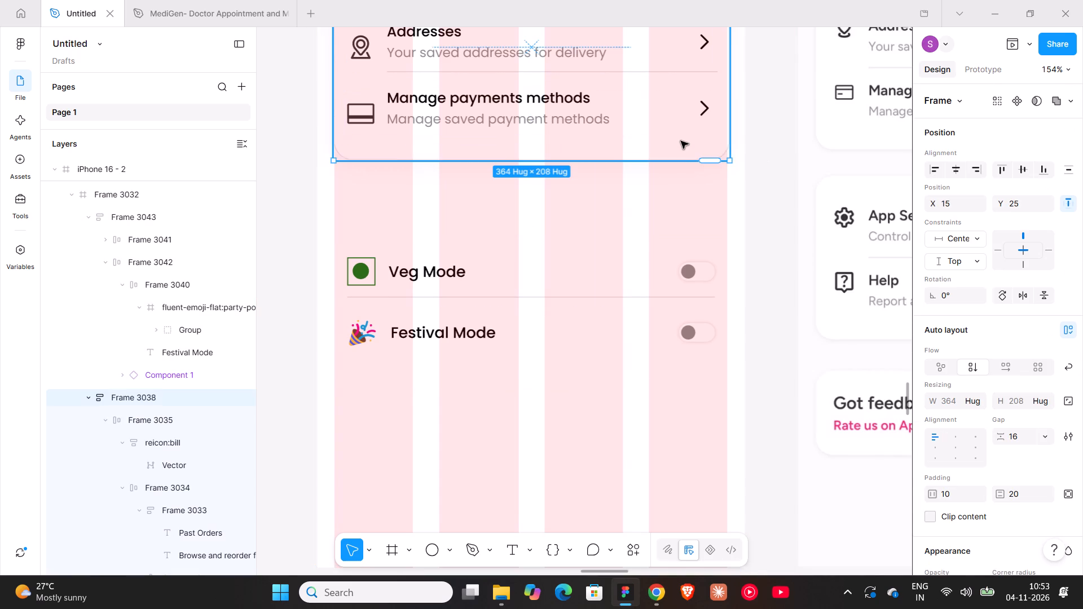
pyautogui.rightClick(677, 116)
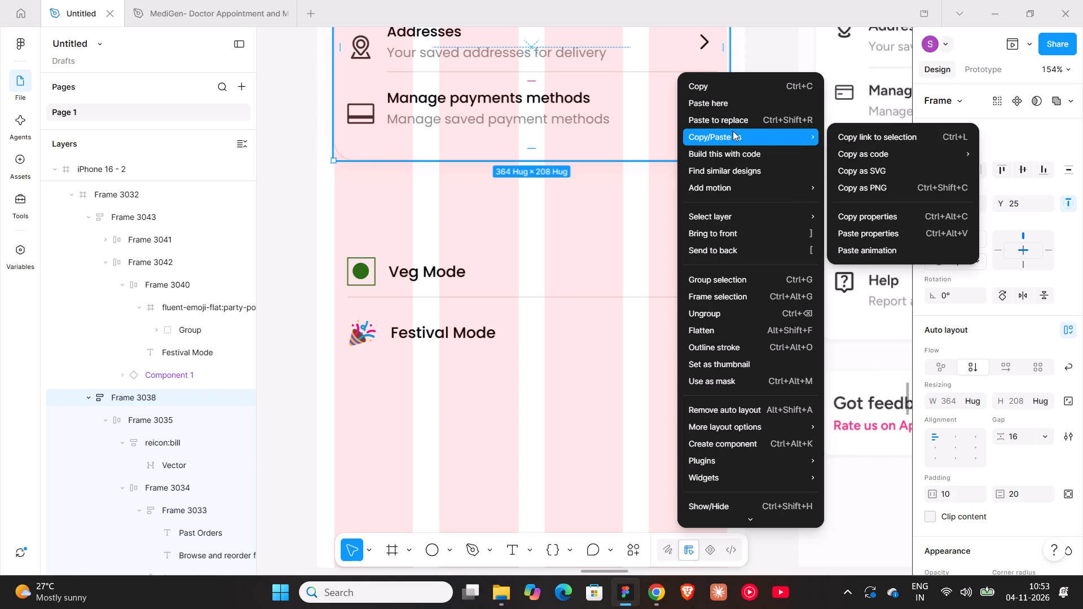
pyautogui.click(869, 211)
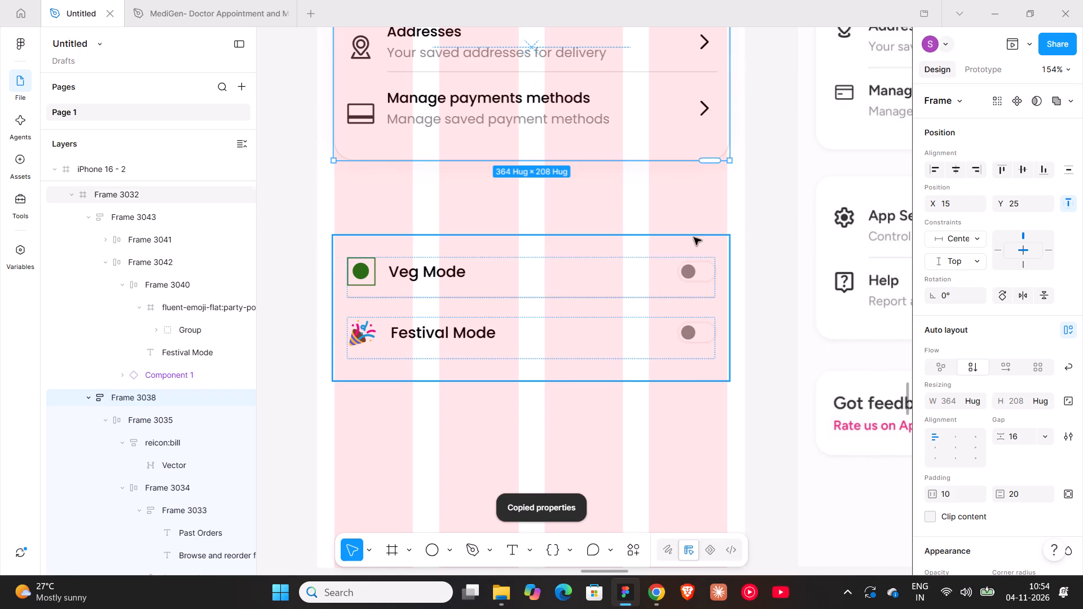
pyautogui.click(596, 244)
pyautogui.rightClick(596, 244)
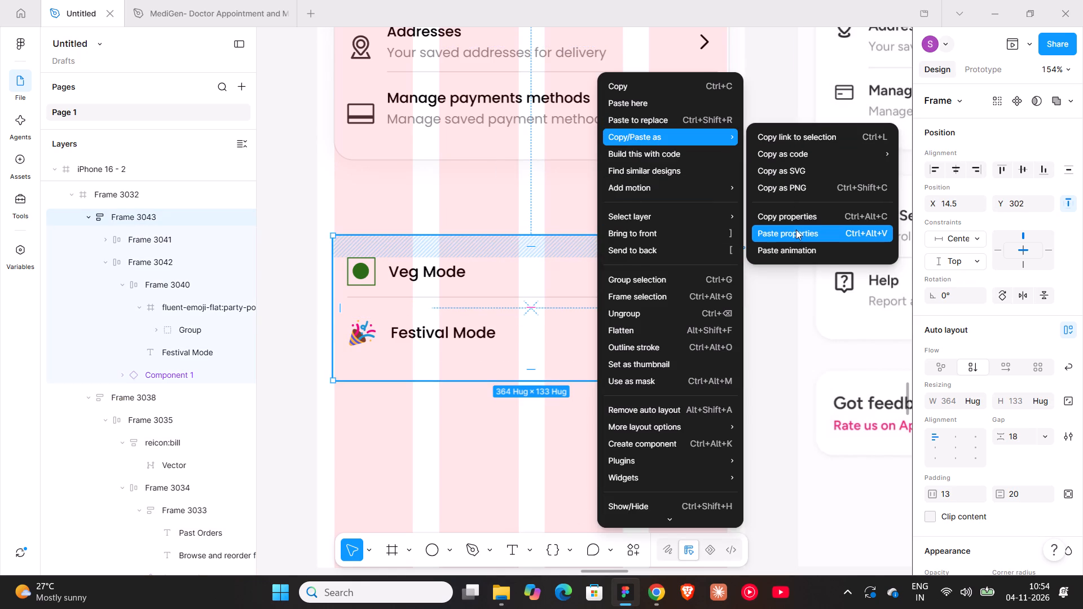
pyautogui.click(796, 230)
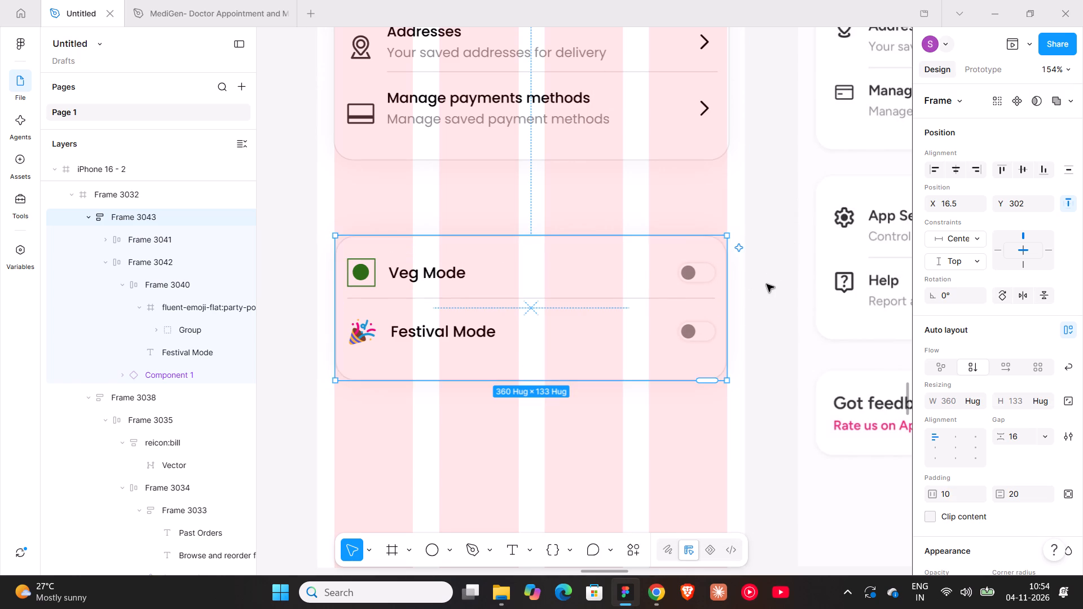
pyautogui.click(767, 284)
# Move the Veg Mode and Festival Mode card up beneath the Past Orders card, to about X 15, Y 253.
pyautogui.keyDown('ctrl'); pyautogui.scroll(-4, 767, 284); pyautogui.keyUp('ctrl')
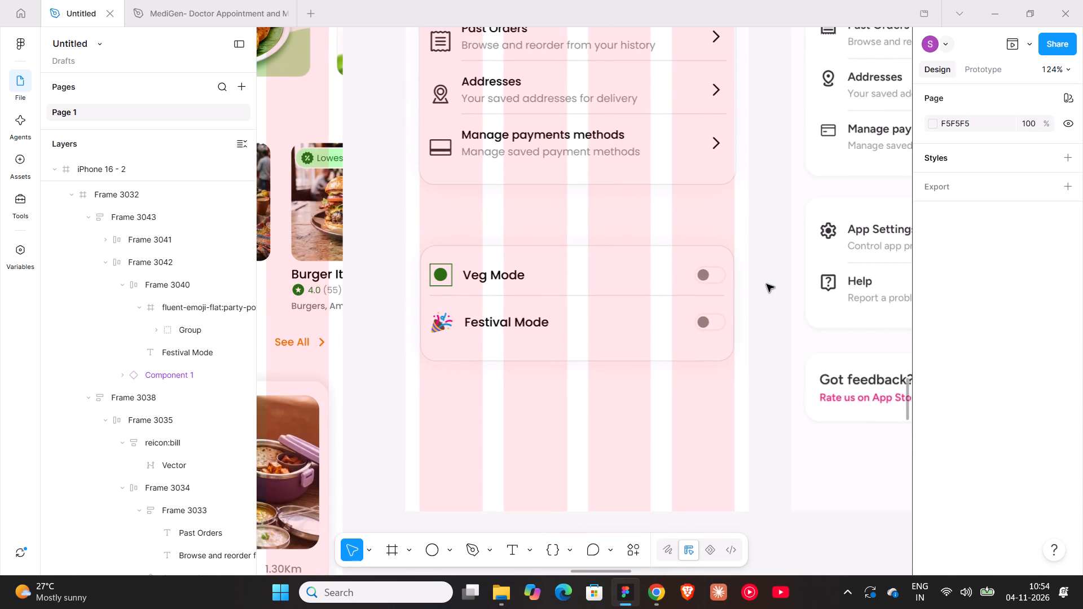
pyautogui.press('t')
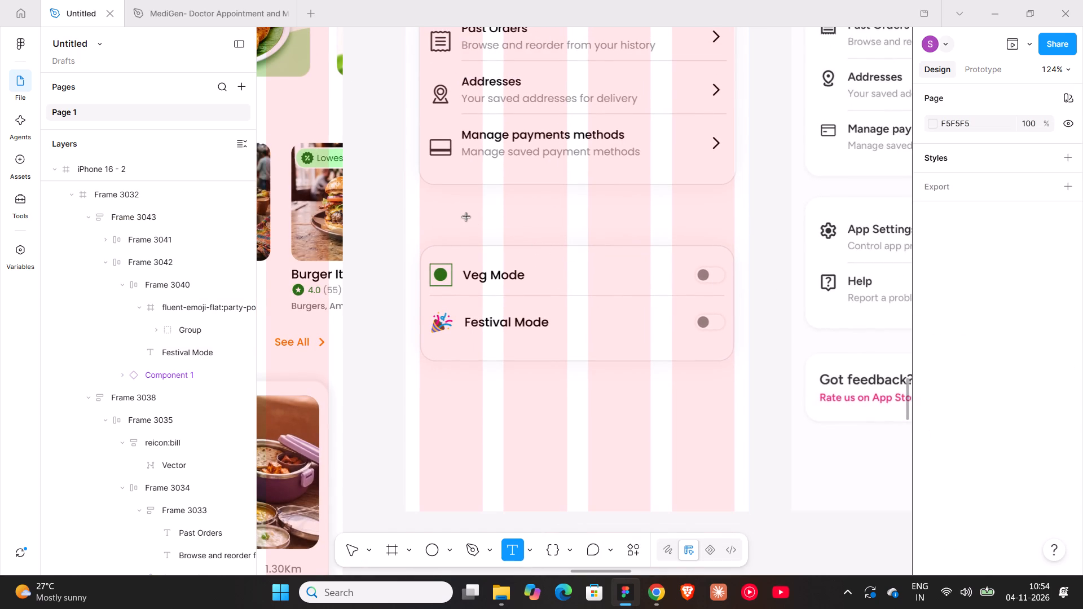
pyautogui.press('Escape')
pyautogui.keyDown('ctrl'); pyautogui.scroll(-5, 466, 217); pyautogui.keyUp('ctrl')
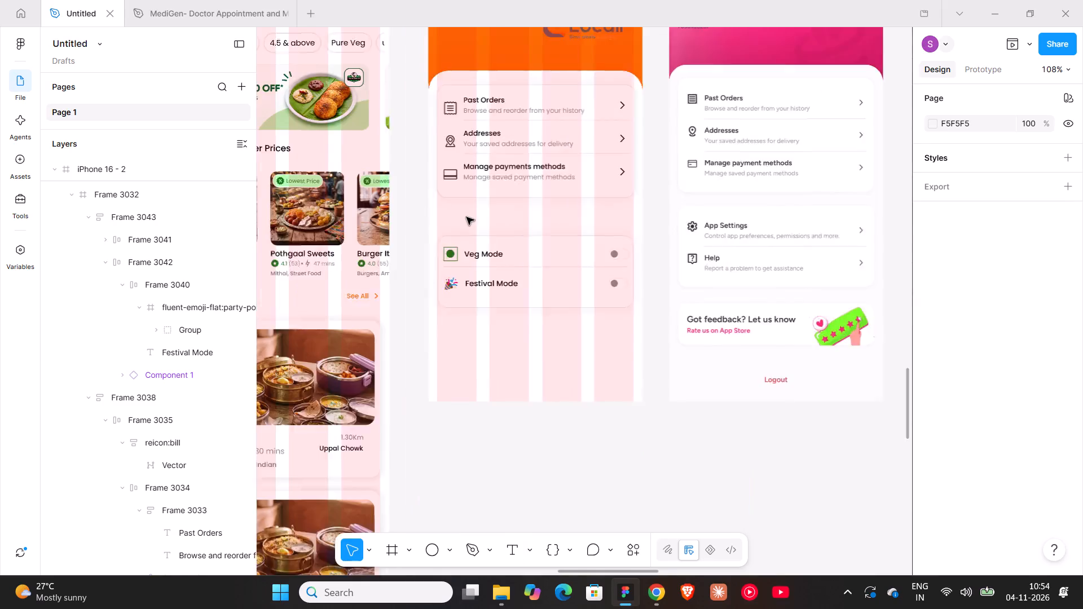
pyautogui.click(623, 303)
pyautogui.doubleClick(525, 272)
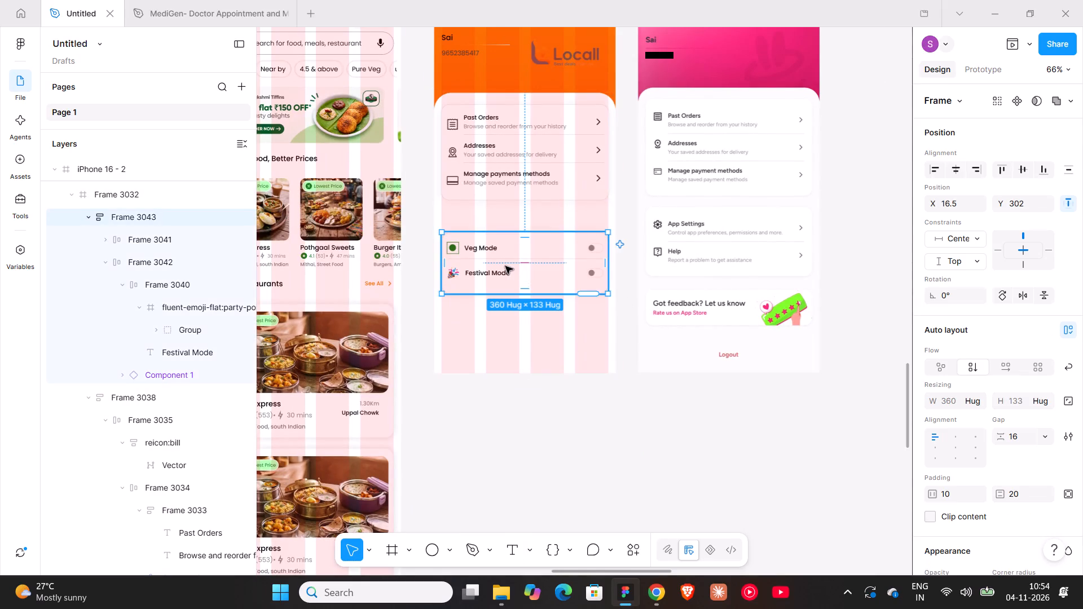
pyautogui.moveTo(505, 266); pyautogui.dragTo(503, 243)
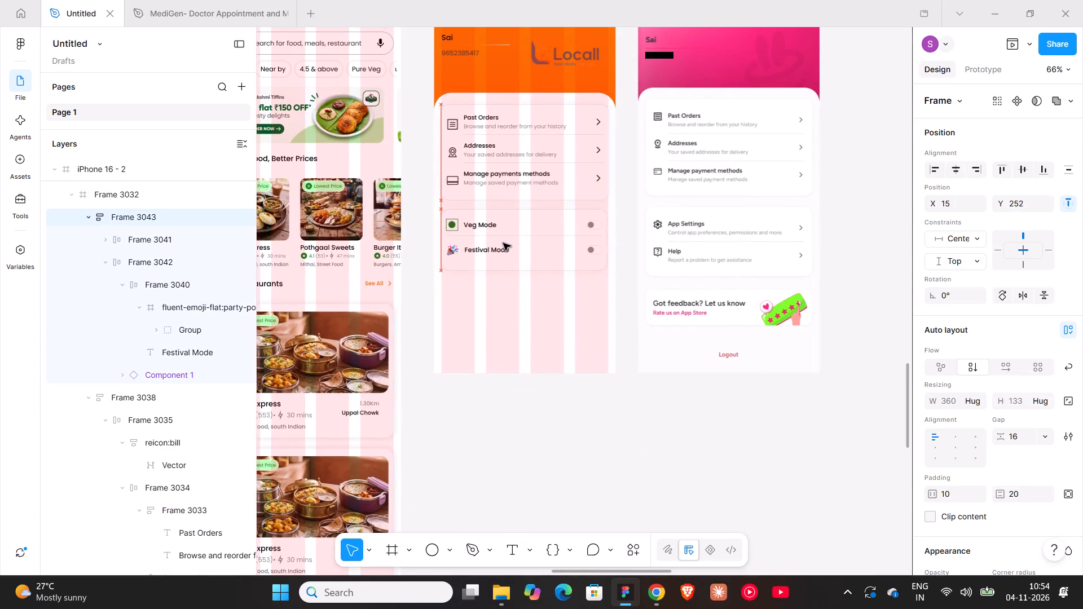
pyautogui.moveTo(503, 243); pyautogui.dragTo(505, 246)
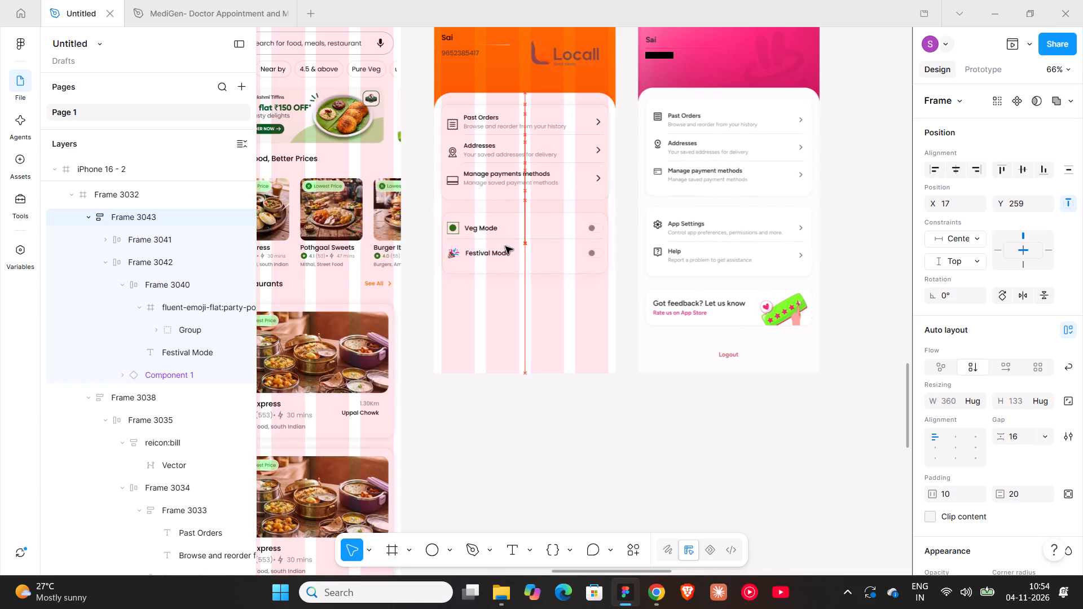
pyautogui.moveTo(505, 246); pyautogui.dragTo(505, 244)
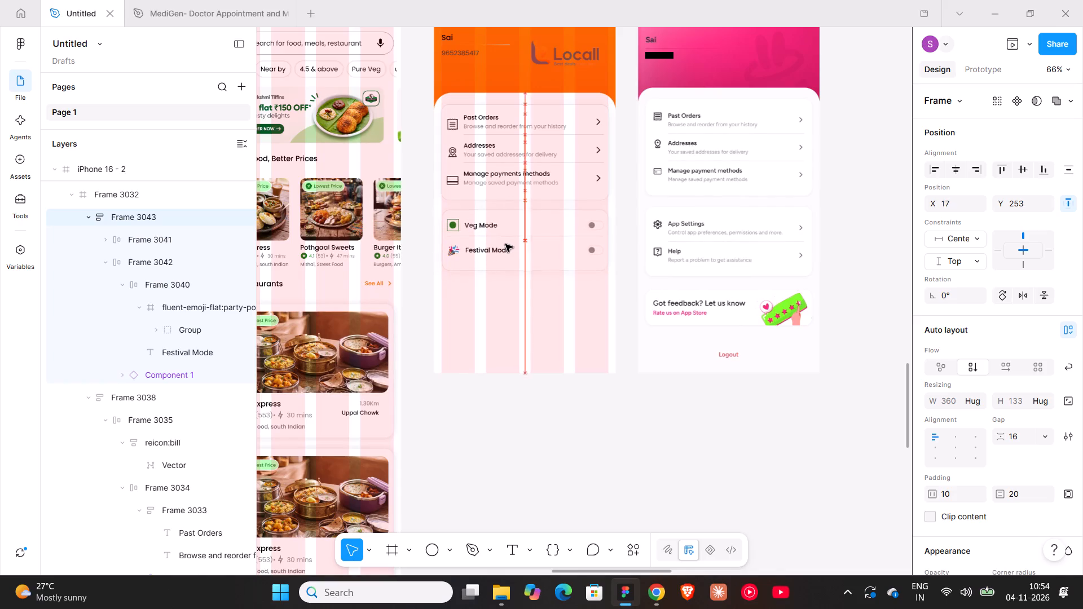
pyautogui.moveTo(505, 244); pyautogui.dragTo(505, 244)
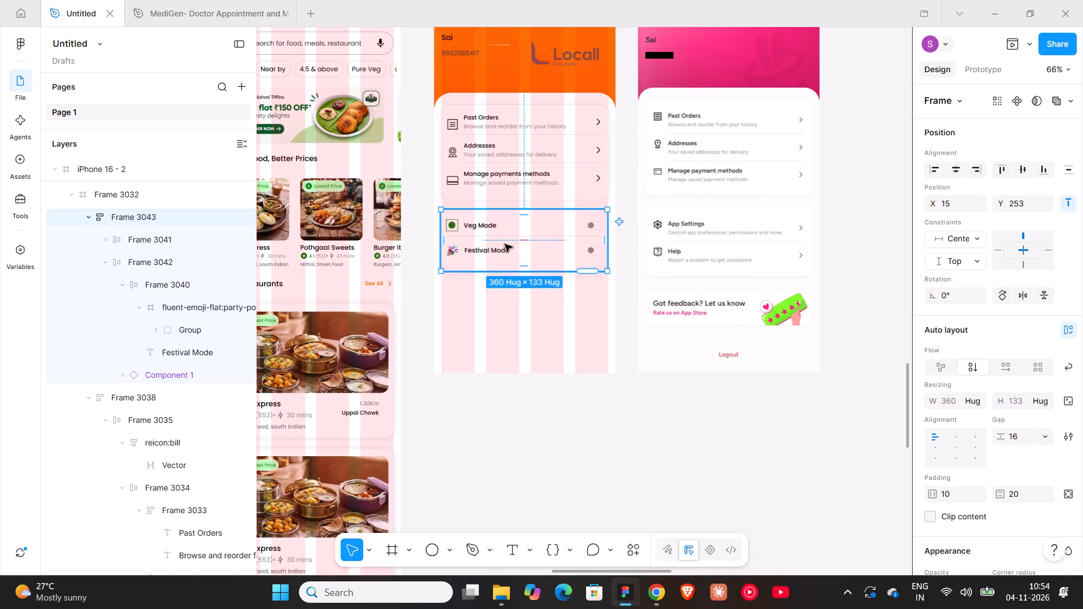
# Duplicate the three-row Past Orders card below the Veg Mode card at about Y 422, and delete the copy's Addresses row.
pyautogui.click(517, 179)
pyautogui.keyDown('alt'); pyautogui.moveTo(519, 153); pyautogui.dragTo(520, 268); pyautogui.keyUp('alt')
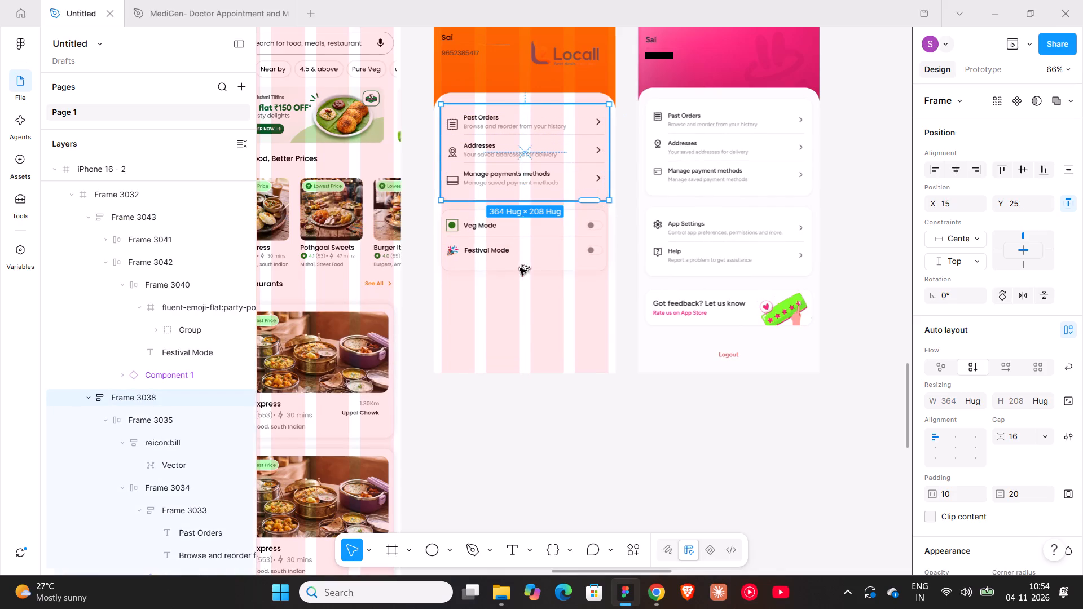
pyautogui.keyDown('alt'); pyautogui.moveTo(520, 268); pyautogui.dragTo(521, 337); pyautogui.keyUp('alt')
pyautogui.doubleClick(521, 334)
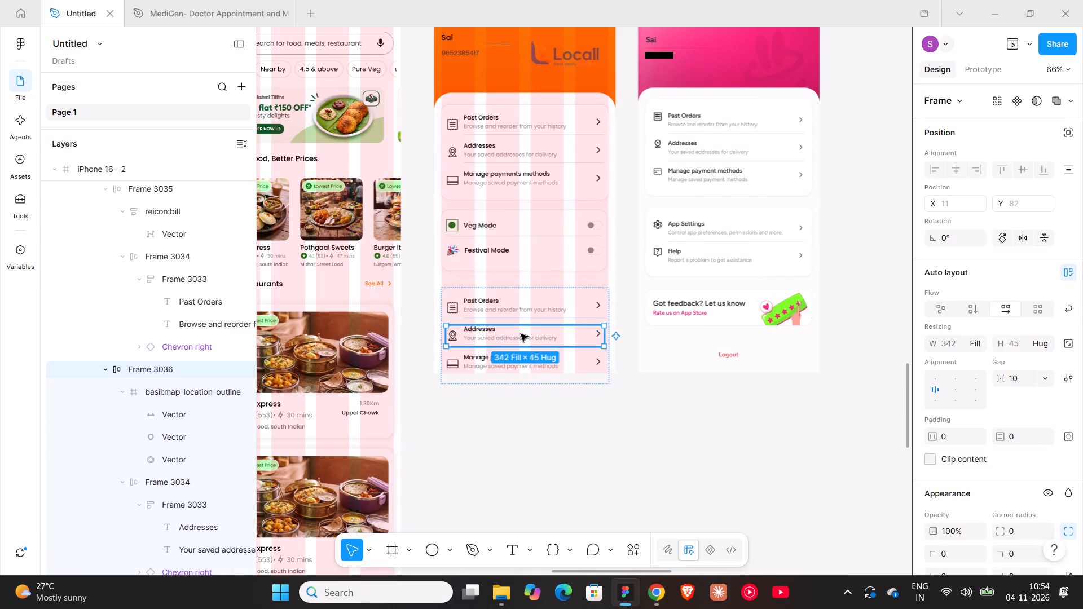
pyautogui.press('Delete')
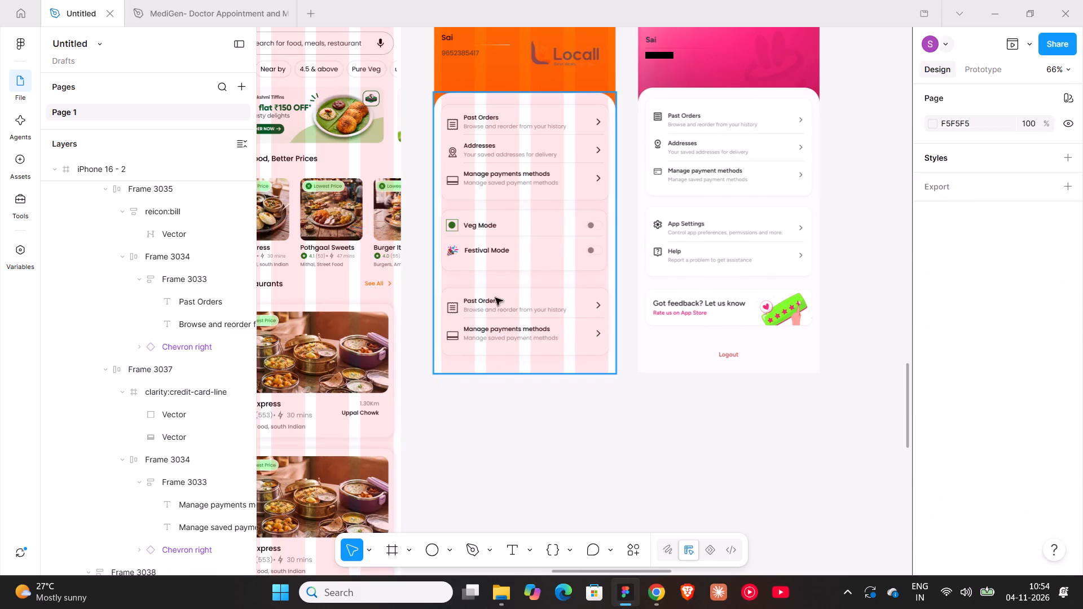
# Change the Past Orders title in the duplicated card to "App Settings".
pyautogui.doubleClick(483, 291)
pyautogui.keyDown('ctrl'); pyautogui.scroll(6, 480, 301); pyautogui.keyUp('ctrl')
pyautogui.keyDown('shift'); pyautogui.scroll(-2, 480, 301); pyautogui.keyUp('shift')
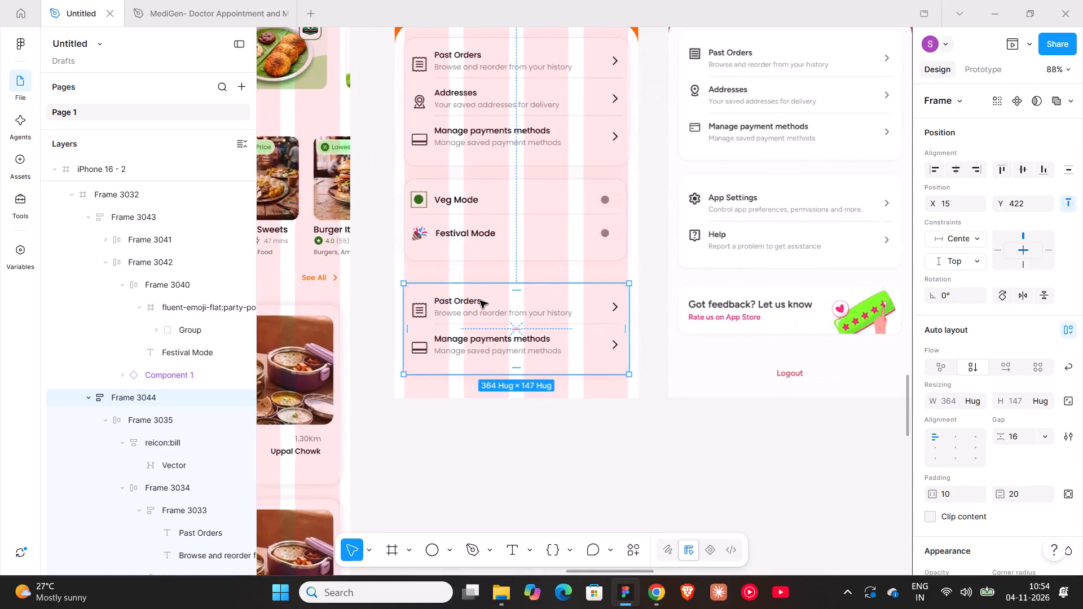
pyautogui.keyDown('ctrl'); pyautogui.scroll(4, 480, 301); pyautogui.keyUp('ctrl')
pyautogui.tripleClick(464, 301)
pyautogui.tripleClick(464, 301)
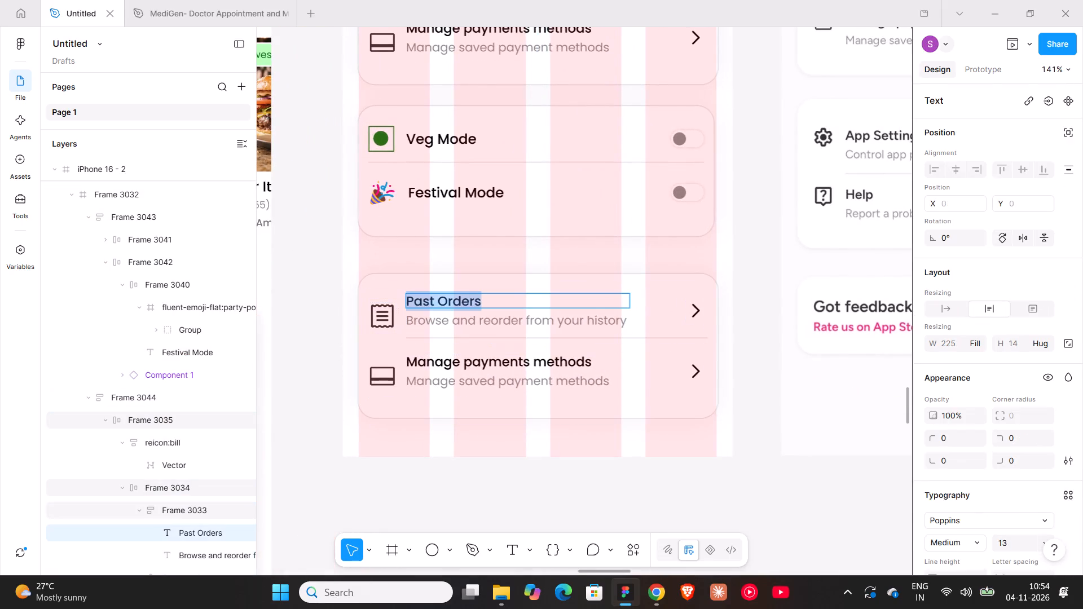
pyautogui.write('App Sttings')
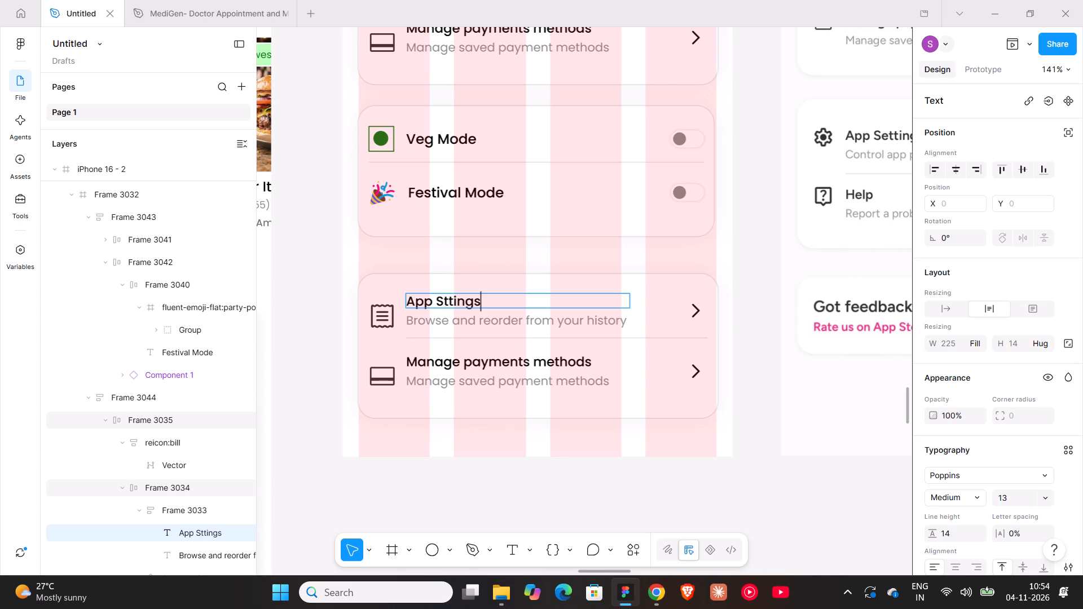
pyautogui.press('BackSpace')
pyautogui.press('BackSpace')
pyautogui.press('BackSpace')
pyautogui.press('BackSpace')
pyautogui.press('BackSpace')
pyautogui.press('BackSpace')
pyautogui.write('ettongs')
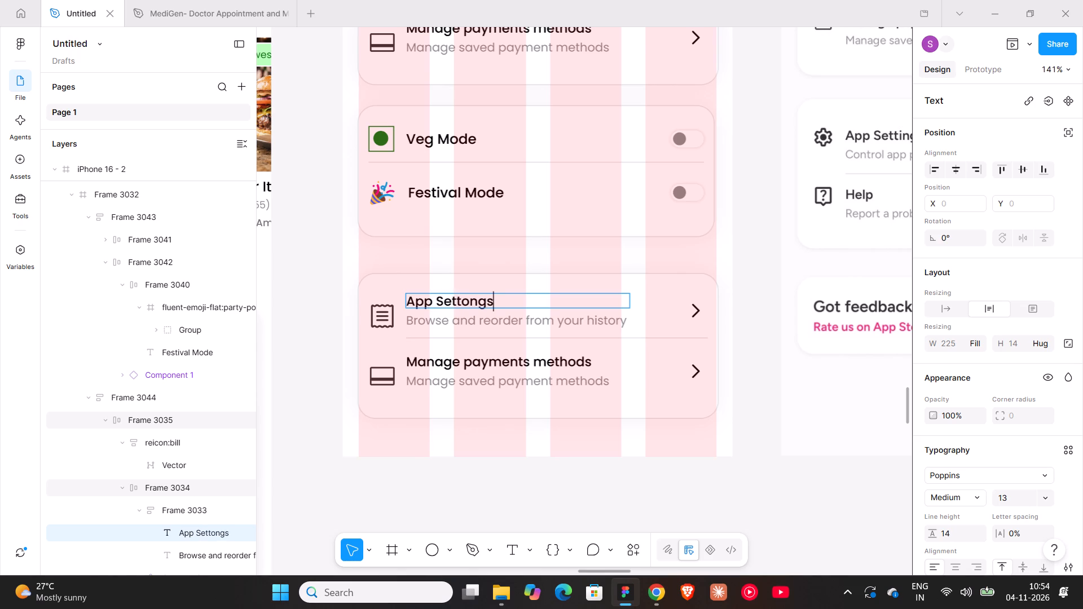
pyautogui.press('BackSpace')
pyautogui.press('BackSpace')
pyautogui.press('BackSpace')
pyautogui.press('BackSpace')
pyautogui.write('ings')
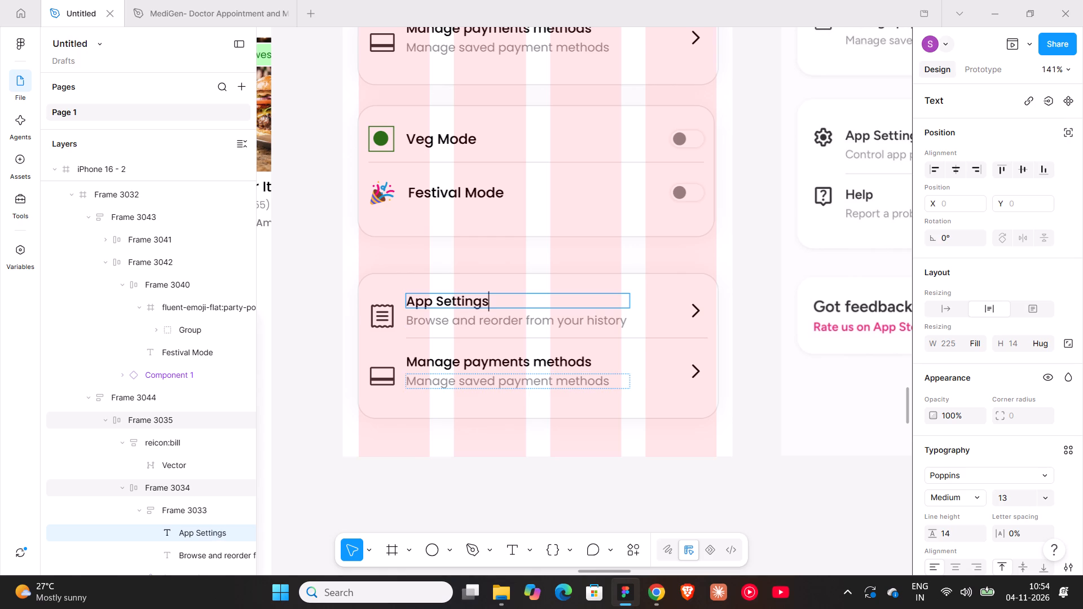
# Change the Manage payments methods title in the duplicated card to "Help".
pyautogui.tripleClick(486, 365)
pyautogui.write('Help')
# Replace the description under App Settings with "Control app preferences, permissions".
pyautogui.keyDown('shift'); pyautogui.scroll(-6, 486, 365); pyautogui.keyUp('shift')
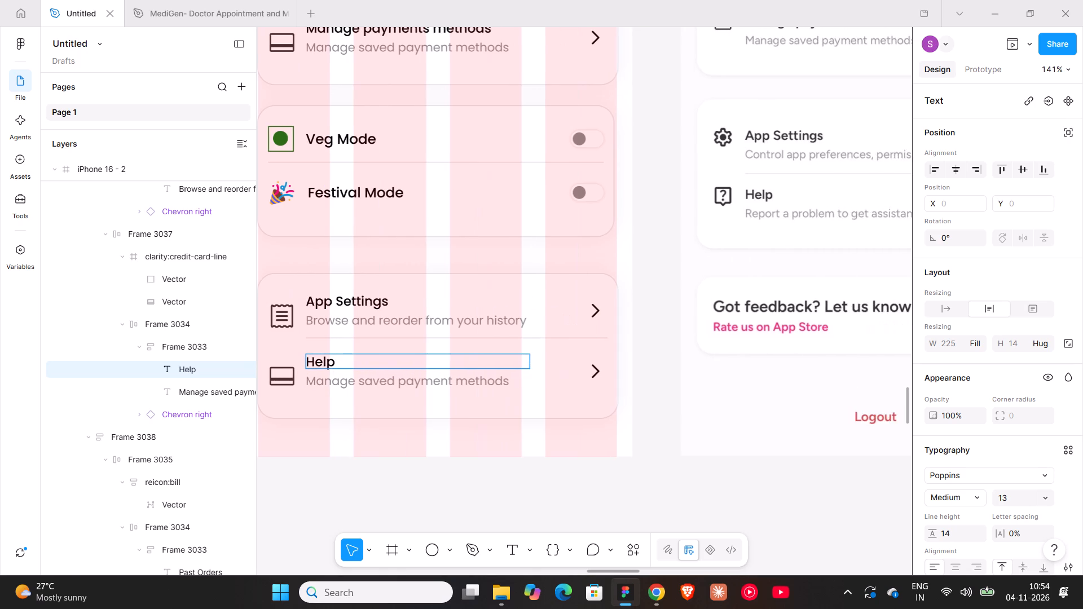
pyautogui.scroll(-3, 486, 365)
pyautogui.tripleClick(390, 326)
pyautogui.write('Contro; app re')
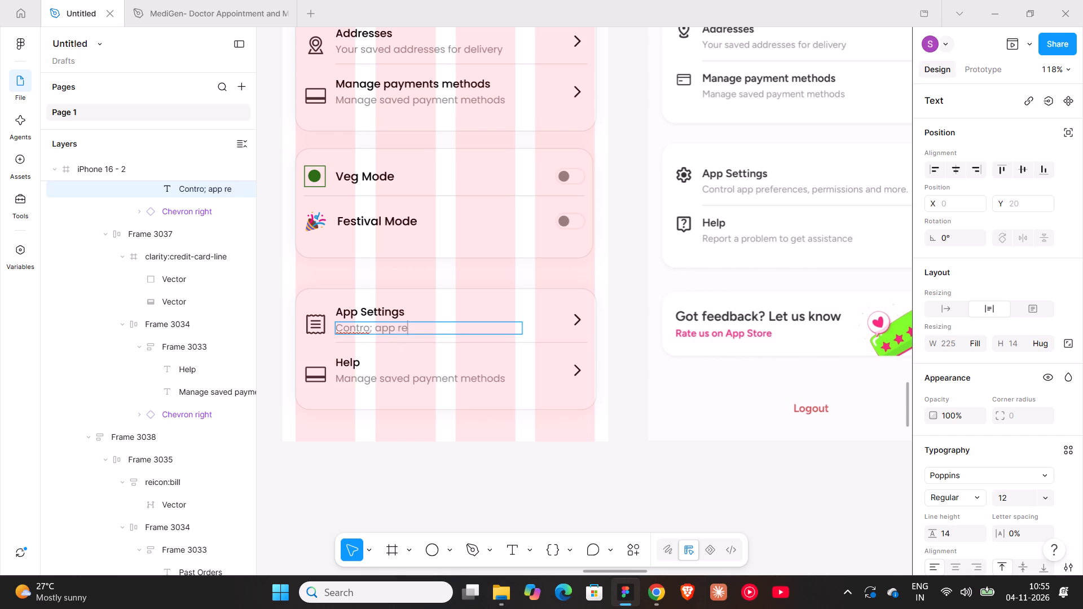
pyautogui.press('BackSpace')
pyautogui.press('BackSpace')
pyautogui.press('BackSpace')
pyautogui.press('BackSpace')
pyautogui.press('BackSpace')
pyautogui.press('BackSpace')
pyautogui.press('BackSpace')
pyautogui.press('BackSpace')
pyautogui.write('l app preferences, permiss')
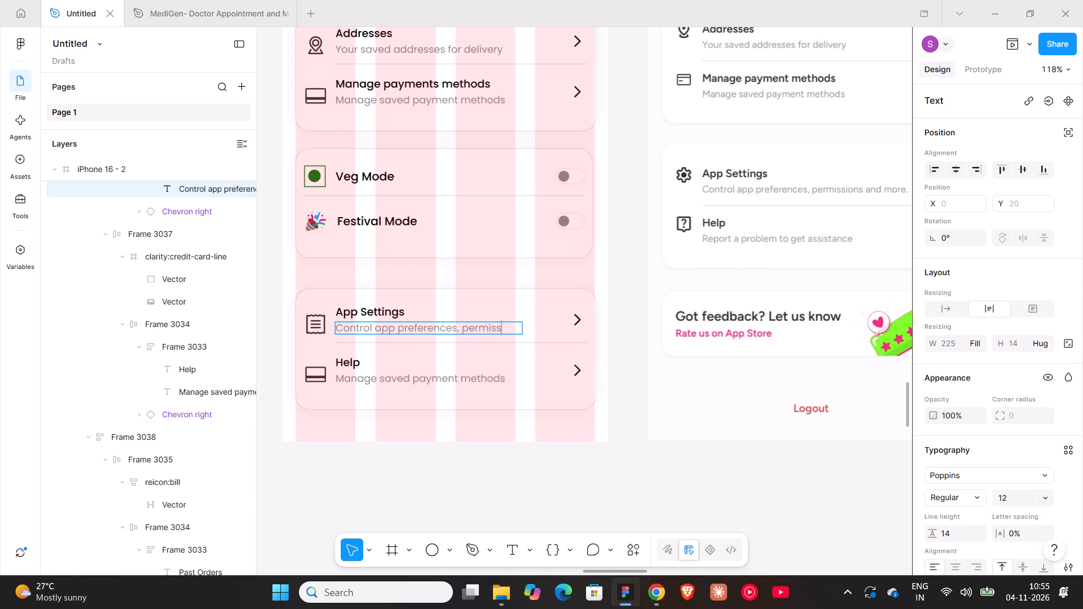
pyautogui.write('ions')
pyautogui.keyDown('ctrl'); pyautogui.scroll(-2, 403, 382); pyautogui.keyUp('ctrl')
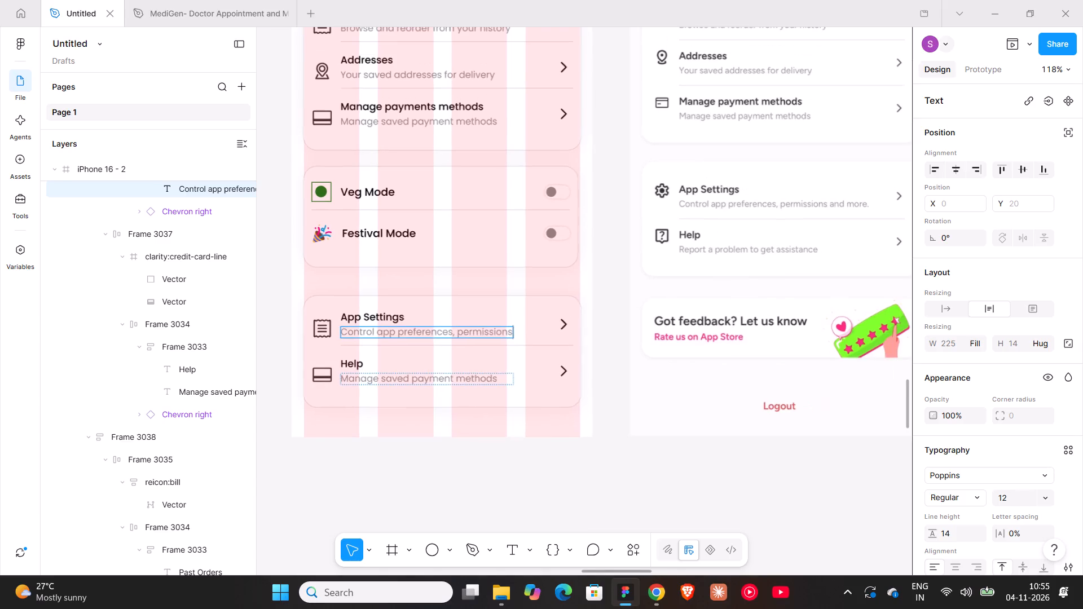
# Search Iconify for "setting" and import the outlined ant-design gear icon onto the canvas below the Profile frame.
pyautogui.click(544, 457)
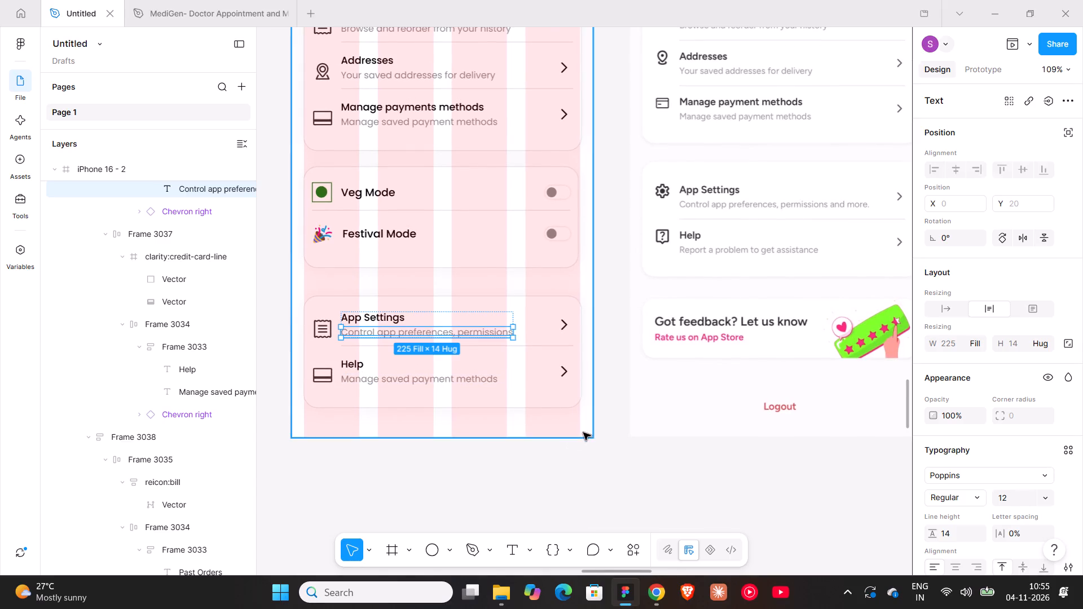
pyautogui.keyDown('ctrl'); pyautogui.scroll(-9, 583, 433); pyautogui.keyUp('ctrl')
pyautogui.rightClick(587, 343)
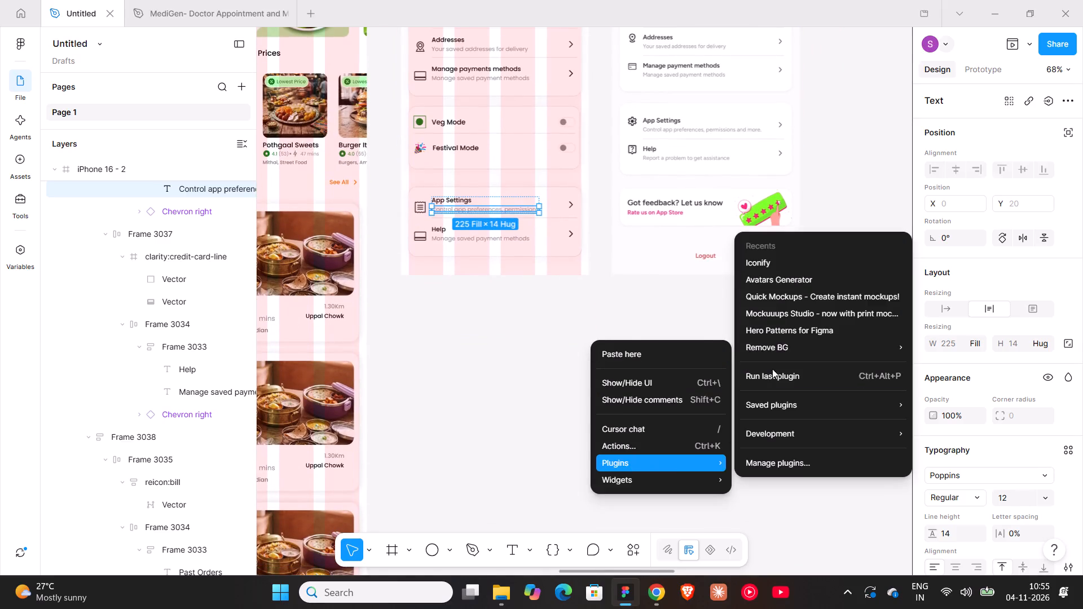
pyautogui.click(778, 258)
pyautogui.click(702, 129)
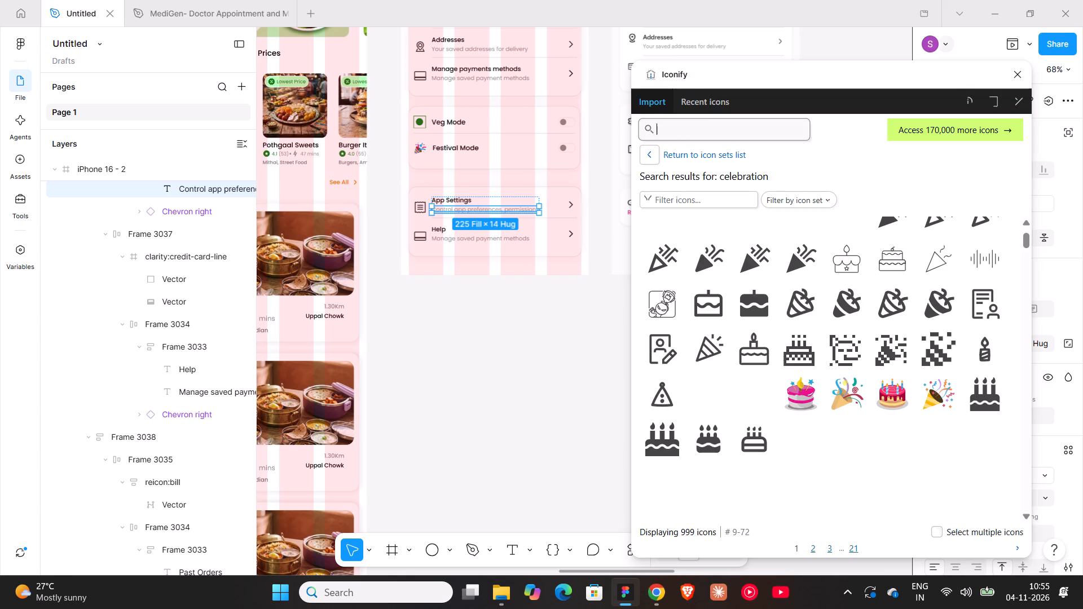
pyautogui.write('sett')
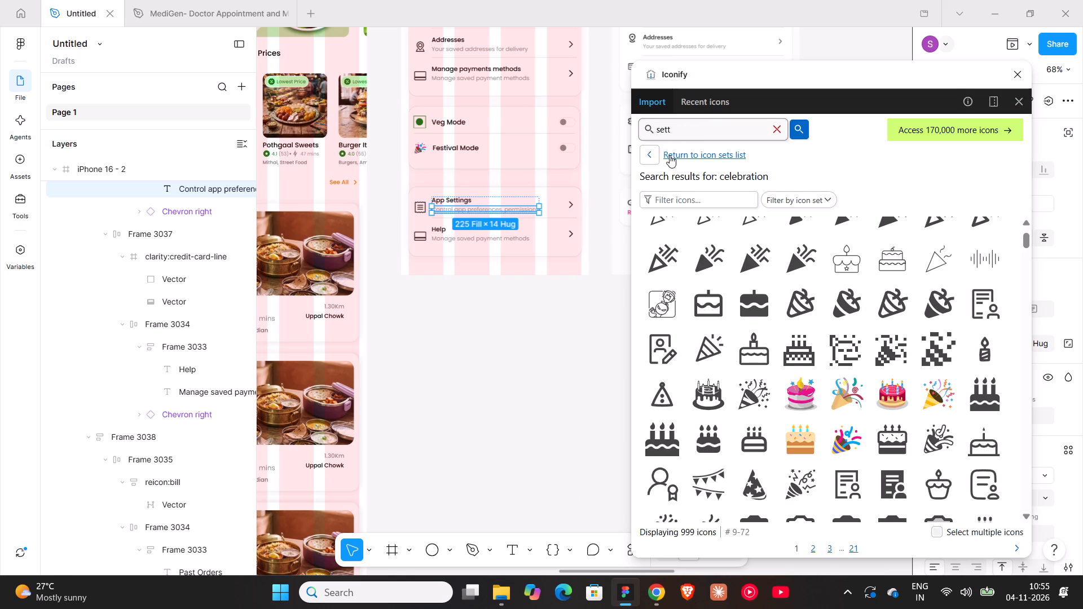
pyautogui.write('ing')
pyautogui.press('Return')
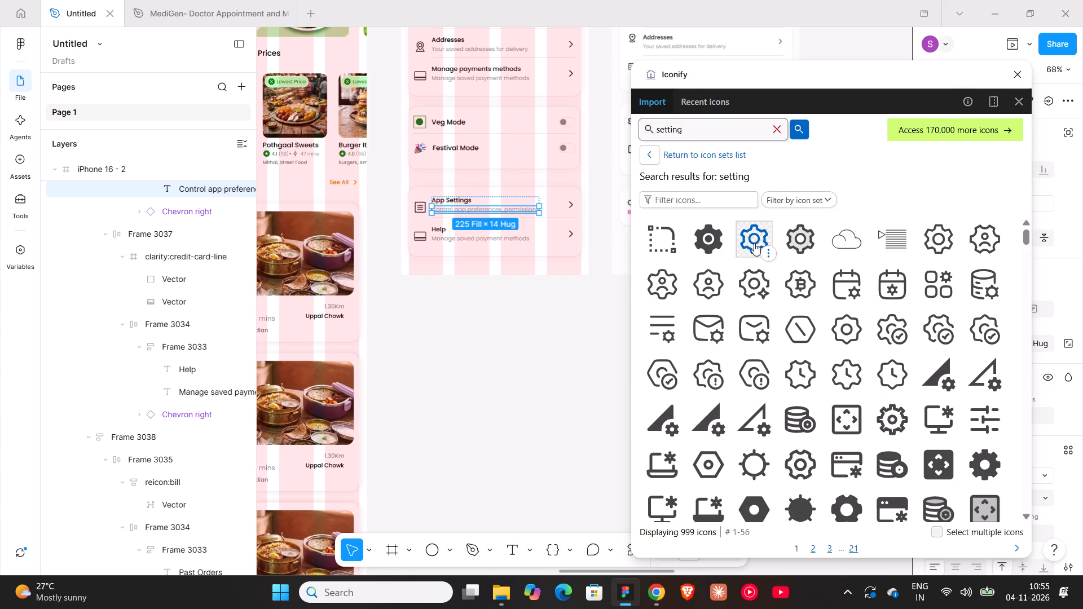
pyautogui.moveTo(753, 241); pyautogui.dragTo(562, 306)
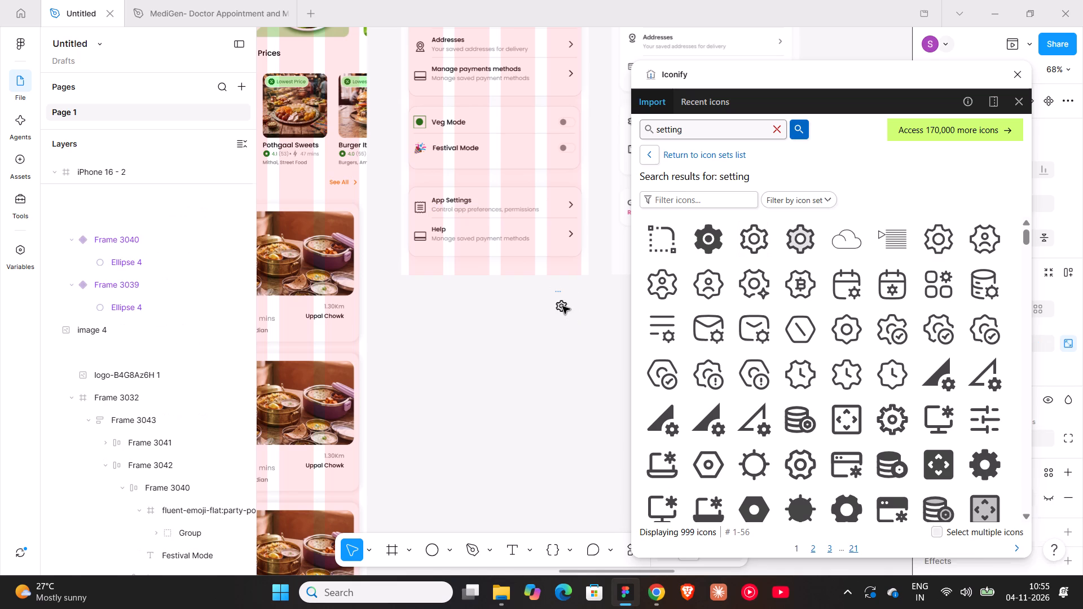
# Replace the bill icon in the App Settings row with the imported gear icon.
pyautogui.hotkey('ctrl', 'x')
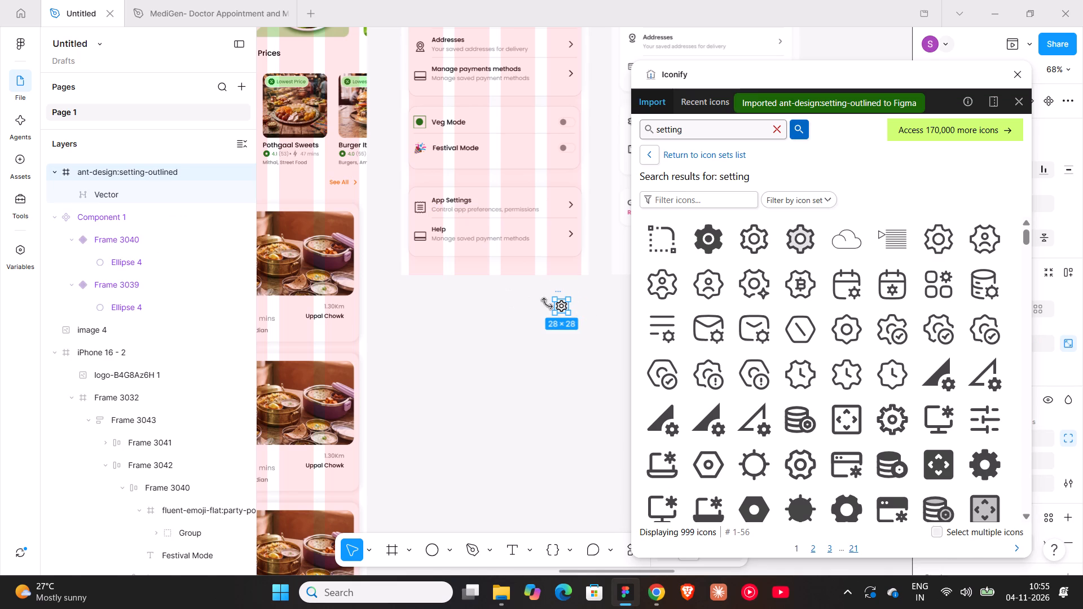
pyautogui.click(565, 306)
pyautogui.click(581, 284)
pyautogui.click(557, 292)
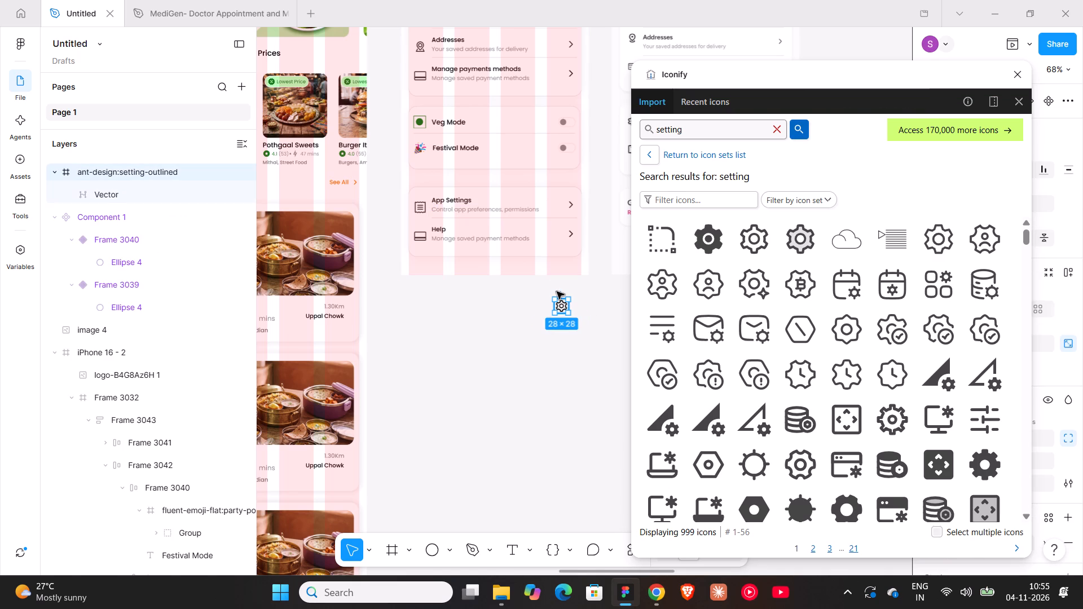
pyautogui.hotkey('ctrl', 'x')
pyautogui.tripleClick(419, 206)
pyautogui.click(419, 206)
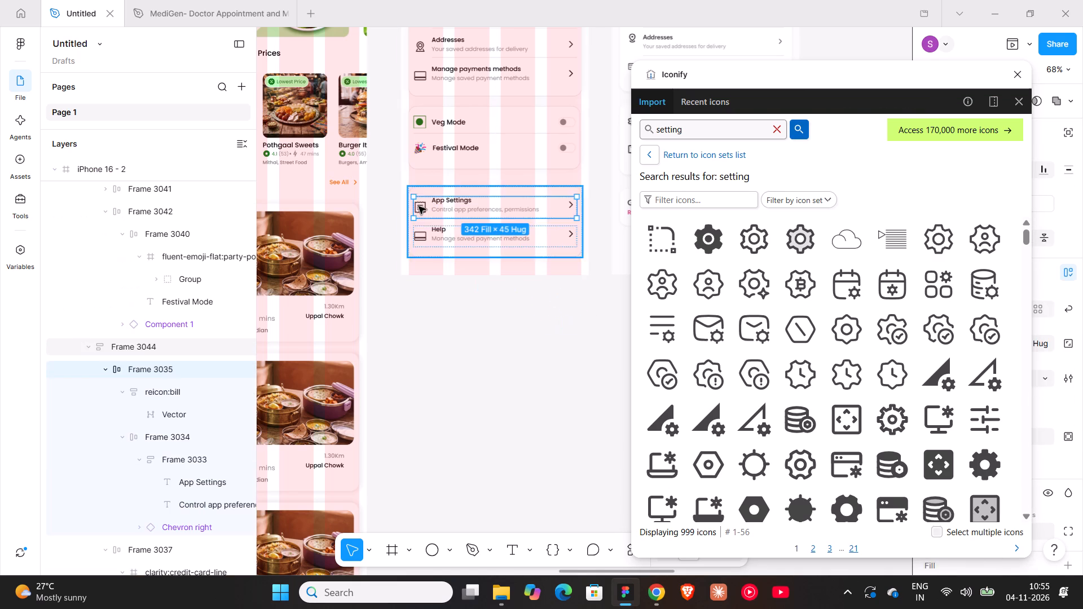
pyautogui.hotkey('ctrl', 'shift', 'r')
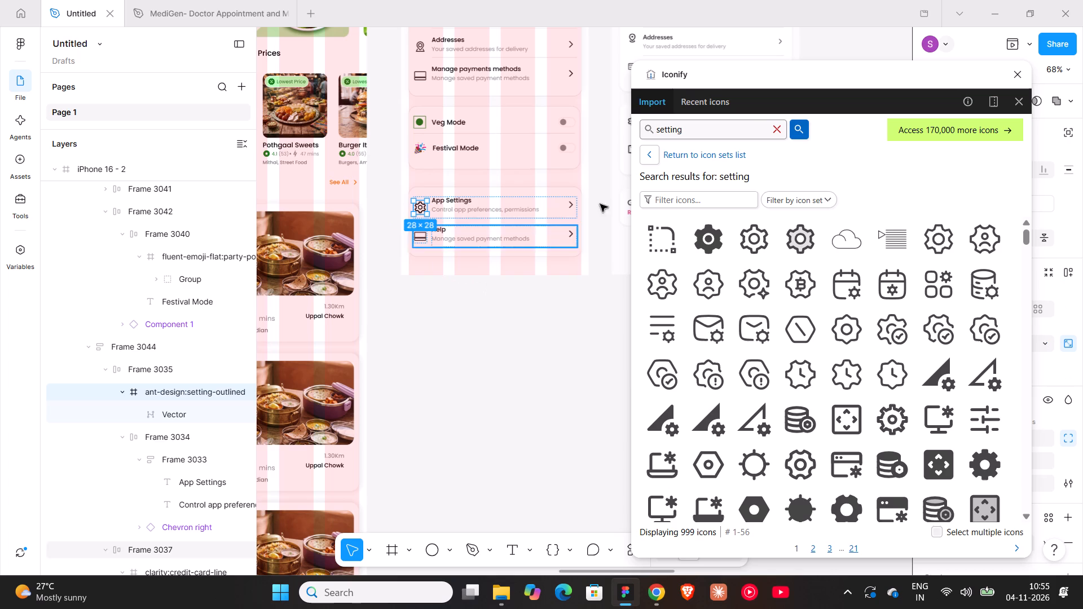
# Search Iconify for "help" and import the bx:help-circle icon onto the canvas below the Profile frame.
pyautogui.click(773, 131)
pyautogui.write('help')
pyautogui.press('Return')
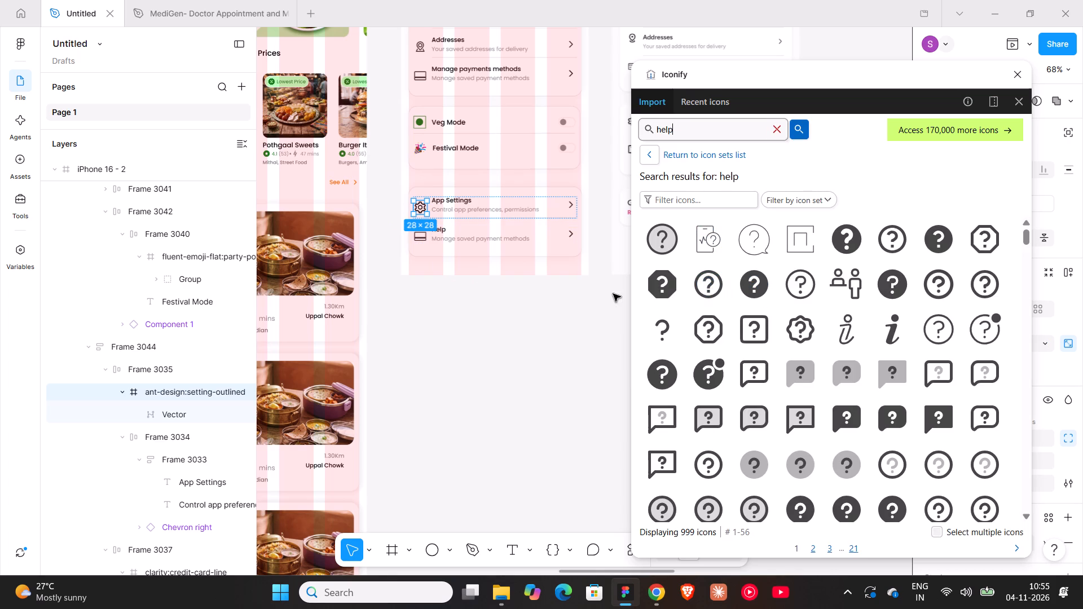
pyautogui.keyDown('shift'); pyautogui.scroll(-3, 624, 298); pyautogui.keyUp('shift')
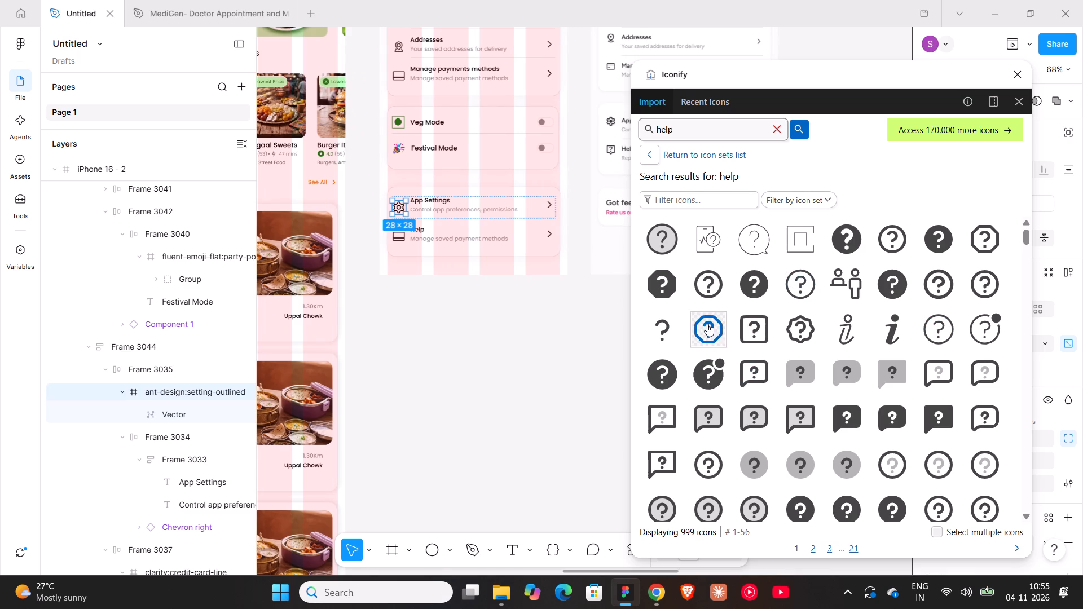
pyautogui.moveTo(717, 285); pyautogui.dragTo(456, 312)
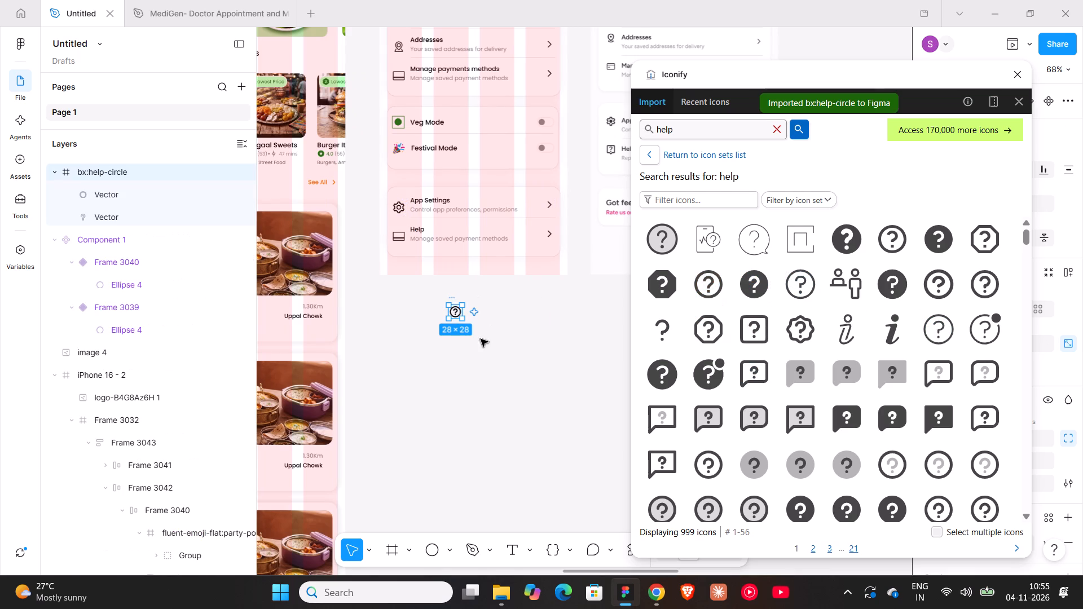
# Replace the credit card icon in the Help row with the imported help-circle icon and close Iconify.
pyautogui.click(504, 305)
pyautogui.click(460, 307)
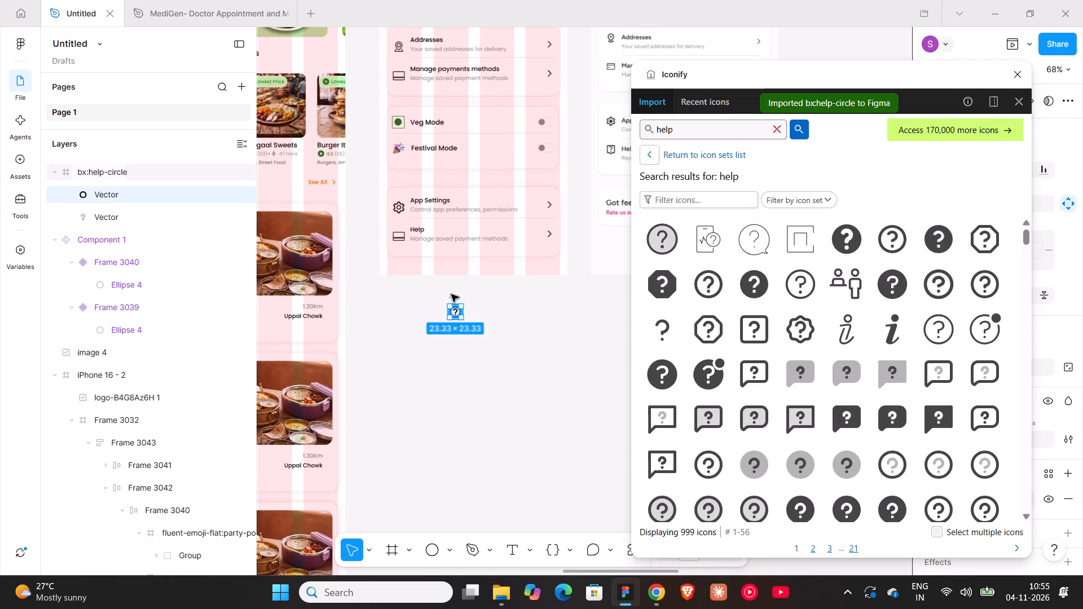
pyautogui.keyDown('ctrl'); pyautogui.scroll(6, 451, 294); pyautogui.keyUp('ctrl')
pyautogui.click(451, 295)
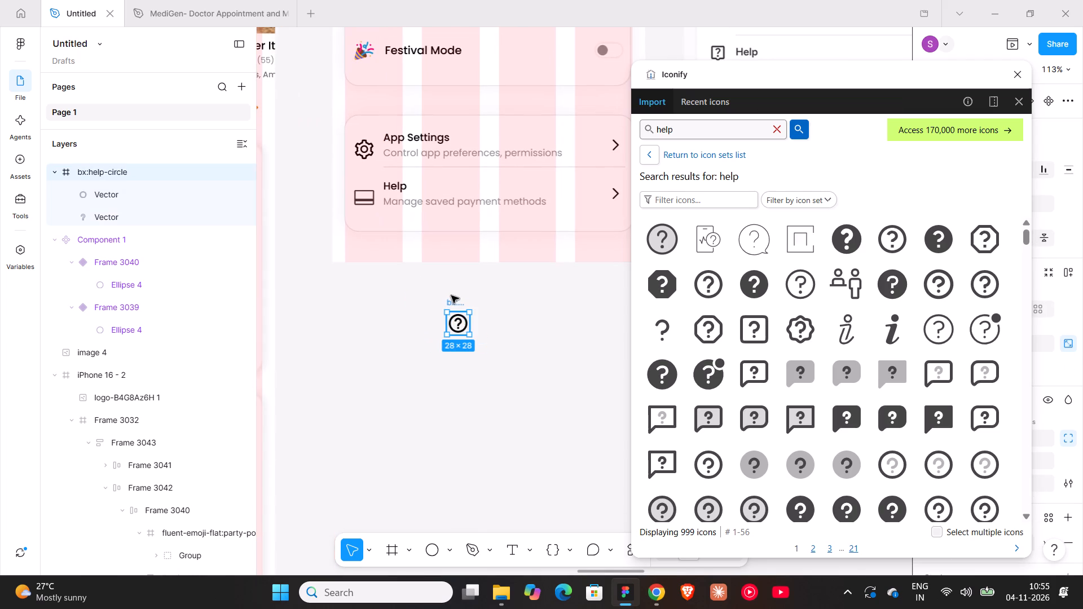
pyautogui.hotkey('ctrl', 'x')
pyautogui.tripleClick(368, 197)
pyautogui.doubleClick(368, 197)
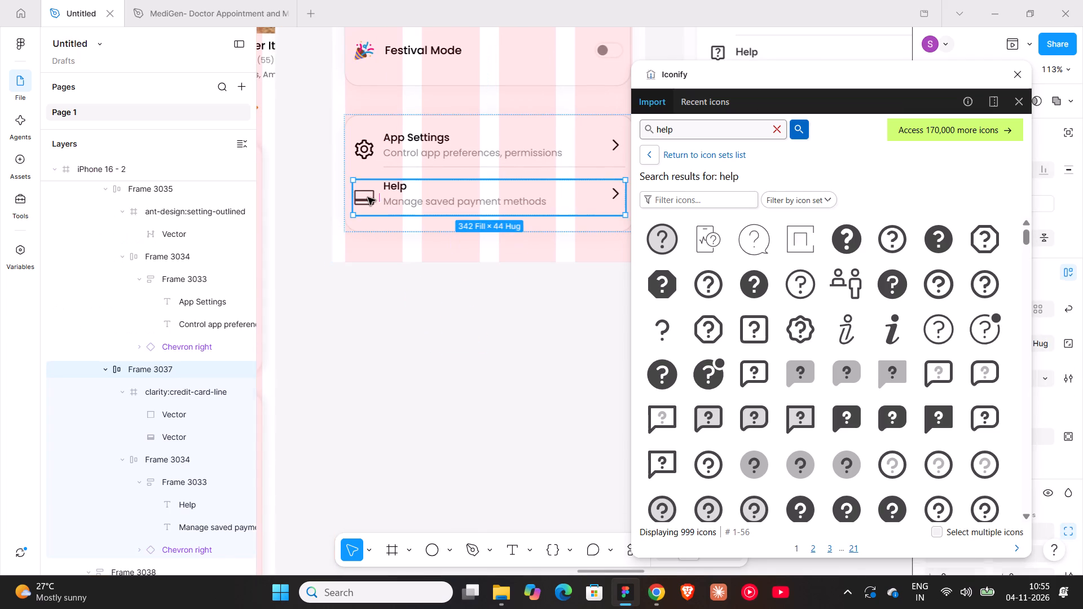
pyautogui.click(386, 288)
pyautogui.tripleClick(363, 208)
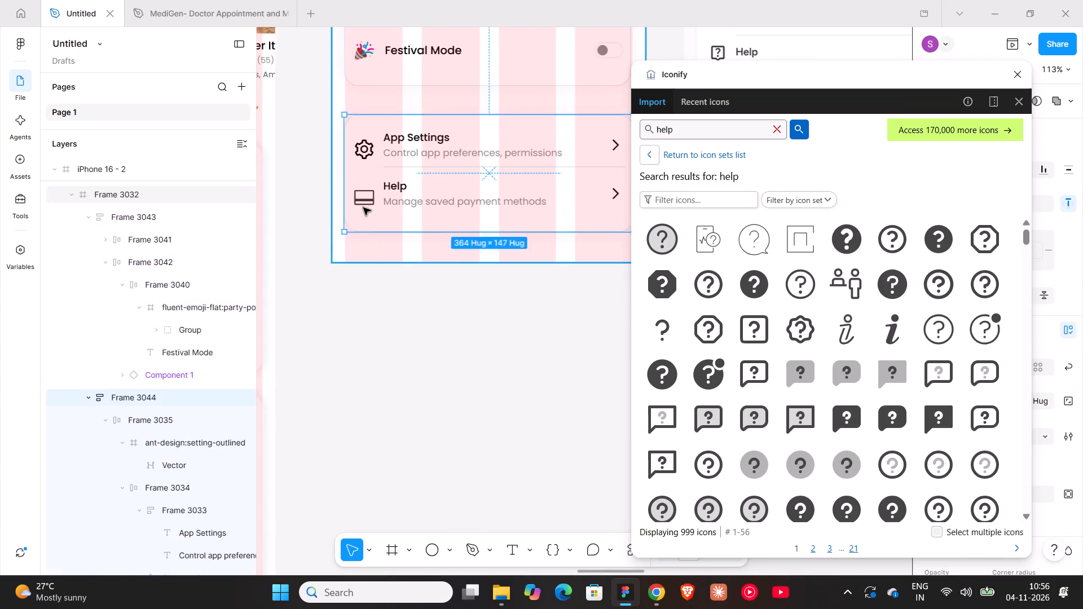
pyautogui.click(363, 208)
pyautogui.hotkey('ctrl', 'shift', 'r')
pyautogui.click(437, 326)
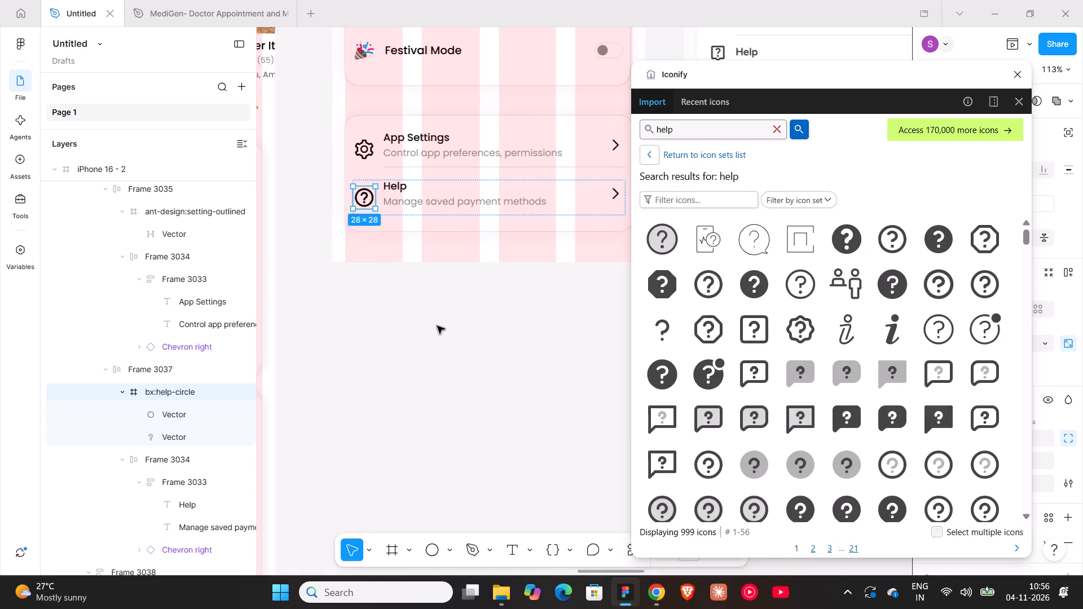
pyautogui.click(1015, 73)
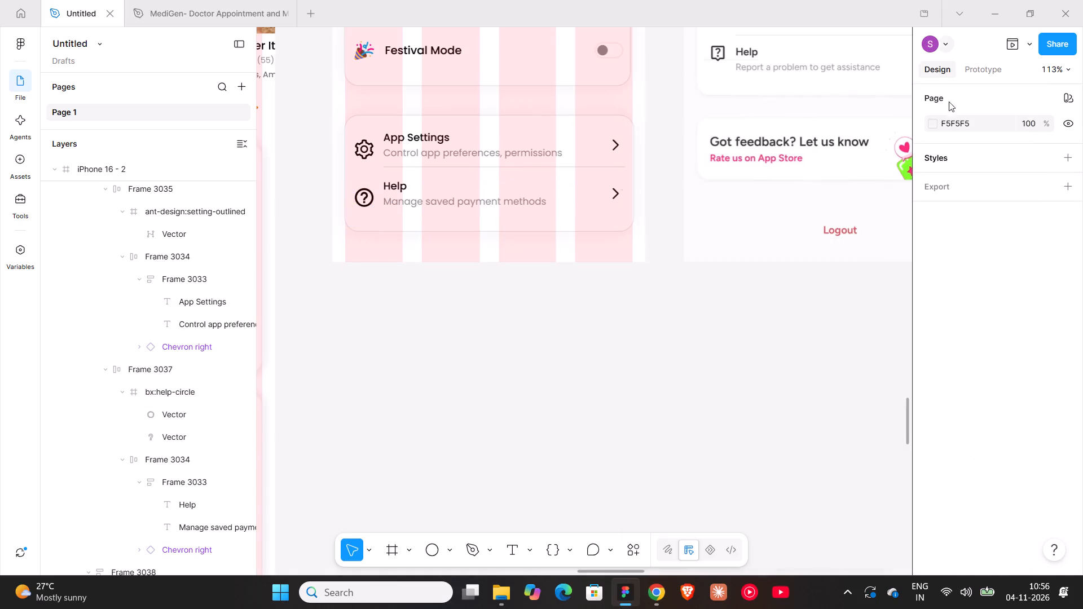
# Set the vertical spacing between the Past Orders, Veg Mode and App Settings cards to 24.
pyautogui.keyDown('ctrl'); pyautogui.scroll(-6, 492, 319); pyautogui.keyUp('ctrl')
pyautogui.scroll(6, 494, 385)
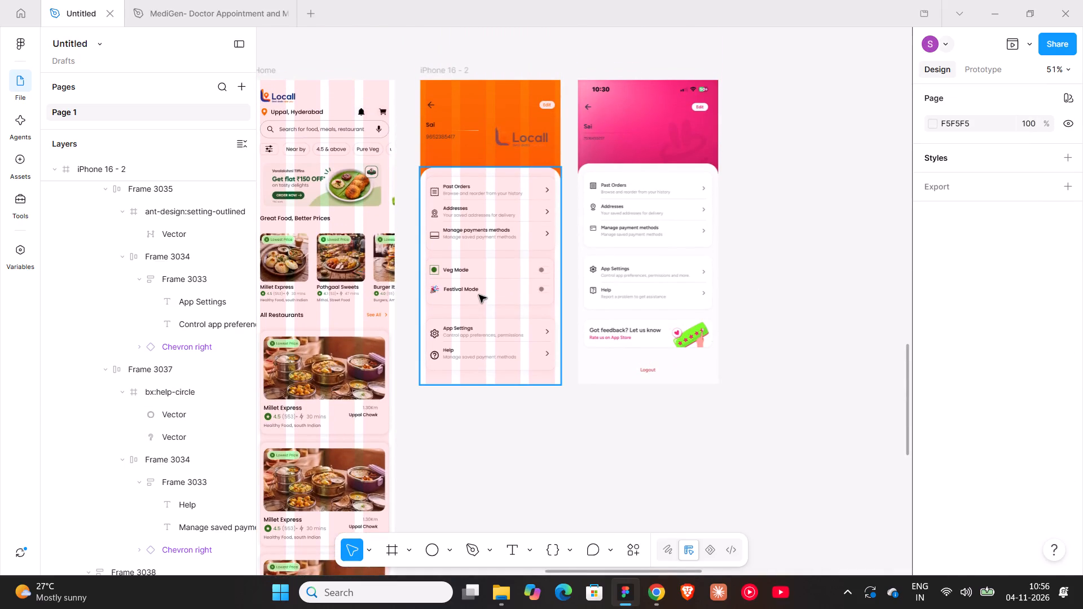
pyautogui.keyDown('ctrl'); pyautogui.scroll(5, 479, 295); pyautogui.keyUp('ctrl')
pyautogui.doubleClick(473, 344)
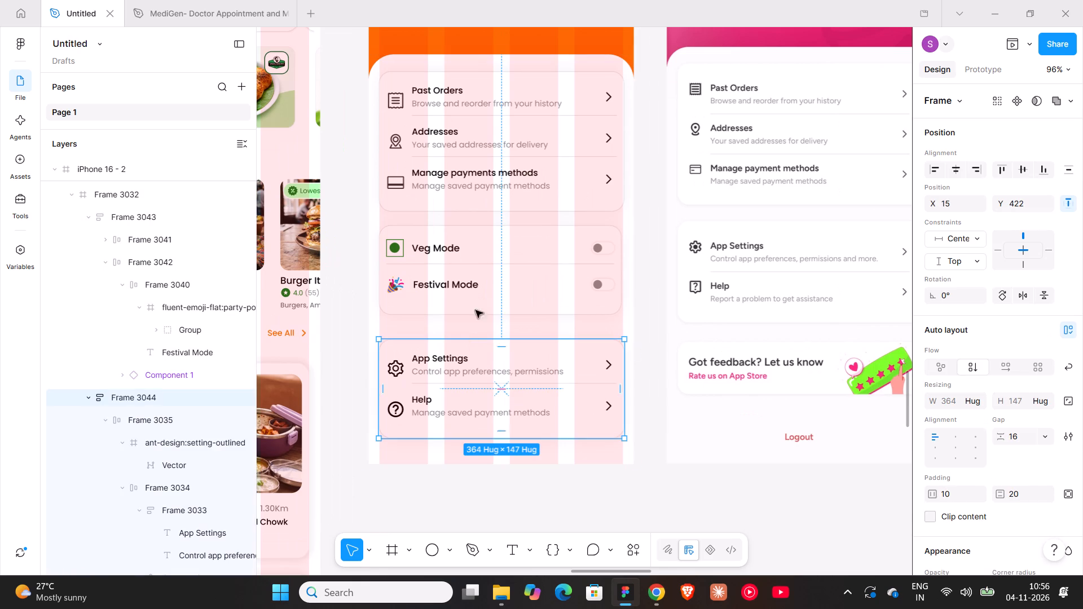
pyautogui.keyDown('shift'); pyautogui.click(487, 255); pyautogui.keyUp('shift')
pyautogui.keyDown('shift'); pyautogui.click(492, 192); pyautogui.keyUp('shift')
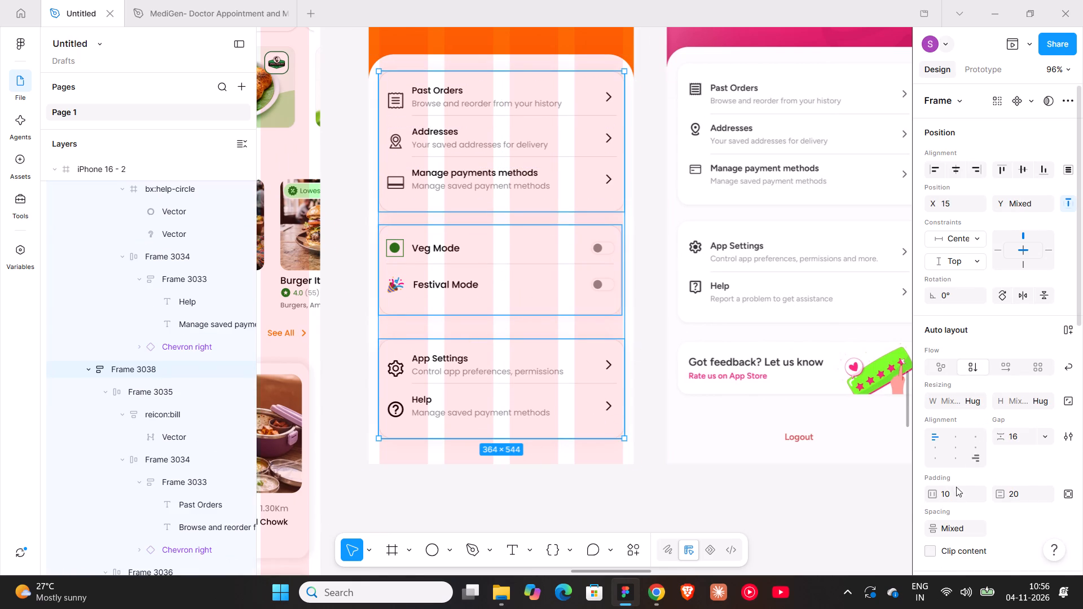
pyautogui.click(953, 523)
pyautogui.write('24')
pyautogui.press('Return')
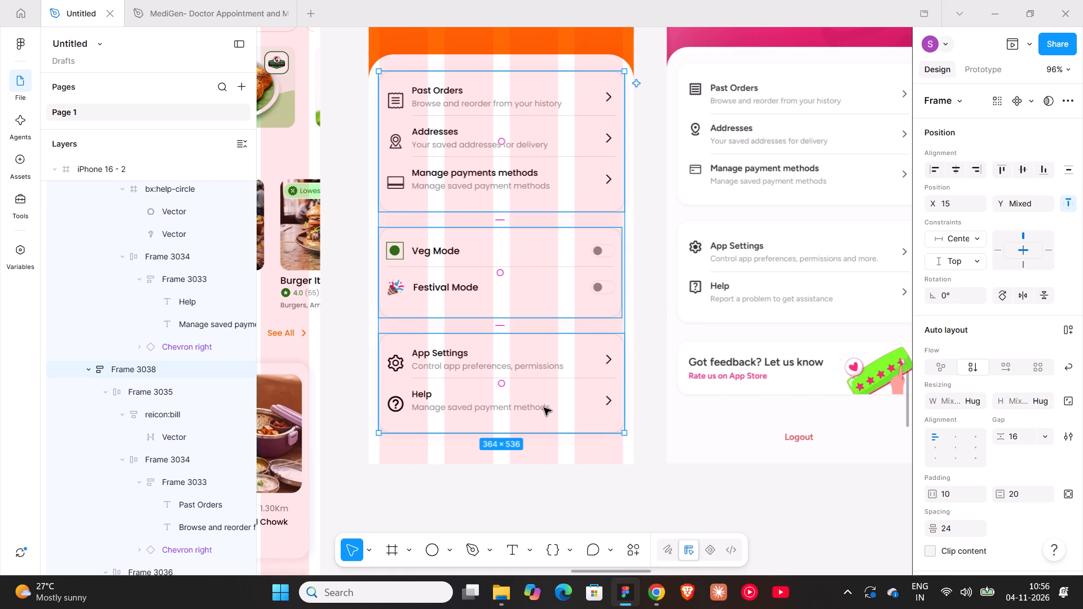
# Set the vertical padding to 16 on each of the Past Orders, Veg Mode and App Settings cards.
pyautogui.doubleClick(582, 187)
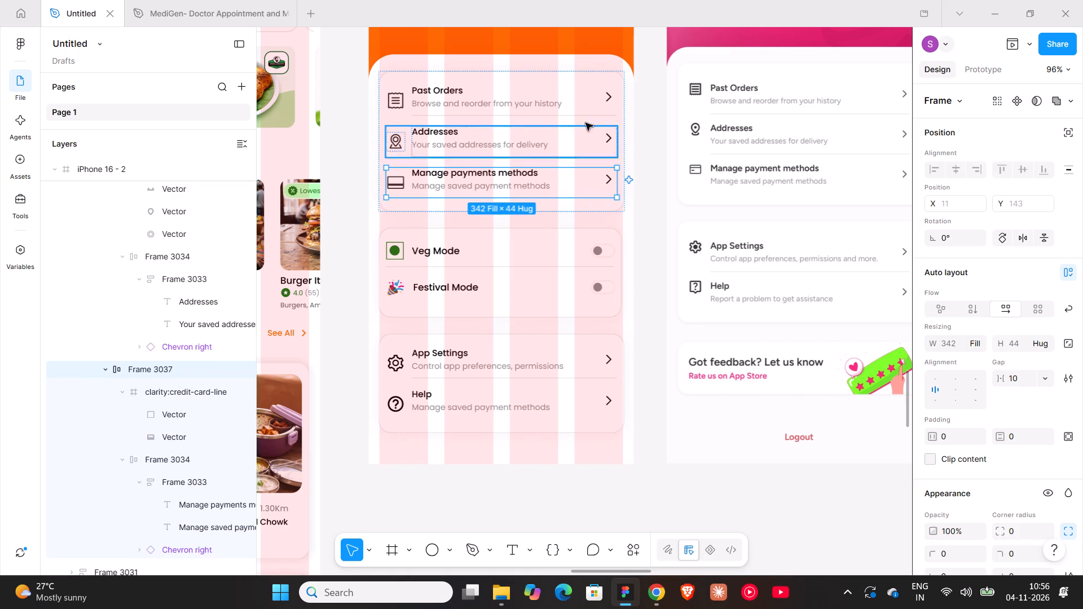
pyautogui.click(596, 75)
pyautogui.scroll(-1, 989, 420)
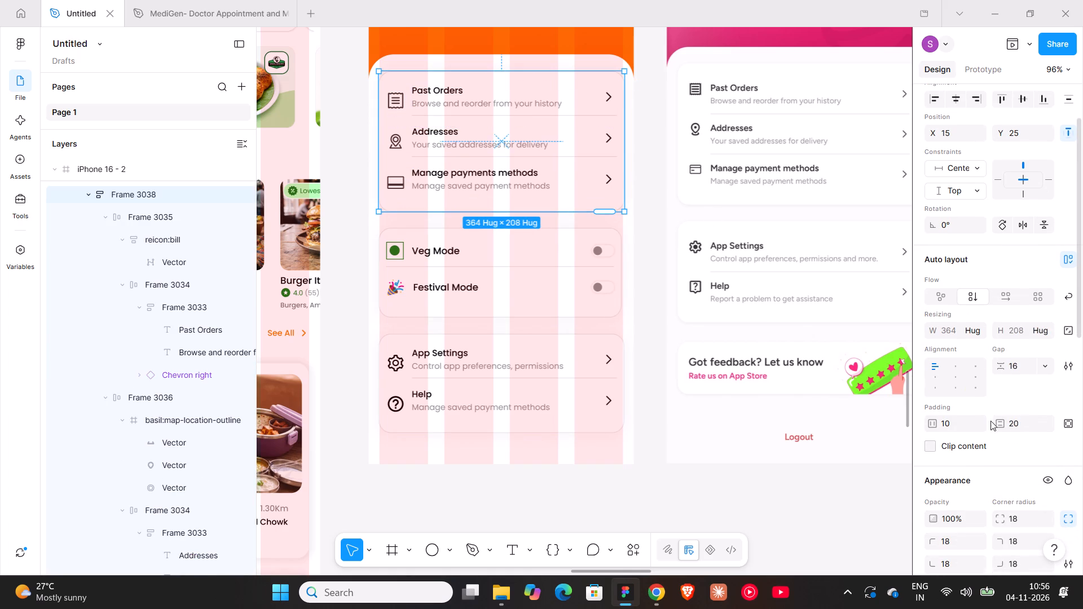
pyautogui.click(1023, 424)
pyautogui.write('16')
pyautogui.press('Return')
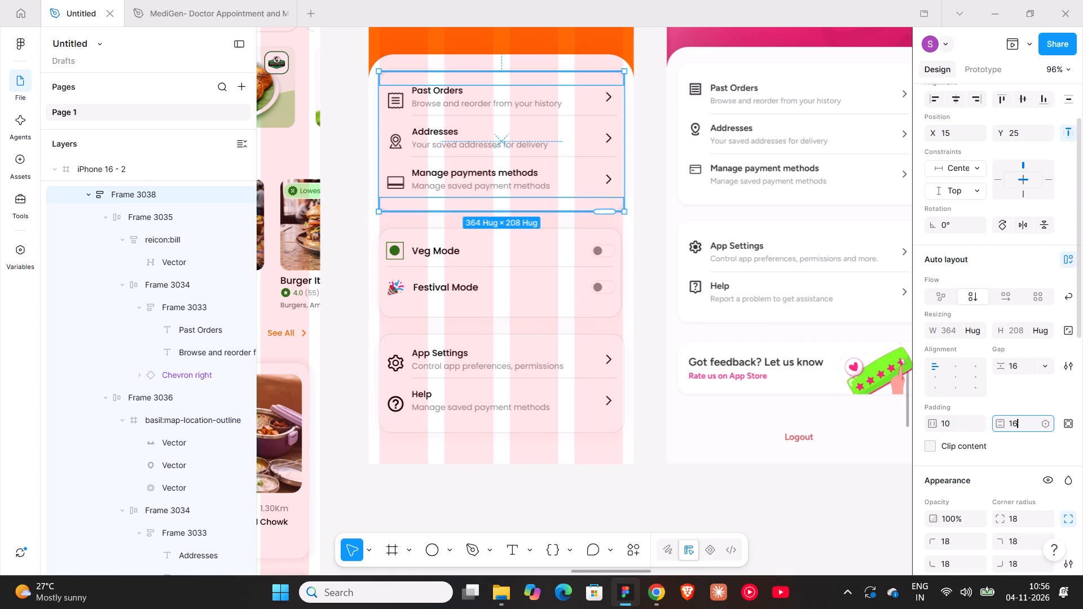
pyautogui.click(563, 293)
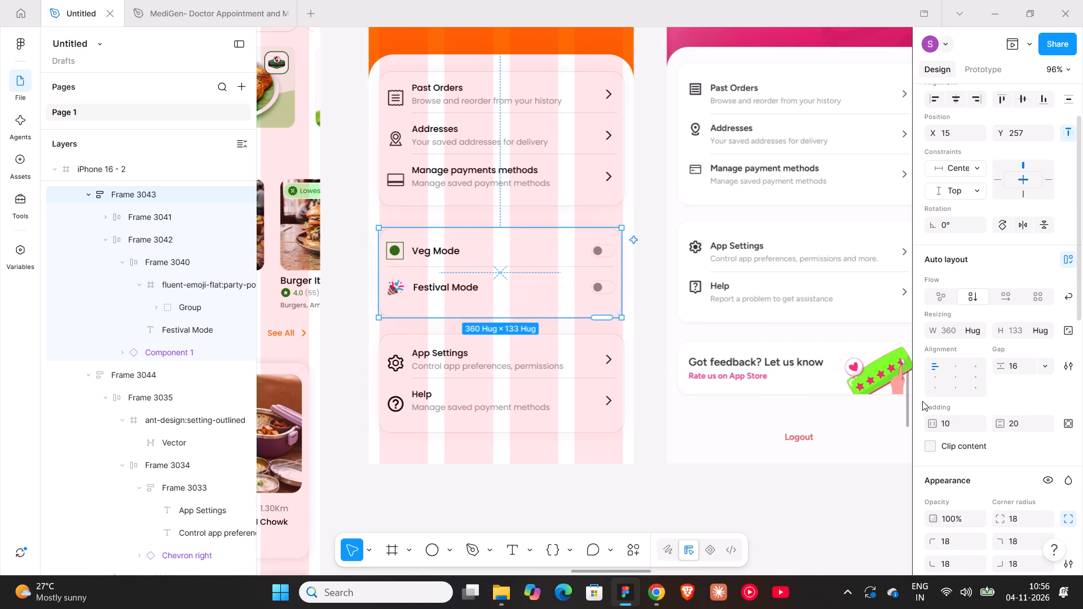
pyautogui.click(1016, 426)
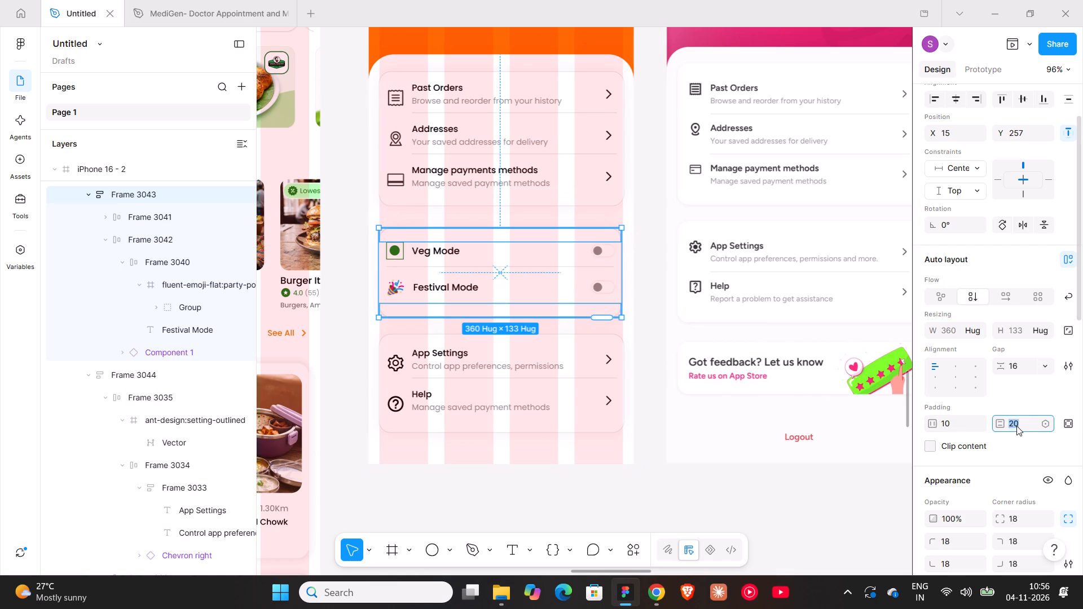
pyautogui.write('16')
pyautogui.press('Return')
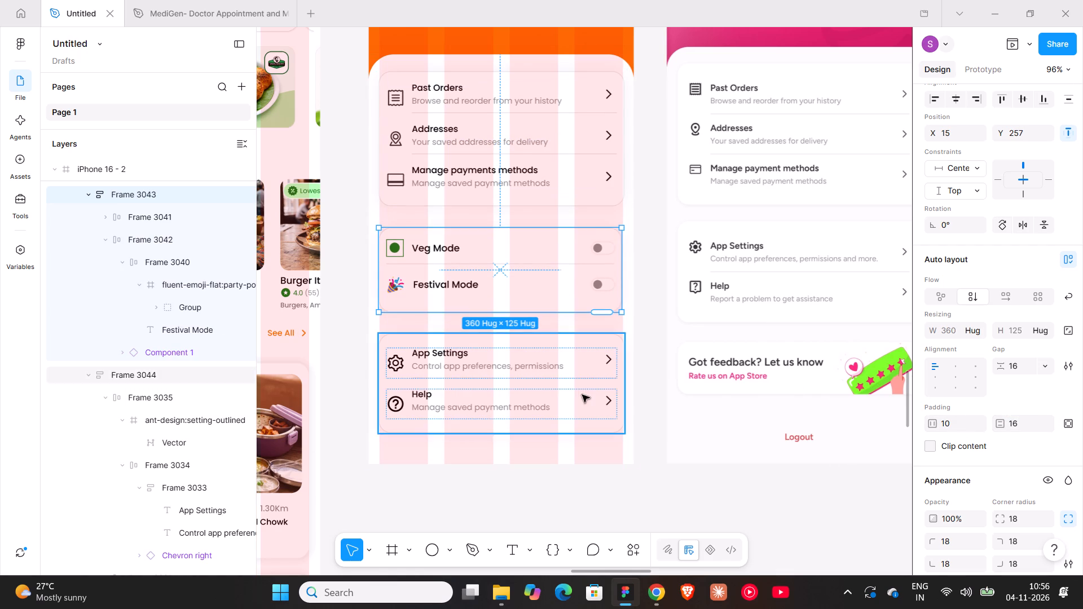
pyautogui.click(582, 395)
pyautogui.click(1020, 431)
pyautogui.write('16')
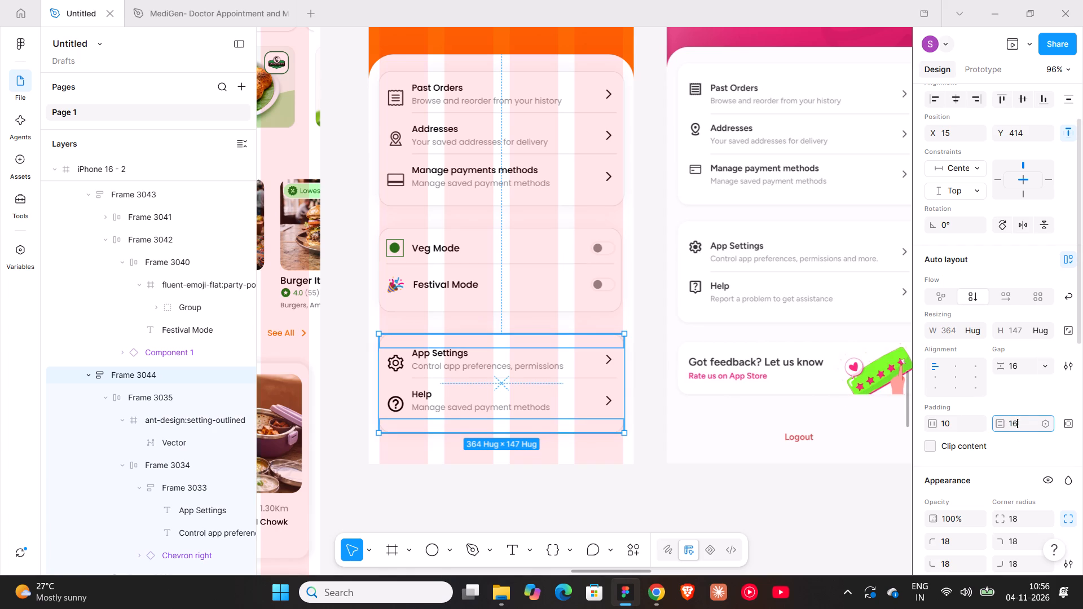
pyautogui.press('Return')
# Space the three resized cards evenly with a vertical spacing of 24.
pyautogui.keyDown('shift'); pyautogui.click(515, 251); pyautogui.keyUp('shift')
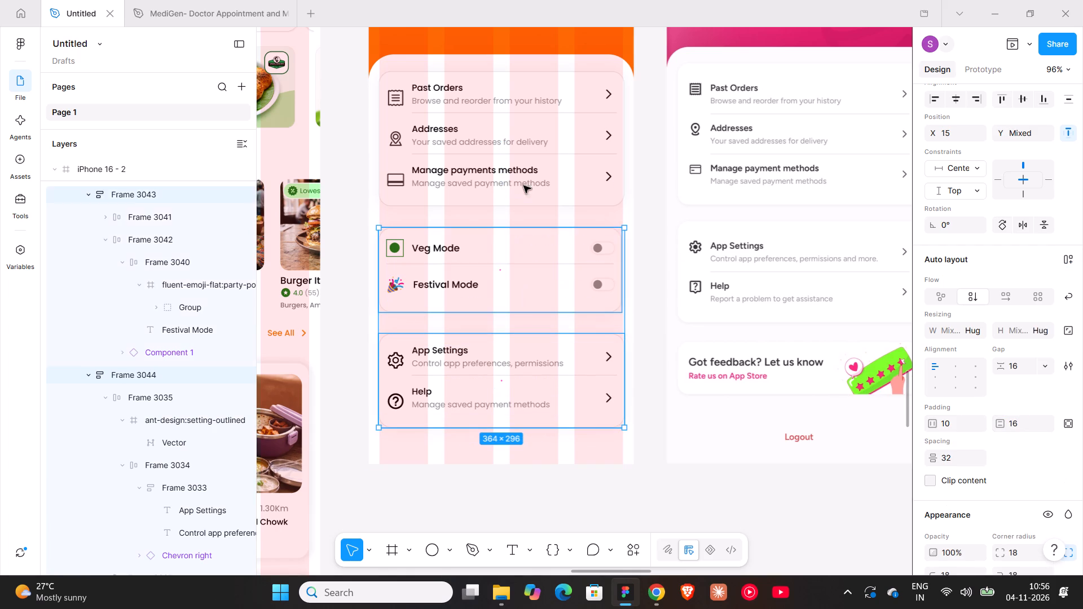
pyautogui.keyDown('shift'); pyautogui.click(523, 186); pyautogui.keyUp('shift')
pyautogui.moveTo(937, 461); pyautogui.dragTo(541, 300)
pyautogui.write('24')
pyautogui.press('Return')
pyautogui.click(622, 476)
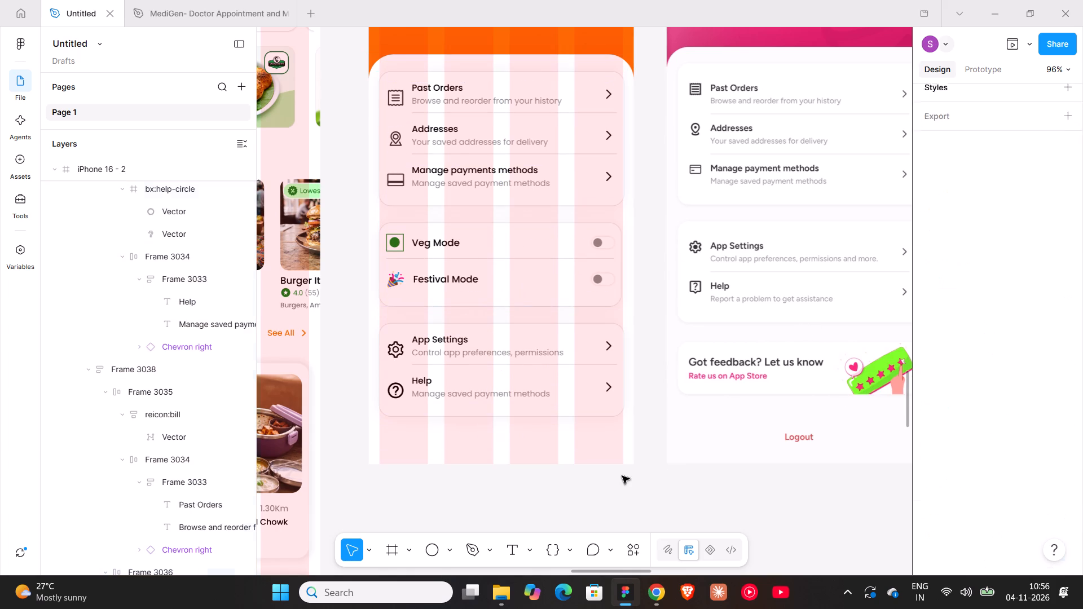
# Add a "Logout" text in Medium weight and place it horizontally centred below the App Settings card, near the frame's bottom edge.
pyautogui.press('t')
pyautogui.click(536, 493)
pyautogui.write('Logout')
pyautogui.click(639, 509)
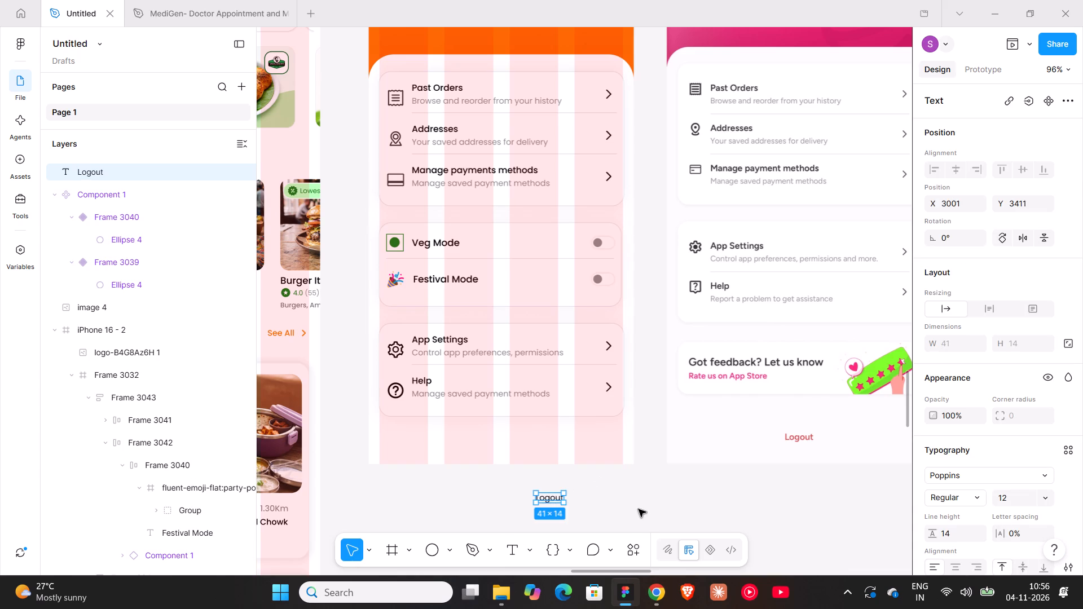
pyautogui.click(976, 492)
pyautogui.click(971, 511)
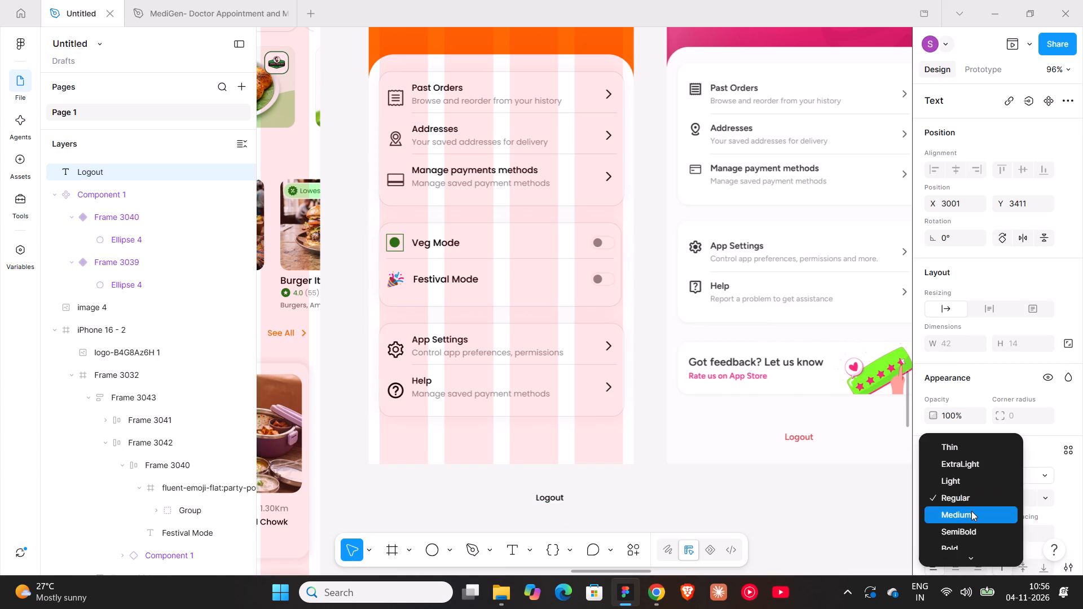
pyautogui.moveTo(551, 500); pyautogui.dragTo(501, 452)
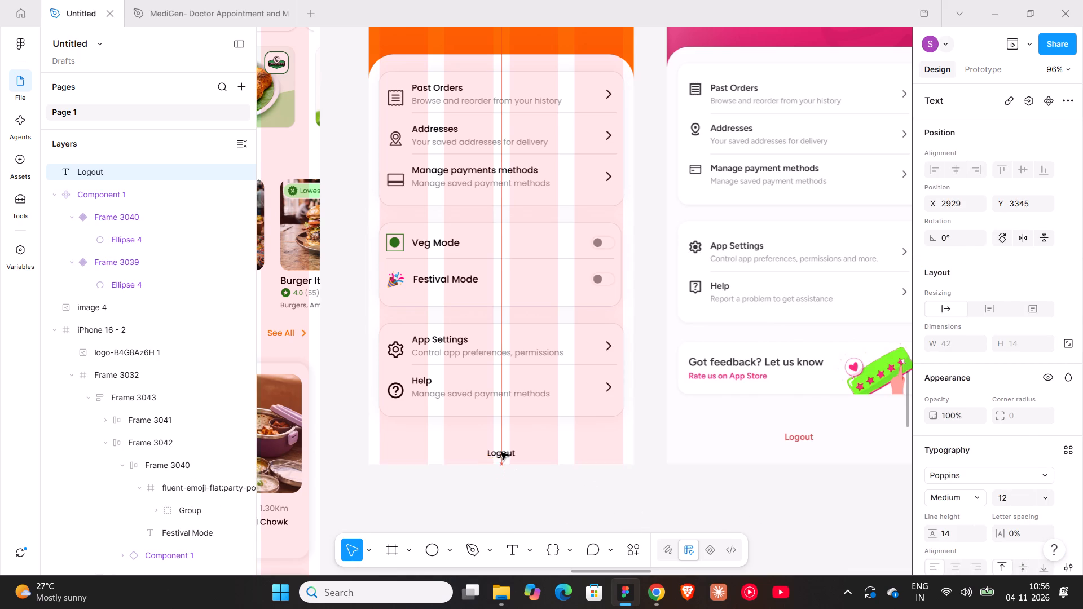
# Nudge the Logout text up to about Y 567 in the white content panel and fill it with orange FD7601.
pyautogui.moveTo(501, 452); pyautogui.dragTo(498, 444)
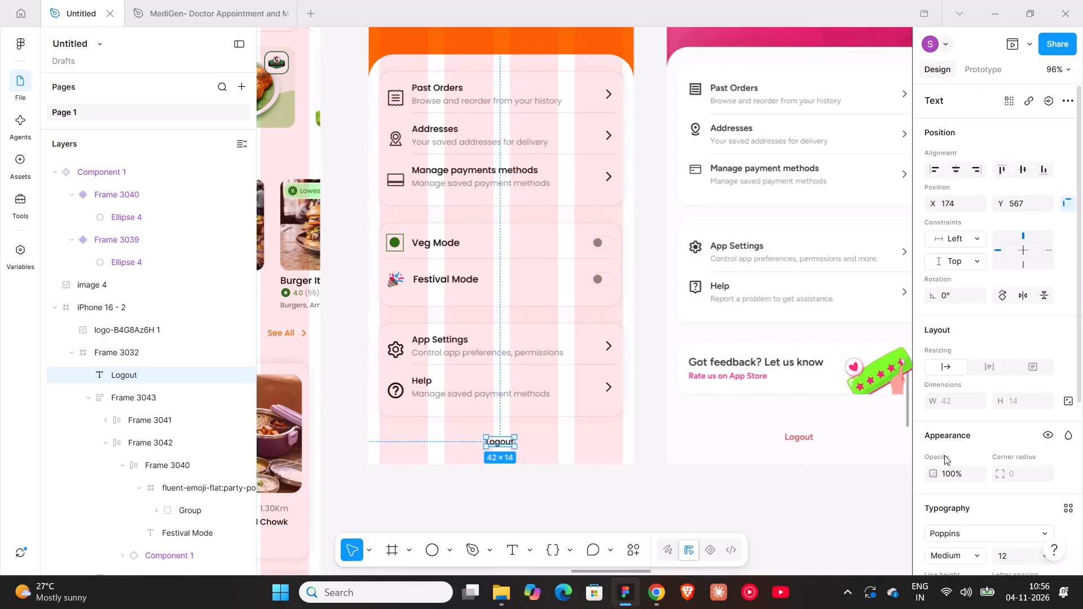
pyautogui.scroll(-3, 967, 465)
pyautogui.click(962, 478)
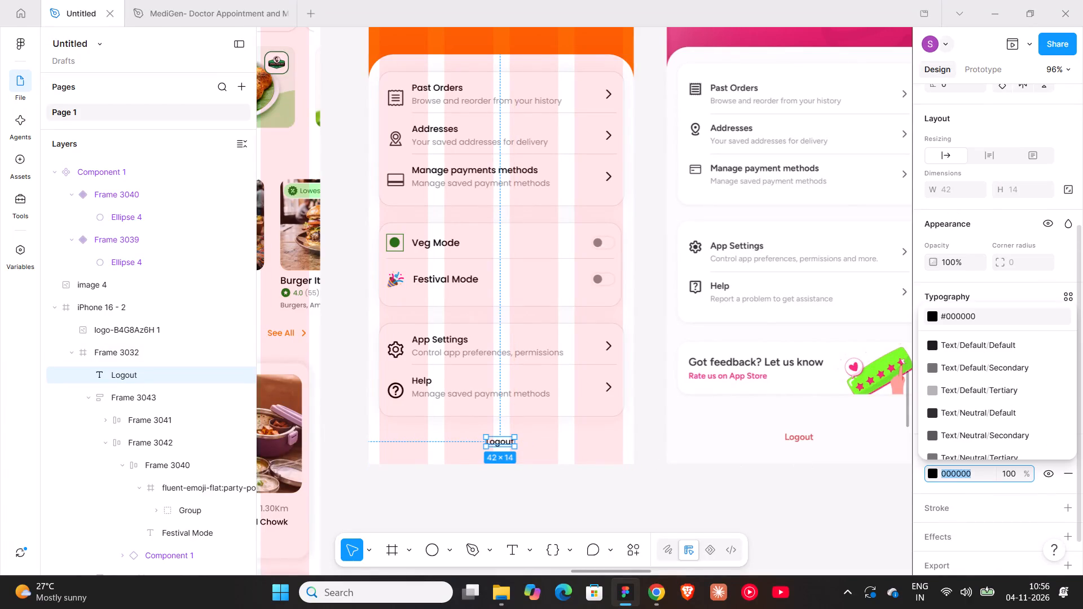
pyautogui.click(934, 472)
pyautogui.click(879, 516)
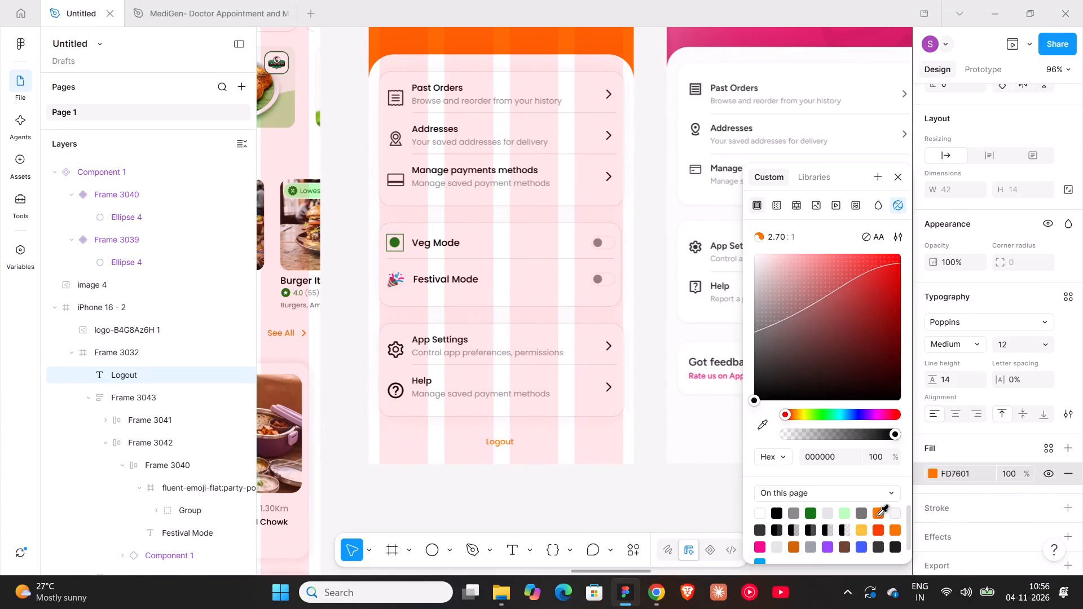
pyautogui.click(582, 517)
# Delete the pink reference profile screenshot beside the iPhone 16 - 2 frame.
pyautogui.keyDown('ctrl'); pyautogui.scroll(-6, 582, 517); pyautogui.keyUp('ctrl')
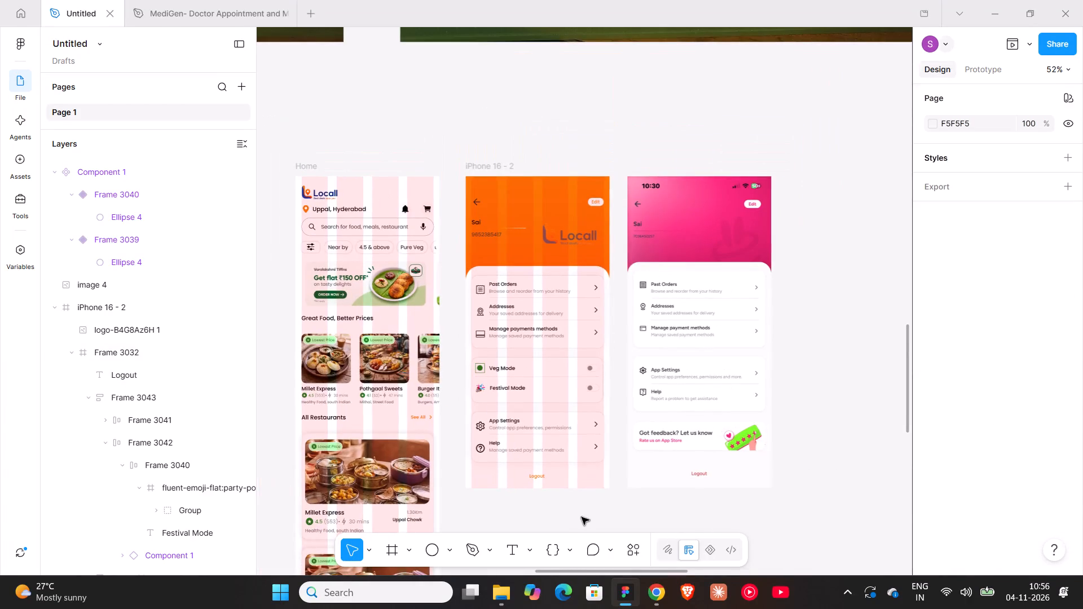
pyautogui.click(679, 295)
pyautogui.press('Delete')
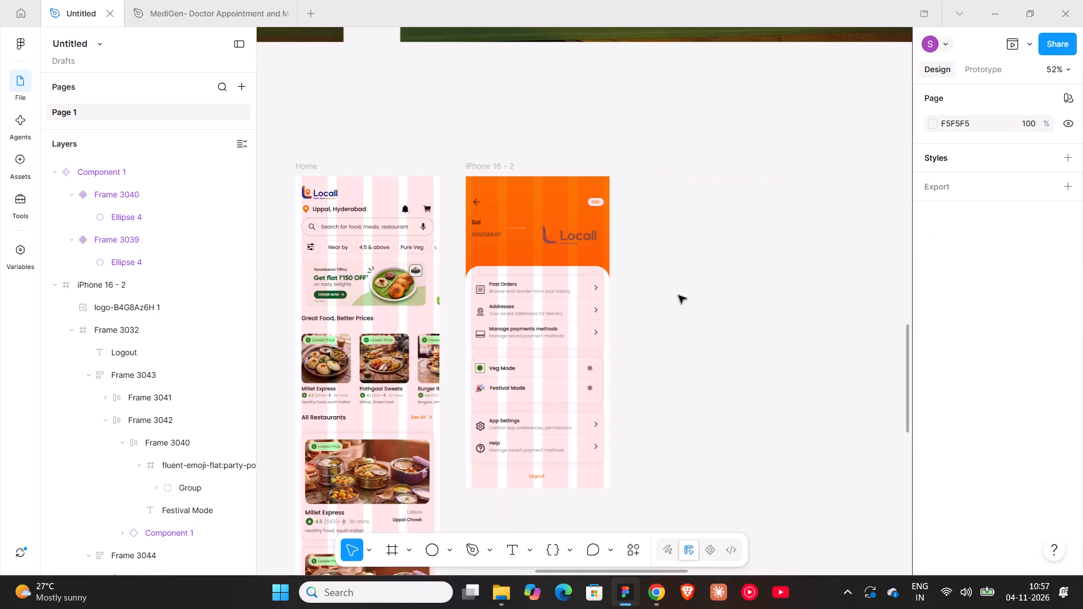
# Delete the old "Profile page 1" reference screenshot with the My Orders and Personal Details sections from the canvas.
pyautogui.keyDown('ctrl'); pyautogui.scroll(-7, 679, 295); pyautogui.keyUp('ctrl')
pyautogui.scroll(7, 679, 295)
pyautogui.keyDown('shift'); pyautogui.scroll(6, 494, 325); pyautogui.keyUp('shift')
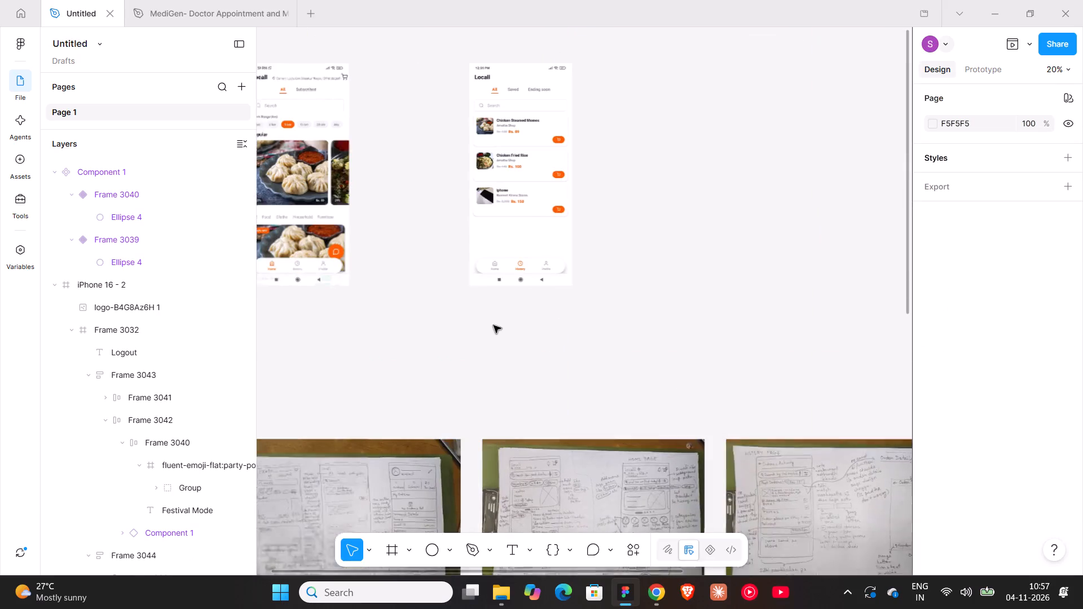
pyautogui.keyDown('shift'); pyautogui.scroll(-15, 494, 325); pyautogui.keyUp('shift')
pyautogui.keyDown('shift'); pyautogui.scroll(-7, 494, 325); pyautogui.keyUp('shift')
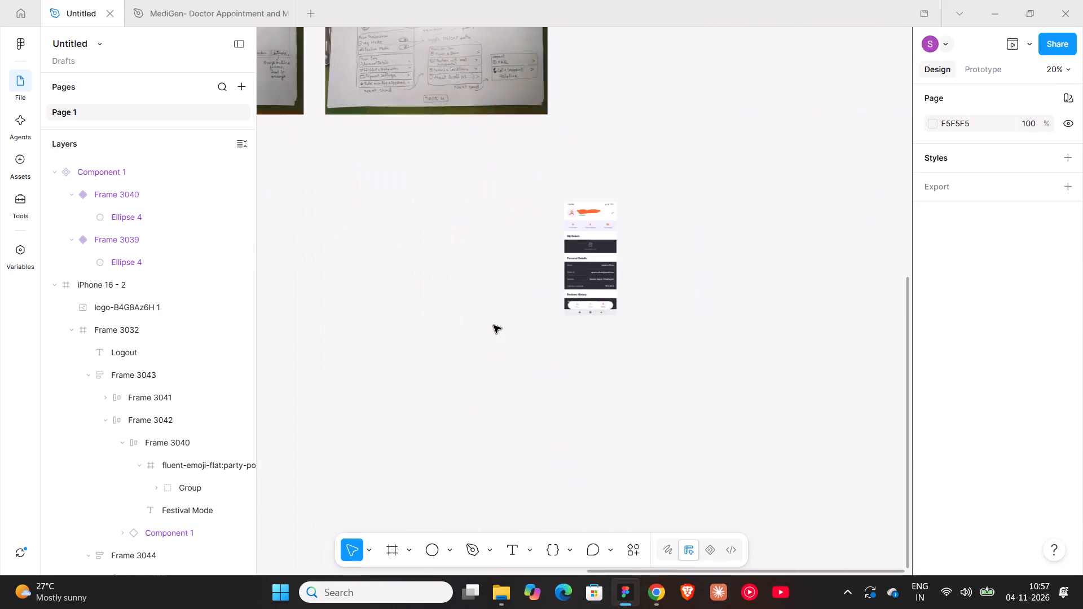
pyautogui.keyDown('ctrl'); pyautogui.scroll(-2, 494, 325); pyautogui.keyUp('ctrl')
pyautogui.moveTo(573, 264); pyautogui.dragTo(371, 262)
pyautogui.keyDown('ctrl'); pyautogui.scroll(13, 371, 262); pyautogui.keyUp('ctrl')
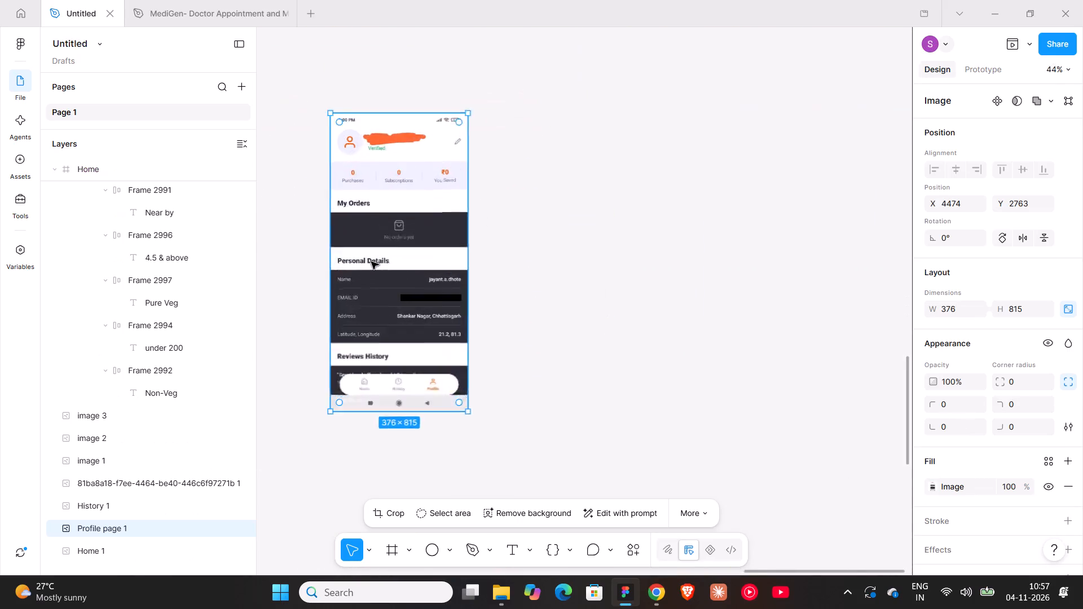
pyautogui.keyDown('ctrl'); pyautogui.scroll(1, 371, 262); pyautogui.keyUp('ctrl')
pyautogui.scroll(5, 371, 262)
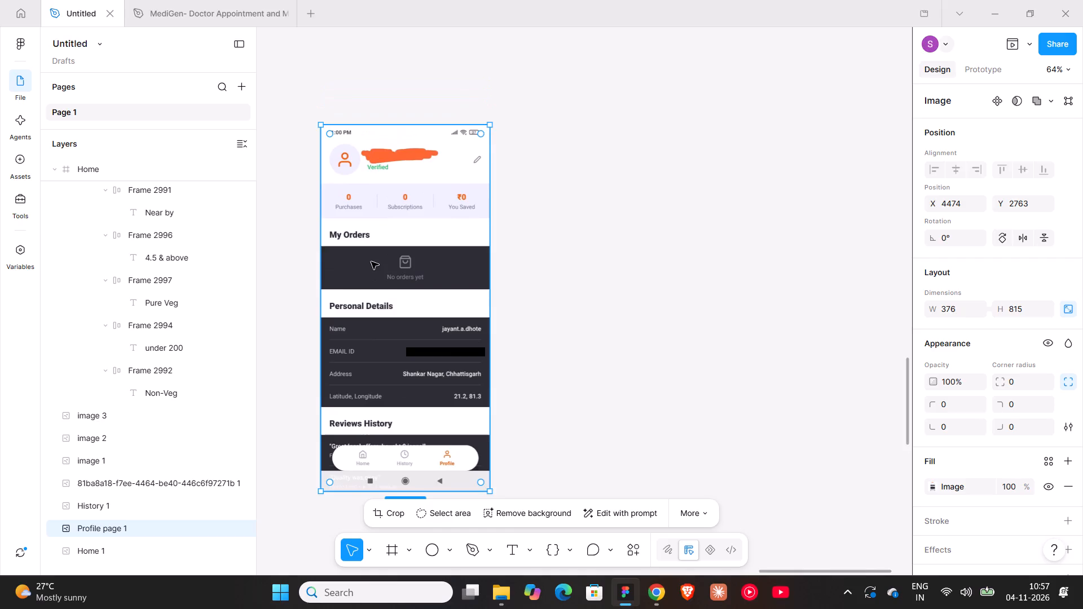
pyautogui.keyDown('ctrl'); pyautogui.scroll(3, 371, 262); pyautogui.keyUp('ctrl')
pyautogui.keyDown('ctrl'); pyautogui.scroll(-11, 371, 262); pyautogui.keyUp('ctrl')
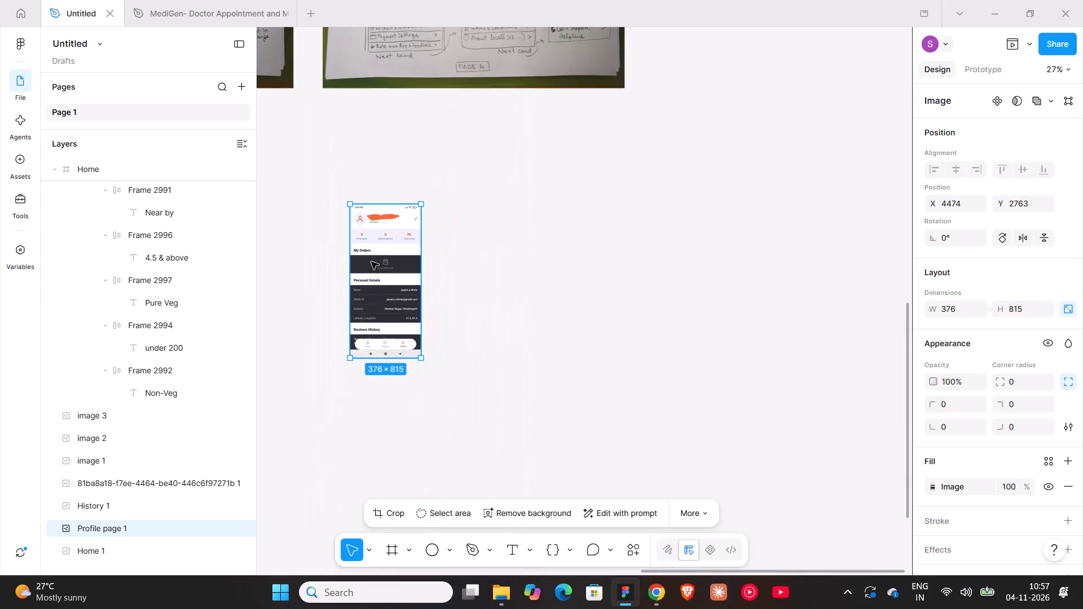
pyautogui.keyDown('shift'); pyautogui.scroll(6, 451, 285); pyautogui.keyUp('shift')
pyautogui.press('Delete')
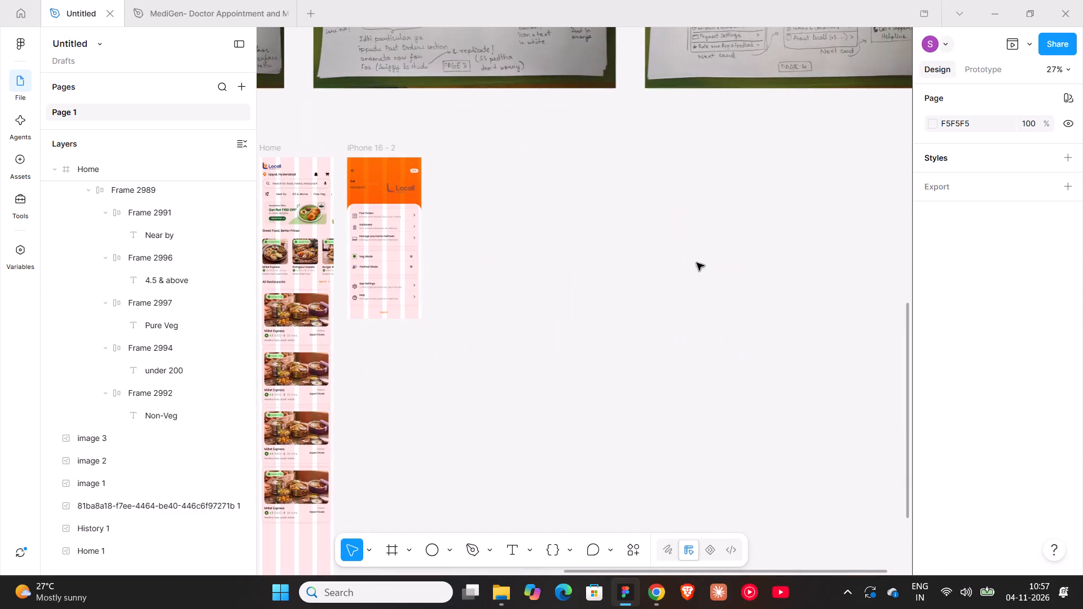
# Rename the iPhone 16 - 2 frame as "Profile".
pyautogui.doubleClick(369, 147)
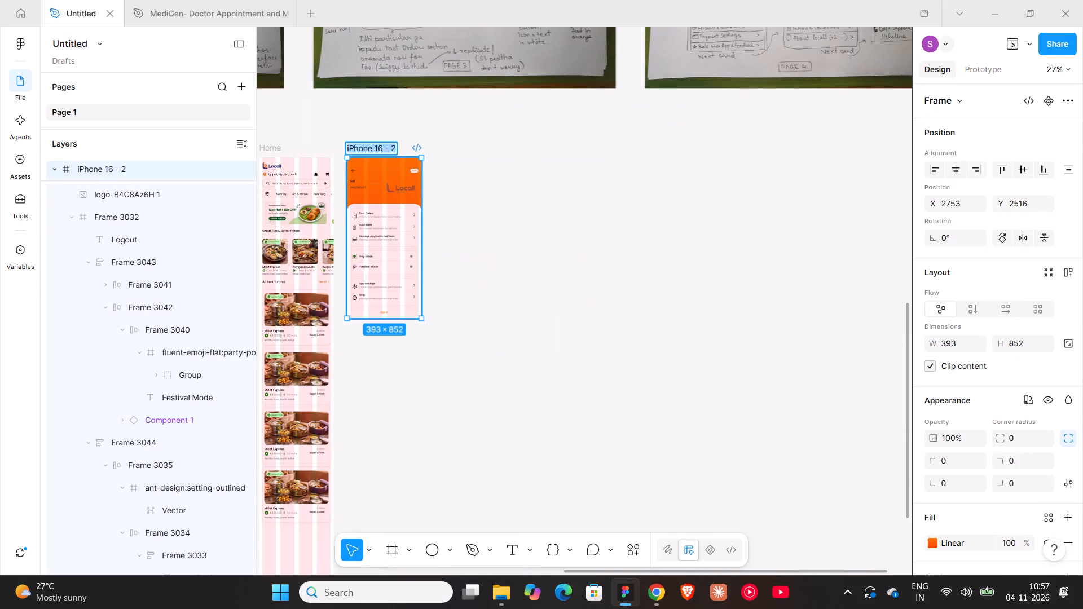
pyautogui.scroll(7, 371, 148)
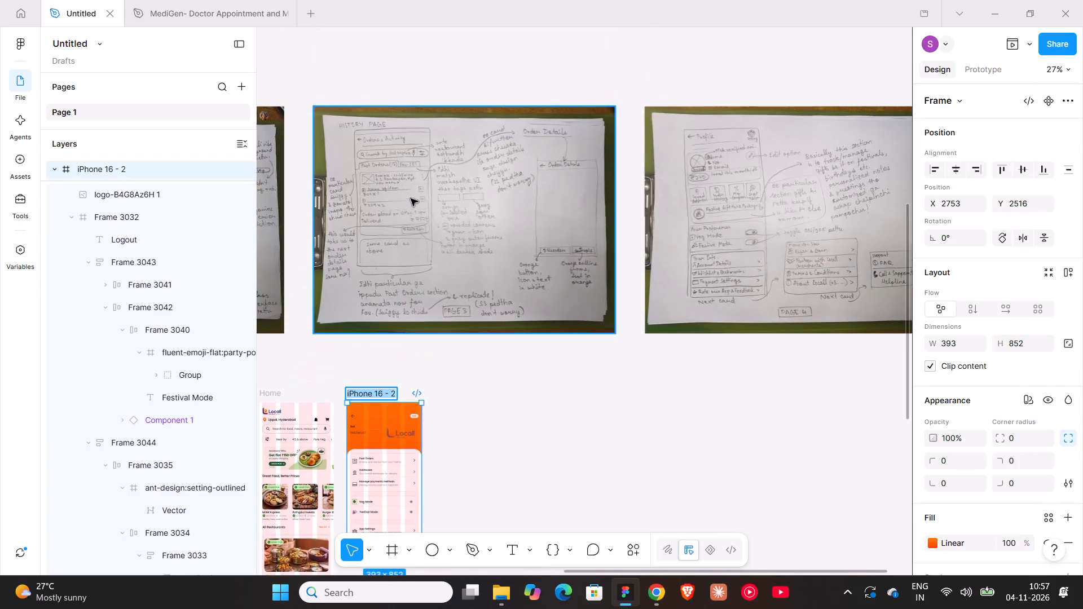
pyautogui.scroll(-5, 411, 198)
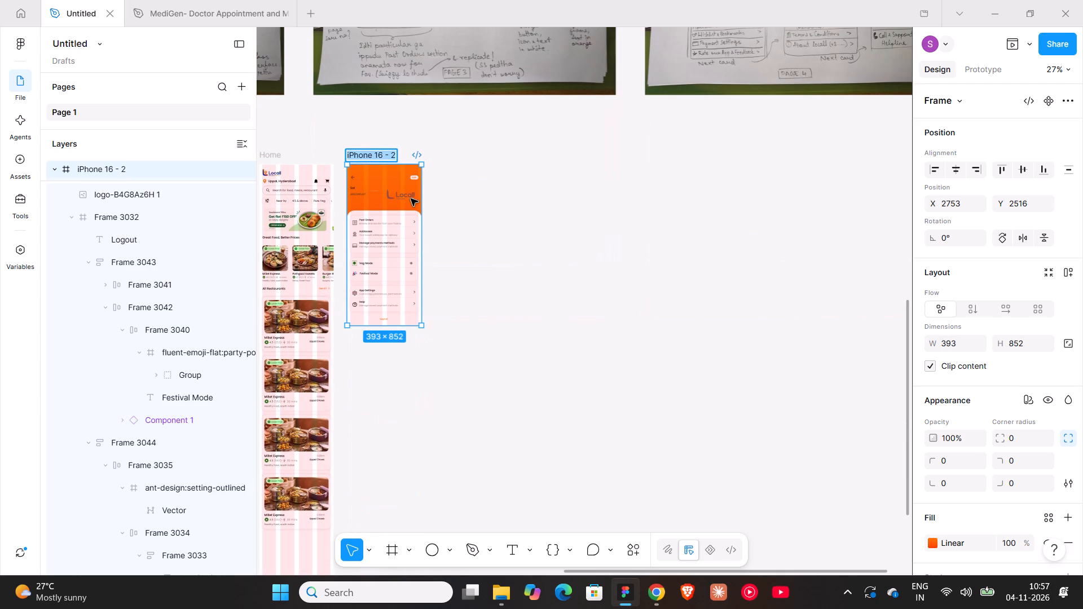
pyautogui.write('Profilr')
pyautogui.press('BackSpace')
pyautogui.press('e')
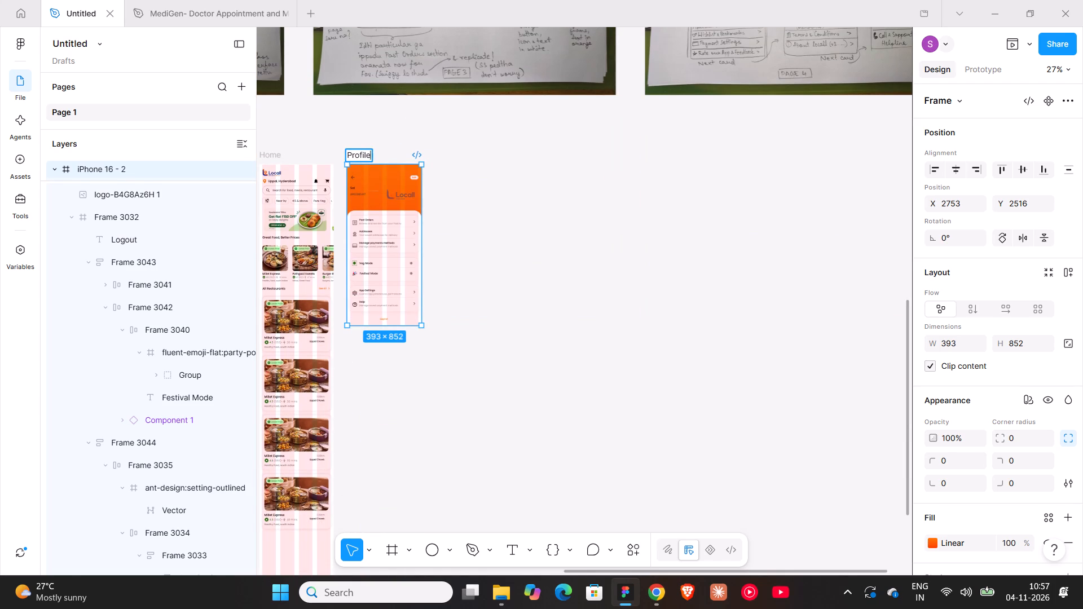
pyautogui.press('Return')
# Examine the existing Locall history screenshot and the hand-drawn page sketches for reference, and return to the Profile frame.
pyautogui.keyDown('shift'); pyautogui.scroll(7, 679, 268); pyautogui.keyUp('shift')
pyautogui.scroll(8, 632, 288)
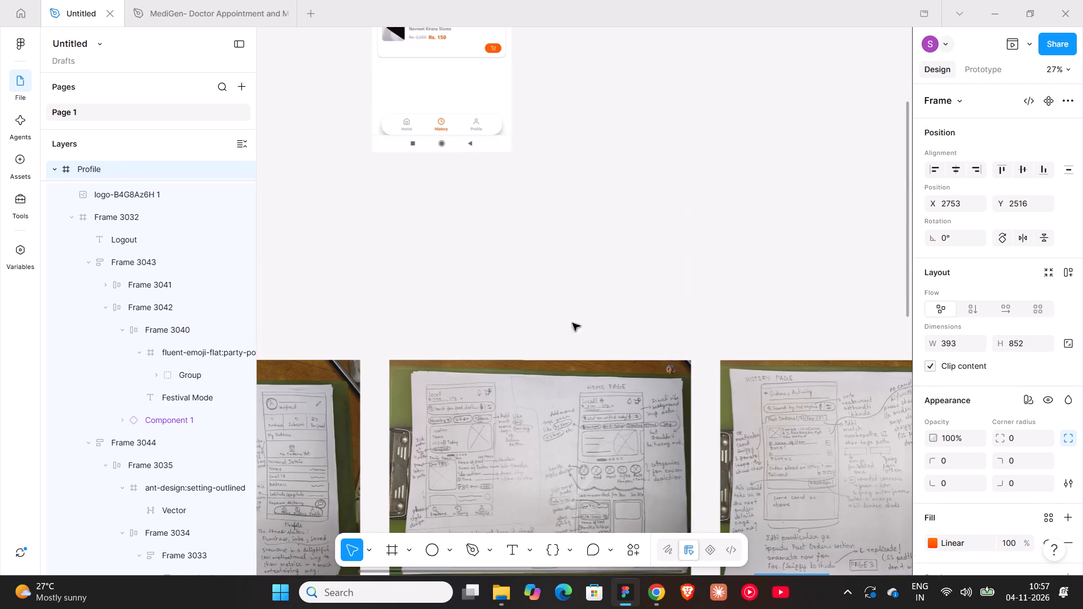
pyautogui.scroll(7, 563, 323)
pyautogui.keyDown('ctrl'); pyautogui.scroll(7, 428, 300); pyautogui.keyUp('ctrl')
pyautogui.keyDown('ctrl'); pyautogui.scroll(-4, 428, 300); pyautogui.keyUp('ctrl')
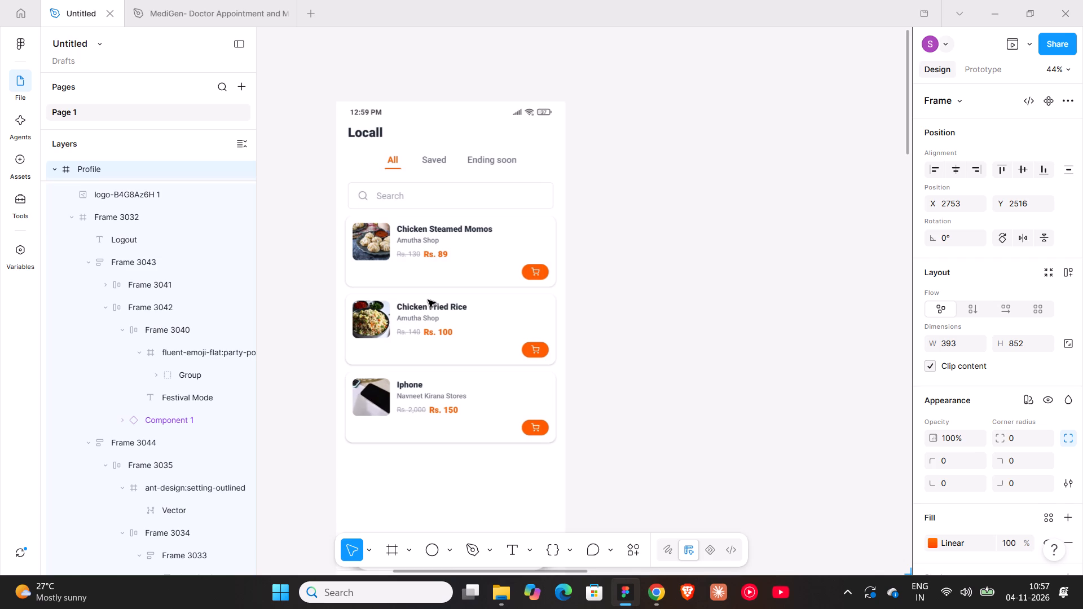
pyautogui.keyDown('ctrl'); pyautogui.scroll(-8, 505, 263); pyautogui.keyUp('ctrl')
pyautogui.keyDown('shift'); pyautogui.scroll(-4, 505, 263); pyautogui.keyUp('shift')
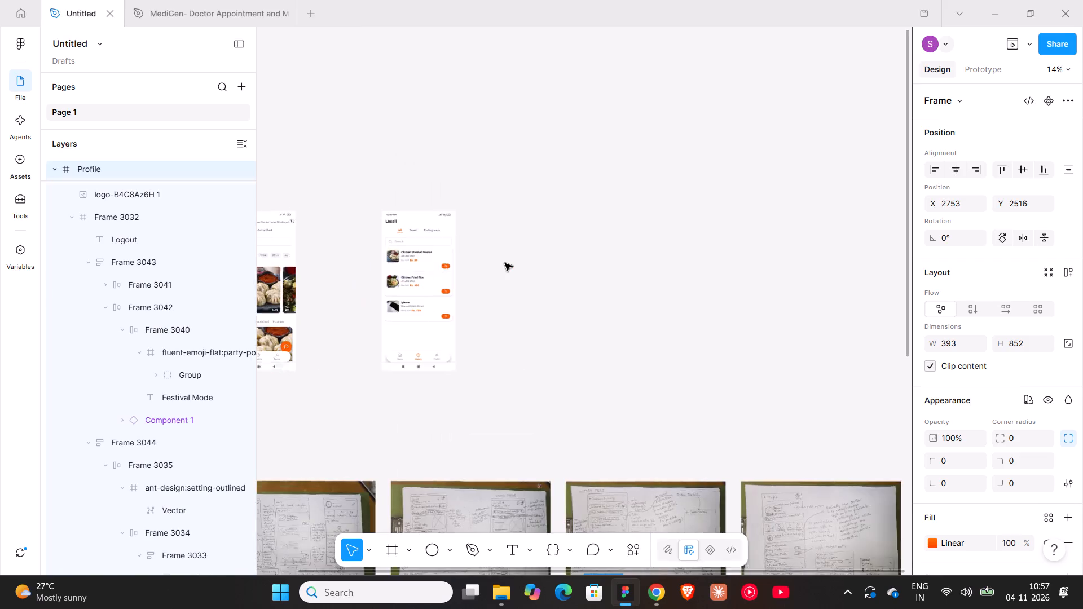
pyautogui.keyDown('shift'); pyautogui.scroll(-15, 505, 263); pyautogui.keyUp('shift')
pyautogui.keyDown('ctrl'); pyautogui.scroll(11, 461, 143); pyautogui.keyUp('ctrl')
pyautogui.keyDown('ctrl'); pyautogui.scroll(9, 473, 204); pyautogui.keyUp('ctrl')
pyautogui.scroll(-3, 469, 165)
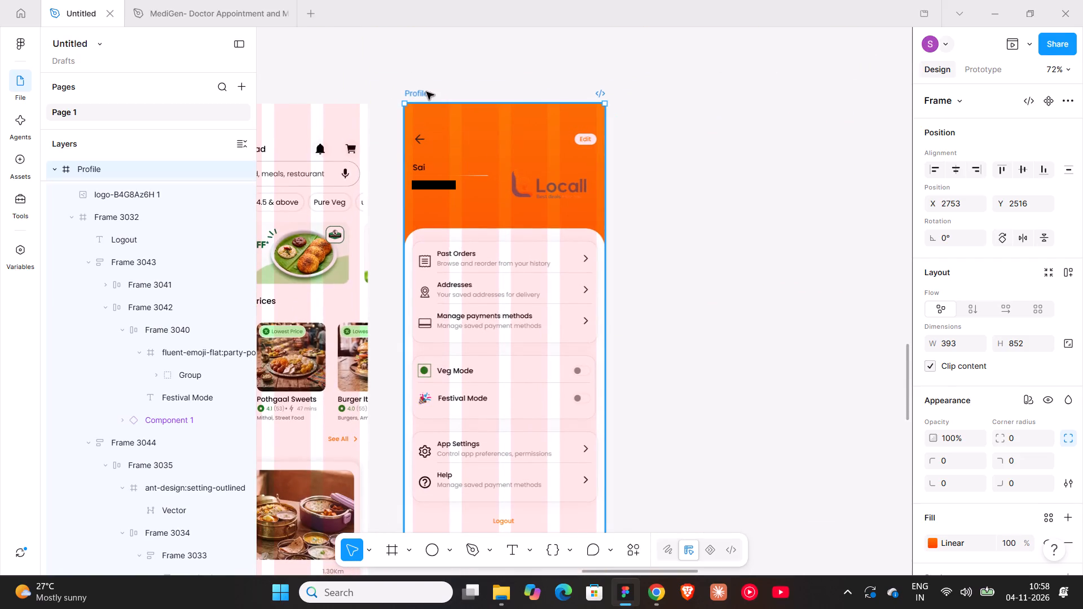
# Extend the Profile frame downwards and stretch its white content panel to the new bottom edge, about 689 high.
pyautogui.click(426, 92)
pyautogui.scroll(-5, 426, 92)
pyautogui.moveTo(523, 301); pyautogui.dragTo(523, 304)
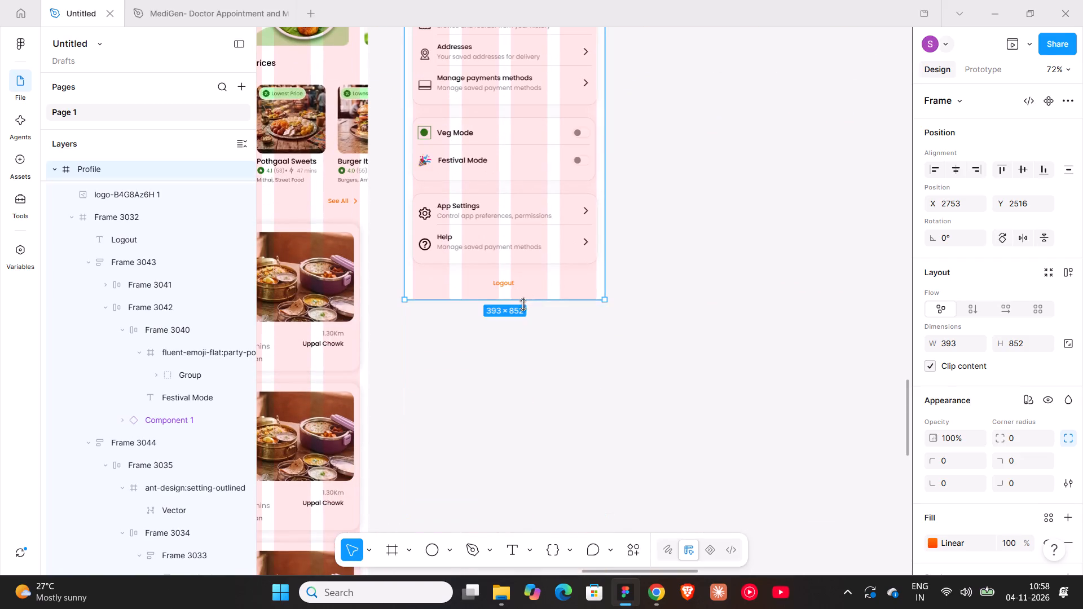
pyautogui.moveTo(523, 304); pyautogui.dragTo(523, 341)
pyautogui.click(537, 286)
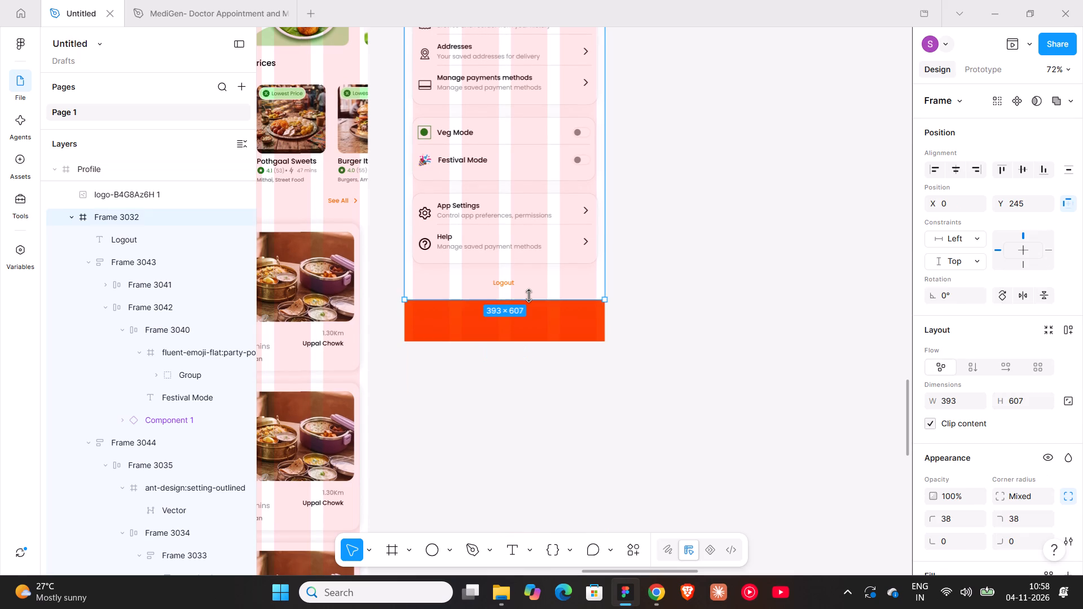
pyautogui.moveTo(529, 295); pyautogui.dragTo(531, 342)
# Set the Logout text's font size to 14 and centre it horizontally in the content panel.
pyautogui.doubleClick(507, 285)
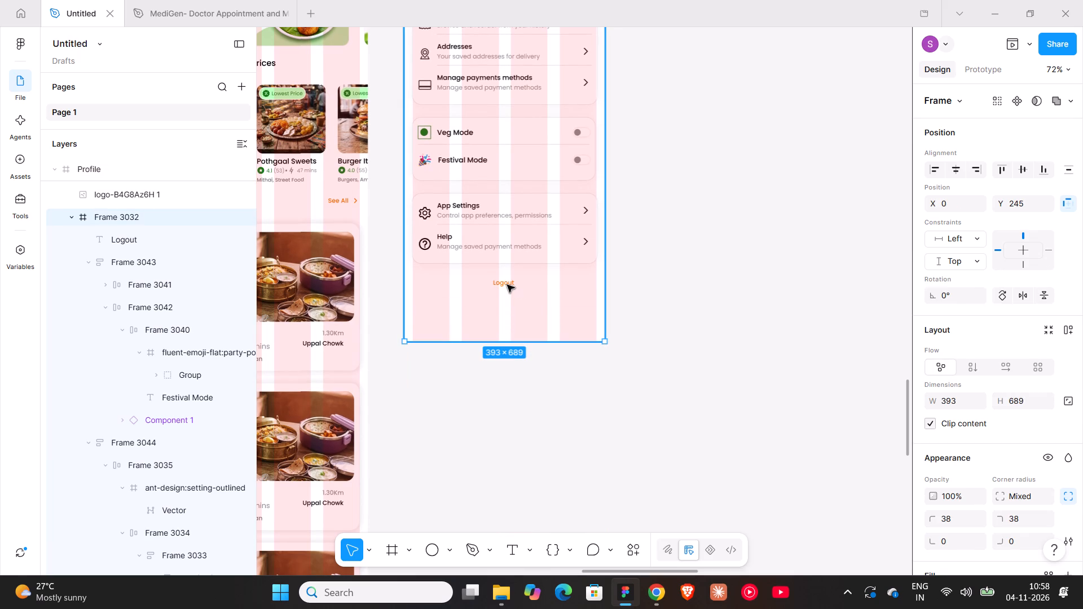
pyautogui.scroll(-2, 1004, 480)
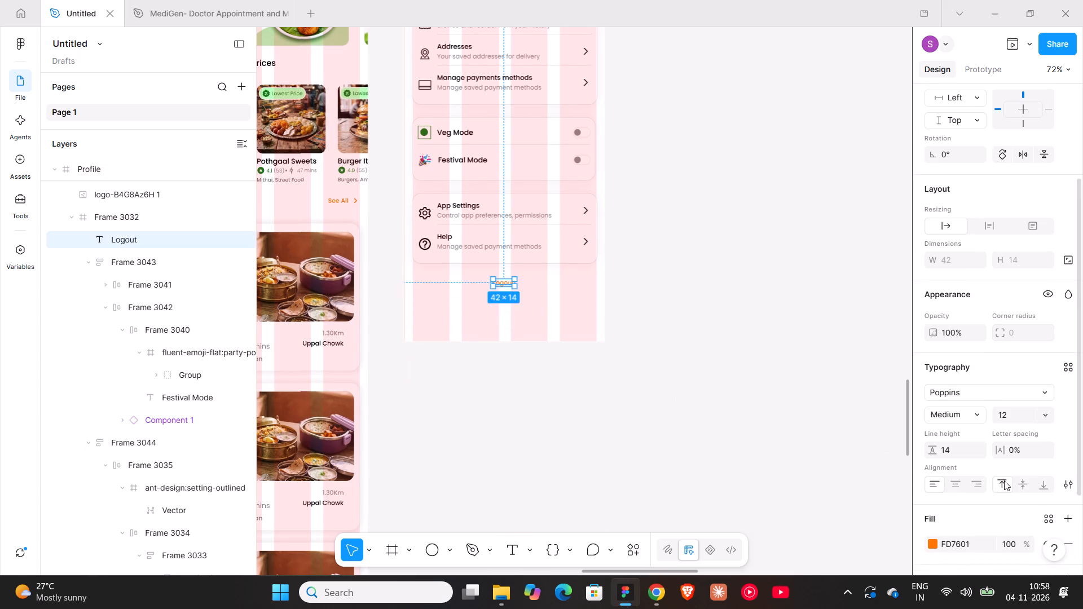
pyautogui.click(1005, 419)
pyautogui.write('14')
pyautogui.press('Return')
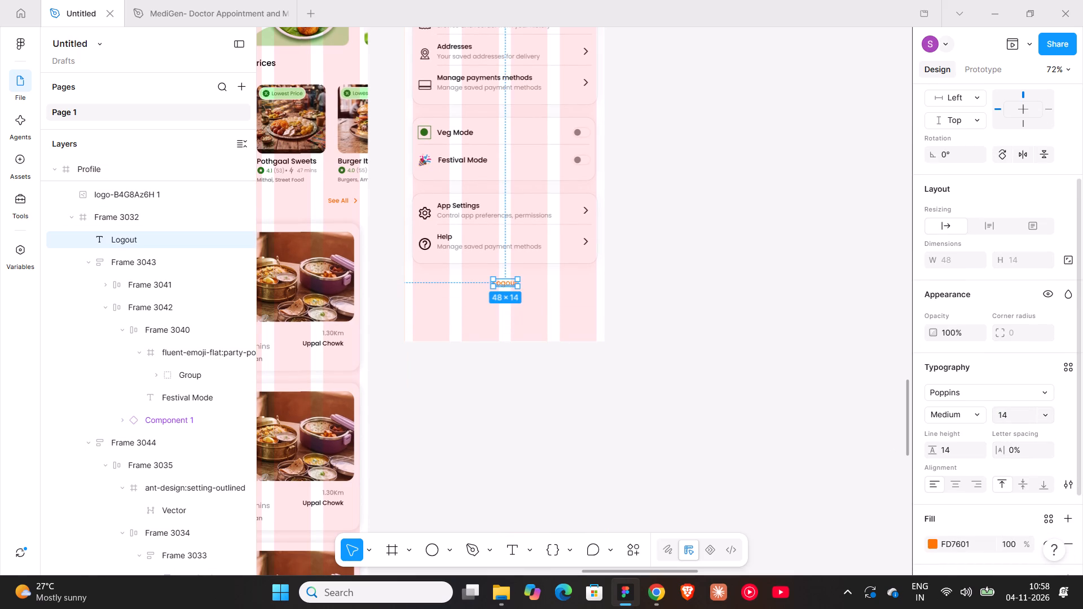
pyautogui.scroll(6, 1011, 222)
pyautogui.click(960, 172)
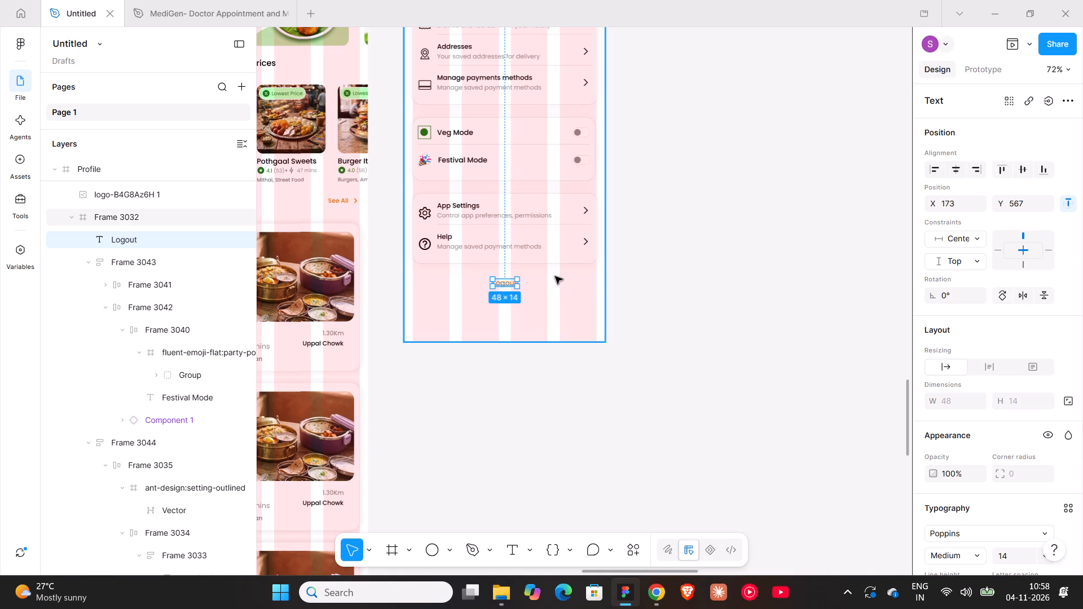
# Move the Logout text down near the bottom of the extended content panel, at about Y 631.
pyautogui.moveTo(504, 285); pyautogui.dragTo(504, 320)
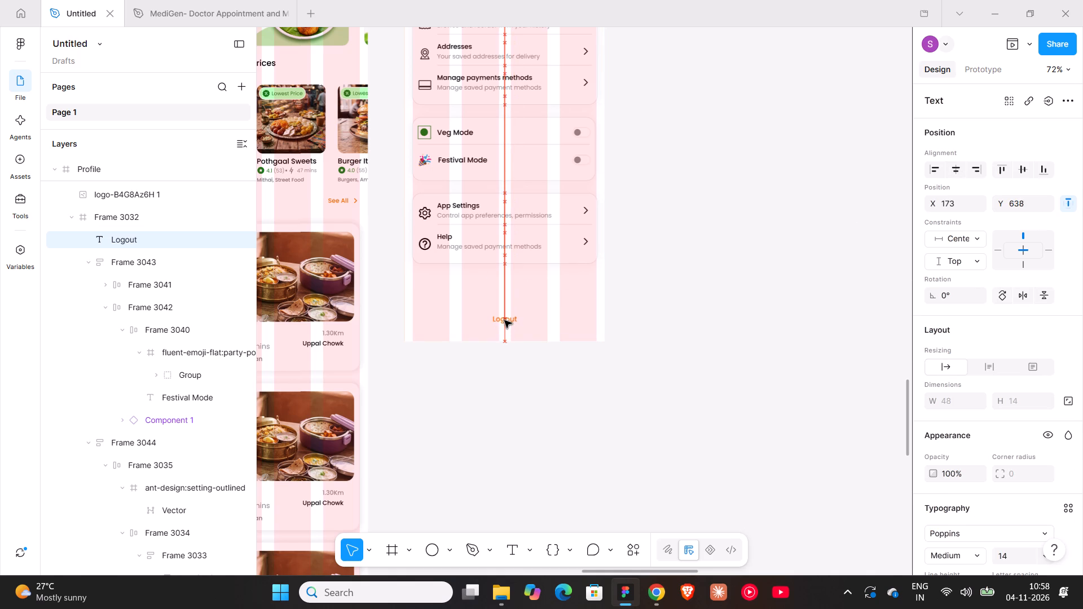
pyautogui.moveTo(504, 320); pyautogui.dragTo(503, 317)
# Move the App Settings and Help card down to Y 458, just above the Logout text.
pyautogui.scroll(6, 503, 317)
pyautogui.scroll(-4, 503, 317)
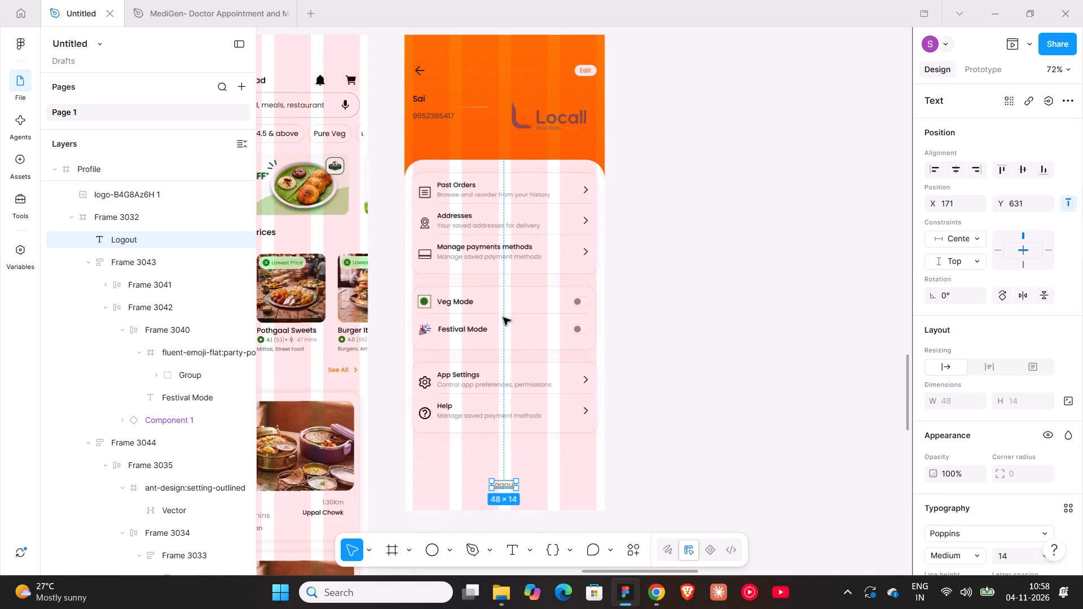
pyautogui.click(495, 395)
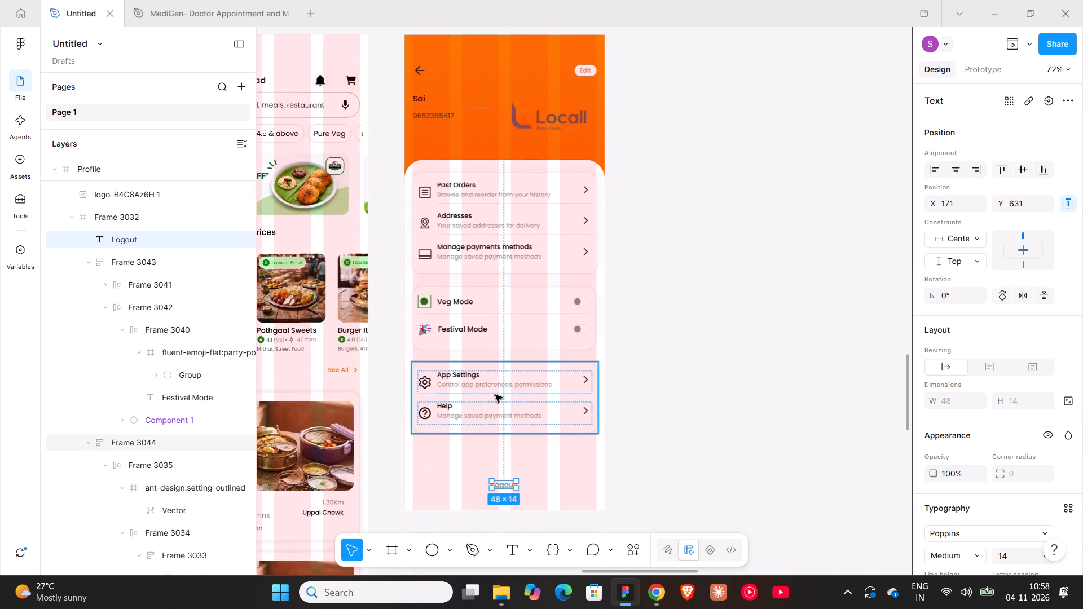
pyautogui.hotkey('shift', 'Down')
pyautogui.hotkey('shift', 'Down')
pyautogui.hotkey('shift', 'Down')
pyautogui.hotkey('shift', 'Down')
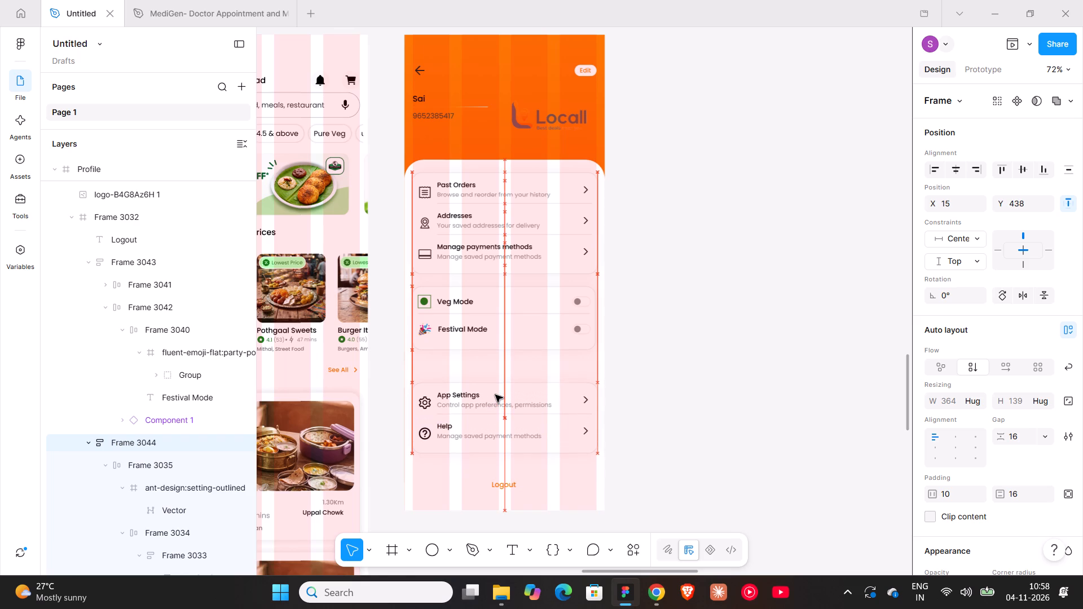
pyautogui.hotkey('shift', 'Down')
pyautogui.hotkey('shift', 'Down')
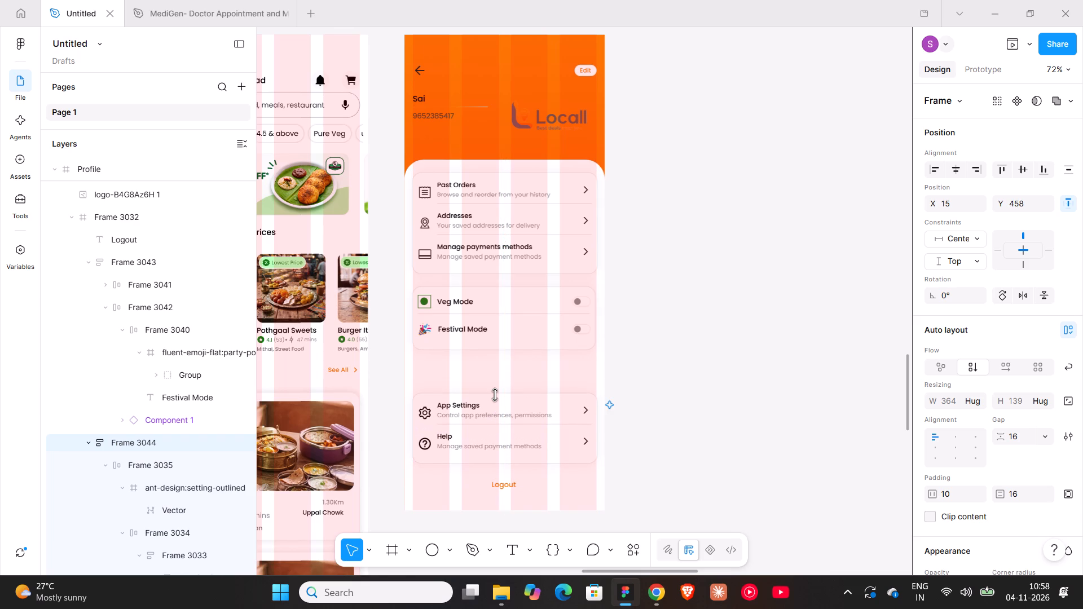
# Move the Veg Mode and Festival Mode card down to Y 299 and centre it horizontally in the content panel.
pyautogui.click(491, 342)
pyautogui.hotkey('shift', 'Down')
pyautogui.hotkey('shift', 'Down')
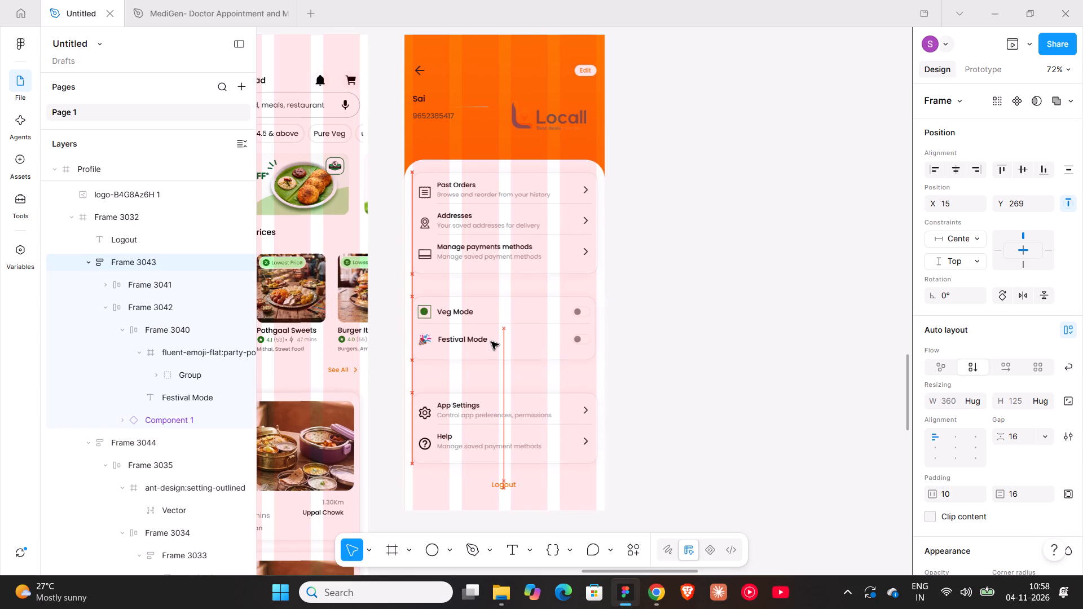
pyautogui.hotkey('shift', 'Down')
pyautogui.hotkey('shift', 'Down')
pyautogui.hotkey('shift', 'Down')
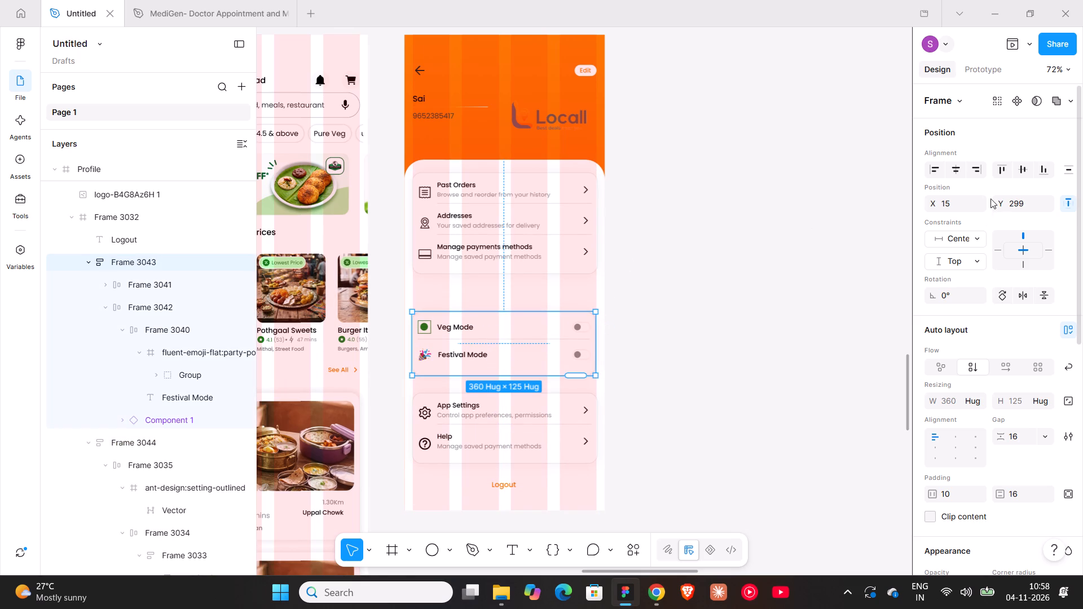
pyautogui.click(959, 174)
# Duplicate the Addresses row in the Past Orders card so a copy sits directly beneath it.
pyautogui.keyDown('ctrl'); pyautogui.scroll(7, 508, 257); pyautogui.keyUp('ctrl')
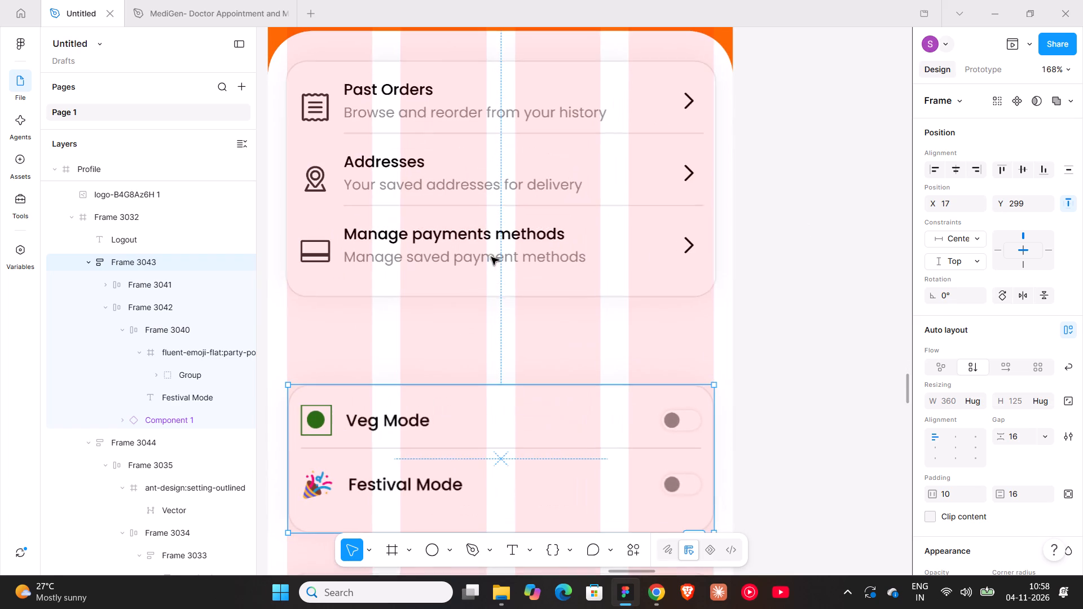
pyautogui.click(478, 257)
pyautogui.doubleClick(485, 191)
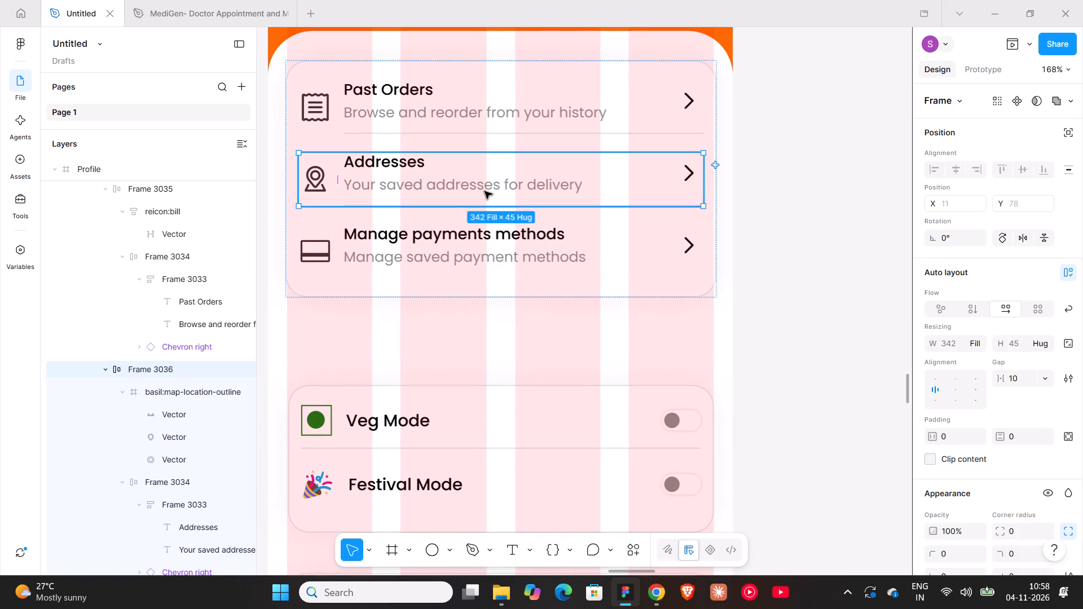
pyautogui.hotkey('ctrl', 'd')
# Change the duplicated row's title to "Your Favorites".
pyautogui.tripleClick(384, 235)
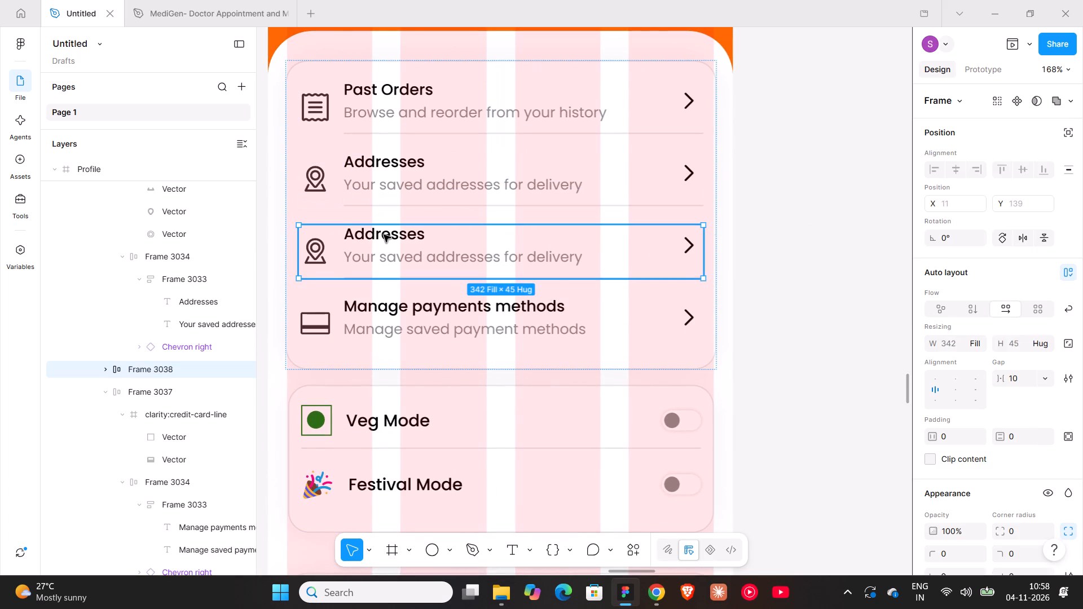
pyautogui.click(384, 235)
pyautogui.click(384, 235)
pyautogui.doubleClick(384, 235)
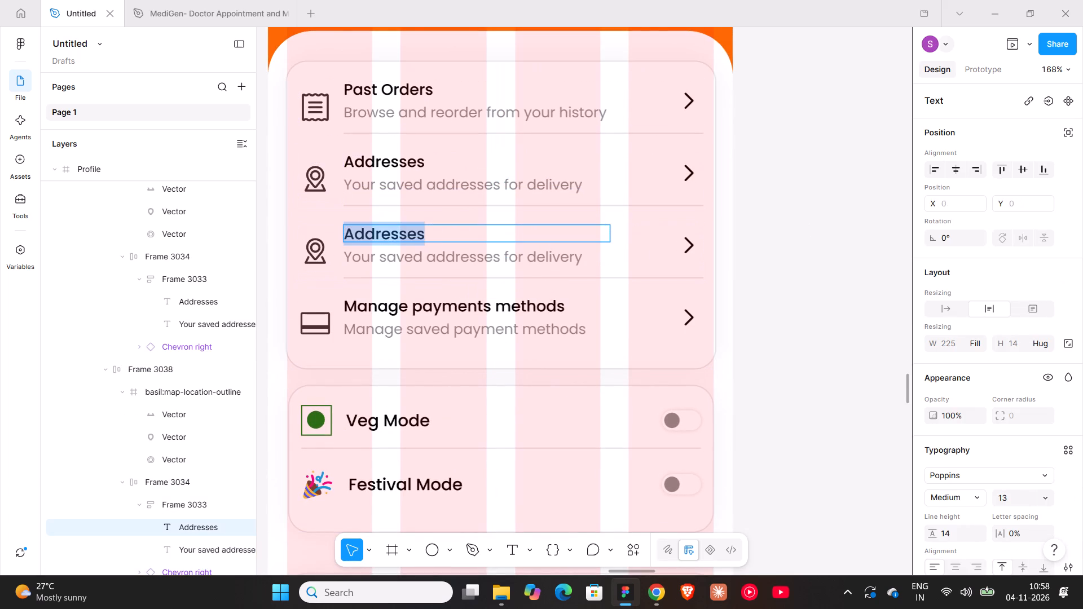
pyautogui.write('Your Favorites')
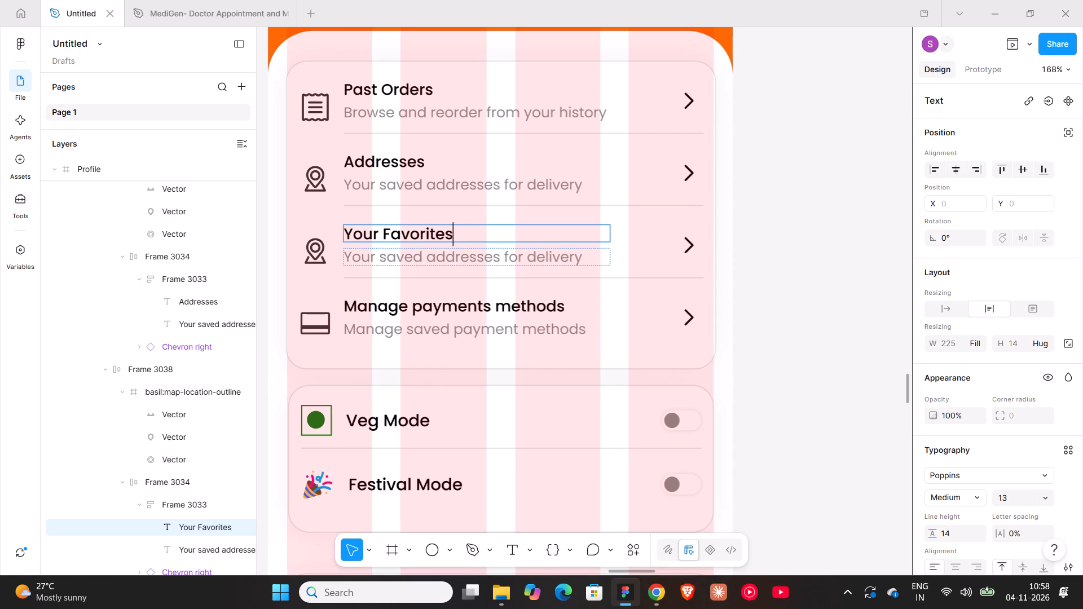
# Change the Your Favorites row's subtitle to "Your saved food places, items".
pyautogui.doubleClick(438, 257)
pyautogui.click(438, 257)
pyautogui.moveTo(430, 255); pyautogui.dragTo(601, 252)
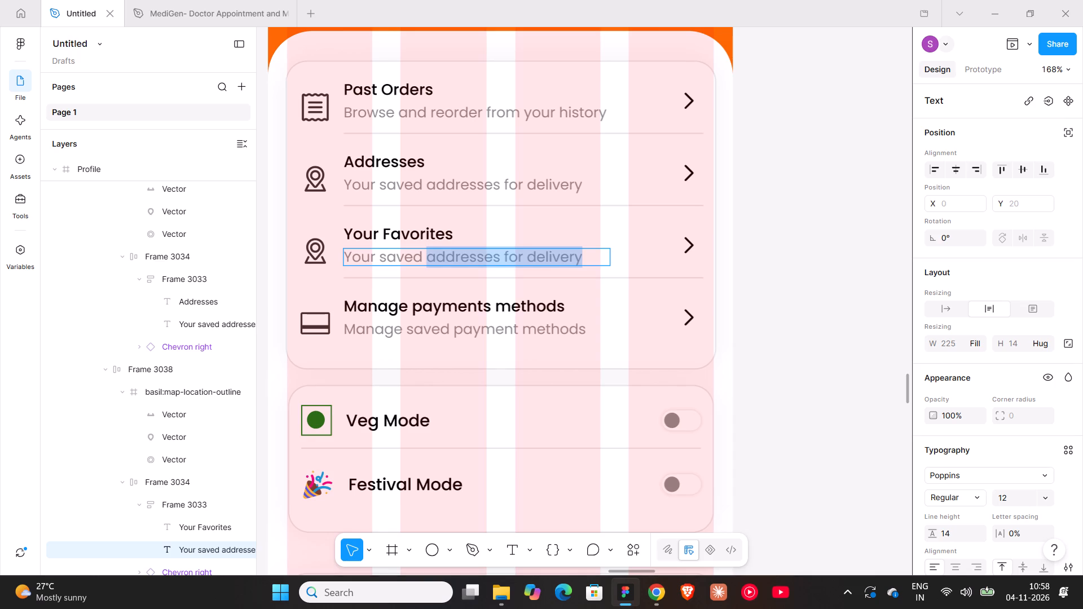
pyautogui.write('food')
pyautogui.press('space')
pyautogui.write('places')
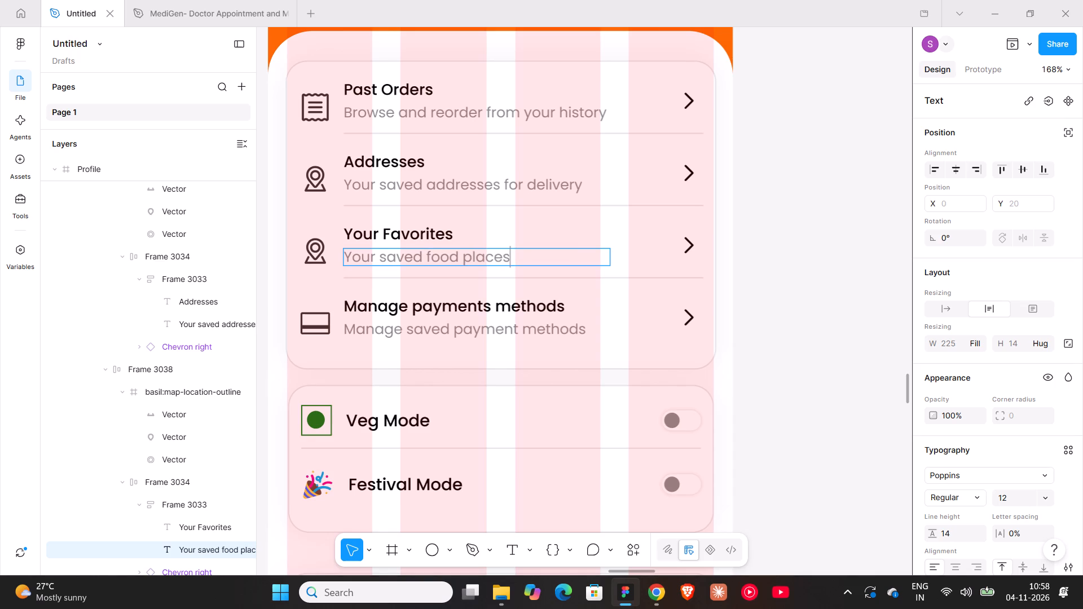
pyautogui.write(', items')
pyautogui.keyDown('ctrl'); pyautogui.scroll(-8, 356, 254); pyautogui.keyUp('ctrl')
pyautogui.click(586, 253)
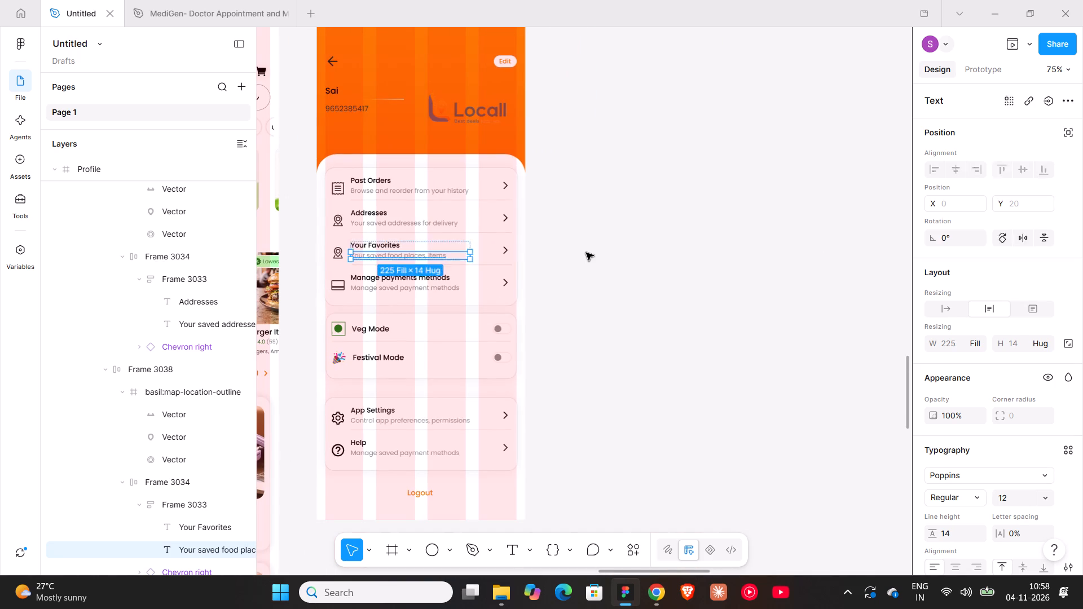
# Import the ant-design:heart-outlined icon with the Iconify plugin for the Your Favorites row.
pyautogui.scroll(5, 601, 284)
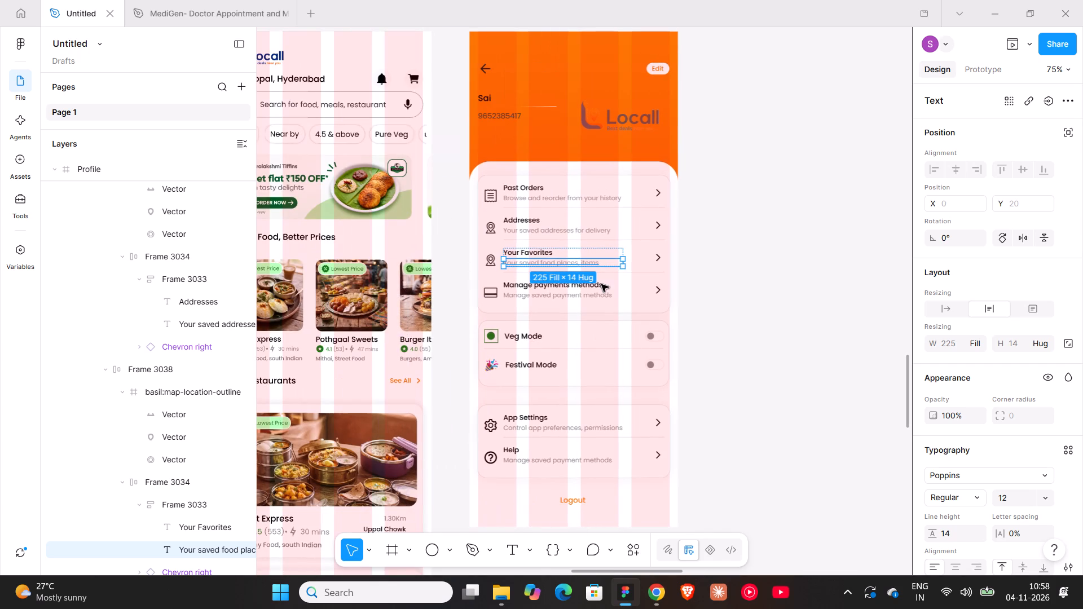
pyautogui.click(496, 262)
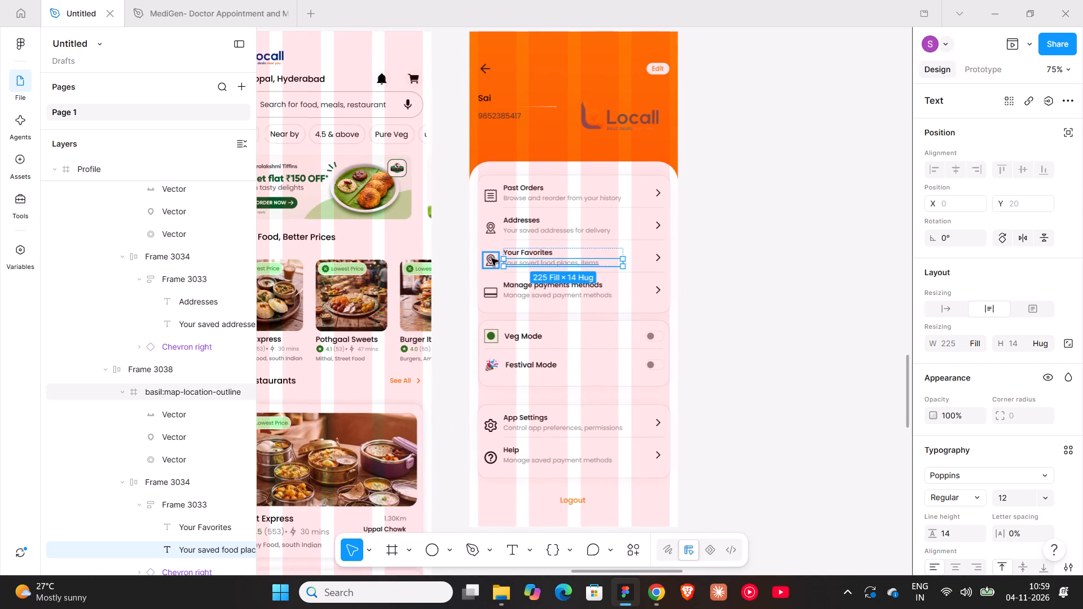
pyautogui.click(491, 258)
pyautogui.rightClick(746, 222)
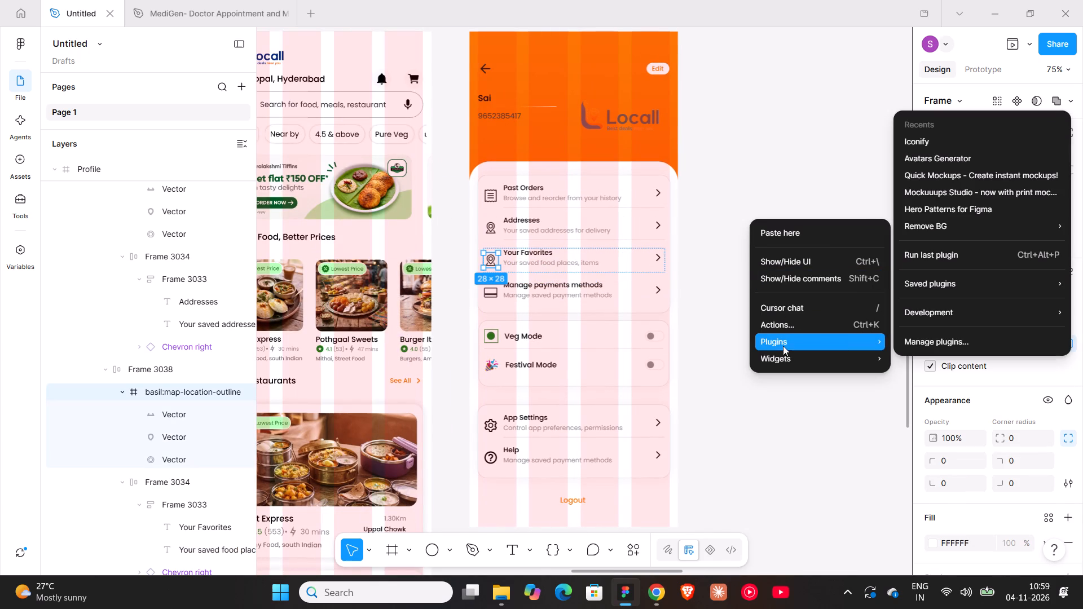
pyautogui.click(940, 147)
pyautogui.keyDown('shift'); pyautogui.scroll(2, 426, 329); pyautogui.keyUp('shift')
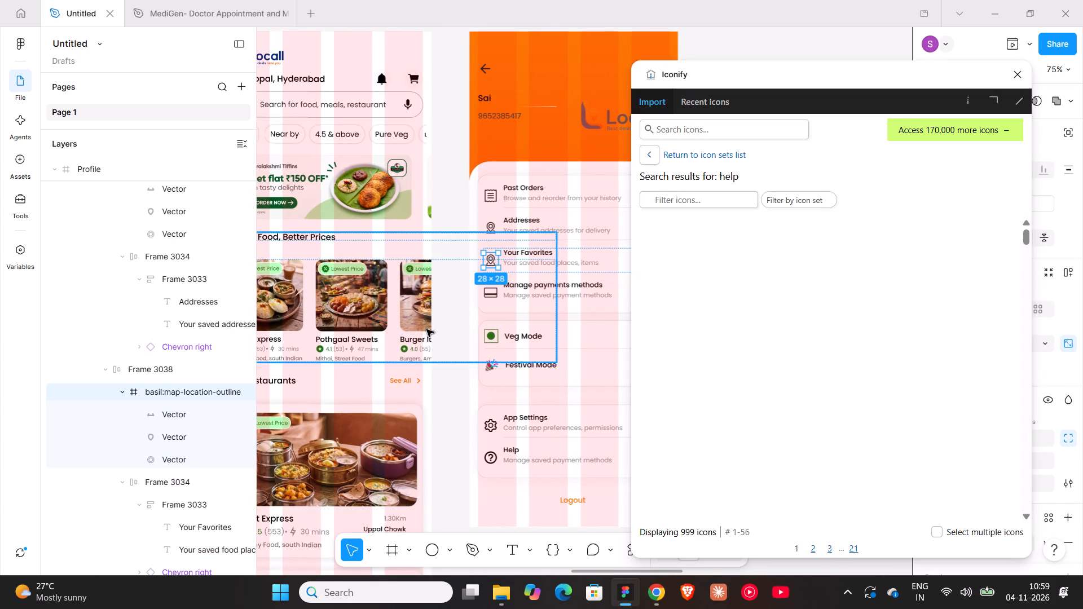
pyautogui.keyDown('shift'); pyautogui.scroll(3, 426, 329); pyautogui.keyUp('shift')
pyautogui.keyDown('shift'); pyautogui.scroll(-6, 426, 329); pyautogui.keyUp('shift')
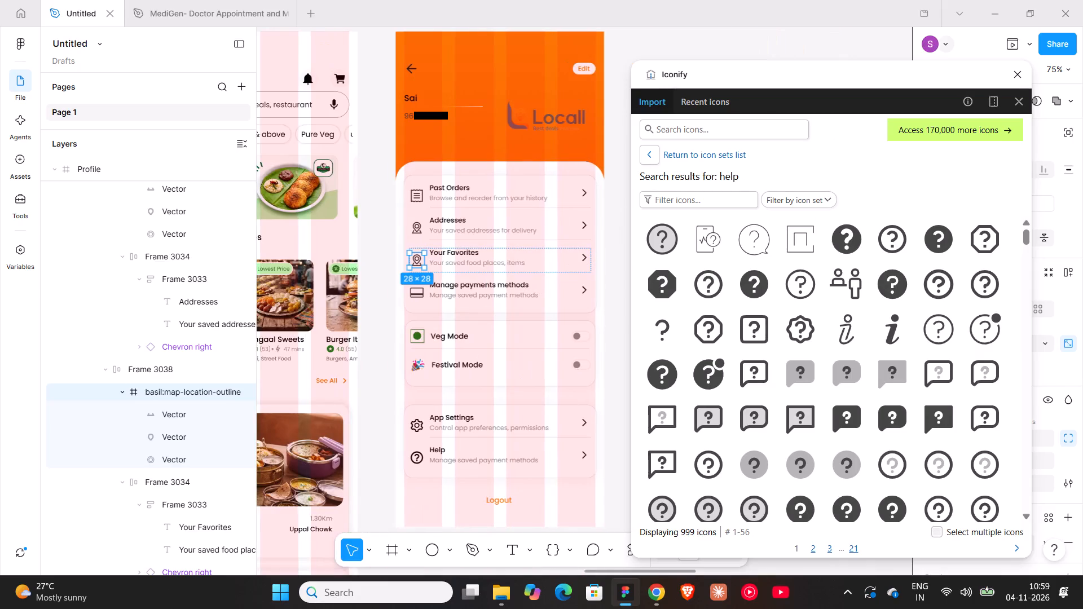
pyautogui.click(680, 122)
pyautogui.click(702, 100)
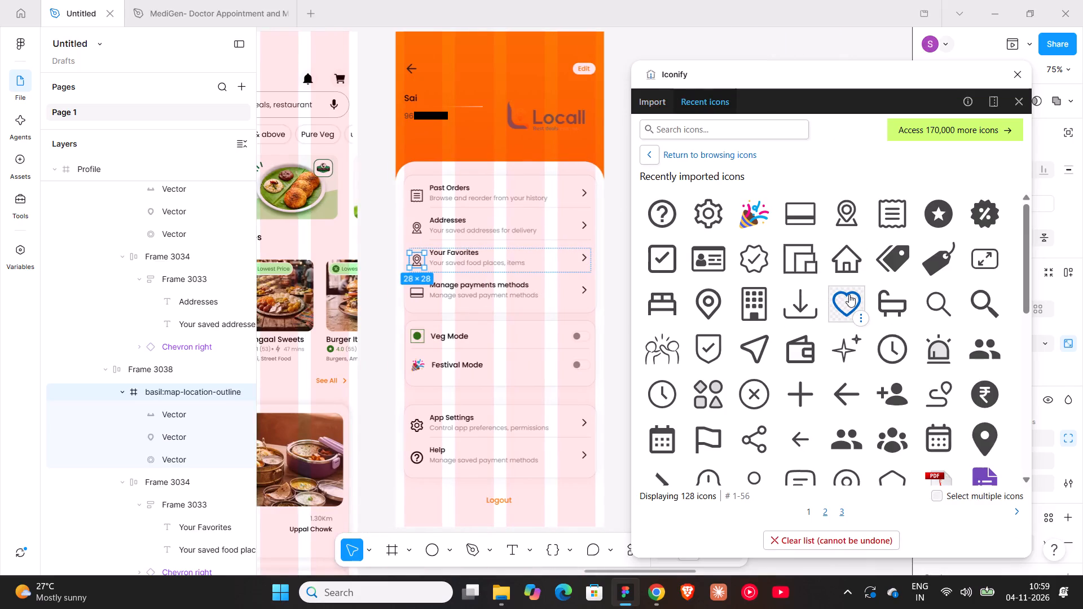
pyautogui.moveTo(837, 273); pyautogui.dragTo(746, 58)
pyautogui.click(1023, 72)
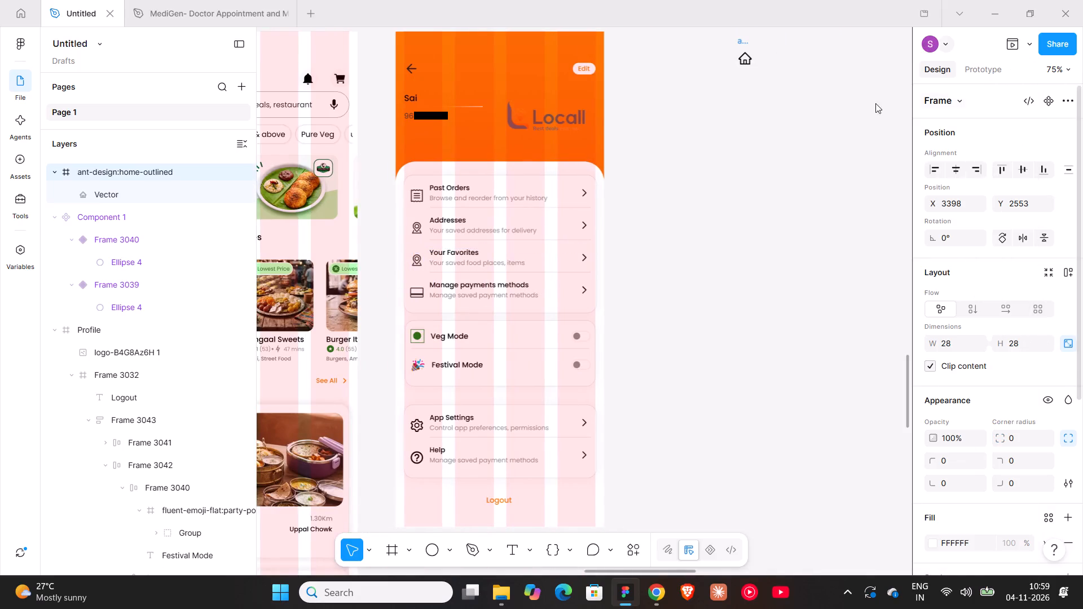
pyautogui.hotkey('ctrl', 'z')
# Import the ant-design:heart-outlined icon from Iconify's recently imported icons onto the empty canvas beside the Profile screen's orange header.
pyautogui.rightClick(720, 115)
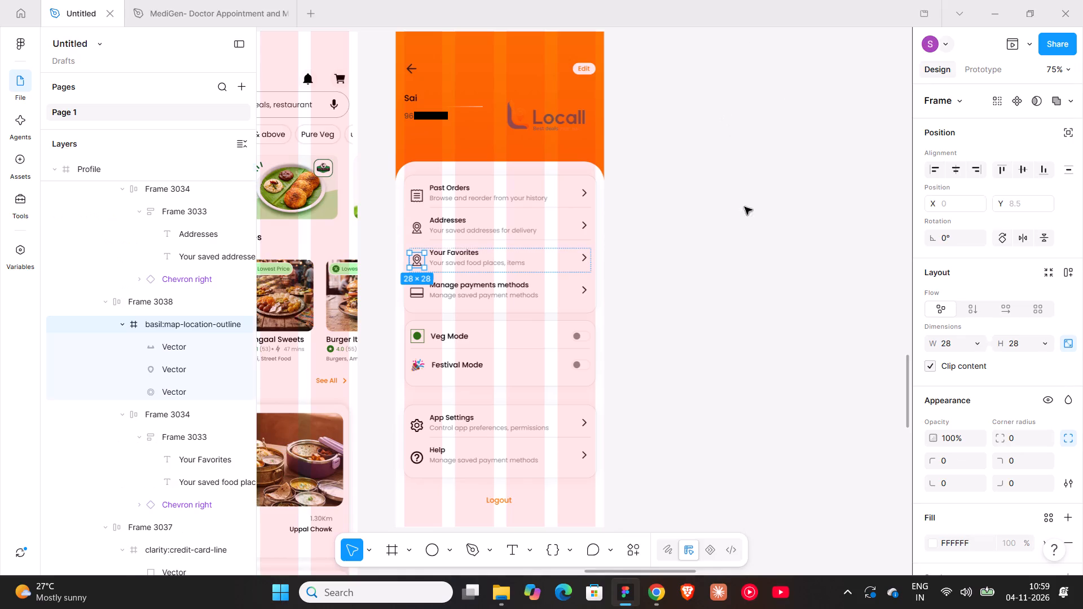
pyautogui.click(945, 245)
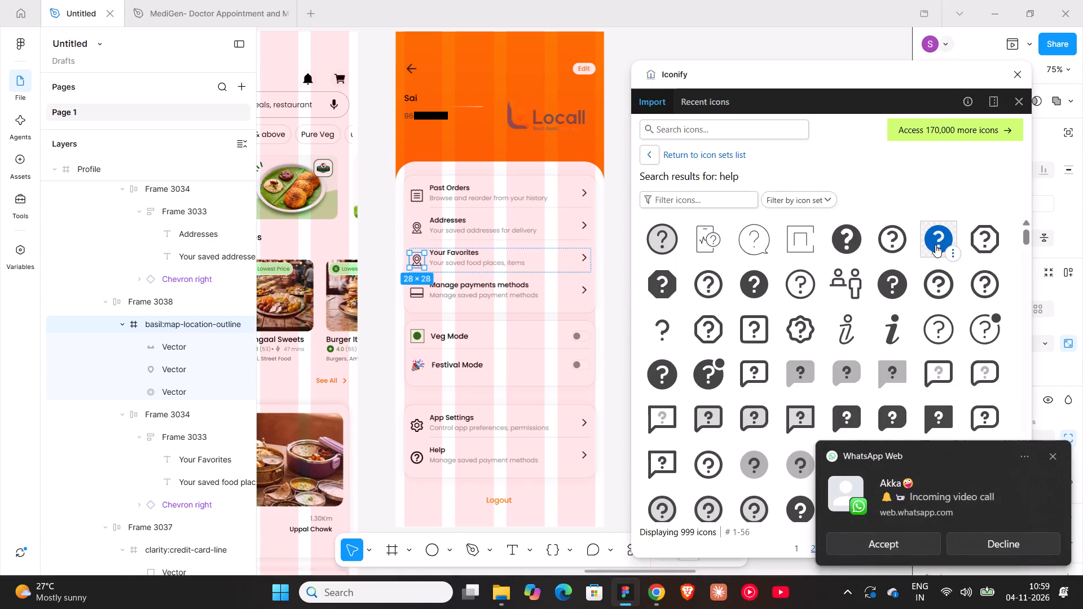
pyautogui.click(685, 104)
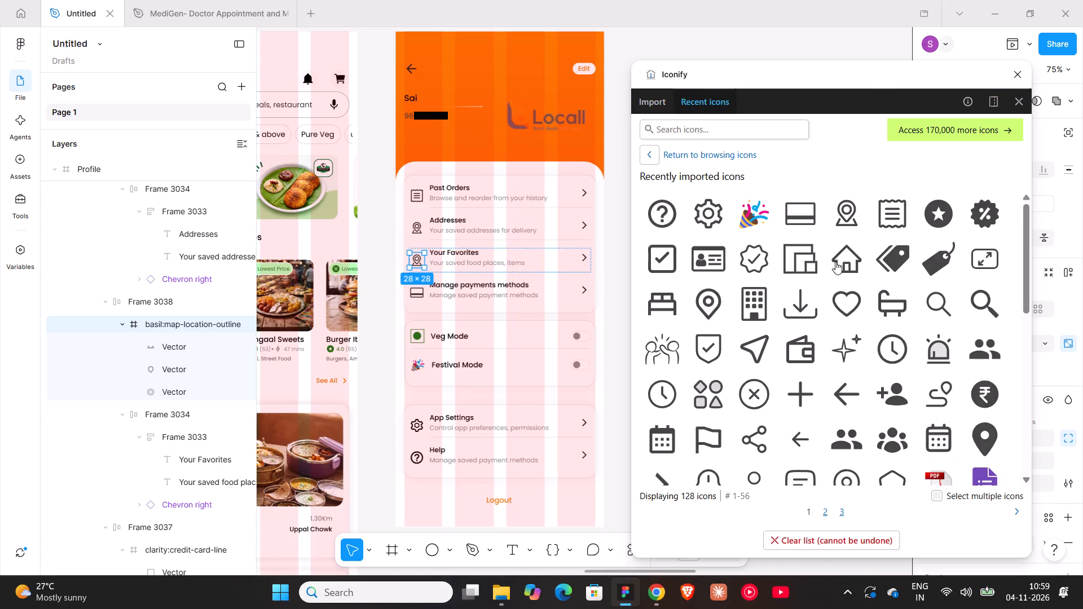
pyautogui.moveTo(840, 304); pyautogui.dragTo(629, 45)
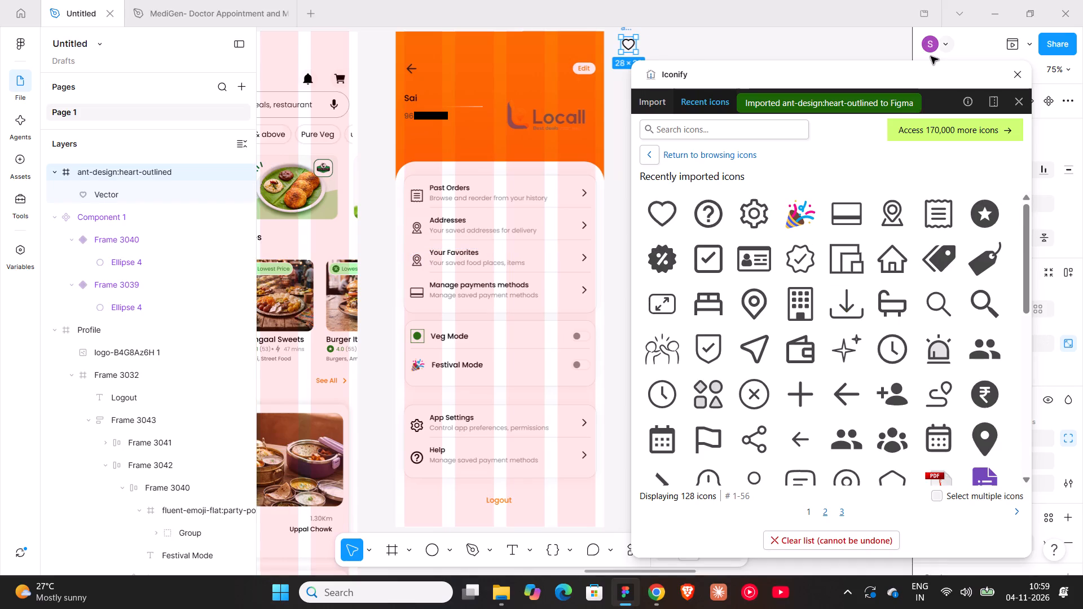
pyautogui.click(1015, 72)
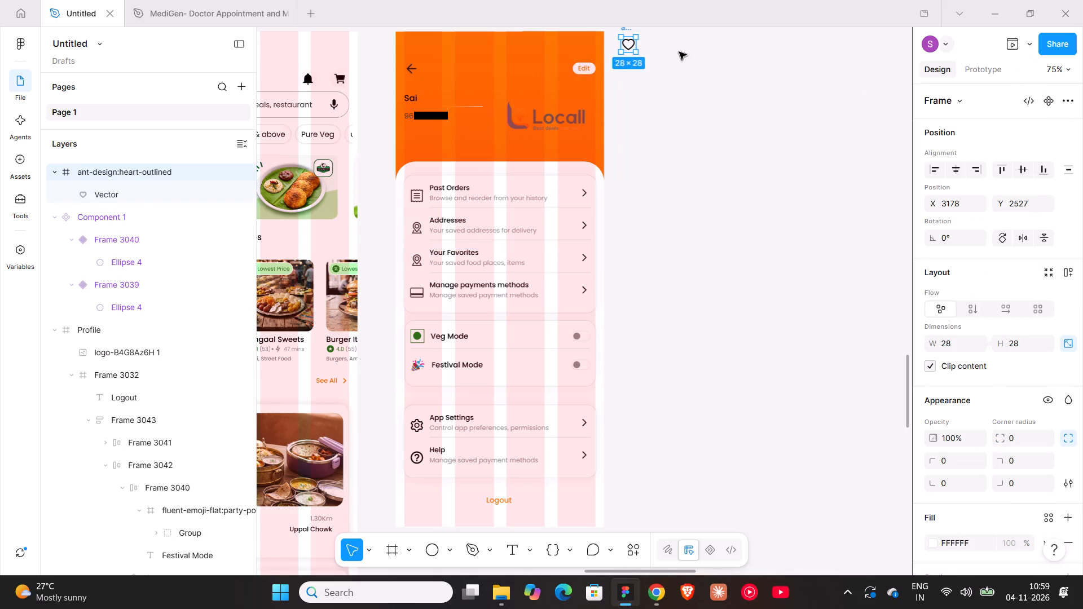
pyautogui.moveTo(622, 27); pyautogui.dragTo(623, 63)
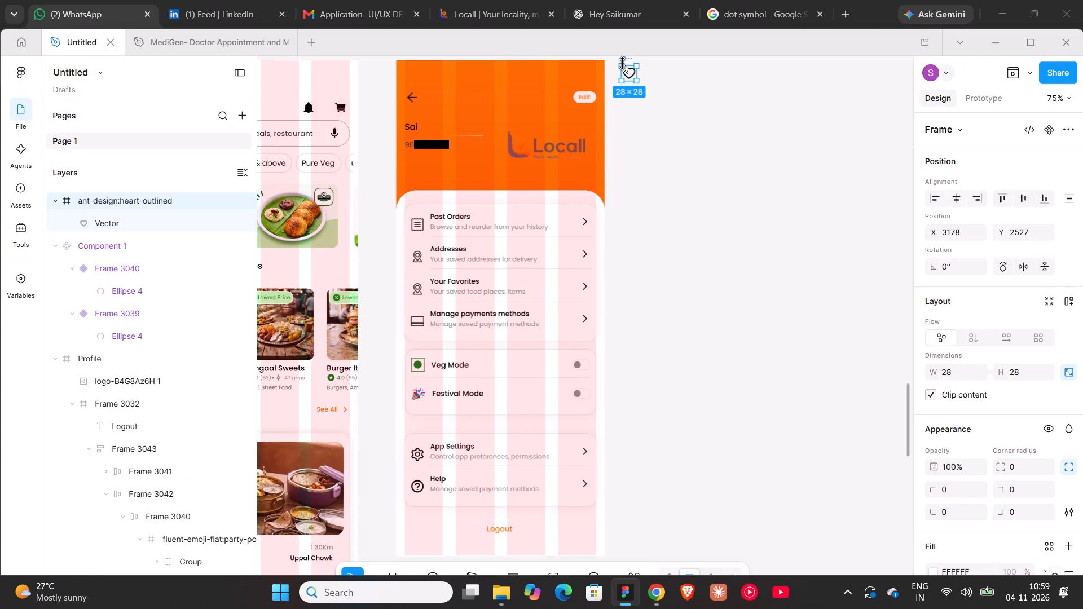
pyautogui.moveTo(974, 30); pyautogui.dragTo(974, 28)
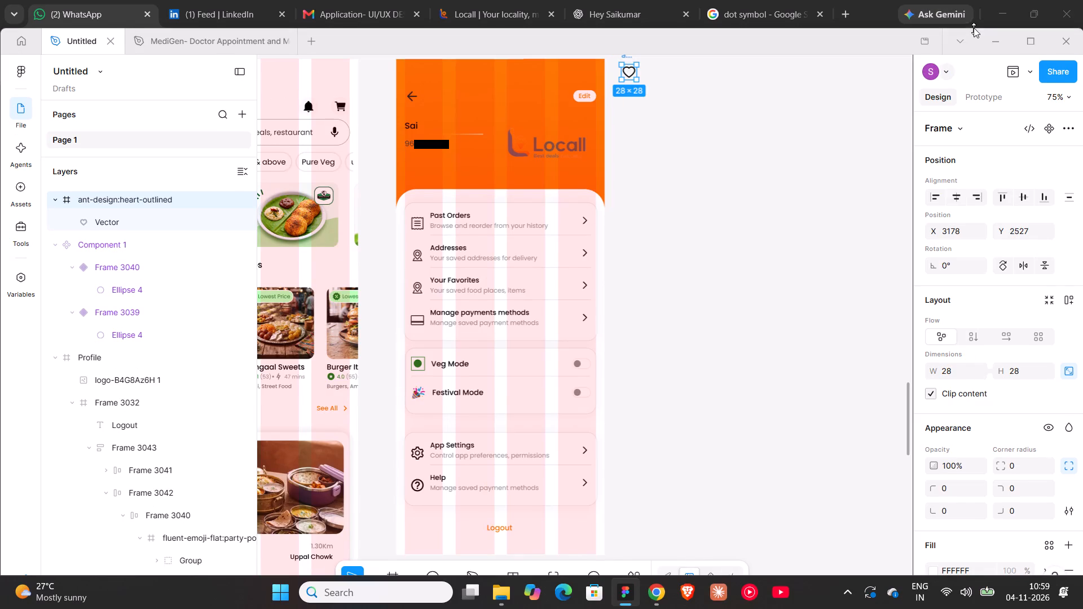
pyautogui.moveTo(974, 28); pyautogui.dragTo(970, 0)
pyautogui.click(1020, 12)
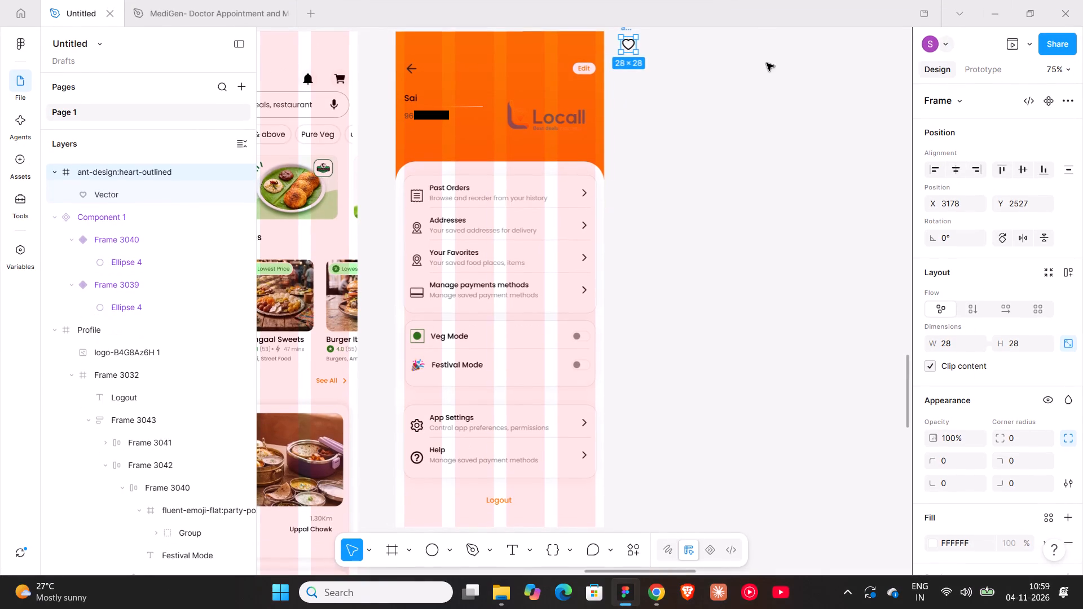
# Cut the imported heart icon and paste it to replace the map-location icon in the Your Favorites row.
pyautogui.hotkey('ctrl', 'x')
pyautogui.click(659, 68)
pyautogui.scroll(3, 668, 96)
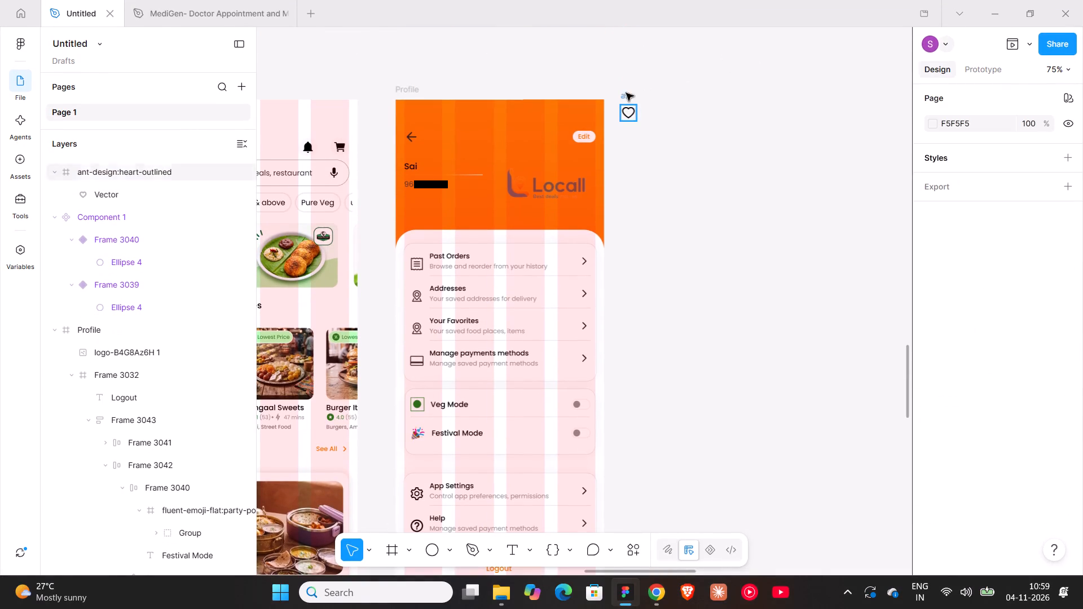
pyautogui.click(626, 93)
pyautogui.hotkey('ctrl', 'x')
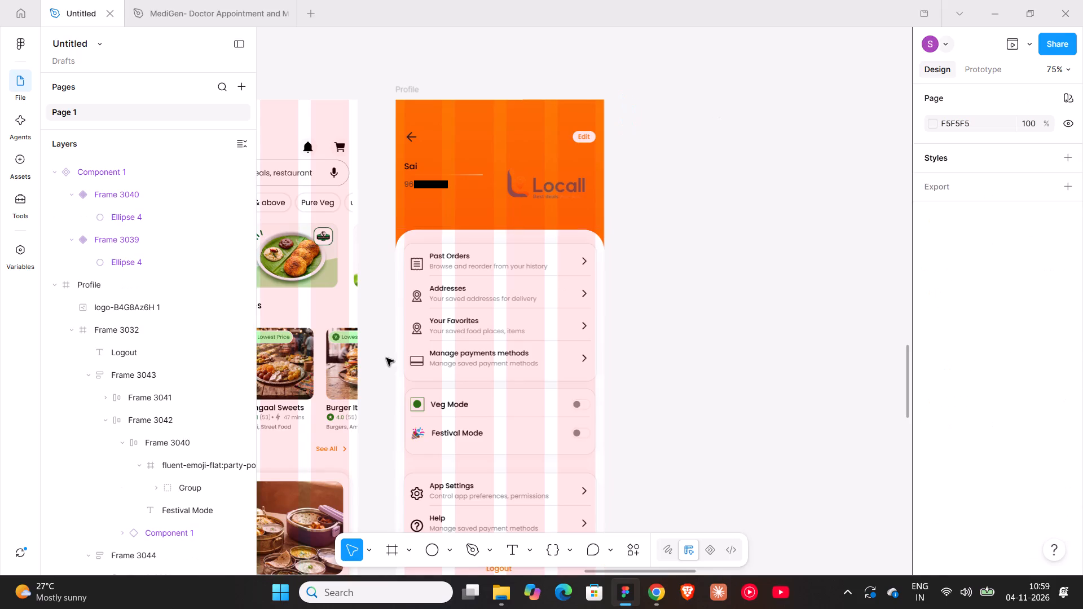
pyautogui.doubleClick(417, 332)
pyautogui.doubleClick(417, 332)
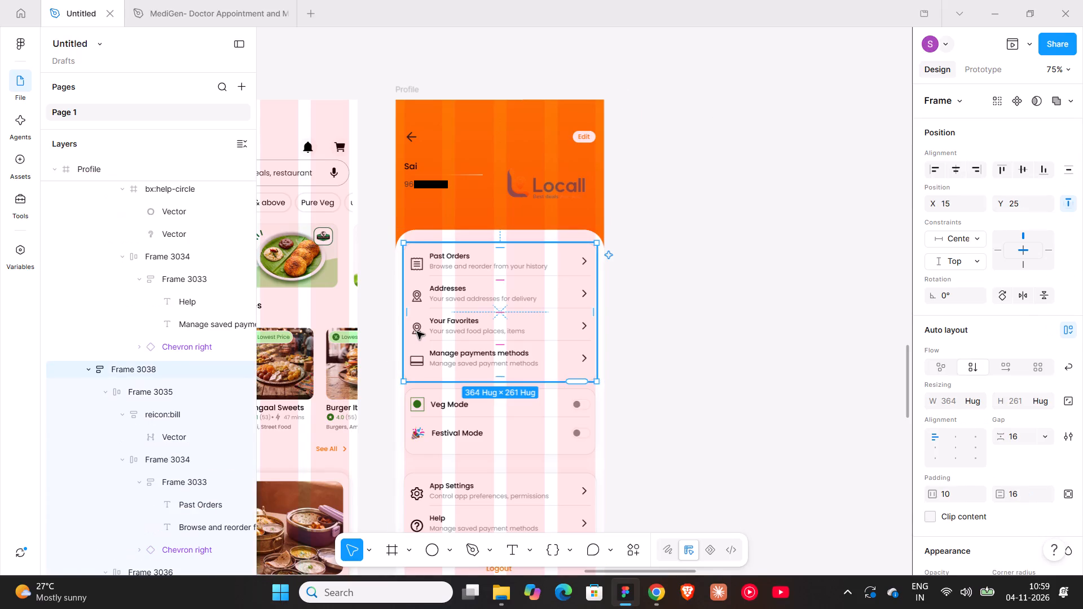
pyautogui.doubleClick(417, 332)
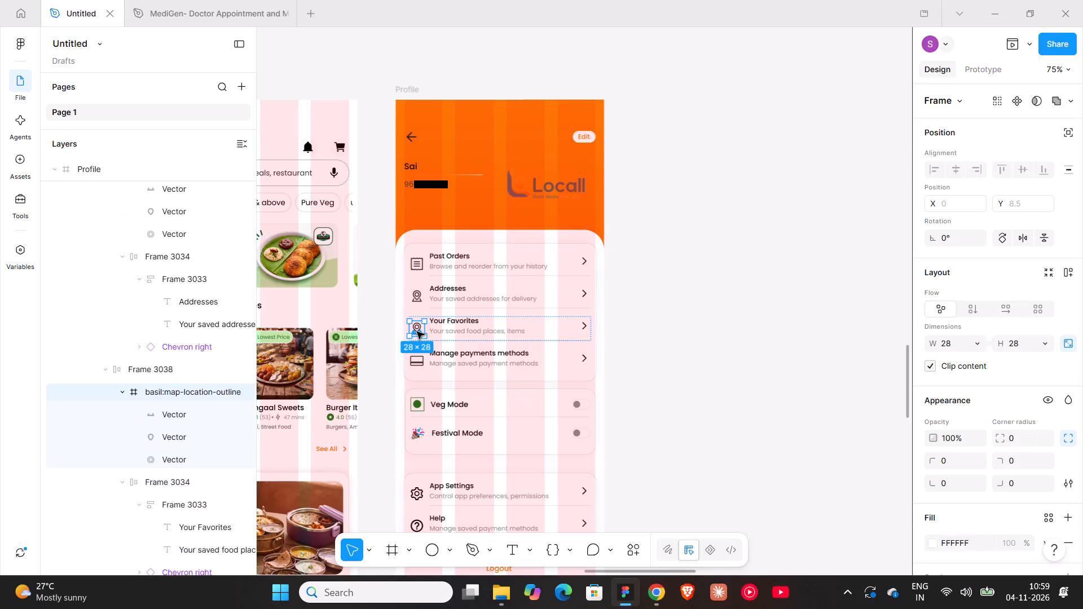
pyautogui.hotkey('ctrl', 'shift', 'r')
pyautogui.click(706, 261)
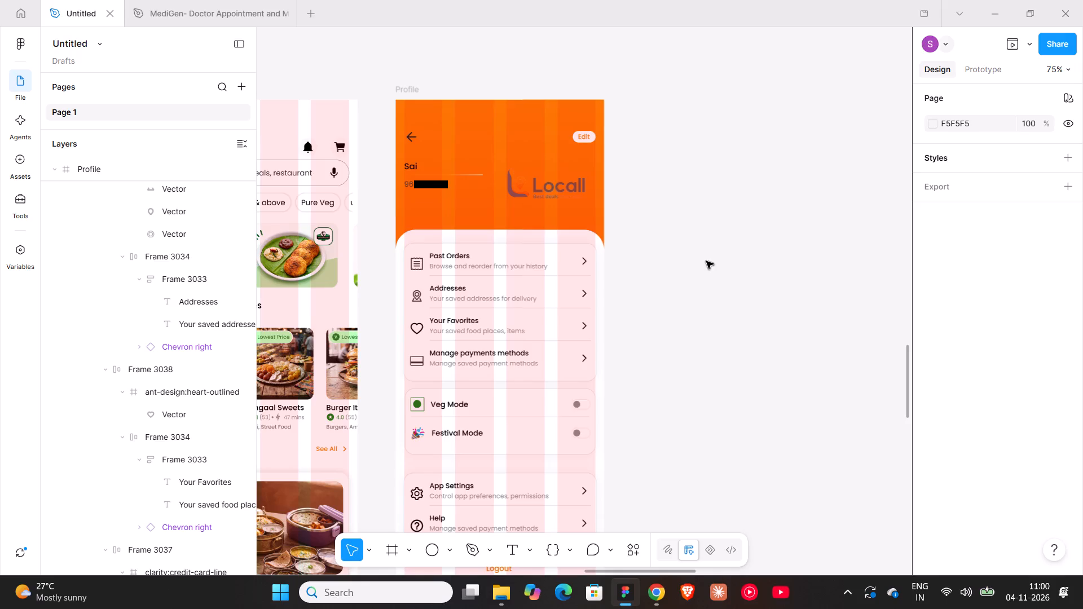
# Switch the Veg Mode toggle instance to its switched-on variant with the orange dot.
pyautogui.tripleClick(587, 404)
pyautogui.click(587, 404)
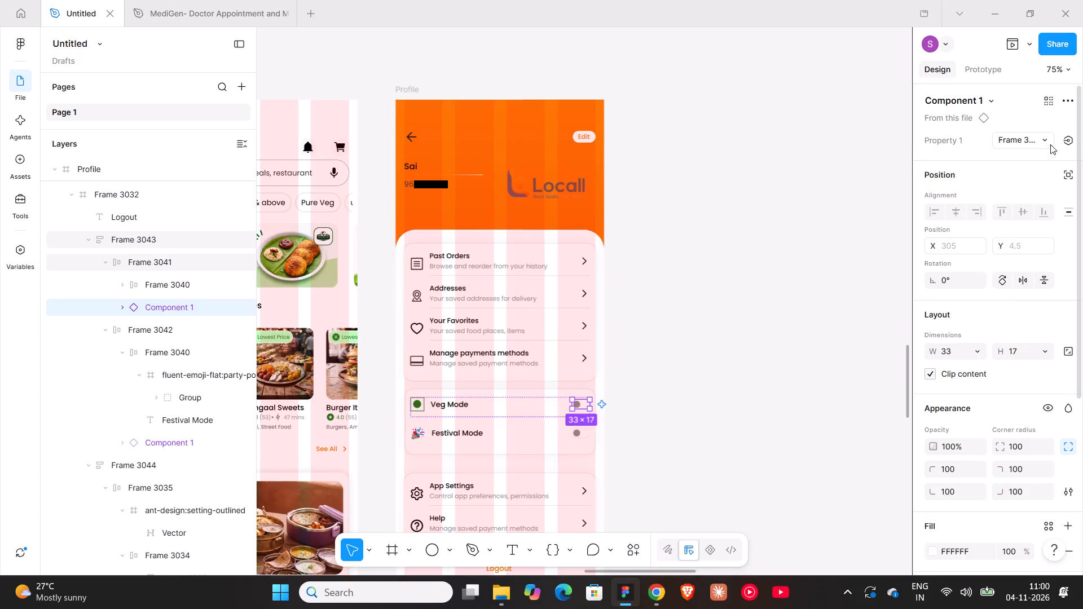
pyautogui.click(1046, 138)
pyautogui.click(1012, 122)
pyautogui.click(787, 230)
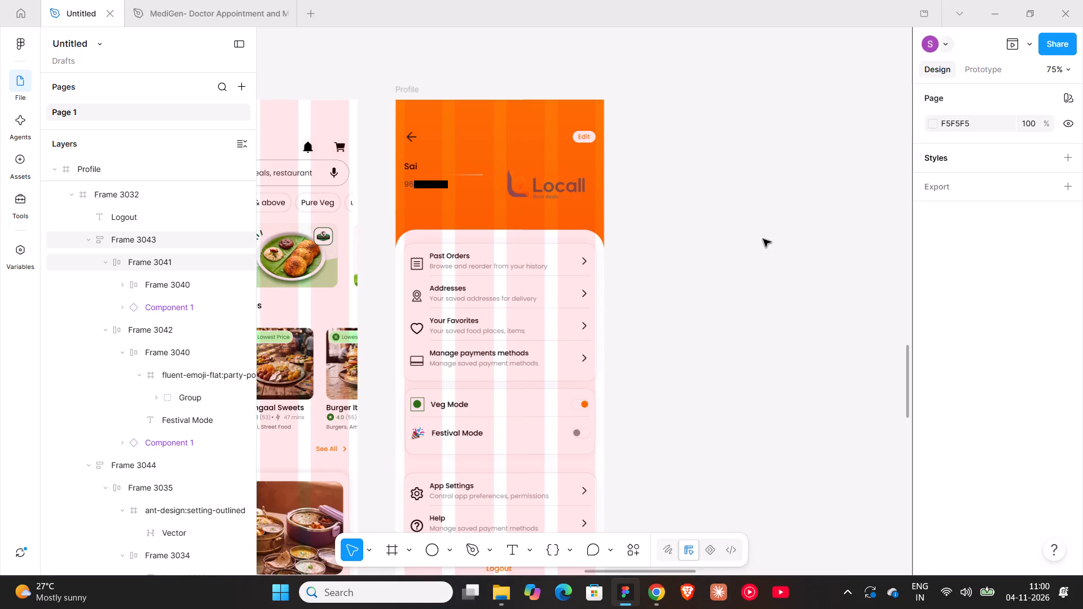
# Move the Profile frame slightly closer to the Home frame, to X 2742, Y 2516.
pyautogui.keyDown('ctrl'); pyautogui.scroll(-4, 668, 171); pyautogui.keyUp('ctrl')
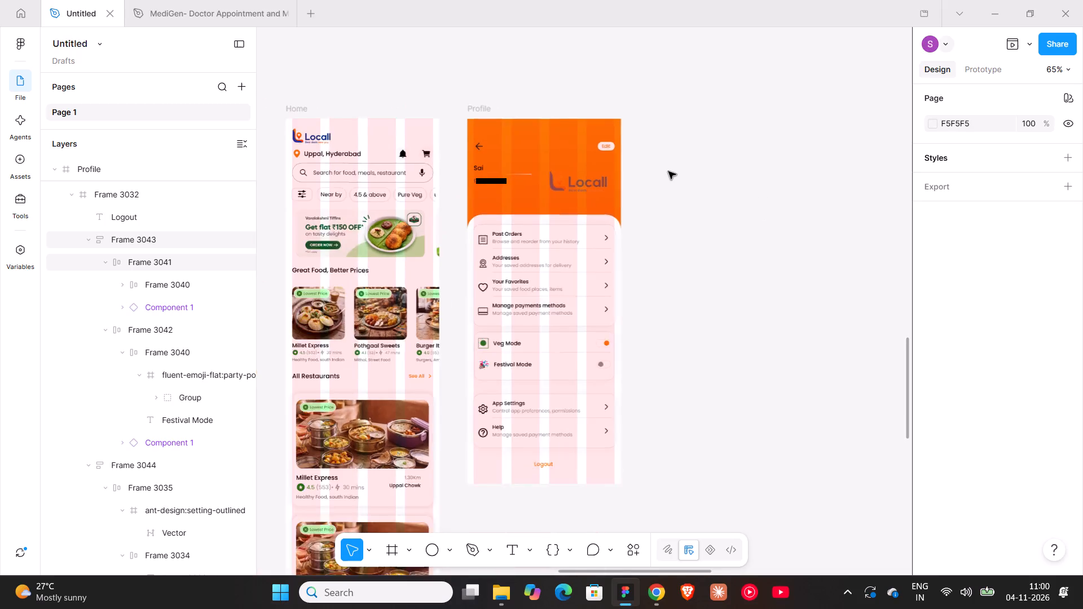
pyautogui.scroll(-4, 687, 201)
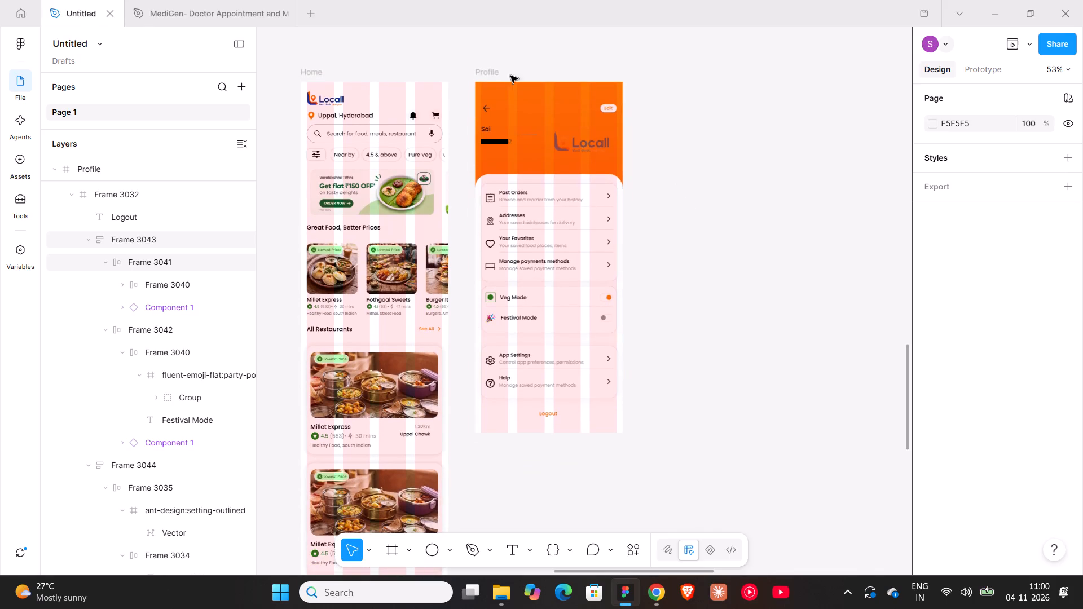
pyautogui.click(490, 70)
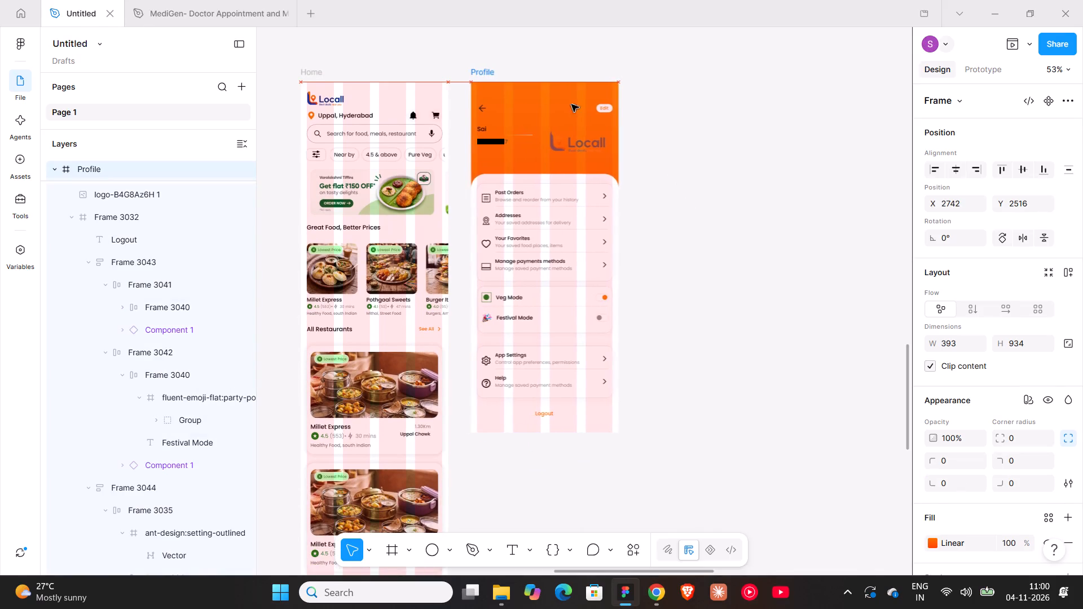
pyautogui.click(771, 173)
# Add a new iPhone 16 frame (393 × 852) and place it just right of the Profile frame, roughly level with its top.
pyautogui.keyDown('shift'); pyautogui.scroll(-5, 771, 173); pyautogui.keyUp('shift')
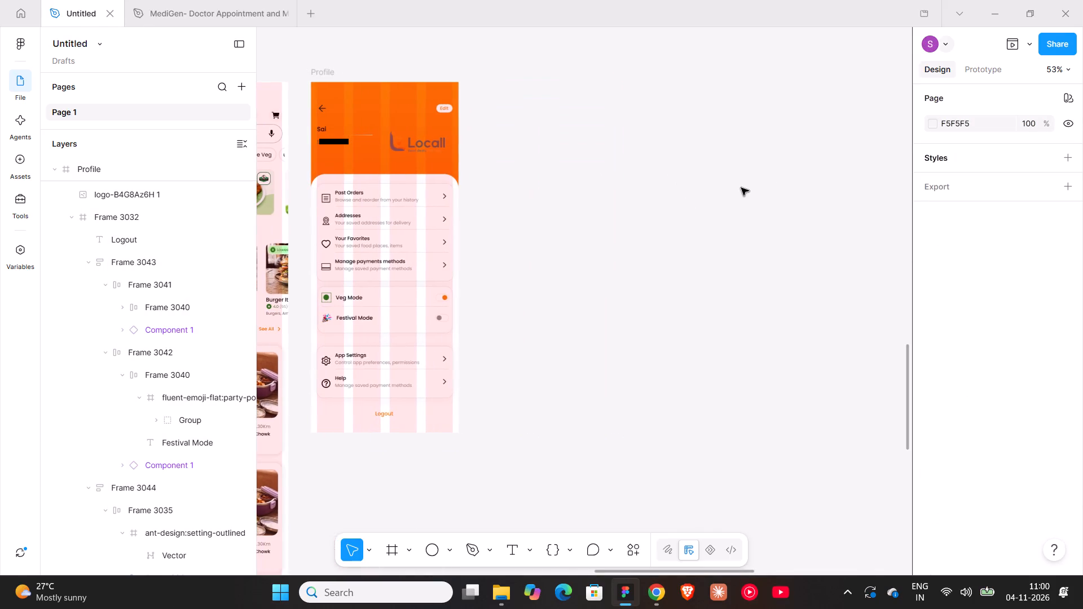
pyautogui.press('f')
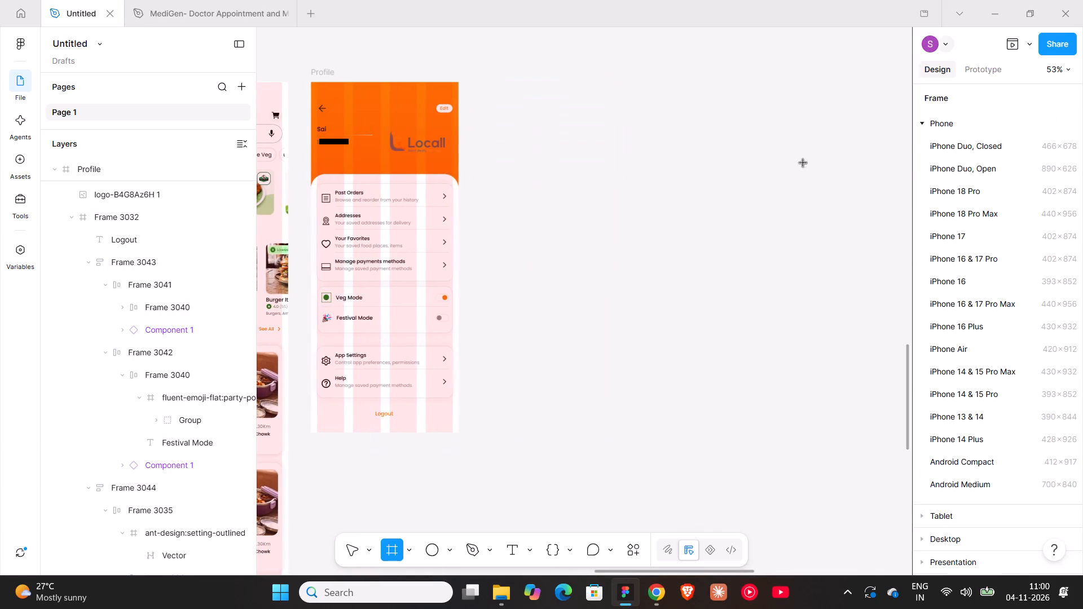
pyautogui.scroll(-5, 961, 195)
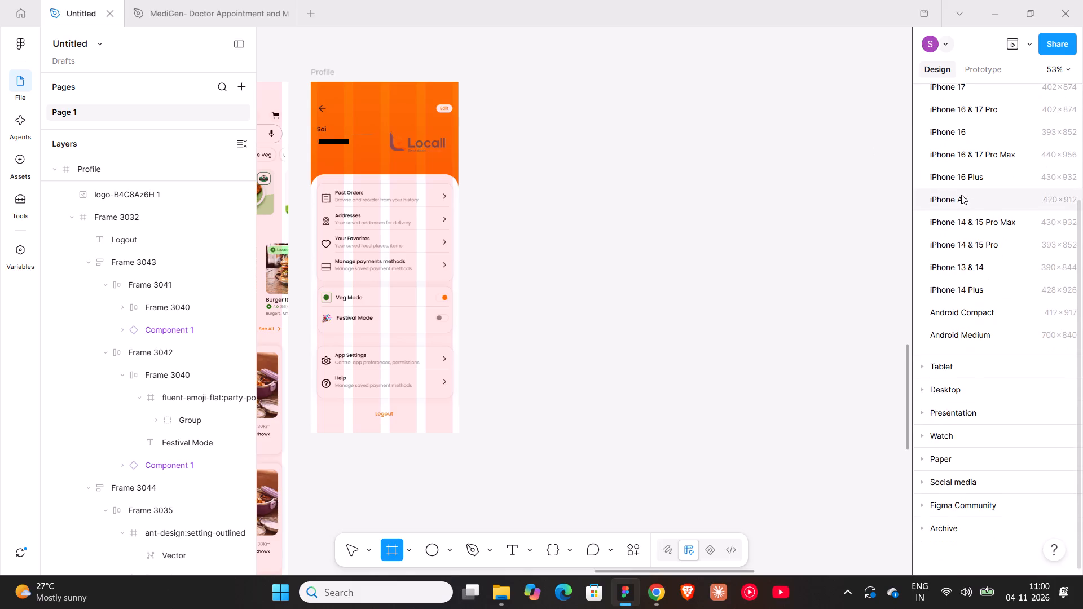
pyautogui.scroll(-1, 941, 204)
pyautogui.click(975, 123)
pyautogui.moveTo(970, 131); pyautogui.dragTo(746, 151)
pyautogui.moveTo(588, 197); pyautogui.dragTo(584, 191)
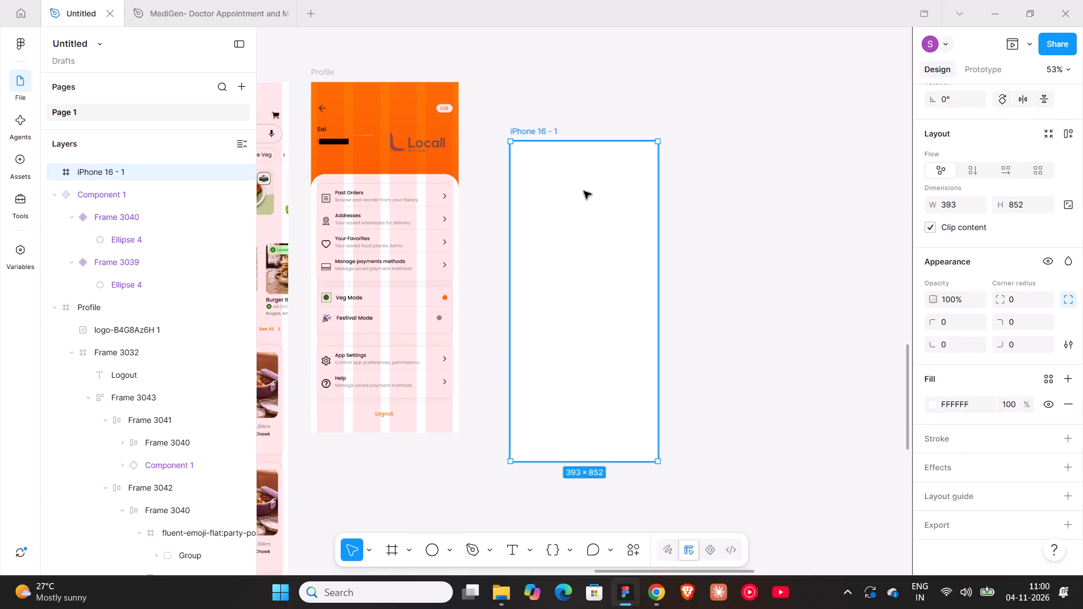
pyautogui.moveTo(584, 191); pyautogui.dragTo(561, 132)
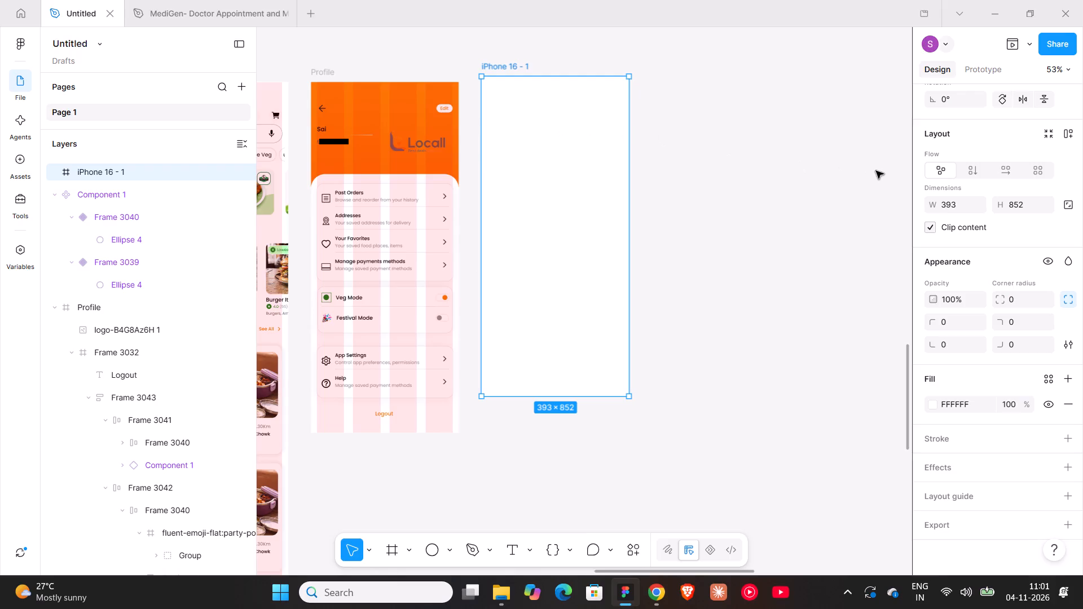
# Add a column layout guide to the new iPhone 16 frame with 4 stretch columns, margin 16 and gutter 24.
pyautogui.click(1064, 497)
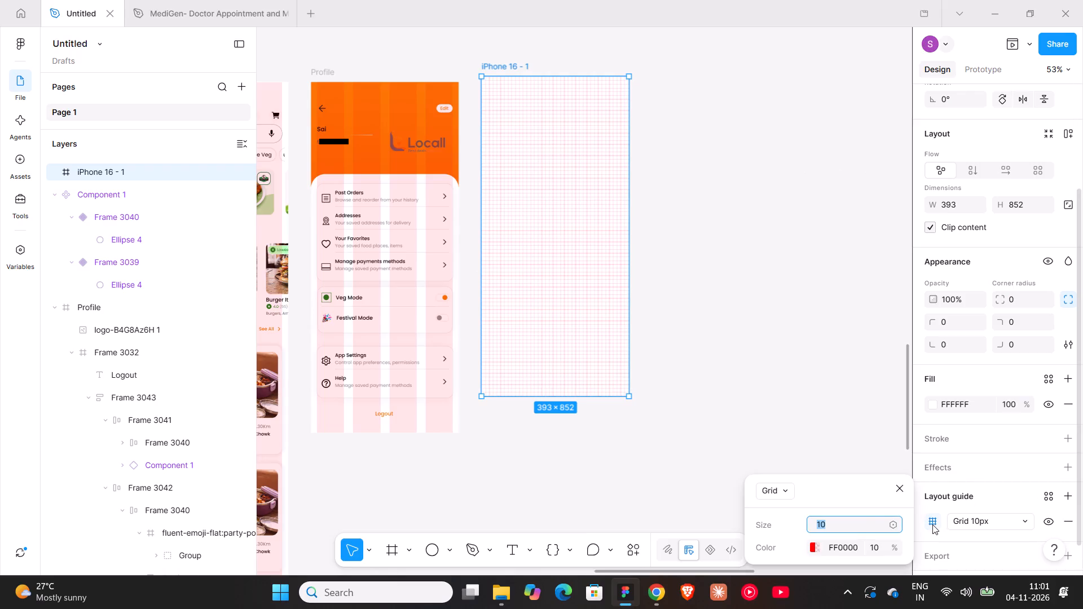
pyautogui.click(788, 495)
pyautogui.click(791, 526)
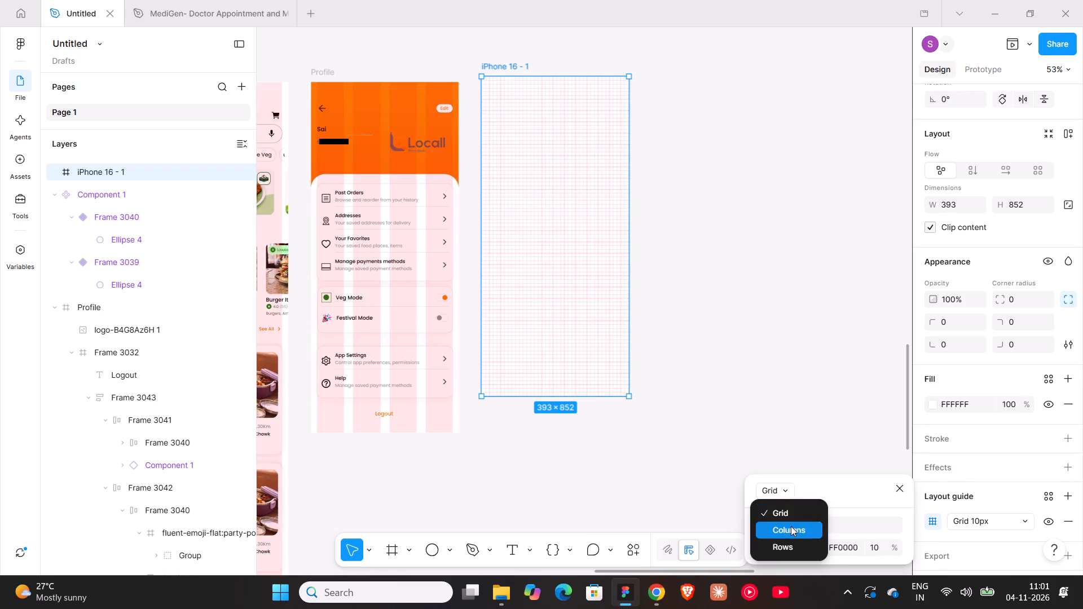
pyautogui.press('4')
pyautogui.press('Return')
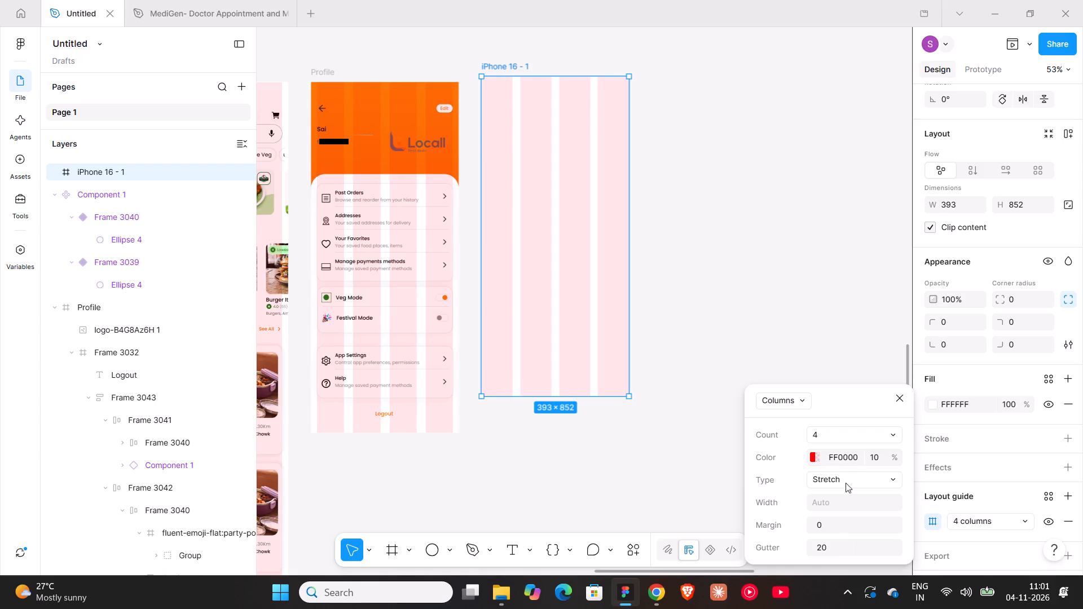
pyautogui.click(846, 528)
pyautogui.write('16')
pyautogui.press('Return')
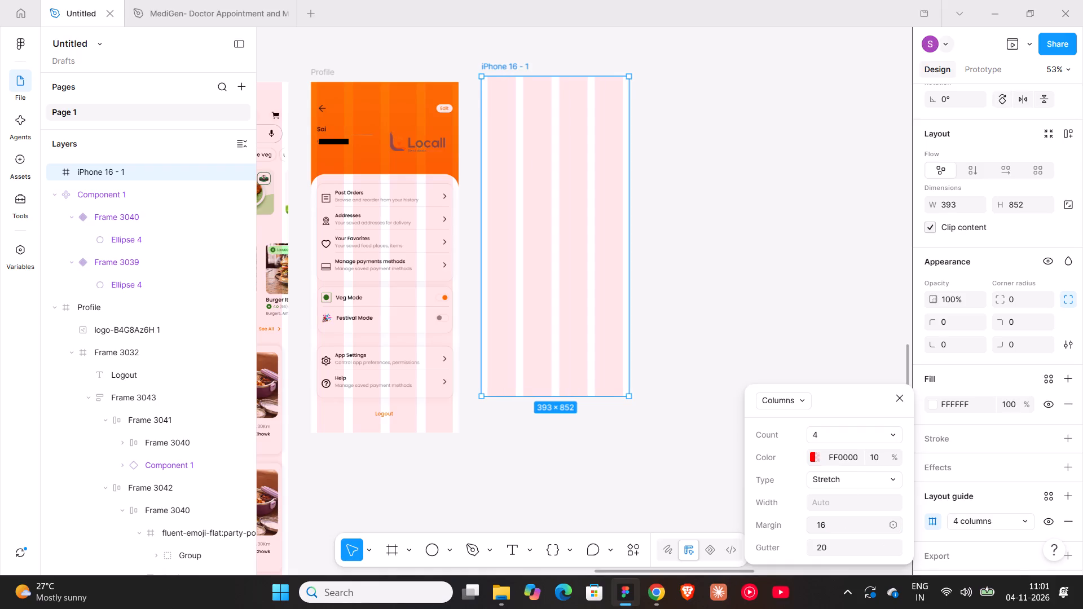
pyautogui.click(829, 544)
pyautogui.write('24')
pyautogui.press('Return')
# Copy the back arrow from the Profile header into the new iPhone 16 frame, near the top at its left margin.
pyautogui.doubleClick(322, 106)
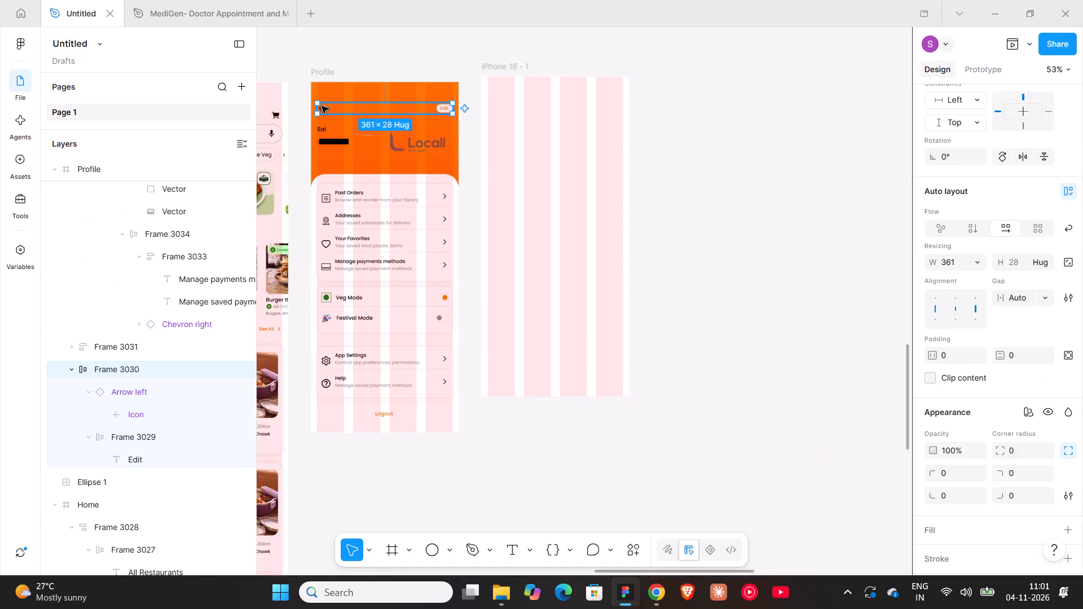
pyautogui.doubleClick(322, 106)
pyautogui.doubleClick(325, 111)
pyautogui.keyDown('alt'); pyautogui.moveTo(325, 111); pyautogui.dragTo(451, 109); pyautogui.keyUp('alt')
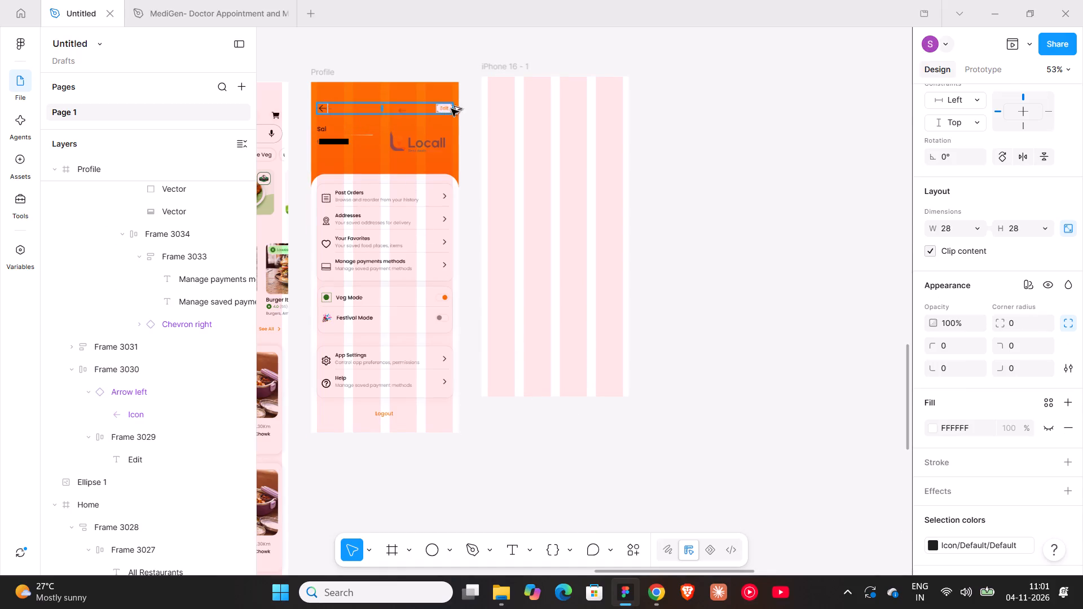
pyautogui.keyDown('alt'); pyautogui.moveTo(451, 109); pyautogui.dragTo(502, 116); pyautogui.keyUp('alt')
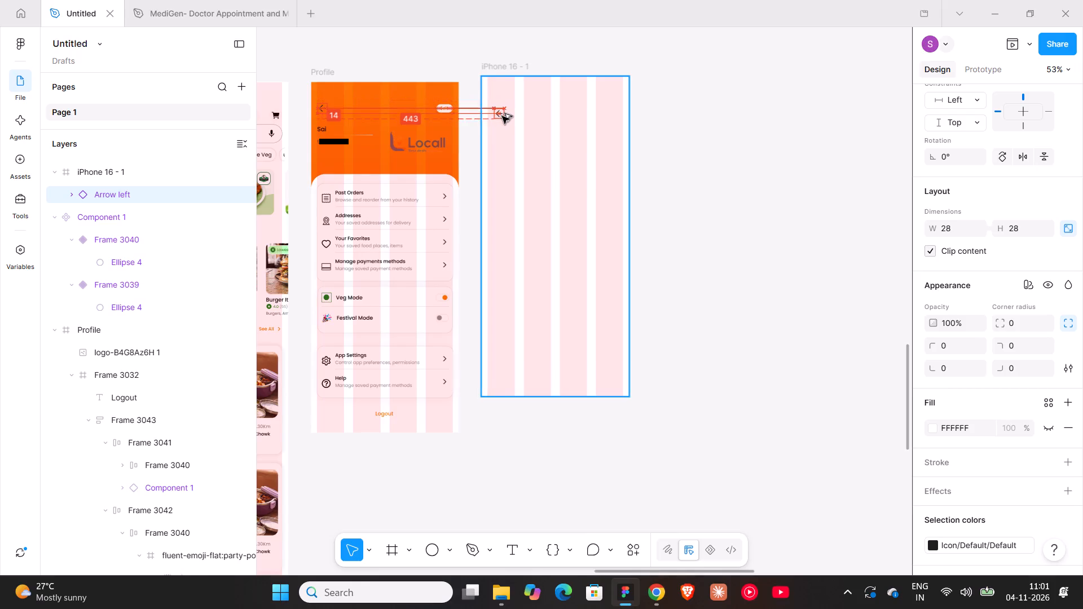
pyautogui.keyDown('alt'); pyautogui.moveTo(502, 116); pyautogui.dragTo(498, 105); pyautogui.keyUp('alt')
pyautogui.click(690, 113)
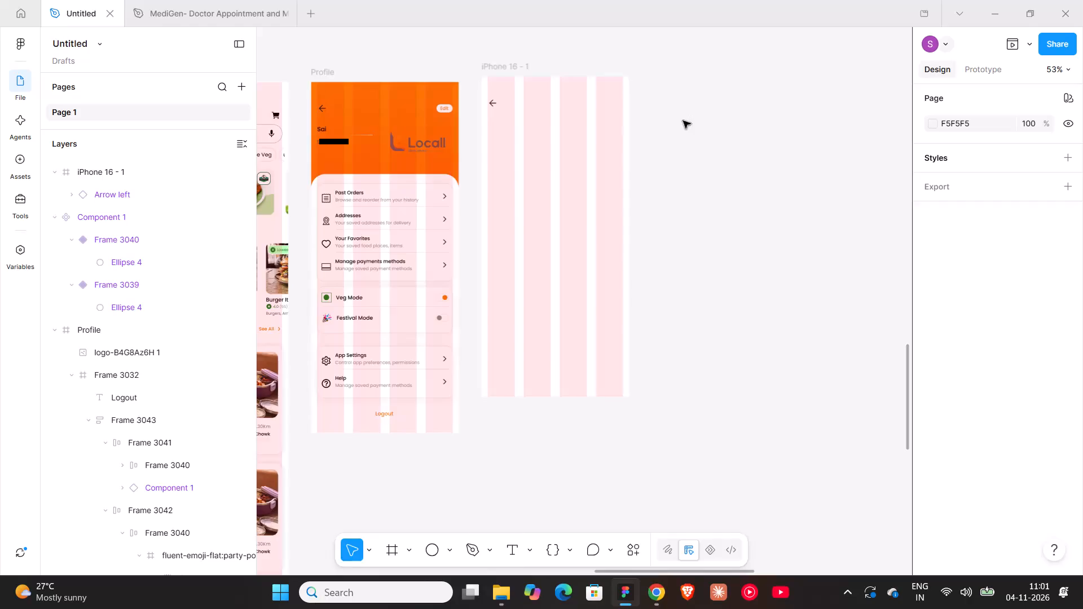
# Add a text layer reading "Your Favorites" on the empty canvas beside the new iPhone 16 frame.
pyautogui.press('t')
pyautogui.click(666, 139)
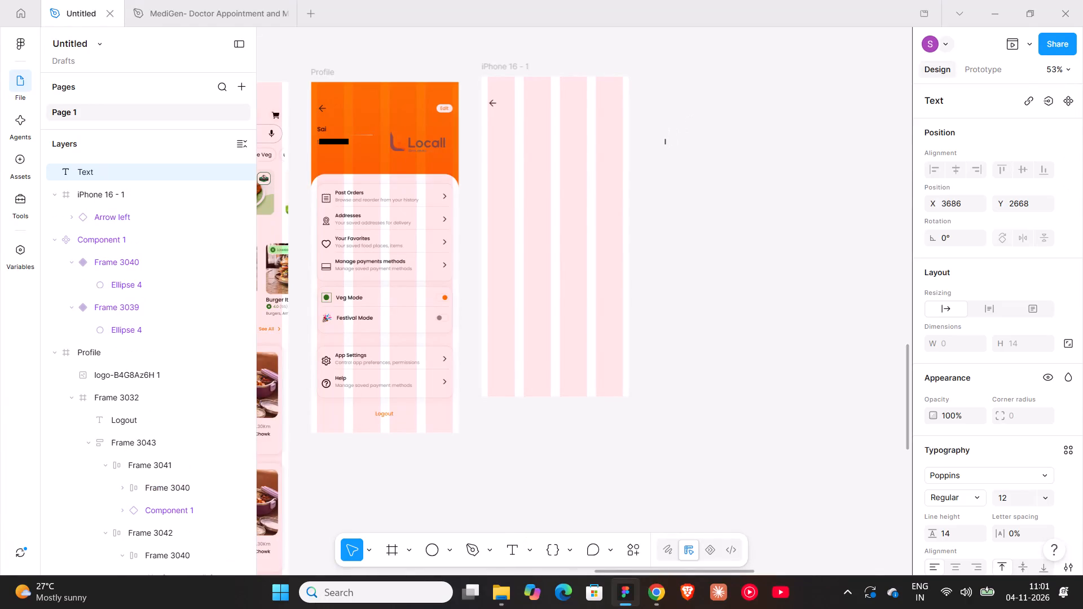
pyautogui.write('Your Favorites')
pyautogui.keyDown('ctrl'); pyautogui.scroll(8, 690, 135); pyautogui.keyUp('ctrl')
pyautogui.click(706, 205)
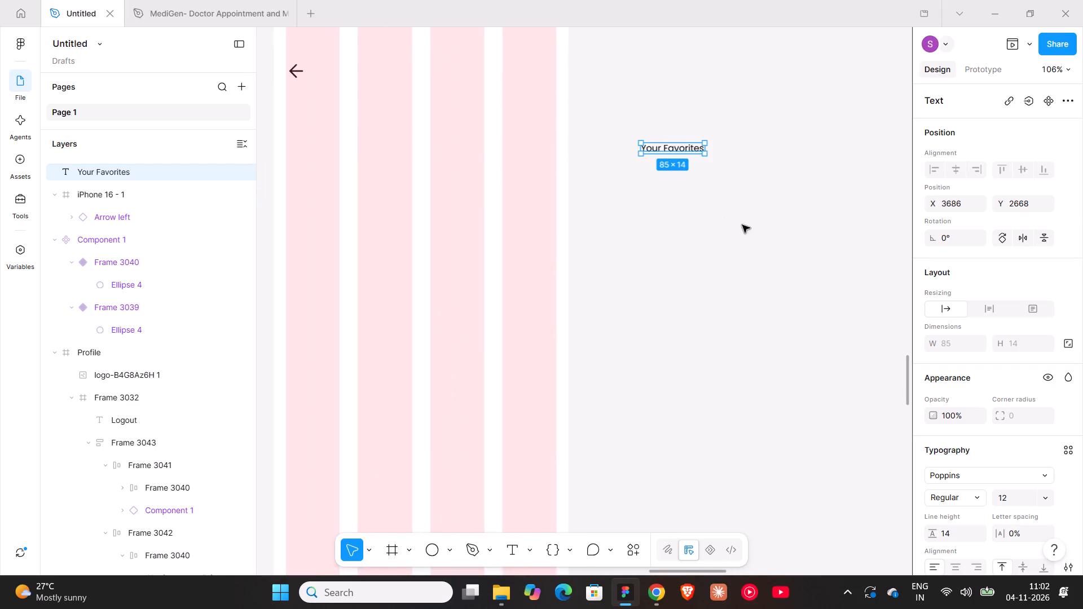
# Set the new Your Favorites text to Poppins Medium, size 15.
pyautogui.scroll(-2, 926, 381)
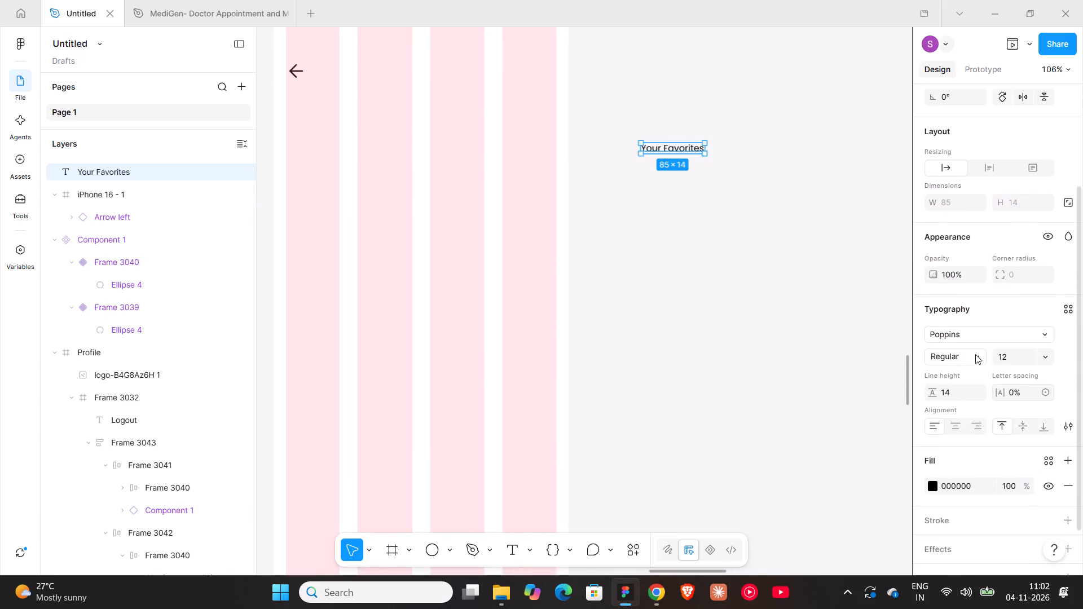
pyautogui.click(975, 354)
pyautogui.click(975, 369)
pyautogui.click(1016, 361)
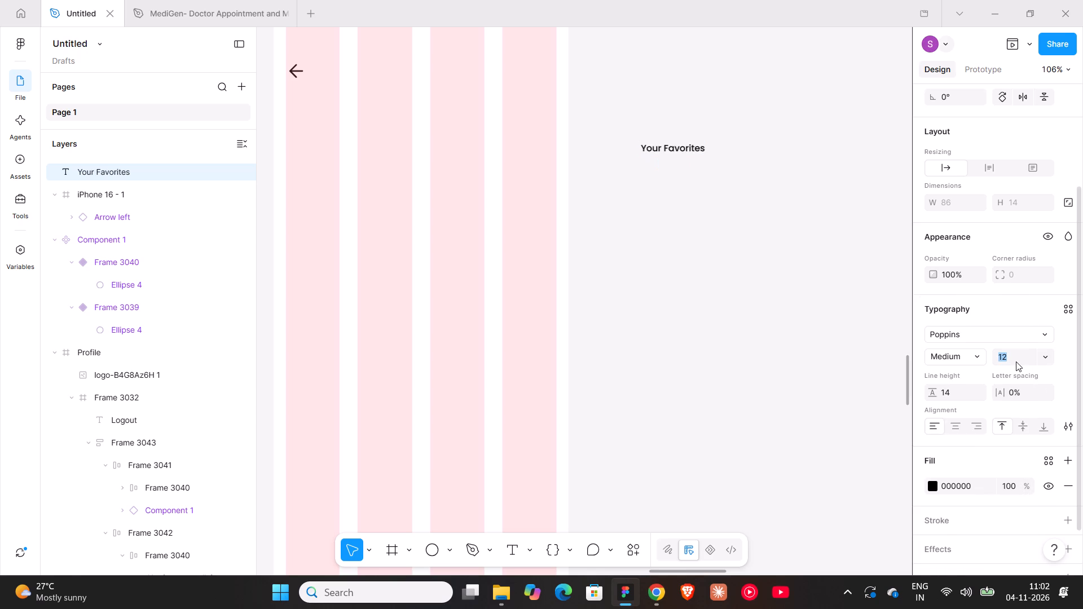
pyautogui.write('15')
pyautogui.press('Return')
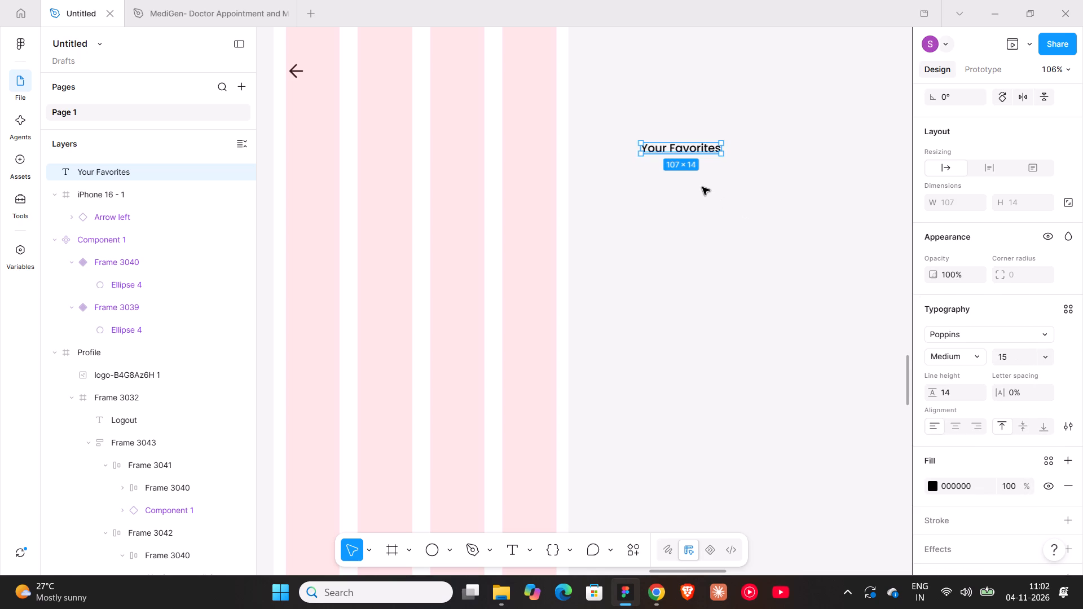
# Set the new Your Favorites text to Poppins SemiBold, size 16.
pyautogui.keyDown('ctrl'); pyautogui.scroll(-4, 702, 187); pyautogui.keyUp('ctrl')
pyautogui.click(963, 355)
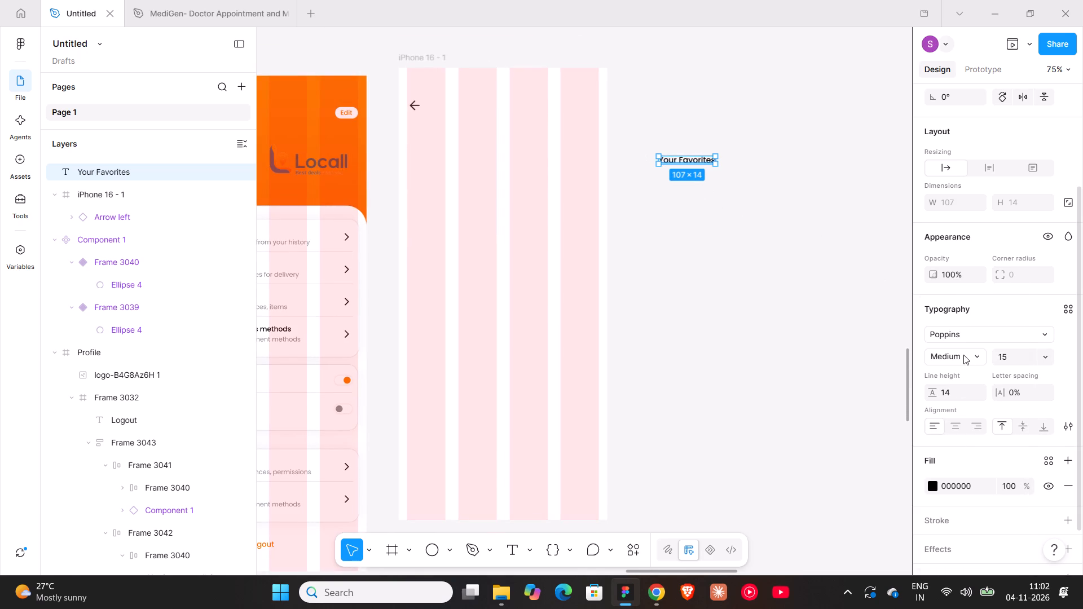
pyautogui.click(963, 375)
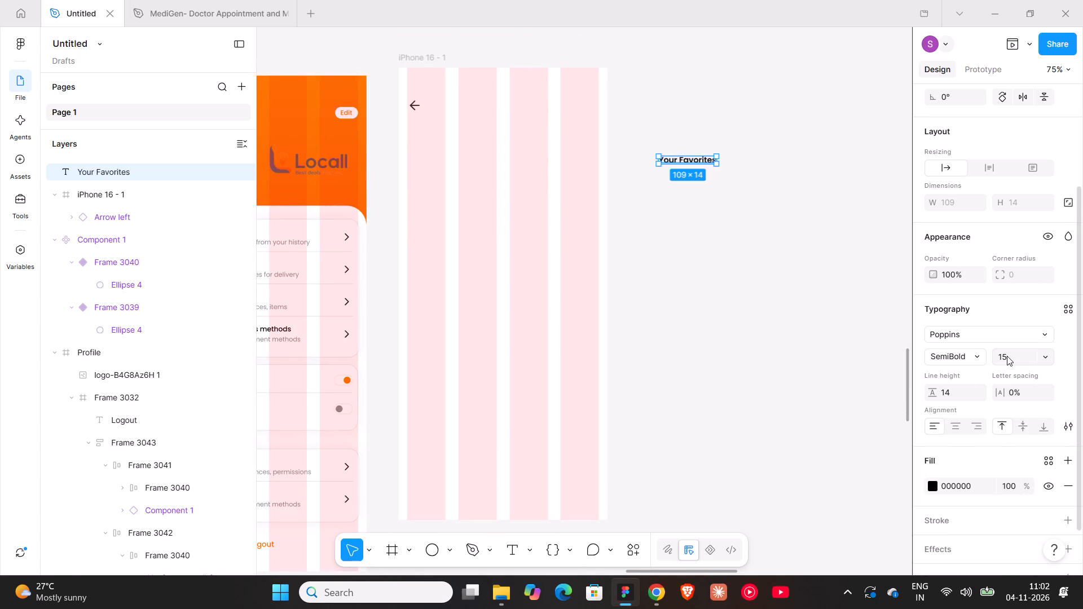
pyautogui.click(1007, 356)
pyautogui.write('16')
pyautogui.press('Return')
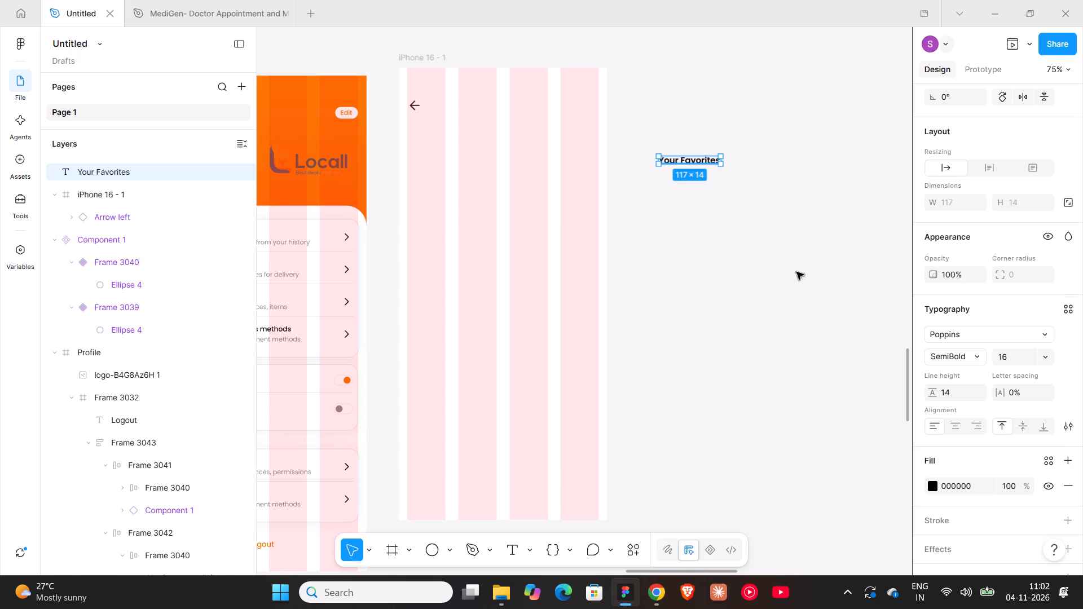
# Move the Your Favorites title into the new iPhone 16 frame, just right of and slightly above the back arrow.
pyautogui.moveTo(681, 158); pyautogui.dragTo(448, 101)
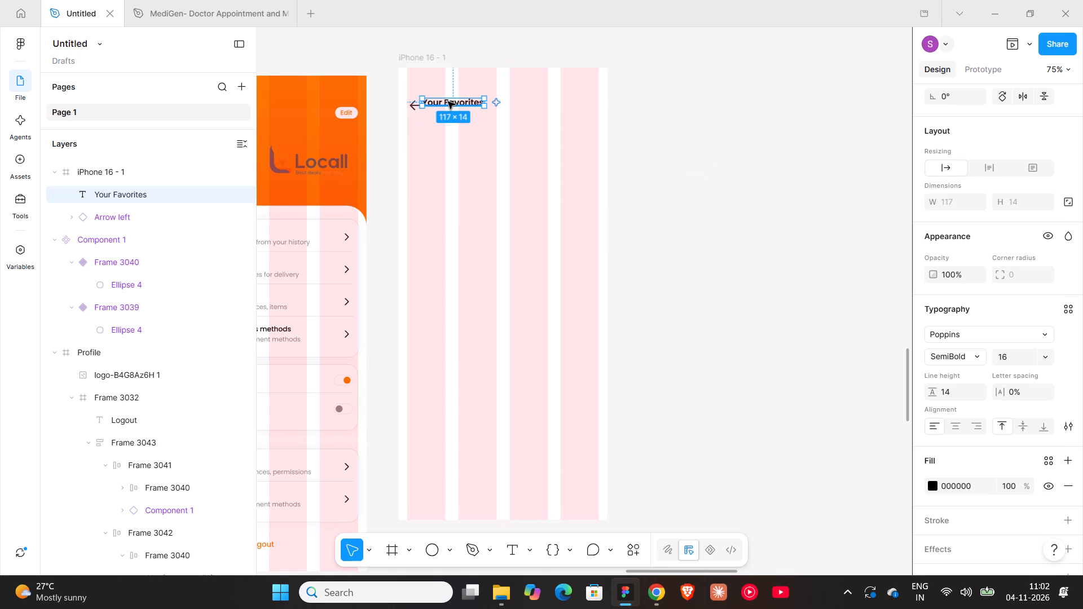
pyautogui.keyDown('ctrl'); pyautogui.scroll(7, 448, 101); pyautogui.keyUp('ctrl')
pyautogui.moveTo(452, 101); pyautogui.dragTo(457, 91)
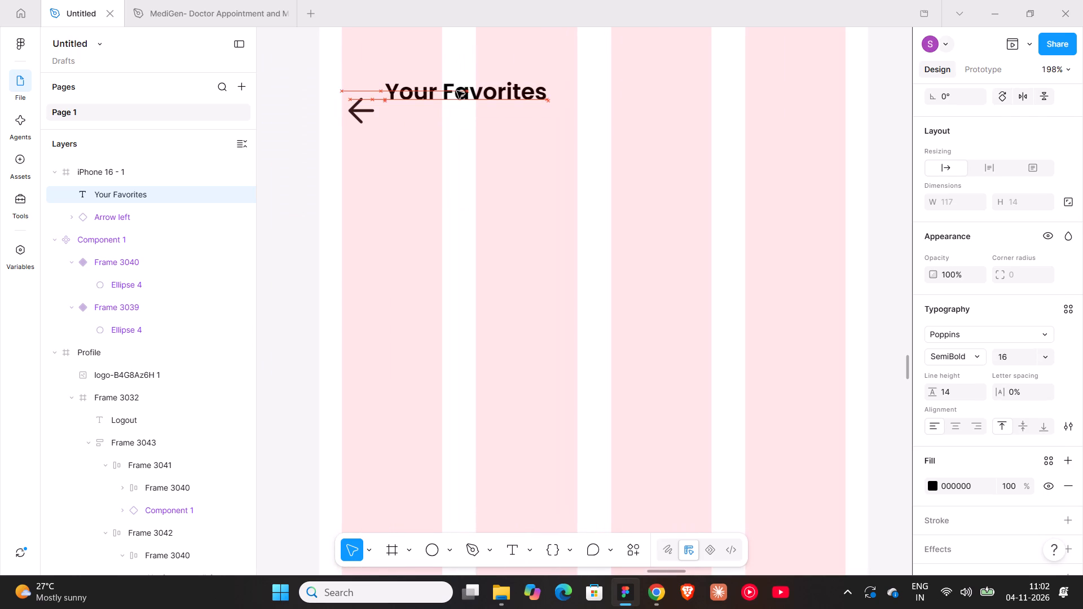
pyautogui.moveTo(457, 91); pyautogui.dragTo(463, 90)
# Duplicate the Your Favorites title directly below itself and change the copy's text to "3 Items".
pyautogui.keyDown('alt'); pyautogui.moveTo(463, 90); pyautogui.dragTo(466, 131); pyautogui.keyUp('alt')
pyautogui.doubleClick(466, 131)
pyautogui.press('pagedown')
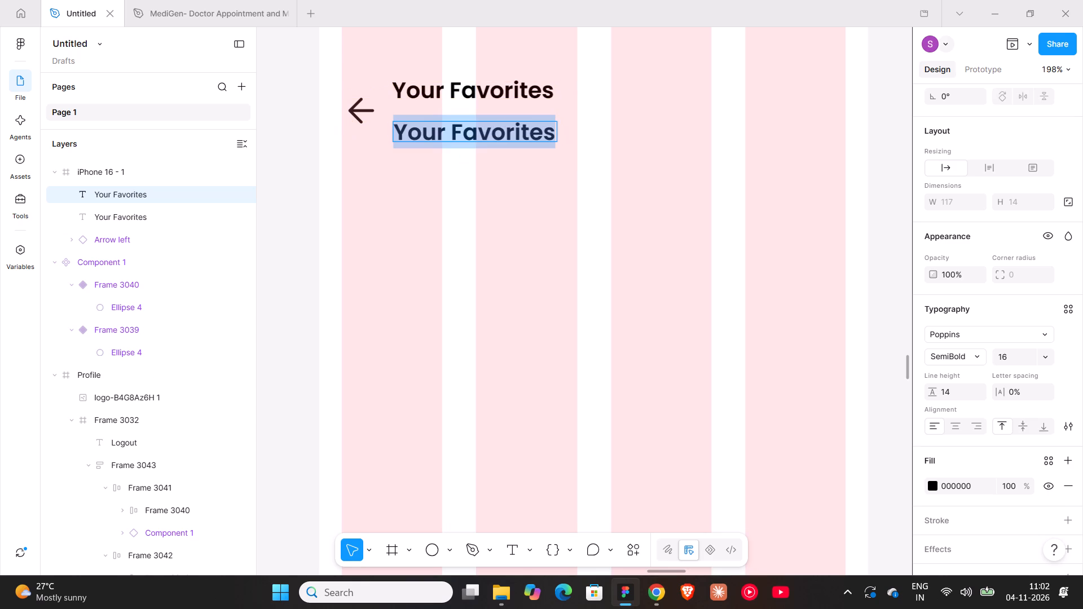
pyautogui.press('3')
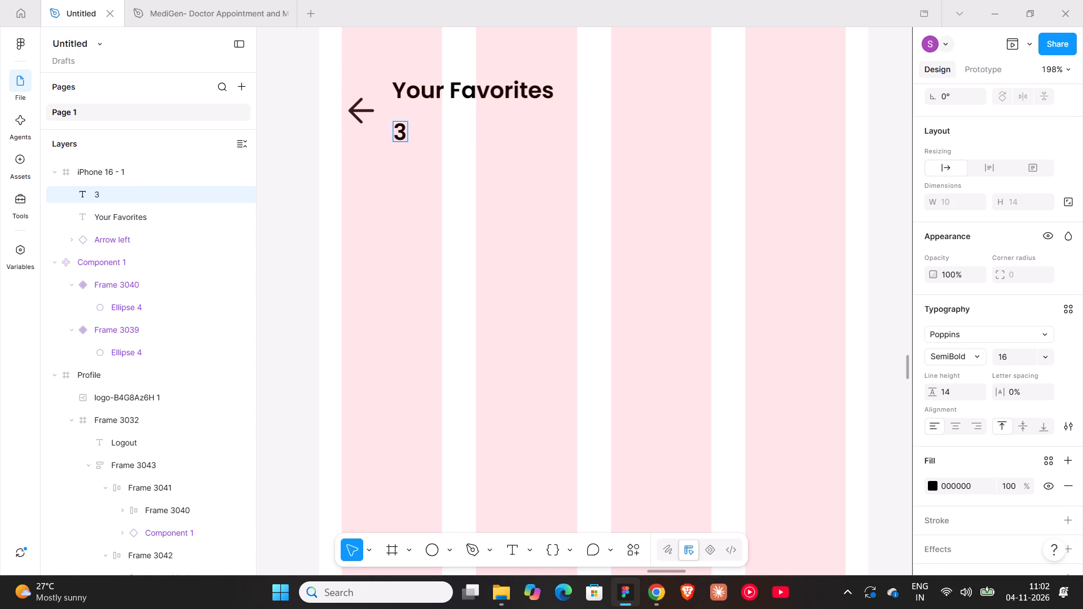
pyautogui.press('space')
pyautogui.write('Items')
pyautogui.click(572, 173)
# Style the 3 Items text as Poppins Regular, size 13, with the mid-grey fill from the page colours.
pyautogui.click(1011, 355)
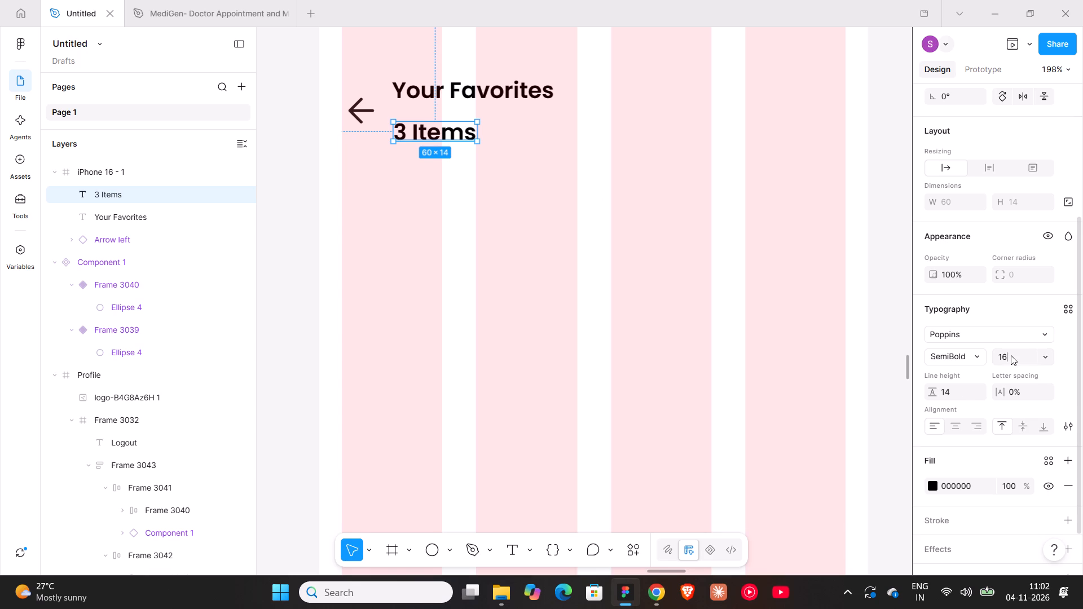
pyautogui.write('13')
pyautogui.press('Return')
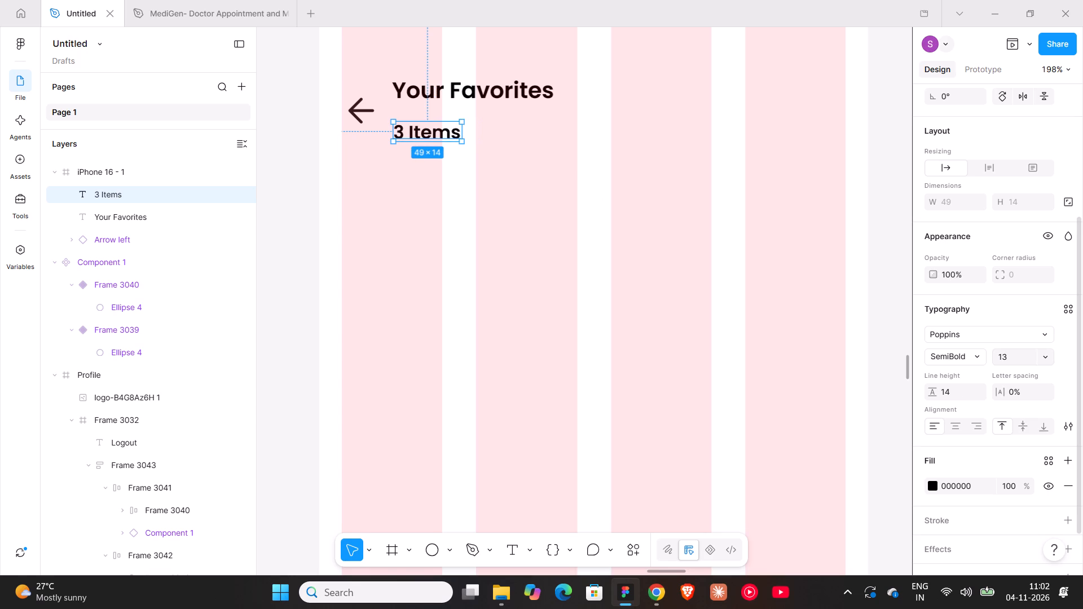
pyautogui.click(959, 356)
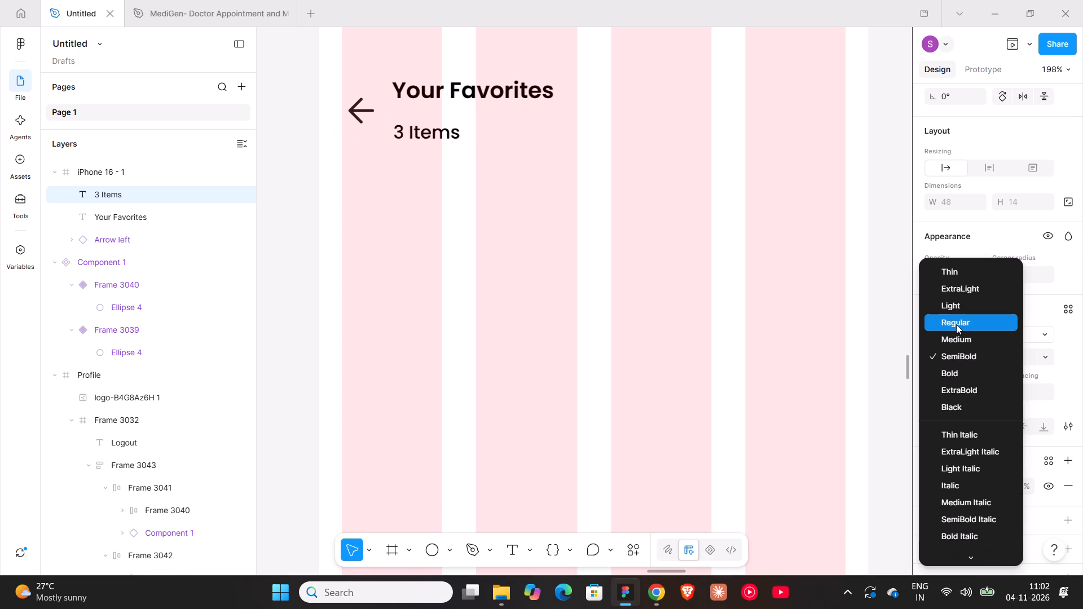
pyautogui.click(956, 324)
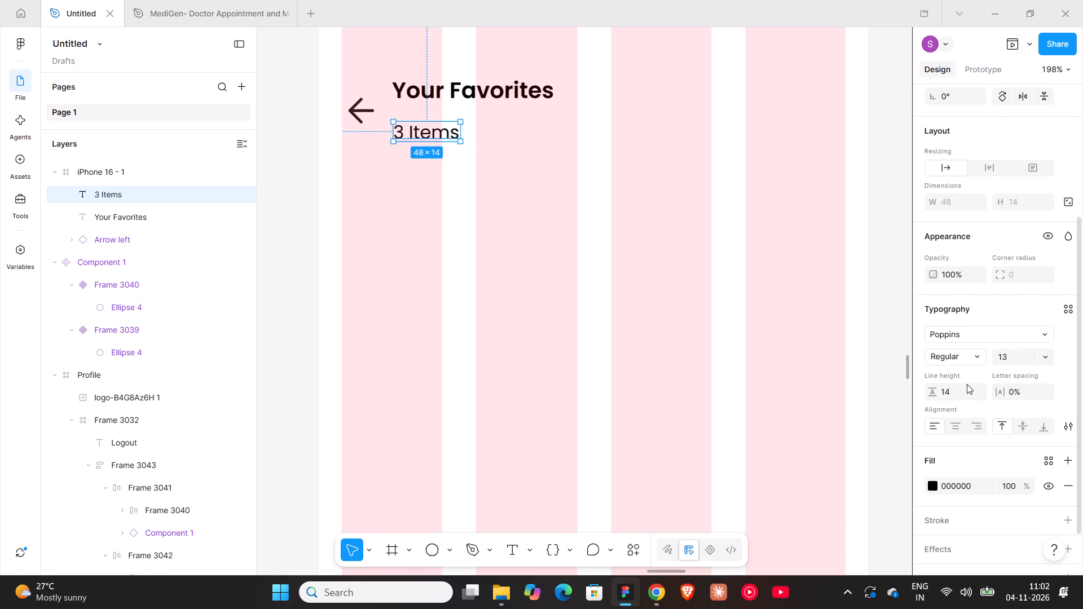
pyautogui.scroll(-3, 967, 384)
pyautogui.click(933, 430)
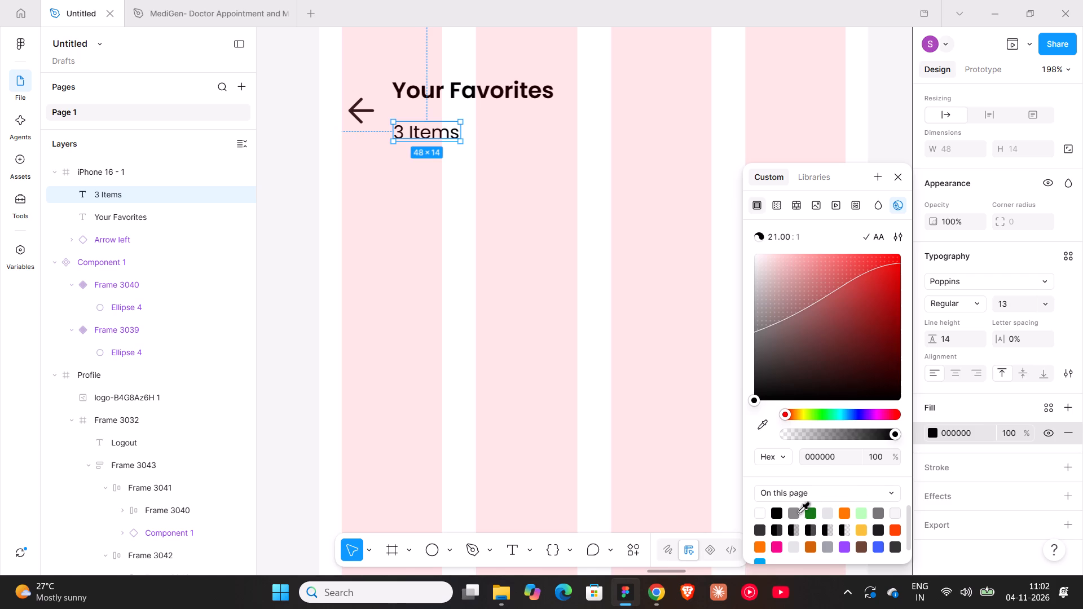
pyautogui.click(799, 513)
pyautogui.click(430, 215)
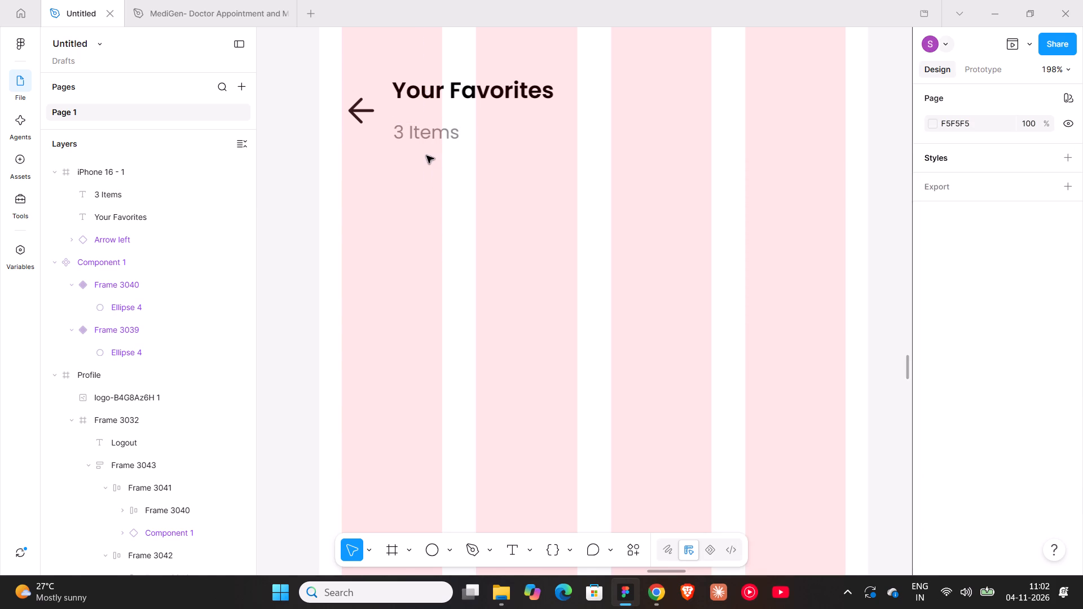
# Move the 3 Items text closer under the title to X 52, Y 73, and stack both texts in a vertical auto layout.
pyautogui.click(424, 129)
pyautogui.click(420, 134)
pyautogui.keyDown('shift'); pyautogui.click(428, 95); pyautogui.keyUp('shift')
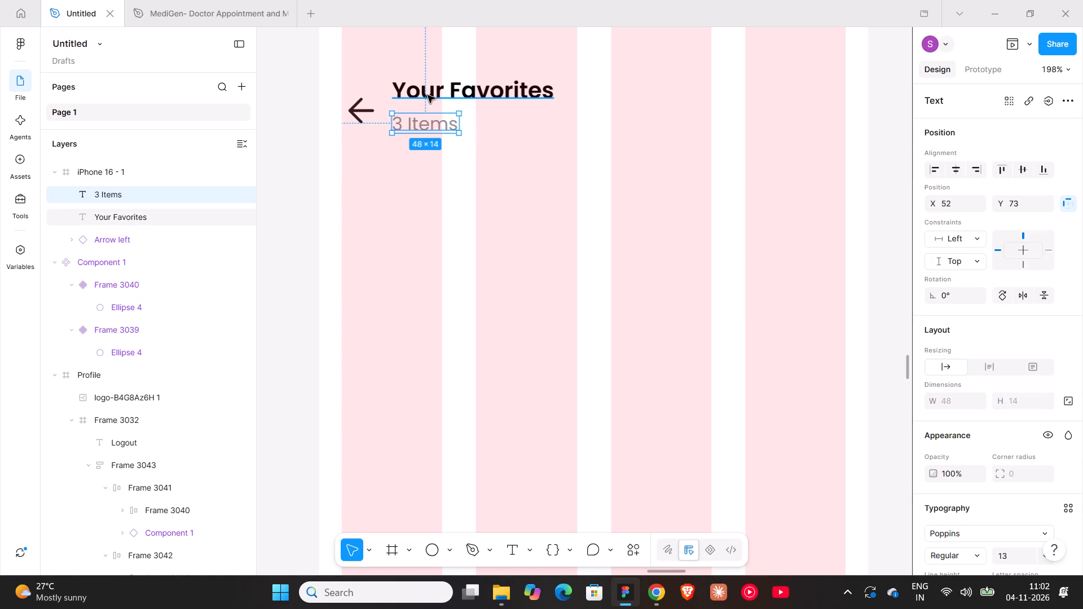
pyautogui.hotkey('shift', 'a')
# Align the back arrow and text stack on their vertical centres and wrap them in a horizontal auto layout with gap 8.
pyautogui.keyDown('shift'); pyautogui.click(356, 110); pyautogui.keyUp('shift')
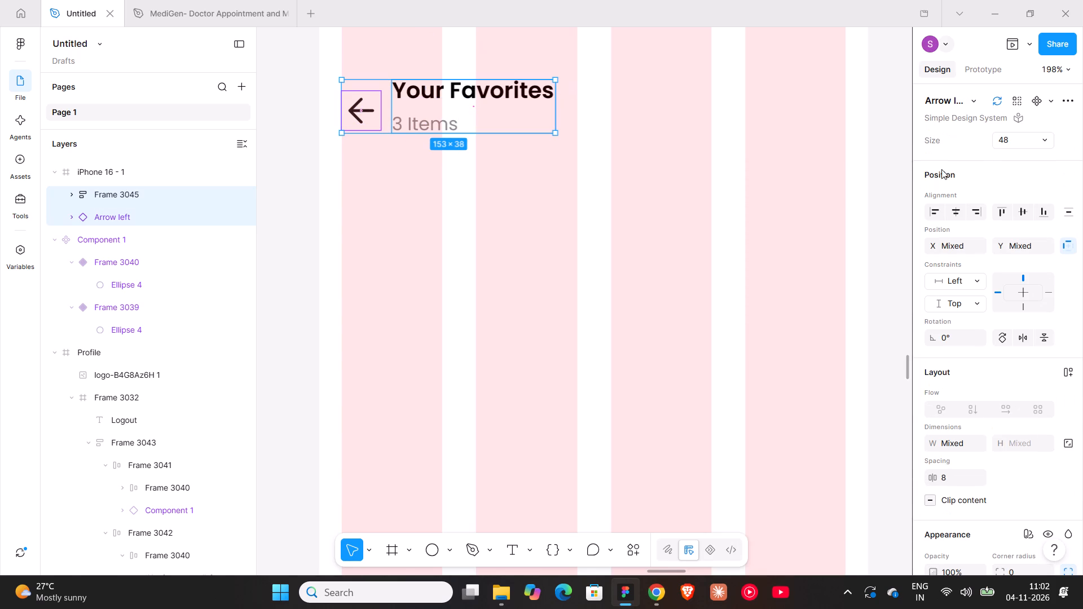
pyautogui.scroll(5, 1000, 143)
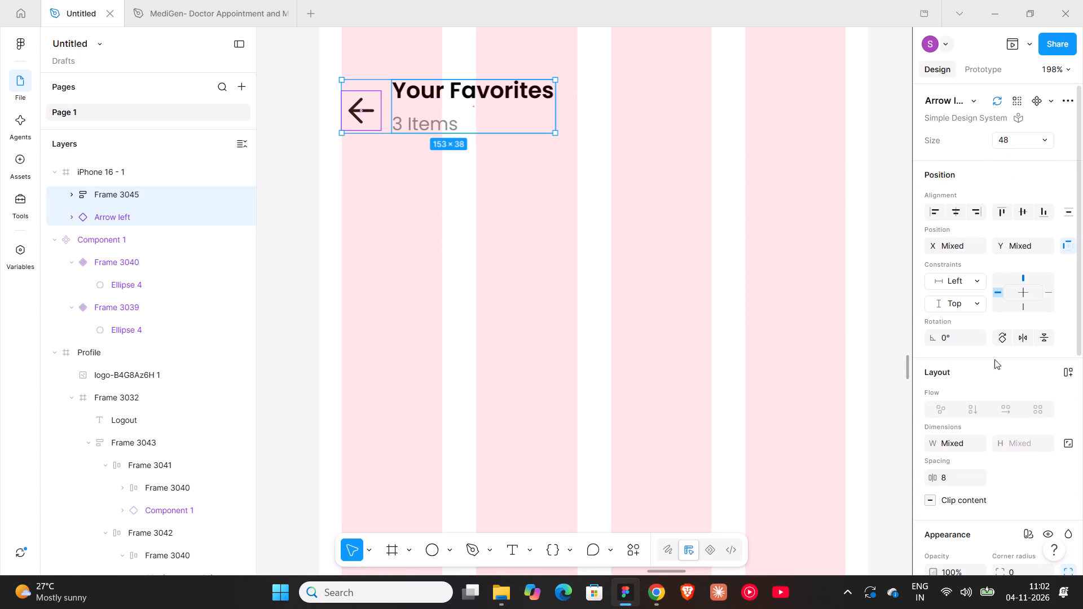
pyautogui.scroll(-2, 990, 420)
pyautogui.scroll(2, 985, 414)
pyautogui.click(1023, 207)
pyautogui.hotkey('shift', 'a')
pyautogui.keyDown('ctrl'); pyautogui.scroll(-8, 746, 247); pyautogui.keyUp('ctrl')
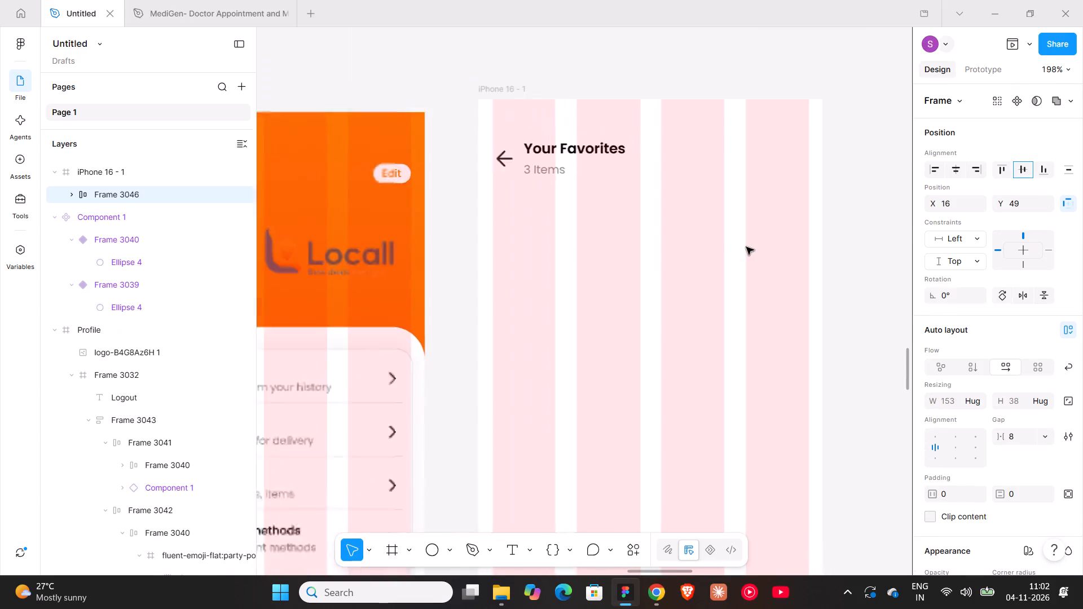
pyautogui.keyDown('ctrl'); pyautogui.scroll(-7, 746, 247); pyautogui.keyUp('ctrl')
pyautogui.keyDown('ctrl'); pyautogui.scroll(6, 746, 247); pyautogui.keyUp('ctrl')
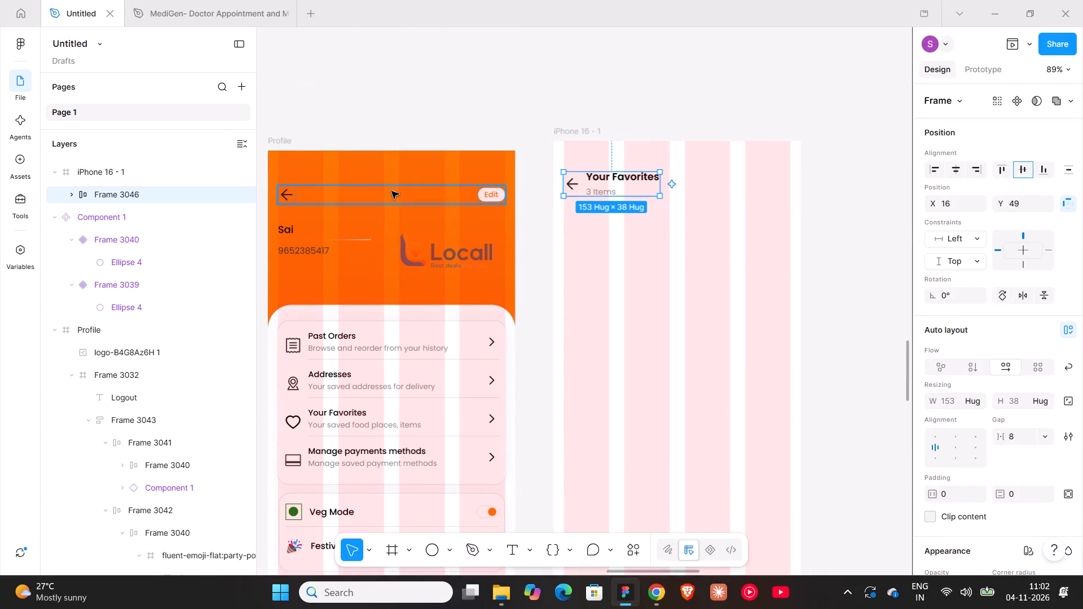
# Set the Your Favorites back arrow to icon size 24 with a stroke weight of 2.
pyautogui.doubleClick(285, 195)
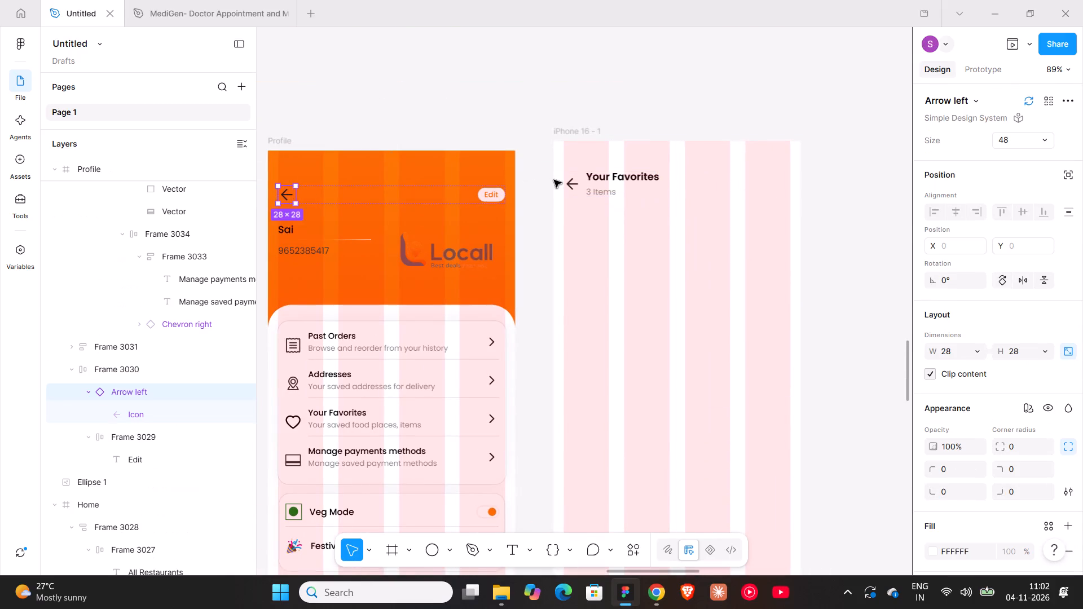
pyautogui.doubleClick(570, 186)
pyautogui.click(1056, 143)
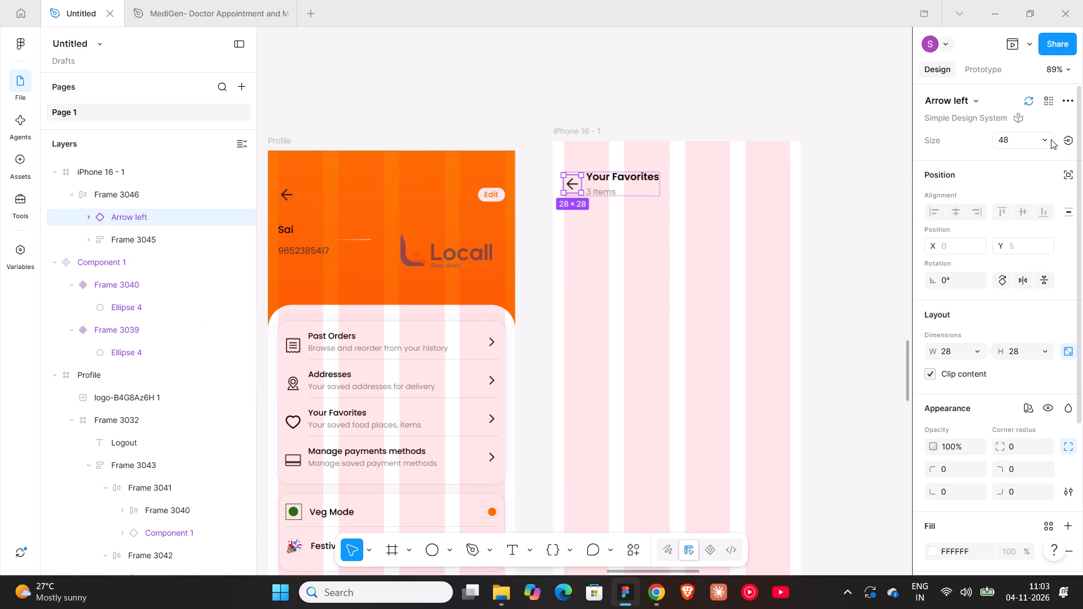
pyautogui.click(1051, 139)
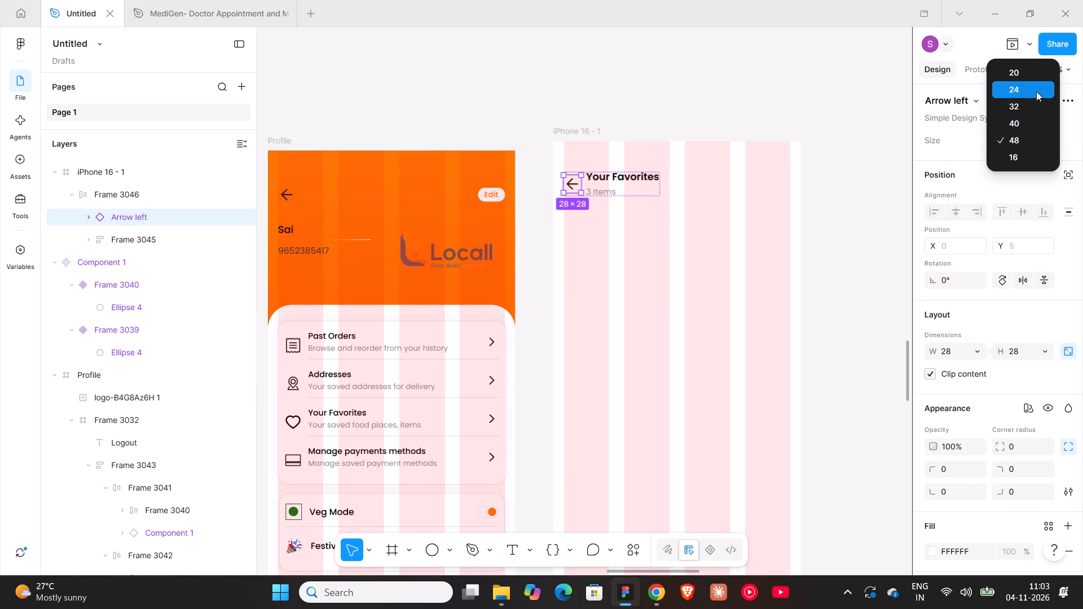
pyautogui.click(1036, 91)
pyautogui.click(617, 95)
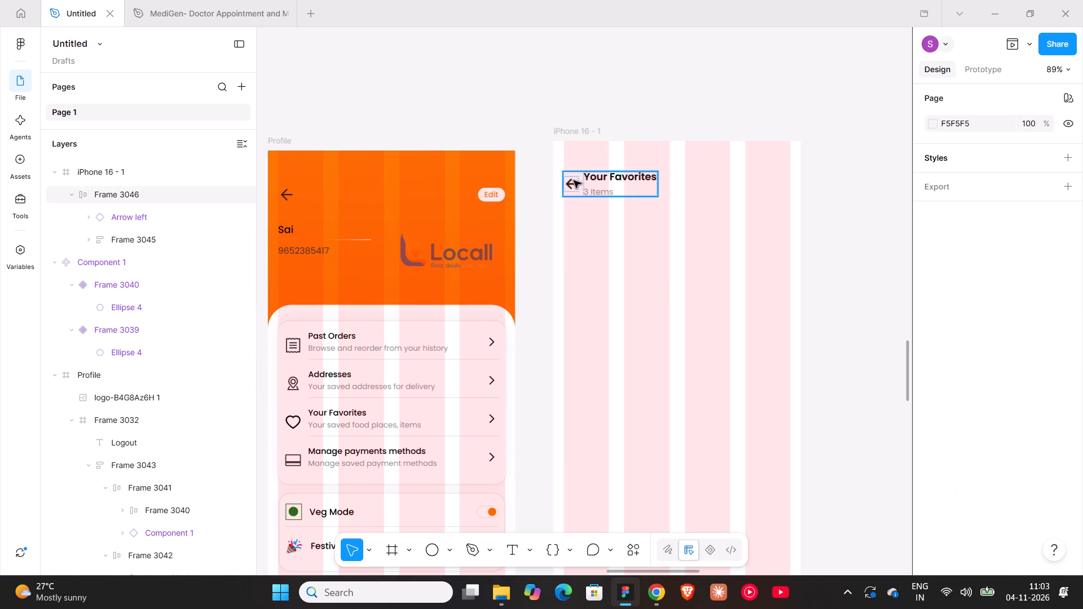
pyautogui.tripleClick(573, 187)
pyautogui.scroll(-2, 1024, 476)
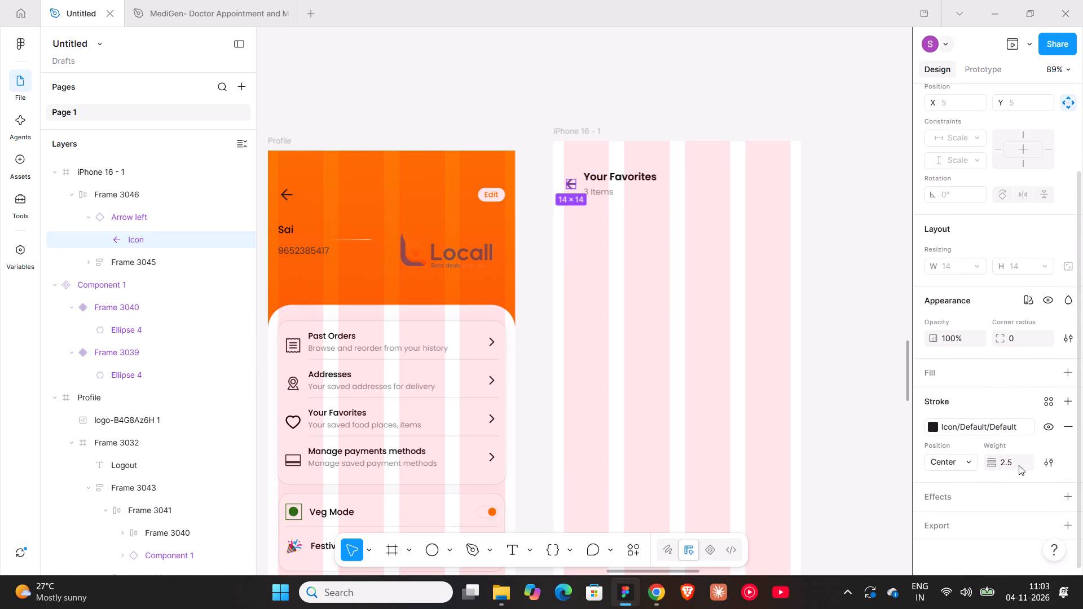
pyautogui.click(1006, 463)
pyautogui.press('2')
pyautogui.press('Return')
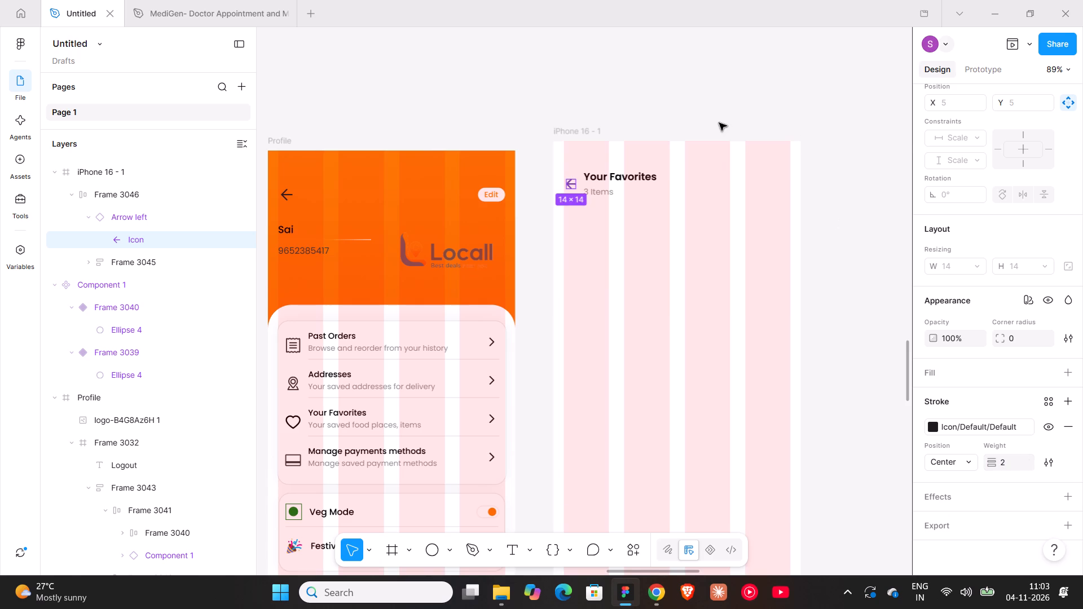
pyautogui.click(719, 123)
# Set the Profile screen's back arrow to icon size 24 with a stroke weight of 2.
pyautogui.doubleClick(291, 190)
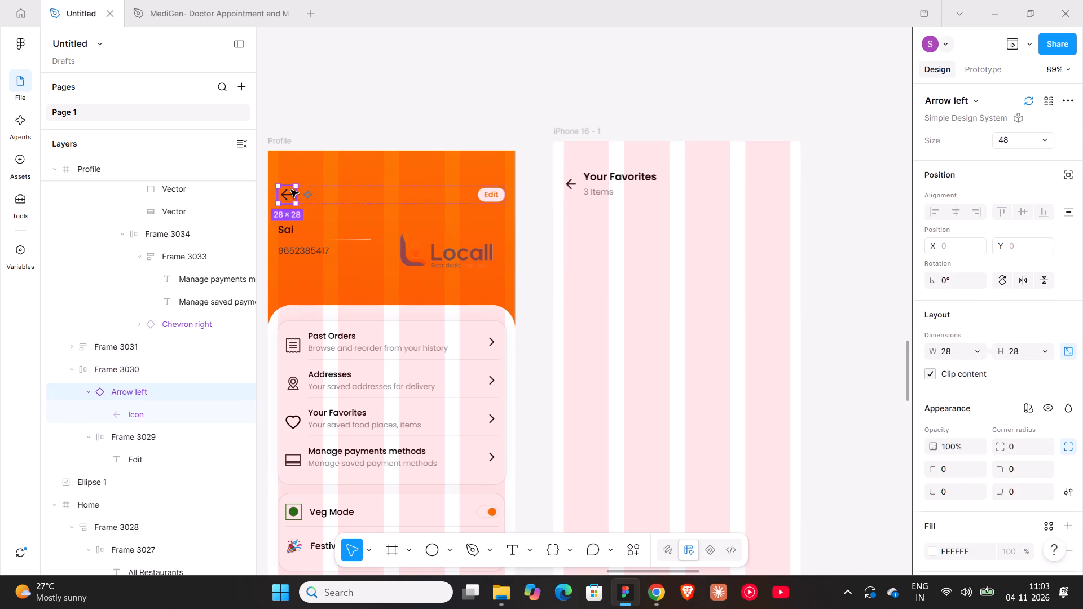
pyautogui.click(1013, 141)
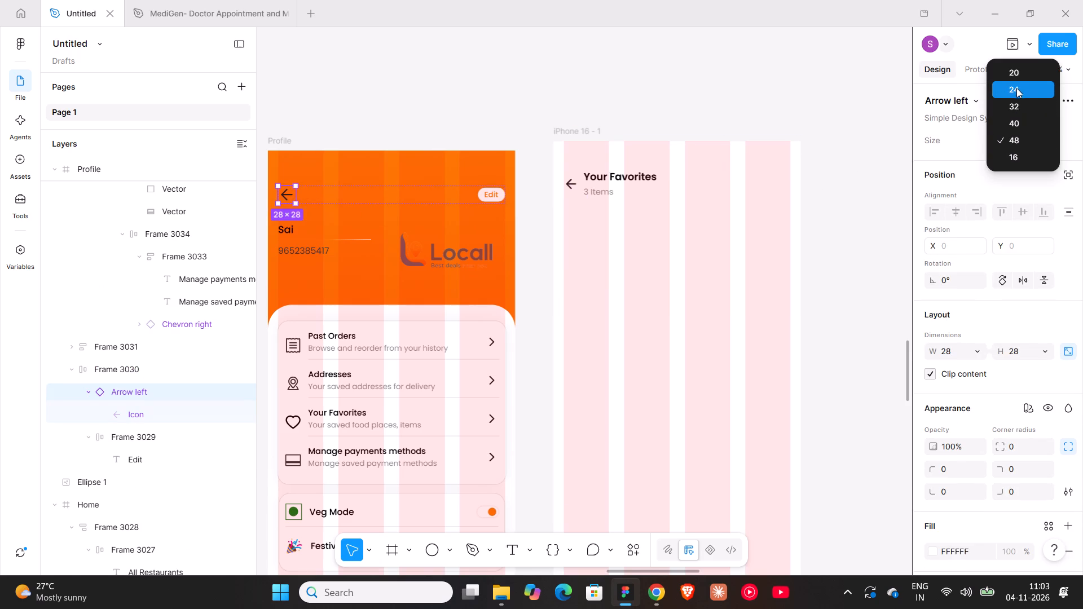
pyautogui.click(1016, 87)
pyautogui.scroll(-2, 1007, 475)
pyautogui.scroll(-2, 926, 401)
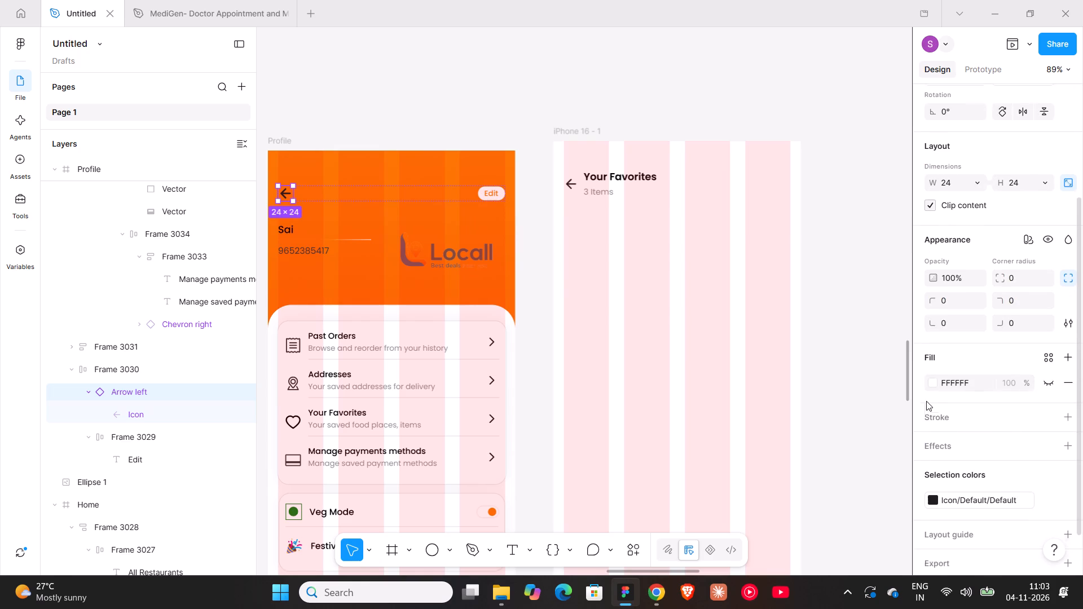
pyautogui.doubleClick(286, 189)
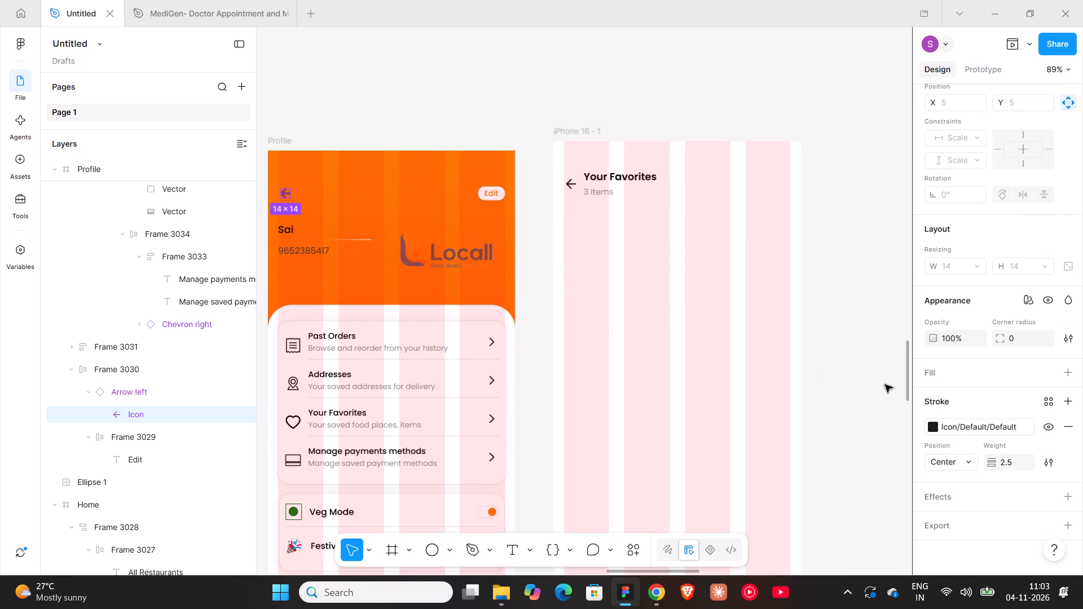
pyautogui.click(1007, 463)
pyautogui.press('2')
pyautogui.press('Return')
# Switch the Your Favorites header frame to individual paddings with left padding 9, and set its horizontal constraint to Center.
pyautogui.click(635, 179)
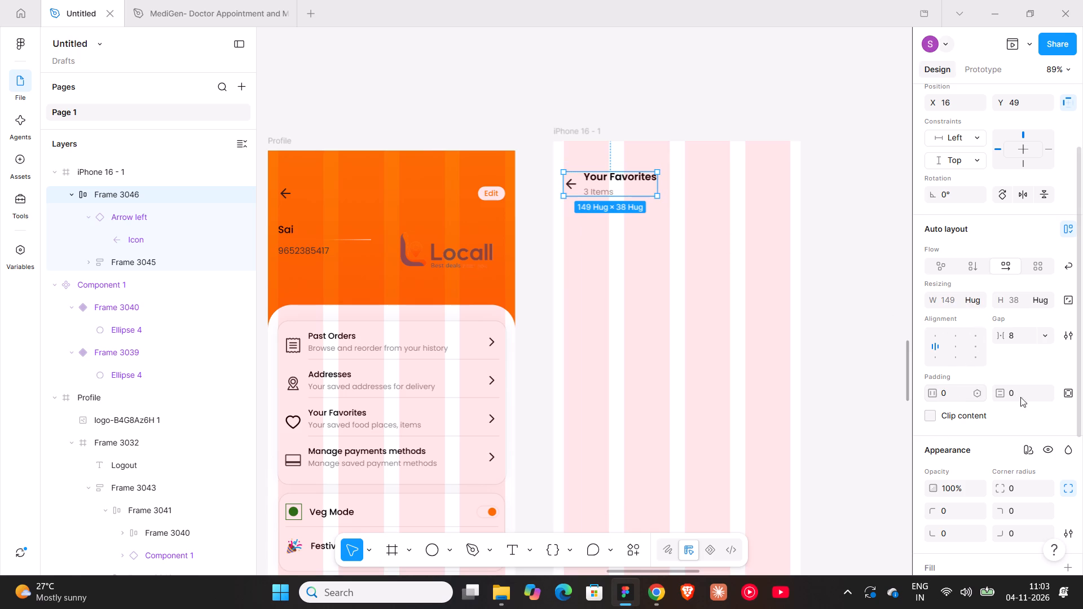
pyautogui.click(1068, 398)
pyautogui.moveTo(931, 395); pyautogui.dragTo(533, 299)
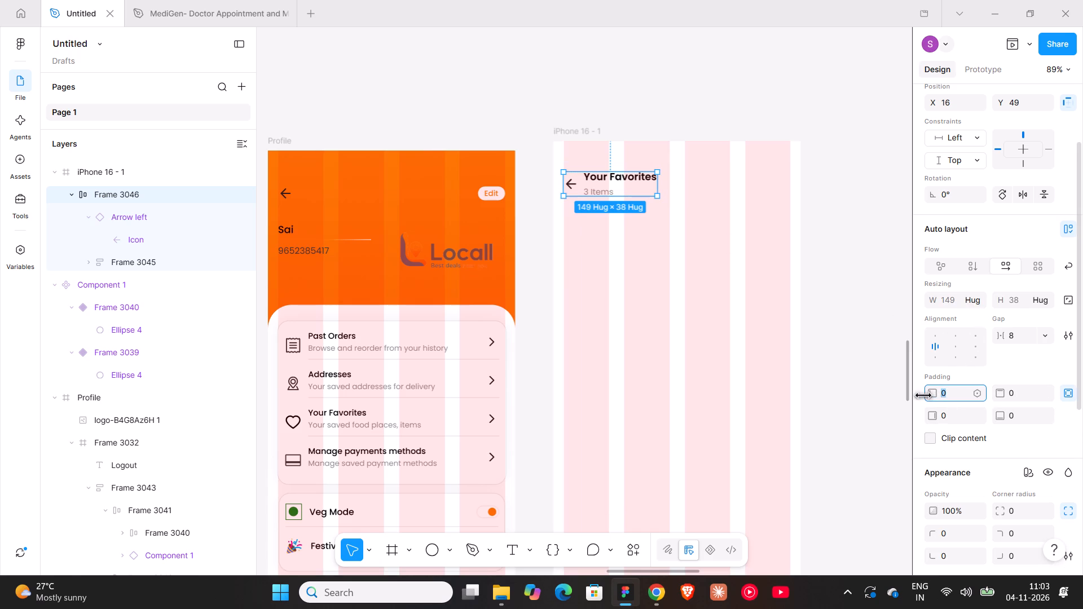
pyautogui.moveTo(533, 299); pyautogui.dragTo(554, 299)
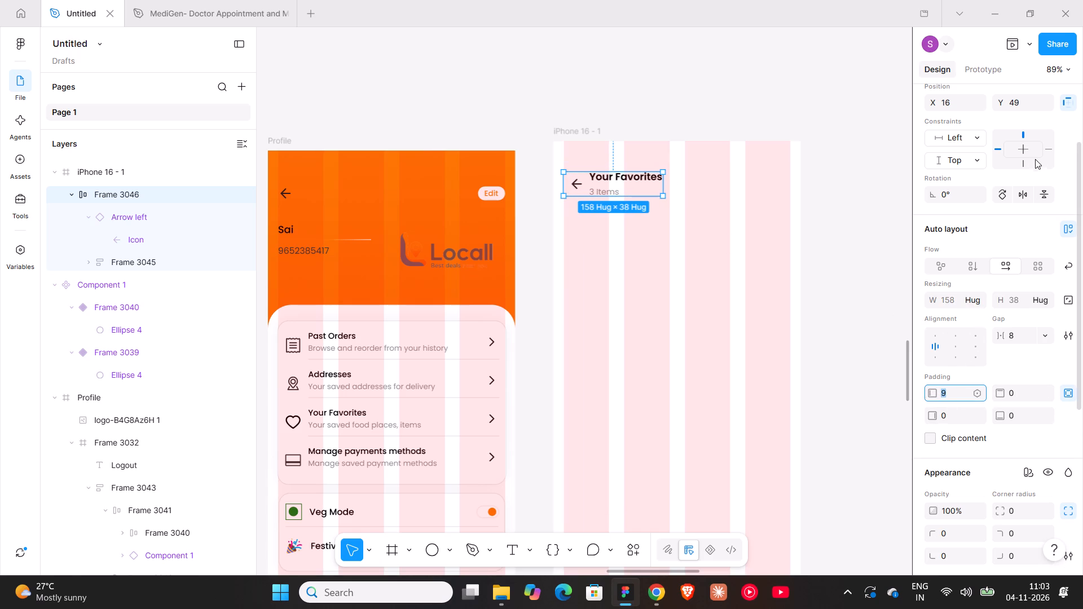
pyautogui.click(1028, 151)
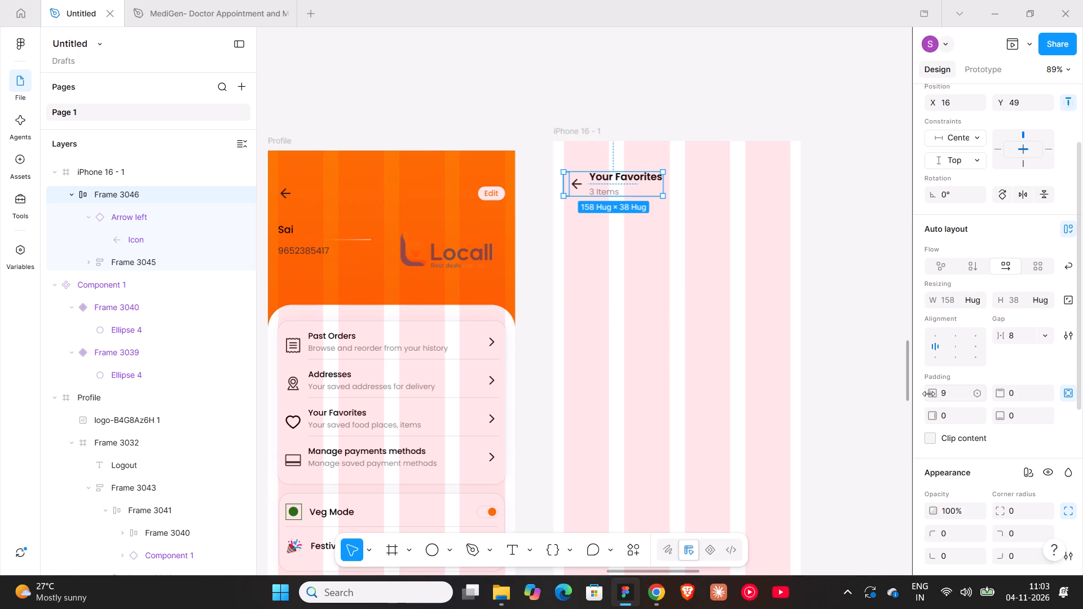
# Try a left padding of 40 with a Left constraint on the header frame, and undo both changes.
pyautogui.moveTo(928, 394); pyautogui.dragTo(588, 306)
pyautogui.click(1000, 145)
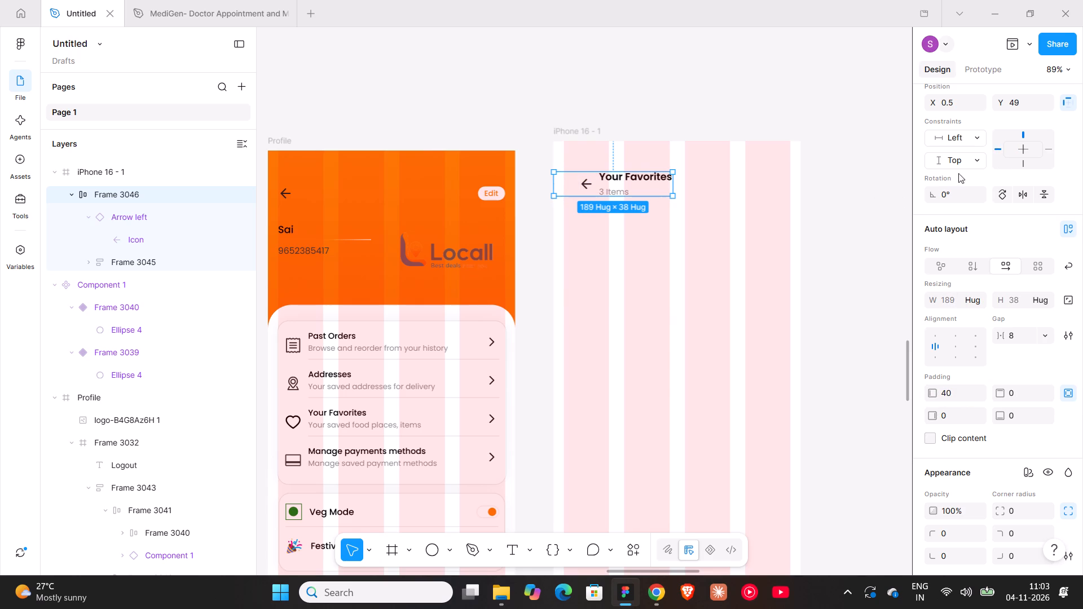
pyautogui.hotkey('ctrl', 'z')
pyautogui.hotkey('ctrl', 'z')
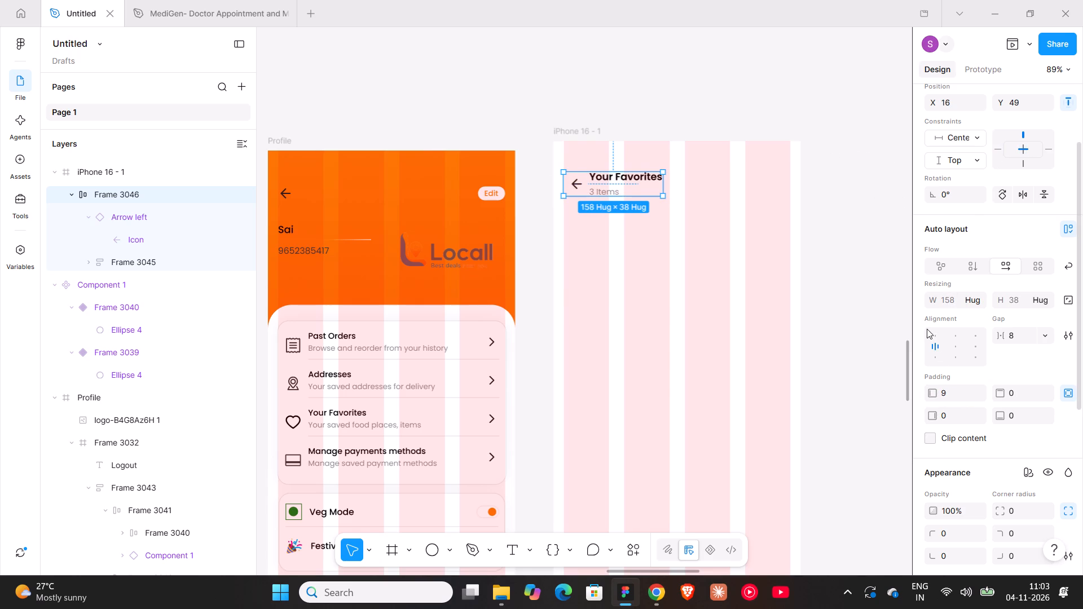
# Align the header frame to the phone screen's left edge at X 0 and bring its left padding to 17.
pyautogui.moveTo(934, 394); pyautogui.dragTo(569, 301)
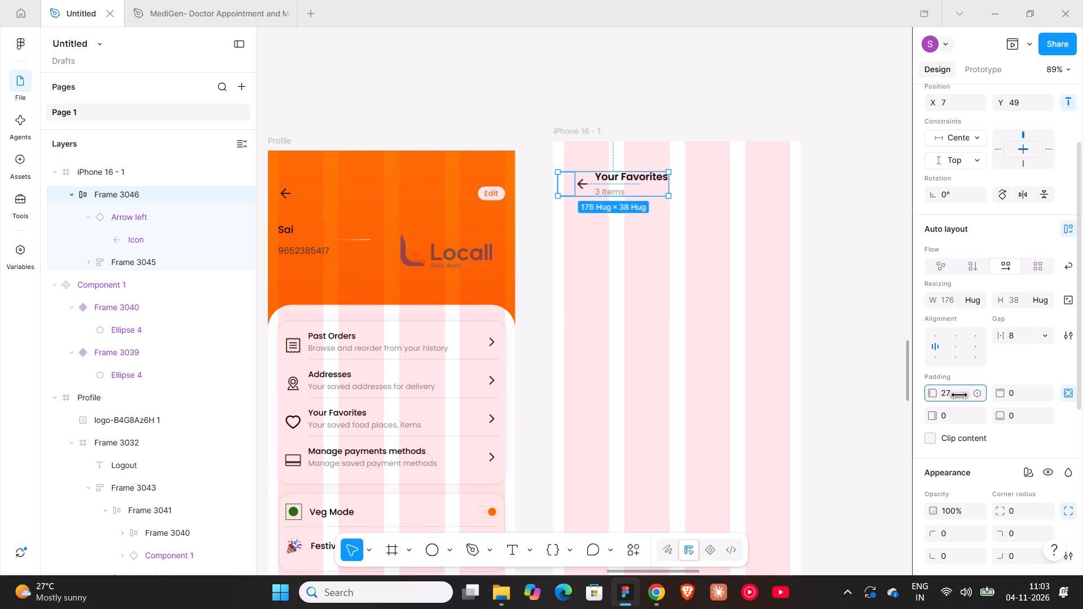
pyautogui.moveTo(569, 301); pyautogui.dragTo(585, 306)
pyautogui.keyDown('ctrl'); pyautogui.scroll(7, 567, 185); pyautogui.keyUp('ctrl')
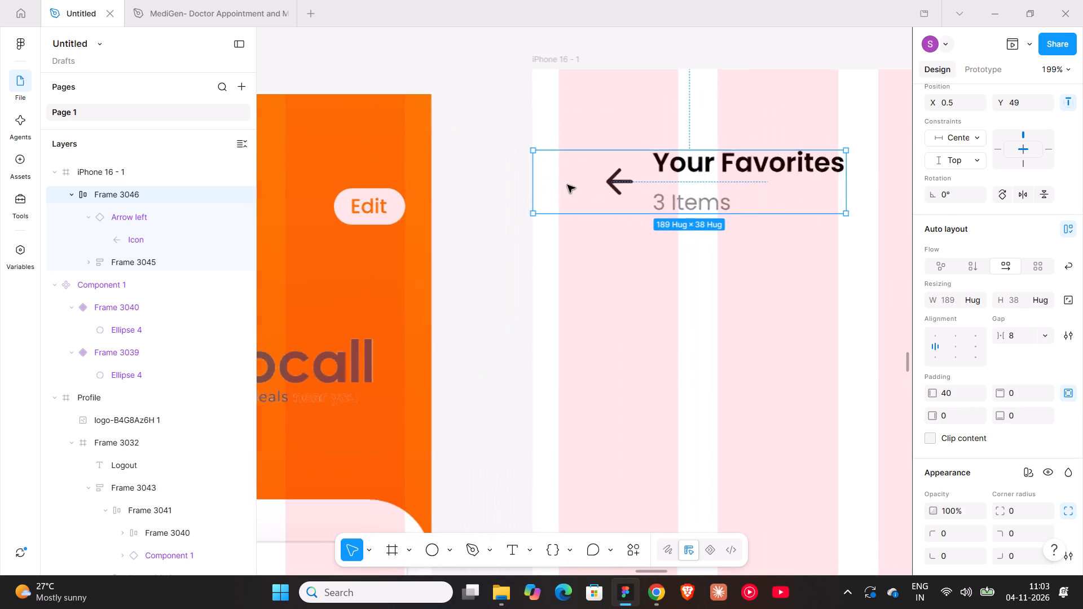
pyautogui.click(609, 158)
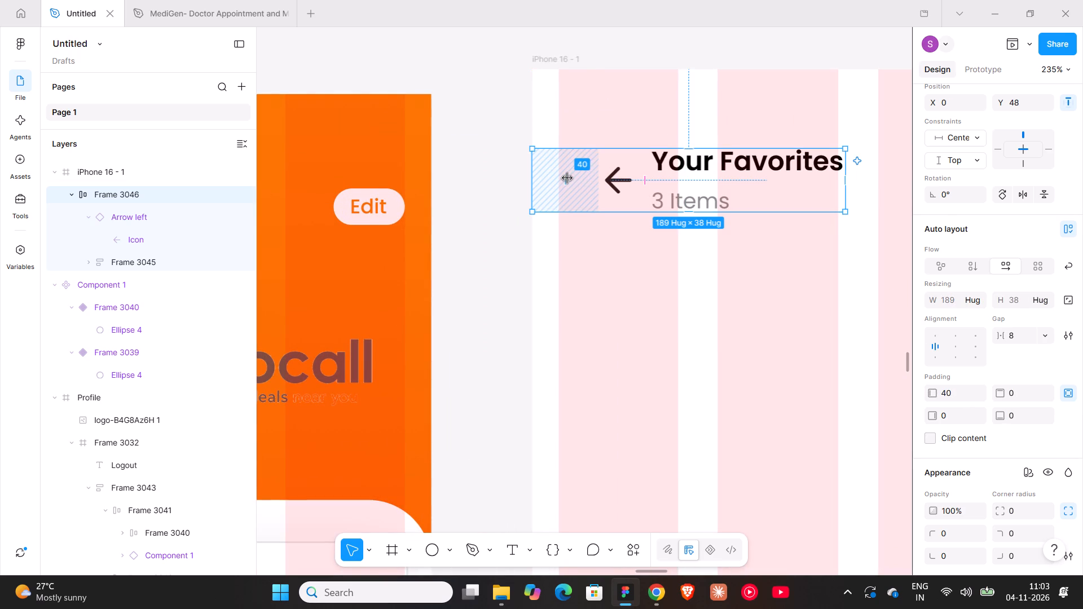
pyautogui.moveTo(567, 178); pyautogui.dragTo(552, 178)
pyautogui.scroll(6, 982, 137)
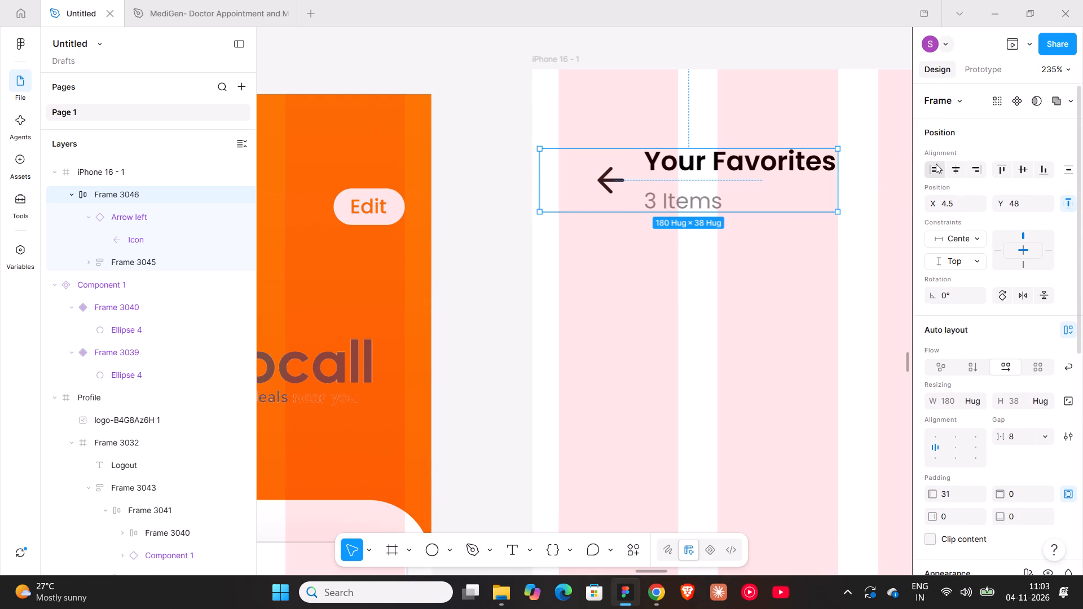
pyautogui.click(936, 164)
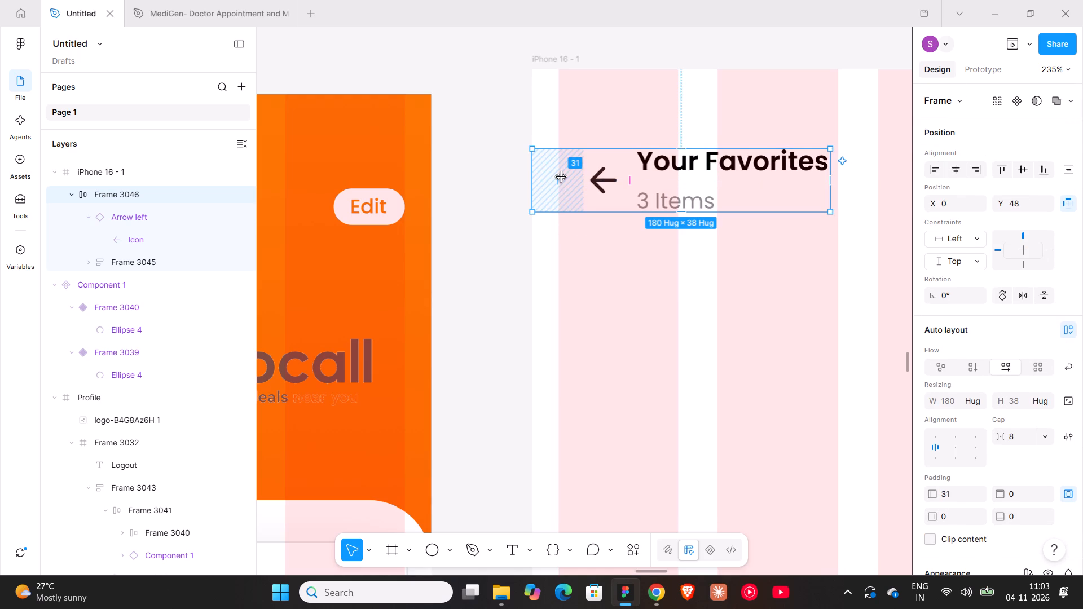
pyautogui.moveTo(558, 178); pyautogui.dragTo(534, 178)
# Increase the header frame's right padding to 228 so it spans the phone screen at width 394.
pyautogui.keyDown('ctrl'); pyautogui.scroll(-6, 732, 217); pyautogui.keyUp('ctrl')
pyautogui.keyDown('shift'); pyautogui.scroll(-4, 732, 217); pyautogui.keyUp('shift')
pyautogui.scroll(-1, 979, 459)
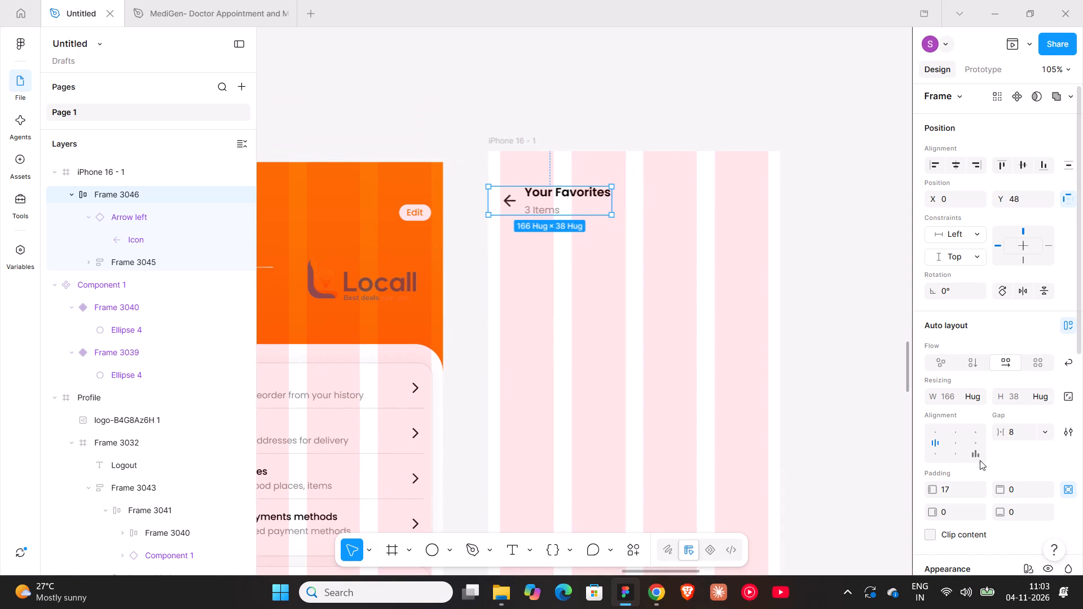
pyautogui.moveTo(928, 447); pyautogui.dragTo(789, 302)
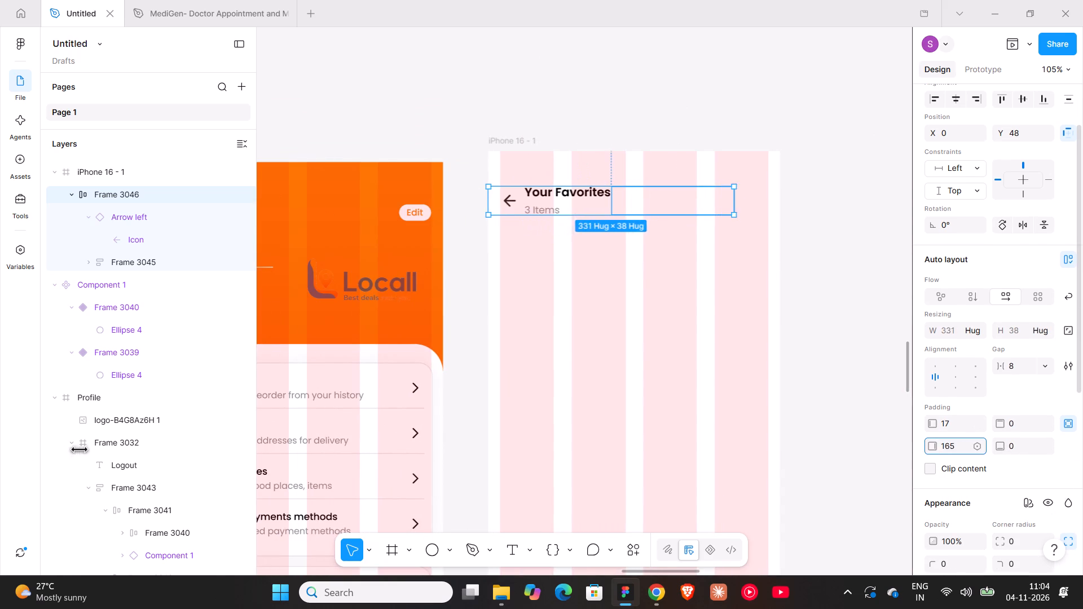
pyautogui.moveTo(789, 302); pyautogui.dragTo(865, 303)
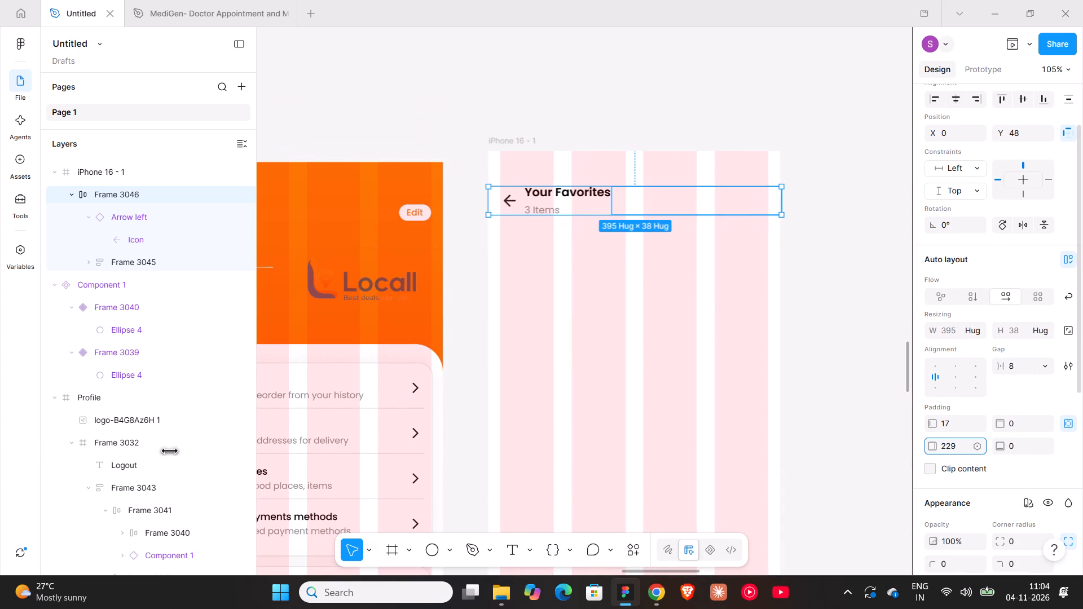
pyautogui.moveTo(865, 303); pyautogui.dragTo(928, 446)
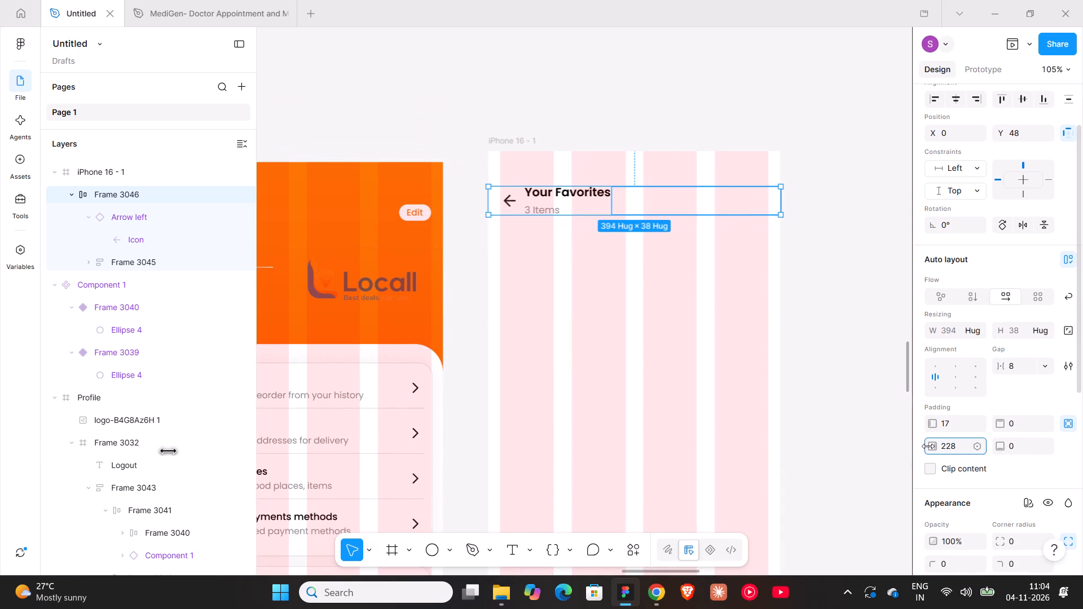
pyautogui.moveTo(928, 446); pyautogui.dragTo(862, 303)
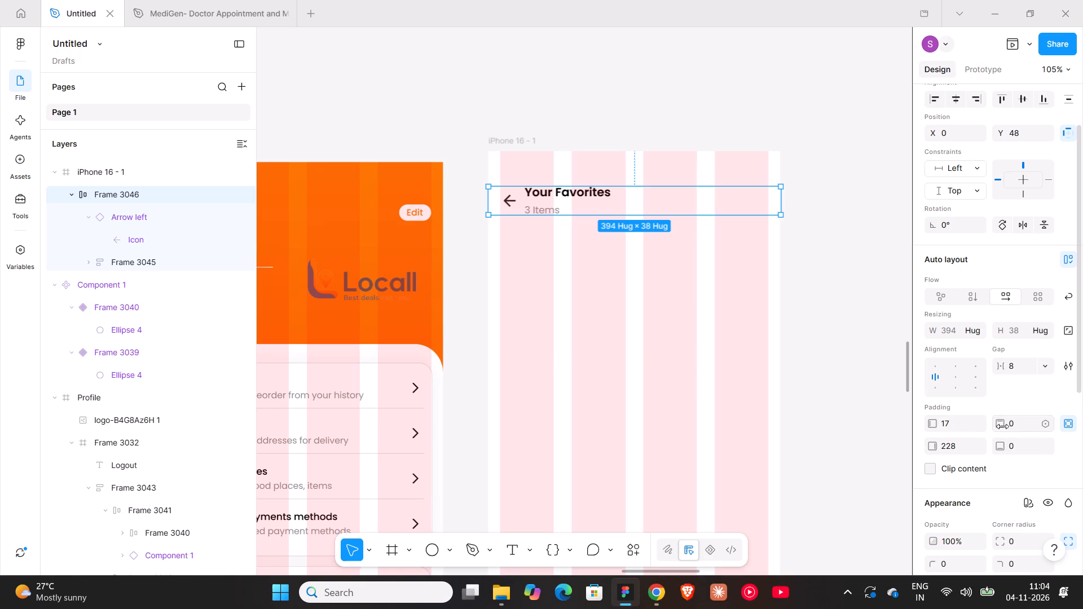
# Align the header frame to the top of the phone screen at Y 0 and increase its top padding to 68.
pyautogui.moveTo(1002, 426); pyautogui.dragTo(569, 303)
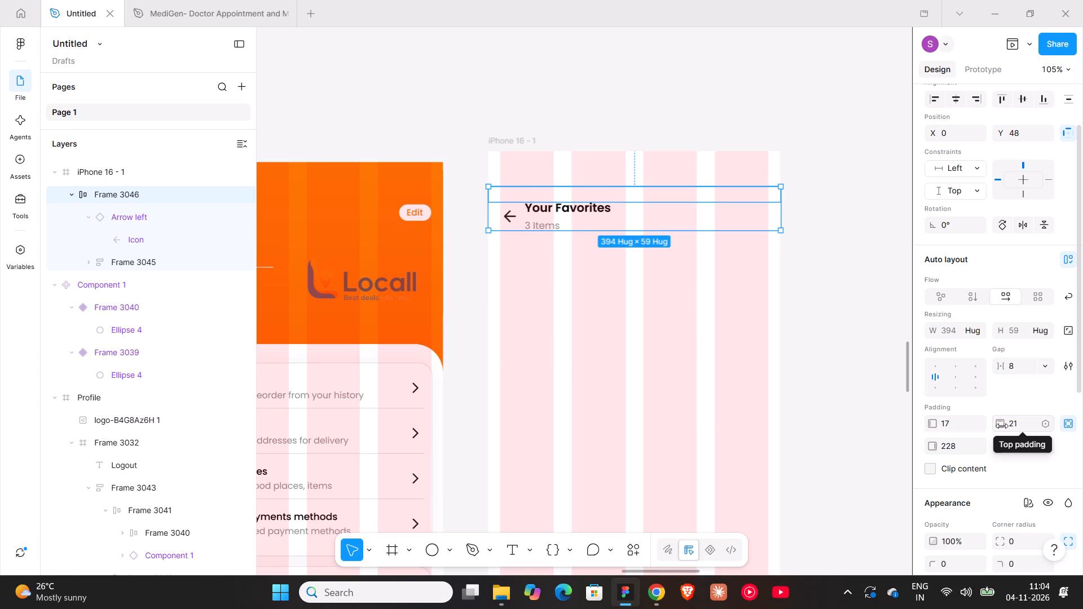
pyautogui.moveTo(999, 425); pyautogui.dragTo(574, 315)
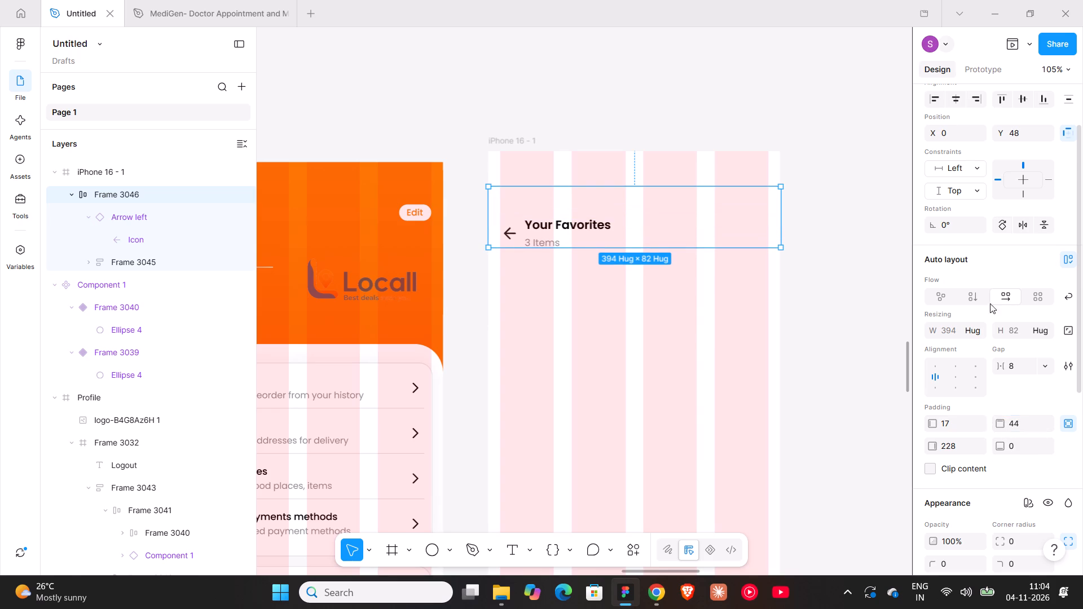
pyautogui.scroll(5, 989, 276)
pyautogui.click(1001, 171)
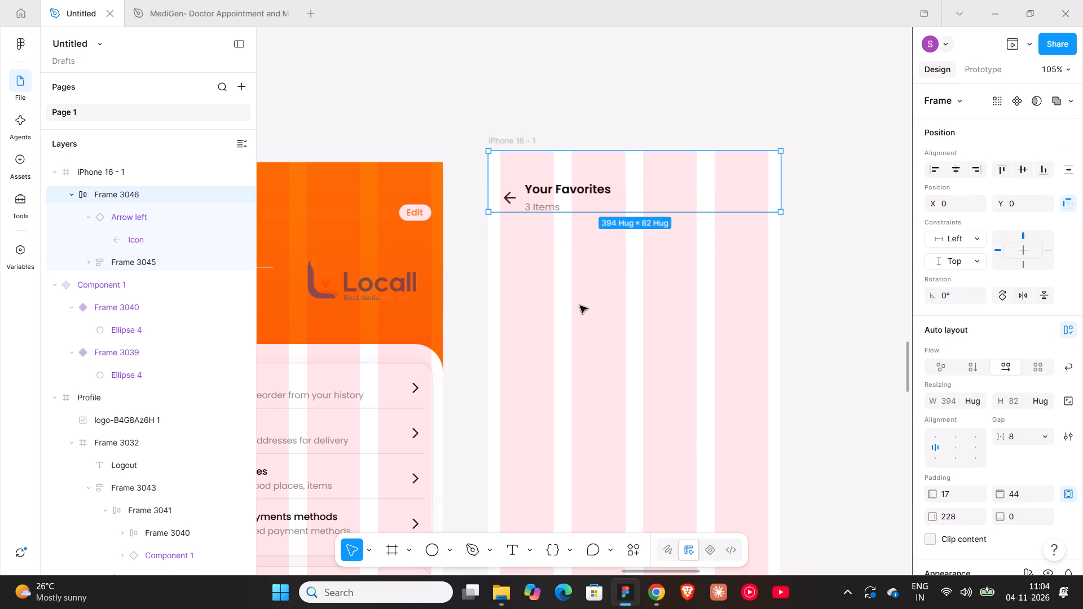
pyautogui.scroll(-1, 1001, 439)
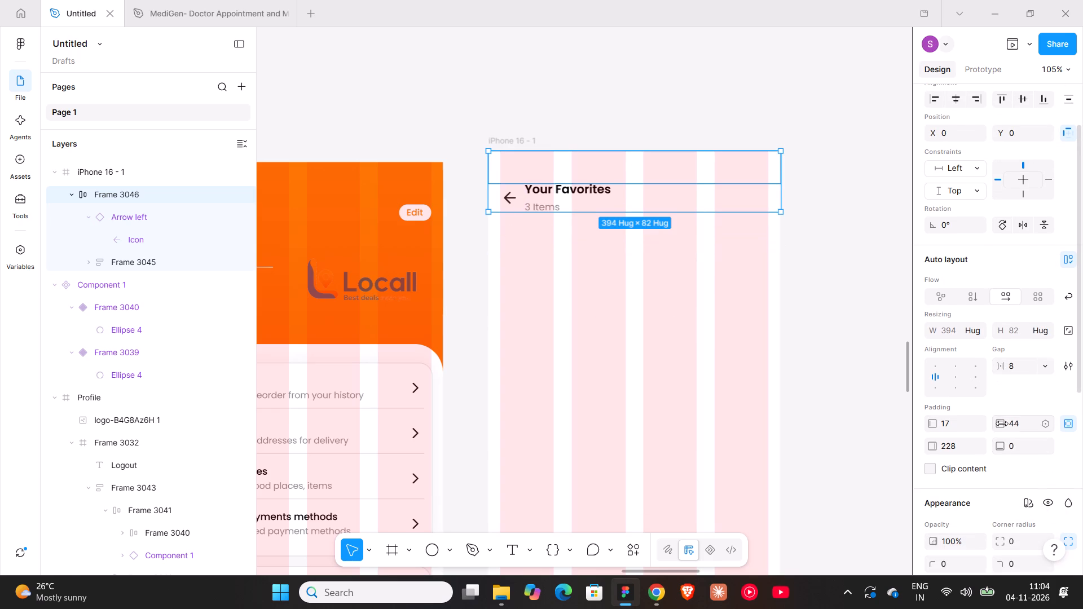
pyautogui.moveTo(1002, 423); pyautogui.dragTo(575, 299)
# Set the header frame's bottom padding to 8.
pyautogui.click(1015, 449)
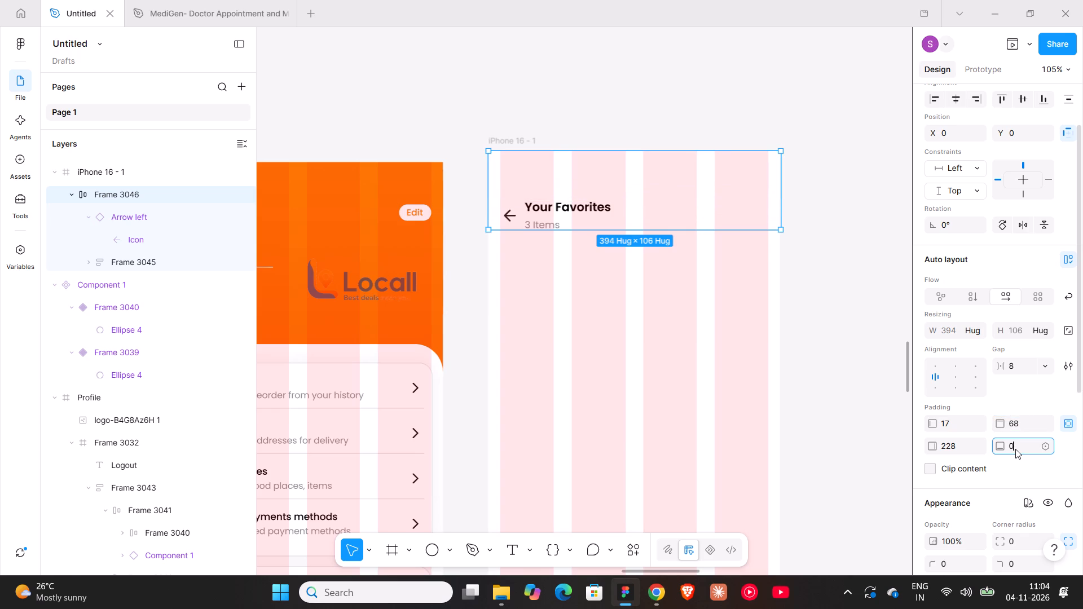
pyautogui.press('8')
pyautogui.press('Return')
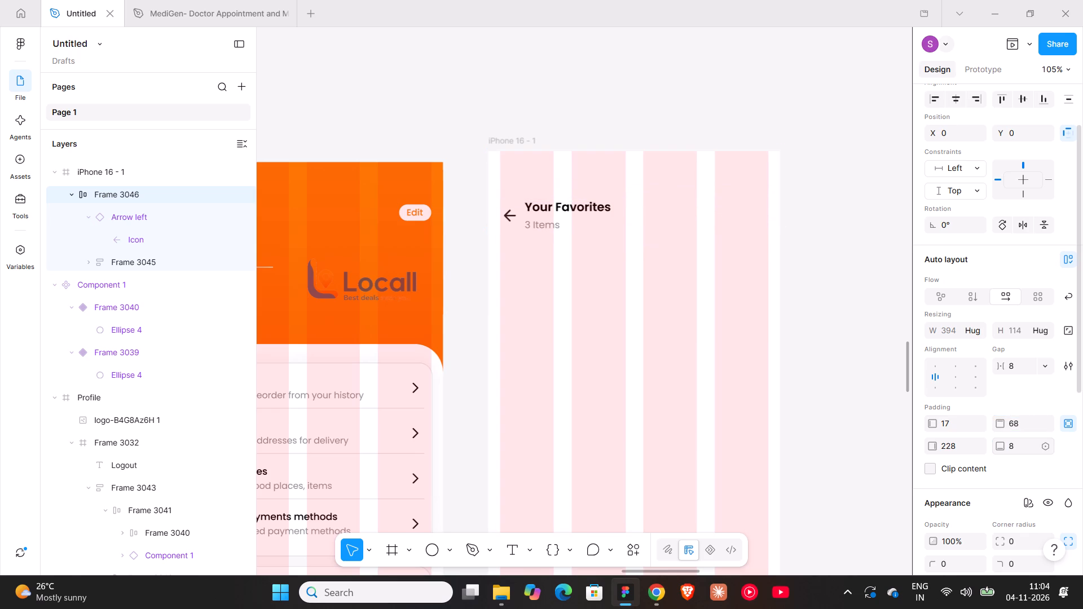
pyautogui.scroll(-2, 958, 334)
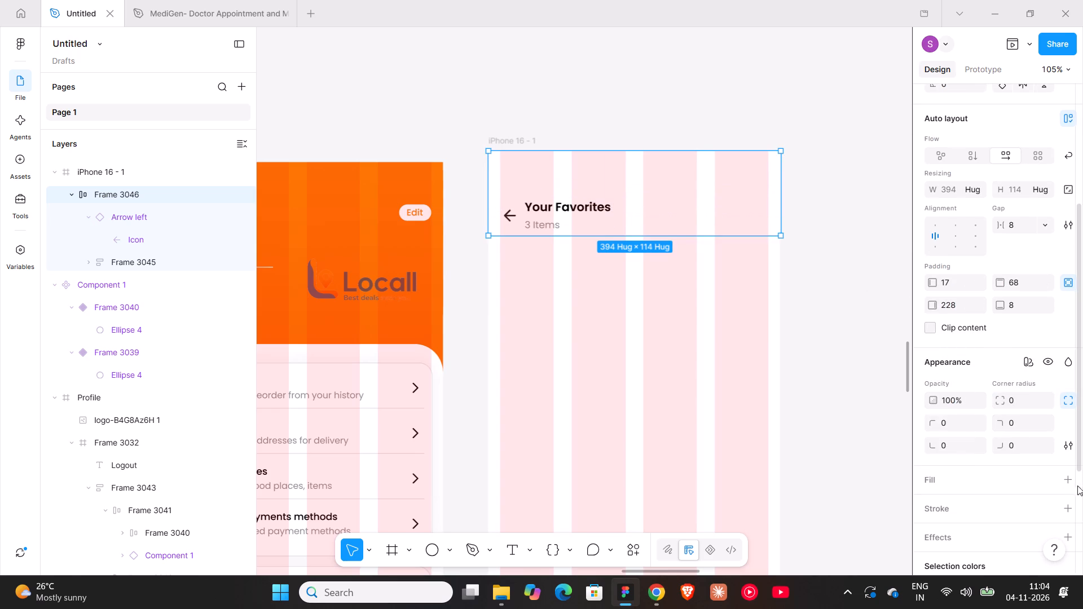
# Give the header frame a white FFFFFF fill.
pyautogui.click(1064, 486)
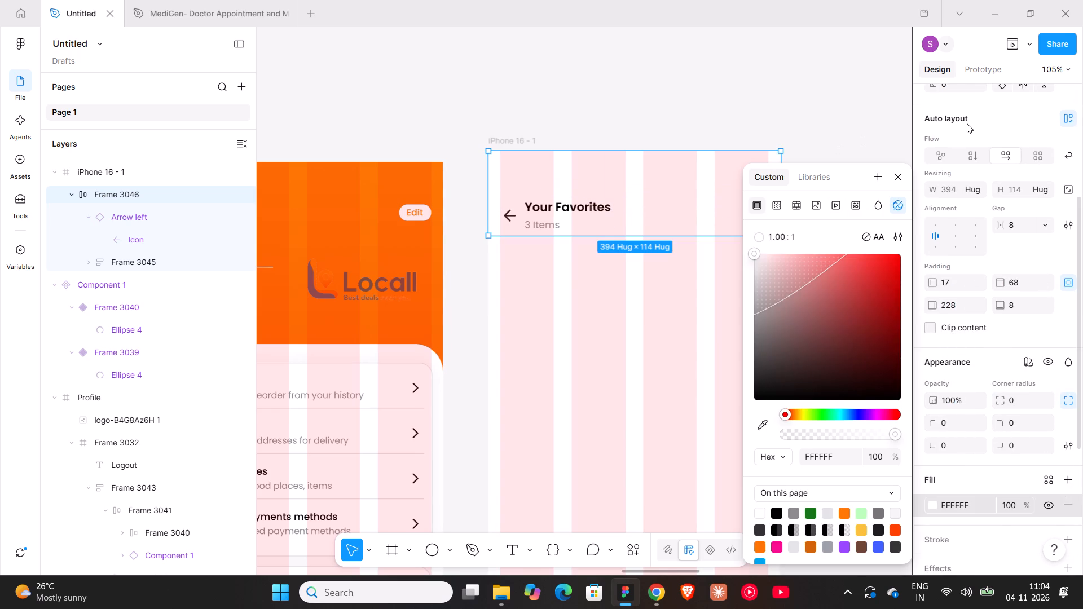
# Change the header frame's position setting in its prototype scroll behaviour.
pyautogui.scroll(5, 967, 123)
pyautogui.click(989, 67)
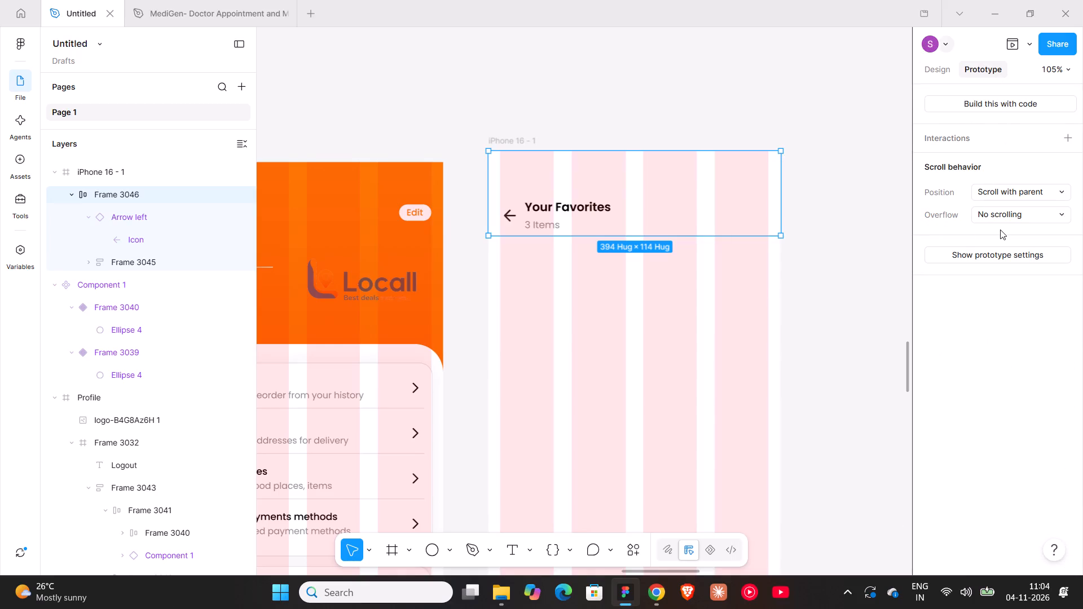
pyautogui.click(1034, 196)
pyautogui.click(1029, 224)
pyautogui.click(834, 162)
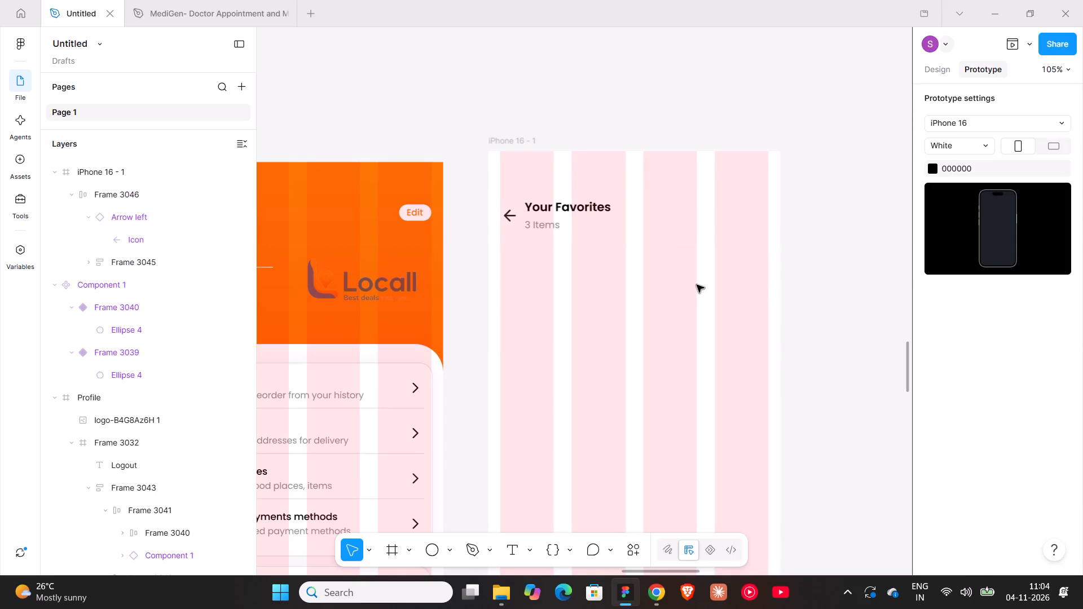
# Copy the filter chip row from the Home screen to below the Your Favorites header at Y 160 and centre it horizontally.
pyautogui.keyDown('ctrl'); pyautogui.scroll(-6, 645, 240); pyautogui.keyUp('ctrl')
pyautogui.scroll(4, 645, 240)
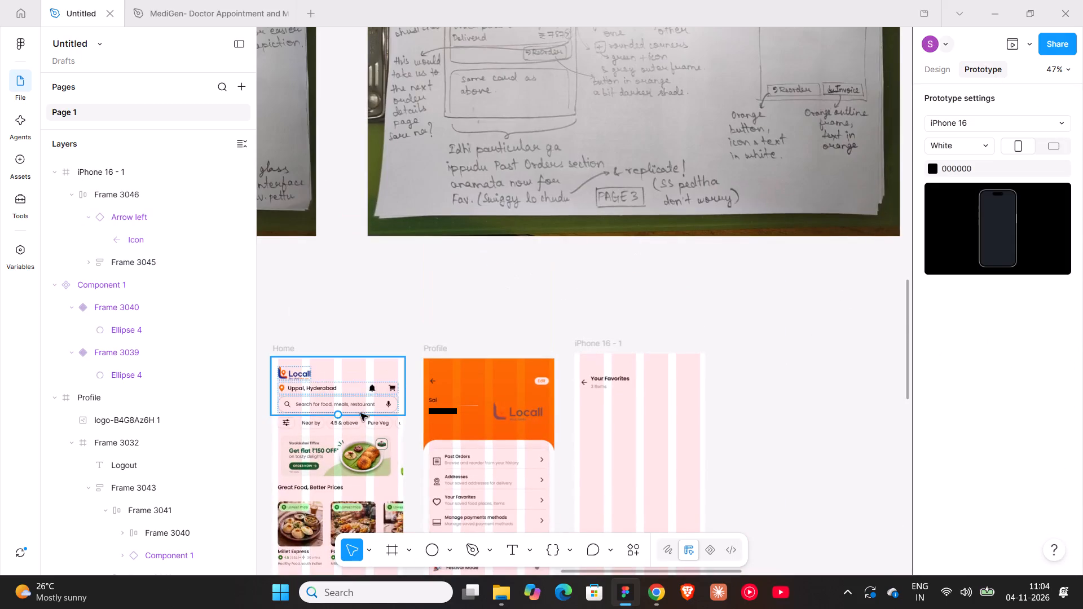
pyautogui.click(355, 420)
pyautogui.click(929, 72)
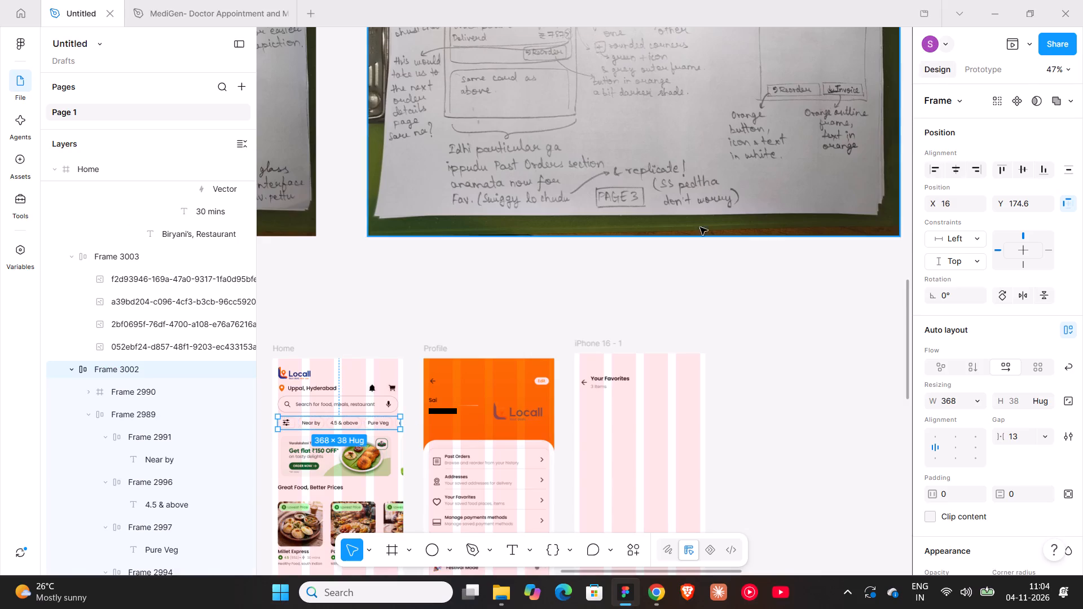
pyautogui.keyDown('alt'); pyautogui.moveTo(319, 423); pyautogui.dragTo(628, 420); pyautogui.keyUp('alt')
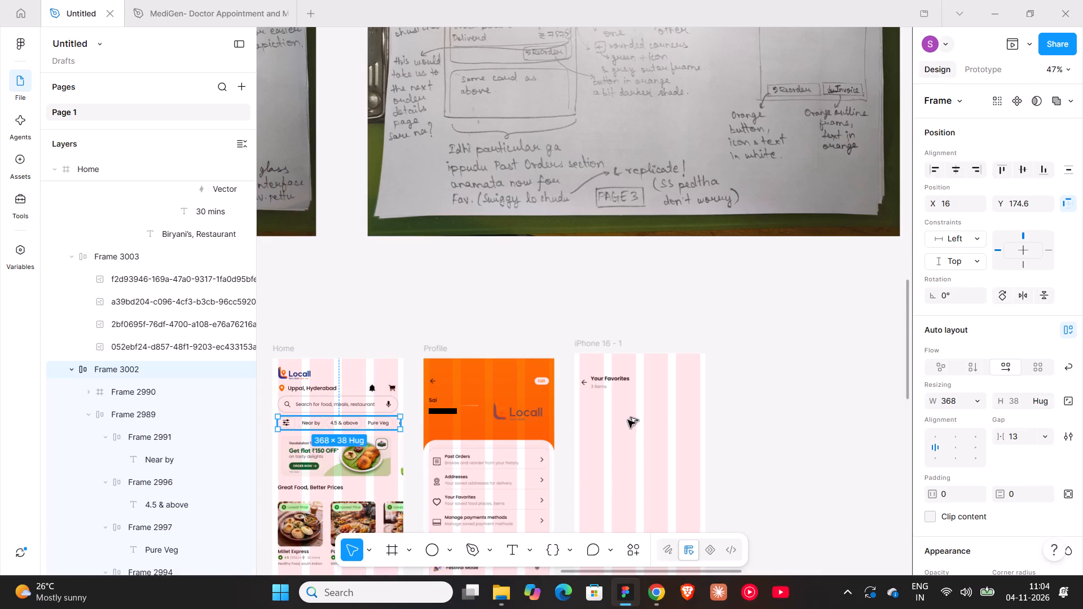
pyautogui.keyDown('alt'); pyautogui.moveTo(628, 420); pyautogui.dragTo(624, 413); pyautogui.keyUp('alt')
pyautogui.keyDown('ctrl'); pyautogui.scroll(11, 624, 413); pyautogui.keyUp('ctrl')
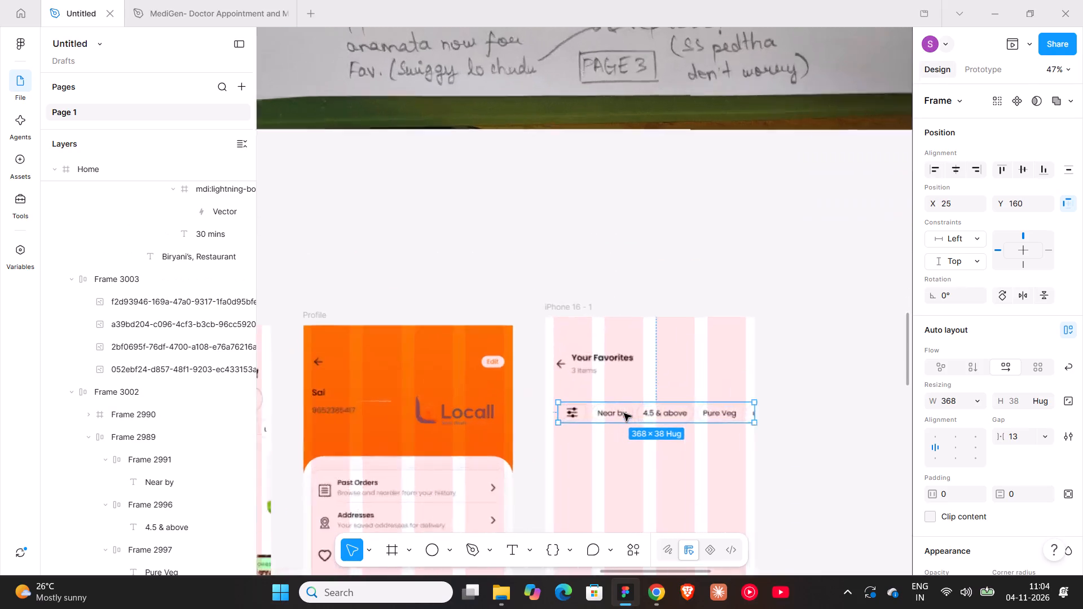
pyautogui.click(962, 162)
# Add an inside stroke of weight 1 to the bottom edge only of the Your Favorites header frame.
pyautogui.scroll(-2, 651, 356)
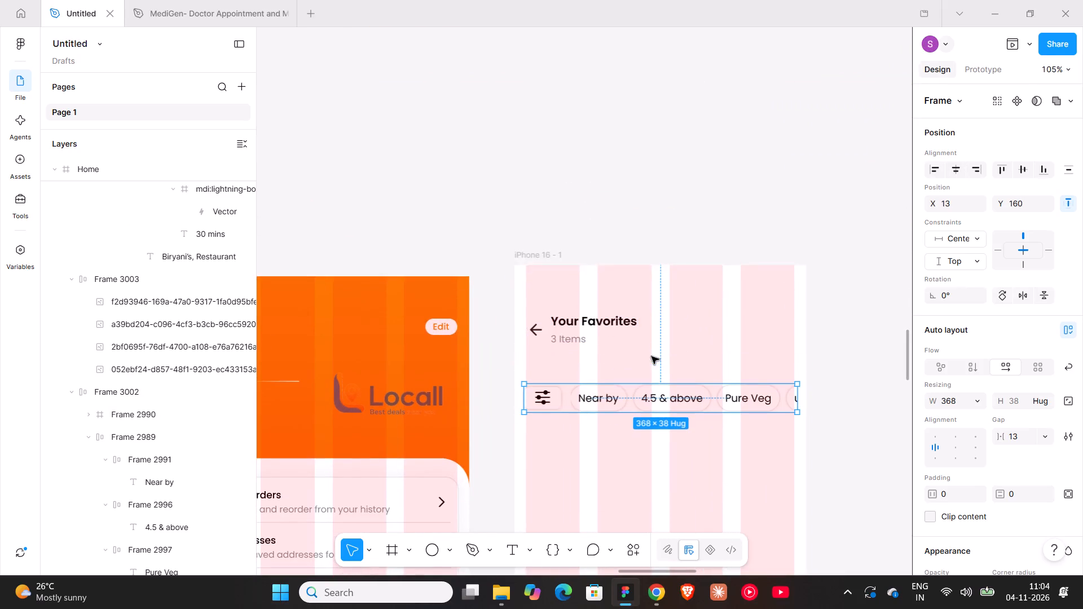
pyautogui.keyDown('ctrl'); pyautogui.scroll(7, 573, 369); pyautogui.keyUp('ctrl')
pyautogui.click(532, 323)
pyautogui.scroll(-5, 950, 394)
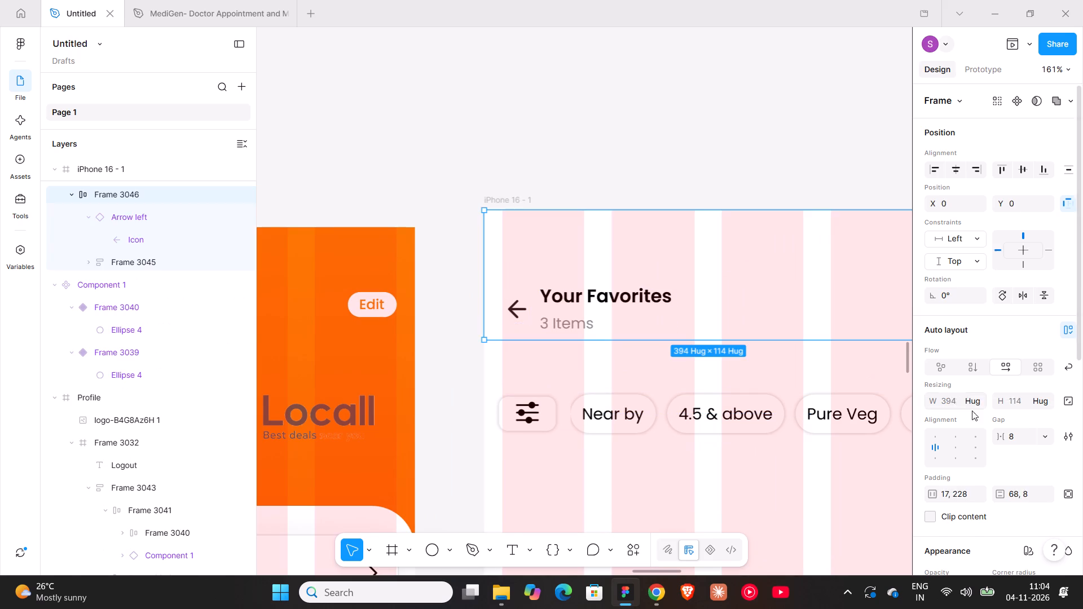
pyautogui.click(1064, 400)
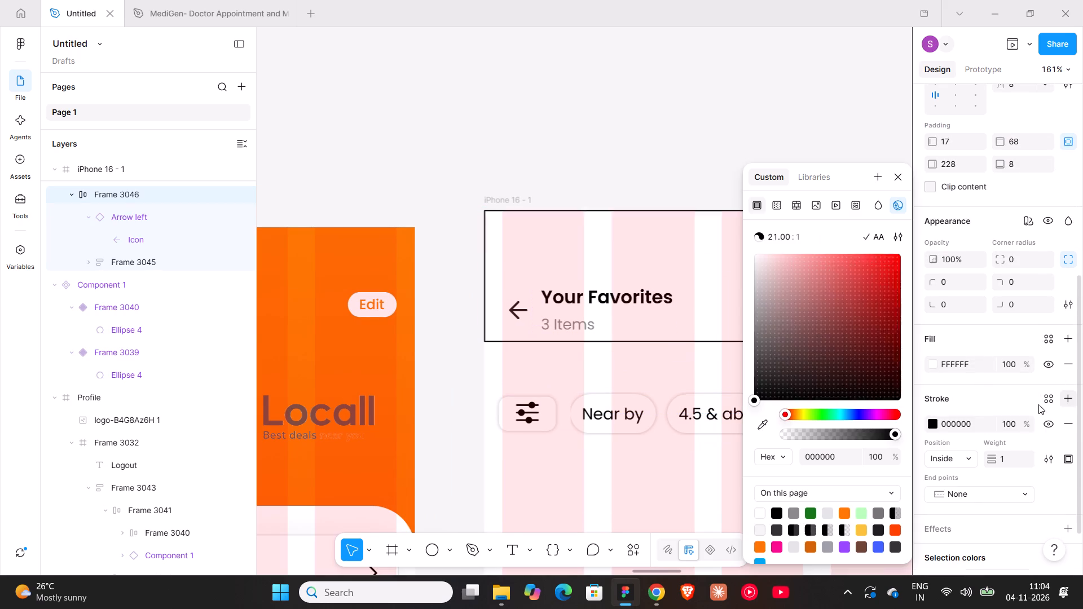
pyautogui.click(1072, 460)
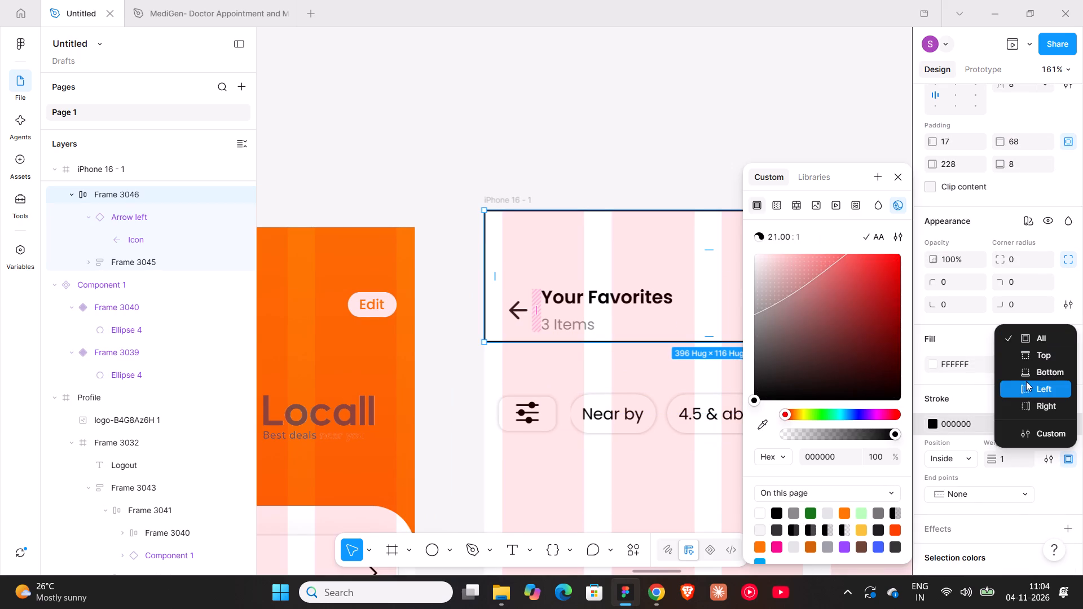
pyautogui.click(1027, 369)
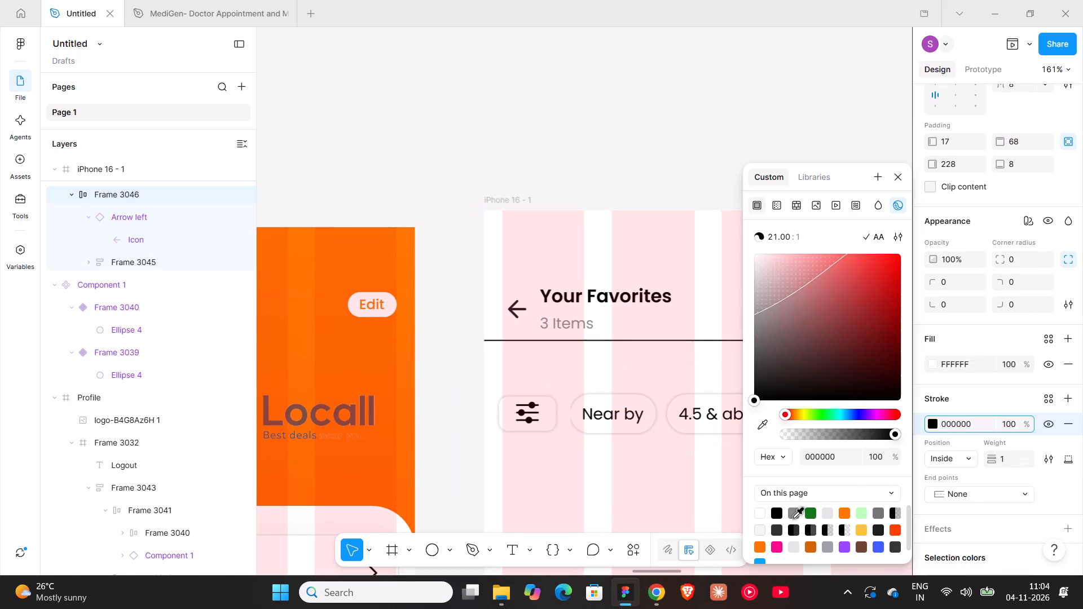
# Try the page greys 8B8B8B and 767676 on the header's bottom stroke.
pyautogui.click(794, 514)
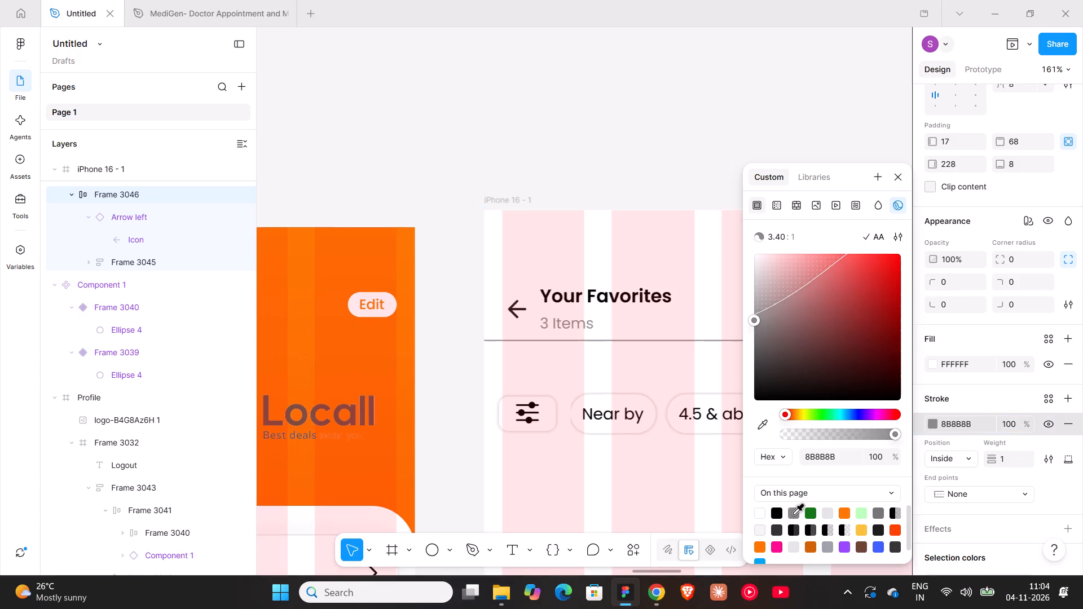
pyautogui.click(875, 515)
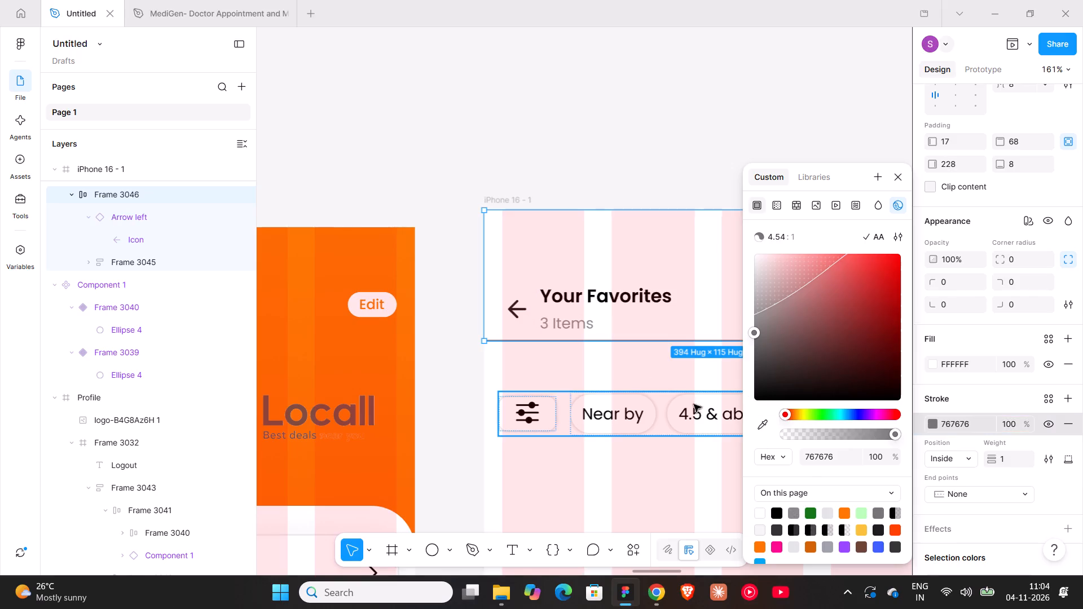
# Copy the stroke colour E2E4E6 from the Profile screen's Addresses row and apply it to the header's bottom stroke.
pyautogui.keyDown('ctrl'); pyautogui.scroll(-8, 636, 405); pyautogui.keyUp('ctrl')
pyautogui.scroll(-3, 518, 372)
pyautogui.tripleClick(496, 424)
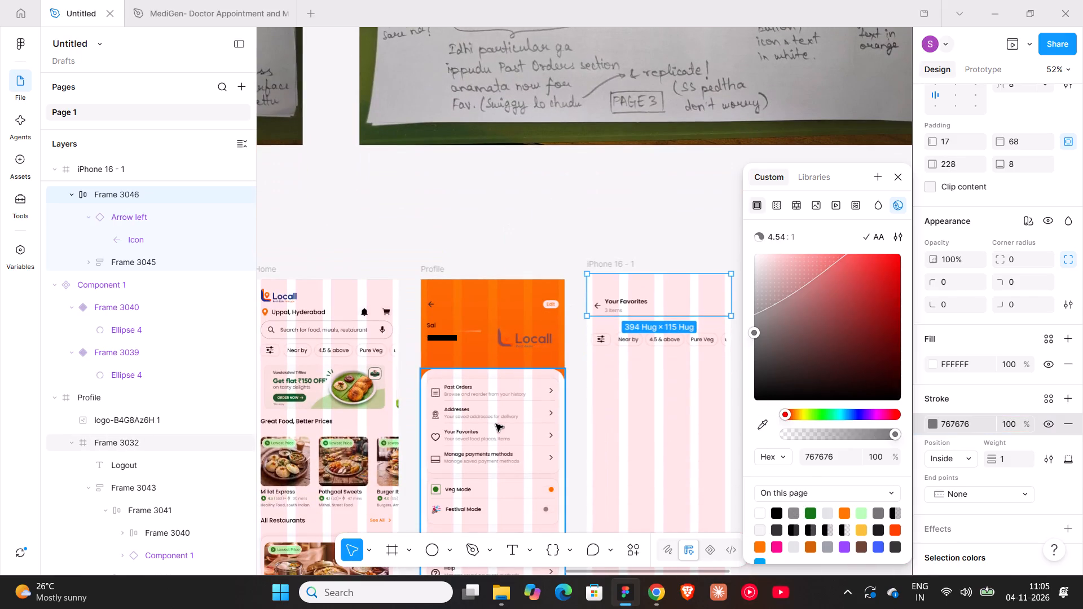
pyautogui.doubleClick(496, 424)
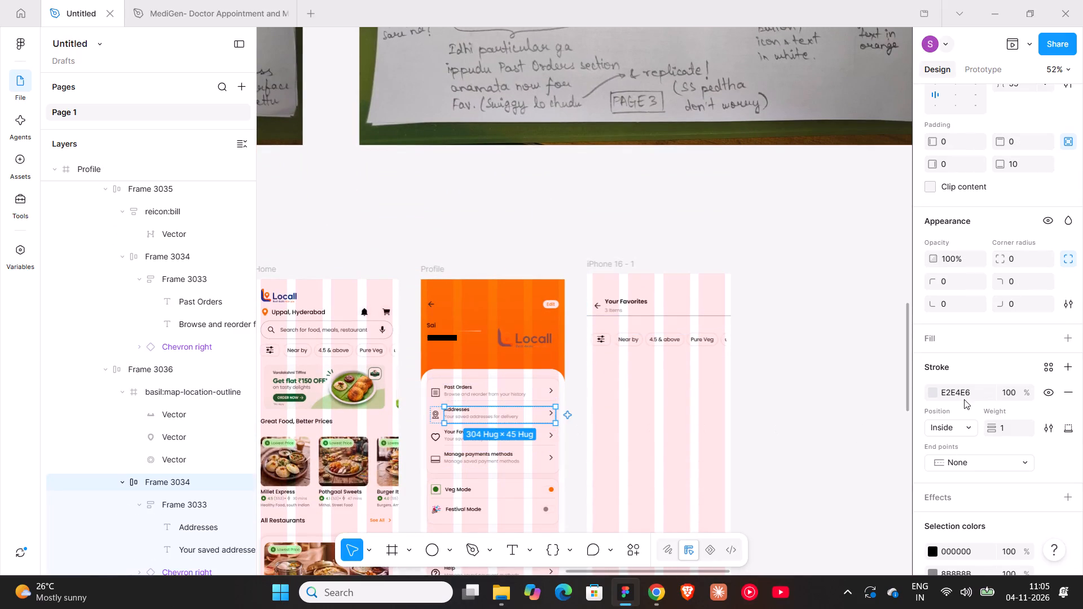
pyautogui.click(962, 395)
pyautogui.hotkey('ctrl', 'c')
pyautogui.click(652, 299)
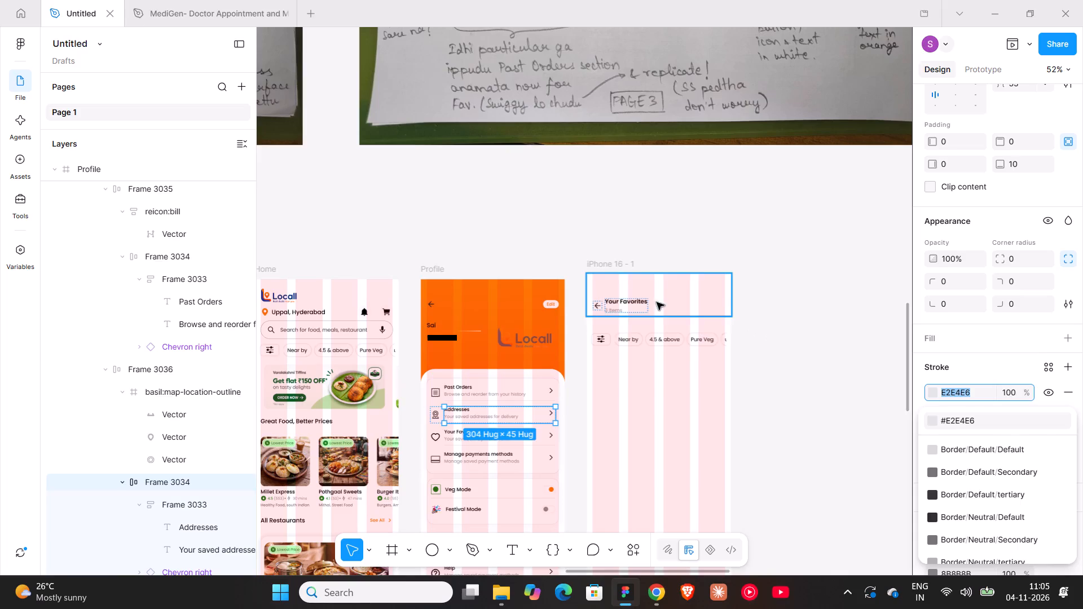
pyautogui.click(967, 425)
pyautogui.hotkey('ctrl', 'v')
pyautogui.click(795, 274)
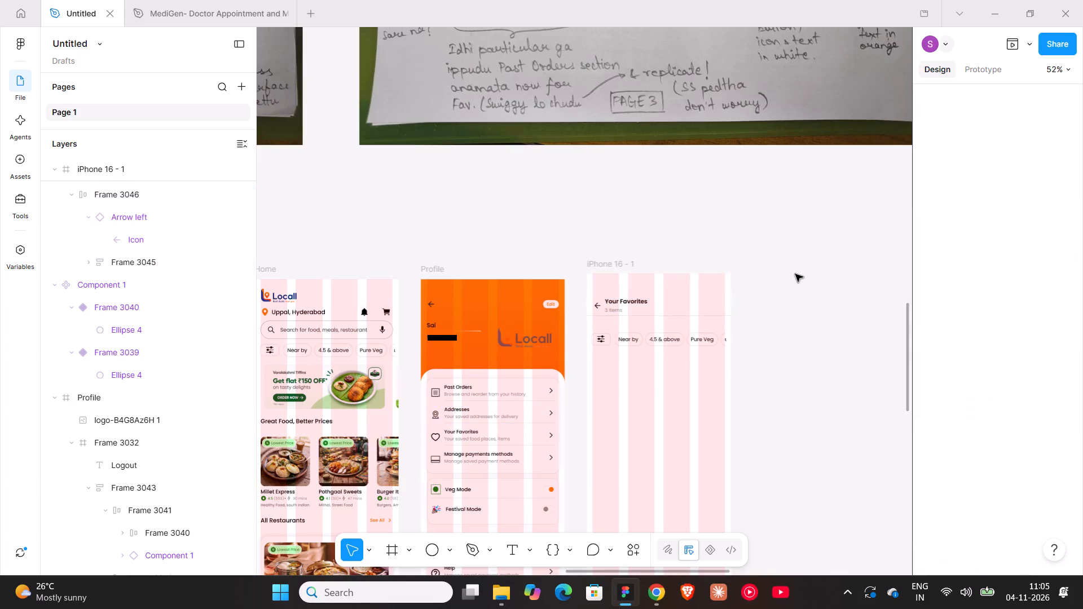
# Move the filter chip row up towards the header and set the spacing between the two frames to 16.
pyautogui.scroll(-3, 795, 274)
pyautogui.keyDown('ctrl'); pyautogui.scroll(8, 627, 284); pyautogui.keyUp('ctrl')
pyautogui.click(639, 242)
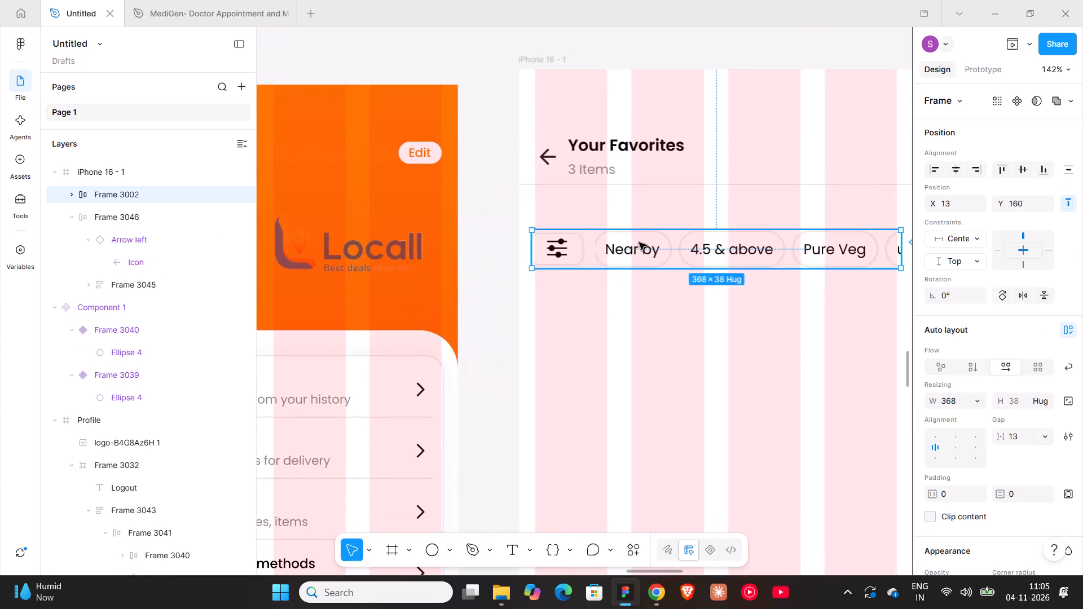
pyautogui.moveTo(634, 244); pyautogui.dragTo(637, 213)
pyautogui.keyDown('shift'); pyautogui.click(658, 164); pyautogui.keyUp('shift')
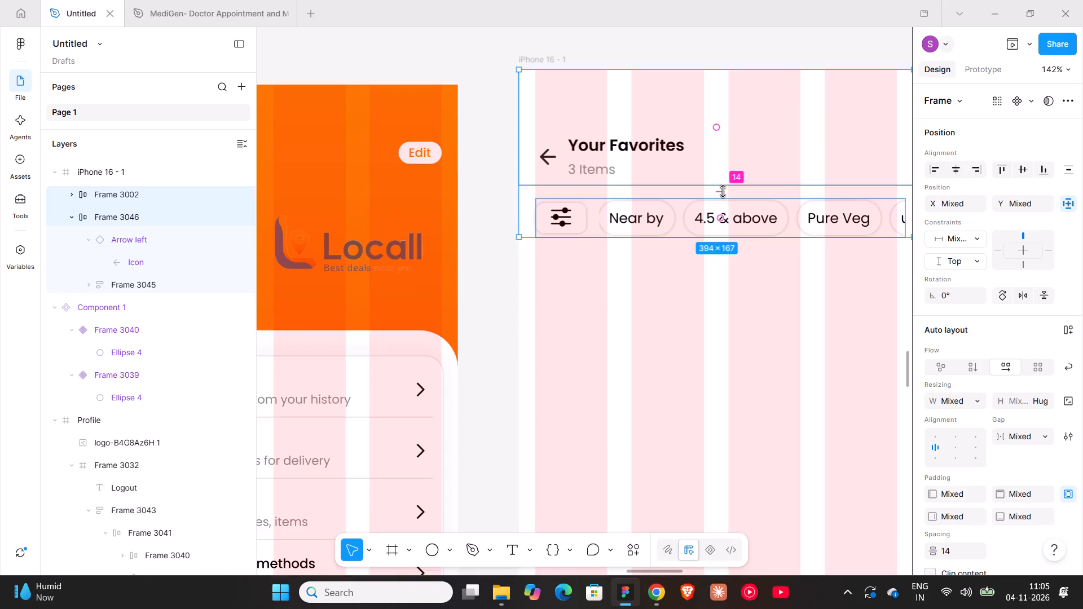
pyautogui.click(723, 191)
pyautogui.click(954, 557)
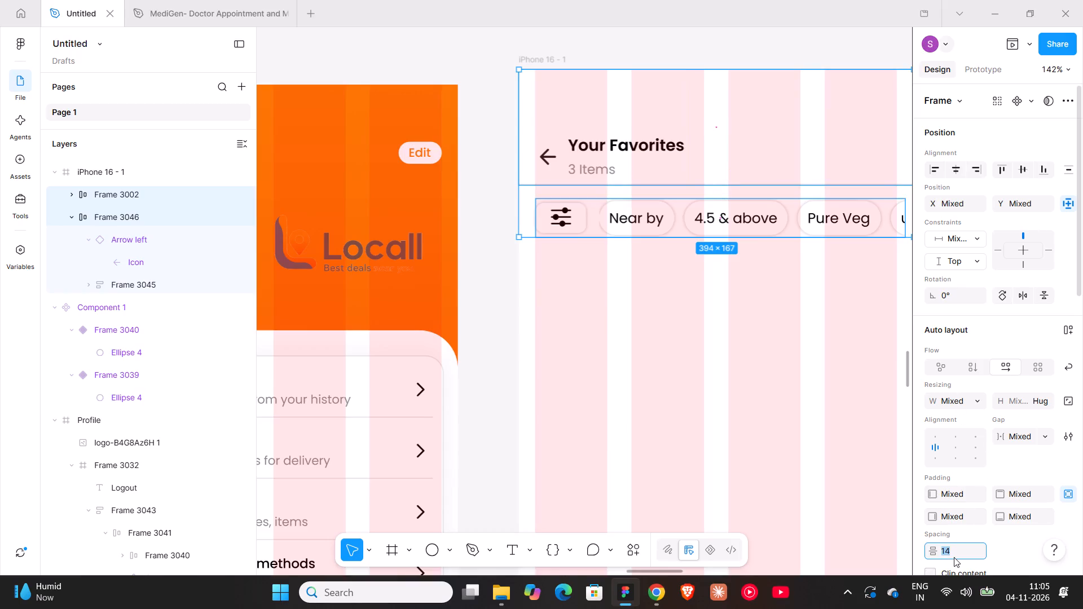
pyautogui.write('16')
pyautogui.press('Return')
pyautogui.keyDown('ctrl'); pyautogui.scroll(-8, 739, 444); pyautogui.keyUp('ctrl')
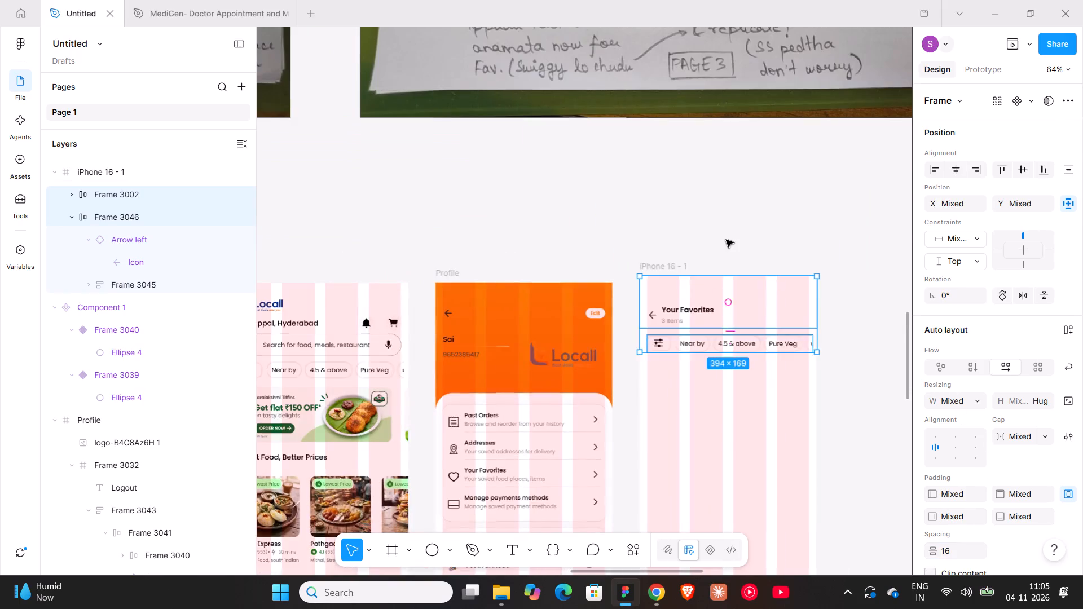
pyautogui.click(726, 240)
# Copy the Millet Express card from Home's Great Food, Better Prices section to below the Your Favorites chip row, about X 38, Y 229.
pyautogui.scroll(-4, 726, 240)
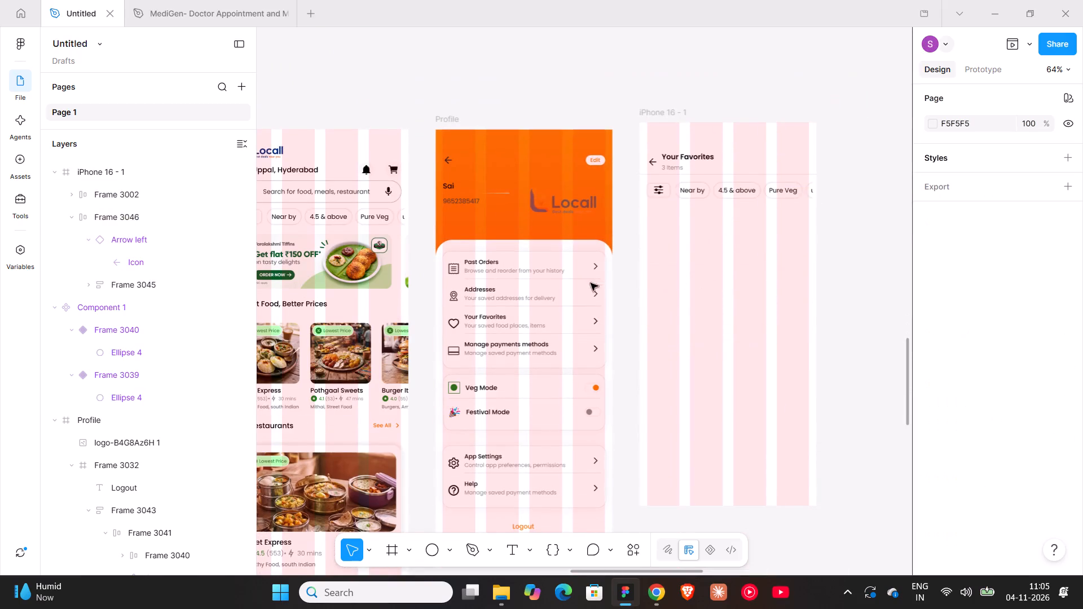
pyautogui.scroll(-5, 701, 316)
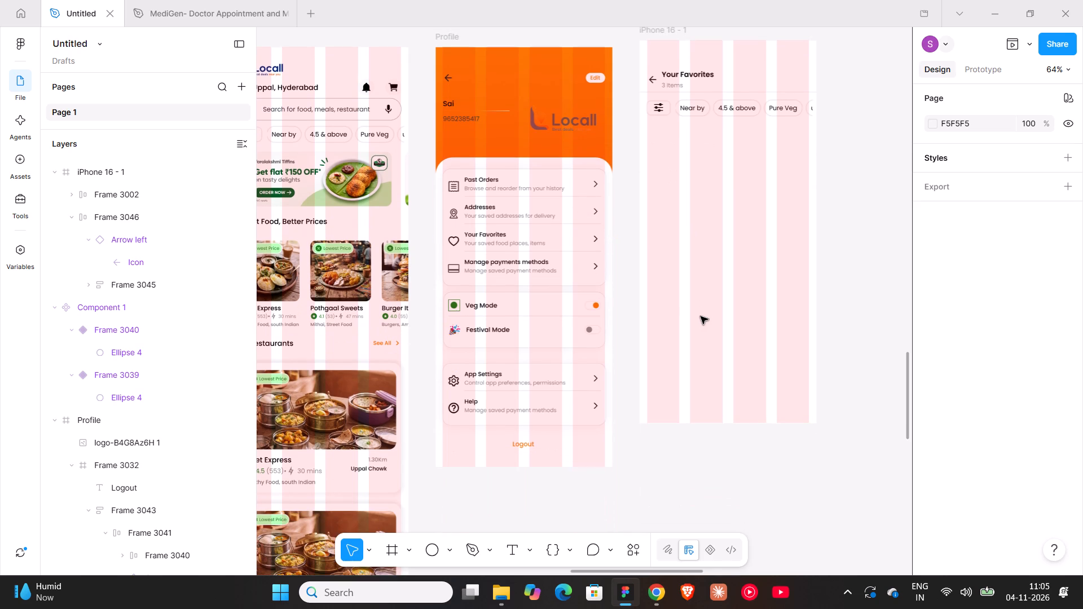
pyautogui.keyDown('shift'); pyautogui.scroll(7, 701, 316); pyautogui.keyUp('shift')
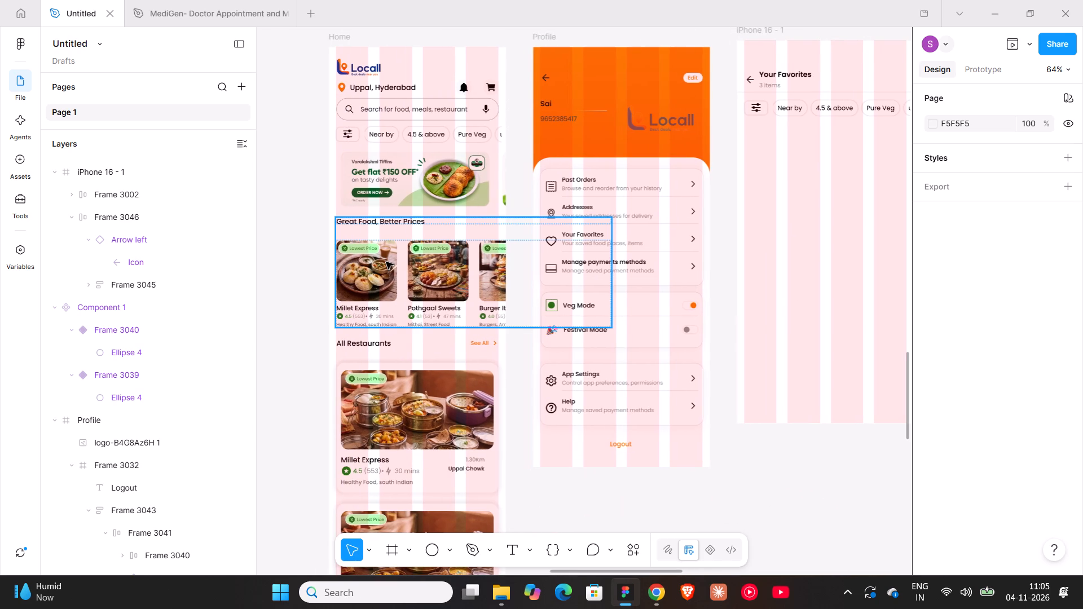
pyautogui.doubleClick(386, 262)
pyautogui.doubleClick(386, 262)
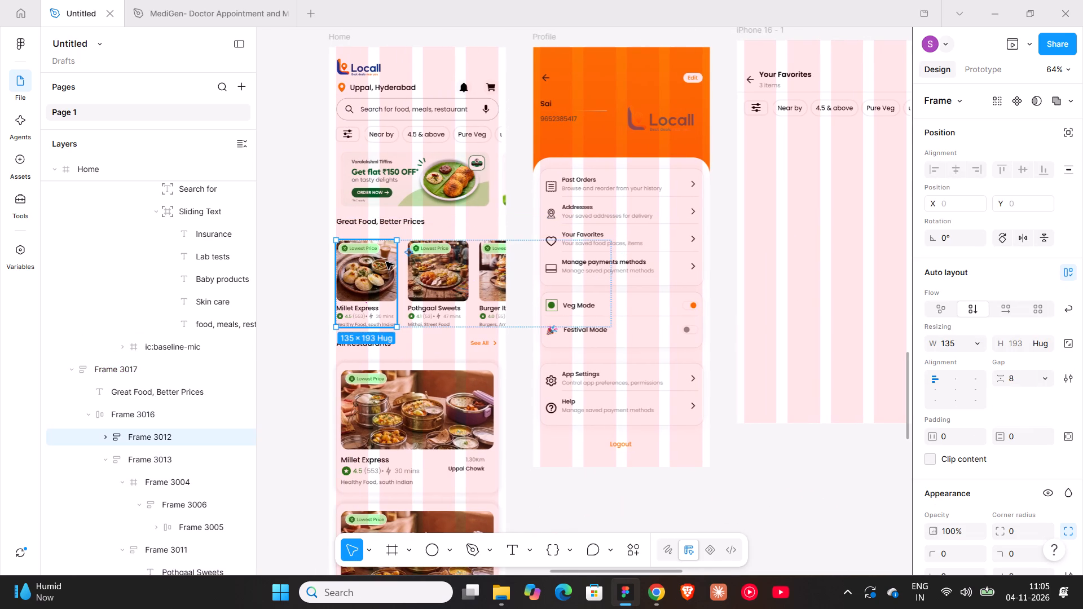
pyautogui.keyDown('alt'); pyautogui.moveTo(386, 262); pyautogui.dragTo(805, 175); pyautogui.keyUp('alt')
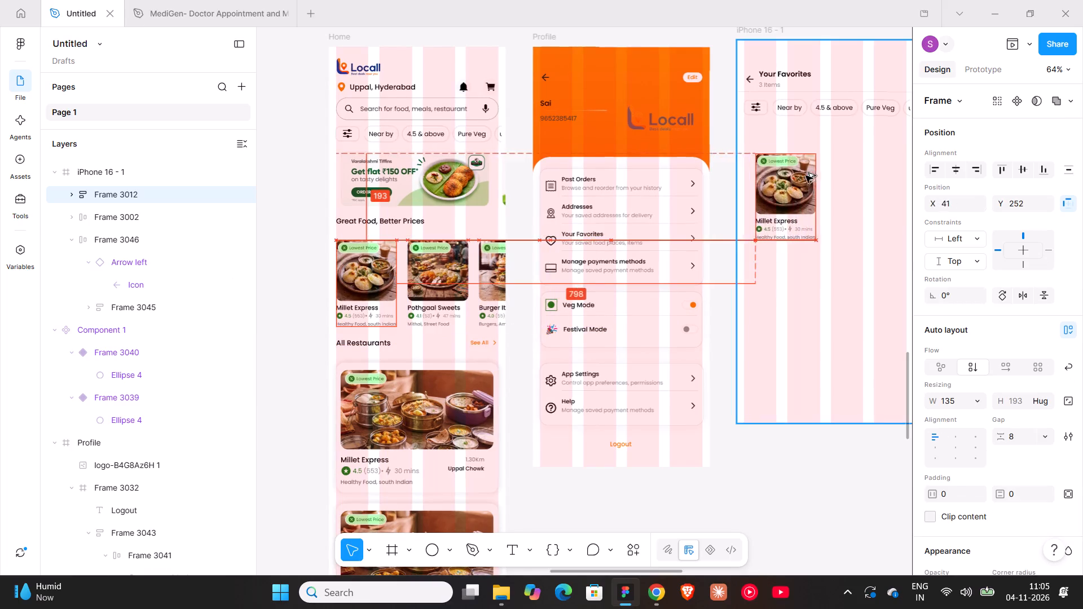
pyautogui.keyDown('alt'); pyautogui.moveTo(805, 175); pyautogui.dragTo(804, 164); pyautogui.keyUp('alt')
# Pull the Millet Express name, rating and cuisine text block out of the copied card and place it beside the food image.
pyautogui.scroll(2, 804, 164)
pyautogui.keyDown('ctrl'); pyautogui.scroll(-1, 804, 164); pyautogui.keyUp('ctrl')
pyautogui.keyDown('ctrl'); pyautogui.scroll(9, 804, 236); pyautogui.keyUp('ctrl')
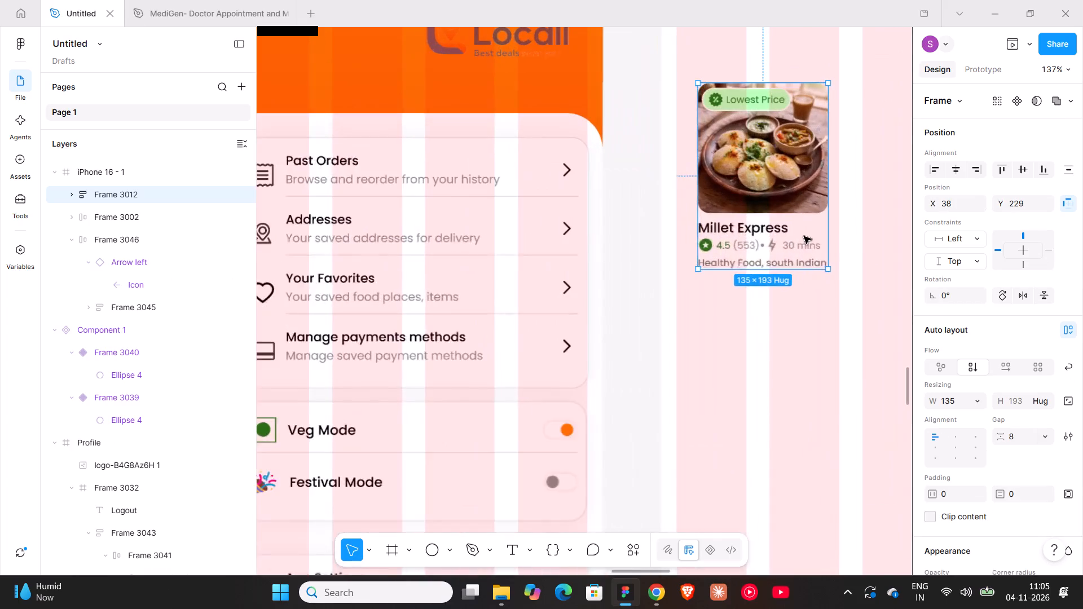
pyautogui.keyDown('shift'); pyautogui.scroll(-4, 803, 236); pyautogui.keyUp('shift')
pyautogui.doubleClick(629, 239)
pyautogui.moveTo(594, 241); pyautogui.dragTo(606, 244)
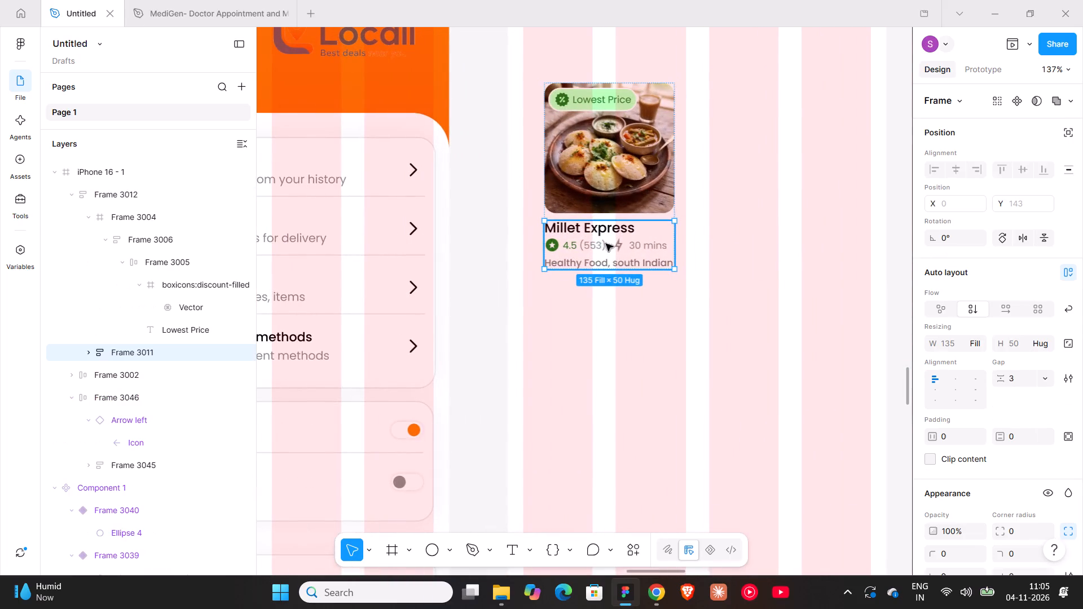
pyautogui.moveTo(606, 244); pyautogui.dragTo(772, 170)
# Delete the Lowest Price badge from the copied card's food image.
pyautogui.doubleClick(609, 105)
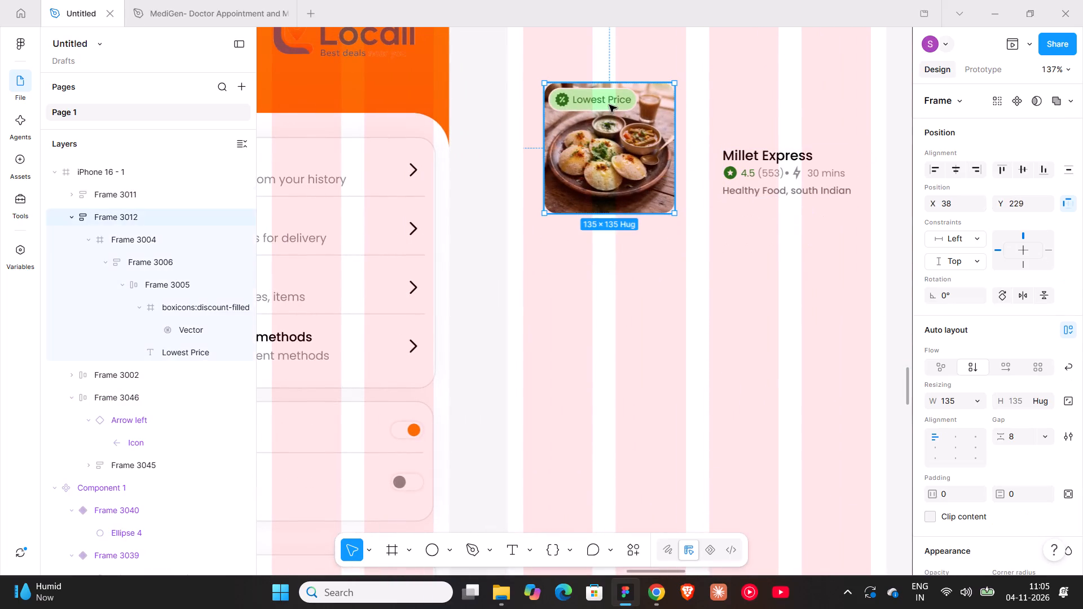
pyautogui.doubleClick(609, 105)
pyautogui.press('Delete')
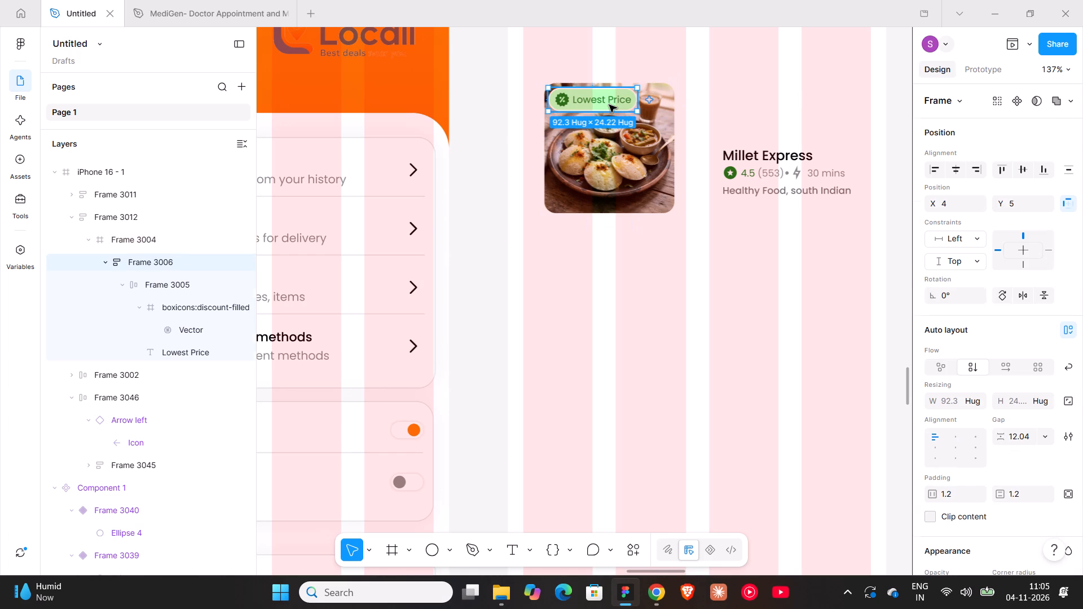
# Move the food image out of its card frame to about X 50, Y 424 and delete the emptied frame.
pyautogui.doubleClick(623, 132)
pyautogui.moveTo(623, 132); pyautogui.dragTo(636, 320)
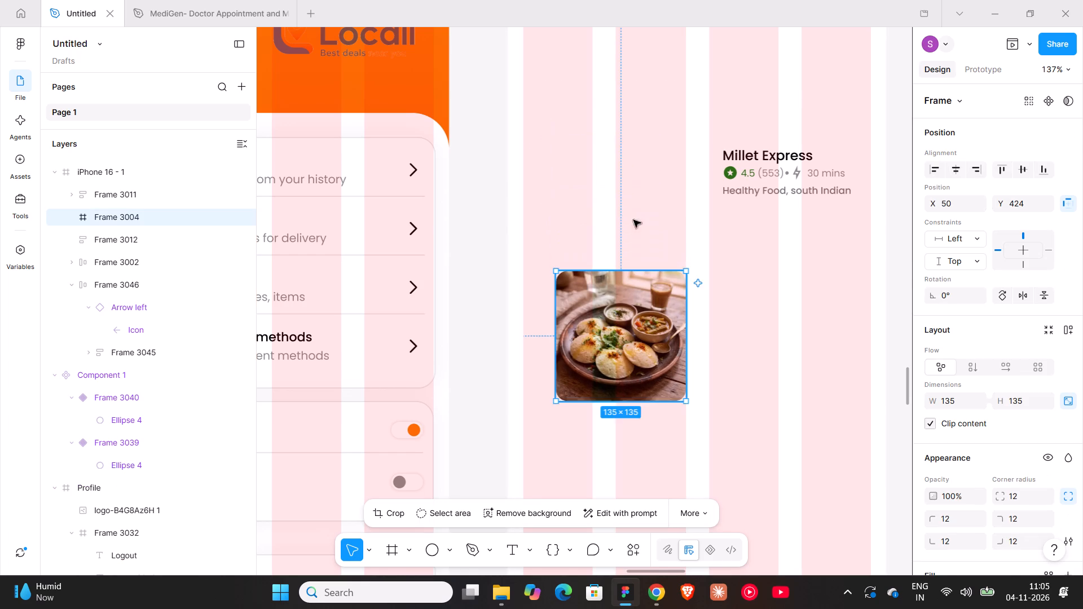
pyautogui.click(622, 140)
pyautogui.press('Delete')
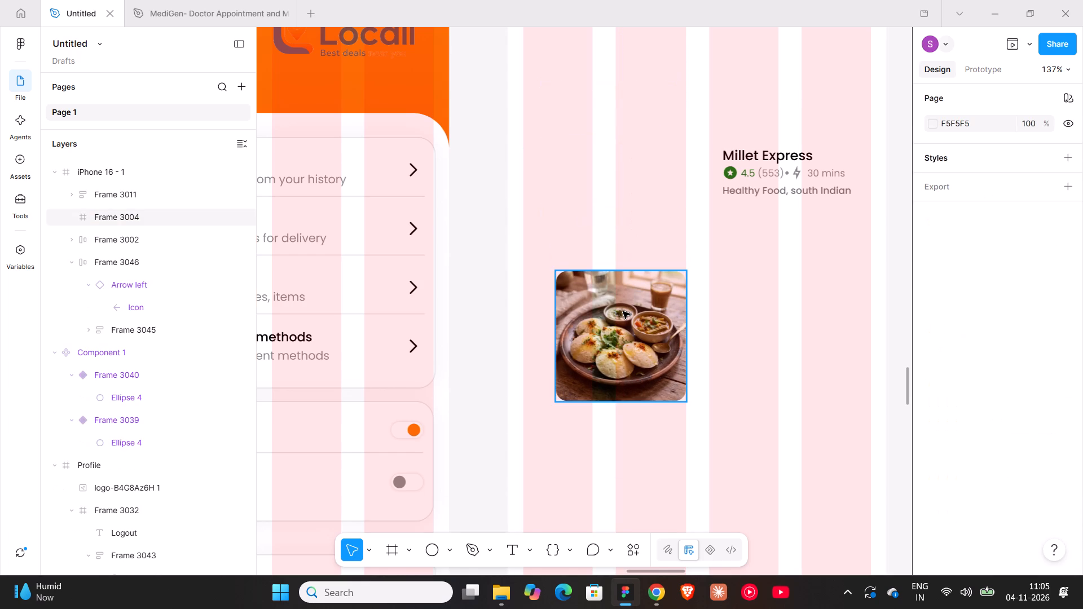
# Resize the food image proportionally to 150 × 150.
pyautogui.click(623, 311)
pyautogui.click(956, 394)
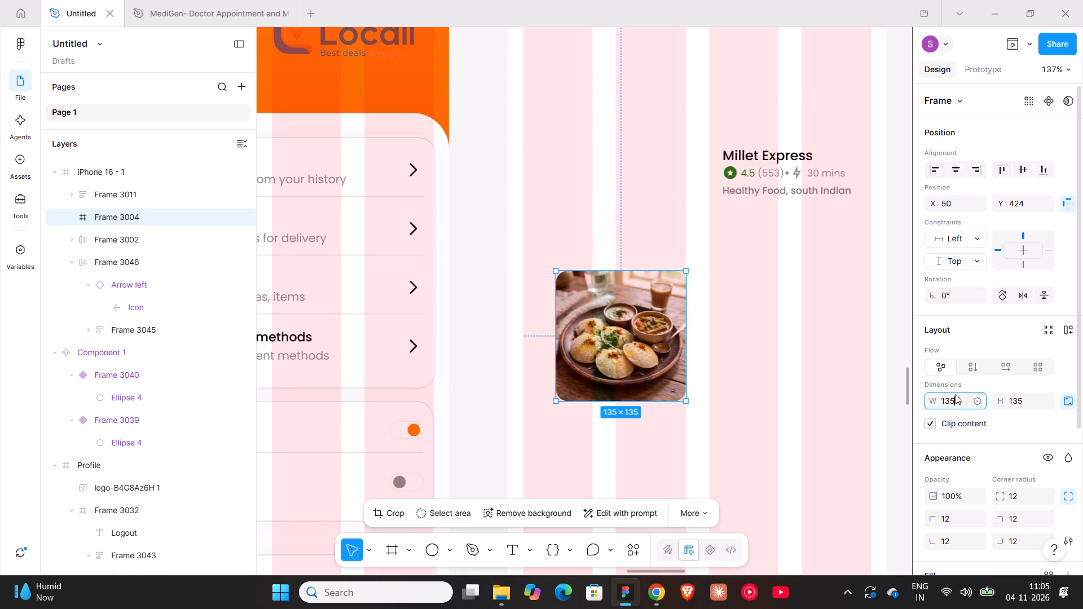
pyautogui.write('150')
pyautogui.press('Return')
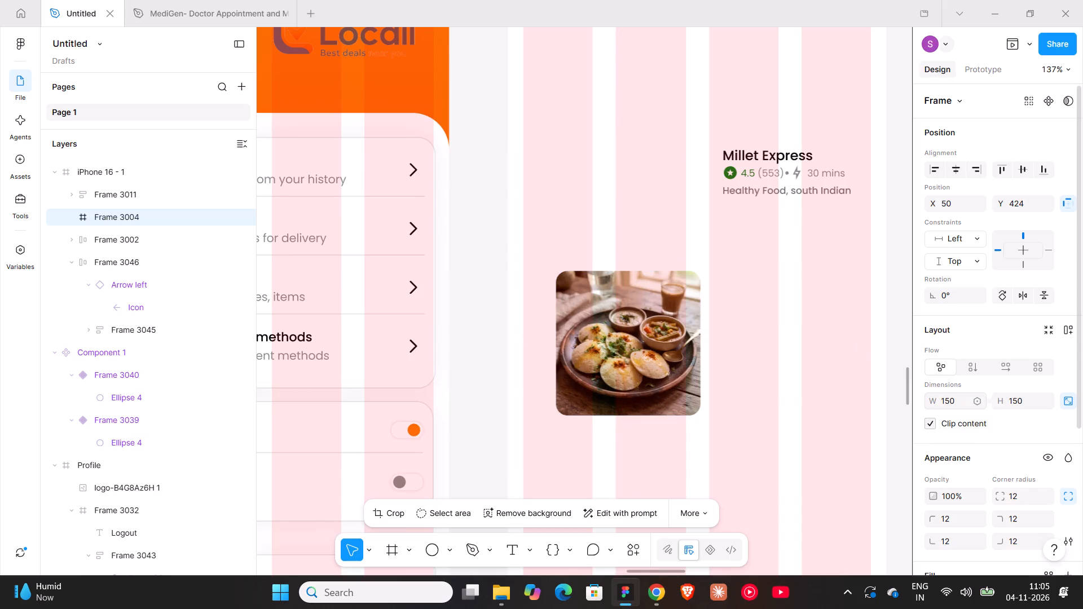
# Move the food image up beneath the filter chips to X 17, Y 197.
pyautogui.keyDown('ctrl'); pyautogui.scroll(-5, 579, 328); pyautogui.keyUp('ctrl')
pyautogui.moveTo(598, 328); pyautogui.dragTo(584, 216)
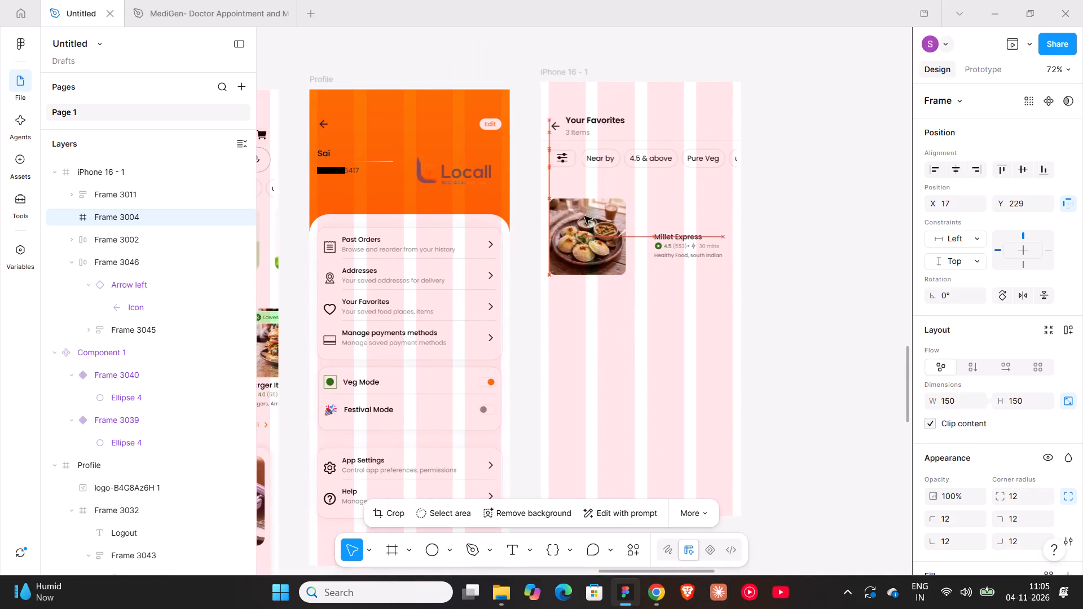
pyautogui.moveTo(584, 216); pyautogui.dragTo(582, 214)
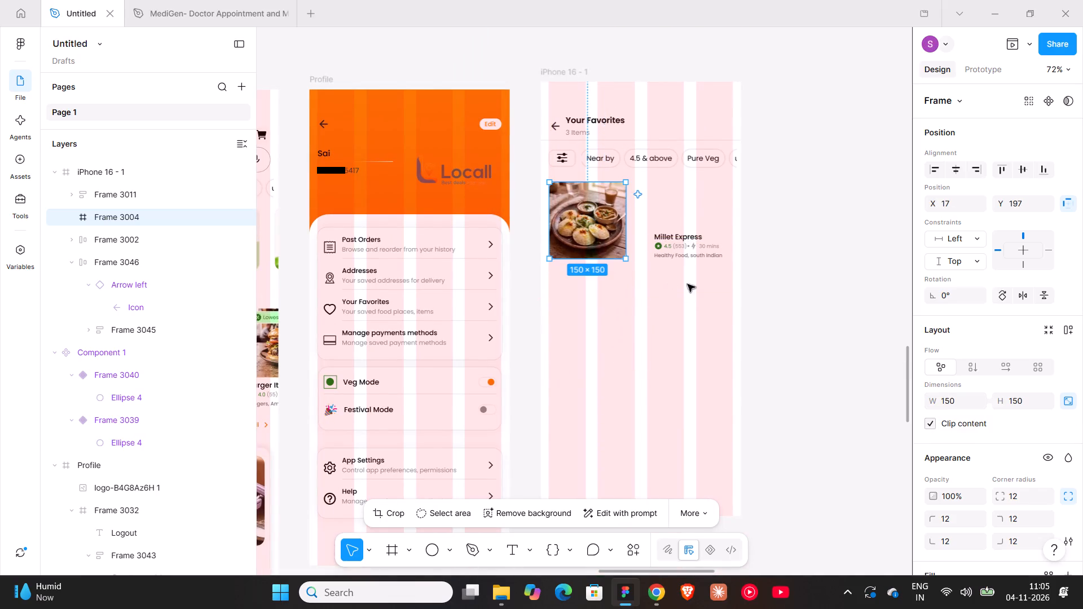
# Set the Millet Express restaurant name to SemiBold weight at size 16.
pyautogui.doubleClick(683, 240)
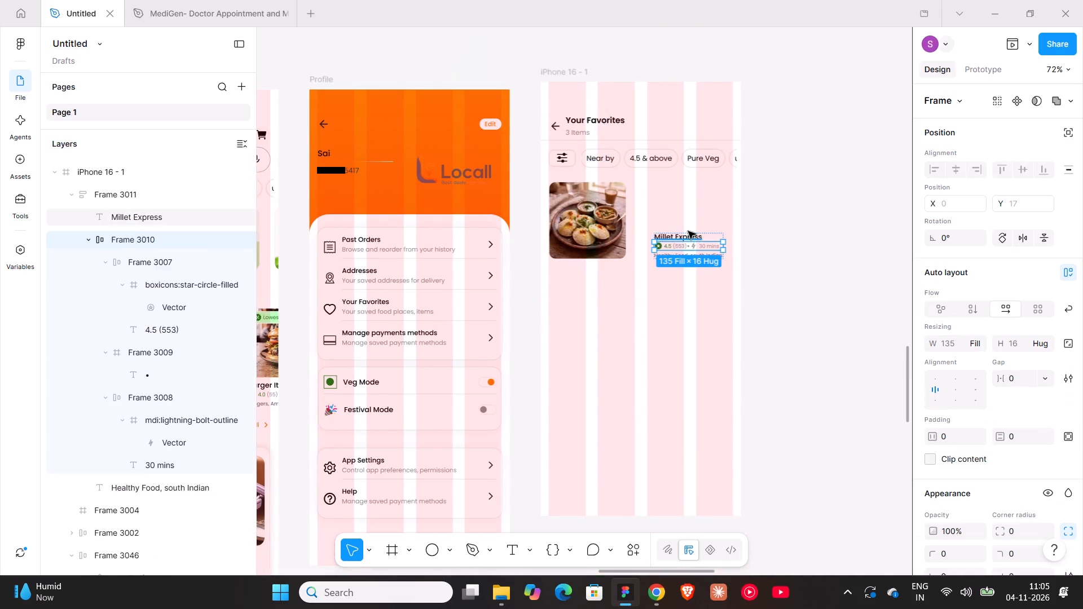
pyautogui.click(688, 231)
pyautogui.scroll(-1, 940, 439)
pyautogui.click(981, 427)
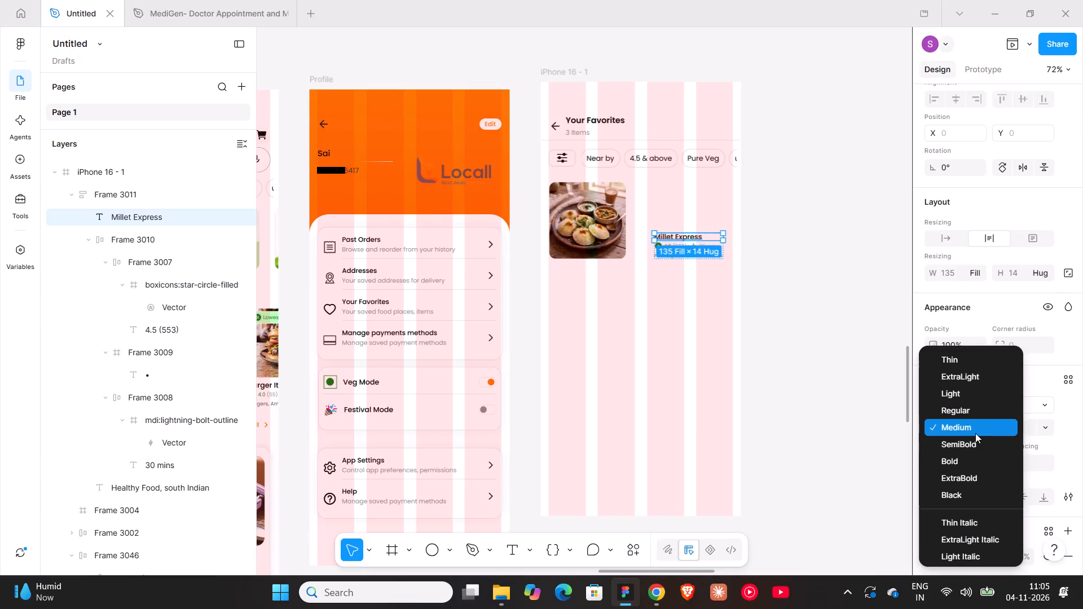
pyautogui.click(975, 440)
pyautogui.click(1007, 431)
pyautogui.write('16')
pyautogui.press('Return')
# Move the restaurant text block next to the food image at X 185, Y 218.
pyautogui.keyDown('ctrl'); pyautogui.scroll(6, 682, 233); pyautogui.keyUp('ctrl')
pyautogui.click(686, 265)
pyautogui.click(702, 320)
pyautogui.click(683, 255)
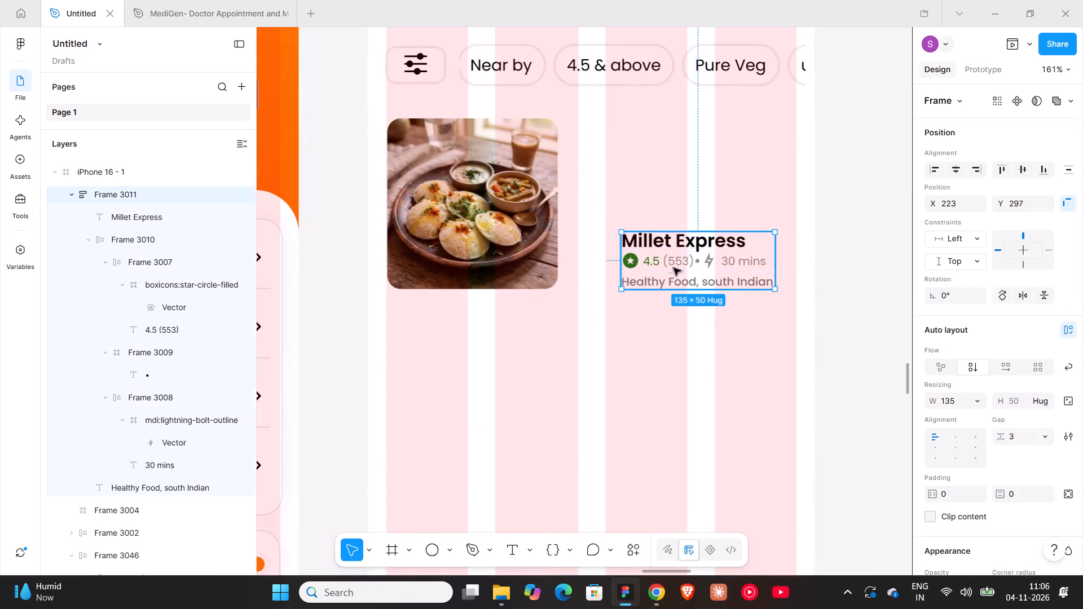
pyautogui.moveTo(673, 268); pyautogui.dragTo(632, 176)
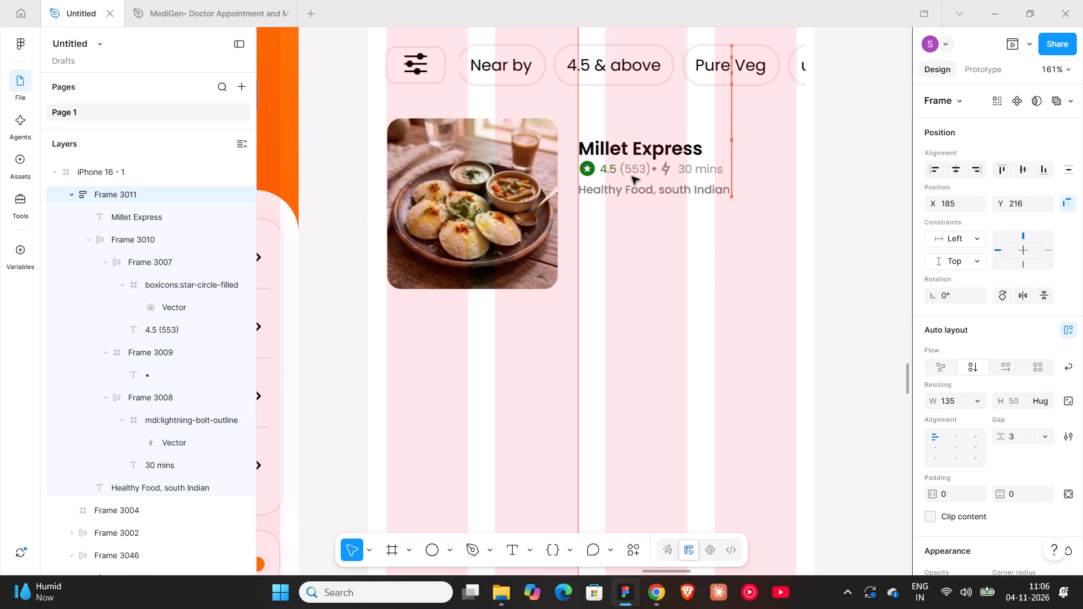
pyautogui.moveTo(632, 176); pyautogui.dragTo(631, 178)
# Delete the 30 mins delivery-time group and the bullet separator from the rating row.
pyautogui.doubleClick(622, 171)
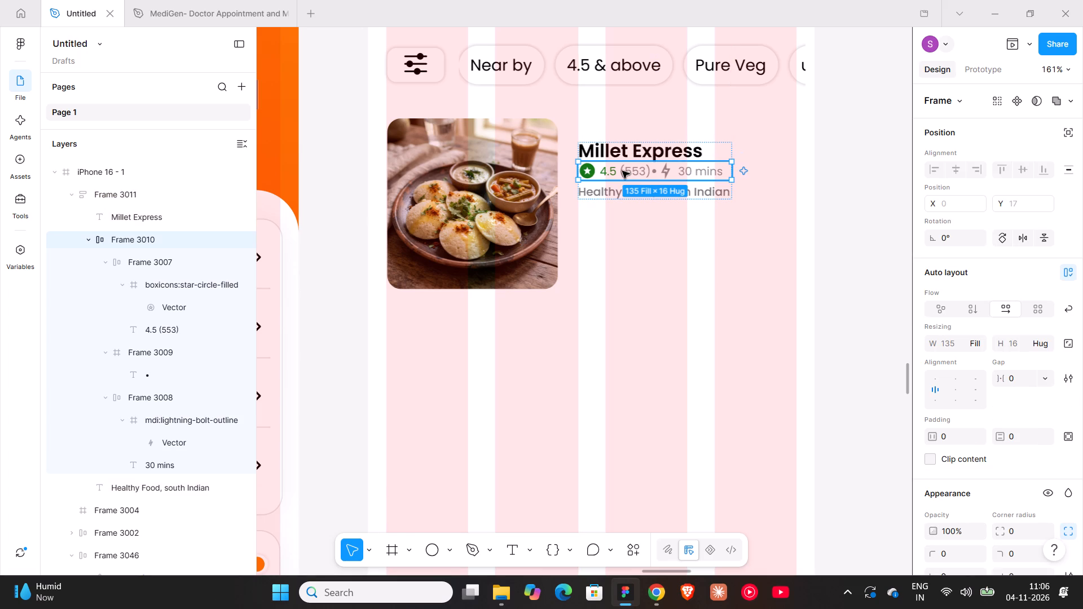
pyautogui.doubleClick(688, 171)
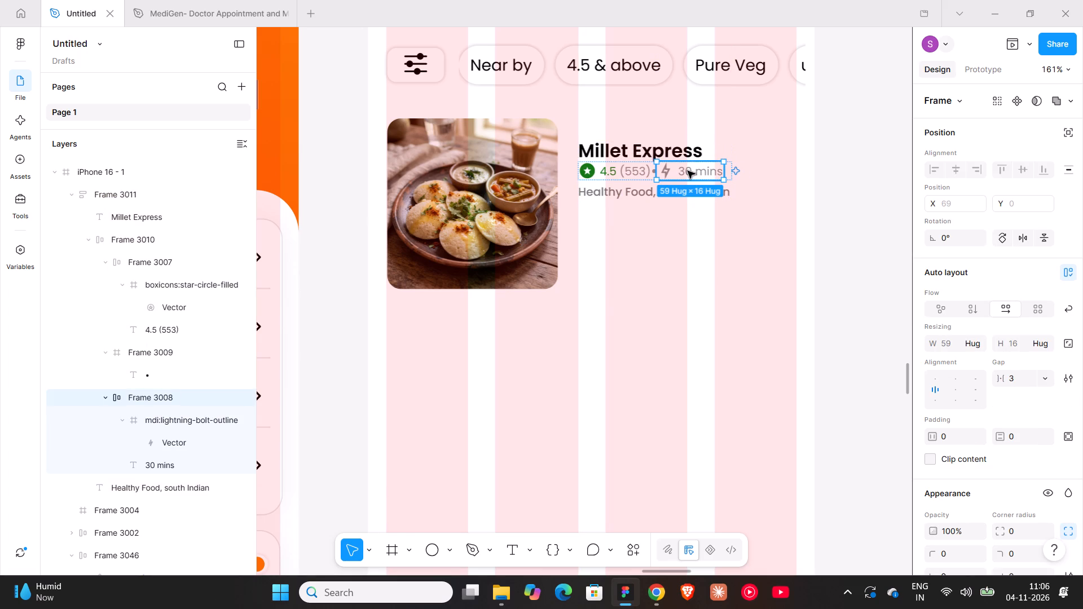
pyautogui.press('Delete')
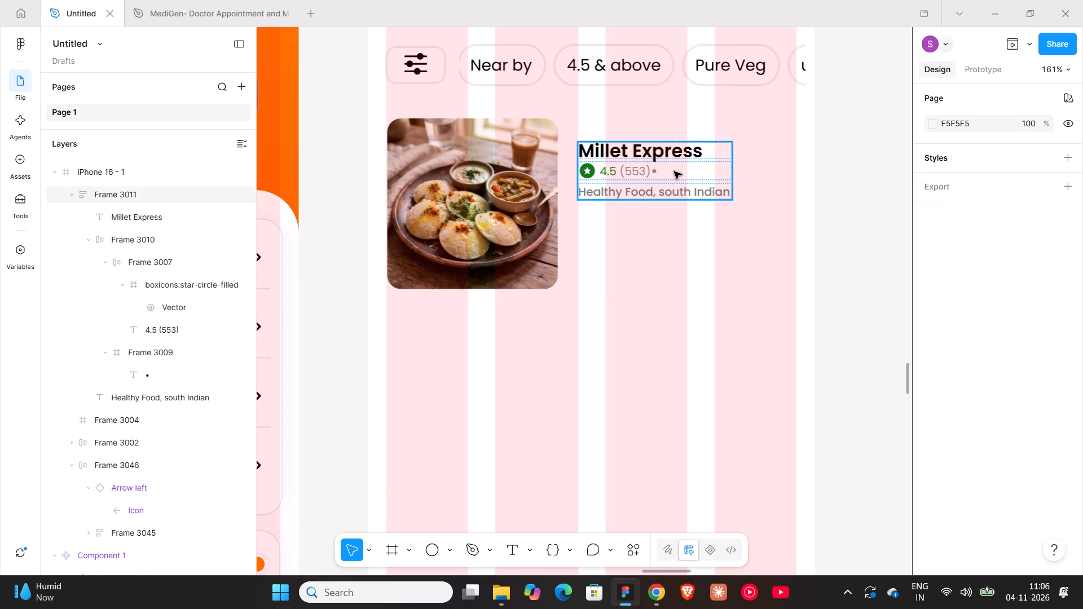
pyautogui.doubleClick(670, 171)
pyautogui.doubleClick(656, 171)
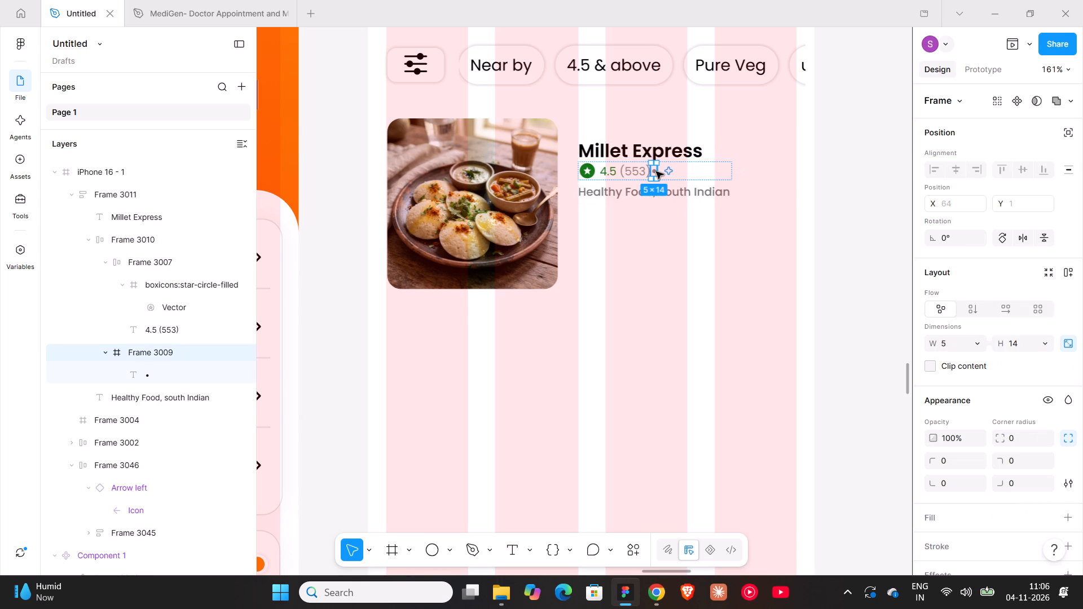
pyautogui.press('Delete')
# Resize the green star icon in the rating row to 24 × 24.
pyautogui.doubleClick(703, 174)
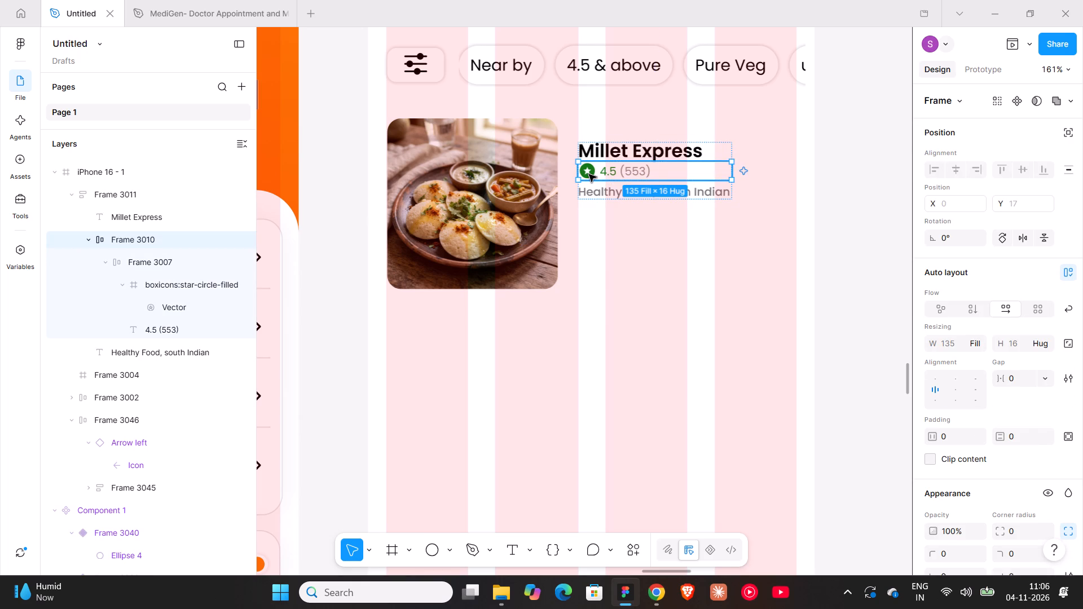
pyautogui.doubleClick(589, 174)
pyautogui.doubleClick(589, 174)
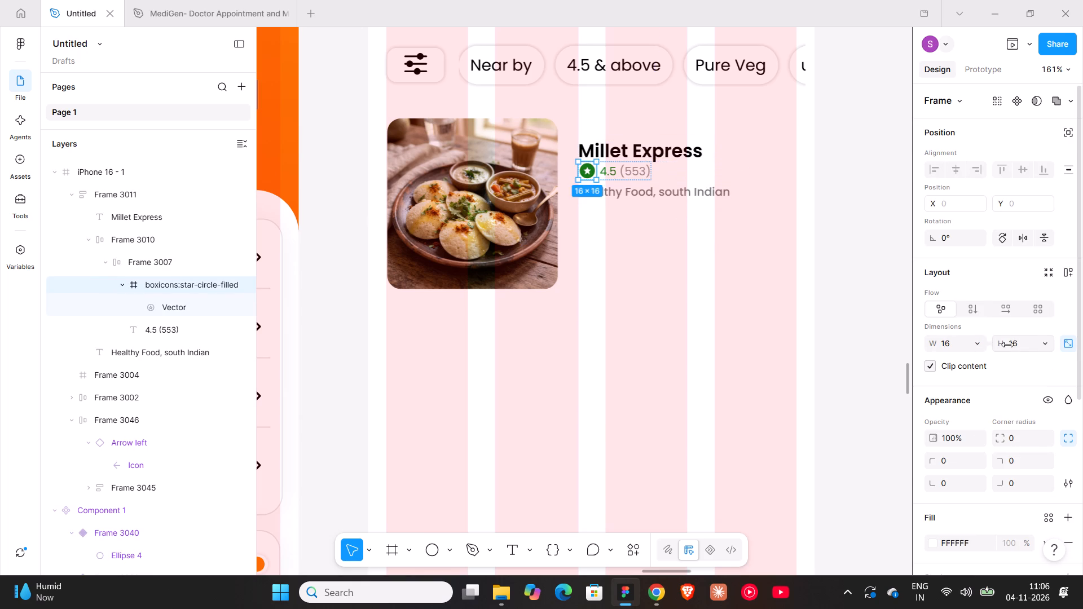
pyautogui.click(1015, 345)
pyautogui.write('24')
pyautogui.press('Return')
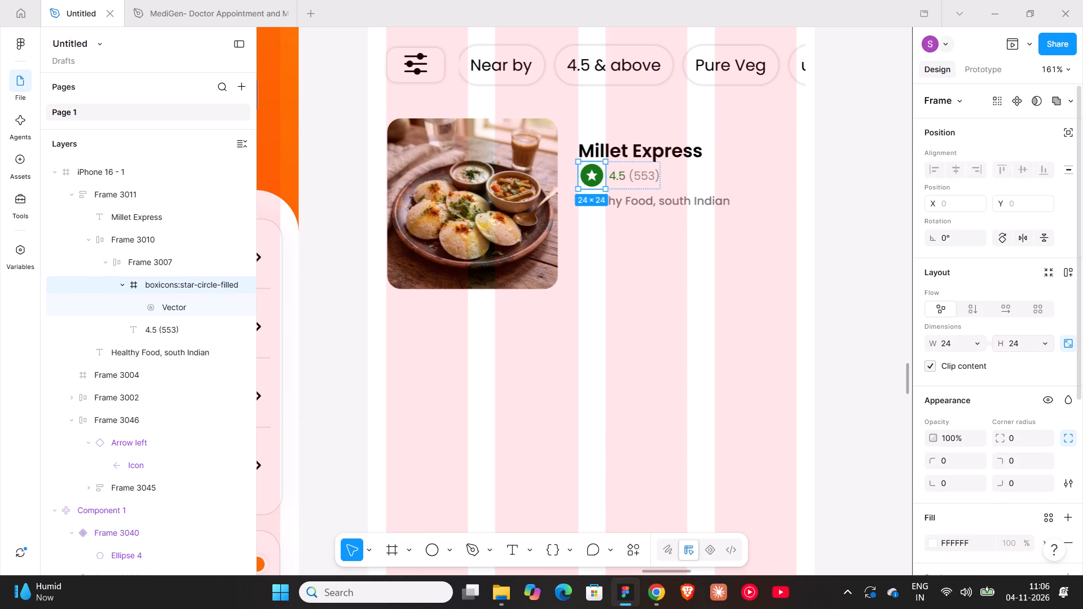
# Set the 4.5 (553) rating text to font size 14.
pyautogui.click(625, 171)
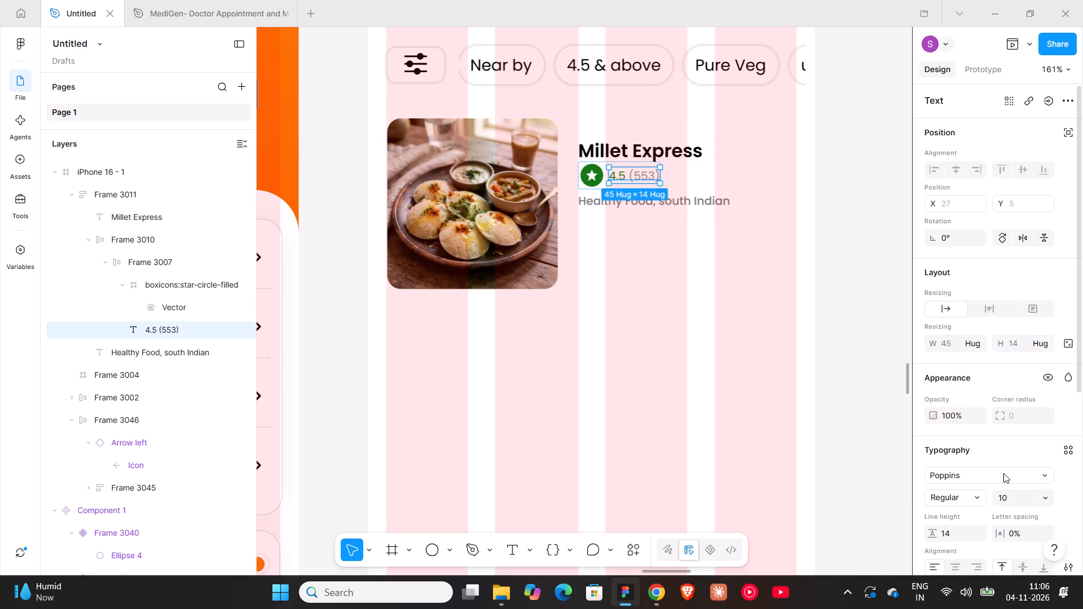
pyautogui.scroll(-2, 1003, 473)
pyautogui.click(1012, 360)
pyautogui.write('14')
pyautogui.press('Return')
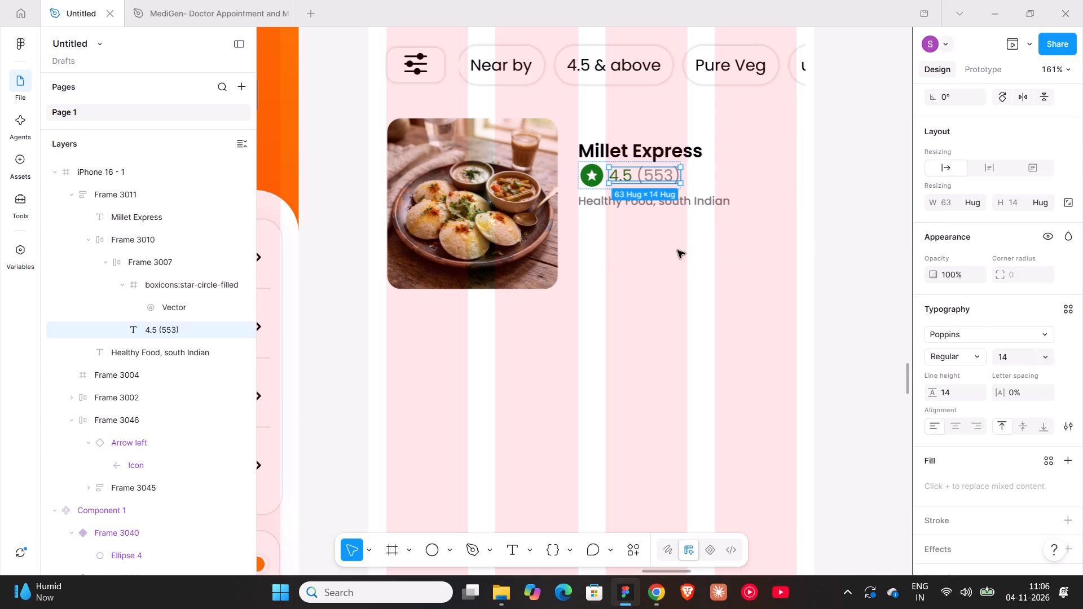
# Recolour only the (553) part of the rating text to black, 000000.
pyautogui.doubleClick(645, 170)
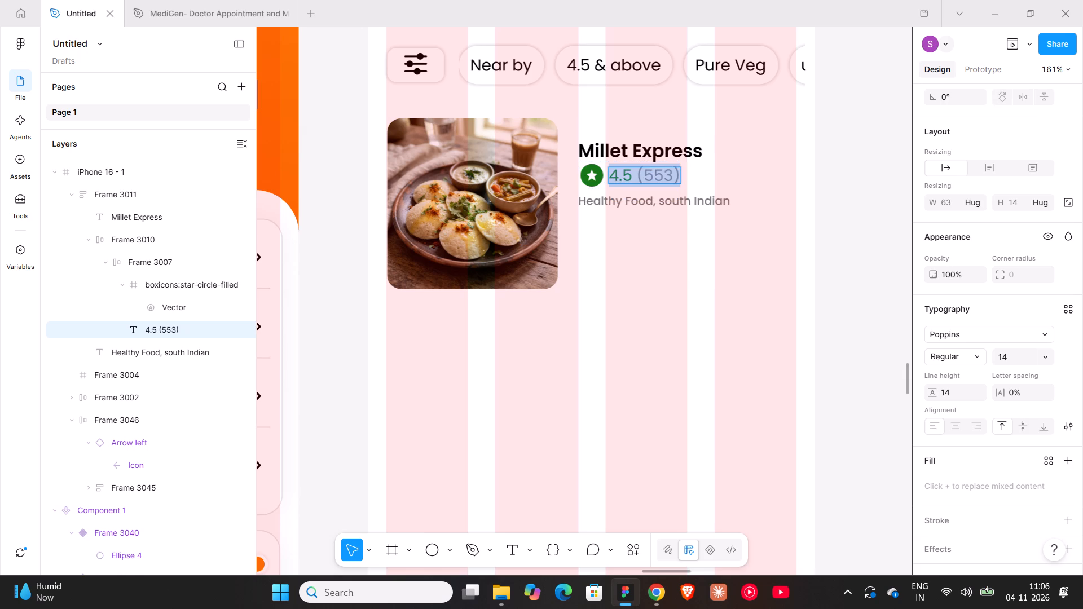
pyautogui.click(645, 170)
pyautogui.moveTo(639, 173); pyautogui.dragTo(690, 183)
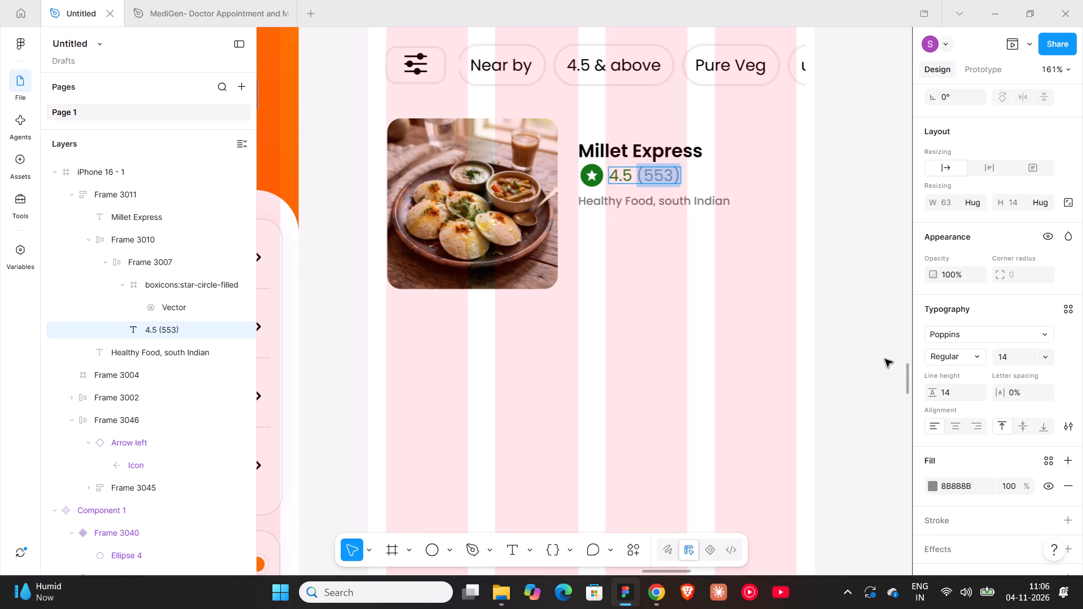
pyautogui.scroll(-2, 967, 424)
pyautogui.click(951, 431)
pyautogui.press('0')
pyautogui.press('Return')
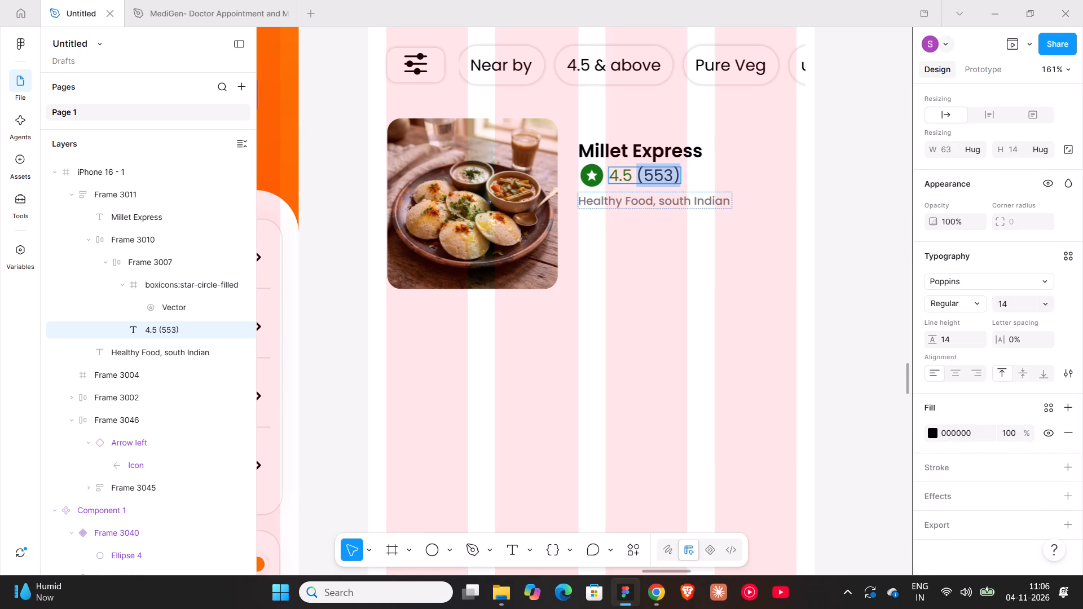
pyautogui.click(640, 239)
# Set the Healthy Food, south Indian line to Regular weight, trying size 13 and settling on size 12.
pyautogui.click(642, 208)
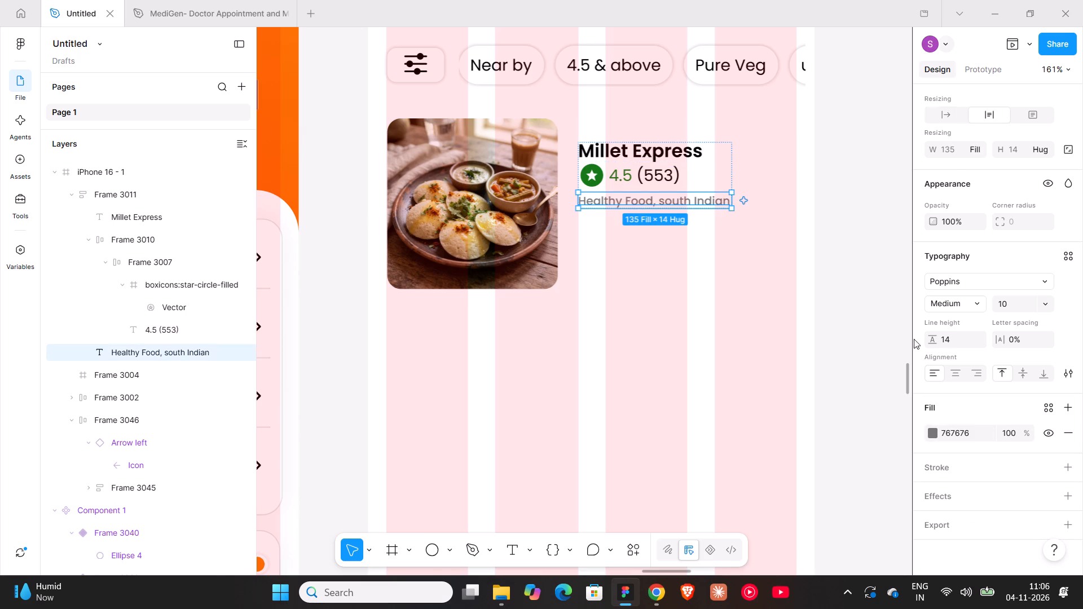
pyautogui.click(1007, 304)
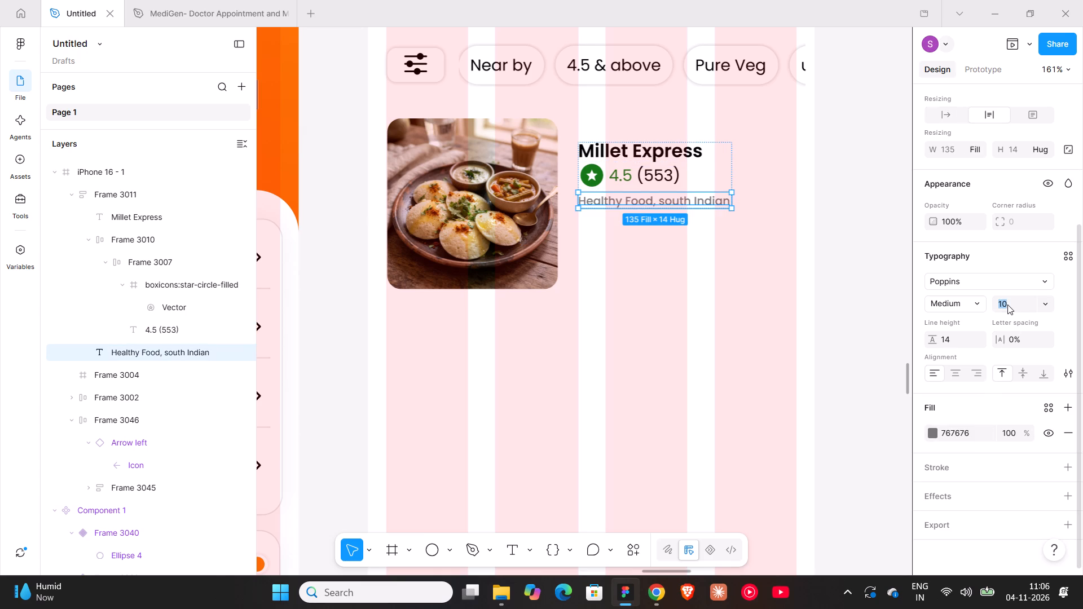
pyautogui.write('13')
pyautogui.press('Return')
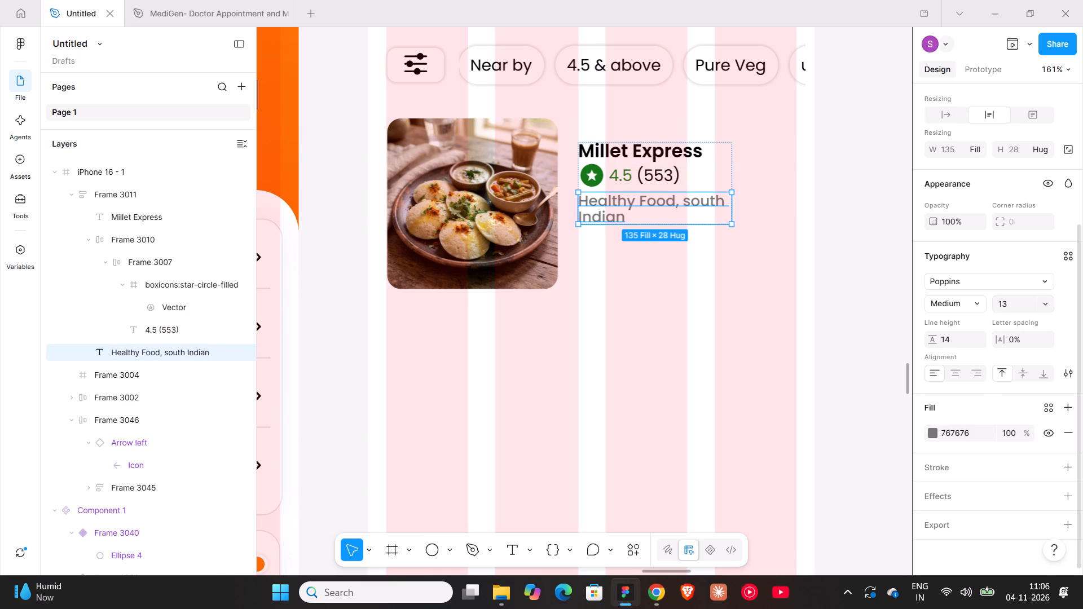
pyautogui.click(958, 302)
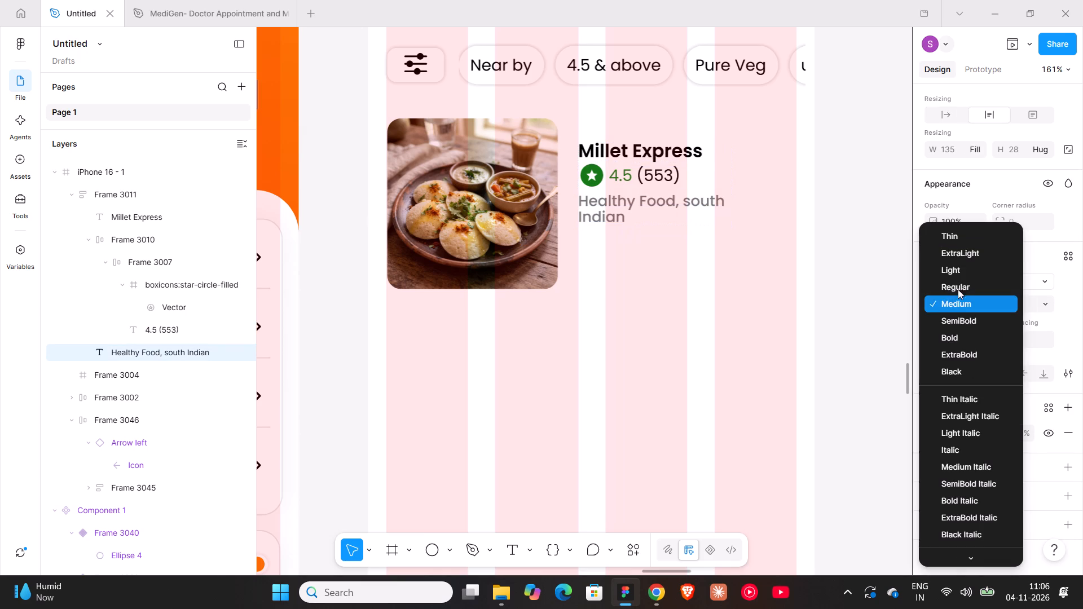
pyautogui.click(957, 281)
pyautogui.click(1024, 303)
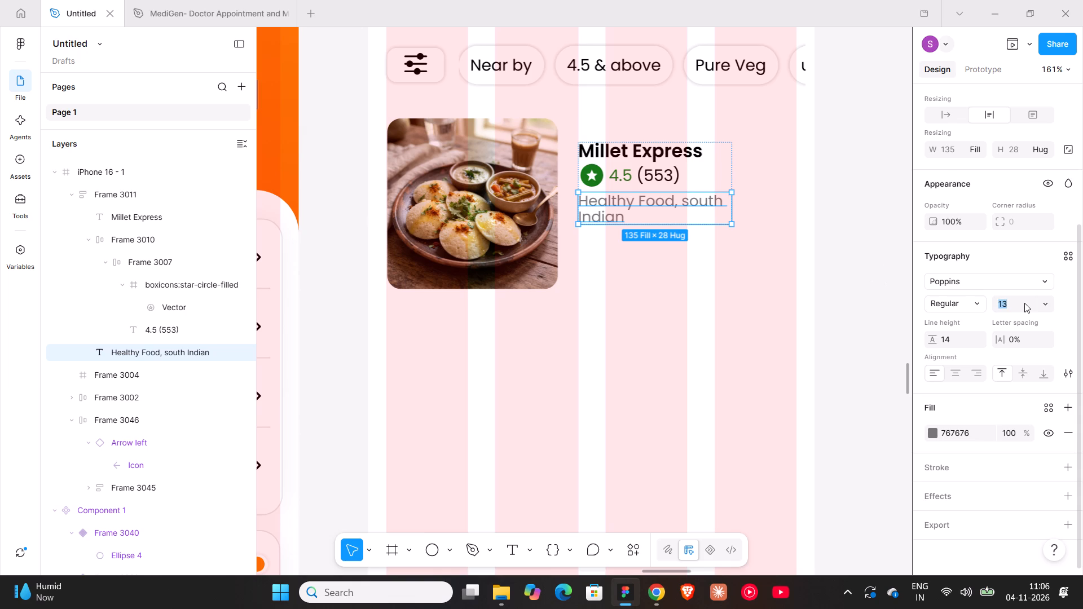
pyautogui.write('12')
pyautogui.press('Return')
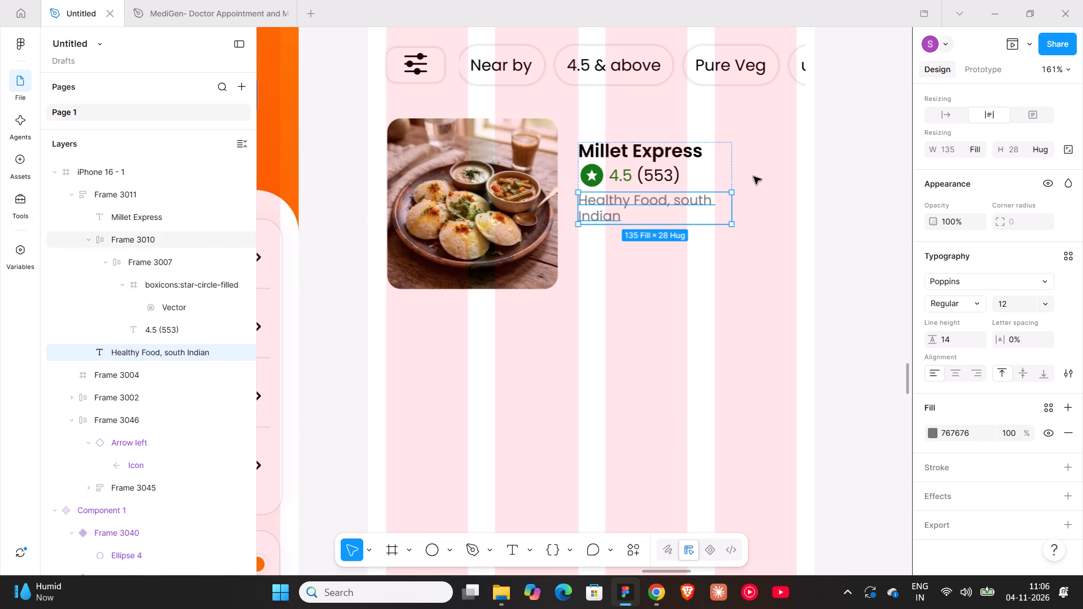
# Adjust the vertical gap of the restaurant text block, trying 8 and settling on 6.
pyautogui.click(797, 176)
pyautogui.click(717, 178)
pyautogui.click(1018, 438)
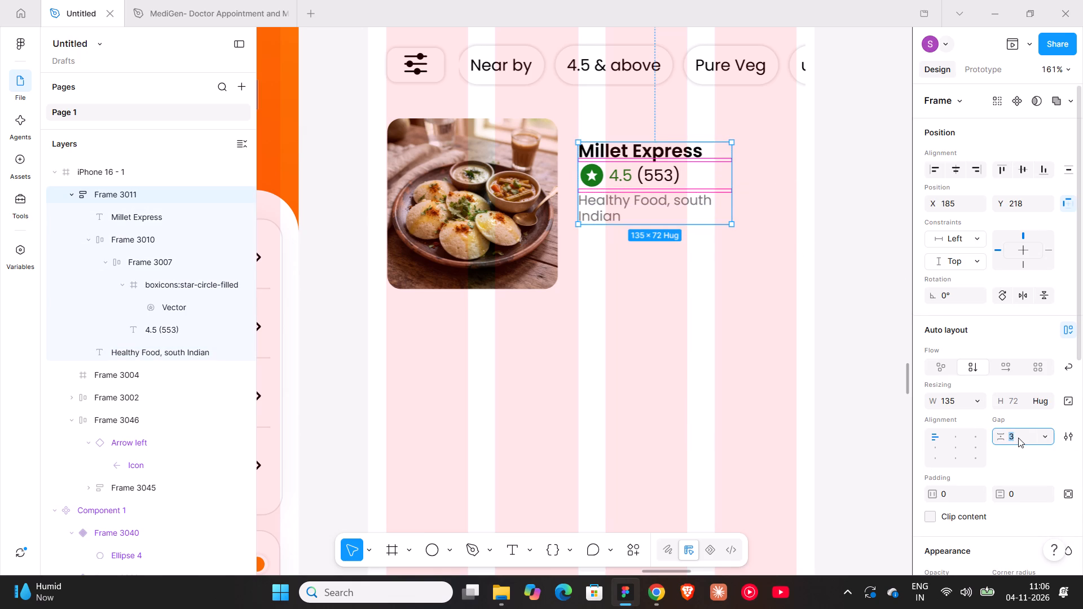
pyautogui.press('8')
pyautogui.press('Return')
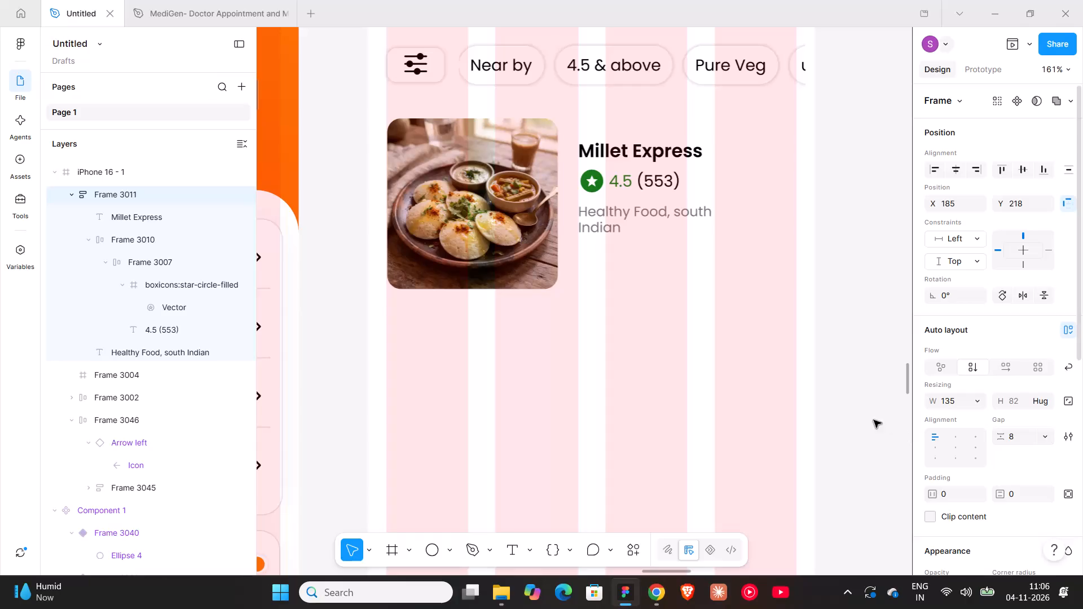
pyautogui.click(1015, 436)
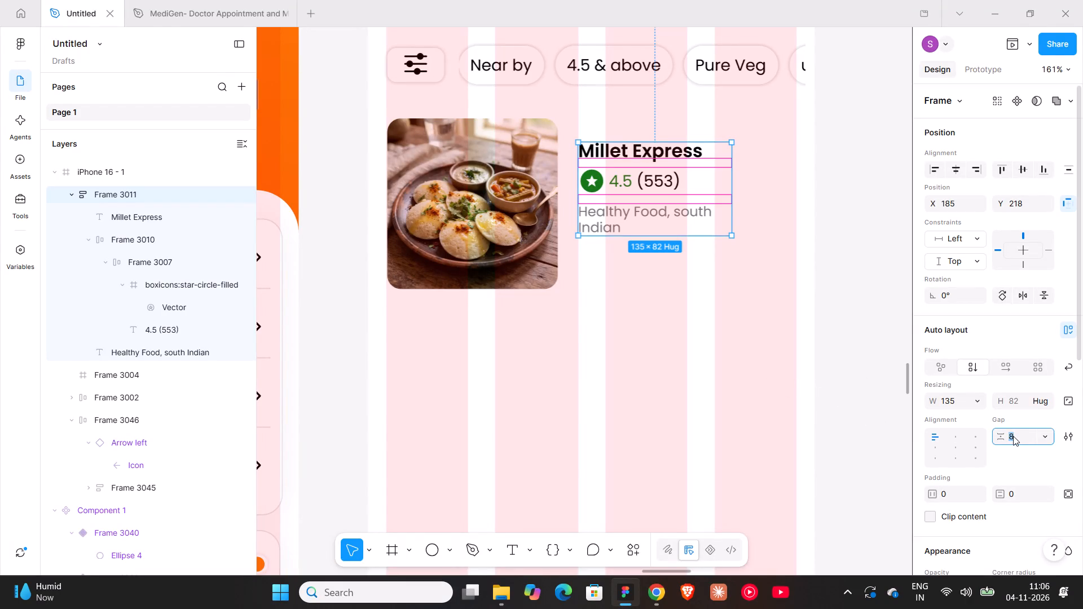
pyautogui.press('6')
pyautogui.press('Return')
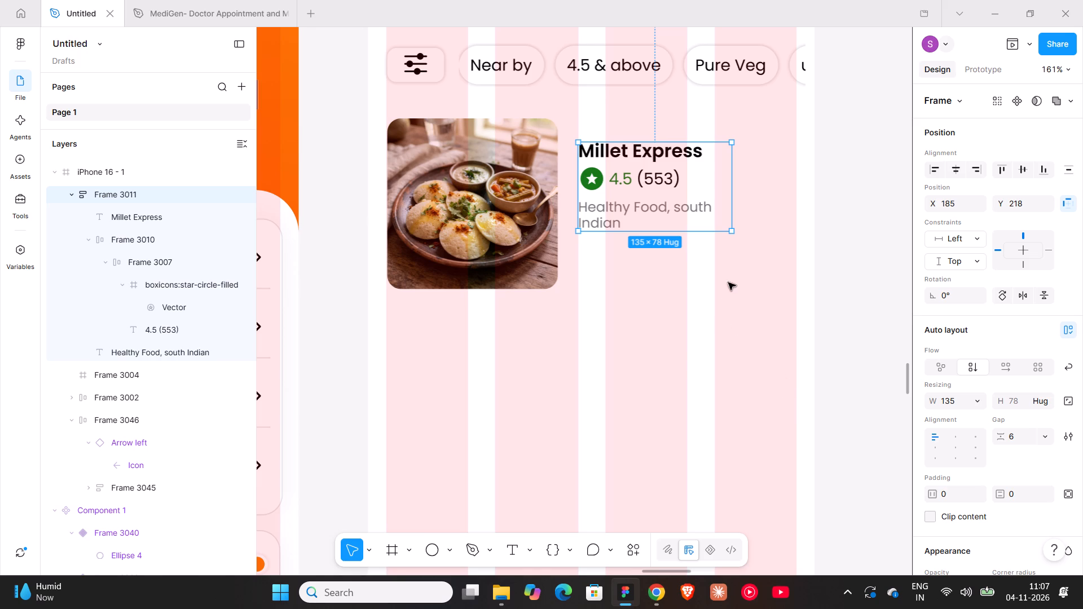
# Add the outlined heart from Iconify's recent icons onto the food image at about X 113, Y 34.
pyautogui.keyDown('ctrl'); pyautogui.scroll(-4, 731, 276); pyautogui.keyUp('ctrl')
pyautogui.keyDown('shift'); pyautogui.scroll(-3, 731, 276); pyautogui.keyUp('shift')
pyautogui.rightClick(778, 213)
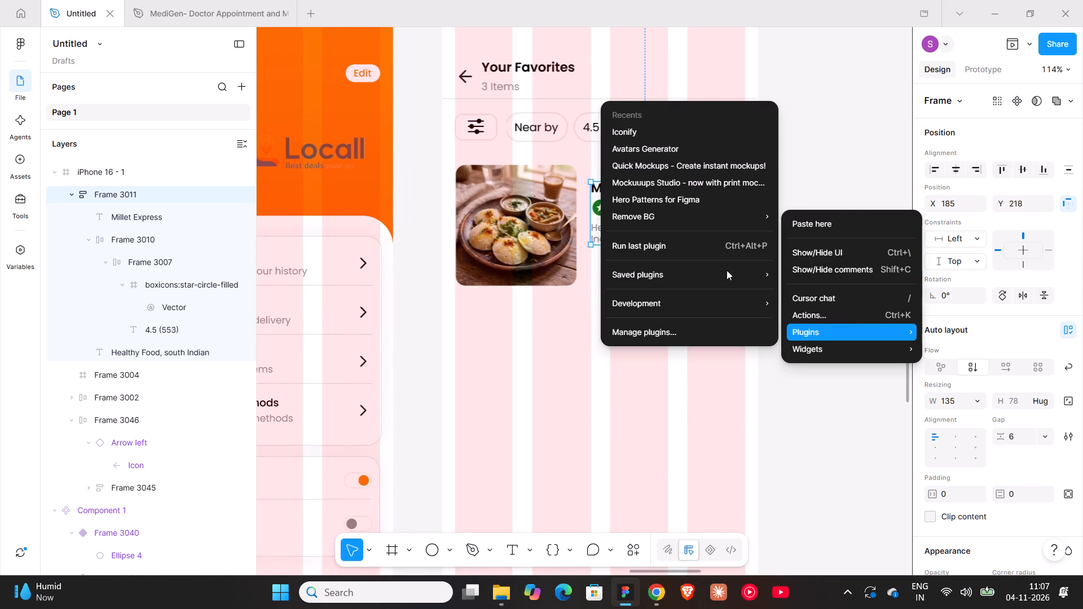
pyautogui.click(670, 136)
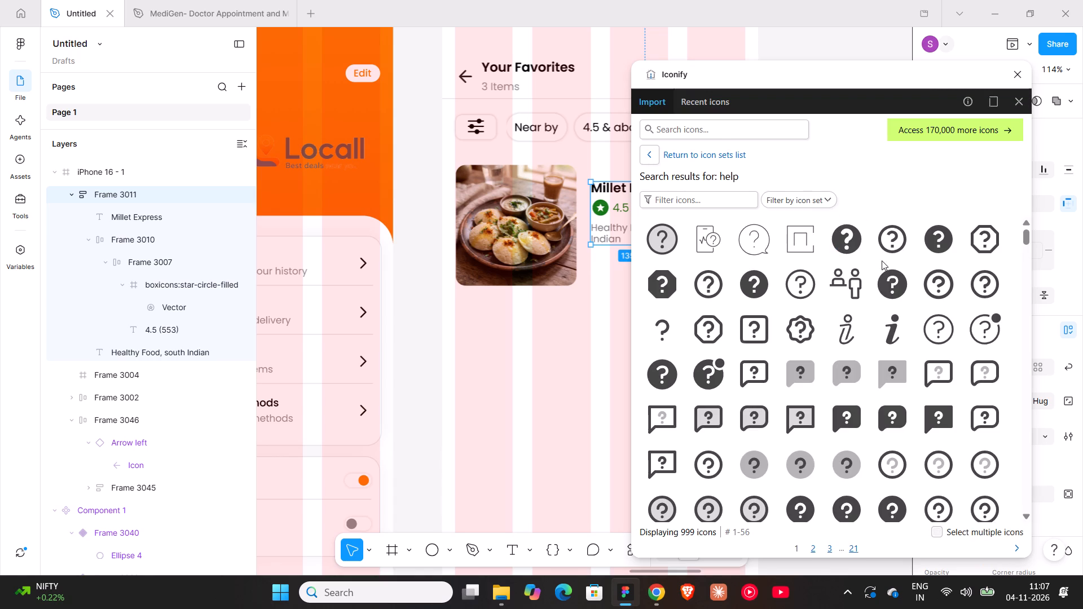
pyautogui.click(710, 94)
pyautogui.moveTo(664, 212); pyautogui.dragTo(637, 212)
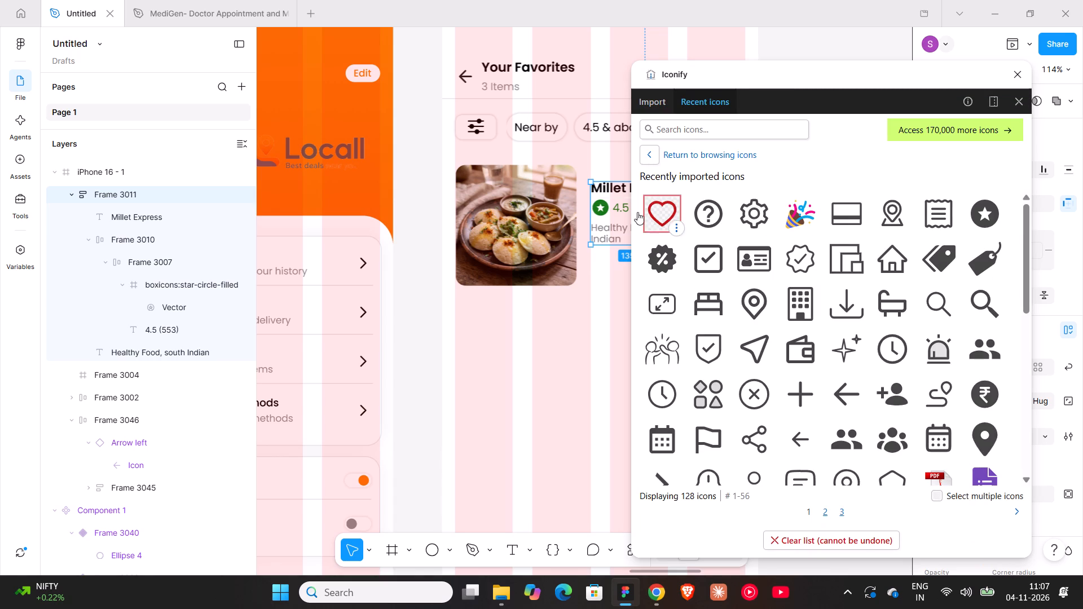
pyautogui.moveTo(637, 212); pyautogui.dragTo(559, 204)
pyautogui.click(1016, 74)
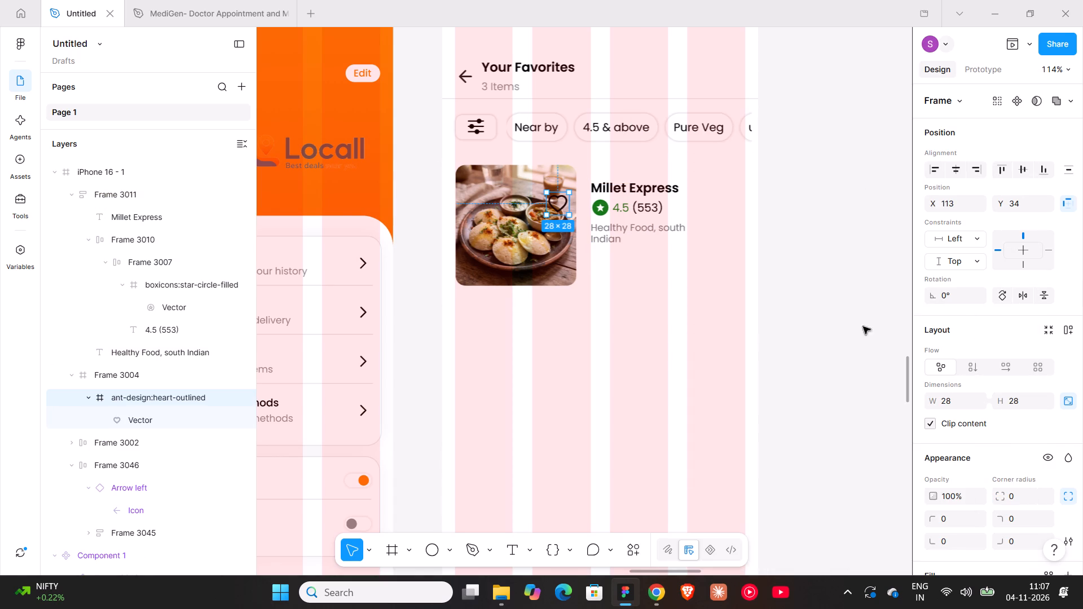
# Recolour the heart icon on the food image to white, FFFFFF.
pyautogui.scroll(-3, 950, 362)
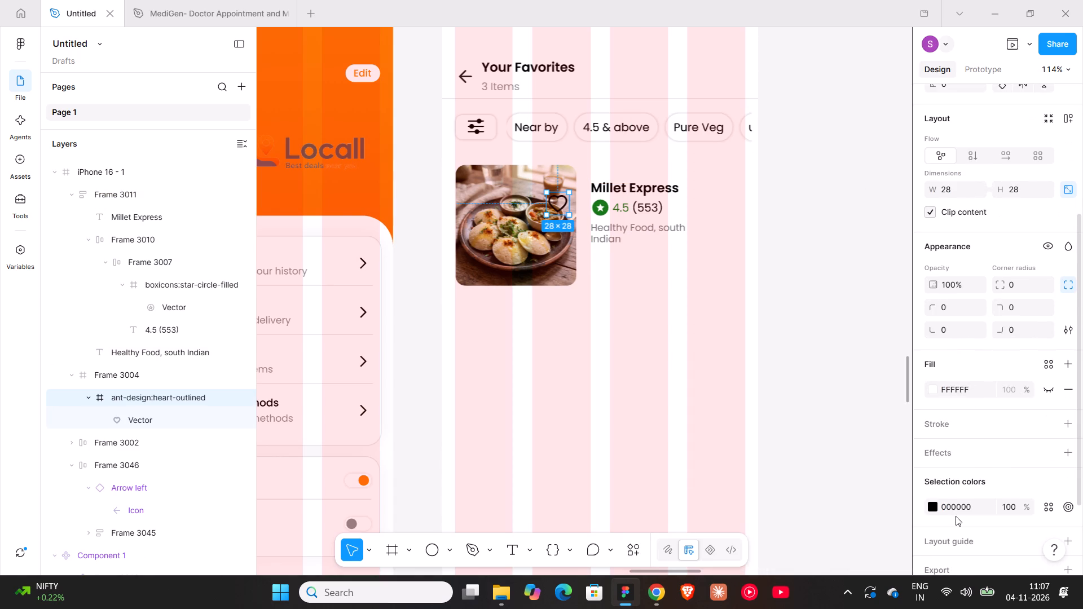
pyautogui.click(953, 506)
pyautogui.press('f')
pyautogui.press('Return')
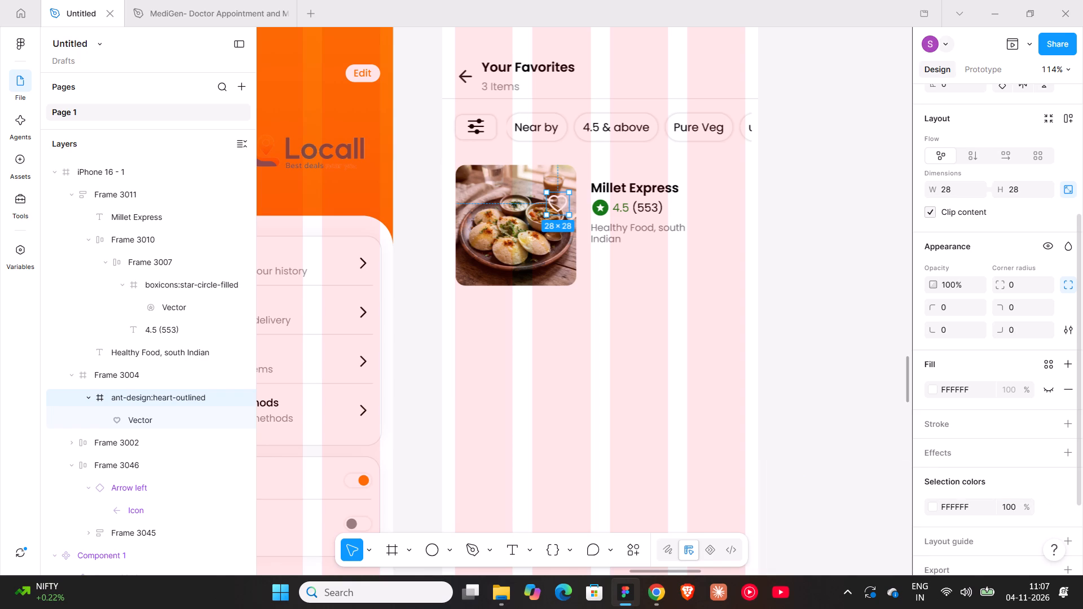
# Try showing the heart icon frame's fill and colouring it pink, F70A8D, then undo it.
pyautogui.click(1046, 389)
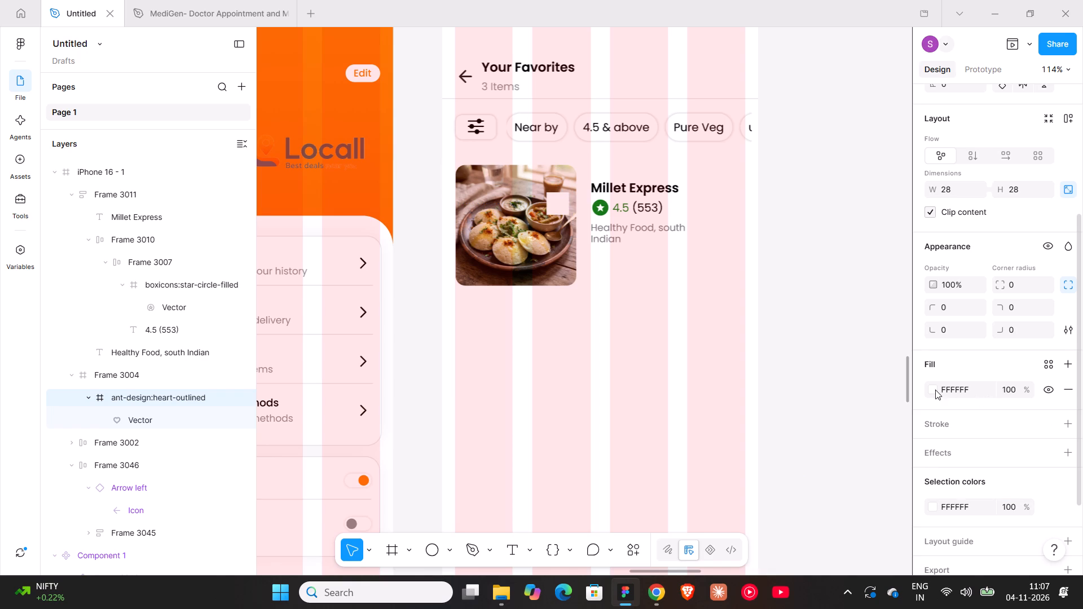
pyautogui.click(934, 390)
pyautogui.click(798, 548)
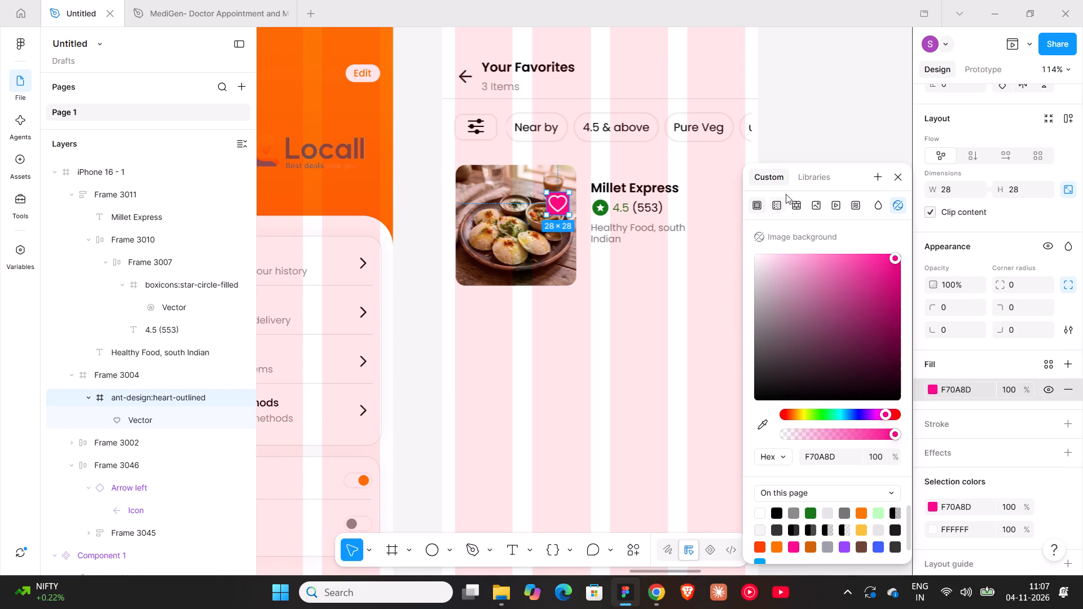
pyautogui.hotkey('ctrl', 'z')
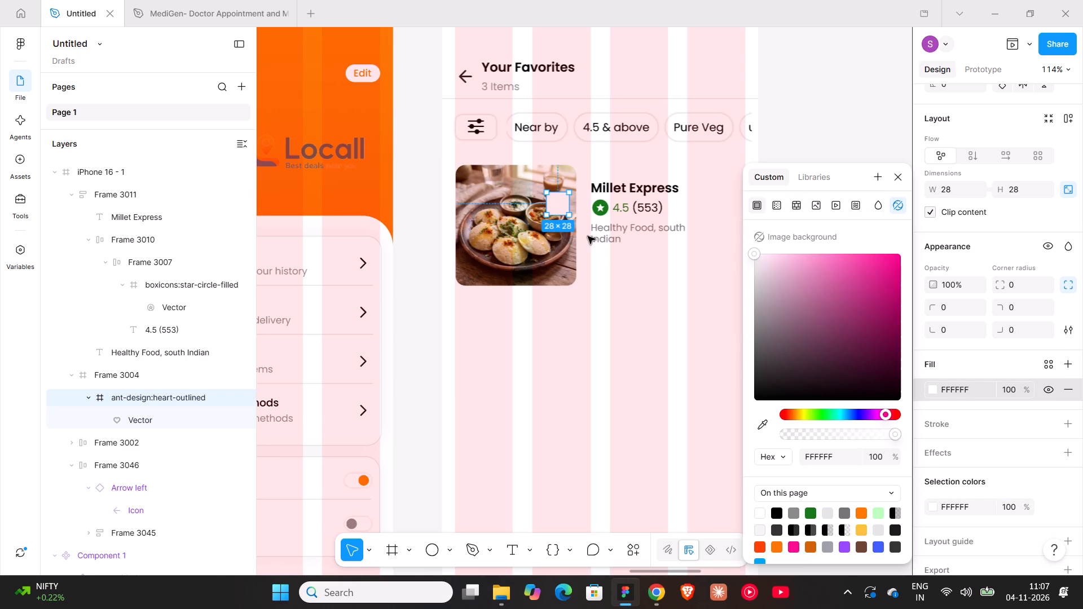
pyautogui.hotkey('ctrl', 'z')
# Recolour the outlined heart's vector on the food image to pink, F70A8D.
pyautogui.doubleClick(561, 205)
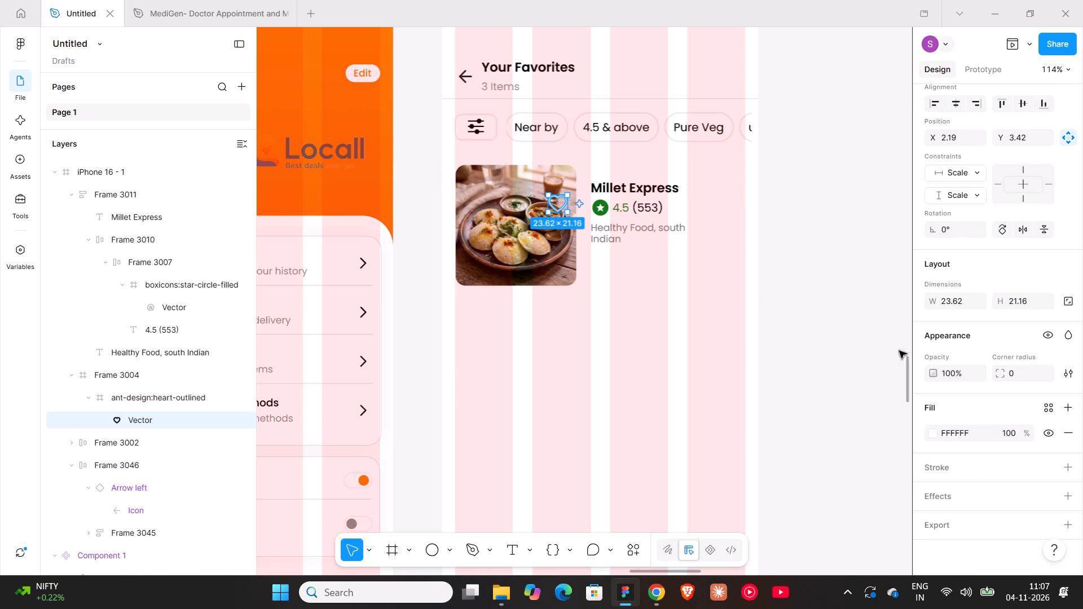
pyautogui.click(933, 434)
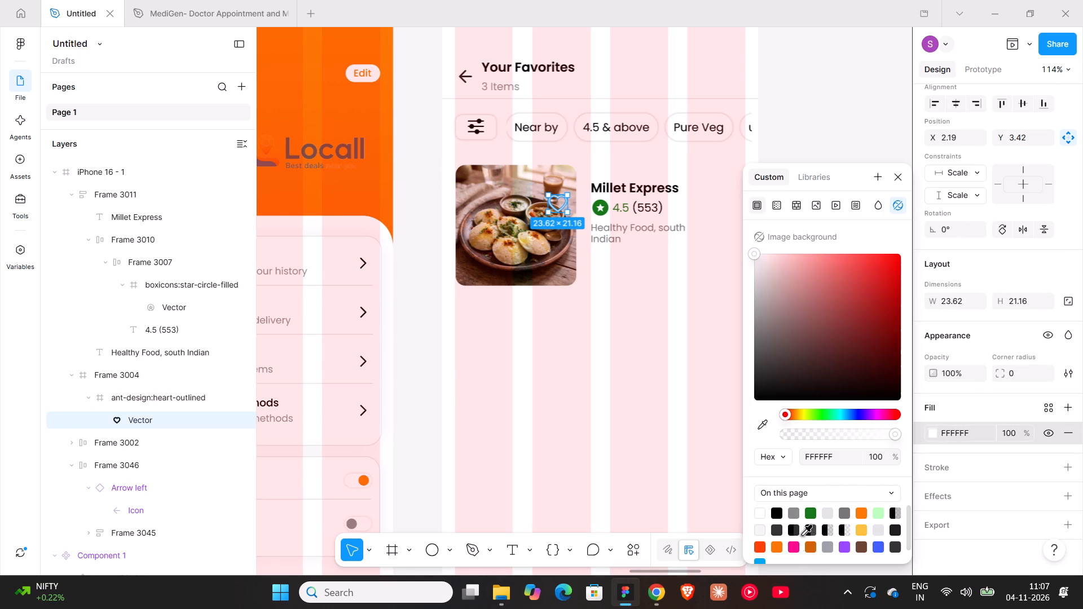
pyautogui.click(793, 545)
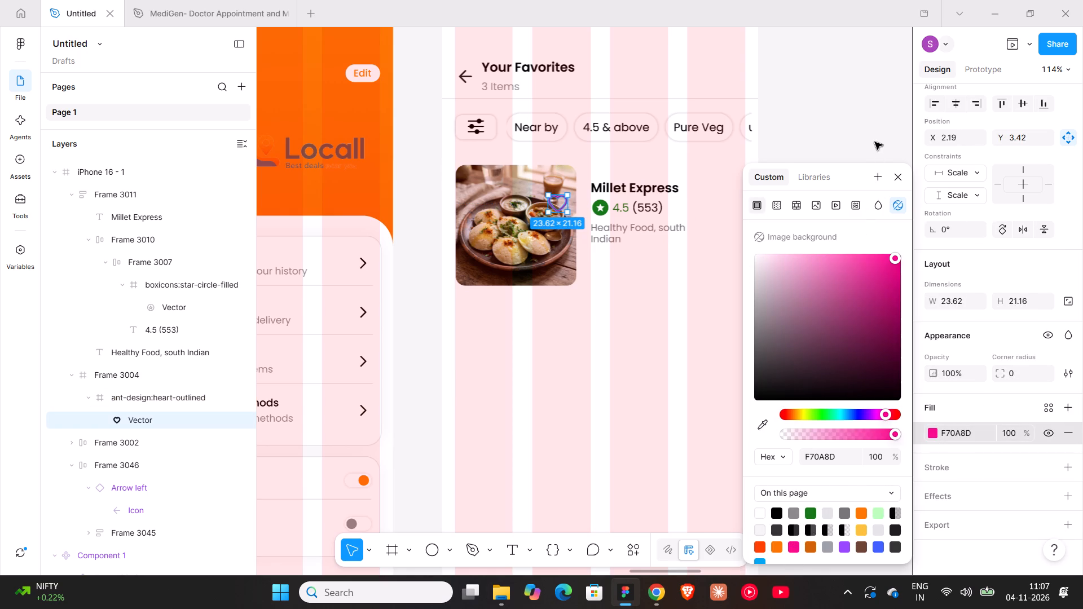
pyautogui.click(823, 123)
# Search Iconify for heart and place the two-tone ant-design heart near the food image's lower corner.
pyautogui.rightClick(803, 143)
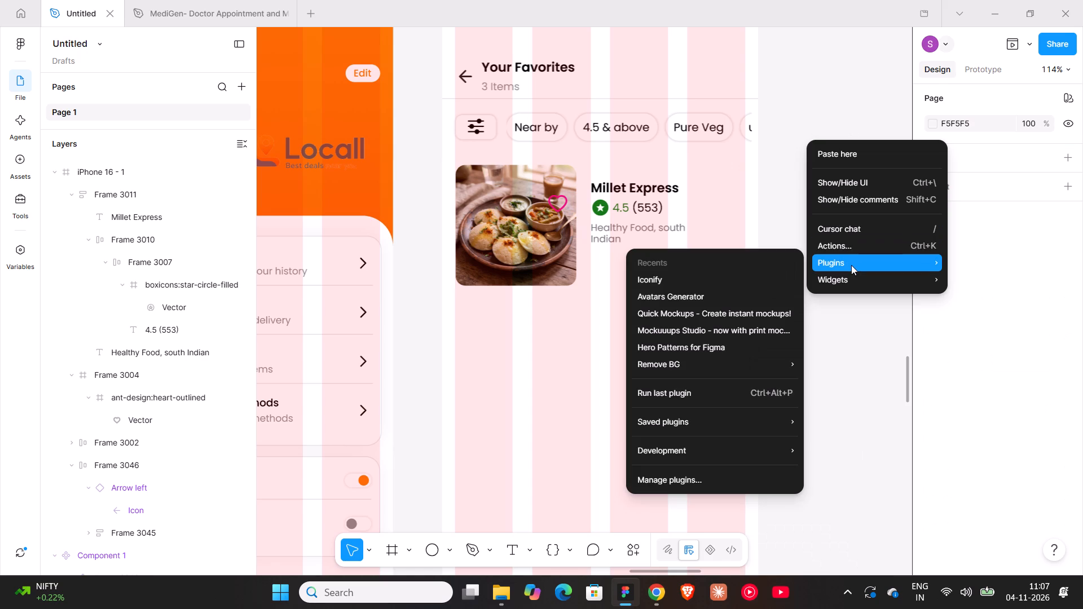
pyautogui.click(708, 277)
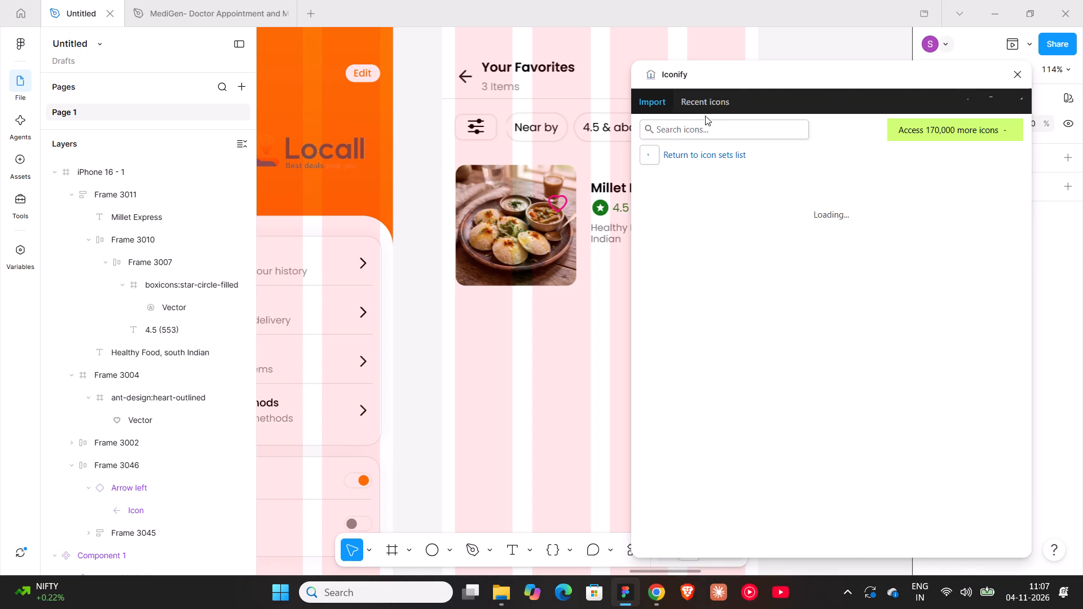
pyautogui.click(697, 130)
pyautogui.write('heart')
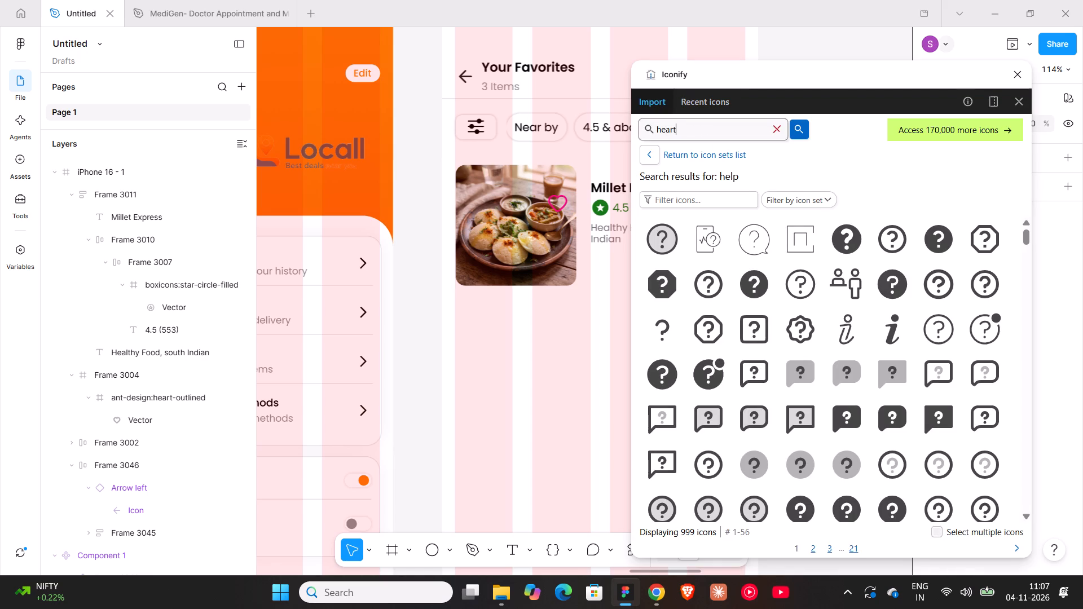
pyautogui.press('Return')
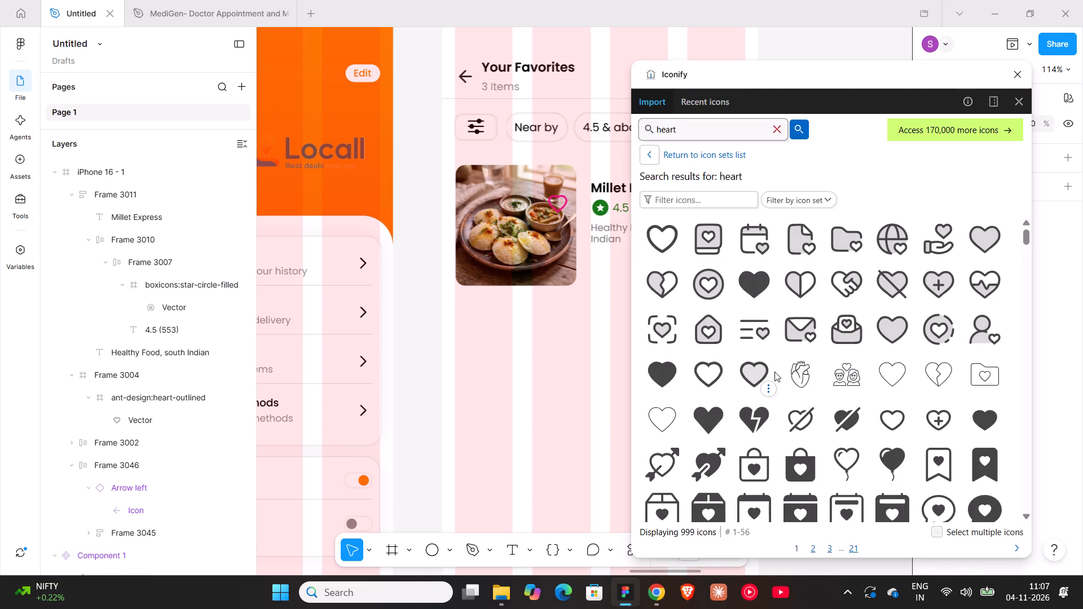
pyautogui.moveTo(747, 376); pyautogui.dragTo(683, 331)
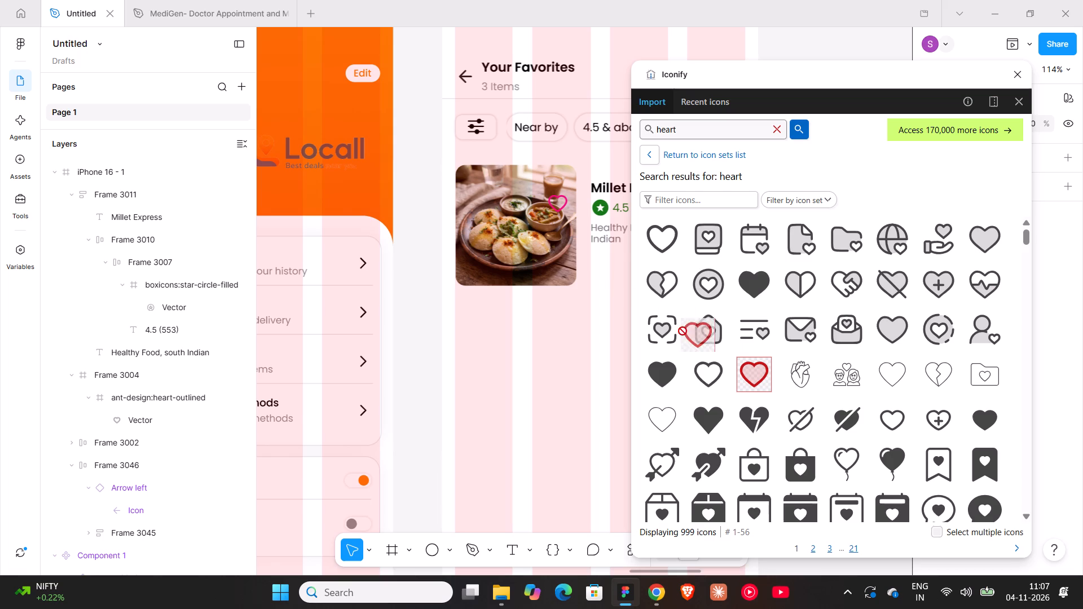
pyautogui.moveTo(683, 331); pyautogui.dragTo(580, 251)
pyautogui.click(1018, 78)
# Replace the outlined heart on the food image with the two-tone heart.
pyautogui.doubleClick(554, 205)
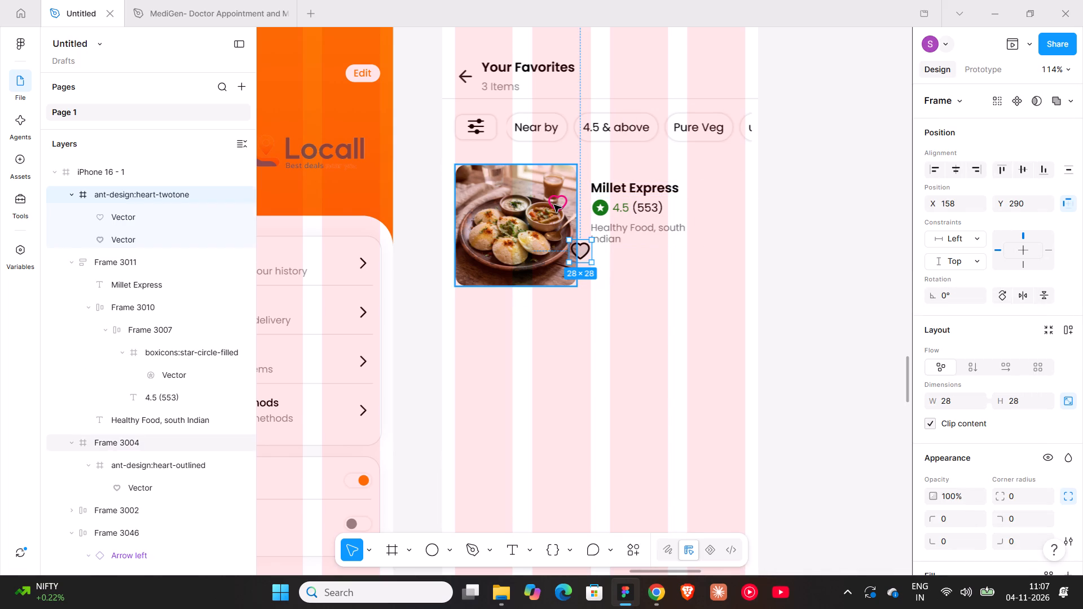
pyautogui.click(576, 250)
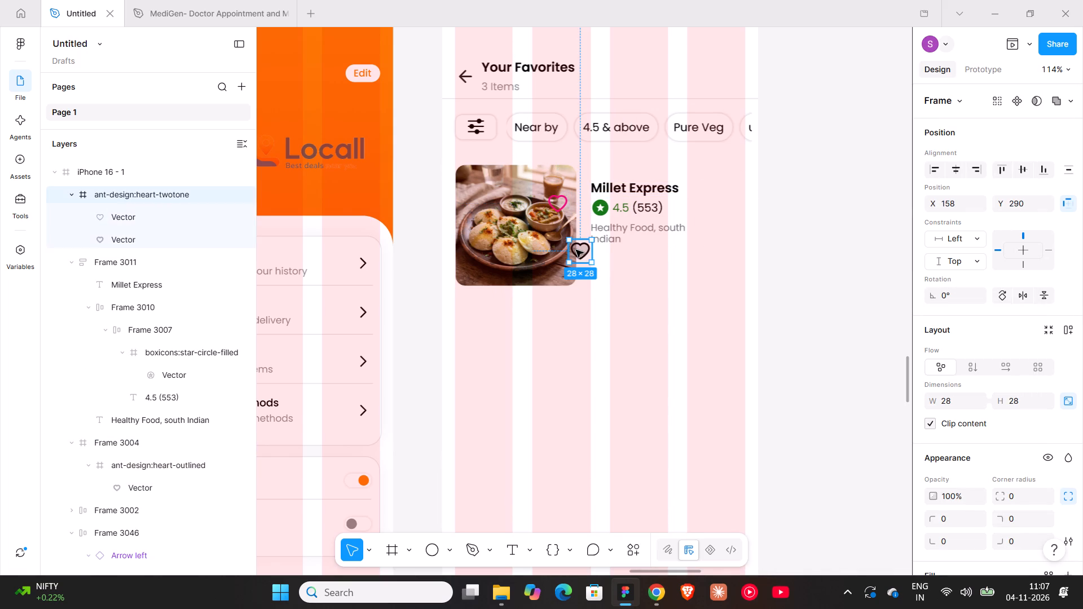
pyautogui.hotkey('ctrl', 'x')
pyautogui.doubleClick(562, 207)
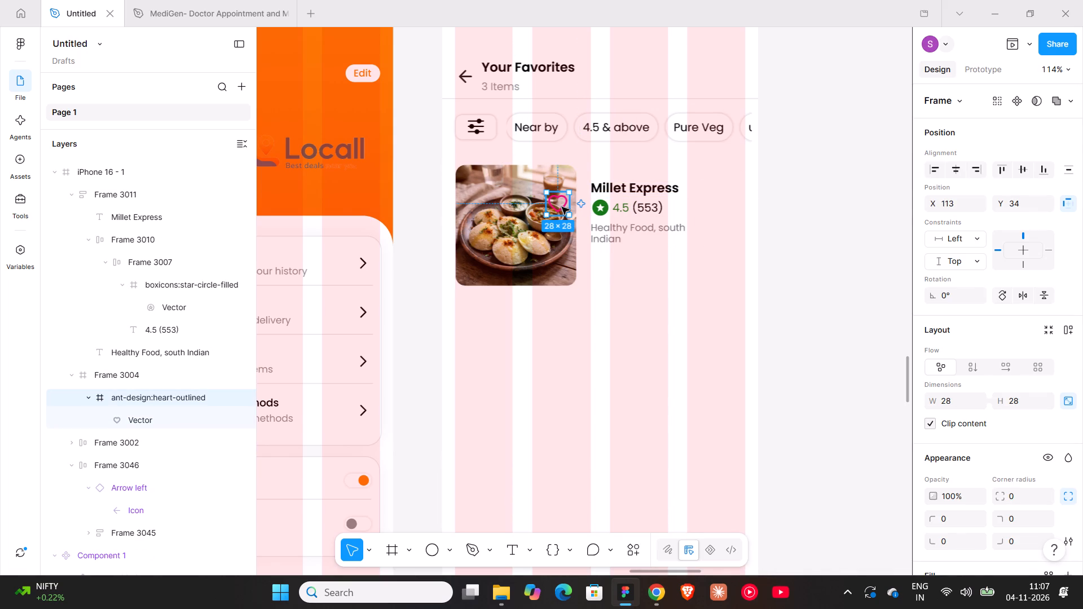
pyautogui.hotkey('ctrl', 'shift', 'r')
# Set the two-tone heart's solid black outline colour to white, FFFFFF.
pyautogui.scroll(-1, 973, 383)
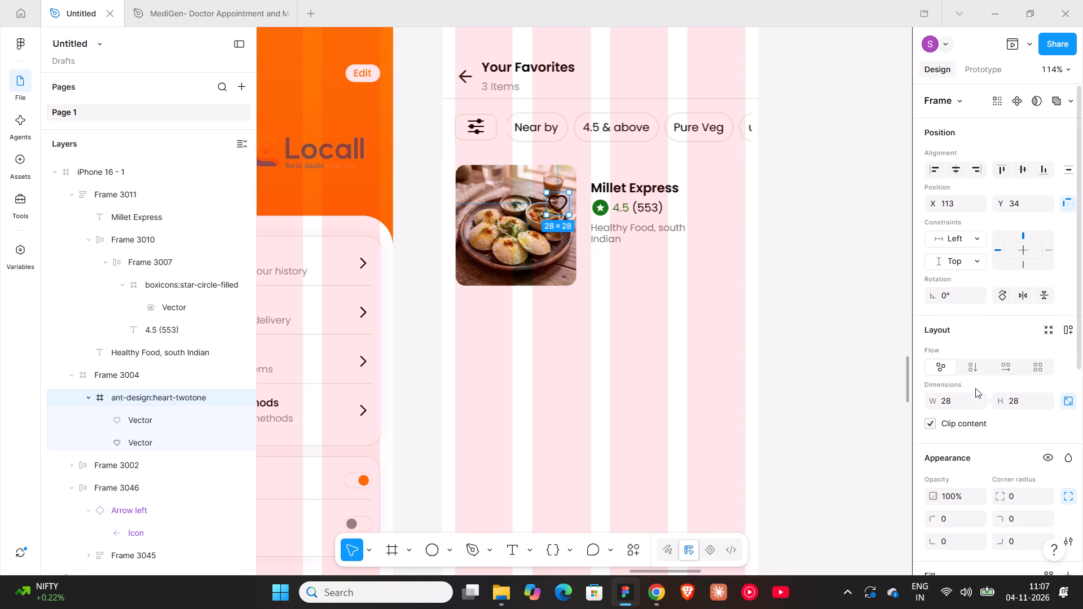
pyautogui.scroll(-1, 975, 388)
pyautogui.scroll(-1, 981, 439)
pyautogui.click(968, 506)
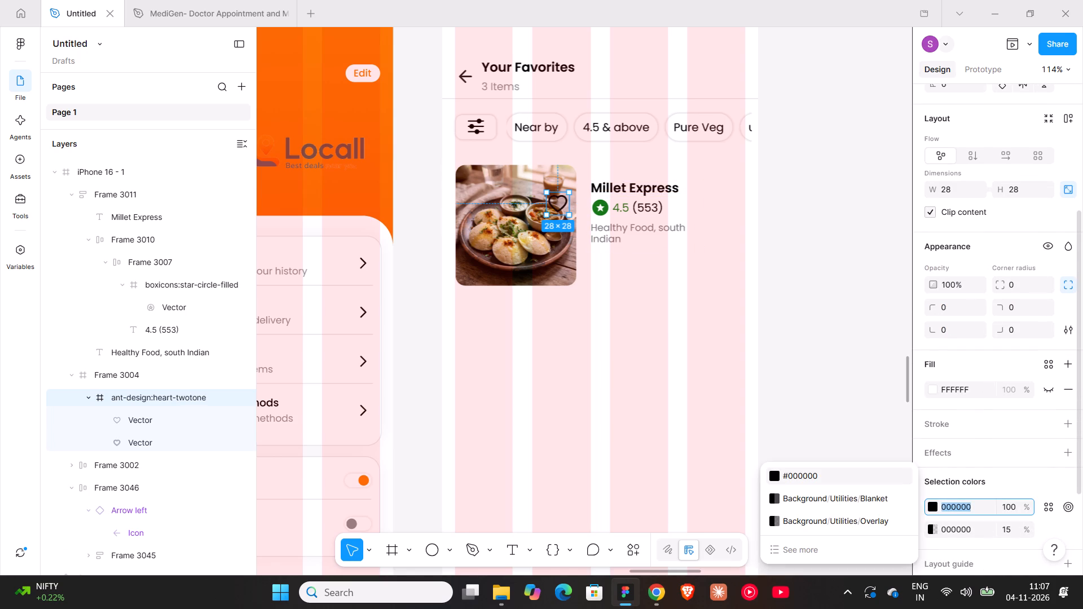
pyautogui.press('f')
pyautogui.press('Return')
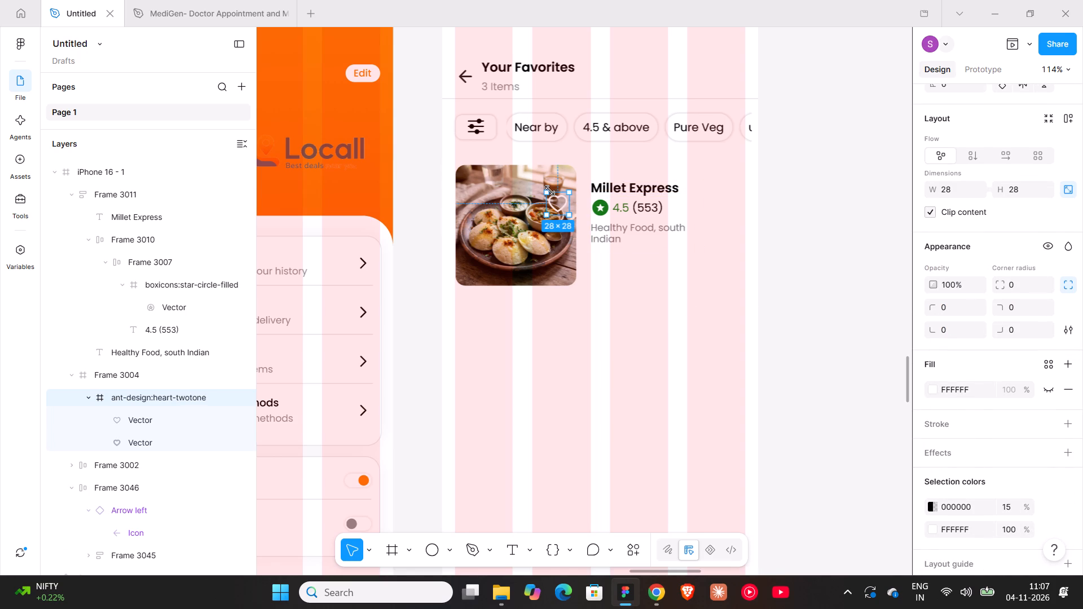
# Fill the inner vector of the two-tone heart with solid pink, F70A8D.
pyautogui.doubleClick(561, 204)
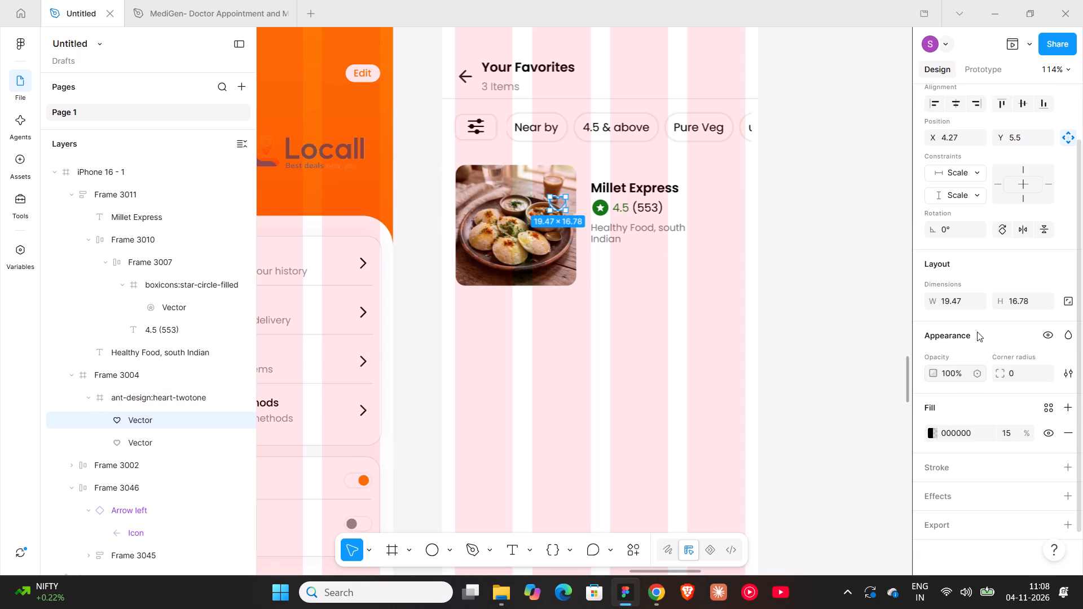
pyautogui.click(931, 431)
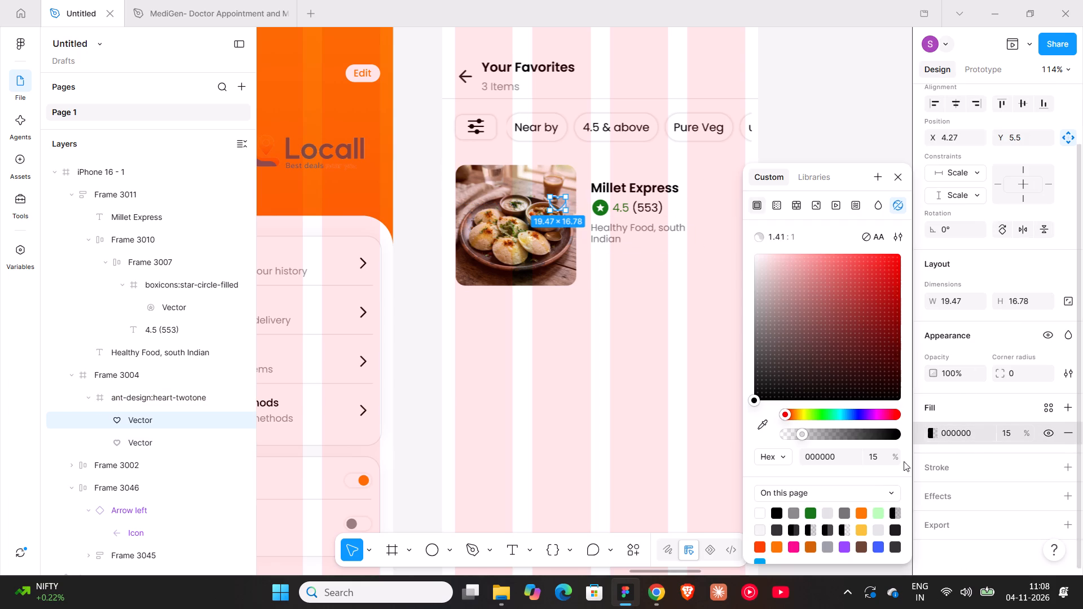
pyautogui.click(794, 545)
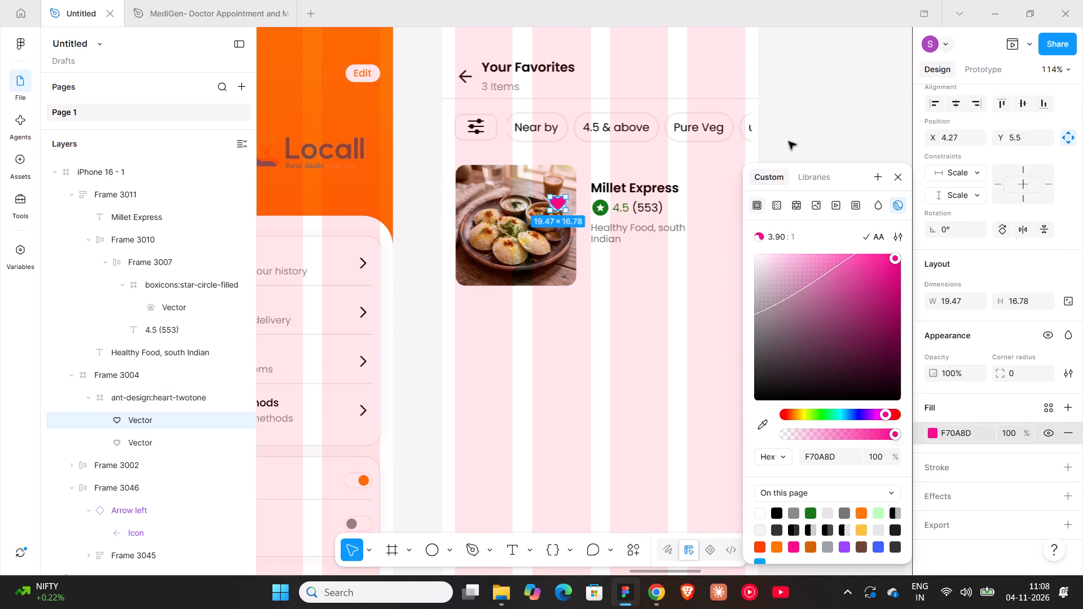
pyautogui.click(804, 96)
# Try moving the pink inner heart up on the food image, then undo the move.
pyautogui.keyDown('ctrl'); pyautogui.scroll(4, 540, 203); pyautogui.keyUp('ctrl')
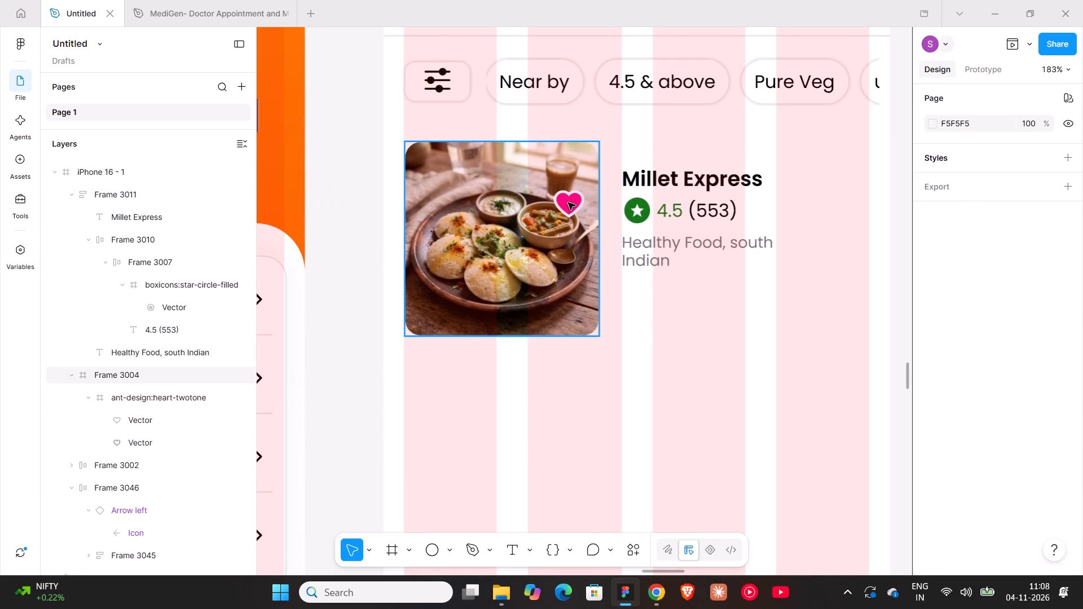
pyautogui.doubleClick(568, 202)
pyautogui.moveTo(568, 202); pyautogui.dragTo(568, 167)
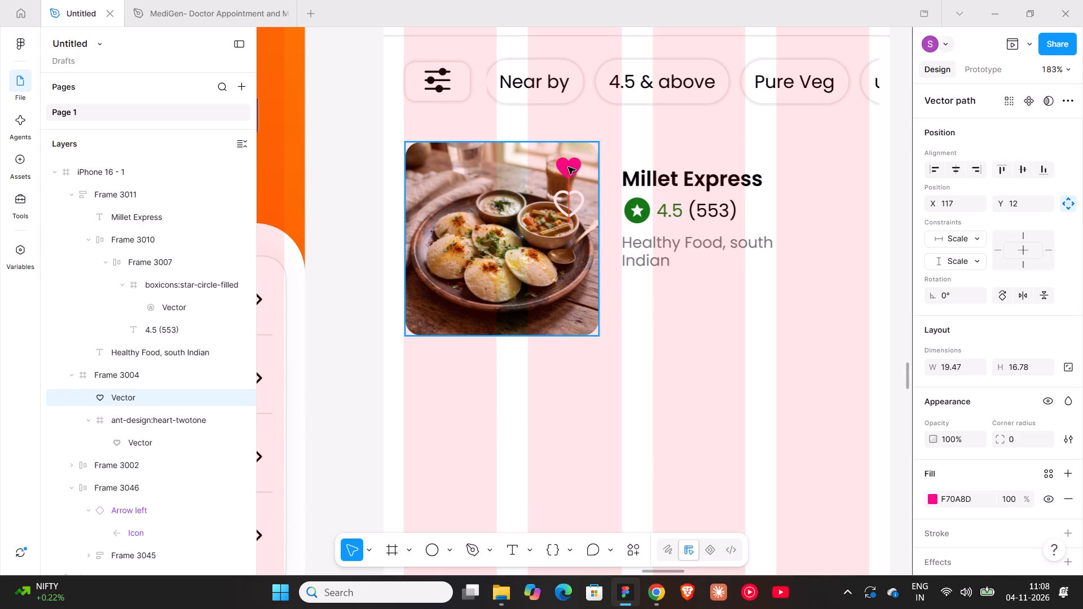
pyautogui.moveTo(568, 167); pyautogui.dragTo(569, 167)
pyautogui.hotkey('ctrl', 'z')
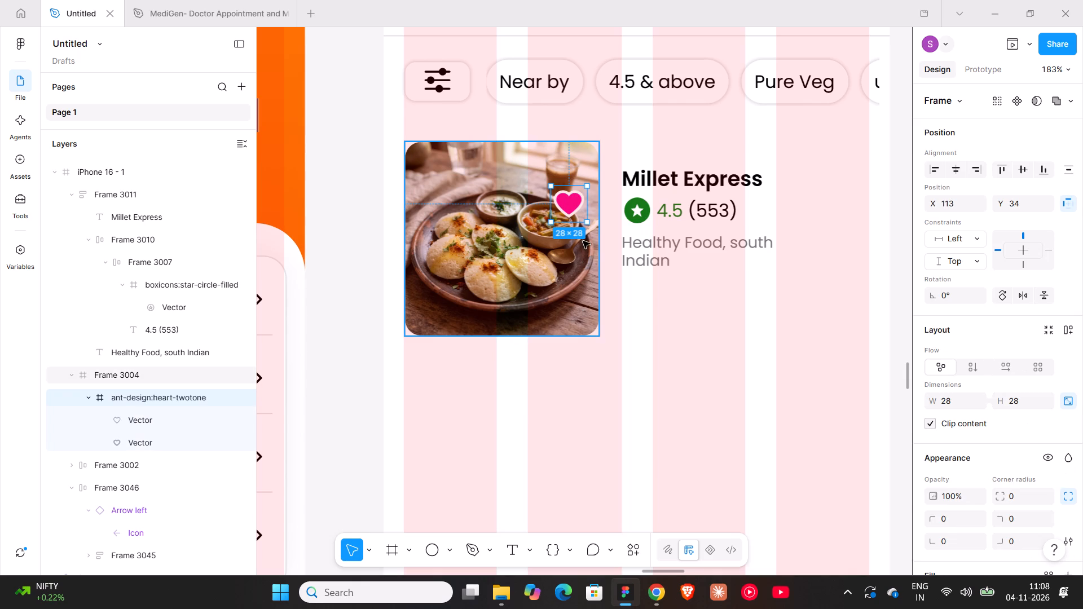
# Move the whole two-tone heart icon to the food image's upper corner, at about X 117, Y 8.
pyautogui.click(583, 241)
pyautogui.doubleClick(575, 208)
pyautogui.click(575, 208)
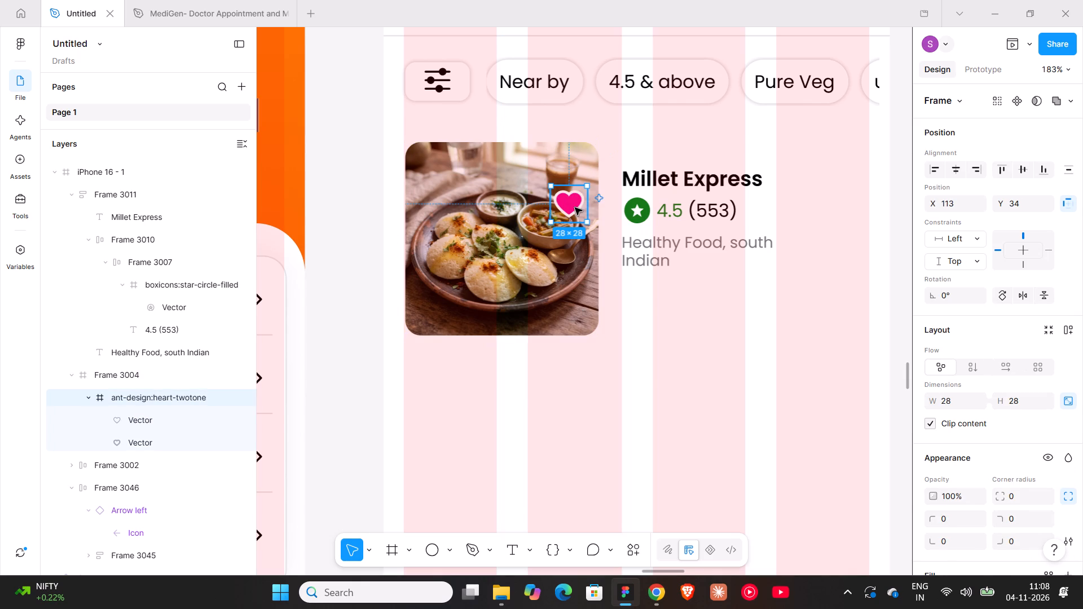
pyautogui.moveTo(579, 215); pyautogui.dragTo(584, 181)
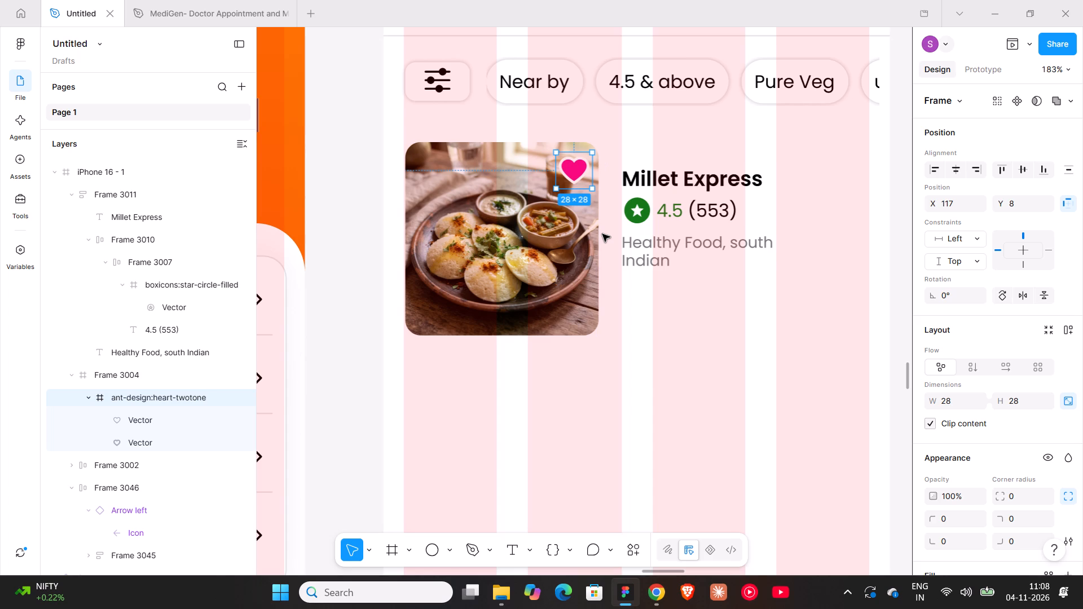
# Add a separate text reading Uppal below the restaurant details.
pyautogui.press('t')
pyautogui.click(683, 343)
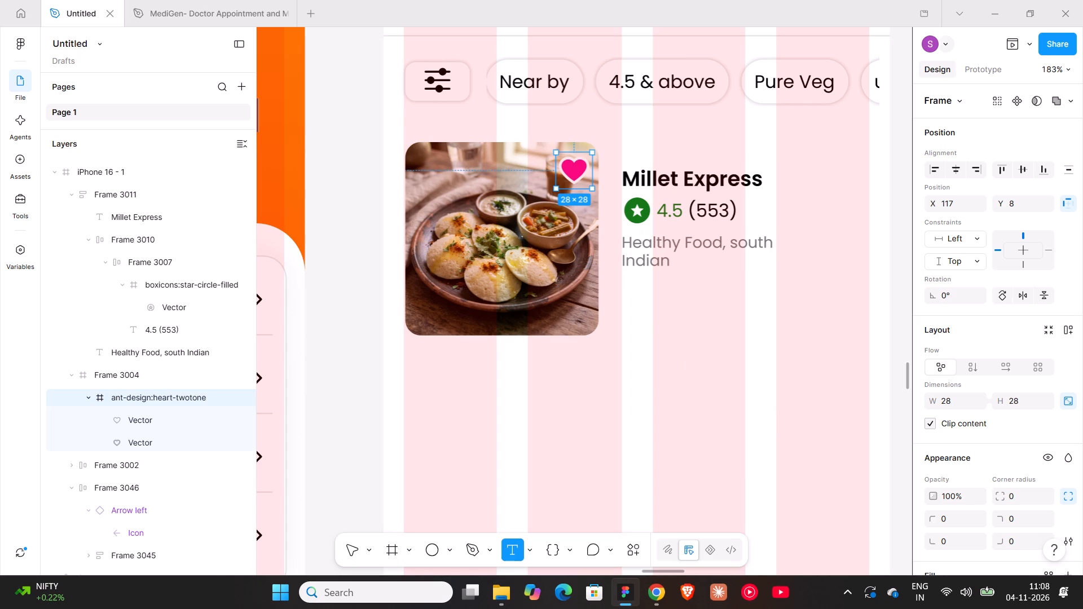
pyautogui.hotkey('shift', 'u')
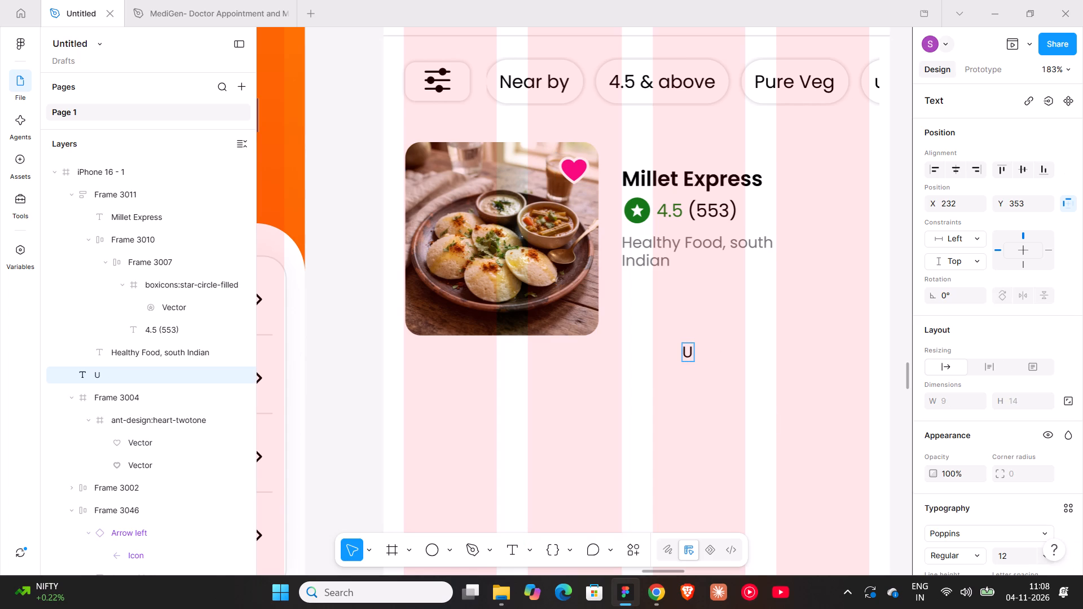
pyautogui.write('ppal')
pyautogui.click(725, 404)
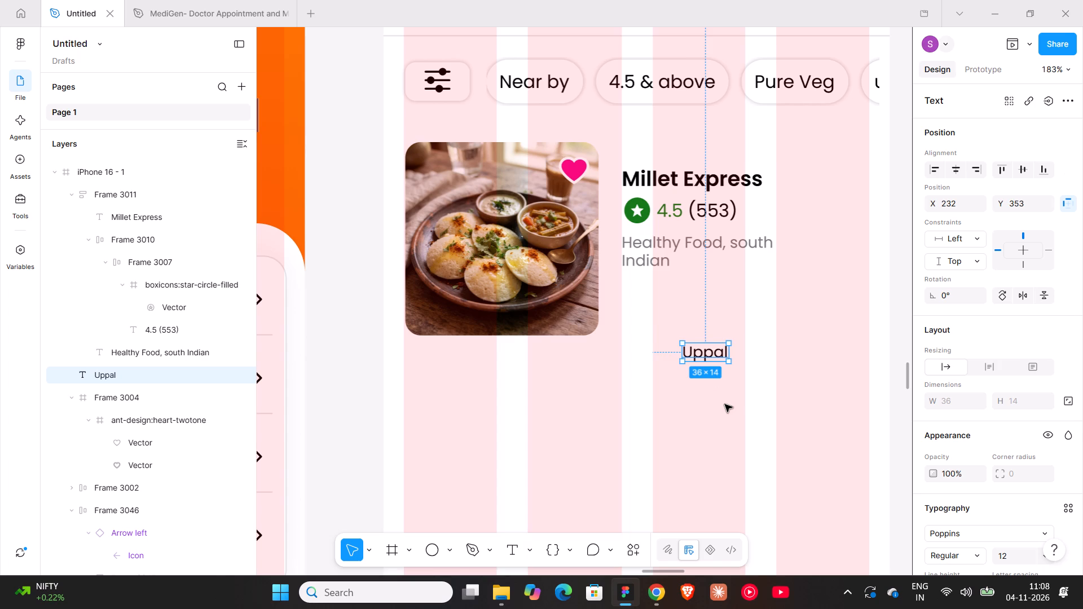
# Duplicate the Healthy Food, south Indian line within the restaurant text block and change the copy to Uppal.
pyautogui.doubleClick(682, 249)
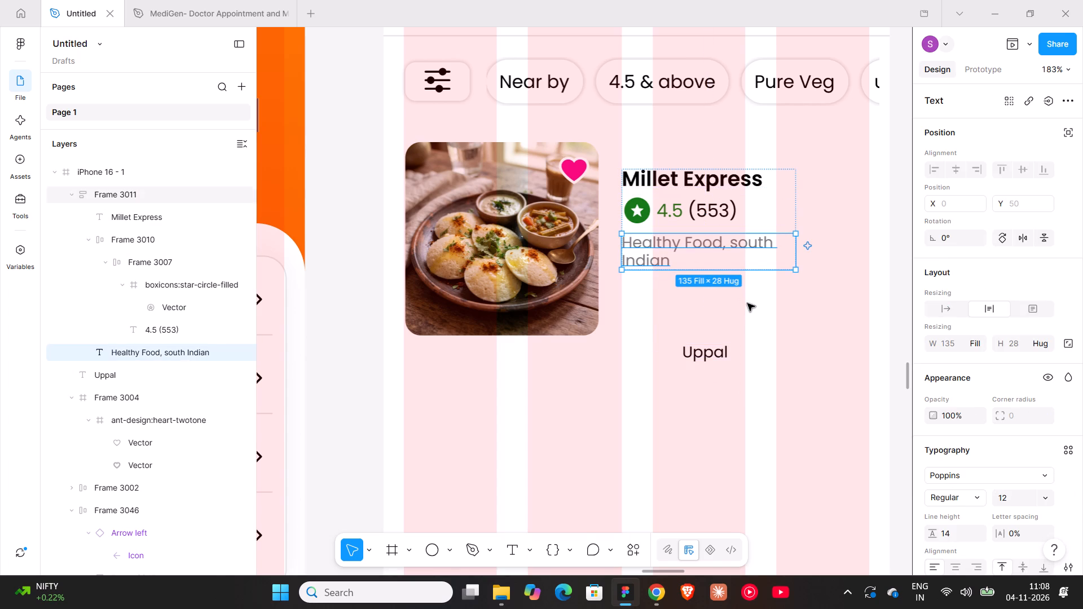
pyautogui.hotkey('ctrl', 'd')
pyautogui.doubleClick(653, 295)
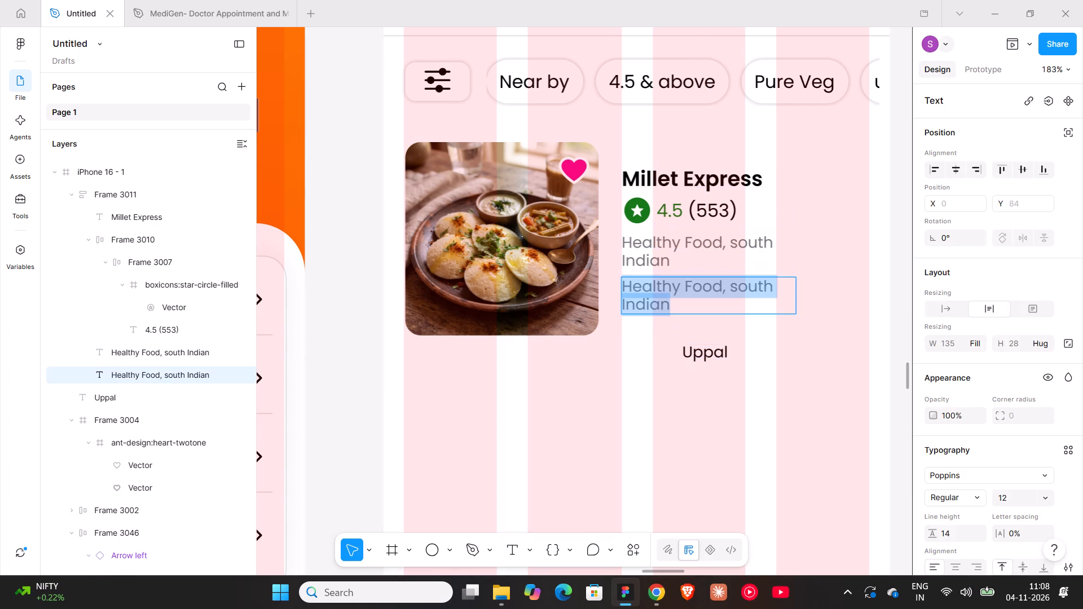
pyautogui.write('Uppal')
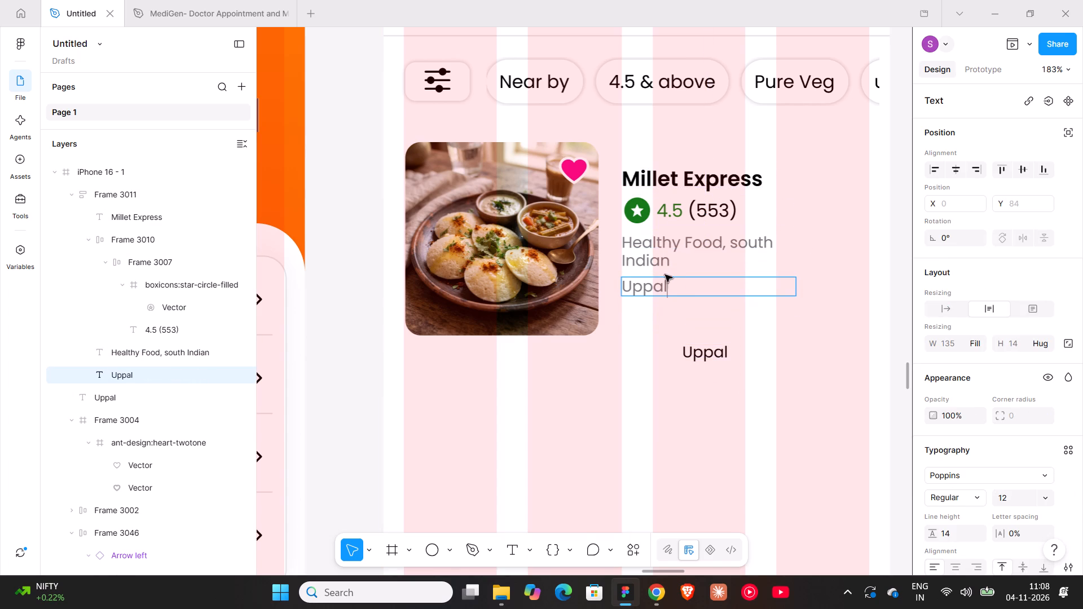
pyautogui.click(727, 311)
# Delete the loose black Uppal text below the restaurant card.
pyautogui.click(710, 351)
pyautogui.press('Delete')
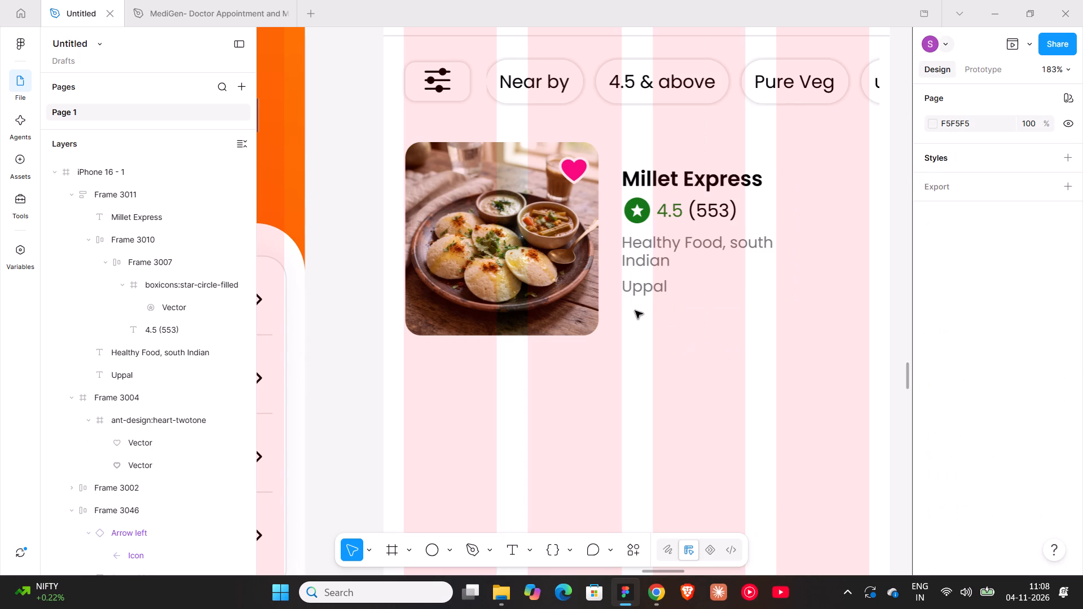
# Search Iconify for 3 dots and place the bi:three-dots-vertical icon just below the food image.
pyautogui.rightClick(635, 311)
pyautogui.click(818, 257)
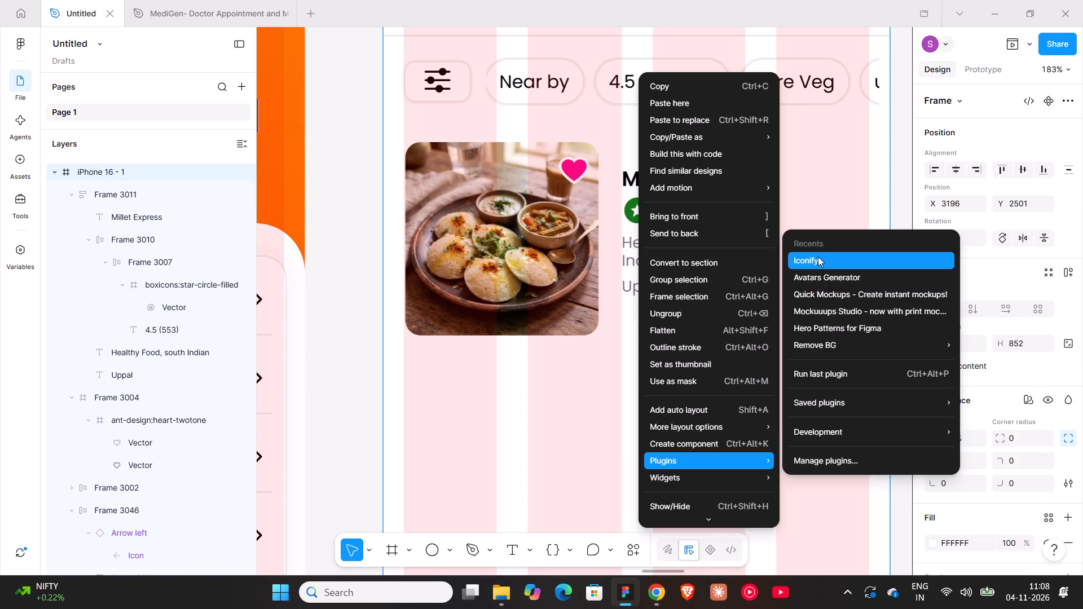
pyautogui.write('33')
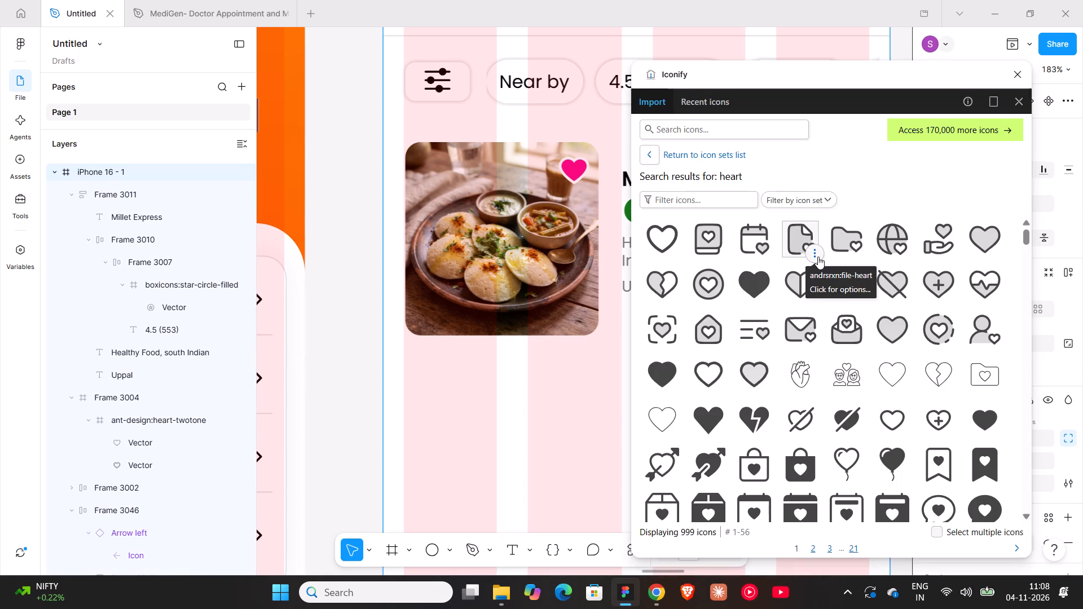
pyautogui.click(677, 133)
pyautogui.write('3 dots')
pyautogui.press('Return')
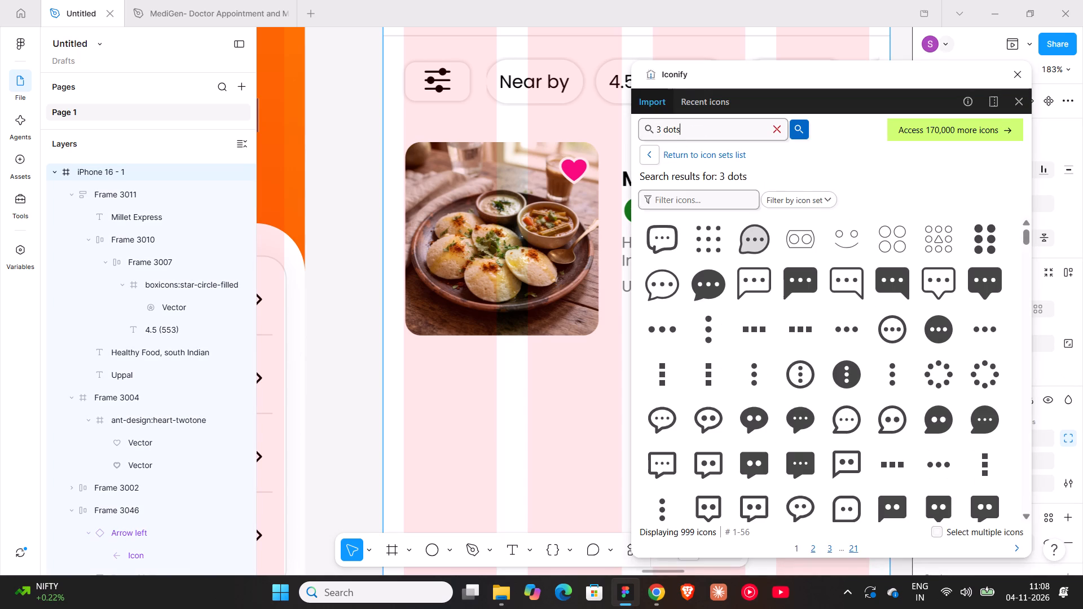
pyautogui.moveTo(711, 325); pyautogui.dragTo(576, 359)
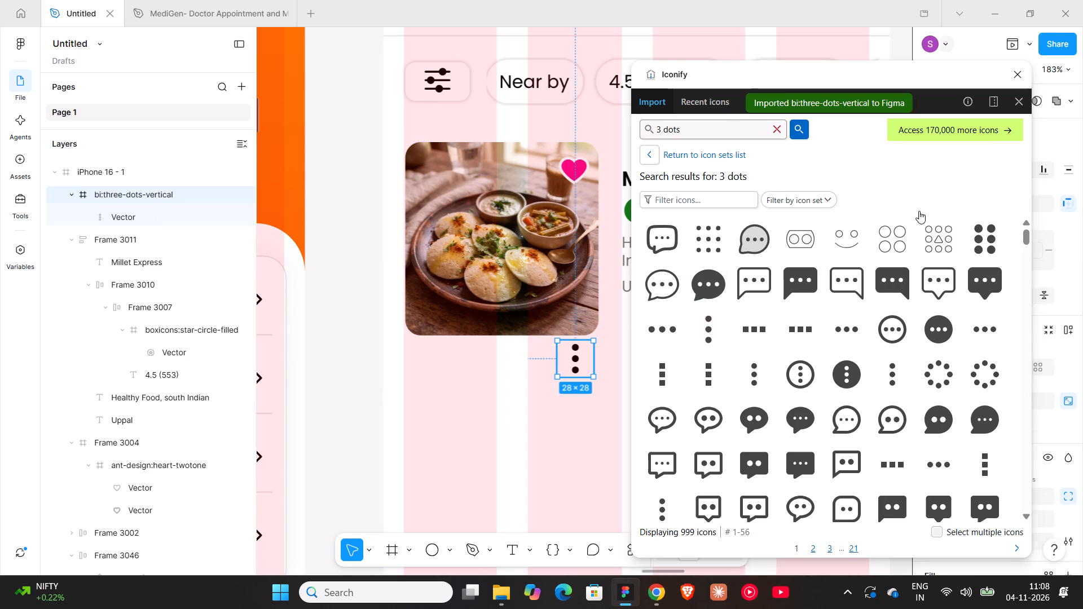
pyautogui.click(1012, 80)
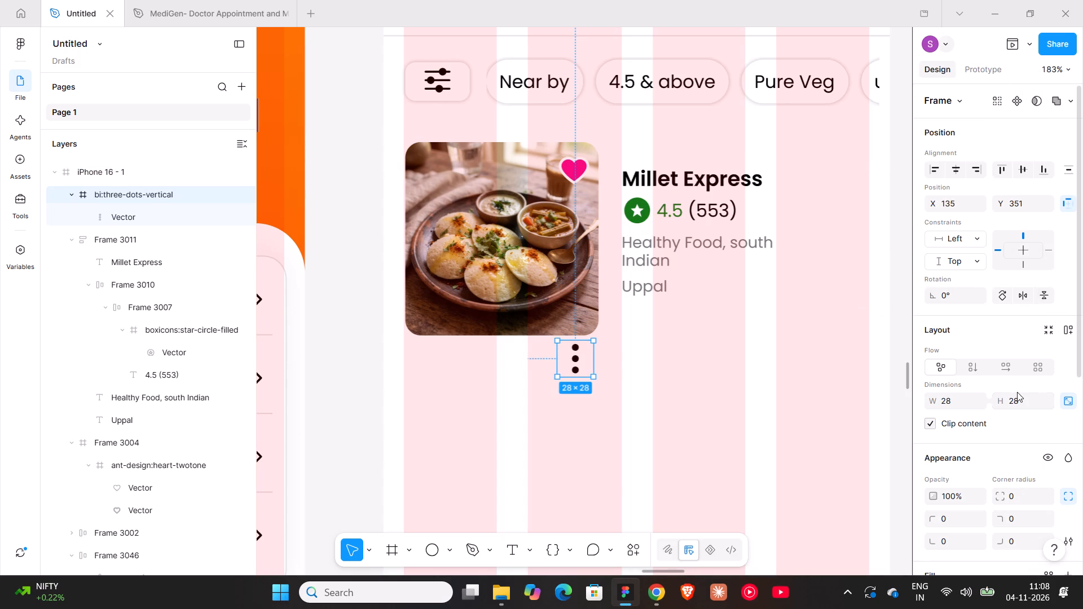
# Resize the three-dots icon frame to 24 × 24.
pyautogui.click(1017, 392)
pyautogui.click(1020, 400)
pyautogui.write('24')
pyautogui.press('Return')
# Recolour the three-dots icon to grey 8B8B8B.
pyautogui.scroll(-2, 1006, 452)
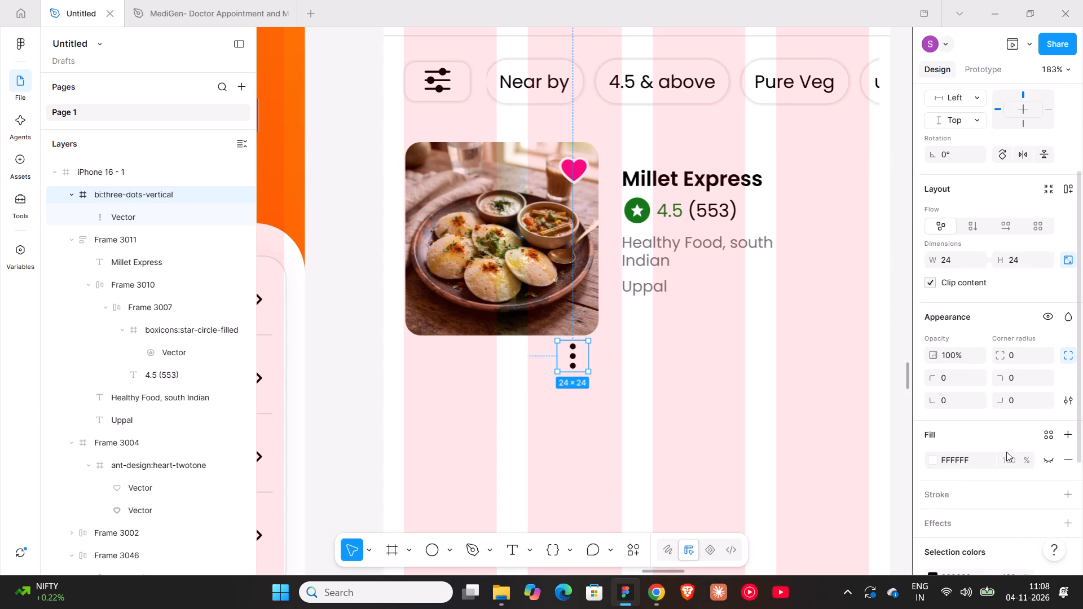
pyautogui.scroll(-3, 929, 497)
pyautogui.click(931, 397)
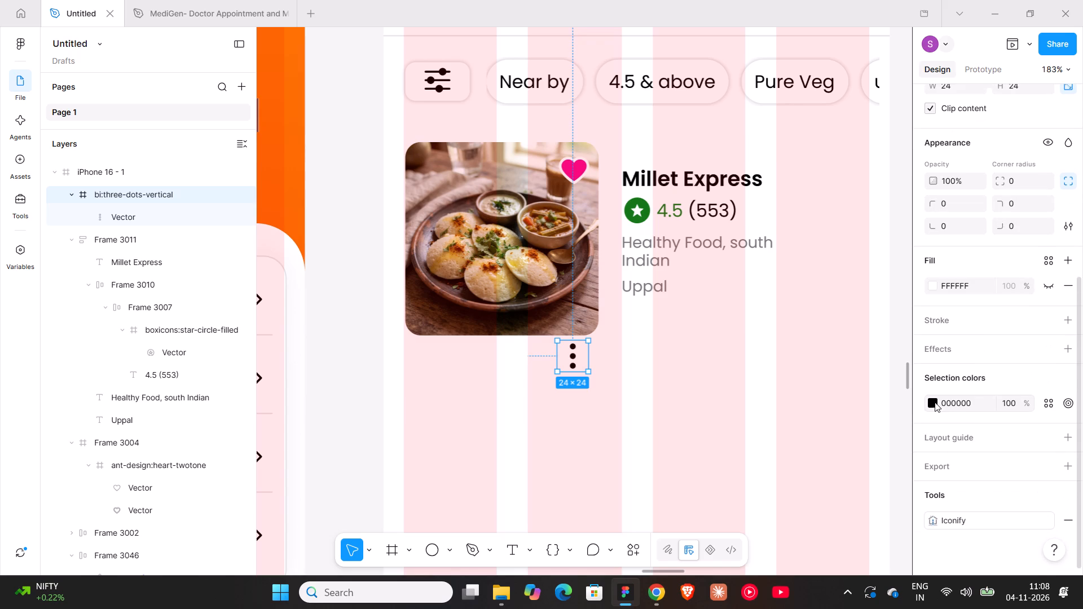
pyautogui.click(935, 402)
pyautogui.click(798, 511)
pyautogui.click(637, 459)
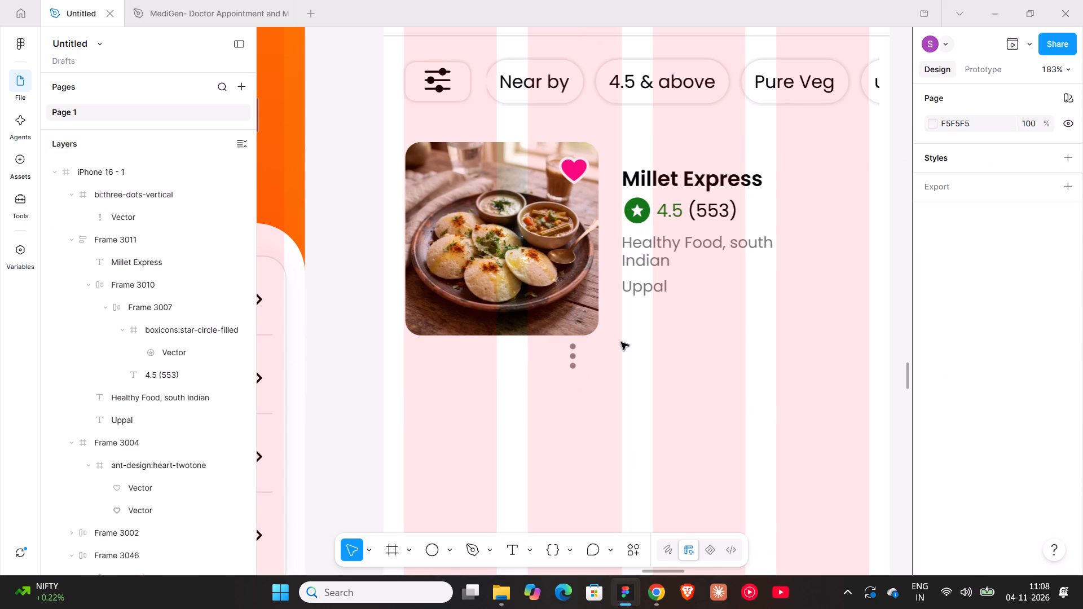
# Lock the proportions of the dots vector inside the icon frame and set its width to 3.5.
pyautogui.keyDown('ctrl'); pyautogui.scroll(-2, 621, 342); pyautogui.keyUp('ctrl')
pyautogui.click(585, 353)
pyautogui.doubleClick(579, 353)
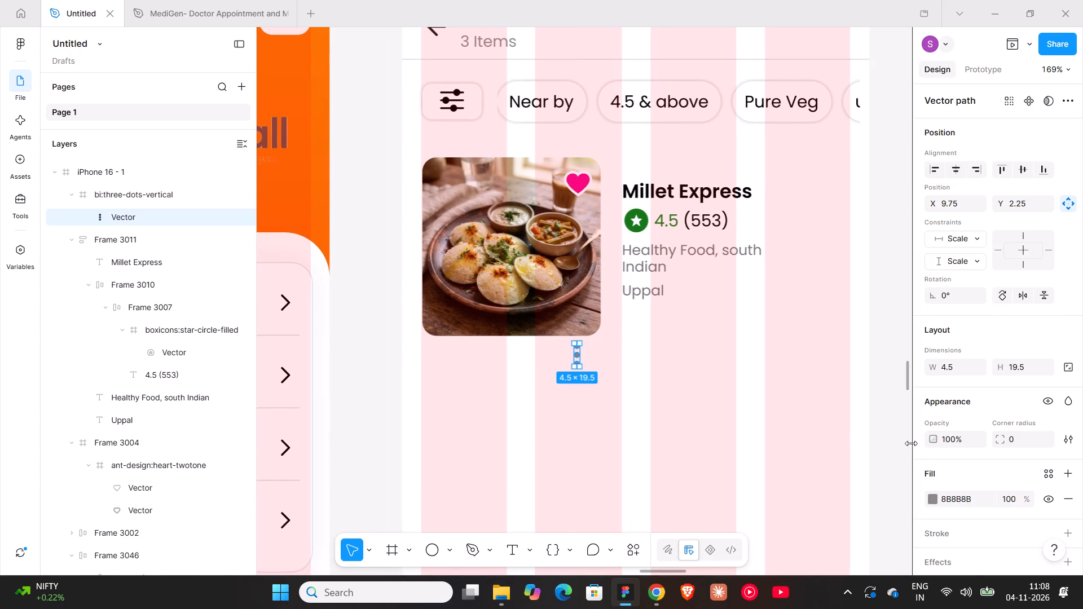
pyautogui.click(1073, 369)
pyautogui.click(956, 363)
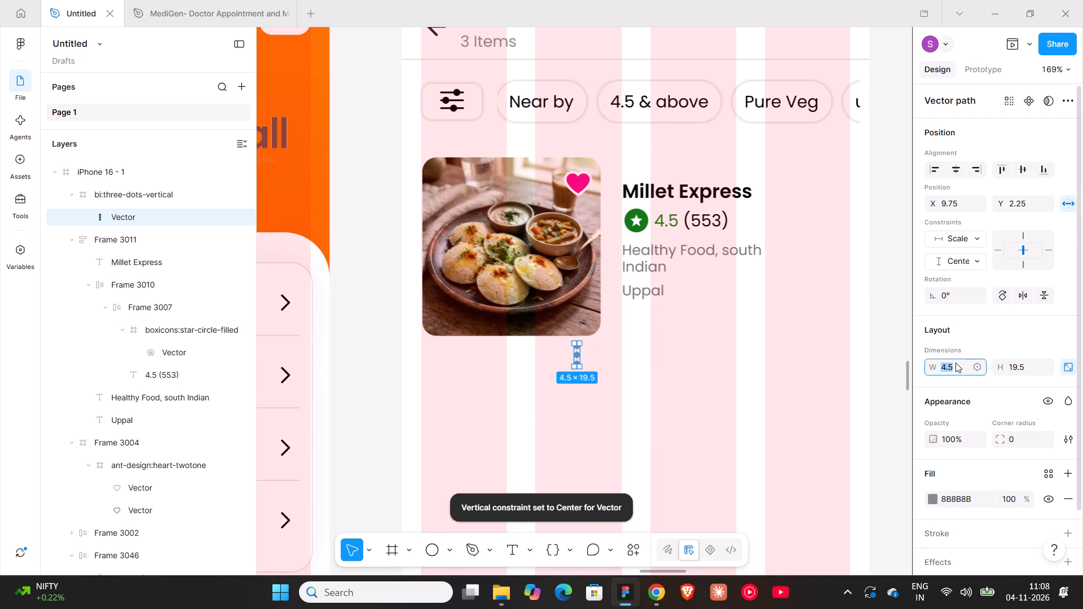
pyautogui.write('305')
pyautogui.press('Return')
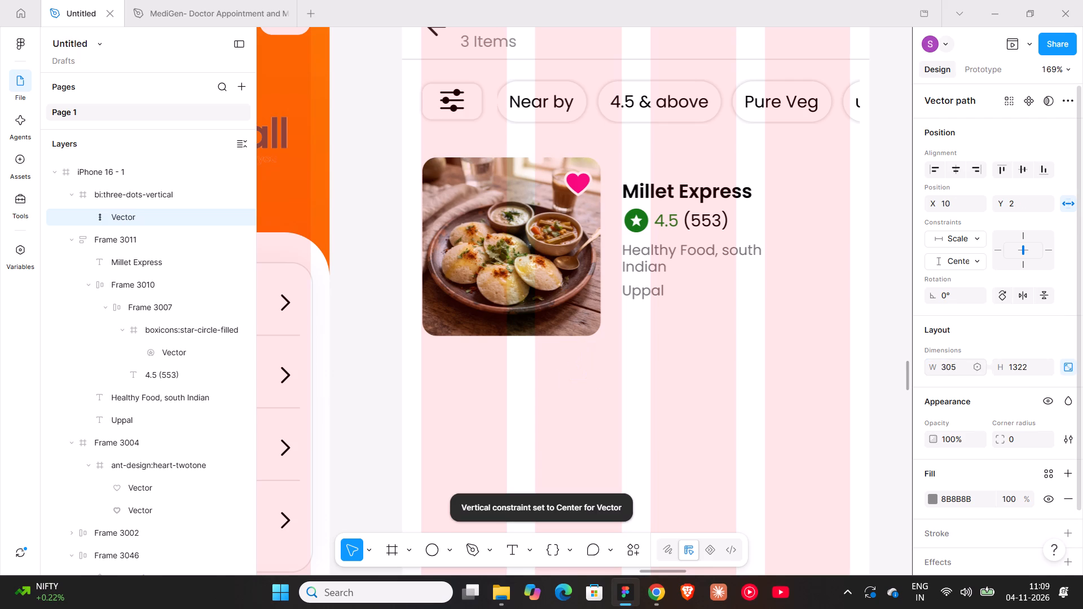
pyautogui.hotkey('ctrl', 'z')
pyautogui.click(943, 364)
pyautogui.write('305')
pyautogui.press('BackSpace')
pyautogui.press('BackSpace')
pyautogui.write('.5')
pyautogui.press('Return')
pyautogui.click(727, 332)
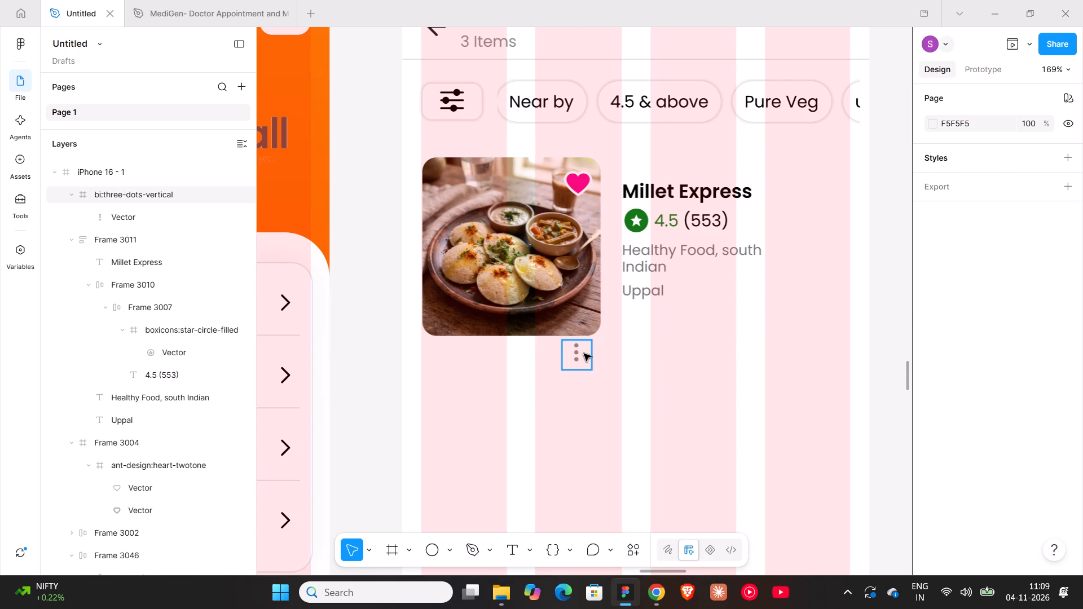
# Centre the dots vector horizontally and vertically within its icon frame.
pyautogui.click(584, 354)
pyautogui.doubleClick(579, 350)
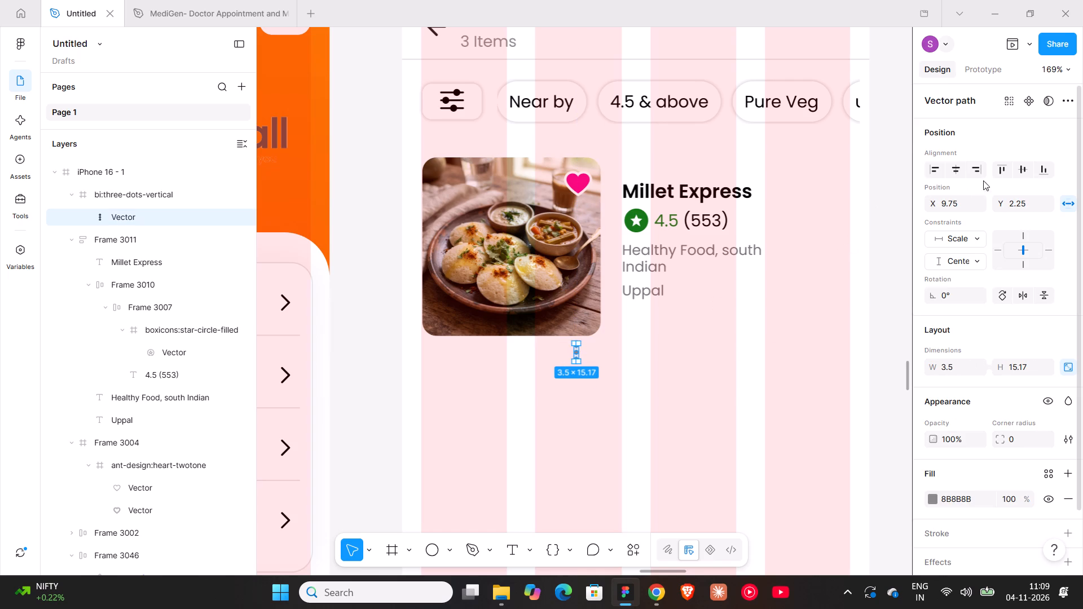
pyautogui.click(1020, 167)
pyautogui.click(962, 170)
pyautogui.click(755, 343)
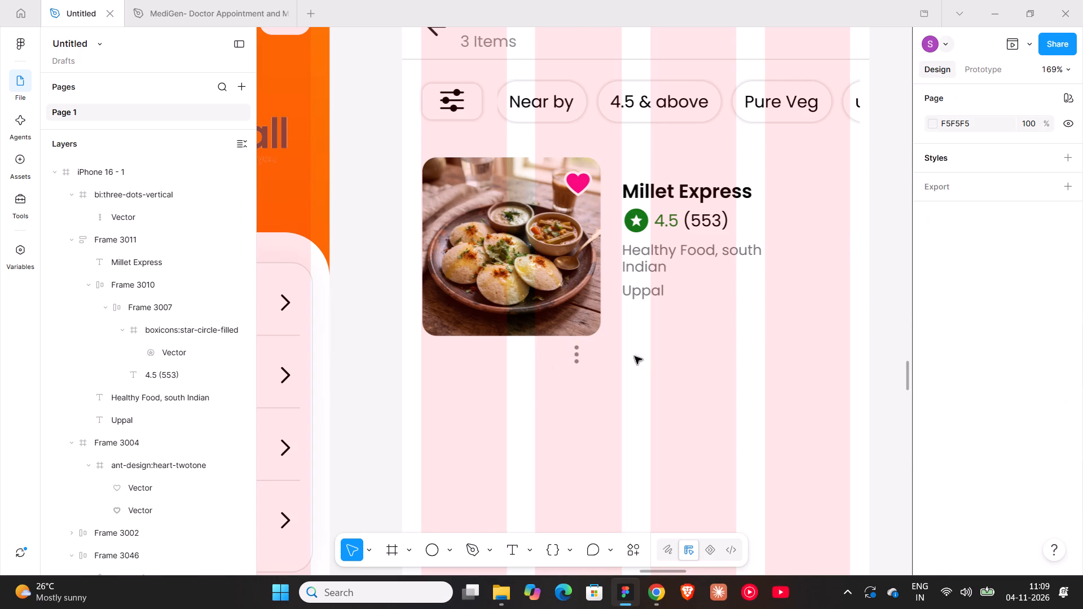
# Move the three-dots icon to the restaurant card's upper right corner, at about X 353, Y 195.
pyautogui.click(587, 348)
pyautogui.moveTo(587, 351); pyautogui.dragTo(844, 165)
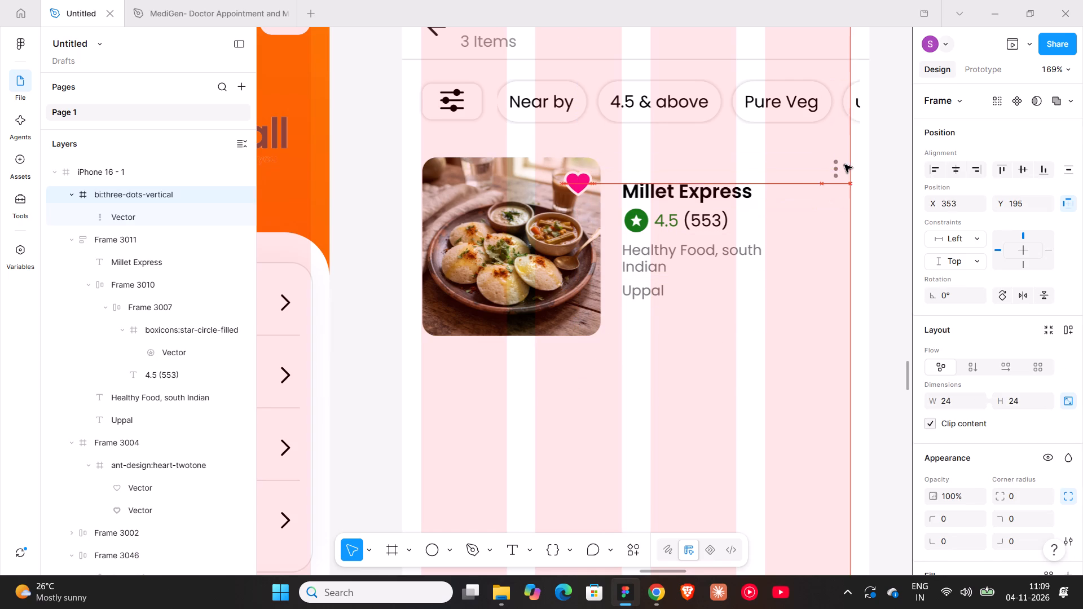
pyautogui.moveTo(844, 165); pyautogui.dragTo(846, 165)
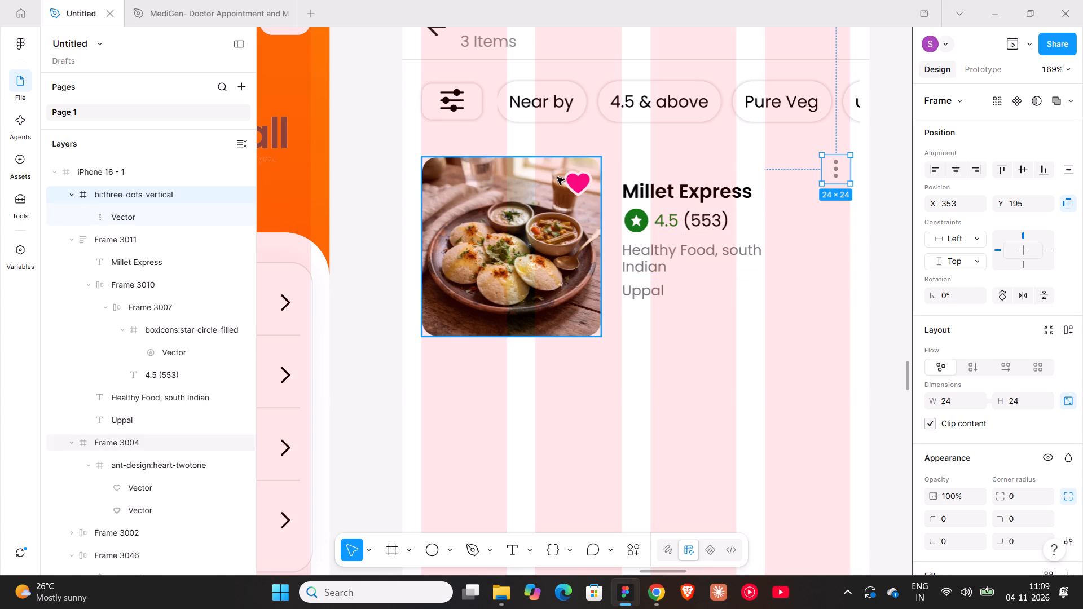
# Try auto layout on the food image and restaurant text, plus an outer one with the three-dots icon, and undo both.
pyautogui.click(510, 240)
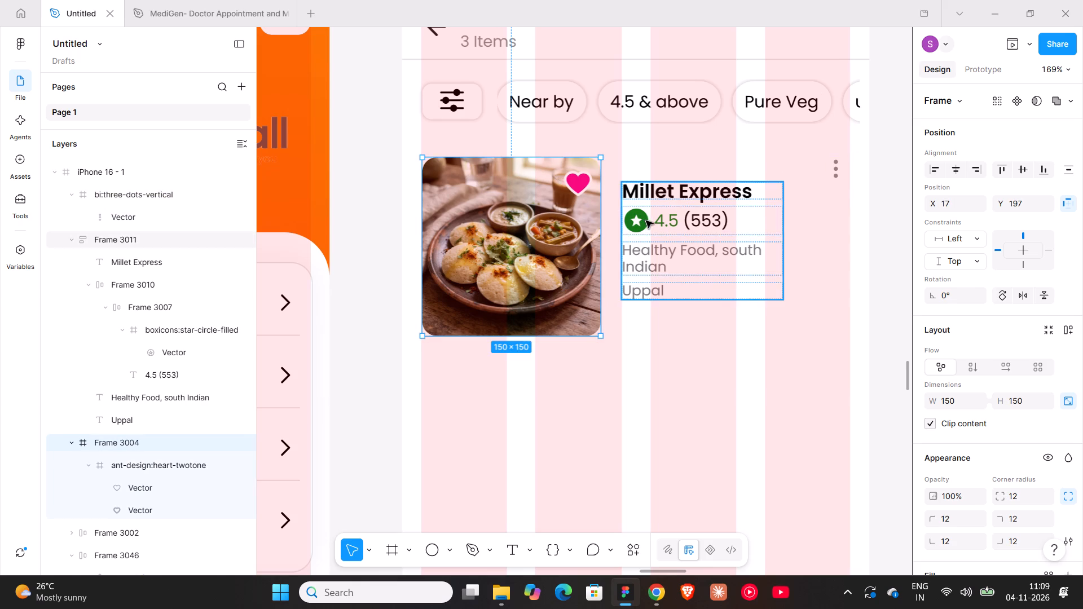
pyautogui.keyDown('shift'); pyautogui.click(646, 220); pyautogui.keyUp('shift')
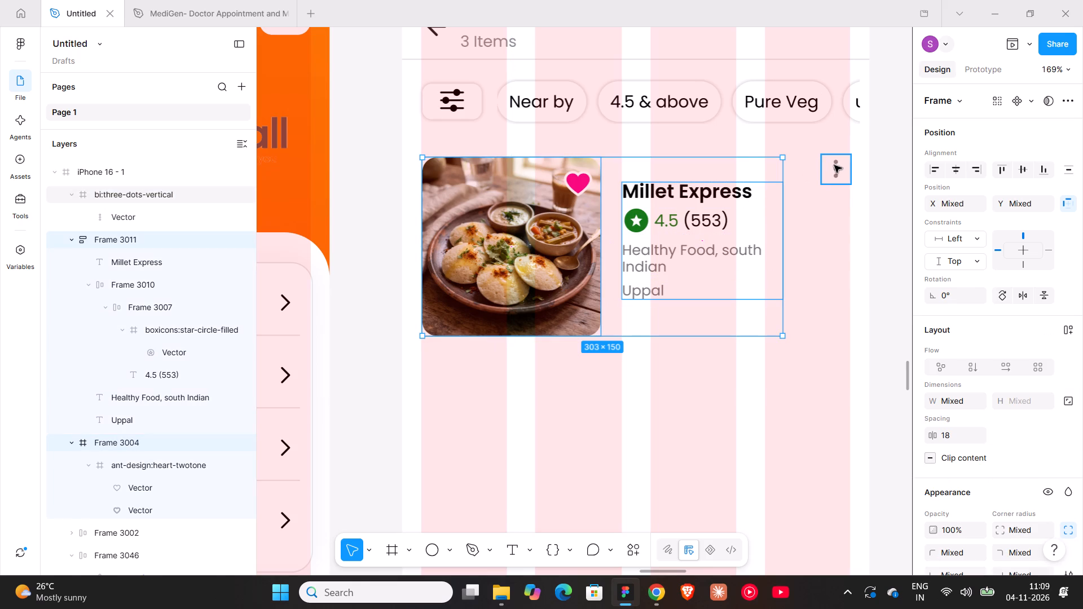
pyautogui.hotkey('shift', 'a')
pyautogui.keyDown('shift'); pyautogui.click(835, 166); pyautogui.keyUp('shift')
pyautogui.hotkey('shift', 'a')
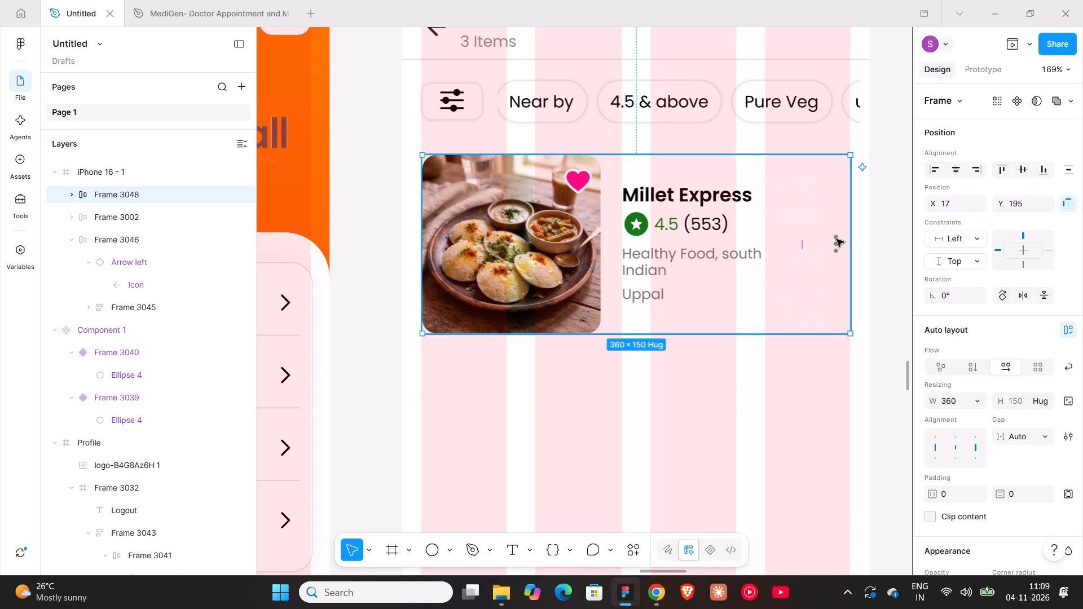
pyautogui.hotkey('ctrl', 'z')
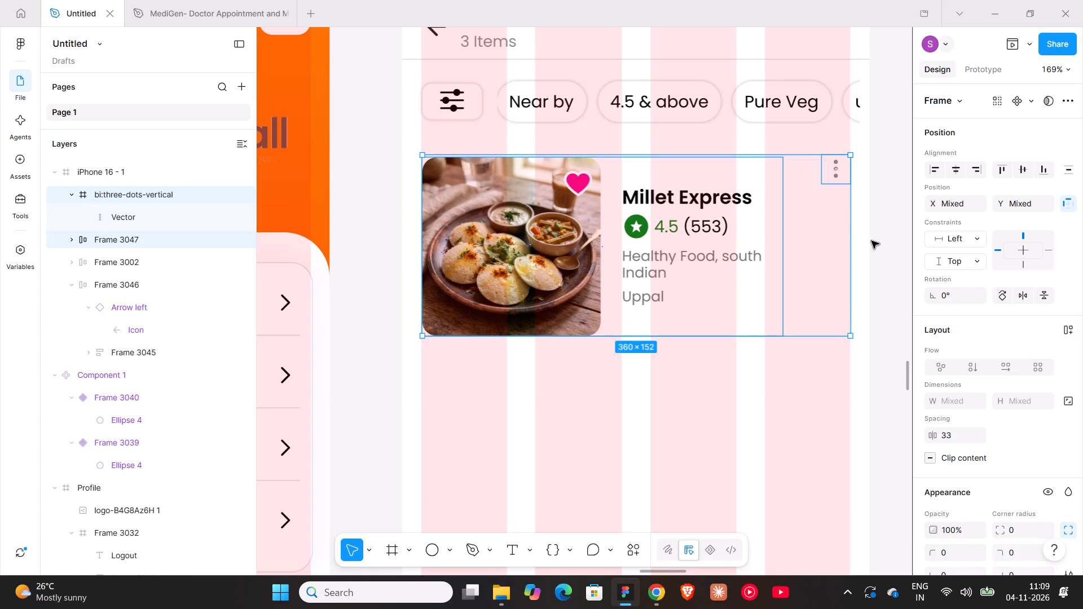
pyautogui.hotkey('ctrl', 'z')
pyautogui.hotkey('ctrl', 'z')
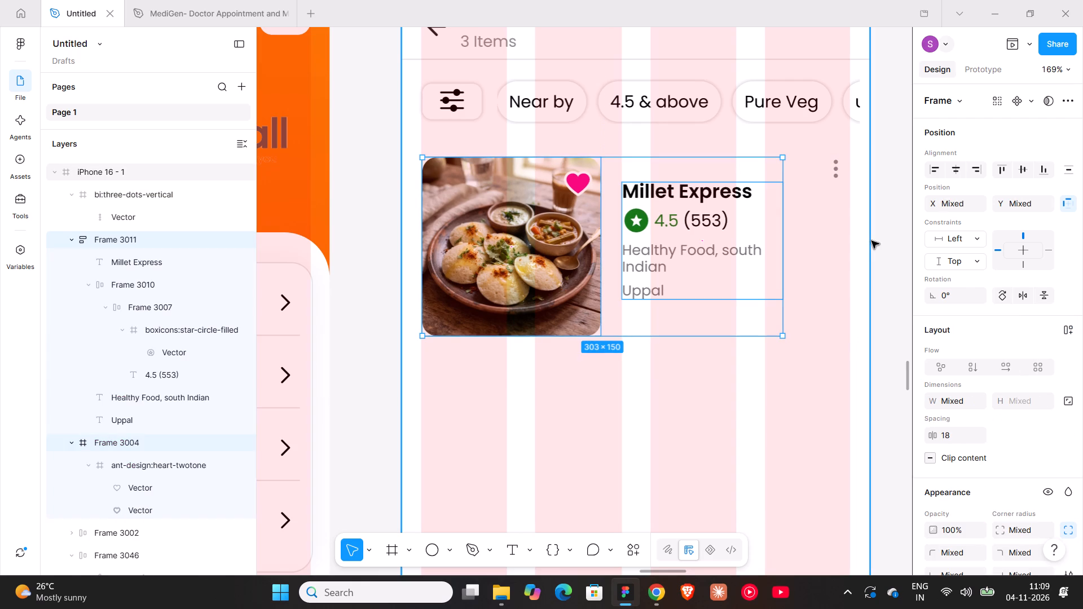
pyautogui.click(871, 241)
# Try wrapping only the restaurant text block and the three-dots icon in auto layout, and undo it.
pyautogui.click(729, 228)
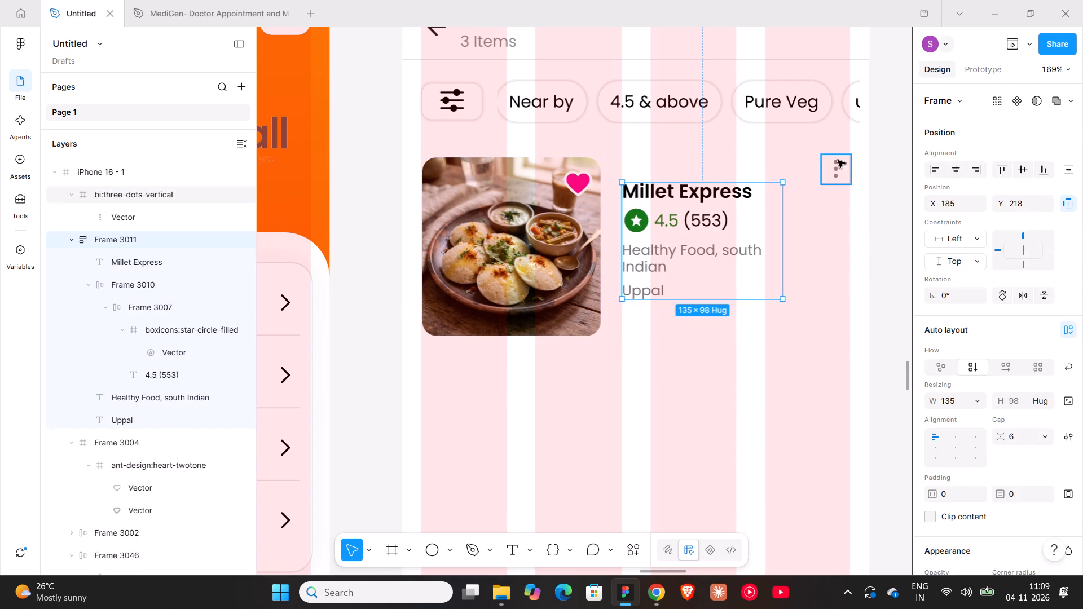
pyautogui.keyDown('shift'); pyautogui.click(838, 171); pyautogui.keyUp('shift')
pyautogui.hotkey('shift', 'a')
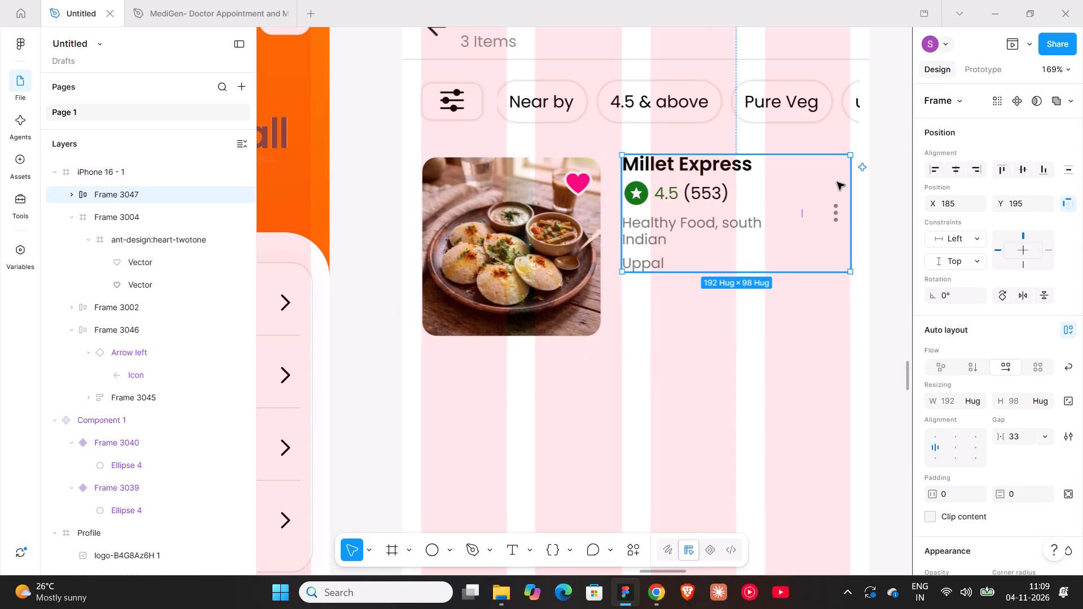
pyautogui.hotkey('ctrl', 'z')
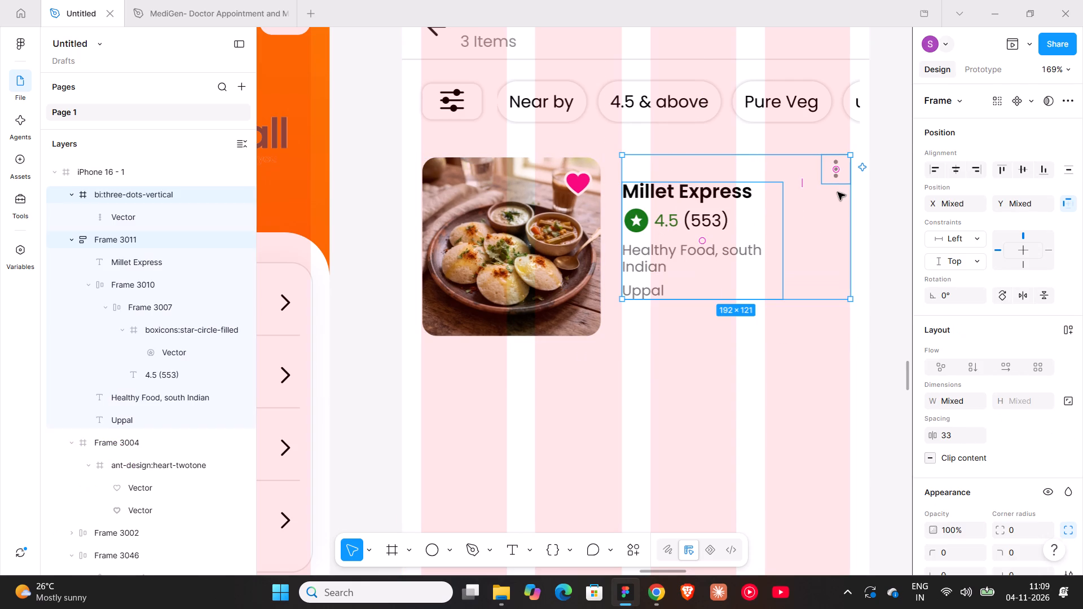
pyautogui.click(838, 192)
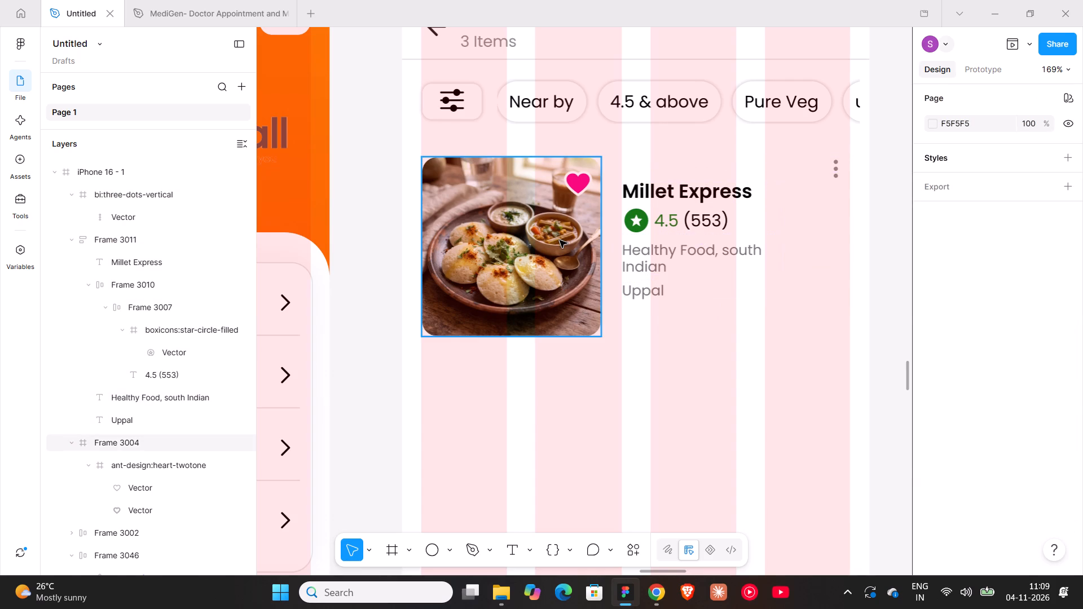
# Combine the food image and the restaurant text block into a horizontal auto layout.
pyautogui.click(560, 240)
pyautogui.keyDown('shift'); pyautogui.click(674, 239); pyautogui.keyUp('shift')
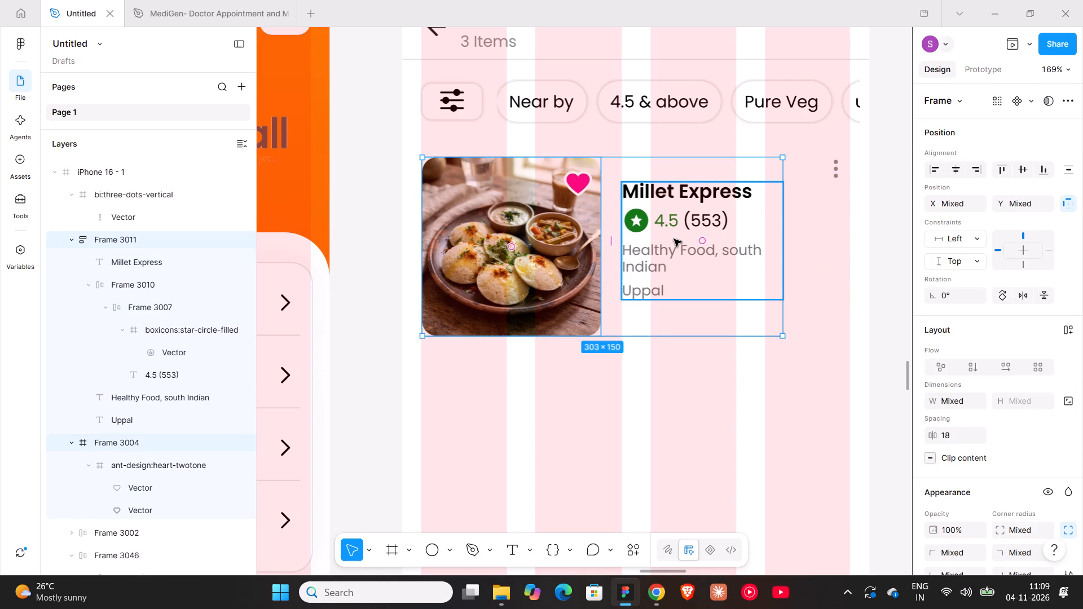
pyautogui.hotkey('shift', 'a')
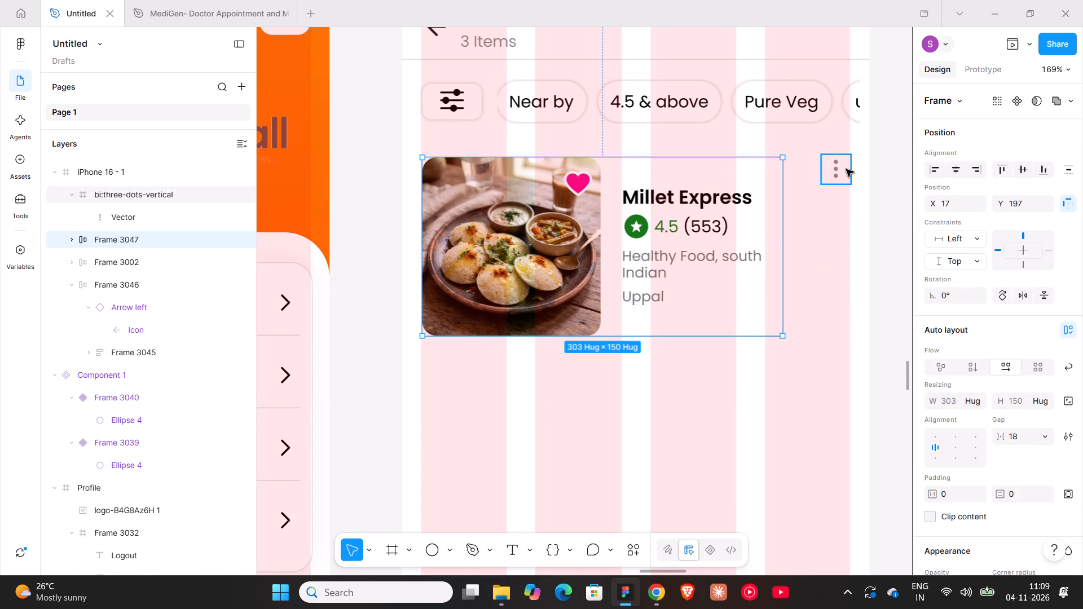
# Align the tops of the image-and-text row and the three-dots icon.
pyautogui.keyDown('shift'); pyautogui.click(846, 169); pyautogui.keyUp('shift')
pyautogui.rightClick(846, 169)
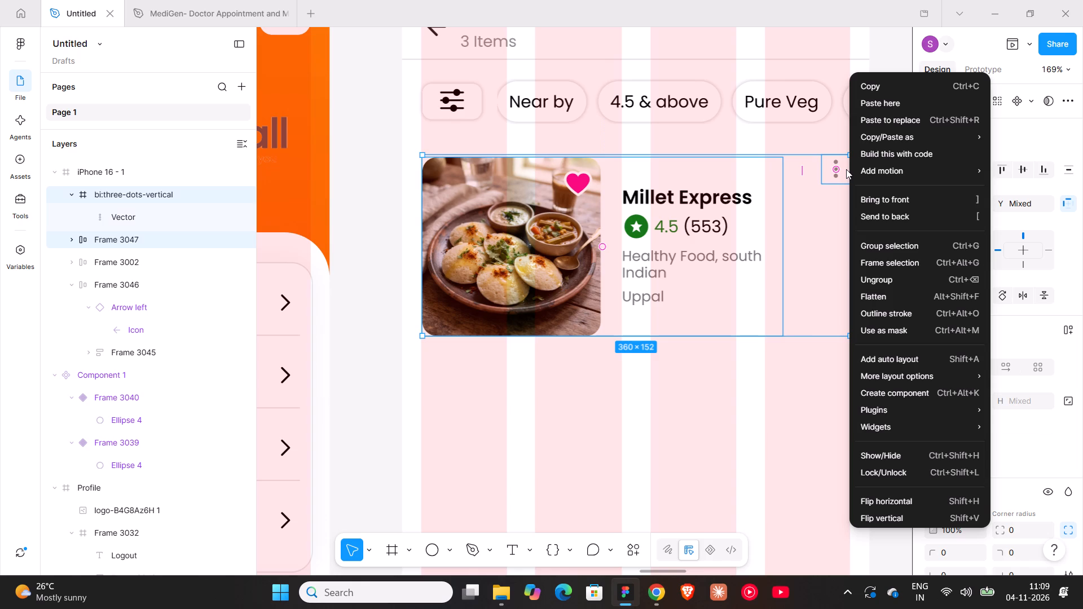
pyautogui.click(1005, 171)
pyautogui.click(1005, 171)
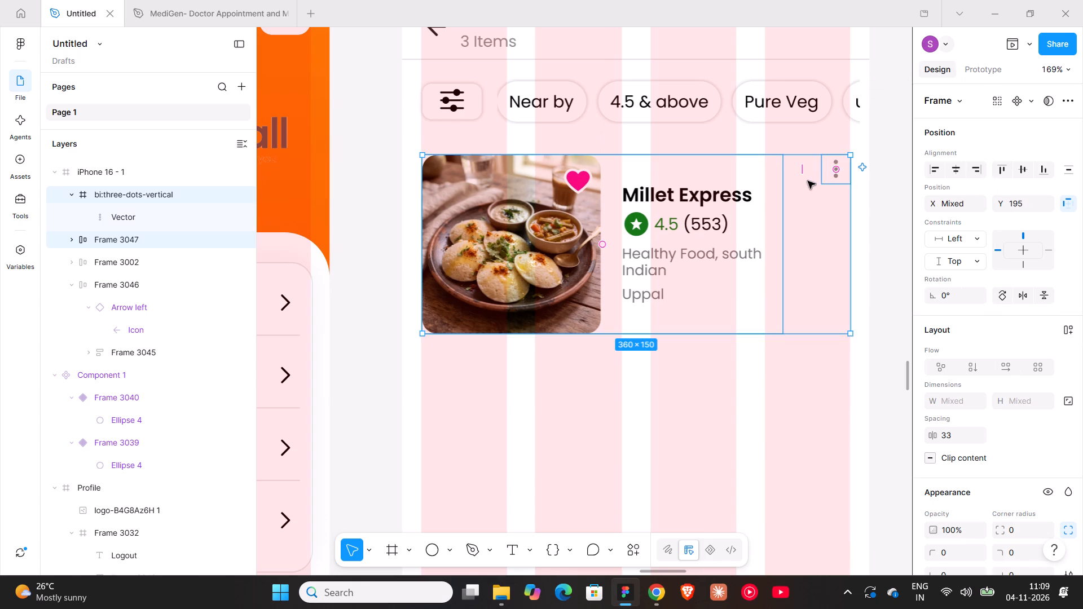
# Frame the image-and-text row together with the three-dots icon and apply auto layout to that card frame.
pyautogui.rightClick(807, 181)
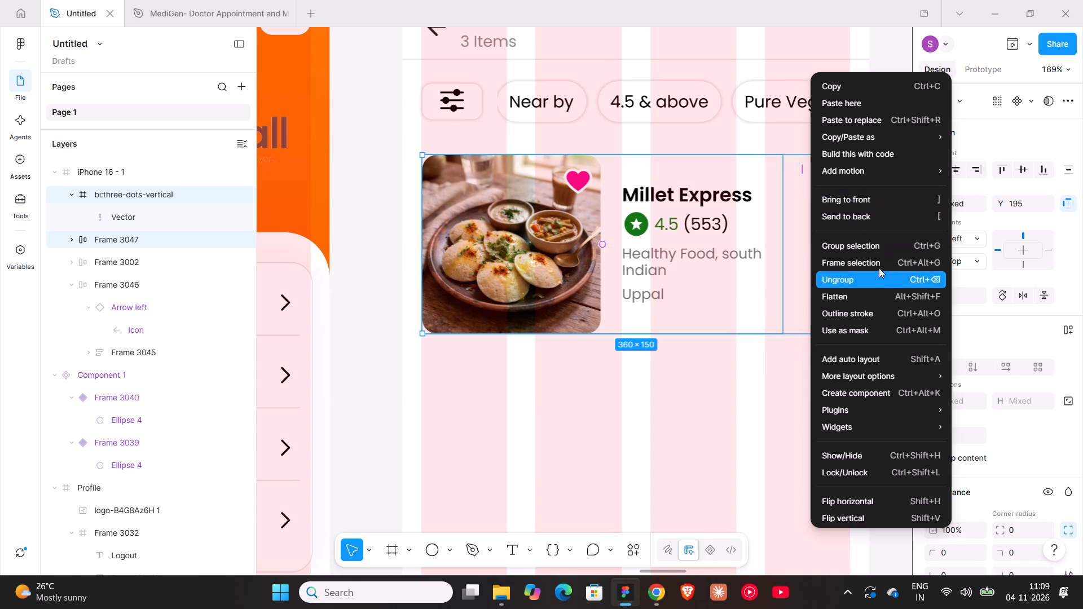
pyautogui.click(879, 259)
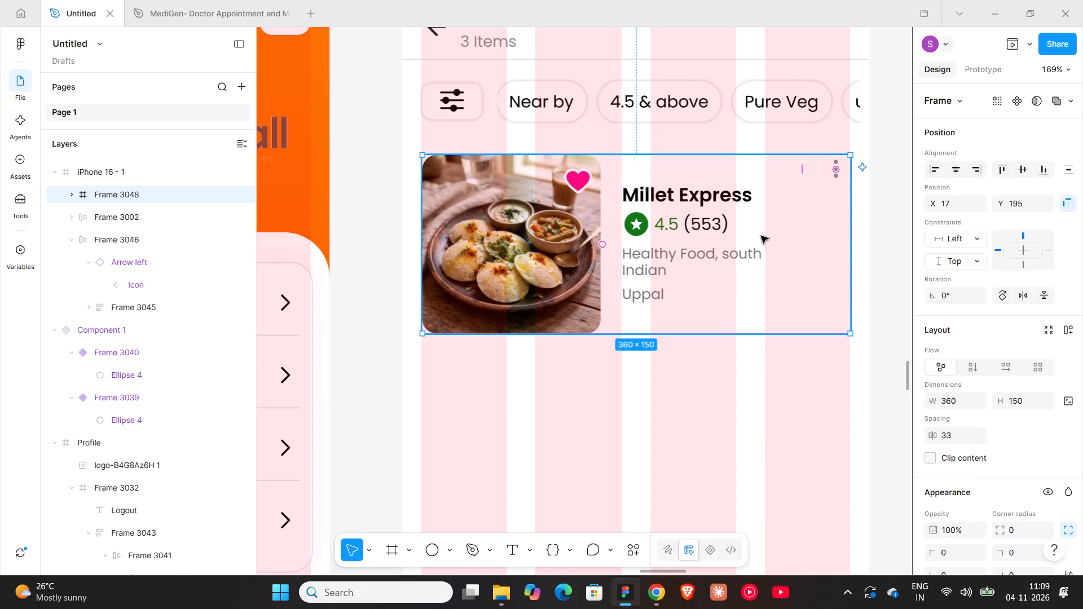
pyautogui.hotkey('shift', 'a')
pyautogui.keyDown('ctrl'); pyautogui.scroll(-6, 730, 308); pyautogui.keyUp('ctrl')
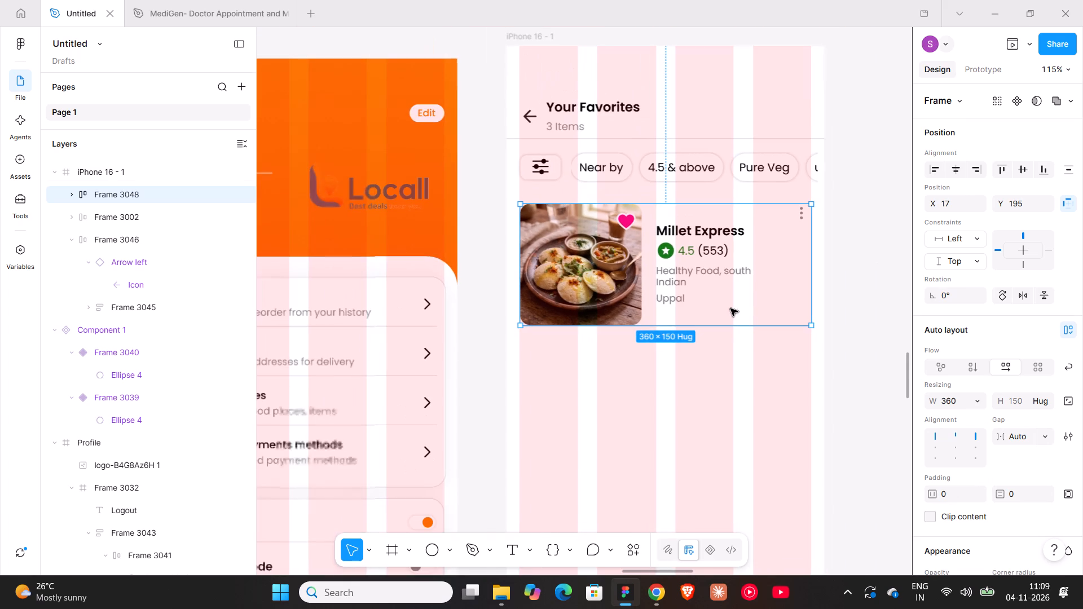
pyautogui.click(879, 108)
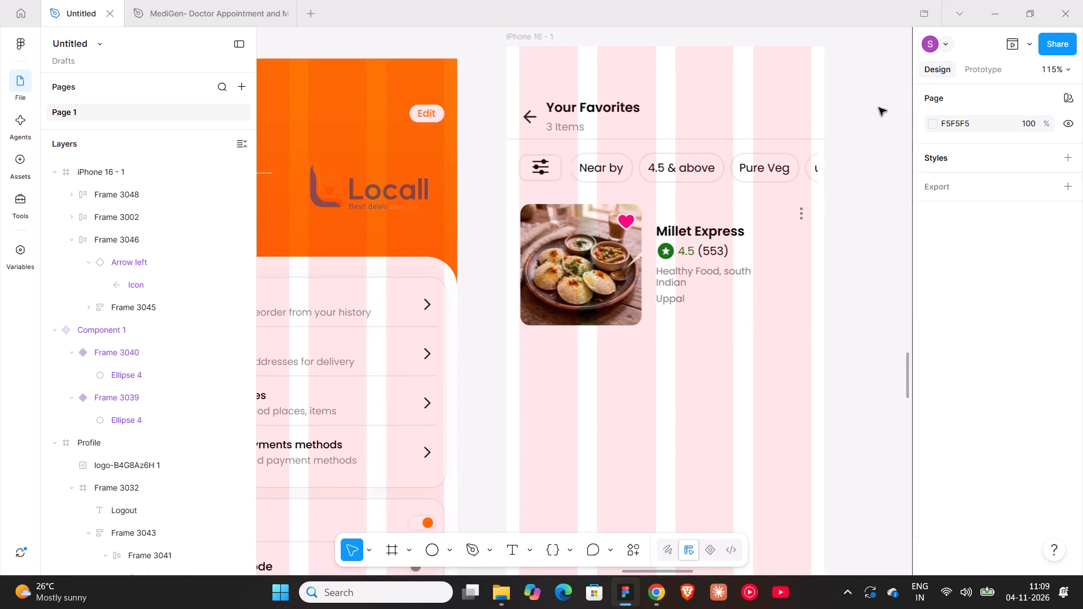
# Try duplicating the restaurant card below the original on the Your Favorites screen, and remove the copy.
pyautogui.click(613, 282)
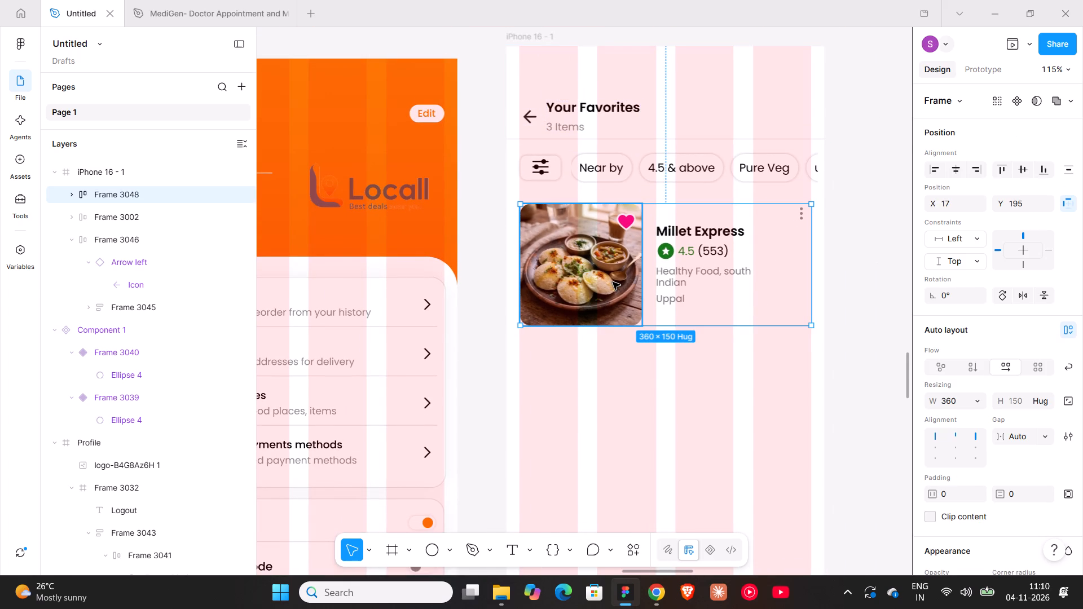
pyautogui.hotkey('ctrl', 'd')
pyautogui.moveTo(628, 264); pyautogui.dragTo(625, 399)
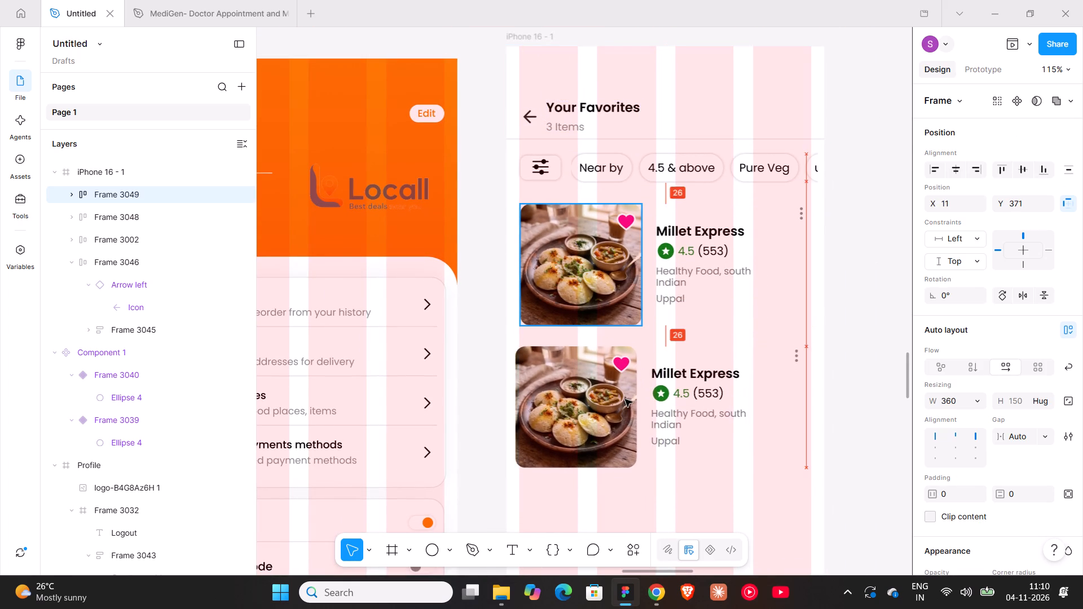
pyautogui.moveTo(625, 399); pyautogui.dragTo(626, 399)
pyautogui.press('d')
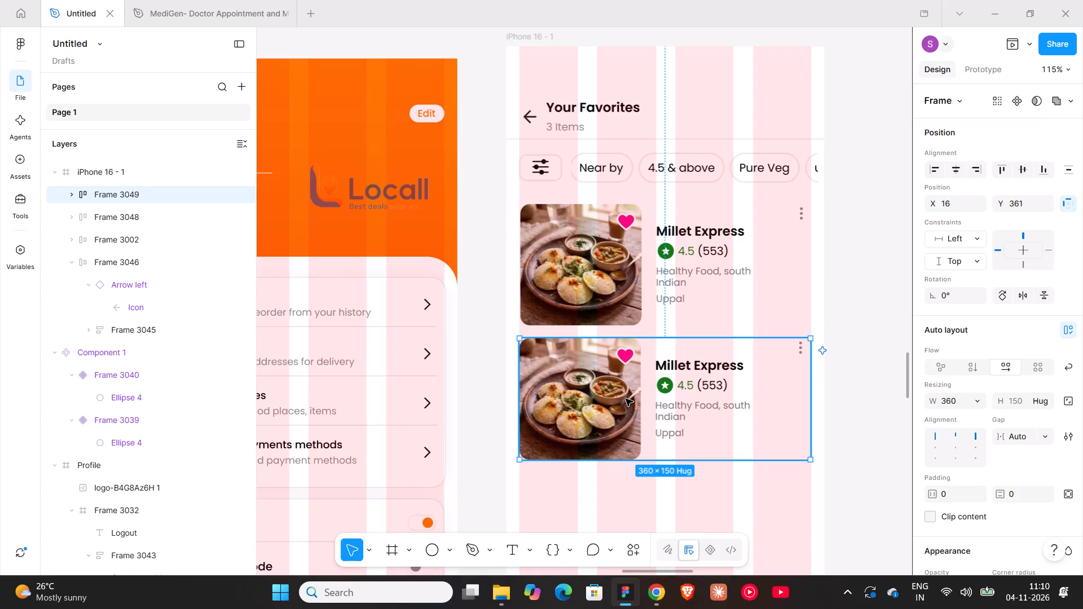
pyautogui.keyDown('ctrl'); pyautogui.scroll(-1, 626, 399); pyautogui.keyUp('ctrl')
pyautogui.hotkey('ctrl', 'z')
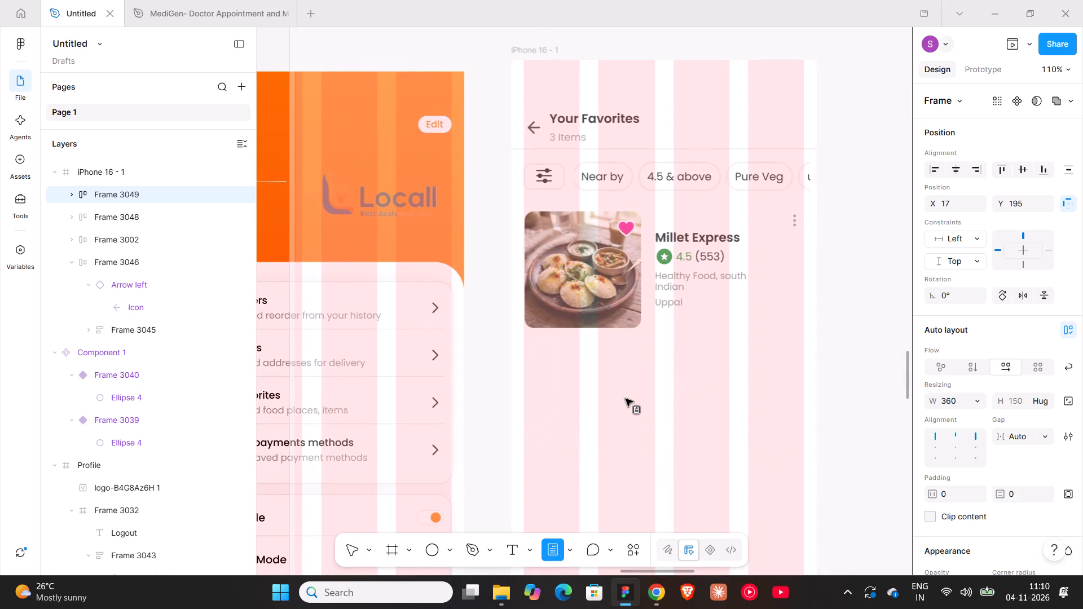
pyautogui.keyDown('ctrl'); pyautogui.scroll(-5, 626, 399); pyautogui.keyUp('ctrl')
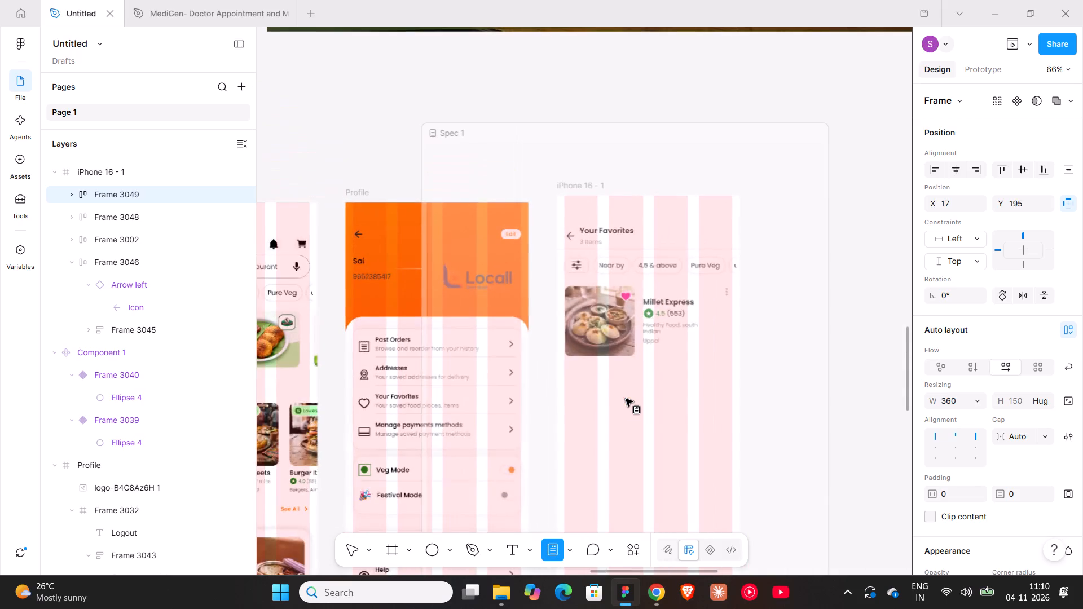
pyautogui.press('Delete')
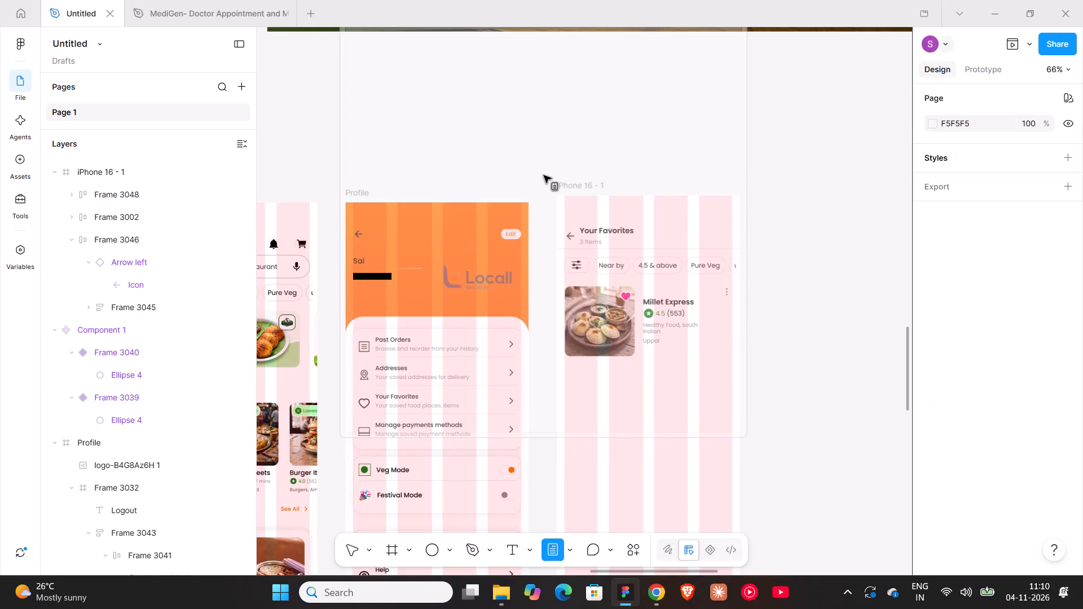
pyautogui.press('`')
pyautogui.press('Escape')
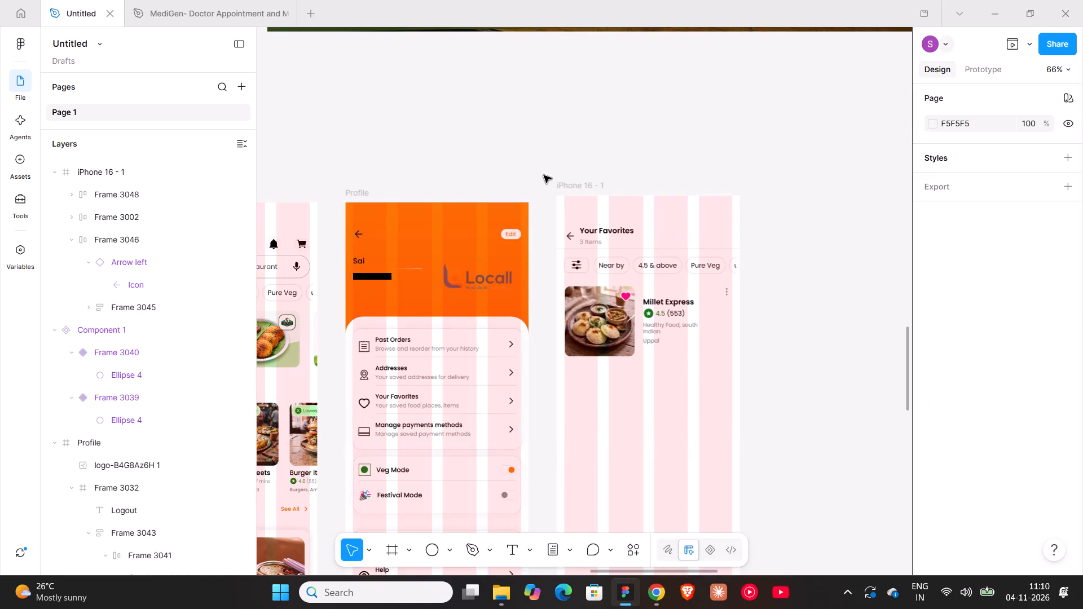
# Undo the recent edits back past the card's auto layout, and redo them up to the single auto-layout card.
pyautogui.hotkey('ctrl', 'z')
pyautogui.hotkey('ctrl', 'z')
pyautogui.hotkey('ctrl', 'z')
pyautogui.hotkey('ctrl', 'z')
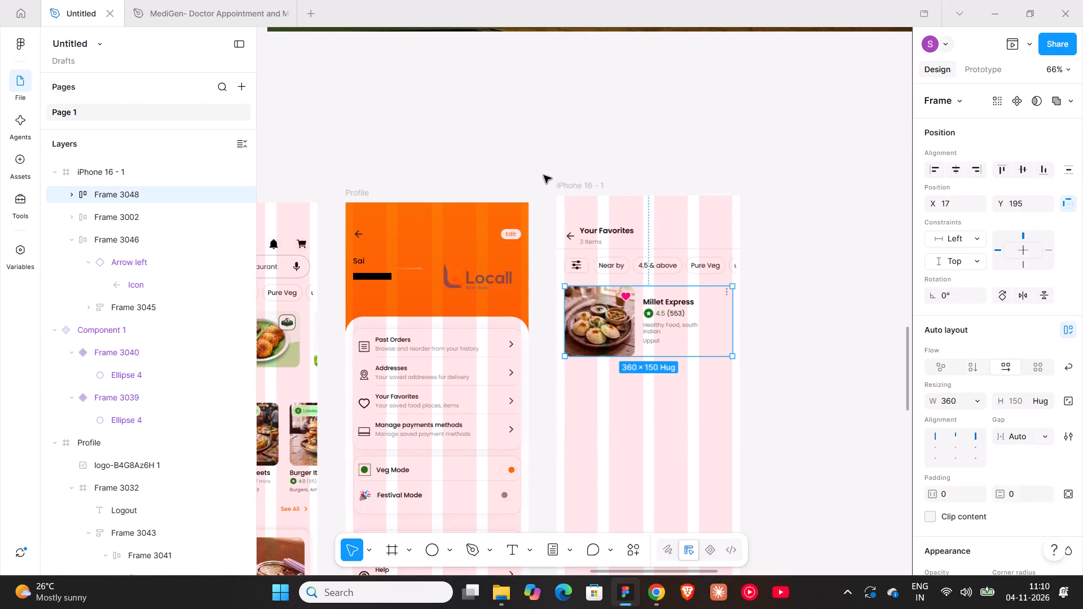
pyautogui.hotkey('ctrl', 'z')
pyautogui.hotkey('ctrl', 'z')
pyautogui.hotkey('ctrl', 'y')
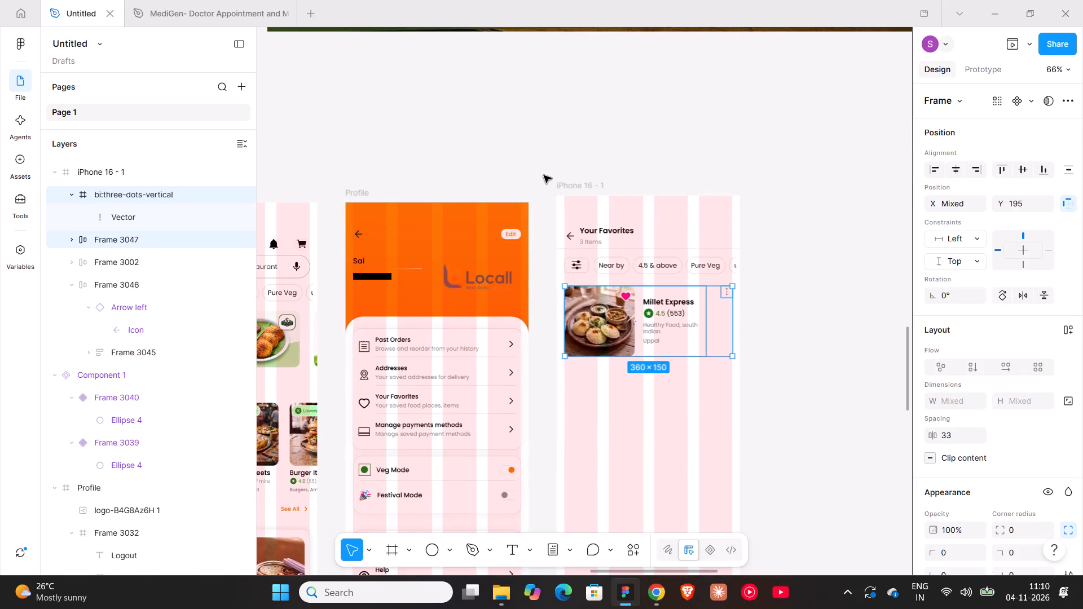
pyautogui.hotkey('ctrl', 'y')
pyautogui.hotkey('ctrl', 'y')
# Place a copy of the Millet Express card directly below the original, left-aligned with a 24 px gap.
pyautogui.click(653, 329)
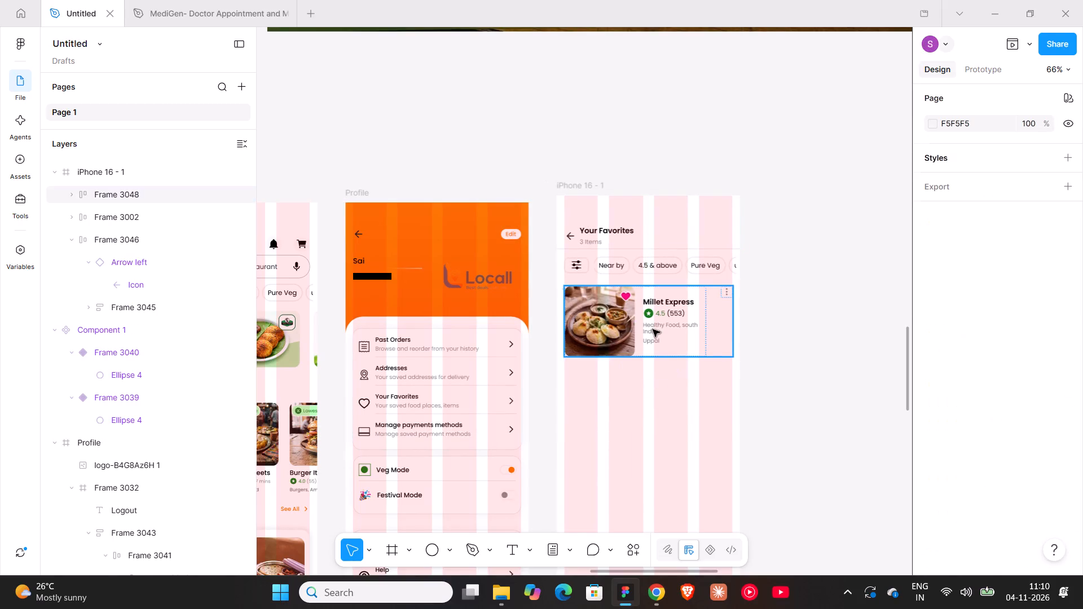
pyautogui.keyDown('alt'); pyautogui.moveTo(648, 321); pyautogui.dragTo(648, 400); pyautogui.keyUp('alt')
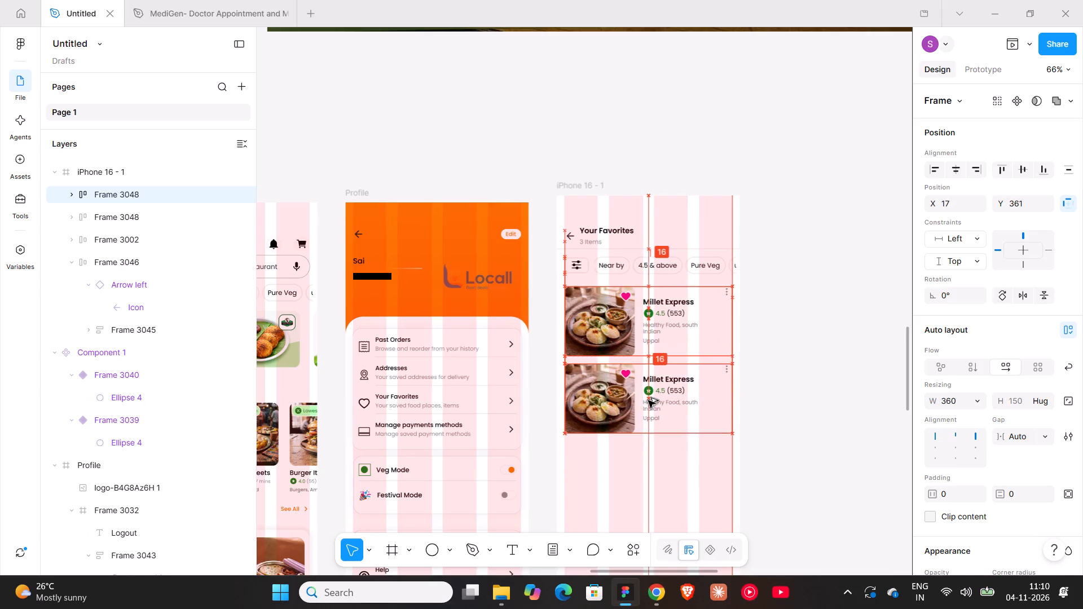
pyautogui.keyDown('alt'); pyautogui.moveTo(648, 400); pyautogui.dragTo(648, 405); pyautogui.keyUp('alt')
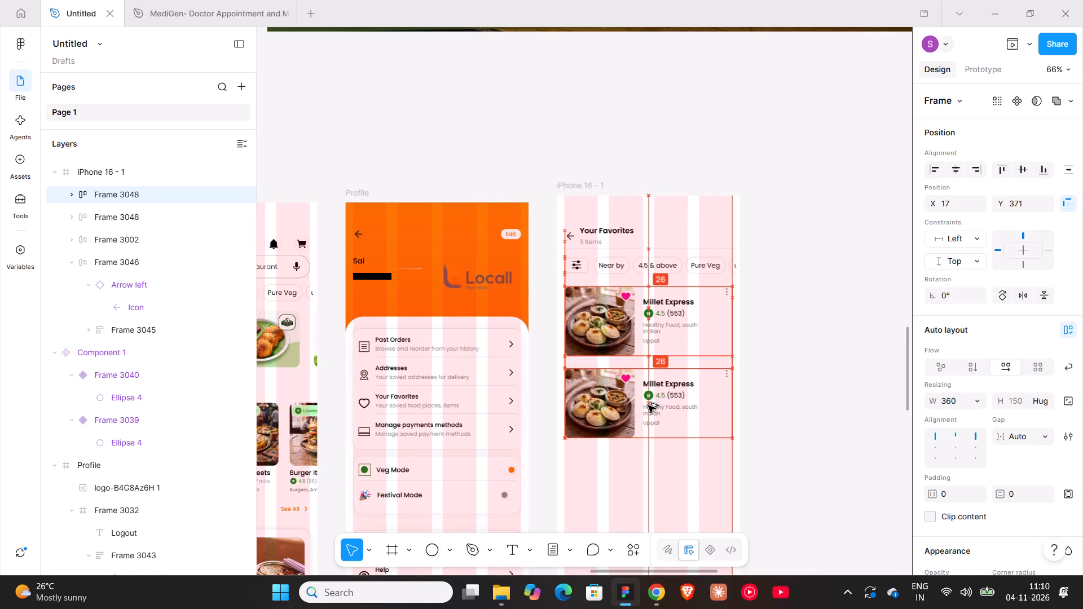
pyautogui.press('Up')
pyautogui.press('Up')
# Duplicate the second card with the same spacing to add a third card at Y 543, and dismiss the content suggestion.
pyautogui.scroll(-3, 645, 370)
pyautogui.hotkey('ctrl', 'd')
pyautogui.scroll(-3, 645, 370)
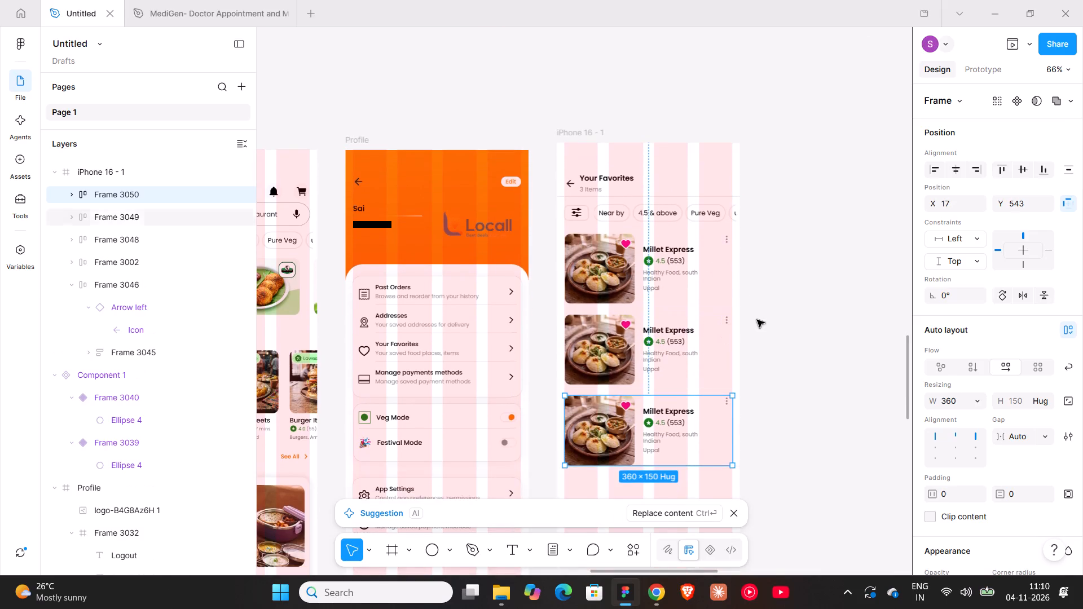
pyautogui.click(758, 319)
pyautogui.scroll(-3, 777, 311)
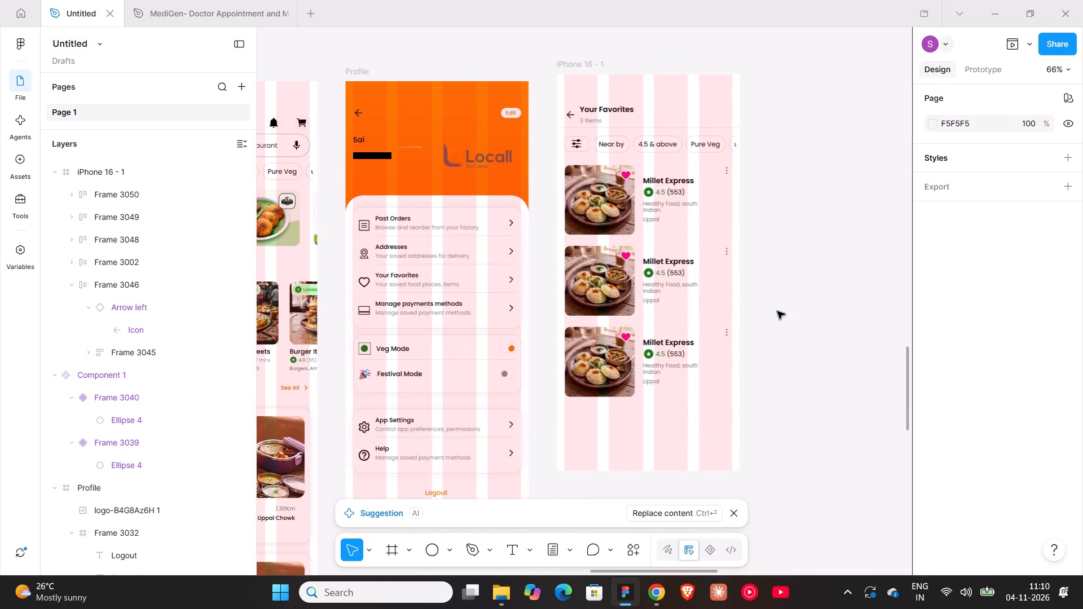
pyautogui.scroll(-3, 777, 311)
pyautogui.keyDown('ctrl'); pyautogui.scroll(-2, 777, 311); pyautogui.keyUp('ctrl')
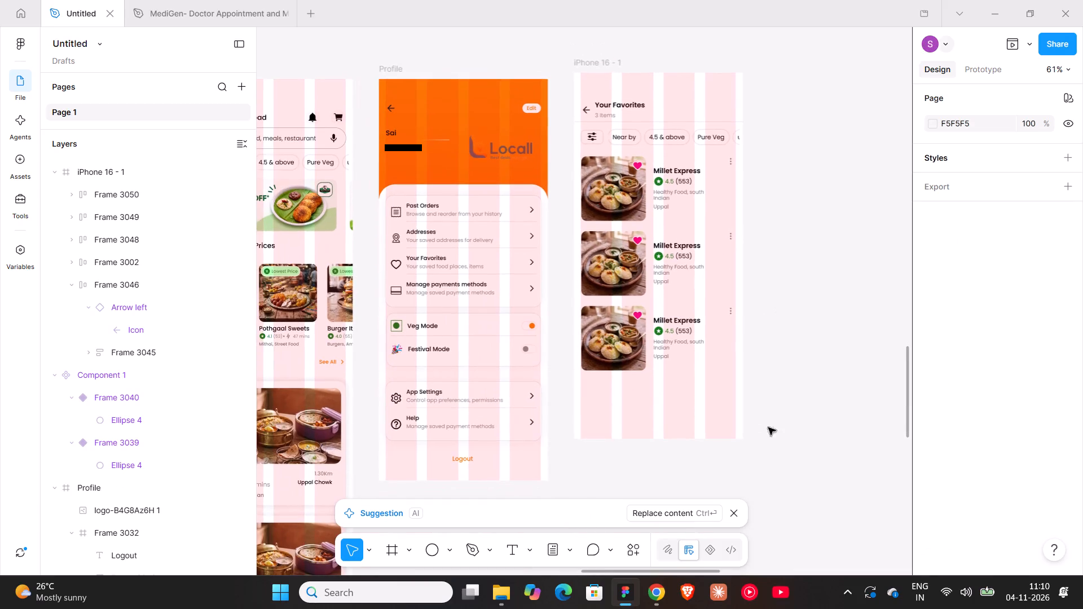
pyautogui.click(728, 520)
# Start a screen capture of the Home, Profile and Your Favorites screens.
pyautogui.keyDown('shift'); pyautogui.scroll(3, 758, 436); pyautogui.keyUp('shift')
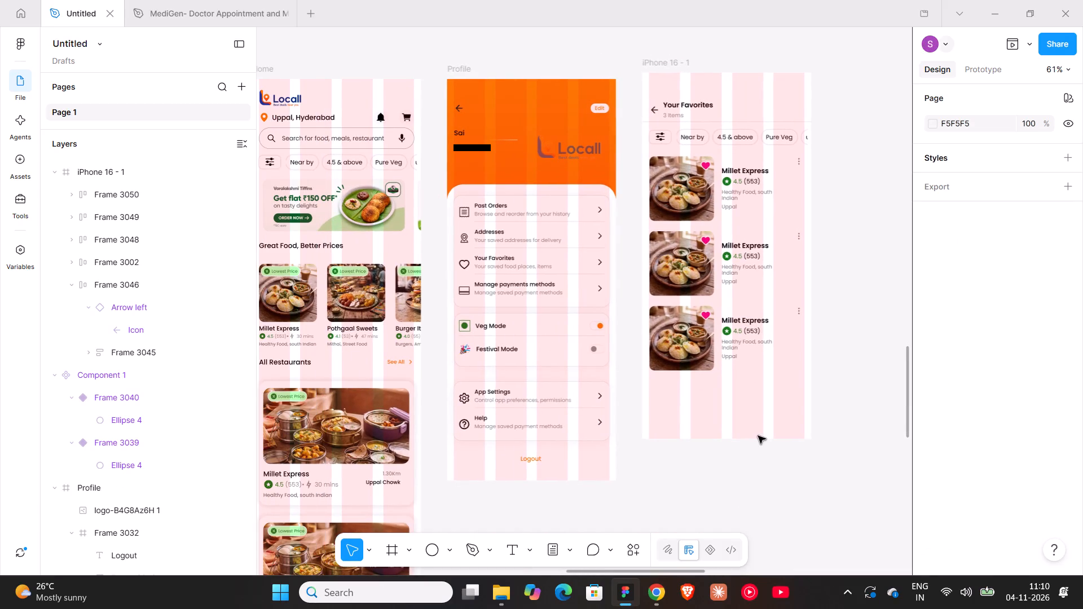
pyautogui.press('shift+super+s')
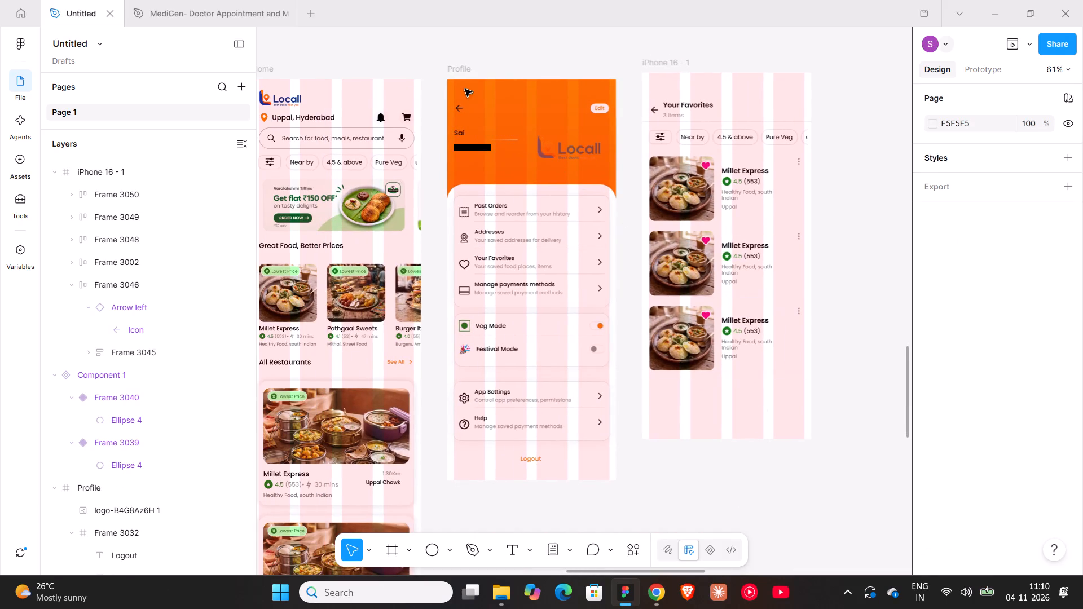
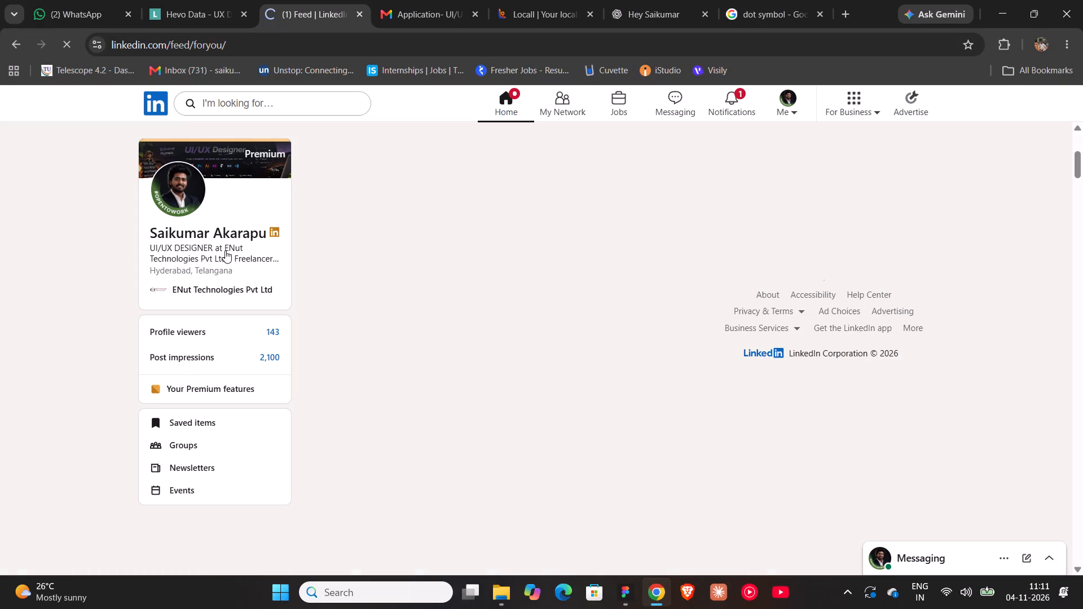
# Open your own LinkedIn profile from the feed and select its public profile URL.
pyautogui.click(186, 207)
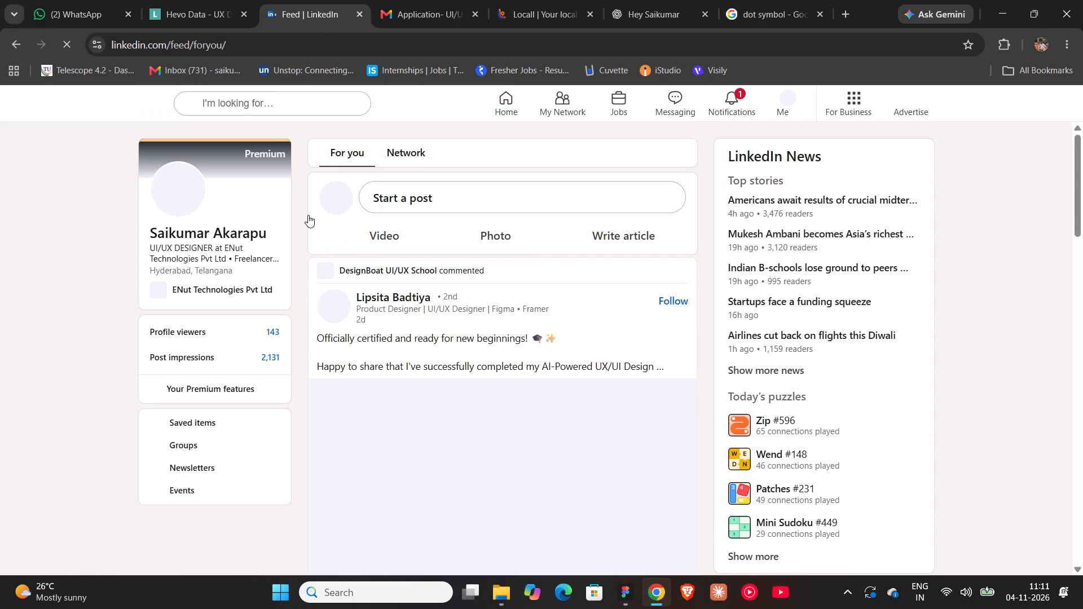
pyautogui.click(249, 193)
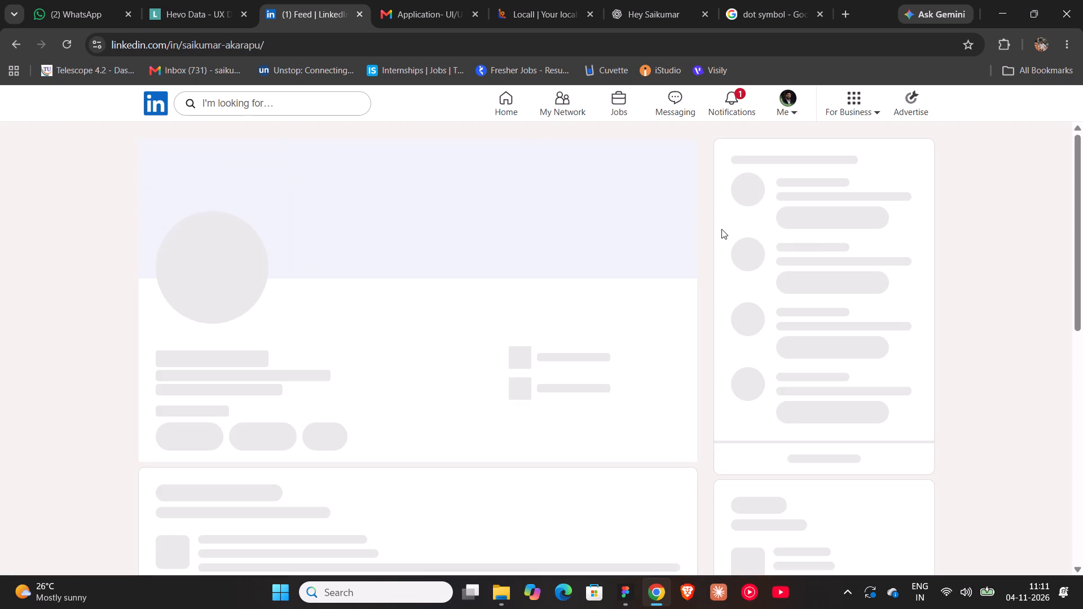
pyautogui.tripleClick(822, 253)
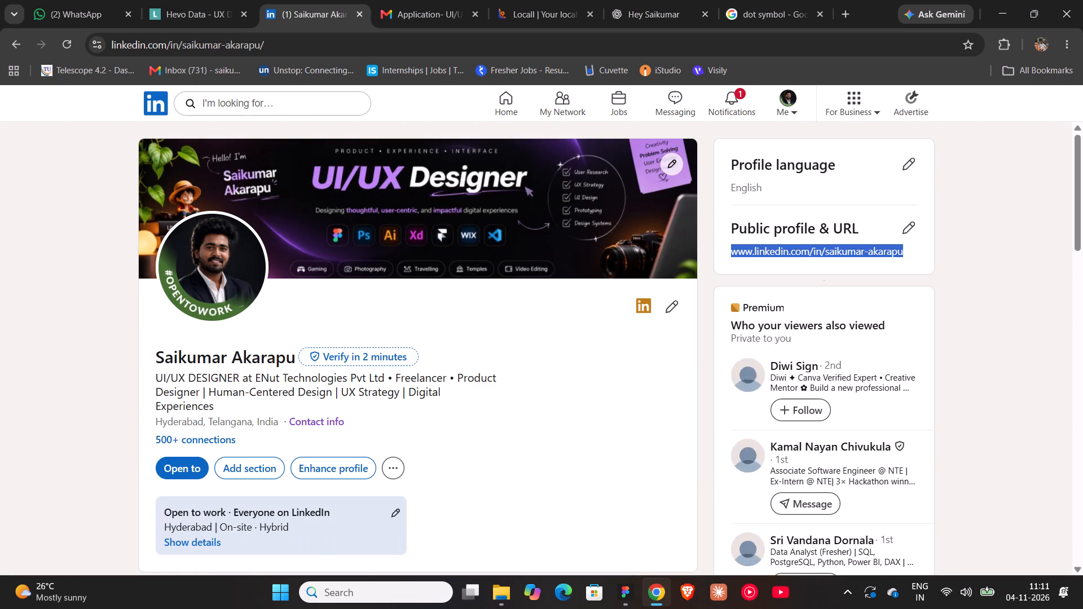
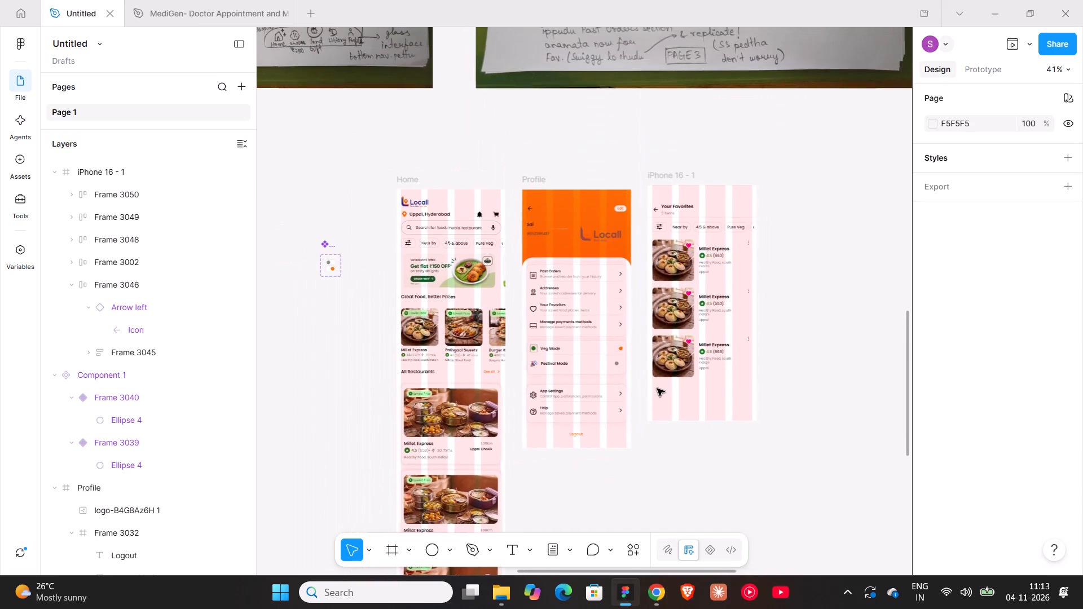
# Draw a new square frame about 136 × 136 on the empty canvas beside the Home screen, below the small component.
pyautogui.keyDown('shift'); pyautogui.scroll(-4, 657, 389); pyautogui.keyUp('shift')
pyautogui.keyDown('shift'); pyautogui.scroll(6, 657, 389); pyautogui.keyUp('shift')
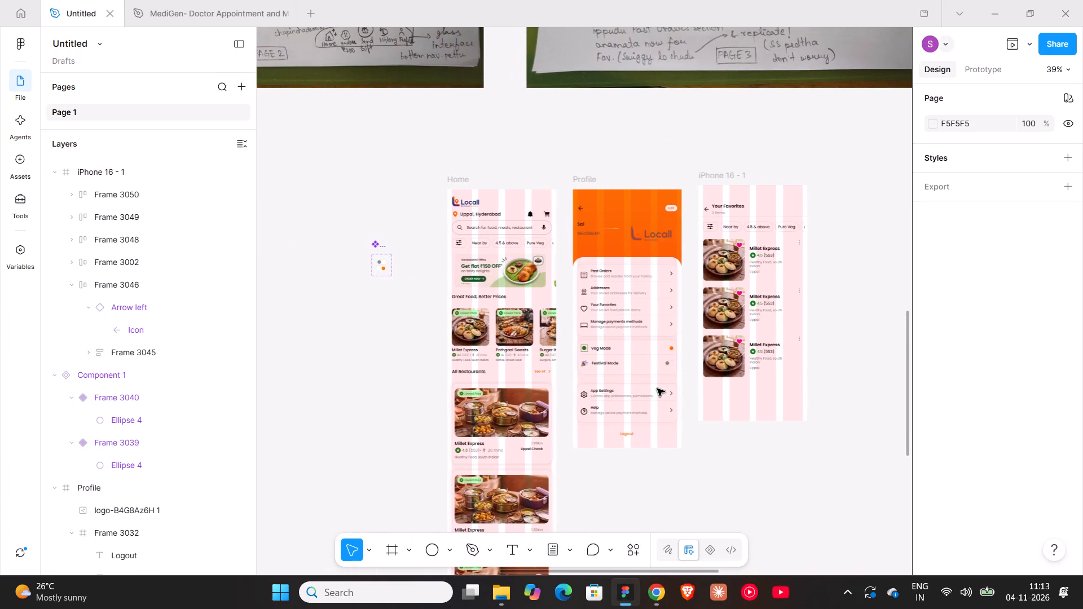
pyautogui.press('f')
pyautogui.keyDown('shift'); pyautogui.moveTo(338, 322); pyautogui.dragTo(371, 356); pyautogui.keyUp('shift')
pyautogui.scroll(-3, 929, 435)
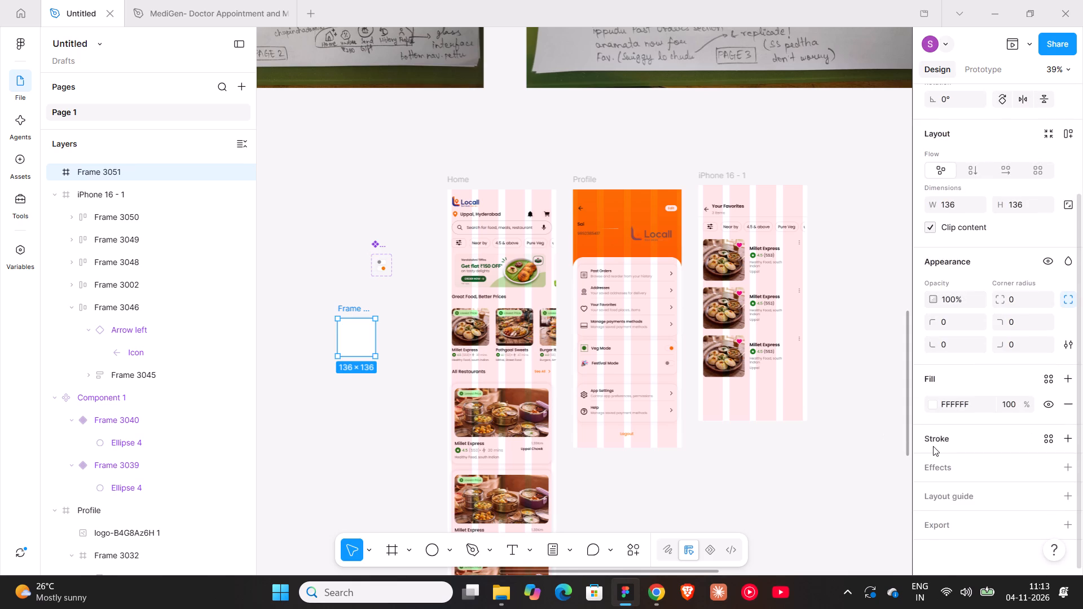
# Change the fill of the small square frame beside the Home screen to the page's orange, FD7601.
pyautogui.click(935, 404)
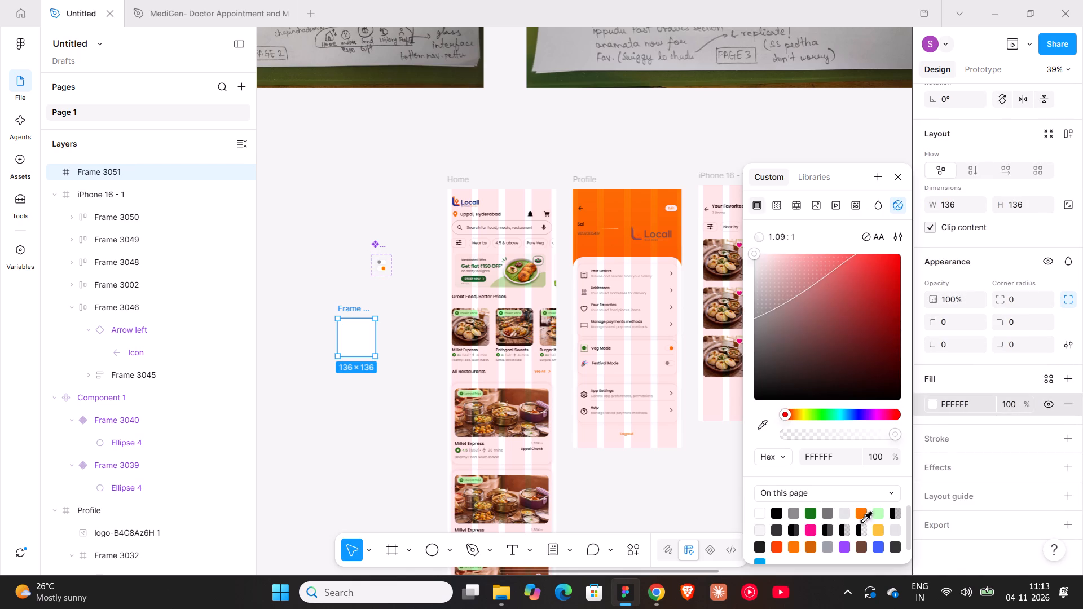
pyautogui.click(858, 514)
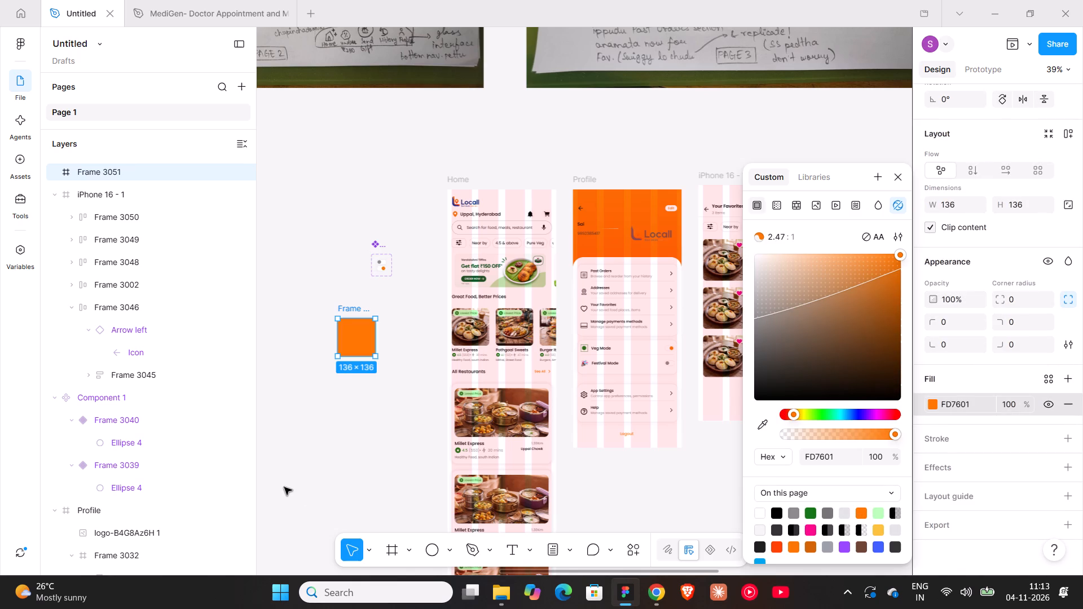
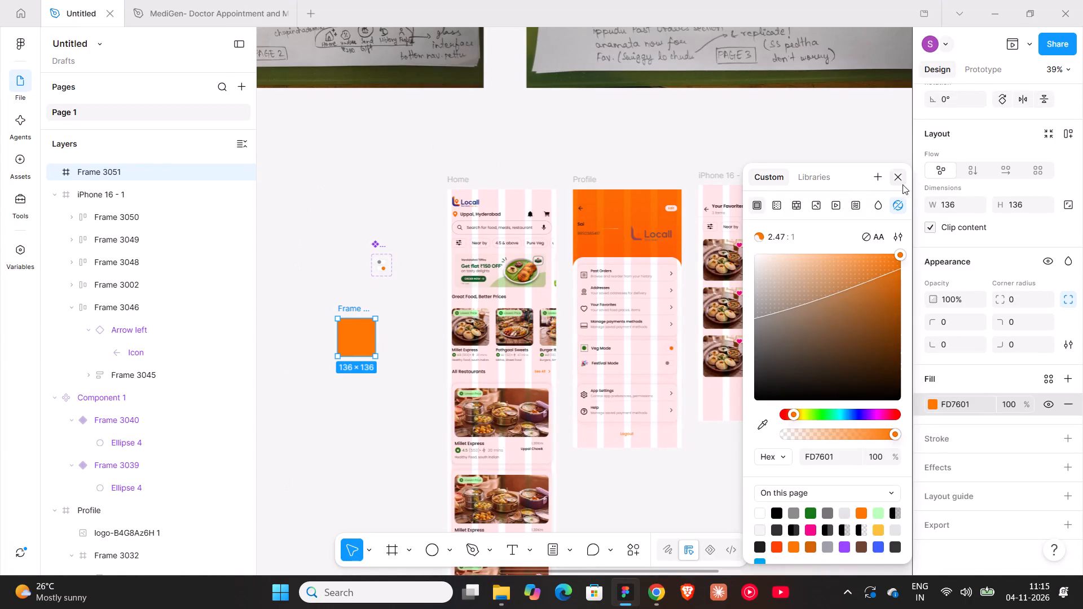
# Duplicate the orange square frame directly below itself and change the copy's fill to the page's grey, 8B8B8B.
pyautogui.click(896, 184)
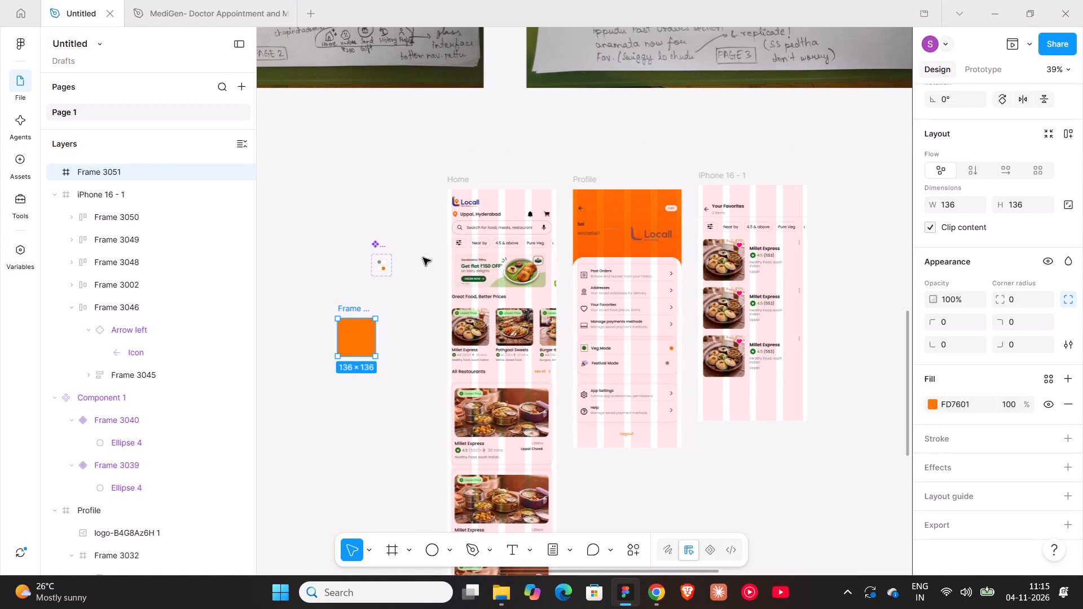
pyautogui.scroll(-3, 423, 258)
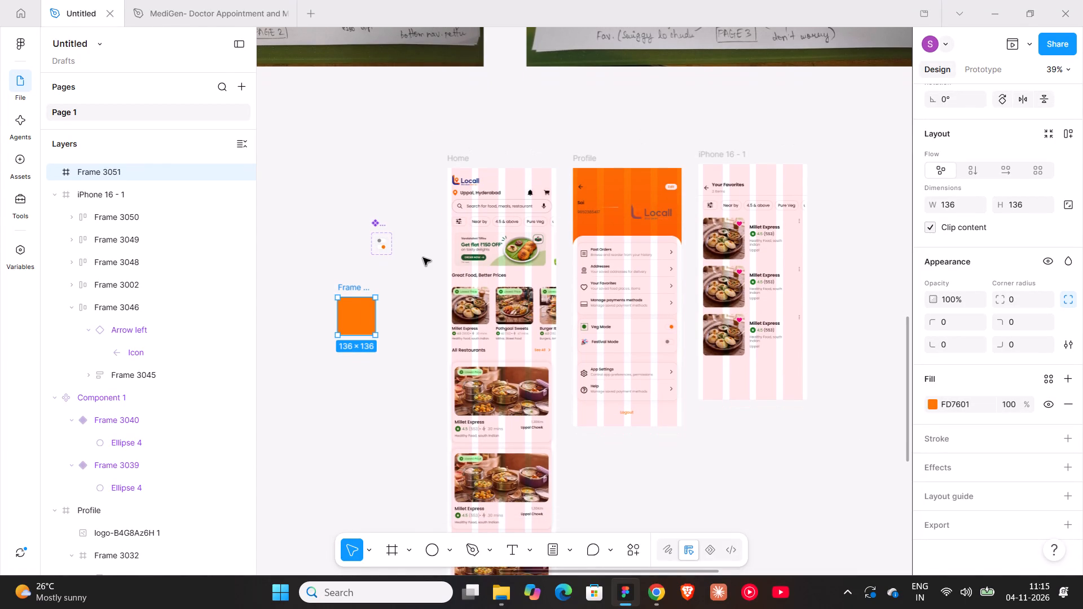
pyautogui.scroll(-2, 423, 258)
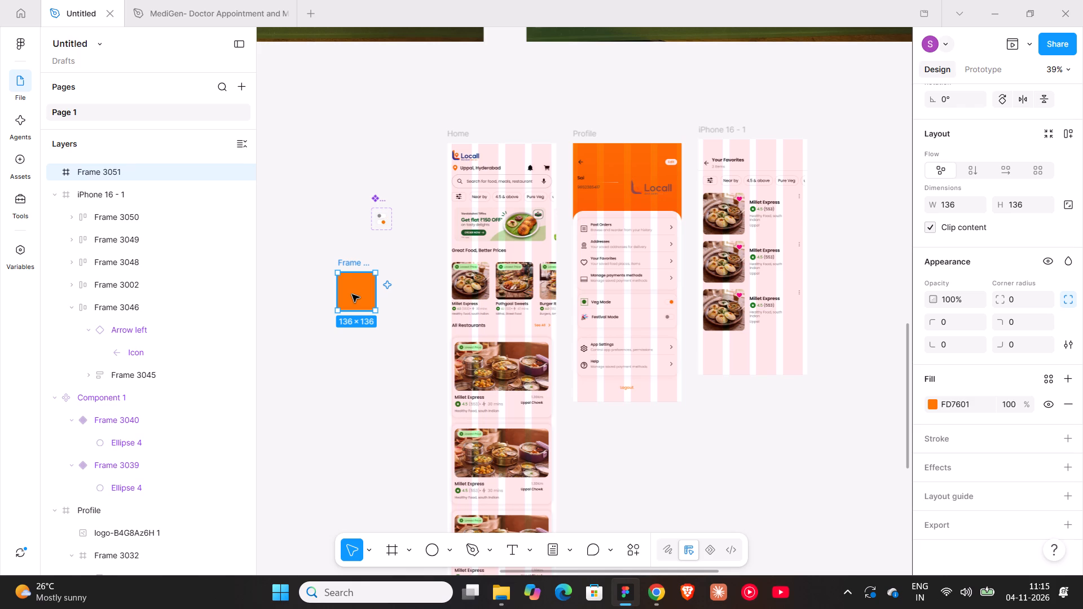
pyautogui.keyDown('alt'); pyautogui.moveTo(352, 294); pyautogui.dragTo(353, 338); pyautogui.keyUp('alt')
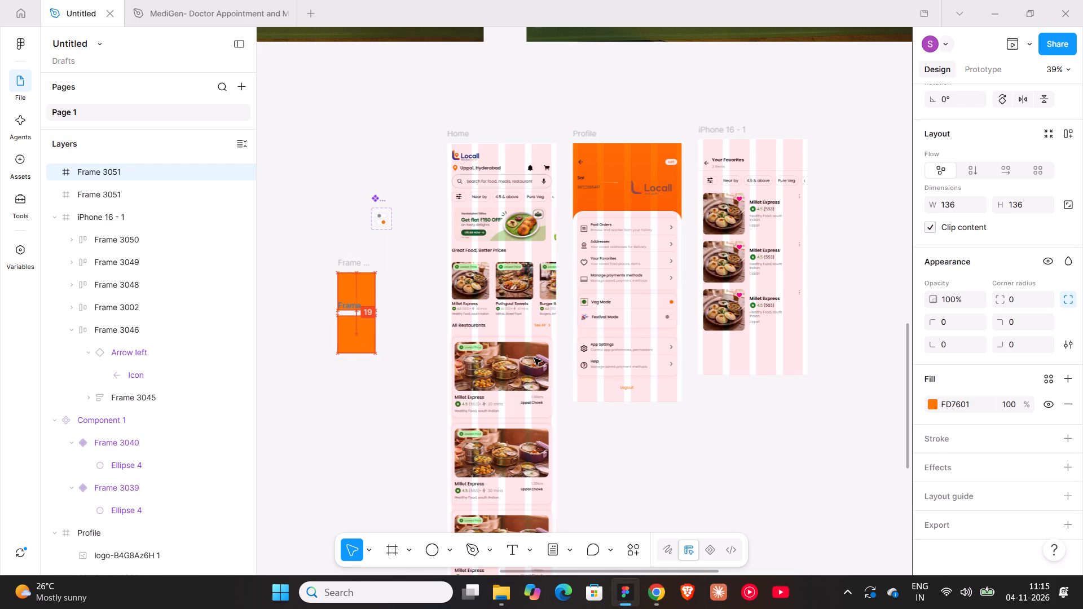
pyautogui.click(933, 404)
pyautogui.click(793, 515)
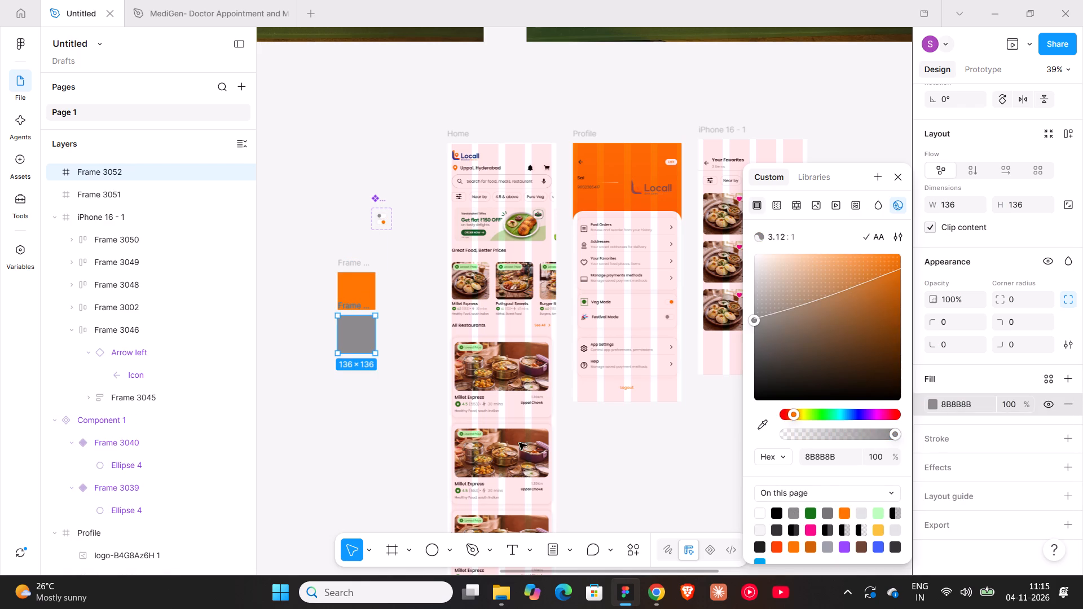
pyautogui.click(415, 429)
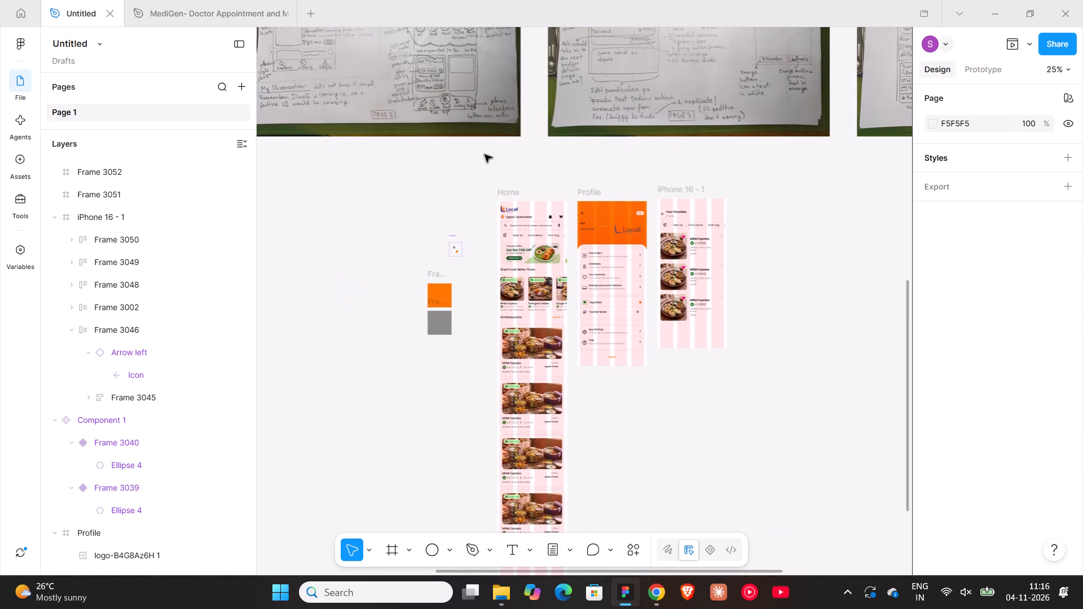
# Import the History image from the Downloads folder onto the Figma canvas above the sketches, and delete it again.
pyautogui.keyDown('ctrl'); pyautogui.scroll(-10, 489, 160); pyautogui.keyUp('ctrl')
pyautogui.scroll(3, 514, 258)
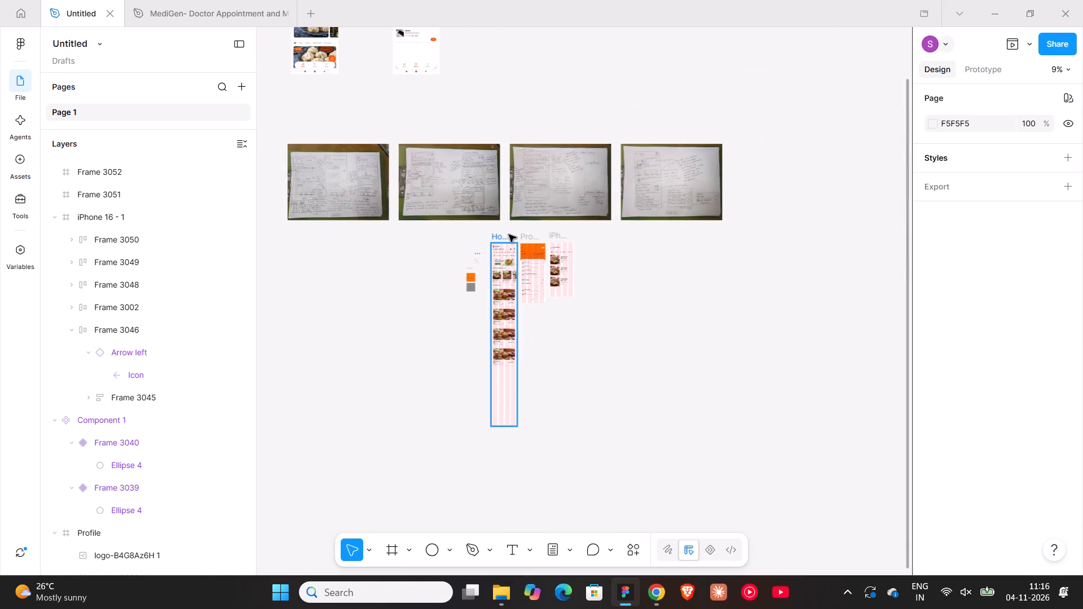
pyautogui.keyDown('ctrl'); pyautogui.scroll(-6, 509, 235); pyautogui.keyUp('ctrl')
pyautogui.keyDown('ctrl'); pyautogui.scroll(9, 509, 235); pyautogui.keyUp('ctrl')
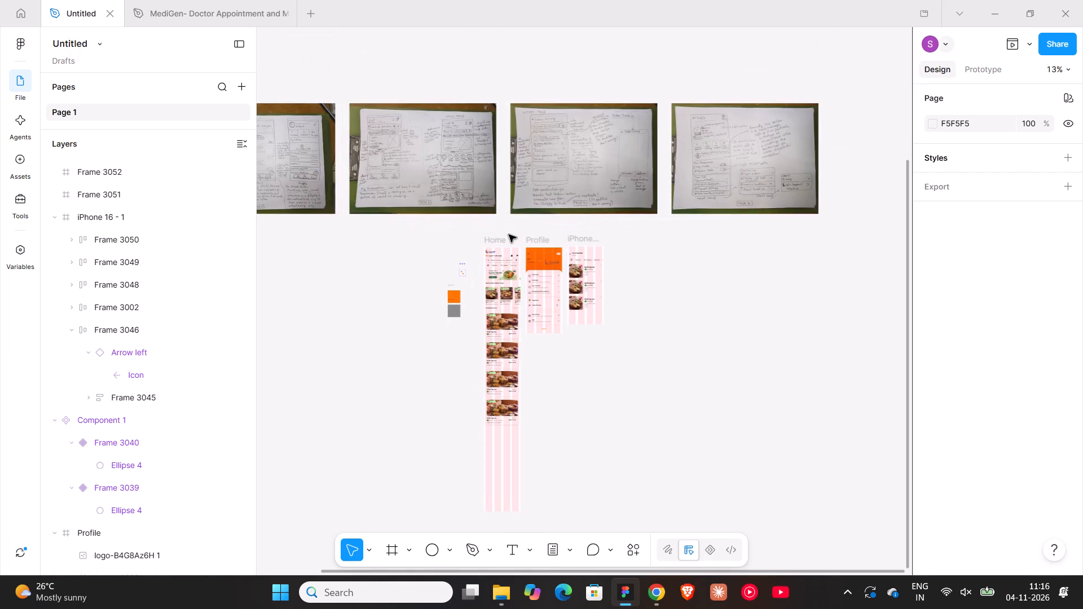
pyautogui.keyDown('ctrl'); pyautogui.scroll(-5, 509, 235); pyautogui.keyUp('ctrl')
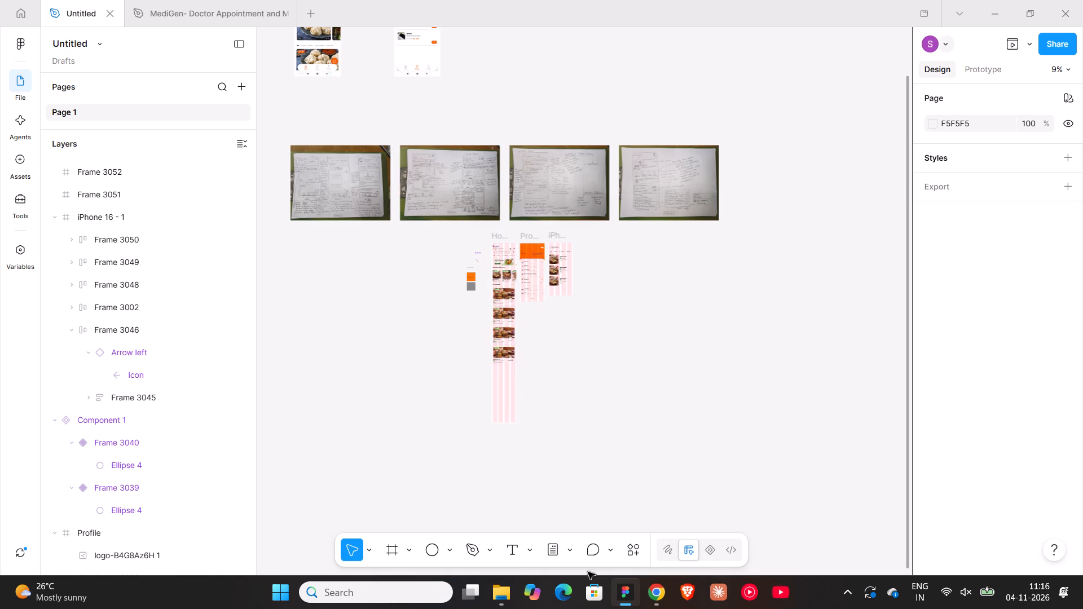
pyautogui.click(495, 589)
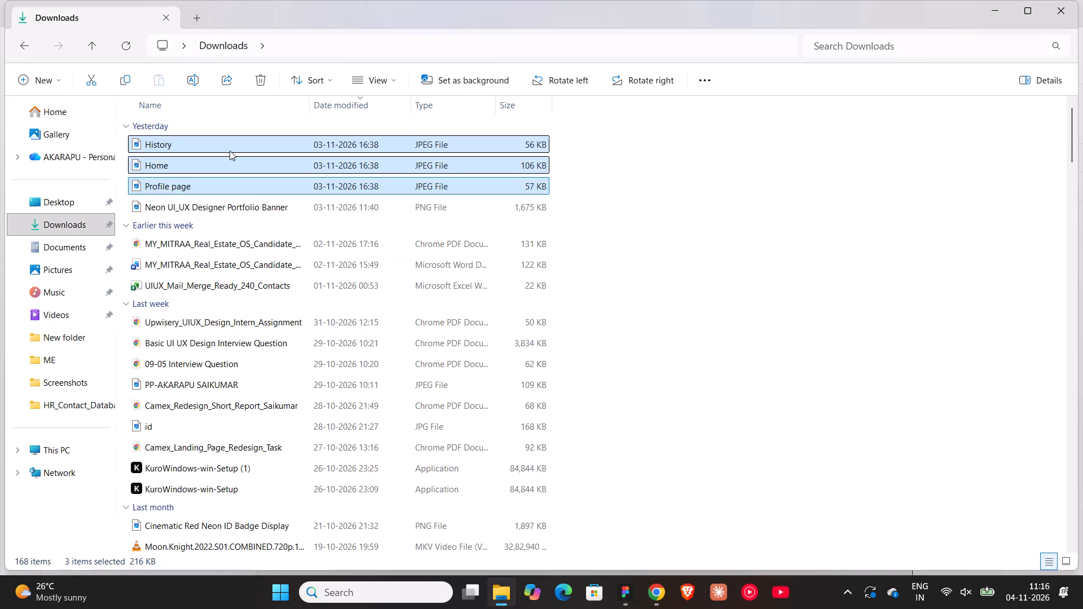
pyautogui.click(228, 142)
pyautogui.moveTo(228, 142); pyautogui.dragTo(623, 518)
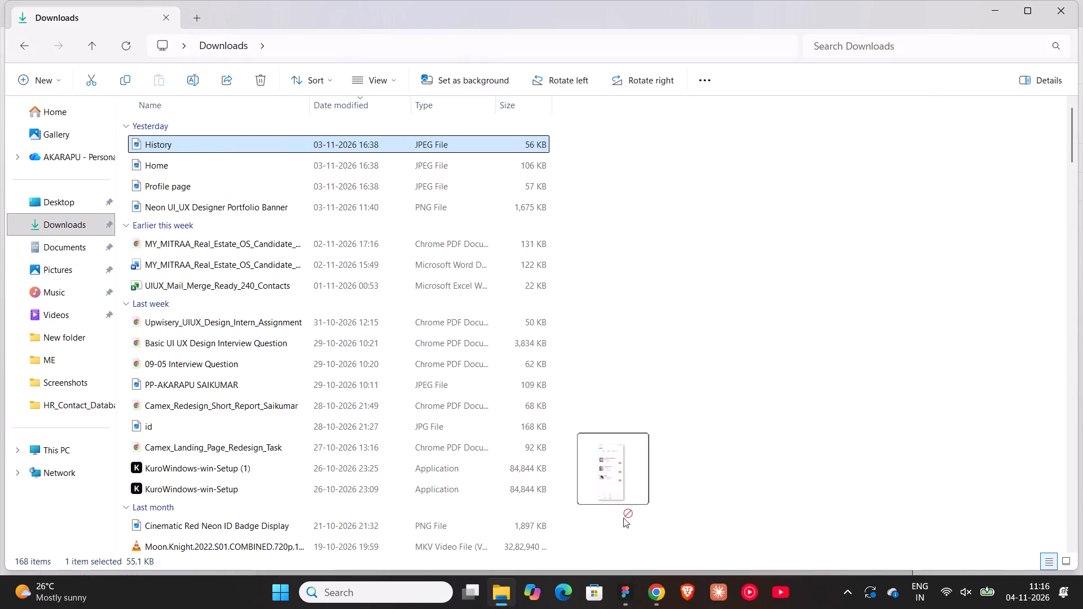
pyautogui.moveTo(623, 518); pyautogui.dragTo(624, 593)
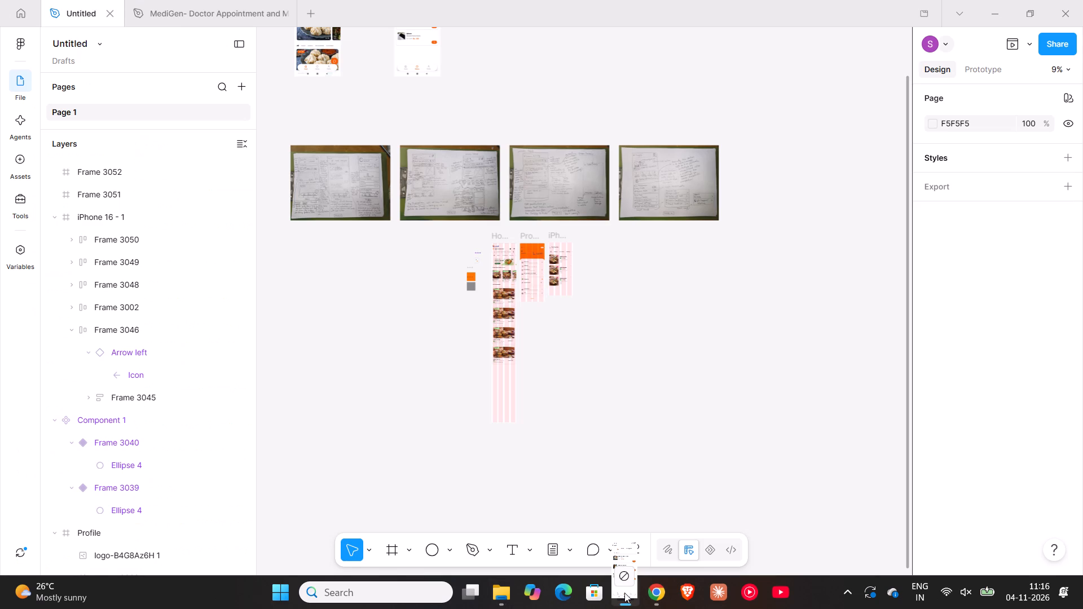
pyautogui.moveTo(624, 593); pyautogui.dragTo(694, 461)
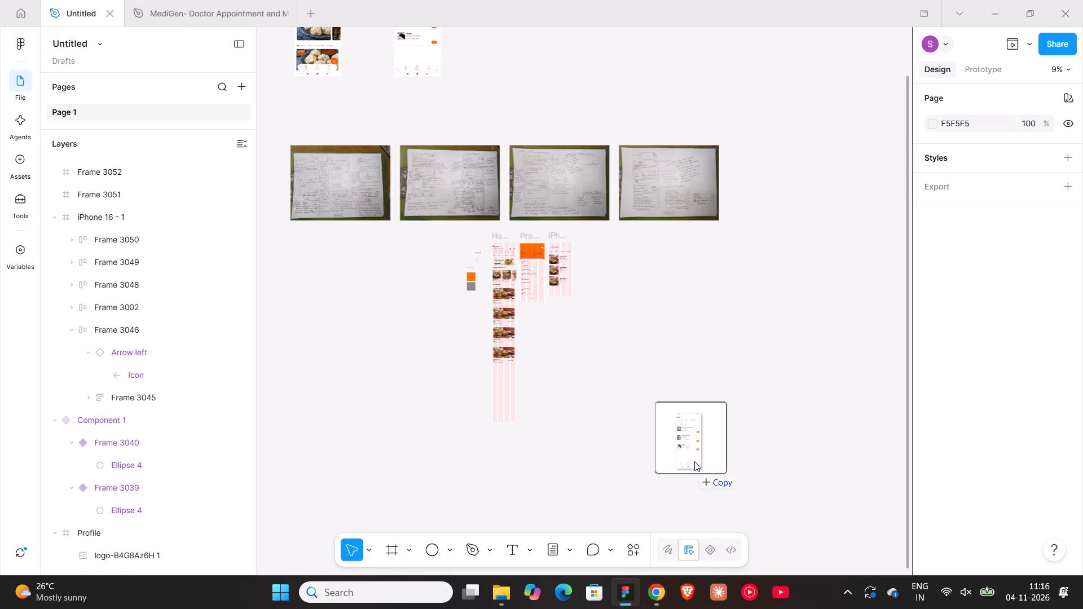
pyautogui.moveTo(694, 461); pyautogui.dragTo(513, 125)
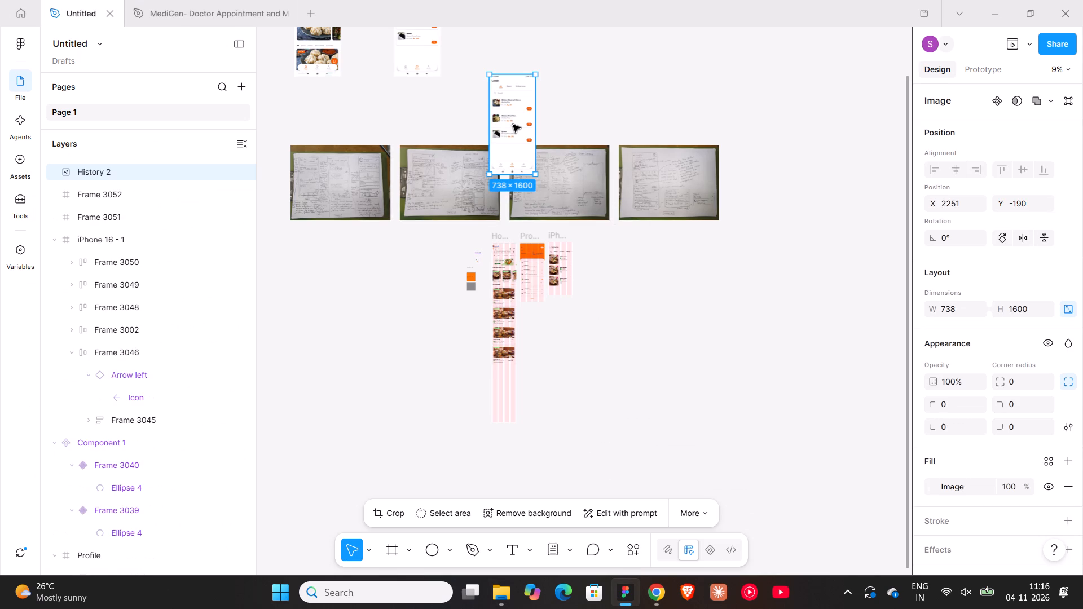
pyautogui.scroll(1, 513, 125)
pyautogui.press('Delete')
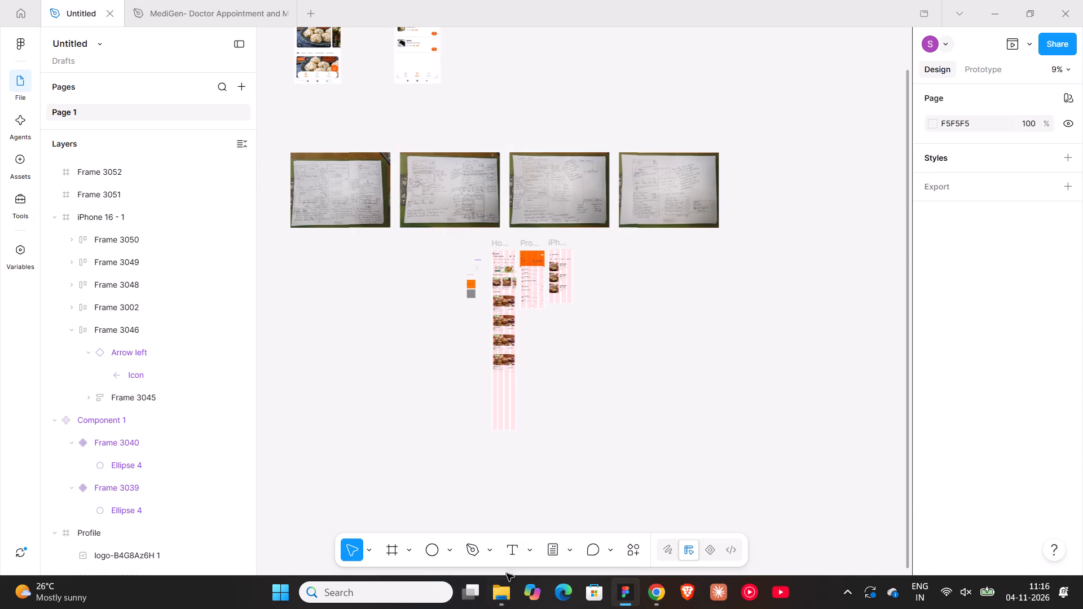
# Import the Profile page image from the Downloads folder into Figma and place it between the two app screenshots above the sketches.
pyautogui.click(507, 581)
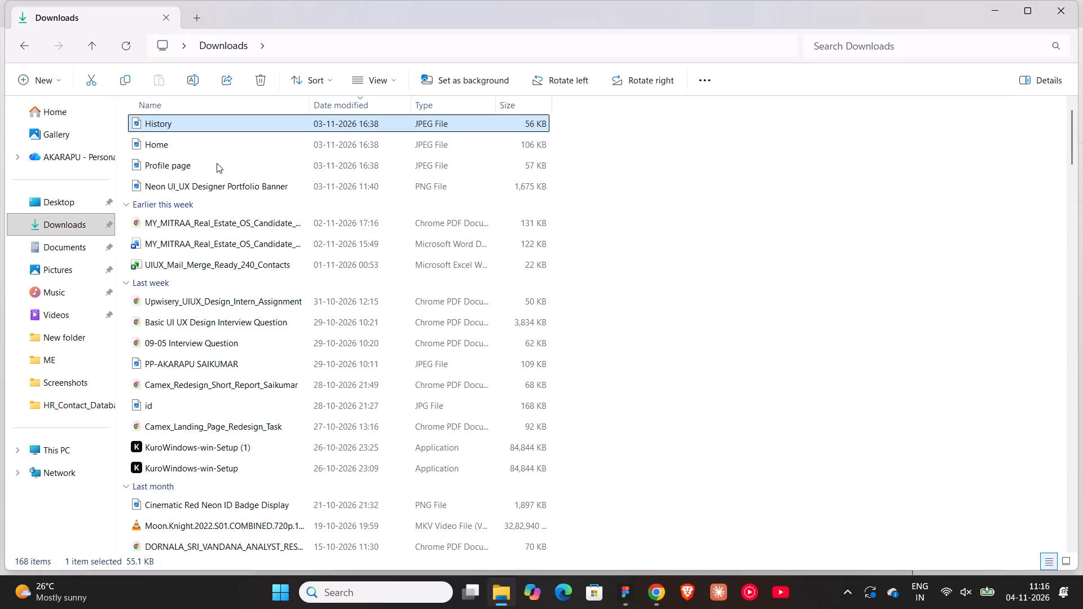
pyautogui.moveTo(217, 163); pyautogui.dragTo(674, 579)
pyautogui.click(719, 348)
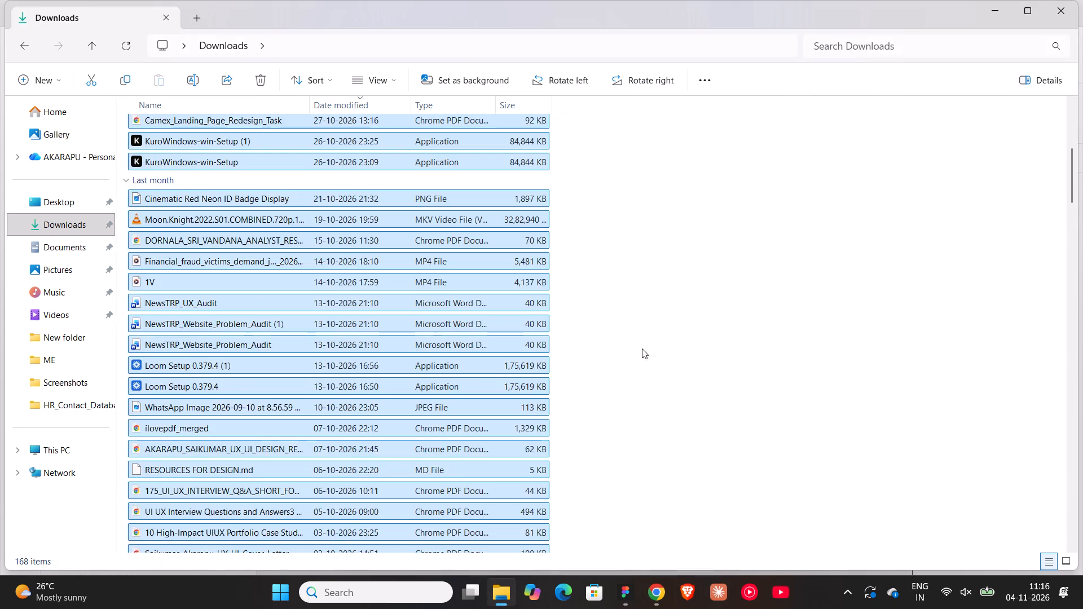
pyautogui.scroll(8, 367, 347)
pyautogui.moveTo(205, 185); pyautogui.dragTo(502, 274)
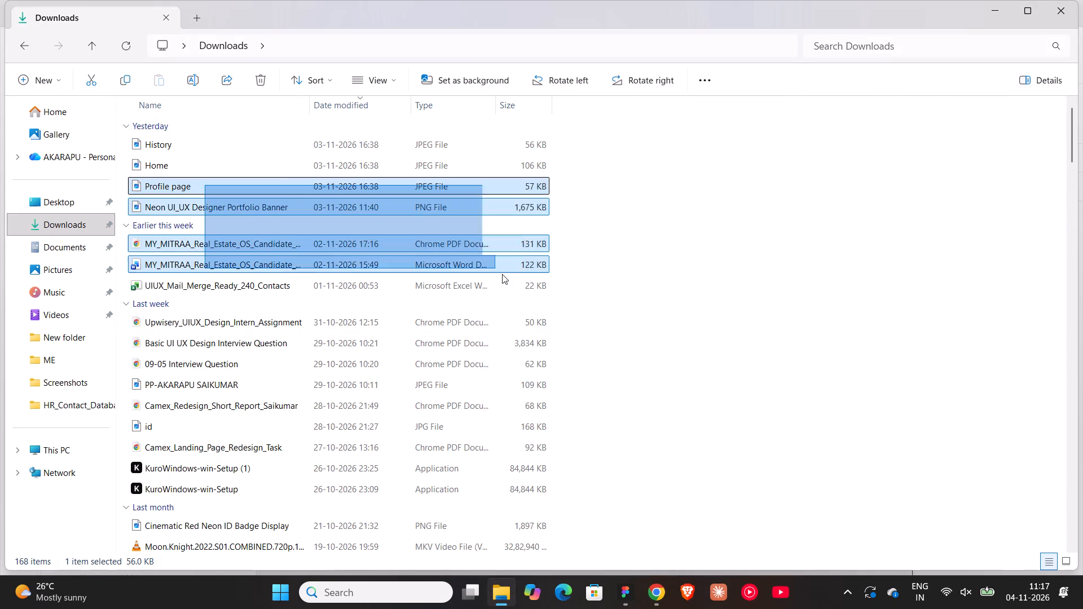
pyautogui.moveTo(502, 274); pyautogui.dragTo(584, 376)
pyautogui.click(605, 223)
pyautogui.click(561, 173)
pyautogui.click(517, 183)
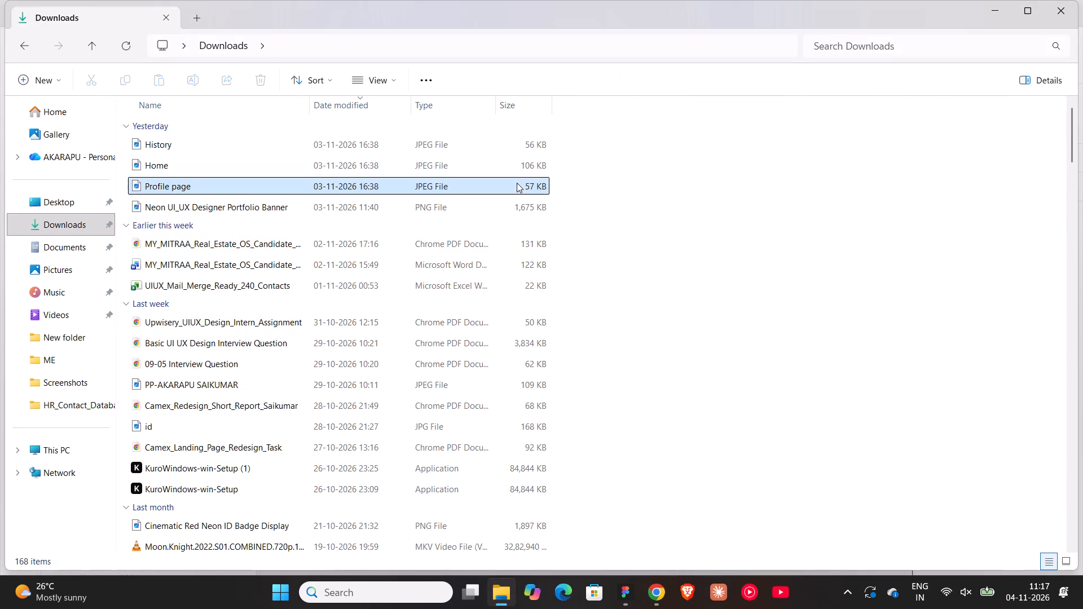
pyautogui.moveTo(444, 187); pyautogui.dragTo(637, 593)
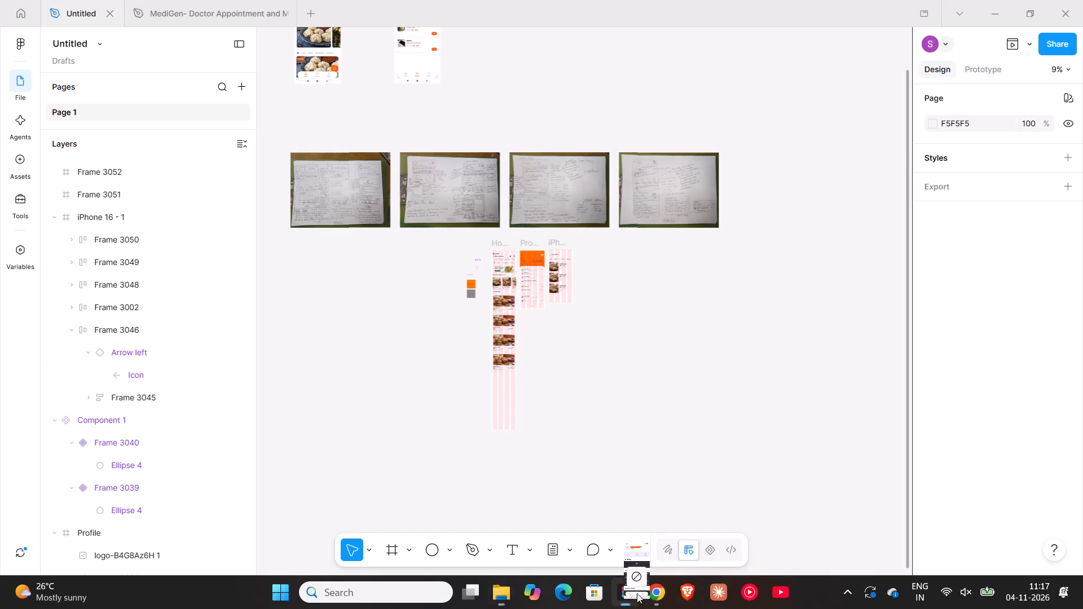
pyautogui.moveTo(637, 593); pyautogui.dragTo(480, 133)
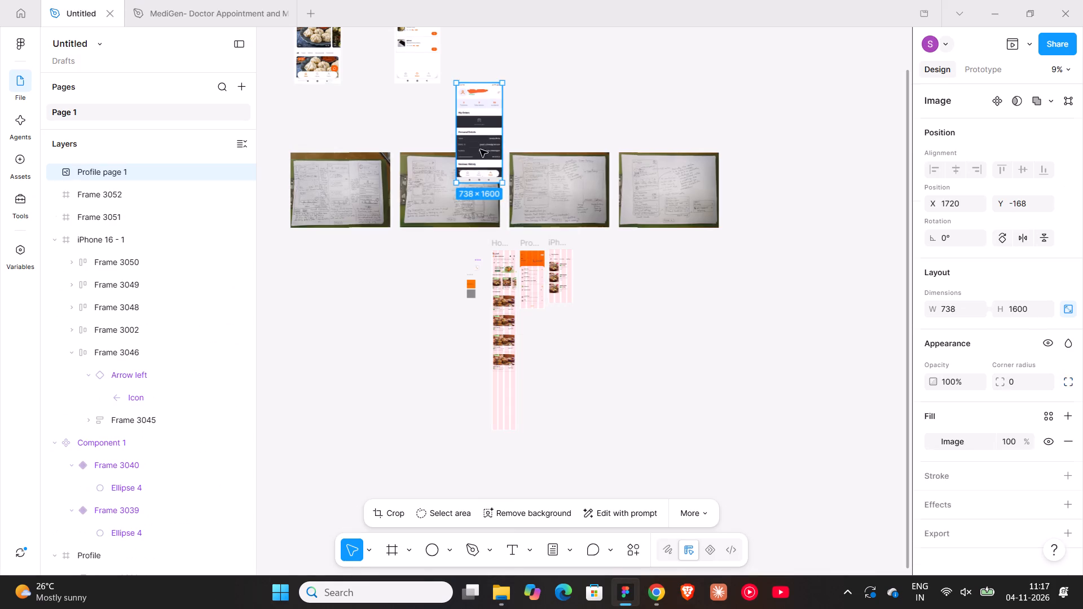
pyautogui.scroll(5, 481, 169)
pyautogui.moveTo(483, 345); pyautogui.dragTo(357, 261)
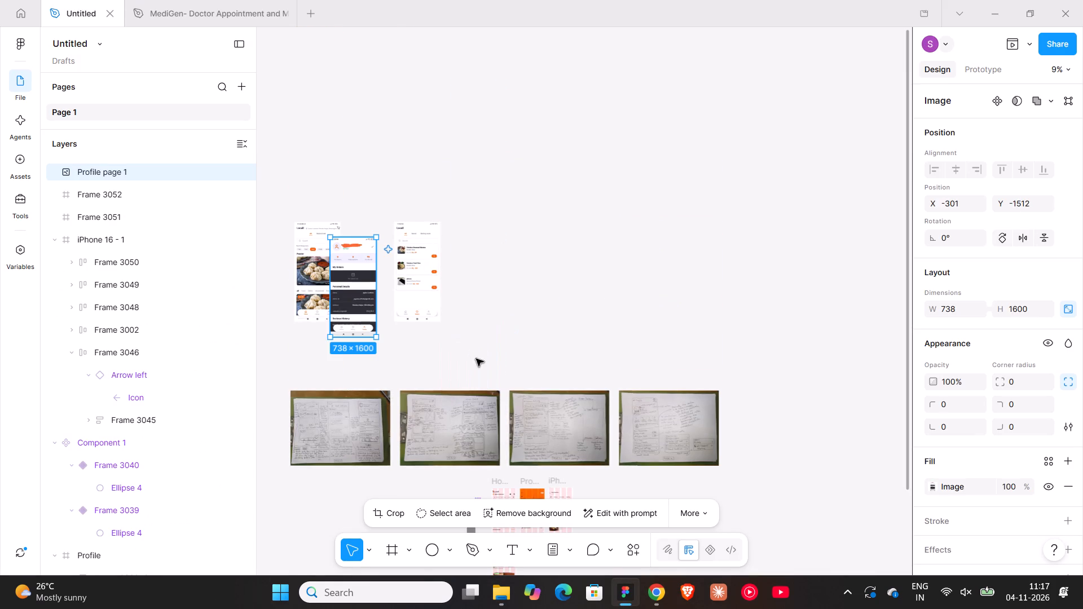
pyautogui.moveTo(358, 277); pyautogui.dragTo(371, 257)
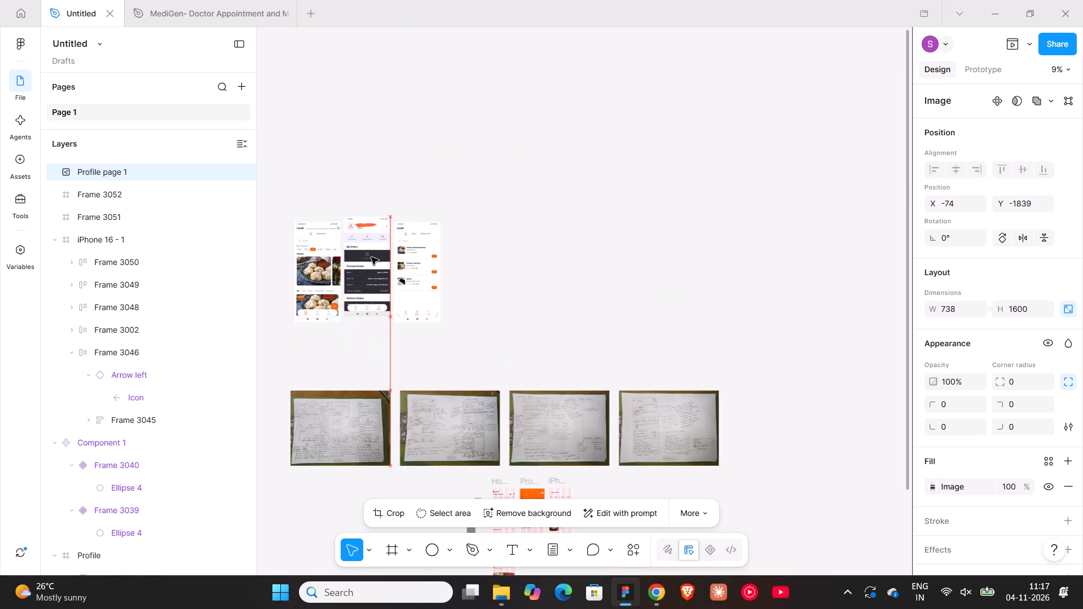
pyautogui.moveTo(371, 257); pyautogui.dragTo(371, 261)
pyautogui.click(591, 206)
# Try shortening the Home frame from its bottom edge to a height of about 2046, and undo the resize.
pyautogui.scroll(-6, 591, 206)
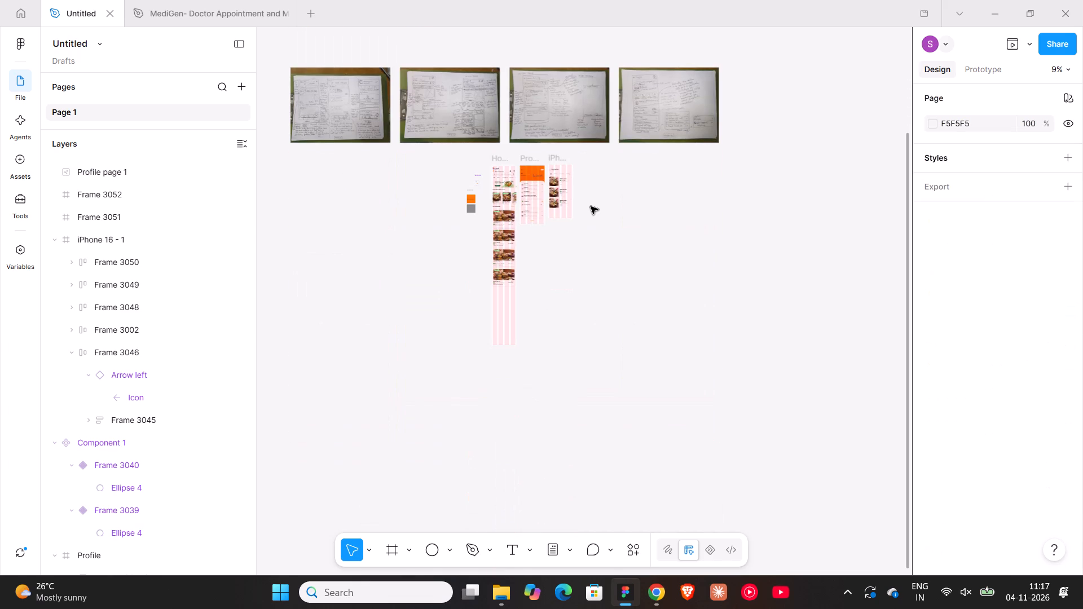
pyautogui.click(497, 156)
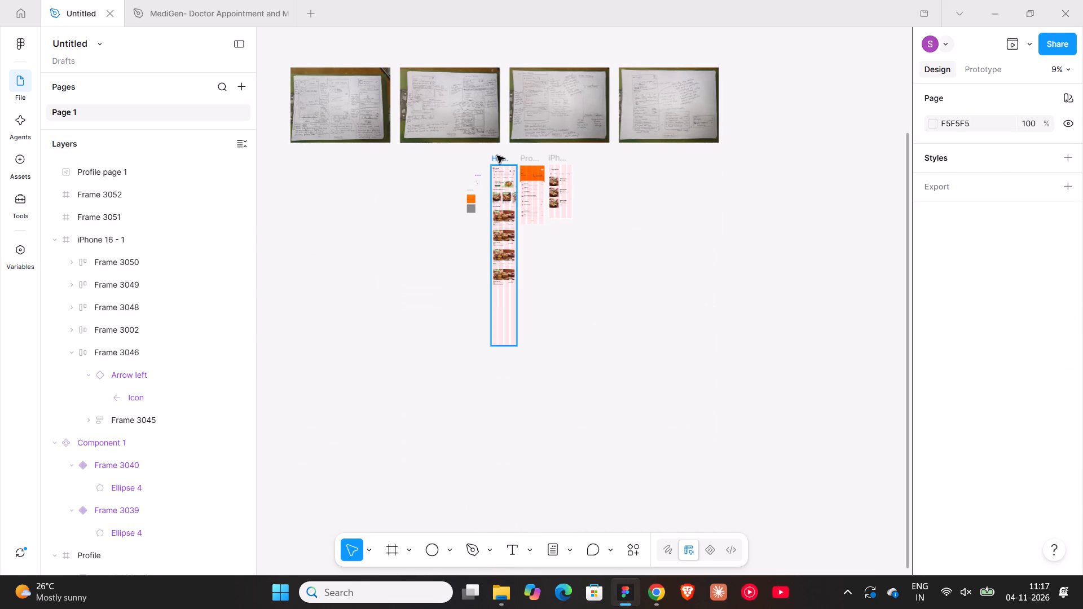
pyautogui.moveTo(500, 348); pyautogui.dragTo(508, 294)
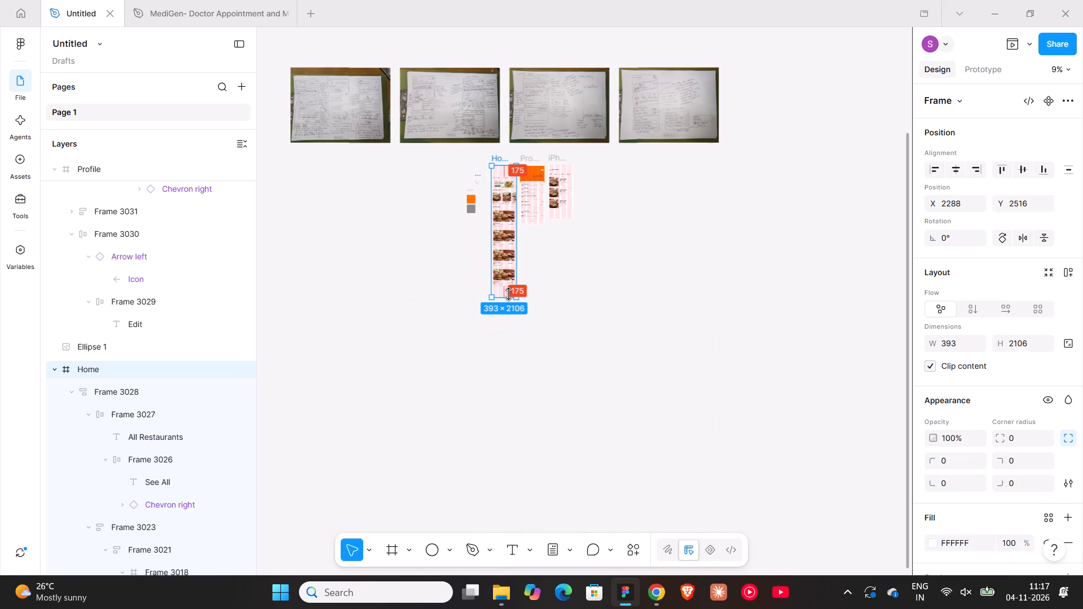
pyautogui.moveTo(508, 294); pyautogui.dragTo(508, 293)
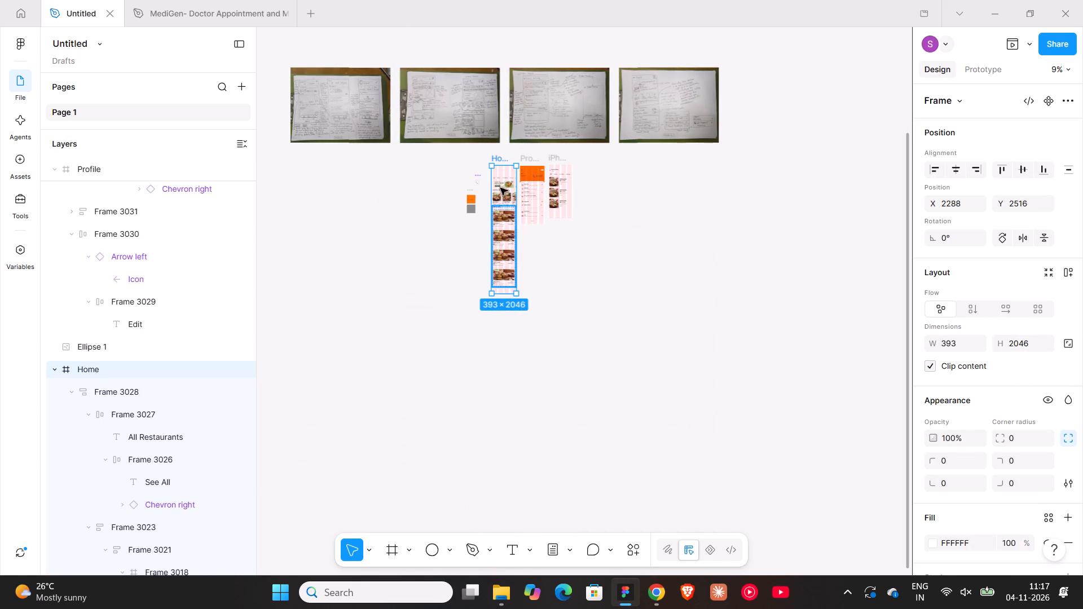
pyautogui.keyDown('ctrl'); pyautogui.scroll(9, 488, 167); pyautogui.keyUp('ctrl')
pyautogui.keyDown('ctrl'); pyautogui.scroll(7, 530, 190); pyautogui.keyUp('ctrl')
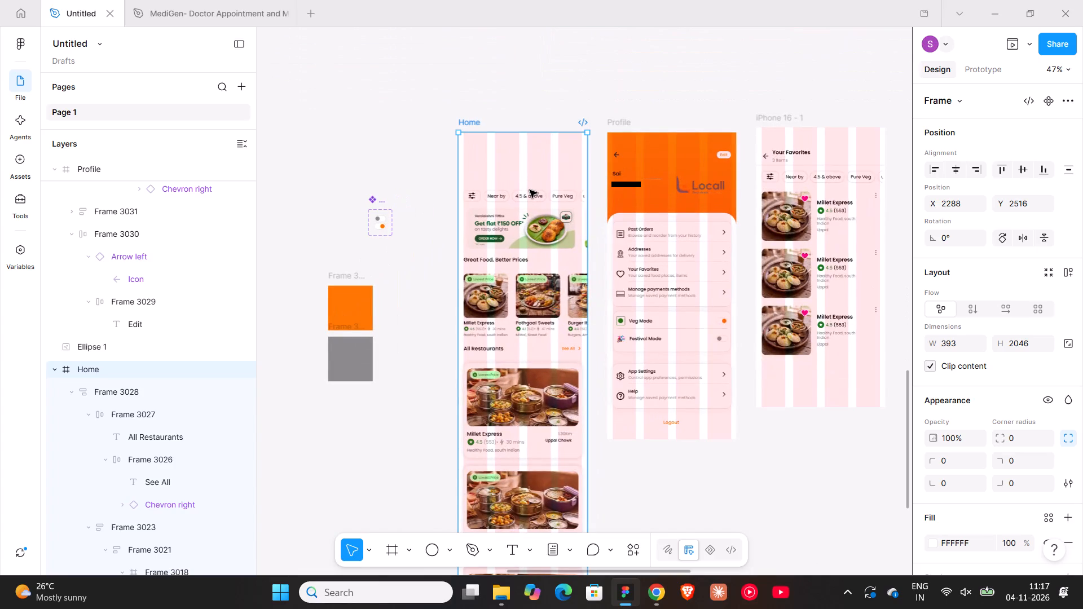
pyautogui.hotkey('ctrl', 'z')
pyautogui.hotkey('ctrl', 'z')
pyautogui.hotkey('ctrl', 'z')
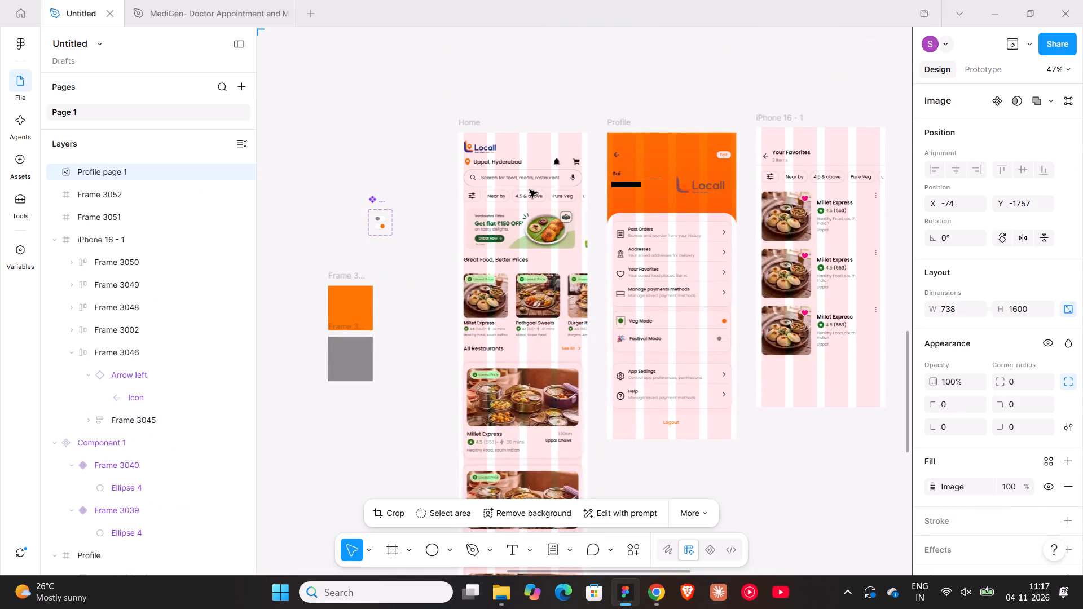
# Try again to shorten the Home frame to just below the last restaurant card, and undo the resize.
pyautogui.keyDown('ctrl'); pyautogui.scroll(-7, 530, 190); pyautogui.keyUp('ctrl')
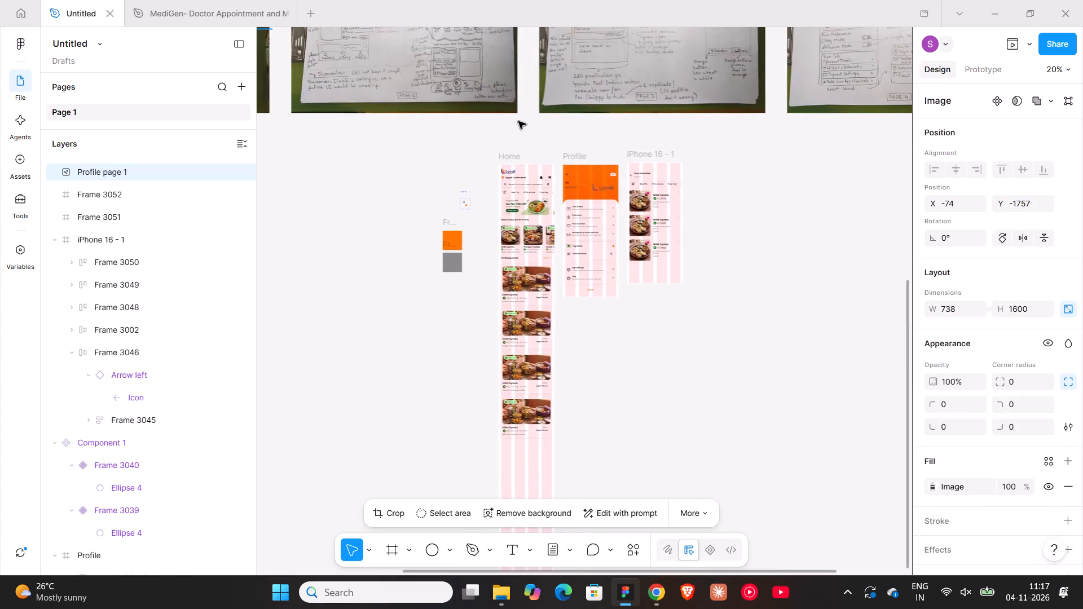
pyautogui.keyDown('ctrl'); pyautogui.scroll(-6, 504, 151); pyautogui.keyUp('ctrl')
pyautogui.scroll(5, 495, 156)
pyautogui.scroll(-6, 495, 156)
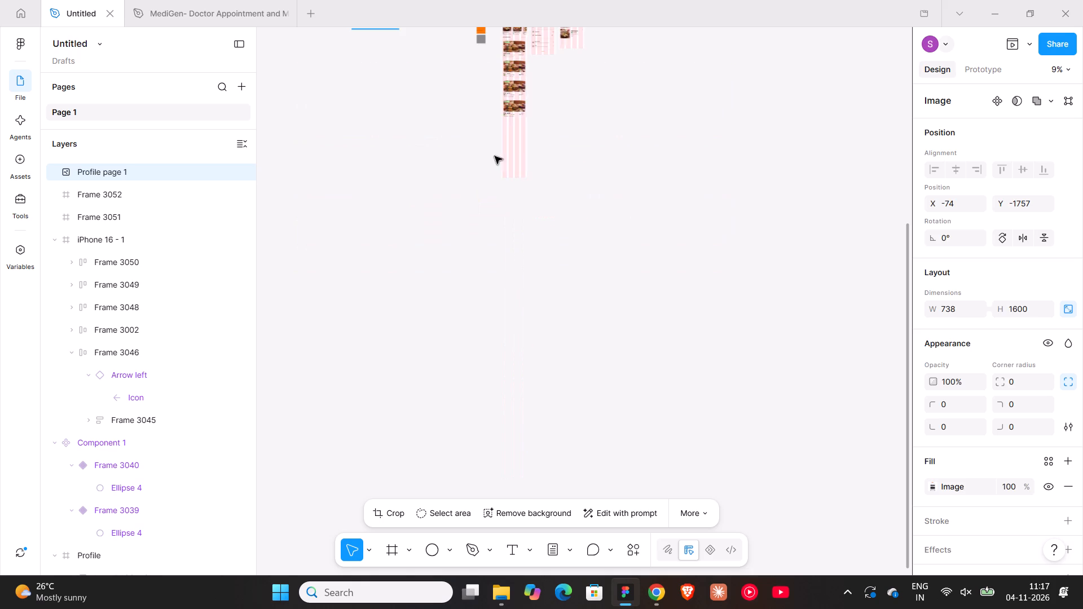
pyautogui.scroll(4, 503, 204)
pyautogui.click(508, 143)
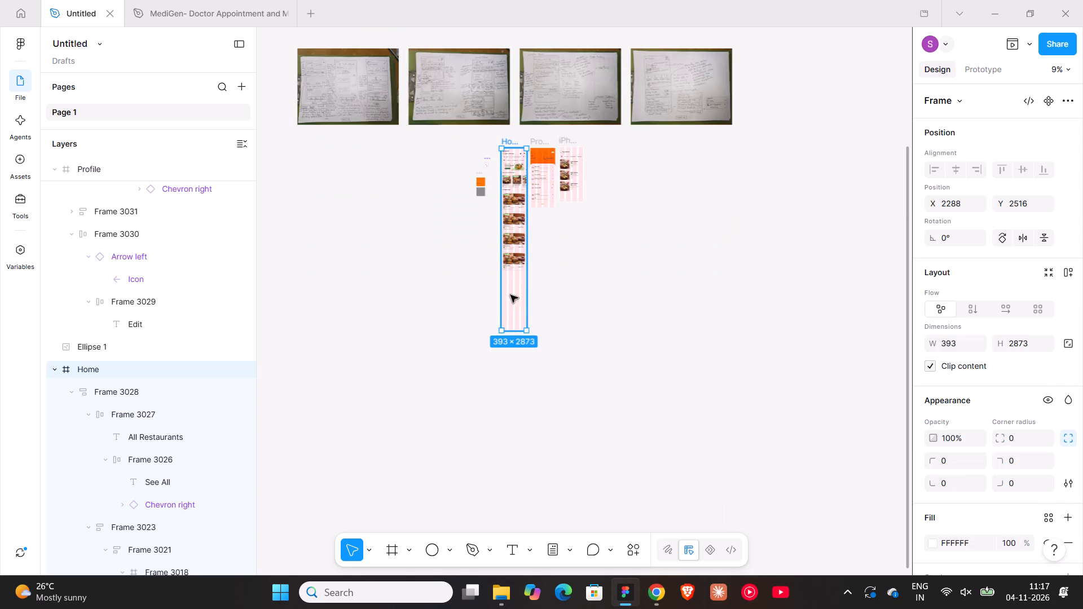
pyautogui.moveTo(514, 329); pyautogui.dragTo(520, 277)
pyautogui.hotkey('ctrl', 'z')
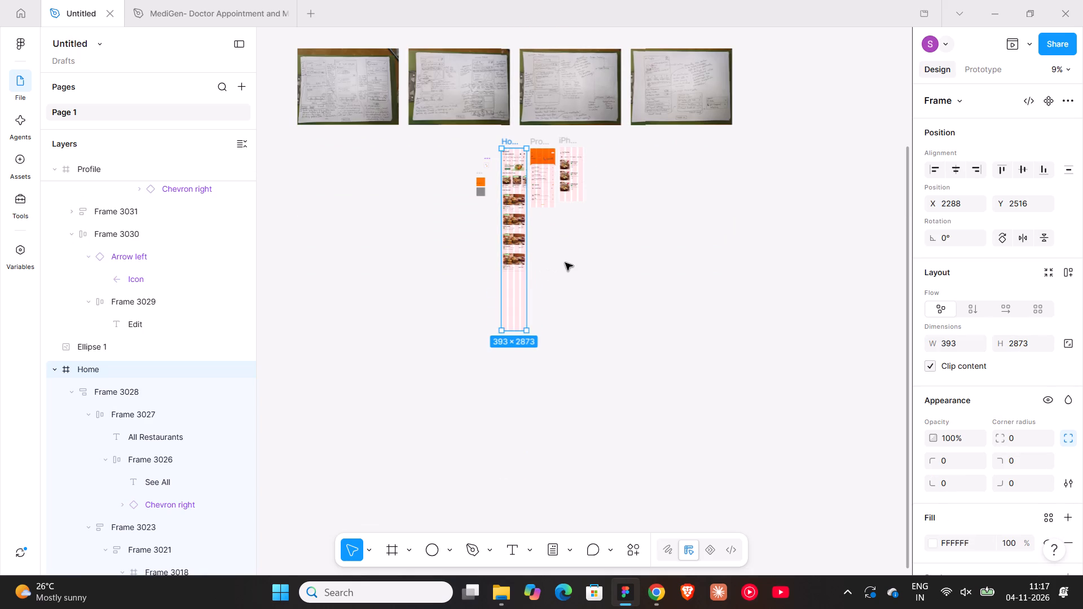
# Set the prototype scroll position of the Home screen's header frame to Scroll with parent.
pyautogui.click(514, 155)
pyautogui.click(993, 69)
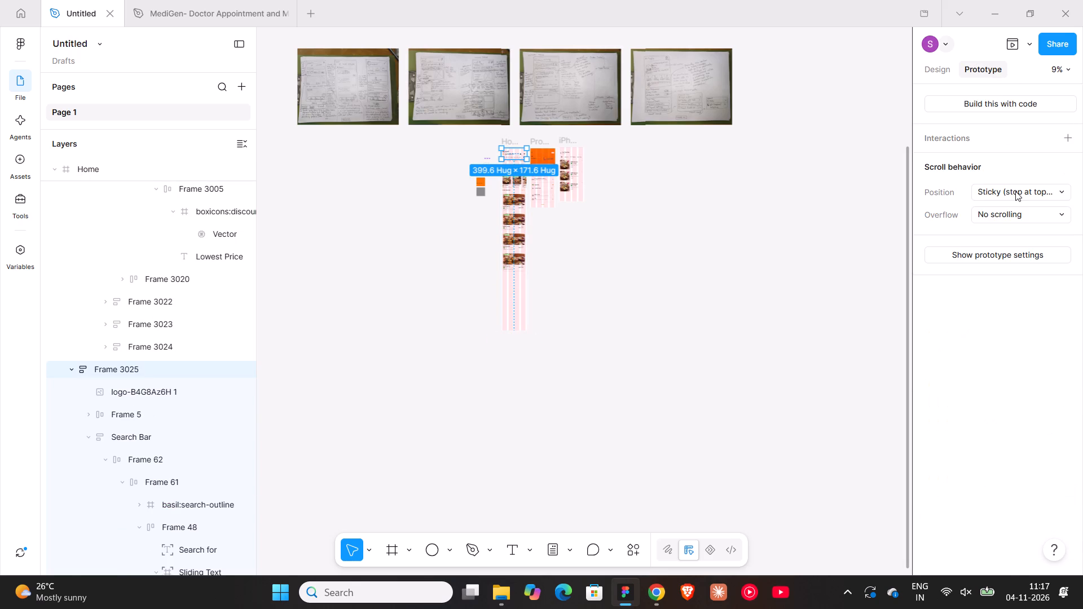
pyautogui.click(1015, 191)
pyautogui.click(1001, 160)
pyautogui.click(576, 281)
# Set the Home header frame's constraints to Left and Top.
pyautogui.click(523, 161)
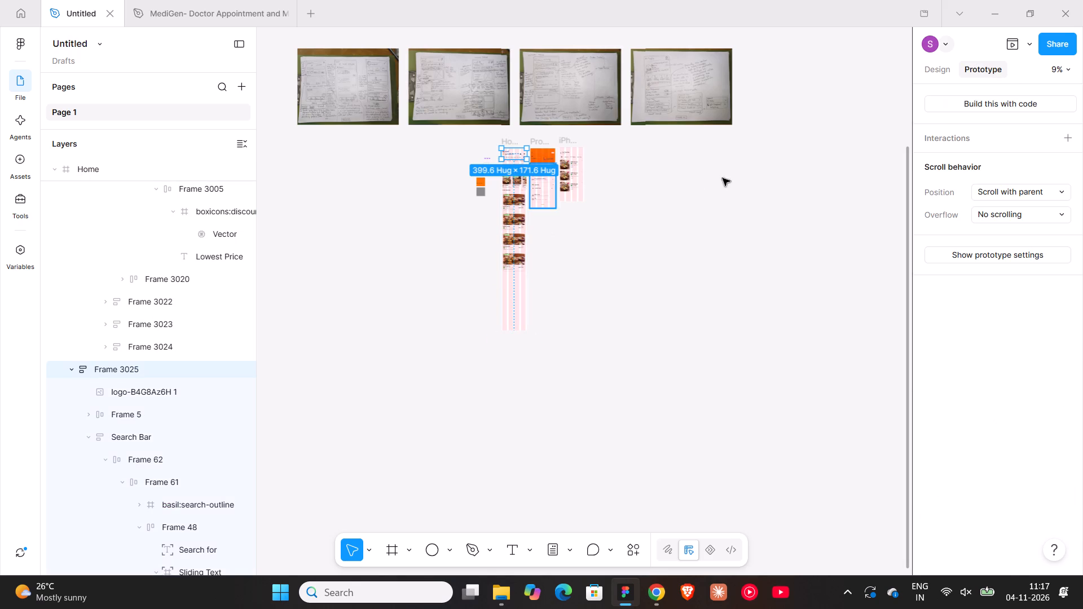
pyautogui.click(931, 76)
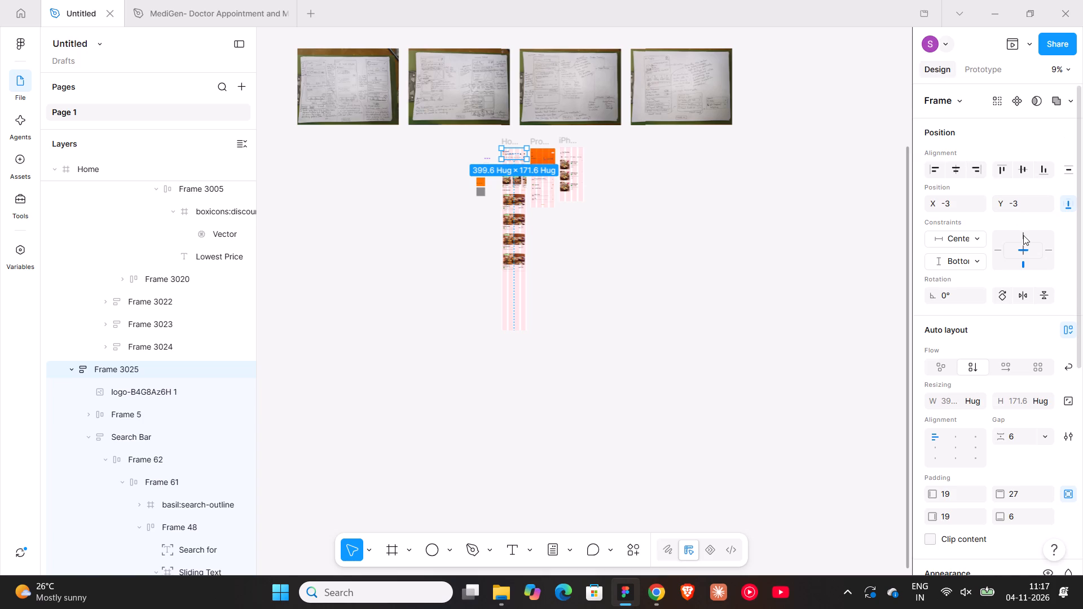
pyautogui.click(1023, 235)
pyautogui.click(1000, 247)
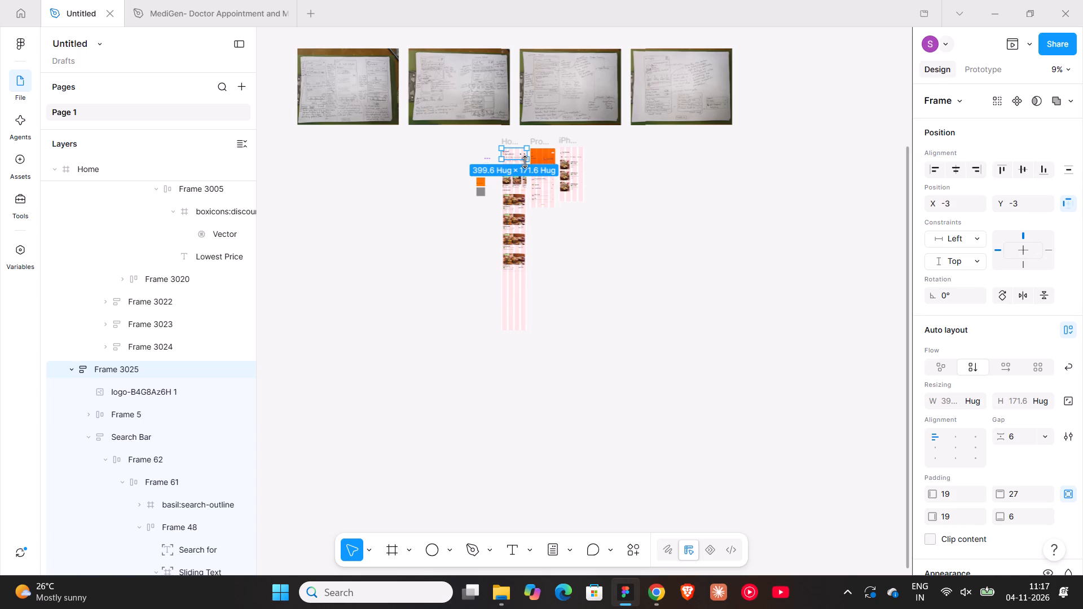
# Shorten the Home frame from its bottom edge to a height of about 2011, ending just below the last restaurant card.
pyautogui.click(509, 140)
pyautogui.keyDown('ctrl'); pyautogui.scroll(6, 505, 135); pyautogui.keyUp('ctrl')
pyautogui.click(512, 147)
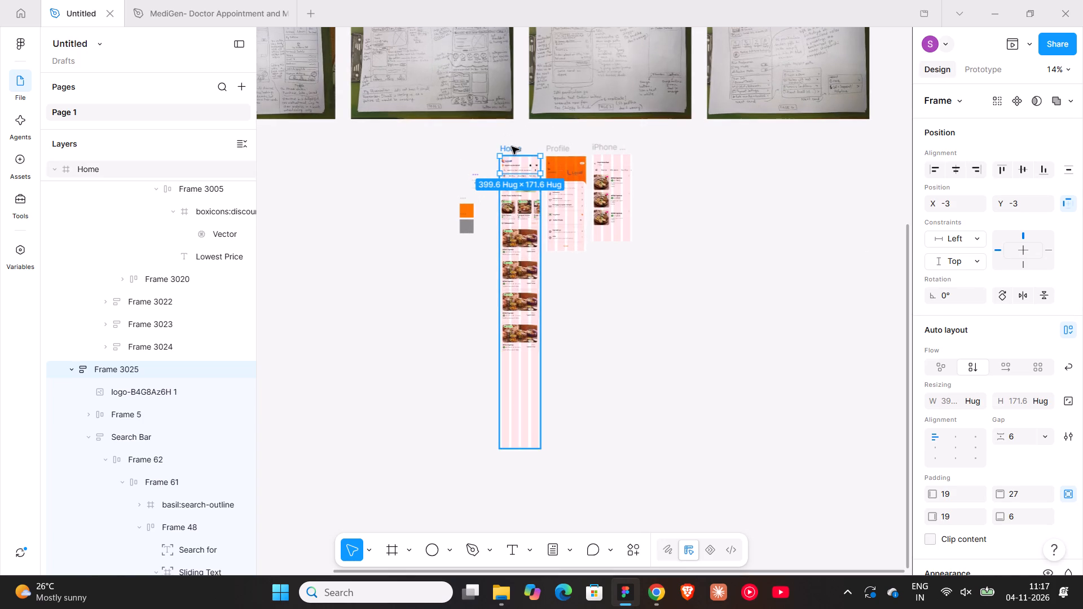
pyautogui.moveTo(519, 445); pyautogui.dragTo(527, 360)
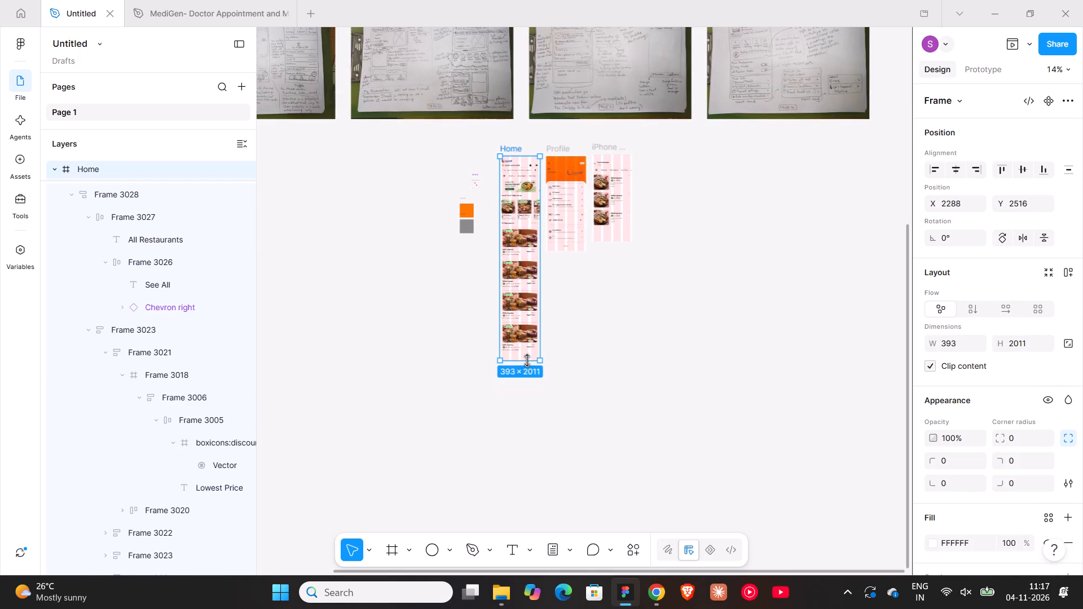
# Shorten the Home frame slightly further from its bottom edge, keeping it just below the last restaurant card.
pyautogui.moveTo(527, 360); pyautogui.dragTo(527, 357)
# Set the horizontal constraint of the Home screen's header frame to Right.
pyautogui.click(517, 171)
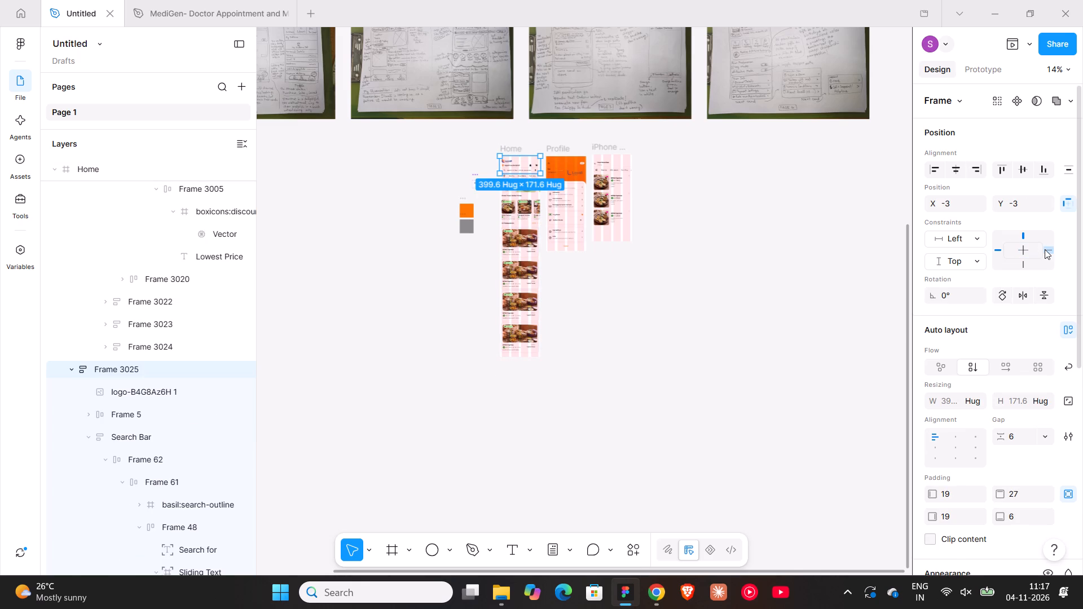
pyautogui.click(1045, 249)
pyautogui.click(971, 236)
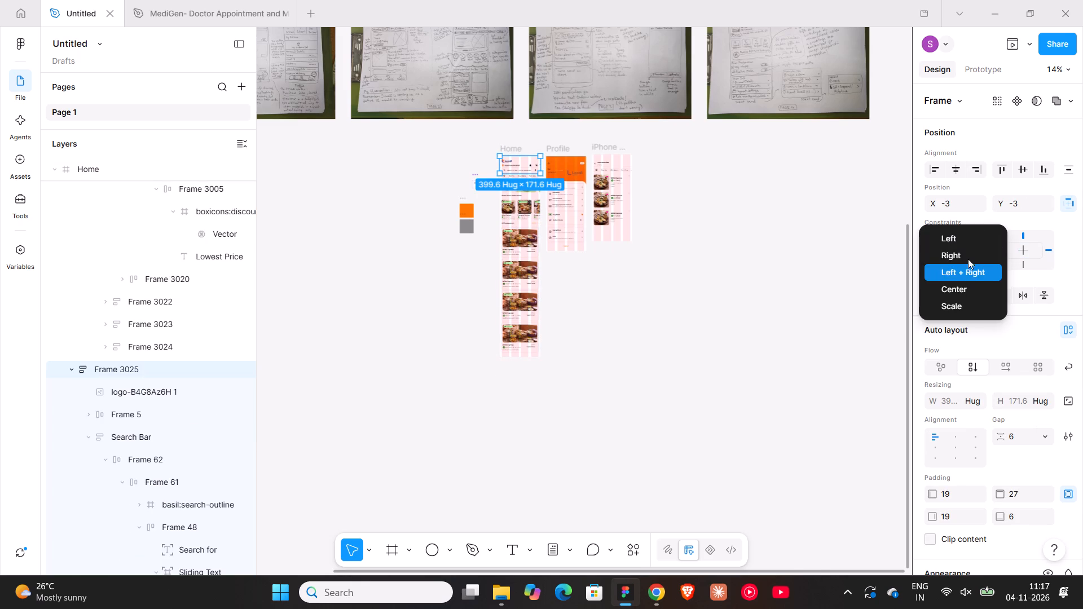
pyautogui.click(793, 232)
# Set the prototype scroll position of the Home header frame to Sticky (stop at top edge), and return to the design settings.
pyautogui.click(991, 73)
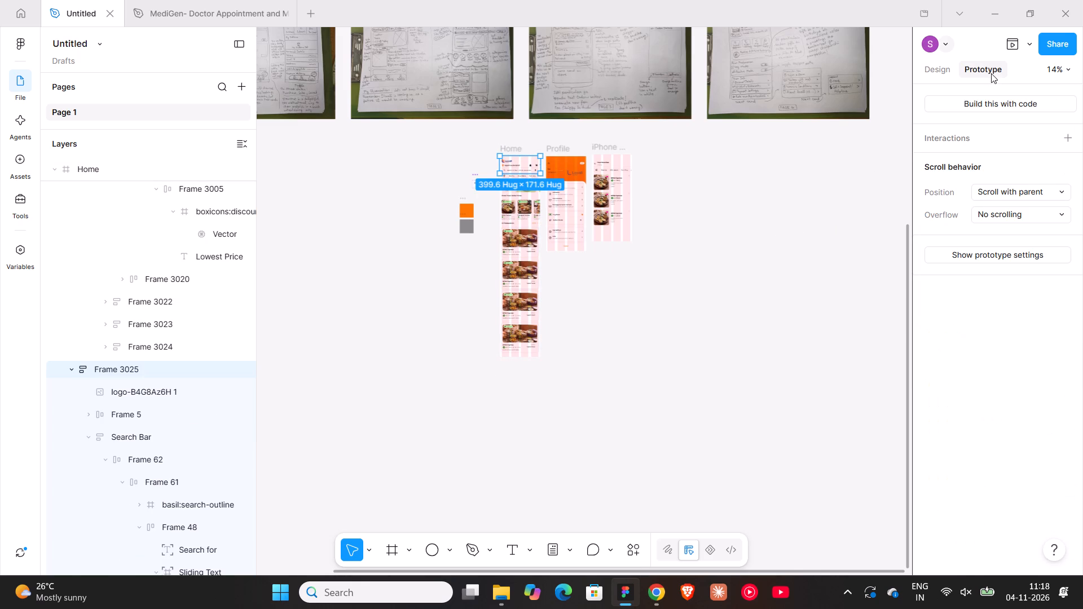
pyautogui.click(1021, 192)
pyautogui.click(1015, 221)
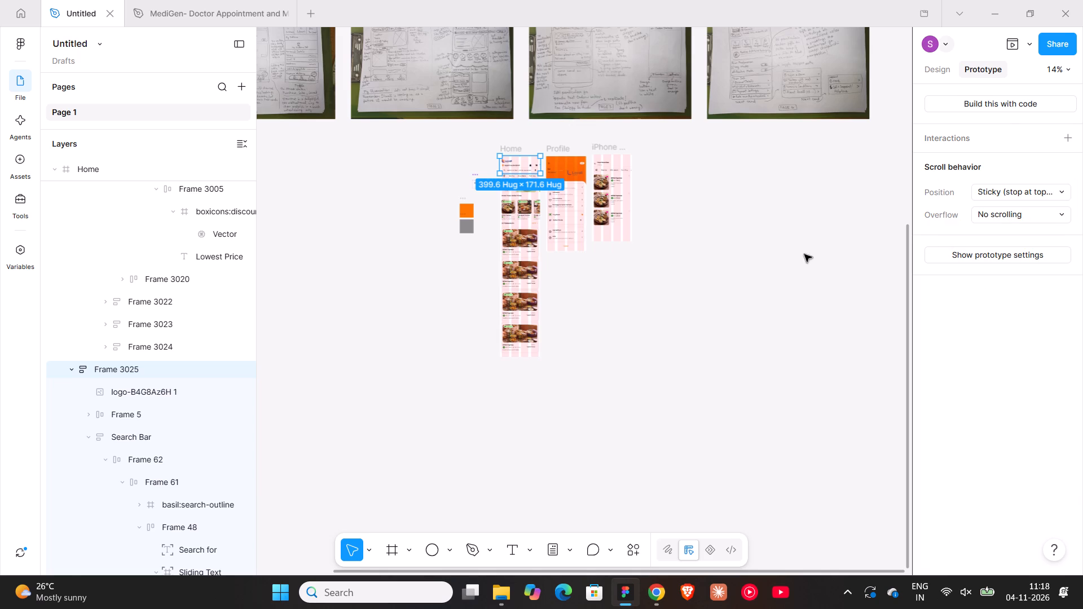
pyautogui.click(804, 254)
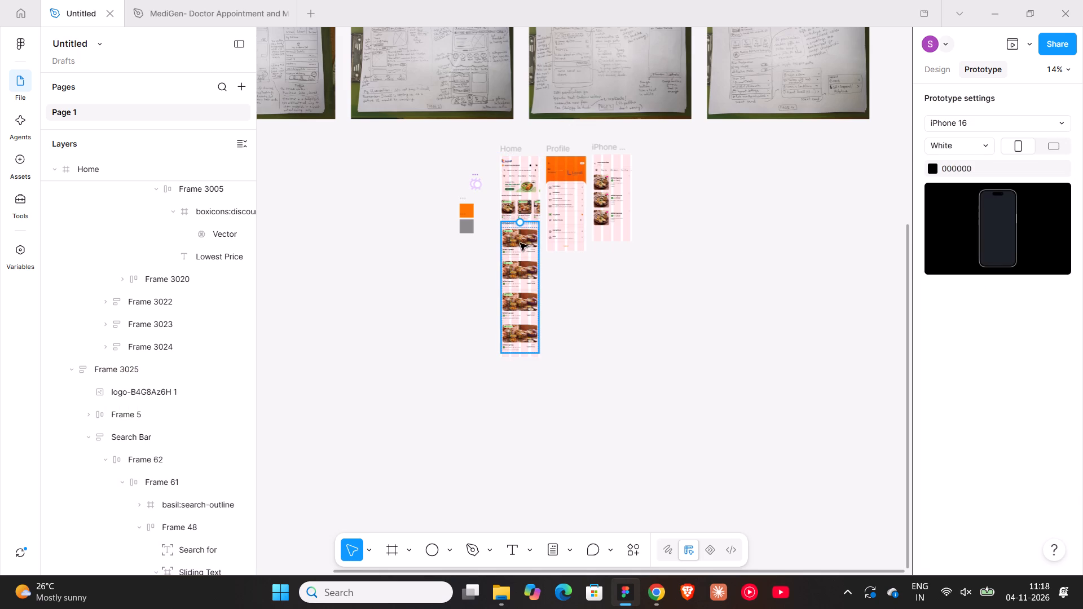
pyautogui.click(928, 68)
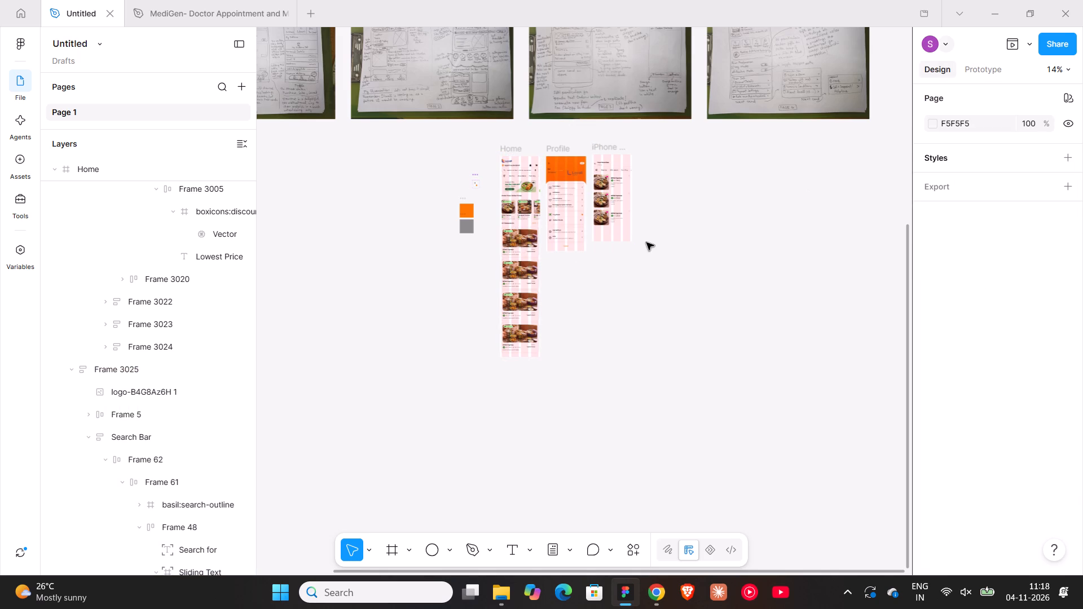
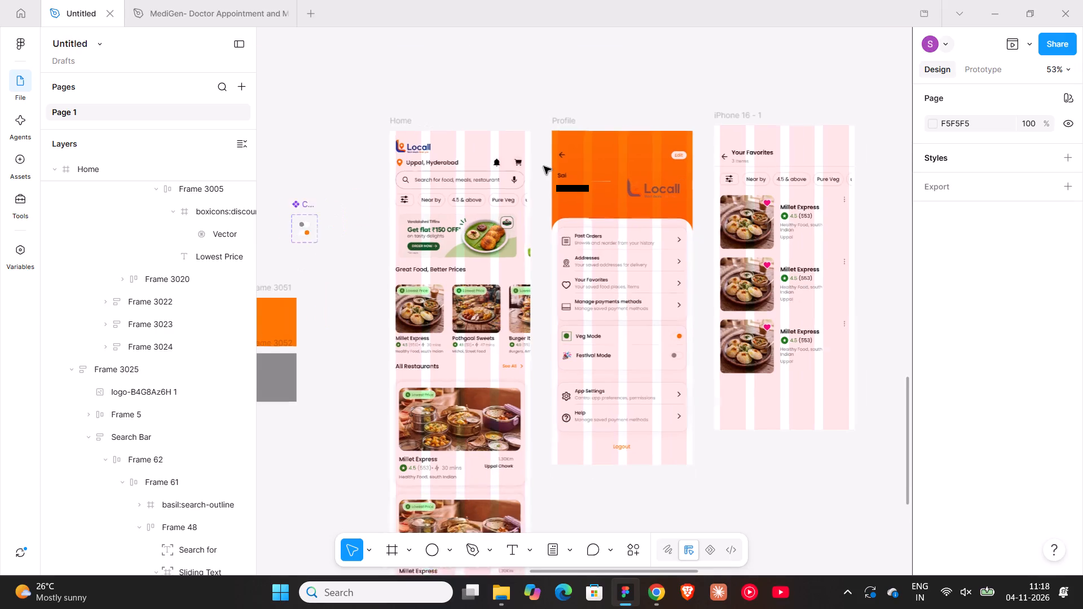
# Examine the bottom navigation bar with Home, History and Profile in the existing Locall app reference screenshots.
pyautogui.keyDown('ctrl'); pyautogui.scroll(-4, 544, 166); pyautogui.keyUp('ctrl')
pyautogui.scroll(15, 544, 166)
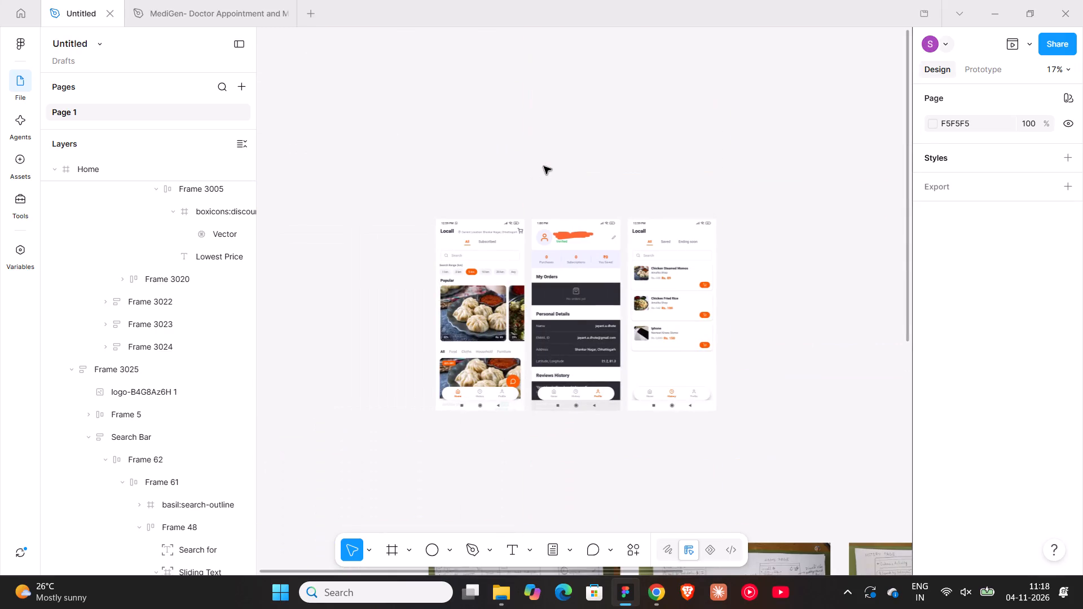
pyautogui.scroll(-4, 544, 166)
pyautogui.keyDown('ctrl'); pyautogui.scroll(10, 454, 313); pyautogui.keyUp('ctrl')
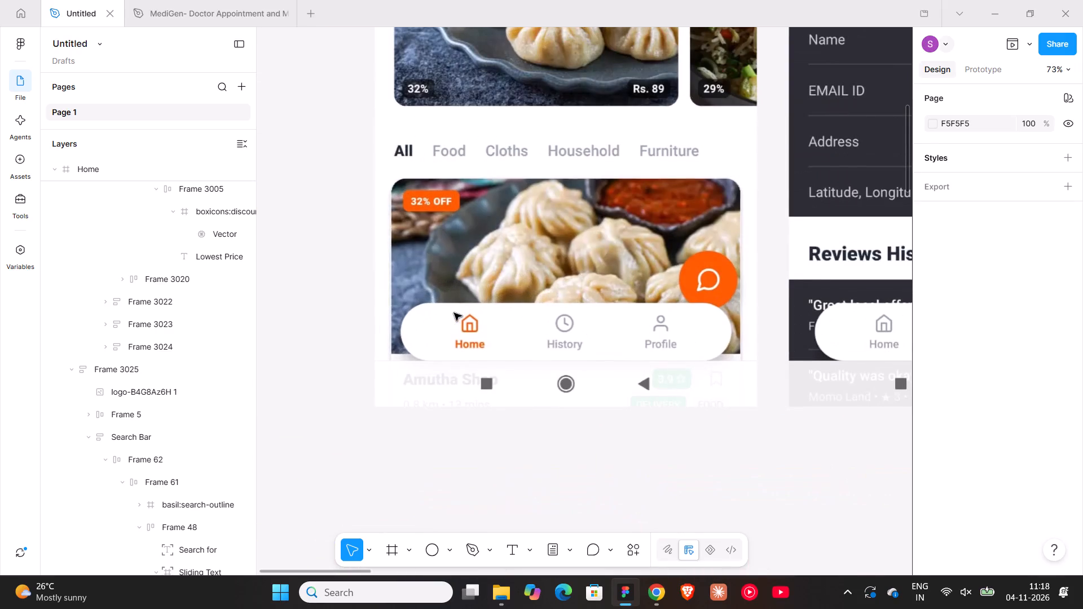
pyautogui.keyDown('ctrl'); pyautogui.scroll(-8, 454, 313); pyautogui.keyUp('ctrl')
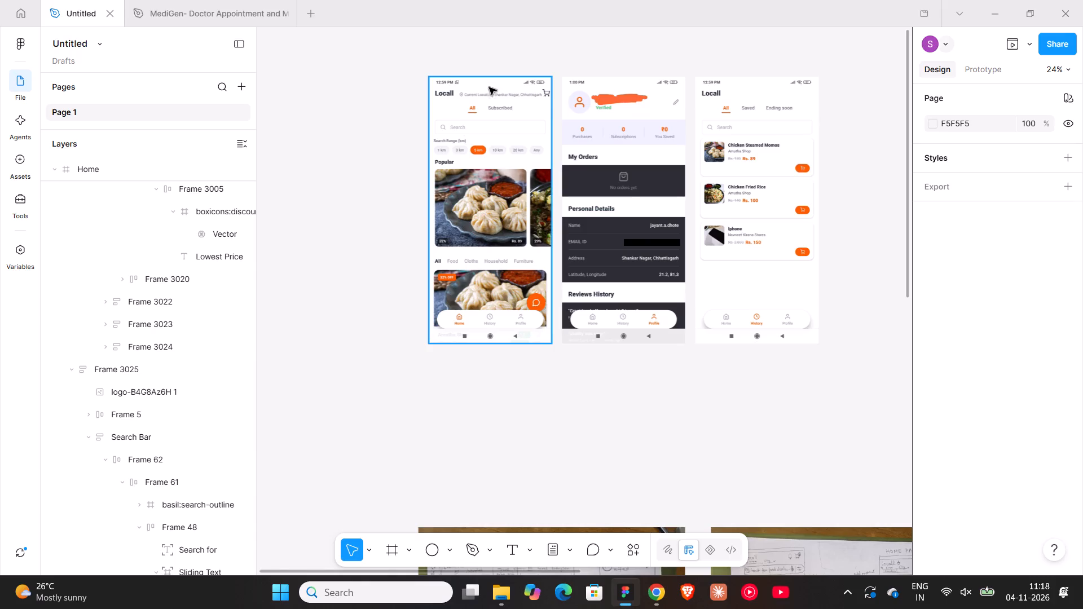
# Move the header frame with the logo, location row and search bar out of the Home screen onto the canvas above it.
pyautogui.keyDown('ctrl'); pyautogui.scroll(-9, 558, 114); pyautogui.keyUp('ctrl')
pyautogui.keyDown('shift'); pyautogui.scroll(-4, 614, 263); pyautogui.keyUp('shift')
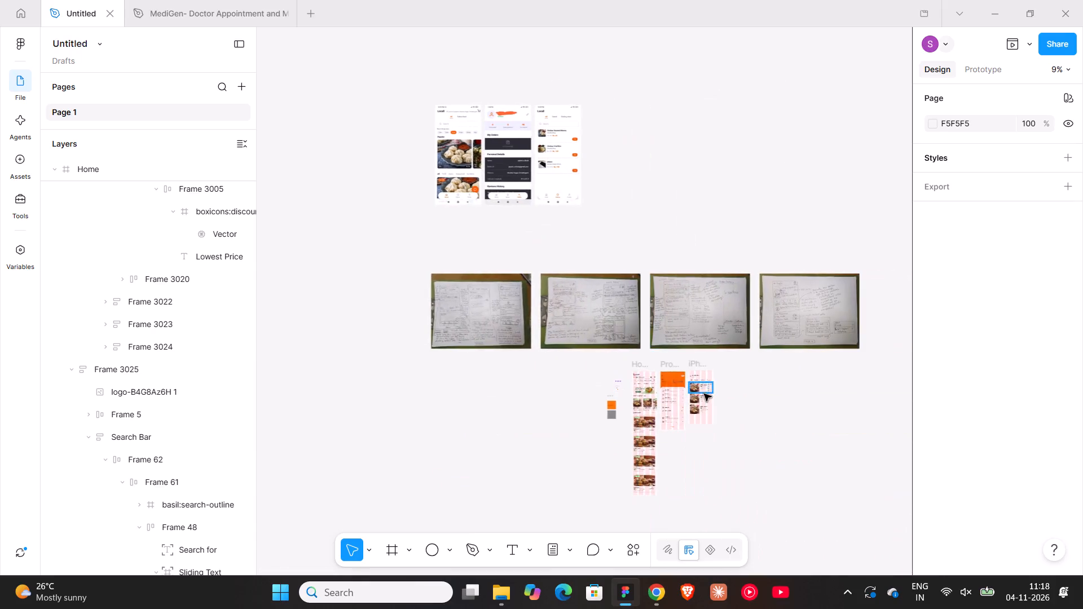
pyautogui.keyDown('ctrl'); pyautogui.scroll(9, 700, 401); pyautogui.keyUp('ctrl')
pyautogui.keyDown('ctrl'); pyautogui.scroll(10, 695, 354); pyautogui.keyUp('ctrl')
pyautogui.keyDown('ctrl'); pyautogui.scroll(-8, 707, 295); pyautogui.keyUp('ctrl')
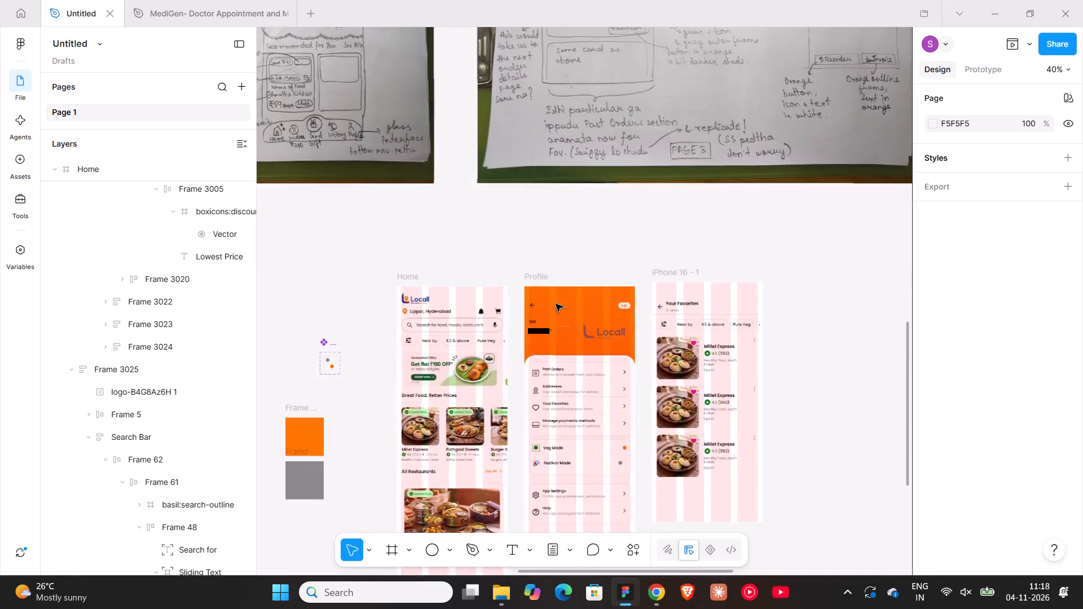
pyautogui.keyDown('shift'); pyautogui.scroll(5, 529, 304); pyautogui.keyUp('shift')
pyautogui.keyDown('ctrl'); pyautogui.scroll(8, 627, 312); pyautogui.keyUp('ctrl')
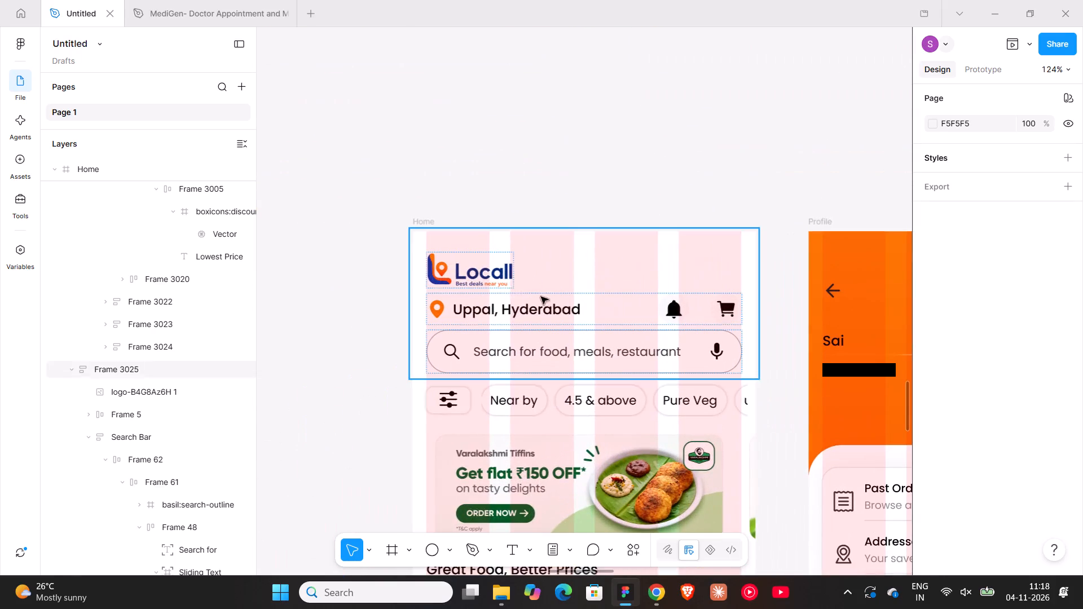
pyautogui.click(487, 276)
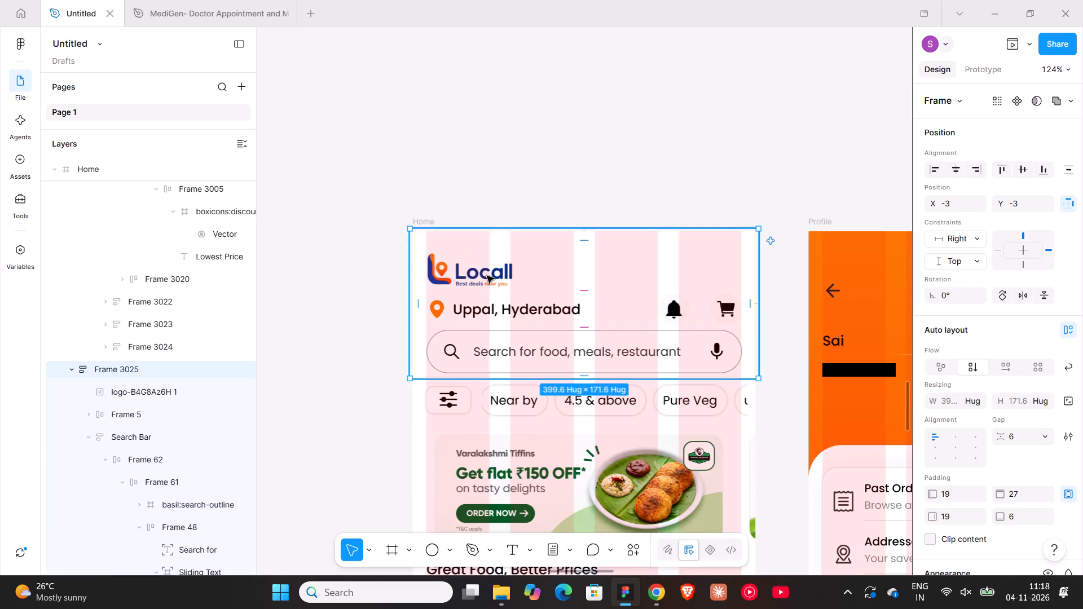
pyautogui.keyDown('ctrl'); pyautogui.scroll(-5, 487, 276); pyautogui.keyUp('ctrl')
pyautogui.moveTo(525, 302); pyautogui.dragTo(503, 172)
pyautogui.keyDown('ctrl'); pyautogui.scroll(-13, 535, 240); pyautogui.keyUp('ctrl')
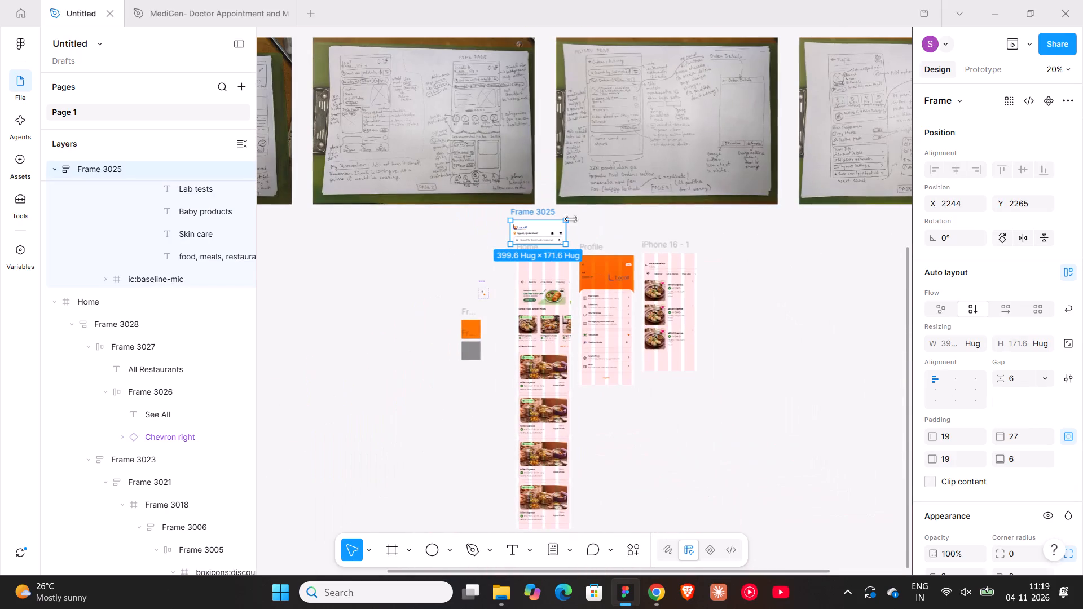
# Draw a circle about 48 × 48 on the empty canvas beside the detached header frame.
pyautogui.keyDown('ctrl'); pyautogui.scroll(16, 578, 226); pyautogui.keyUp('ctrl')
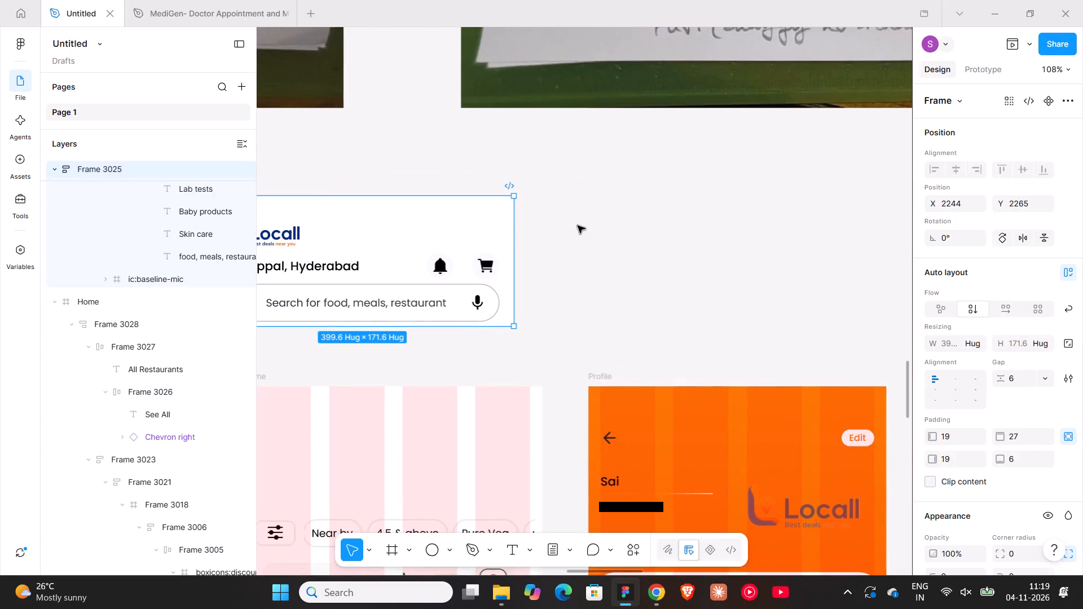
pyautogui.press('o')
pyautogui.keyDown('shift'); pyautogui.moveTo(575, 217); pyautogui.dragTo(600, 237); pyautogui.keyUp('shift')
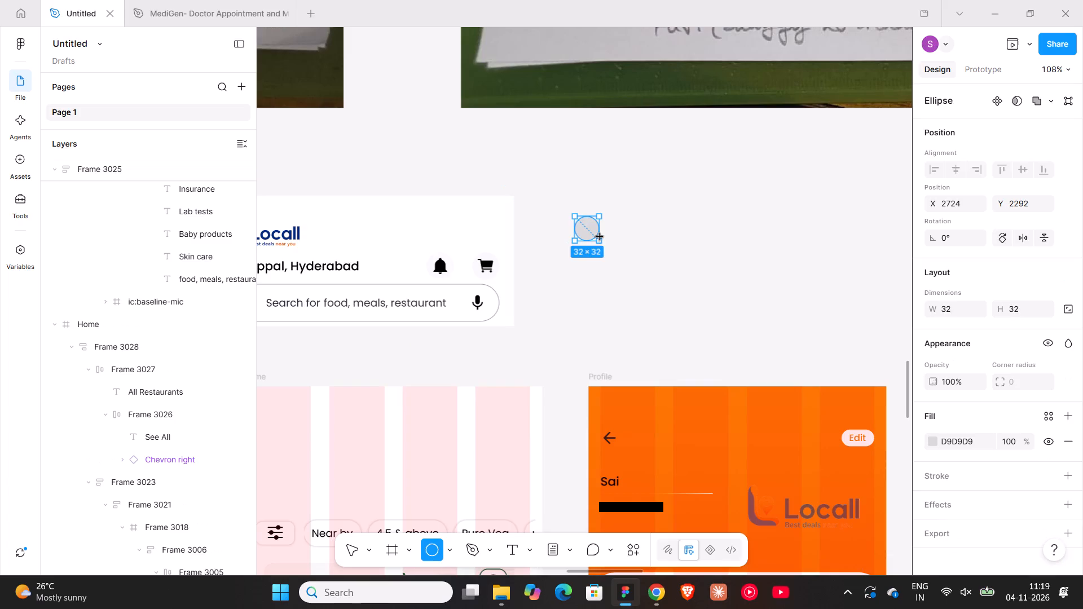
pyautogui.keyDown('shift'); pyautogui.moveTo(600, 237); pyautogui.dragTo(611, 246); pyautogui.keyUp('shift')
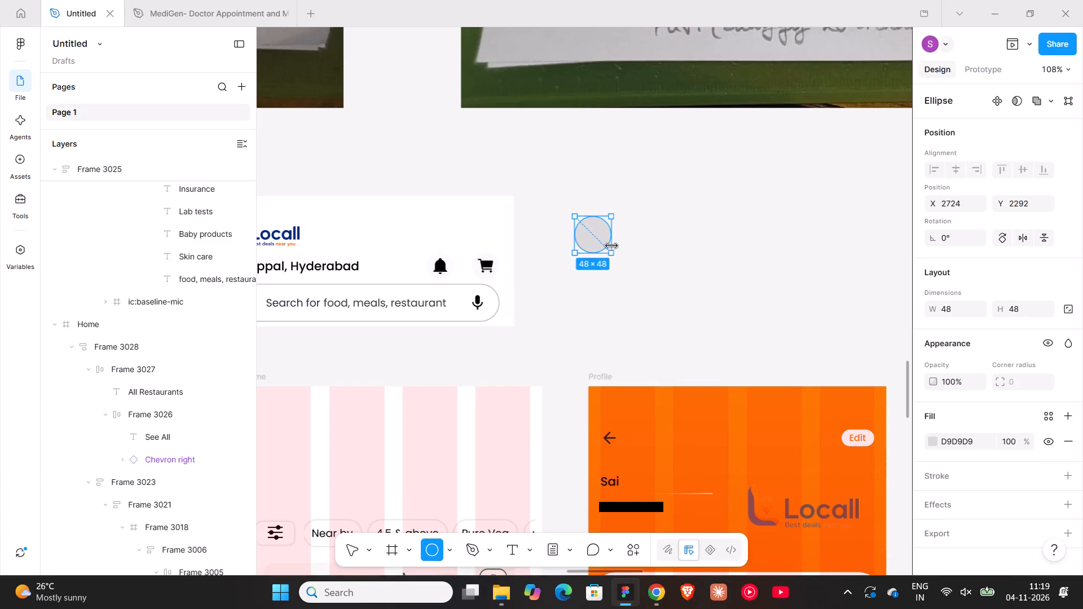
pyautogui.moveTo(595, 231); pyautogui.dragTo(515, 227)
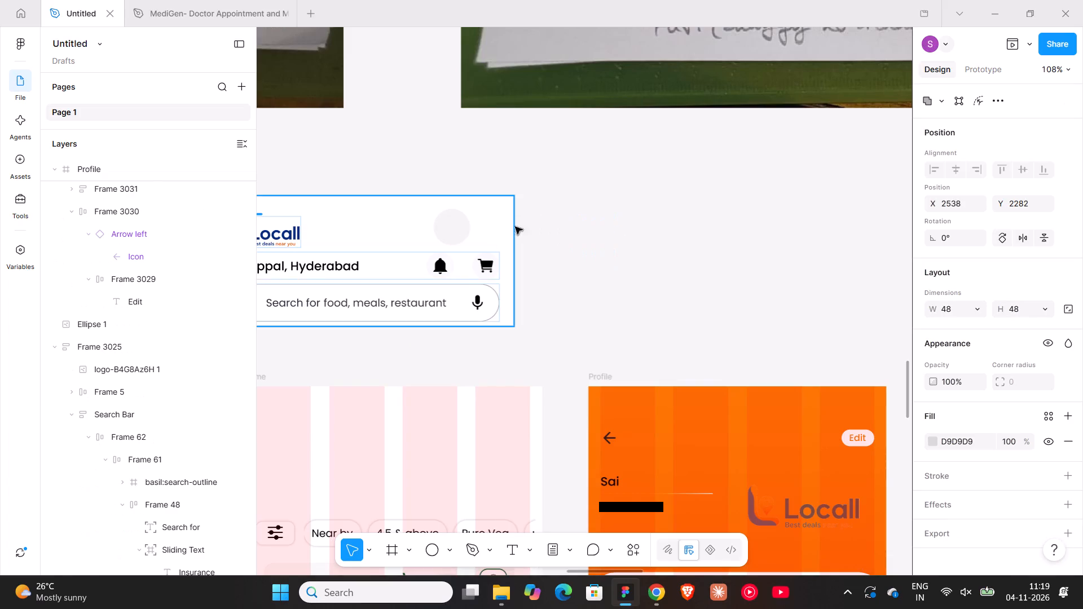
pyautogui.moveTo(515, 227); pyautogui.dragTo(605, 228)
# Move the logo, location row and search bar together out of the header frame onto empty canvas beside it.
pyautogui.keyDown('shift'); pyautogui.scroll(5, 605, 228); pyautogui.keyUp('shift')
pyautogui.click(491, 231)
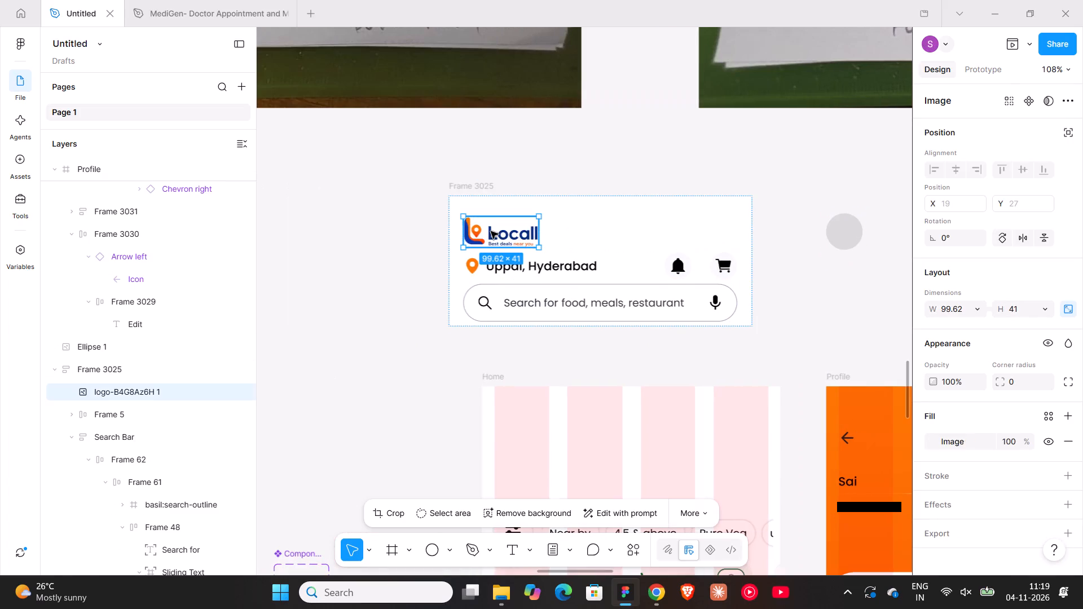
pyautogui.keyDown('shift'); pyautogui.click(544, 266); pyautogui.keyUp('shift')
pyautogui.keyDown('shift'); pyautogui.click(548, 294); pyautogui.keyUp('shift')
pyautogui.moveTo(553, 270); pyautogui.dragTo(571, 272)
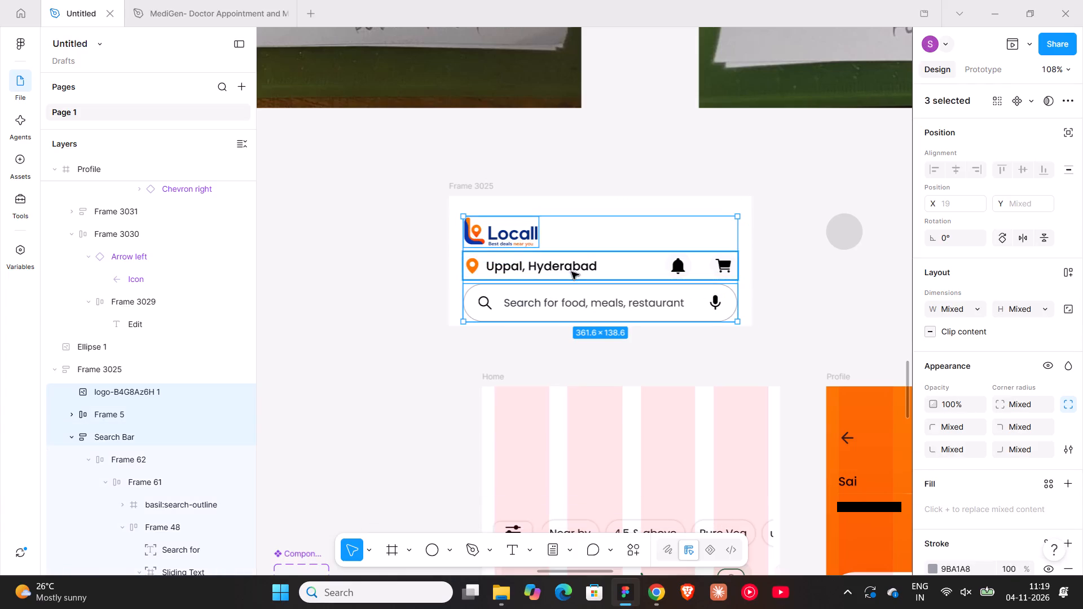
pyautogui.moveTo(571, 272); pyautogui.dragTo(216, 340)
pyautogui.keyDown('shift'); pyautogui.scroll(4, 476, 255); pyautogui.keyUp('shift')
pyautogui.click(571, 244)
pyautogui.keyDown('ctrl'); pyautogui.scroll(-6, 571, 244); pyautogui.keyUp('ctrl')
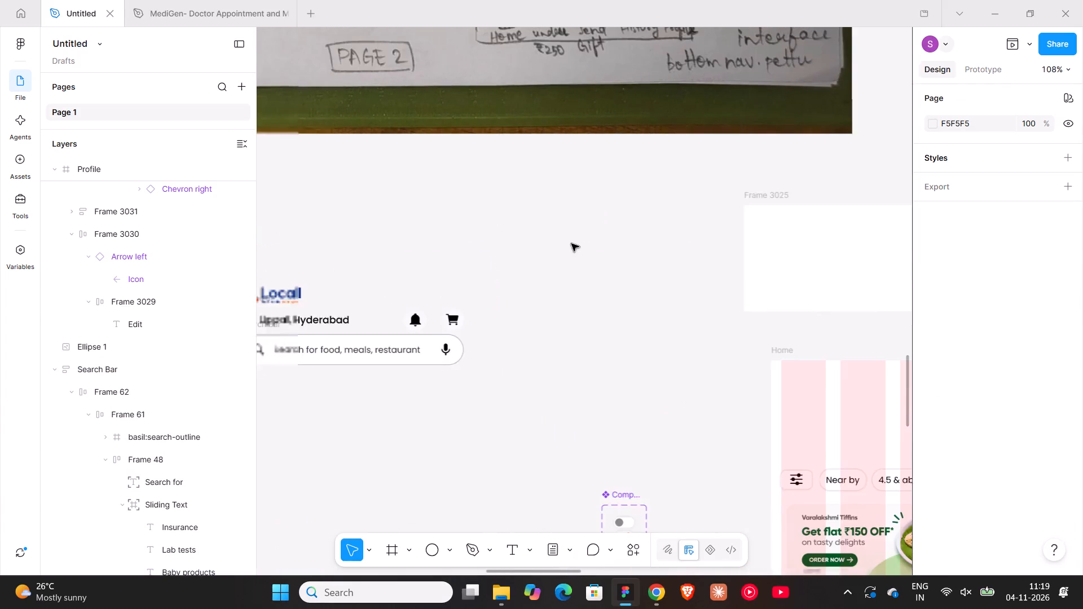
# Move the grey circle to just above the end of the detached logo, location and search rows.
pyautogui.keyDown('ctrl'); pyautogui.scroll(-3, 571, 244); pyautogui.keyUp('ctrl')
pyautogui.keyDown('shift'); pyautogui.scroll(-4, 724, 244); pyautogui.keyUp('shift')
pyautogui.click(778, 241)
pyautogui.moveTo(780, 238); pyautogui.dragTo(738, 239)
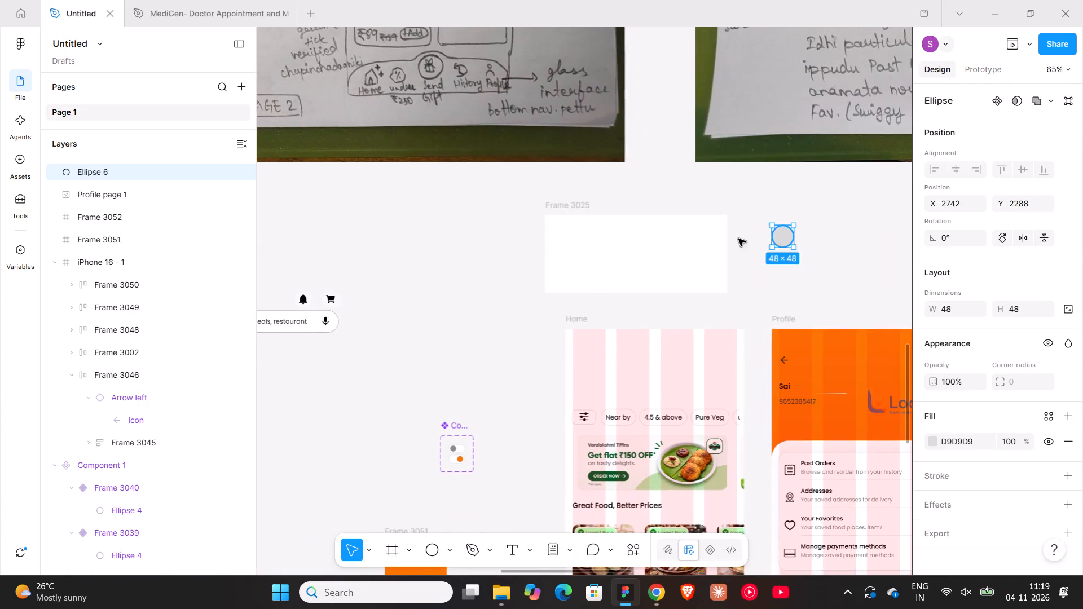
pyautogui.moveTo(738, 239); pyautogui.dragTo(336, 251)
pyautogui.scroll(-3, 501, 345)
pyautogui.keyDown('shift'); pyautogui.scroll(4, 505, 272); pyautogui.keyUp('shift')
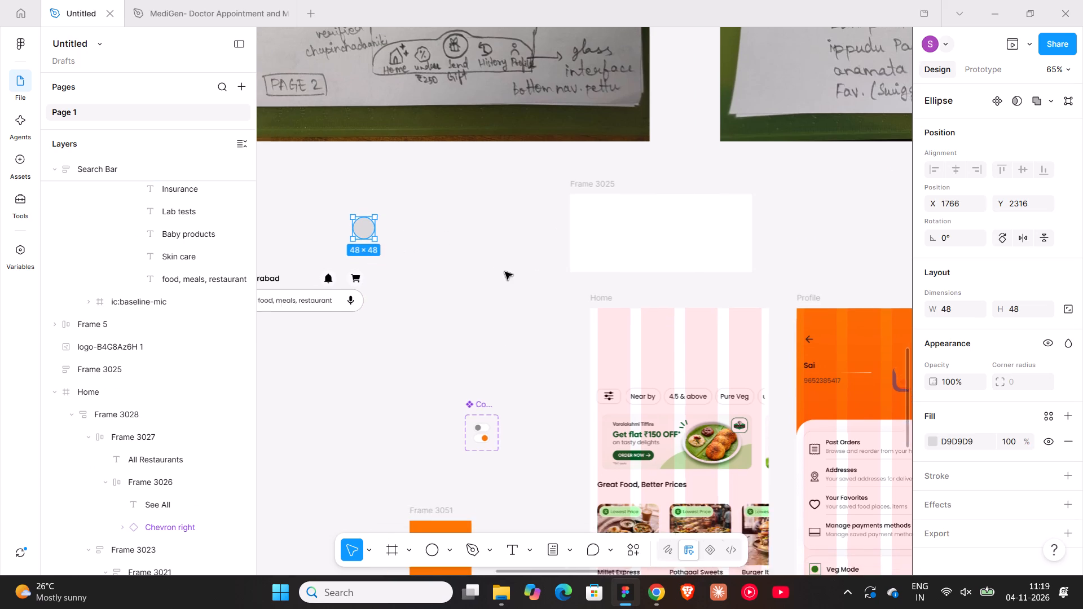
pyautogui.keyDown('shift'); pyautogui.scroll(2, 505, 272); pyautogui.keyUp('shift')
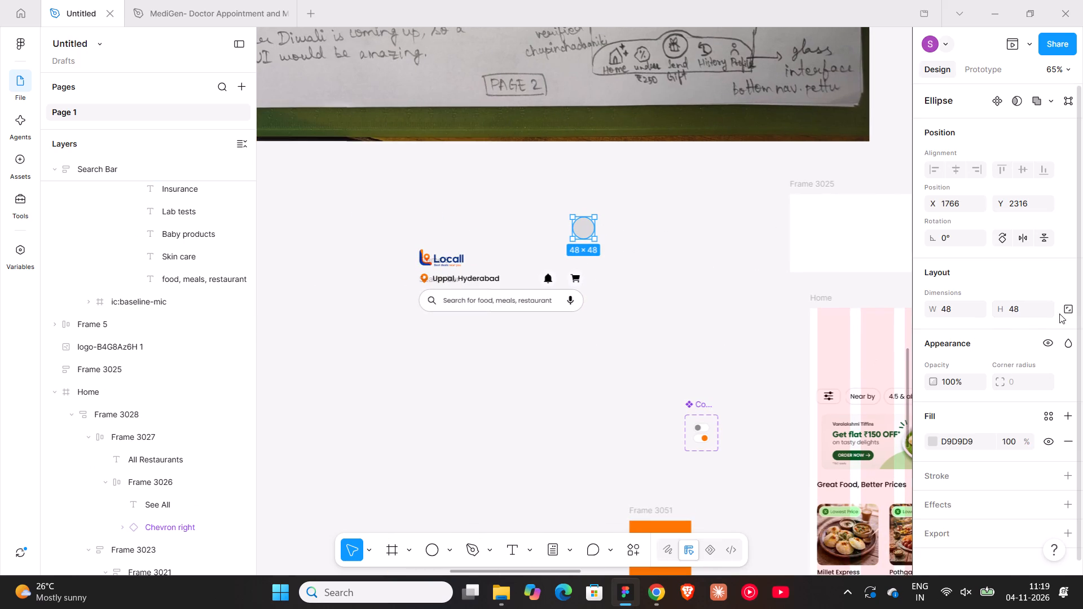
# Lock the circle's aspect ratio and set its height to 36.
pyautogui.click(1063, 311)
pyautogui.click(1028, 308)
pyautogui.write('36')
pyautogui.press('Return')
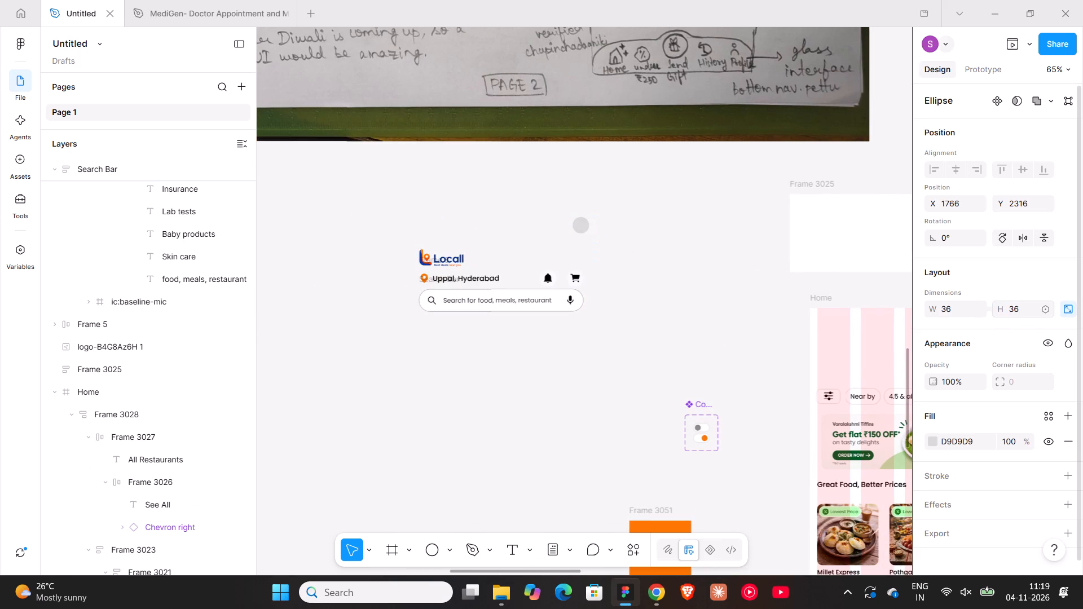
# Set the circle's height to 40, keeping its proportions.
pyautogui.click(1031, 299)
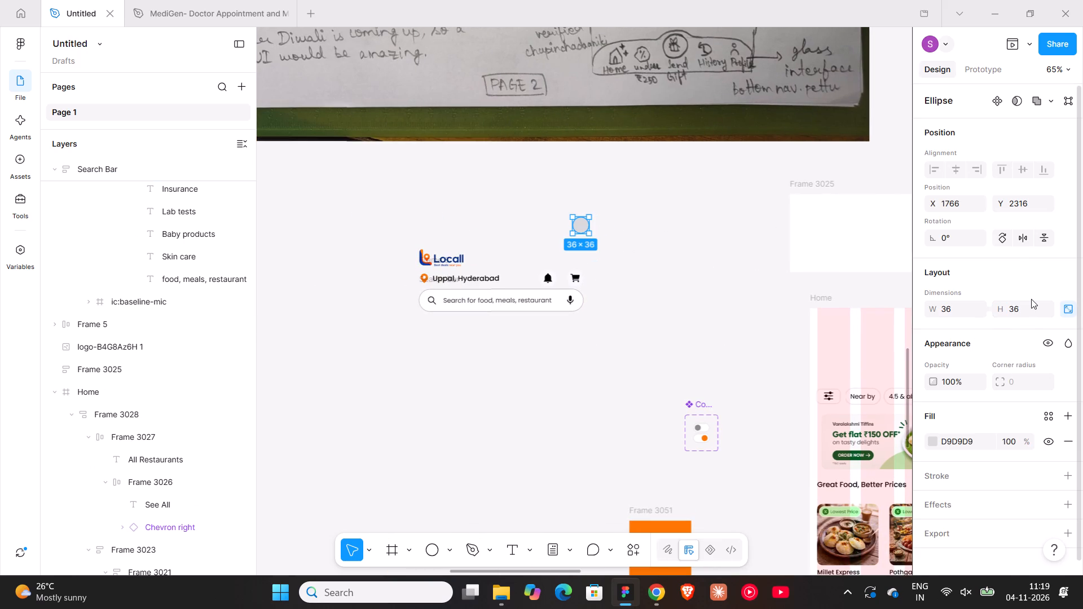
pyautogui.click(1028, 301)
pyautogui.write('40')
pyautogui.press('Return')
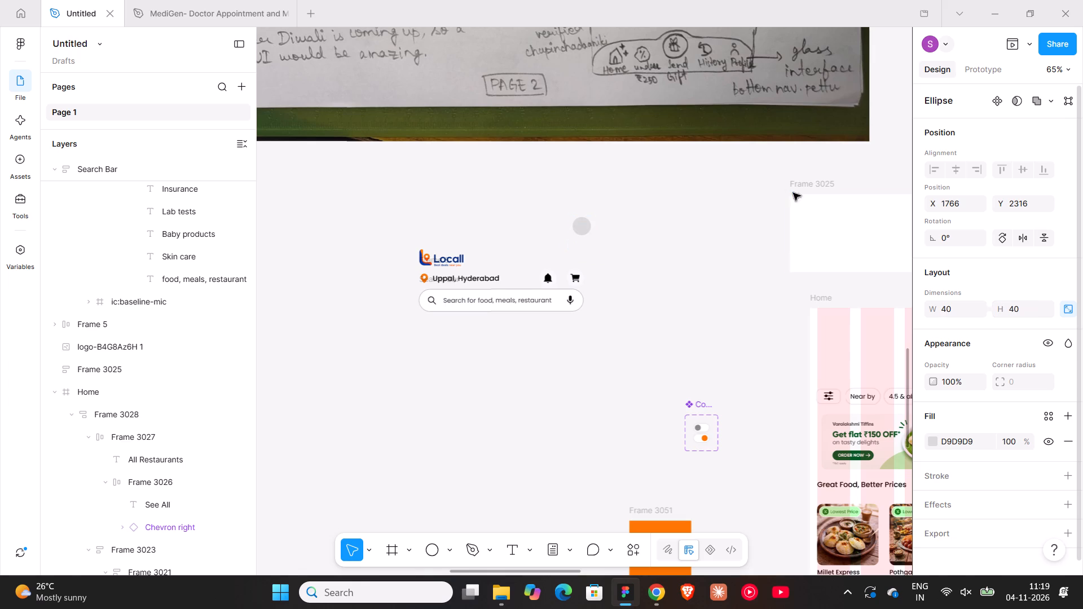
# Place the circle level with the Locall logo, its outer edge flush with the far end of the search bar.
pyautogui.moveTo(576, 223); pyautogui.dragTo(560, 244)
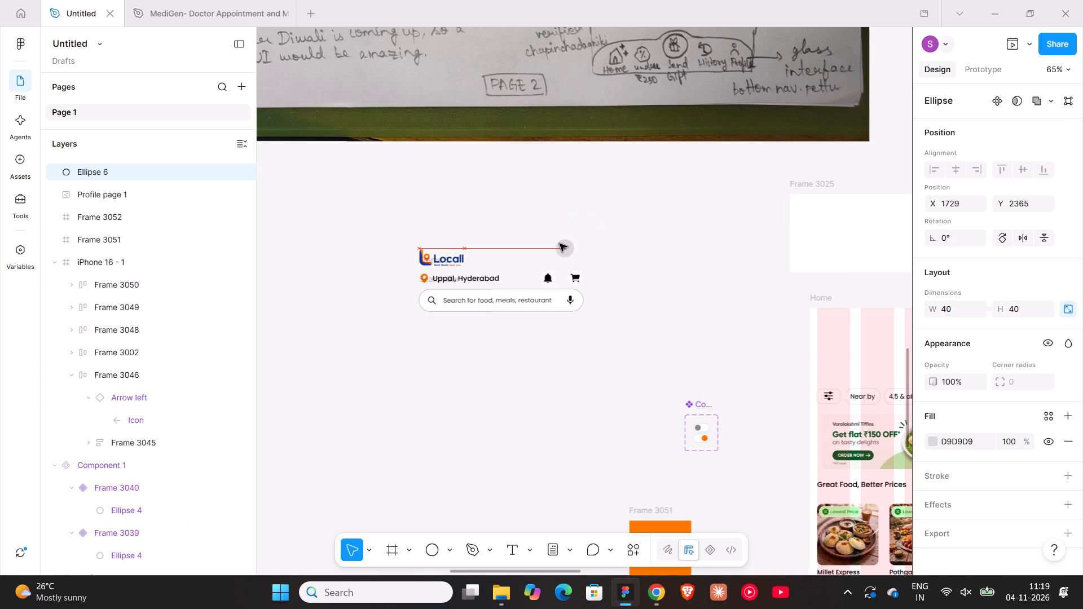
pyautogui.moveTo(560, 244); pyautogui.dragTo(569, 253)
pyautogui.moveTo(569, 253); pyautogui.dragTo(567, 255)
# Align the logo and circle on their vertical centres and wrap them in a horizontal auto layout frame.
pyautogui.keyDown('shift'); pyautogui.click(442, 251); pyautogui.keyUp('shift')
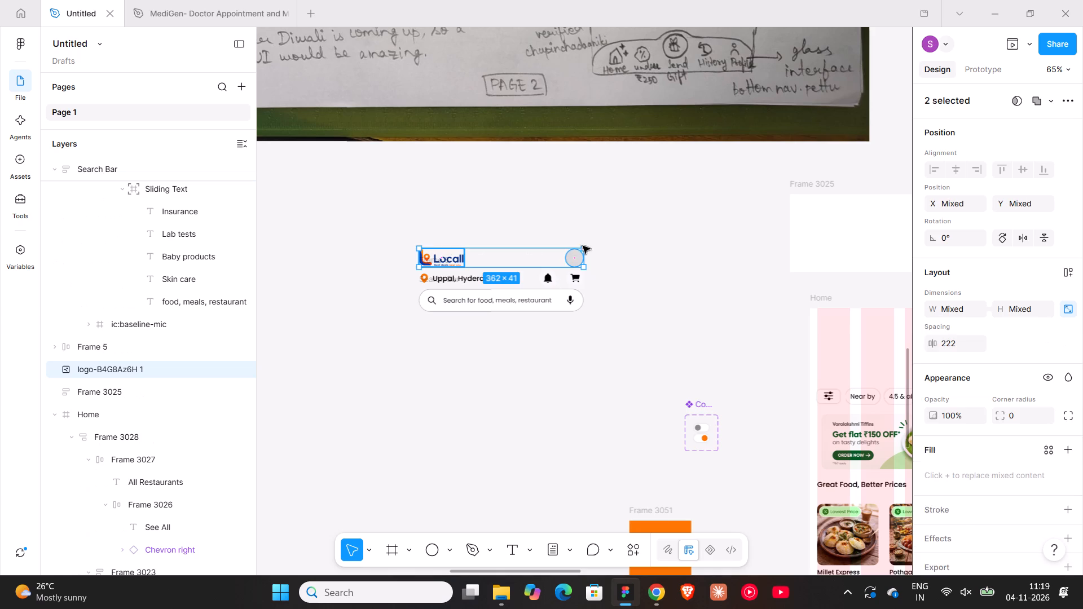
pyautogui.click(1028, 167)
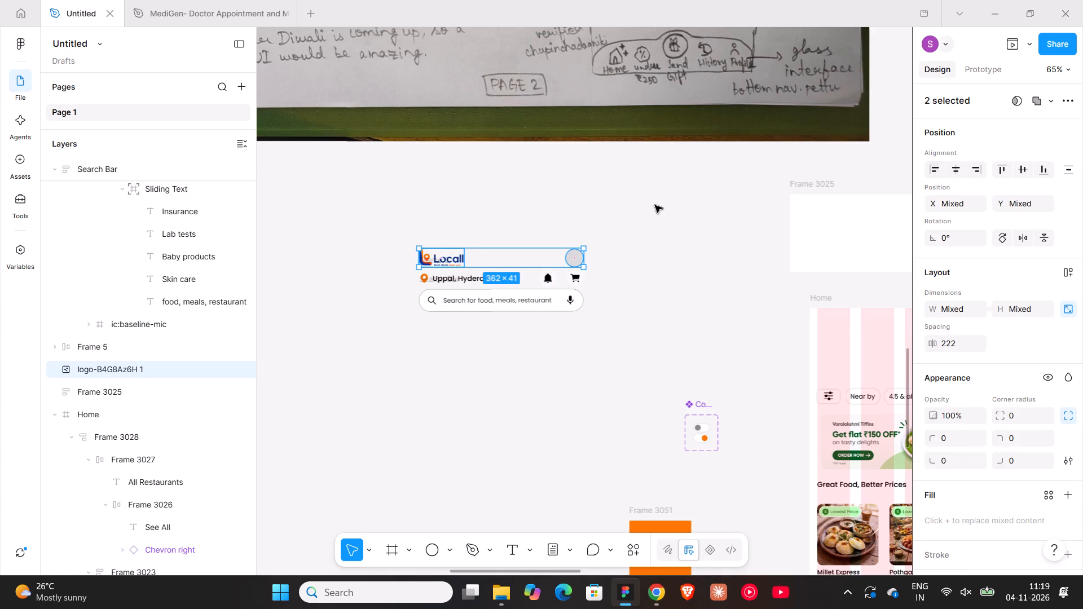
pyautogui.hotkey('shift', 'a')
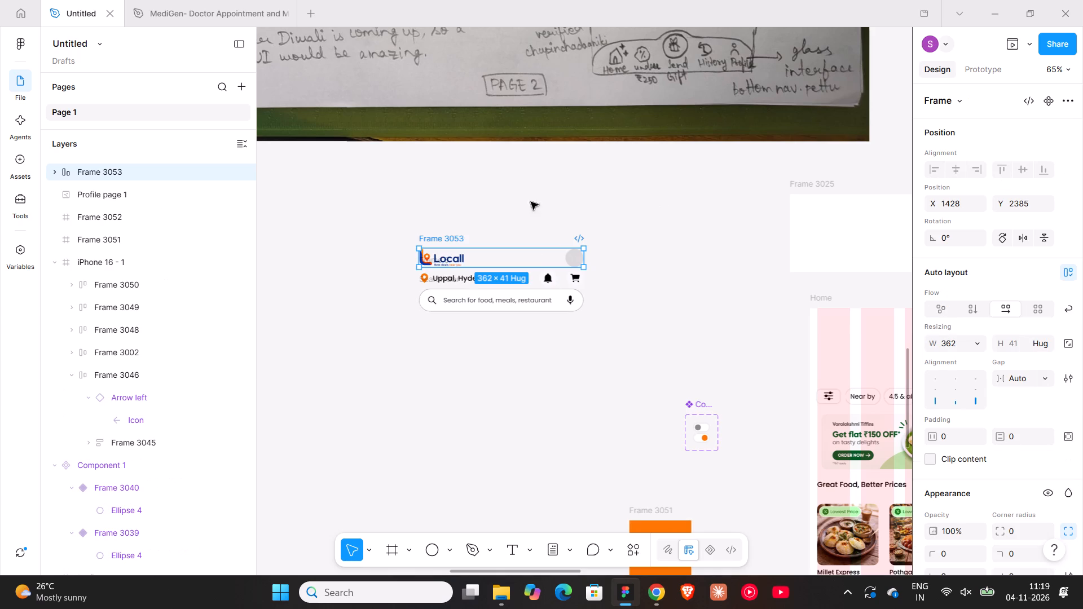
# Move the logo-and-circle row, location row and search bar together back into the empty Frame 3025.
pyautogui.click(404, 218)
pyautogui.moveTo(408, 218); pyautogui.dragTo(627, 347)
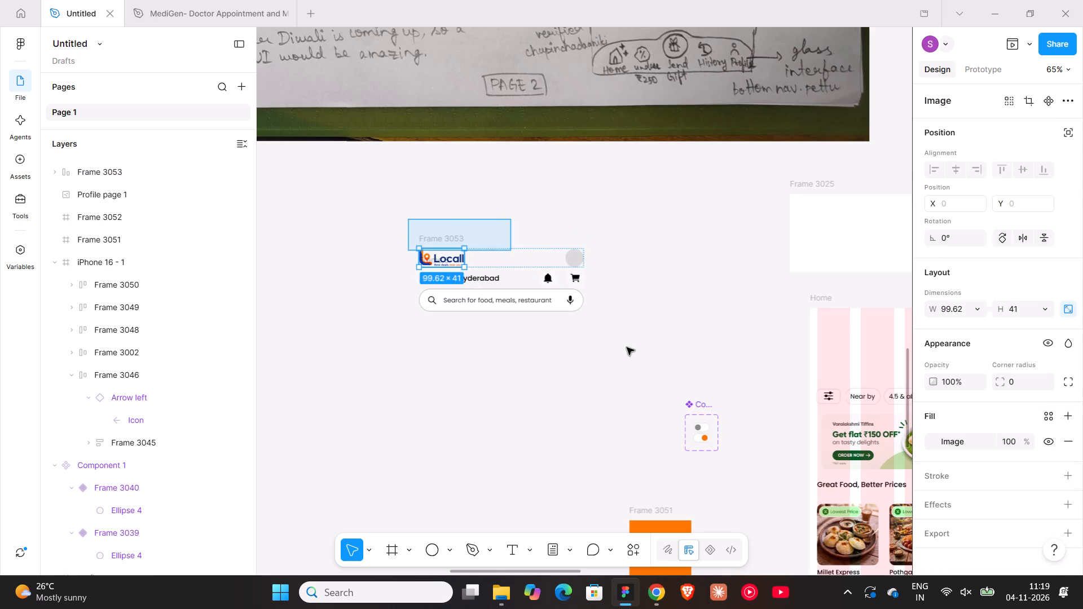
pyautogui.moveTo(627, 347); pyautogui.dragTo(639, 374)
pyautogui.keyDown('ctrl'); pyautogui.scroll(-6, 591, 236); pyautogui.keyUp('ctrl')
pyautogui.keyDown('shift'); pyautogui.scroll(-4, 591, 236); pyautogui.keyUp('shift')
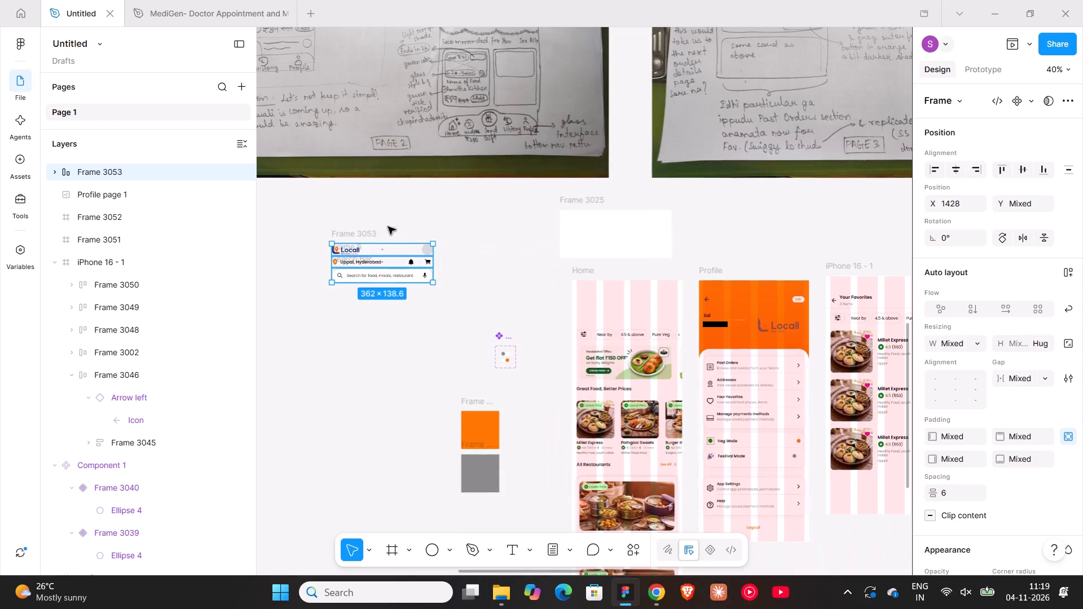
pyautogui.moveTo(359, 233); pyautogui.dragTo(594, 213)
pyautogui.click(494, 221)
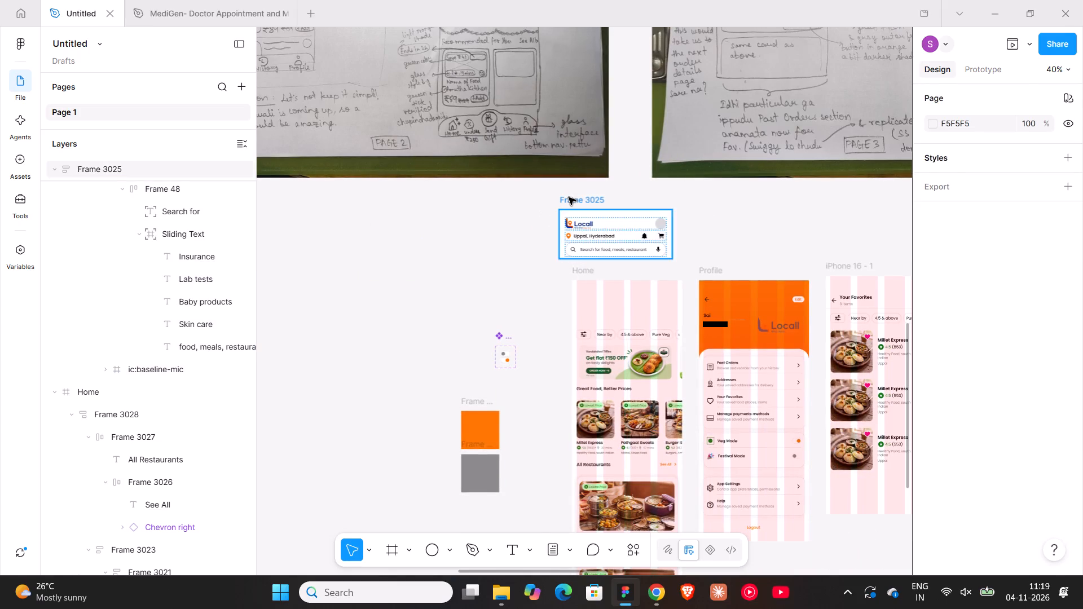
# Put the rebuilt header frame back into the Home screen and align it to the screen's left and top edges.
pyautogui.click(569, 197)
pyautogui.moveTo(571, 197); pyautogui.dragTo(587, 275)
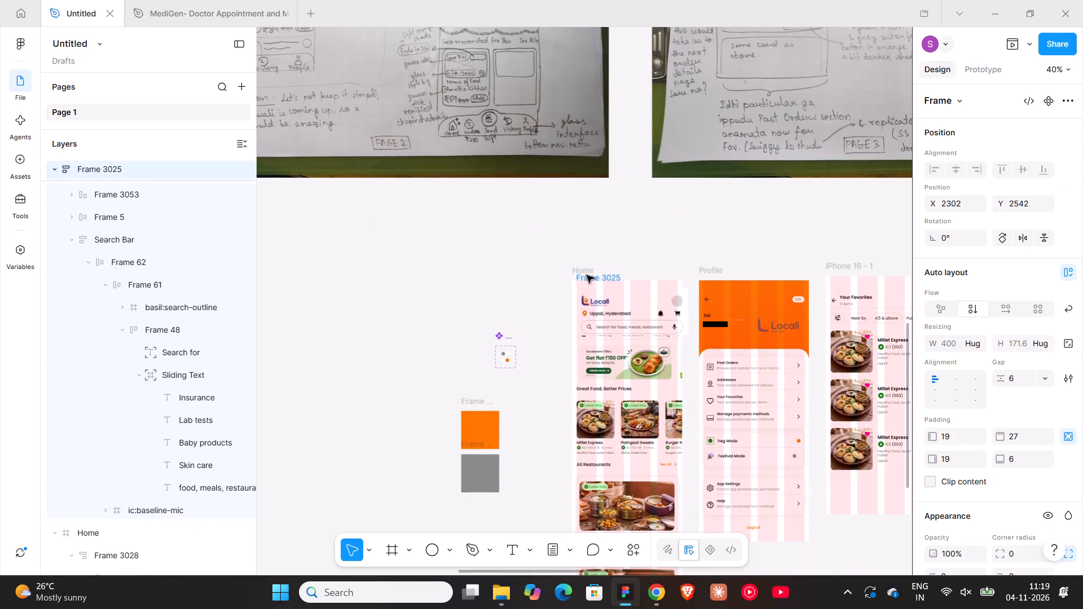
pyautogui.moveTo(587, 275); pyautogui.dragTo(591, 286)
pyautogui.click(934, 175)
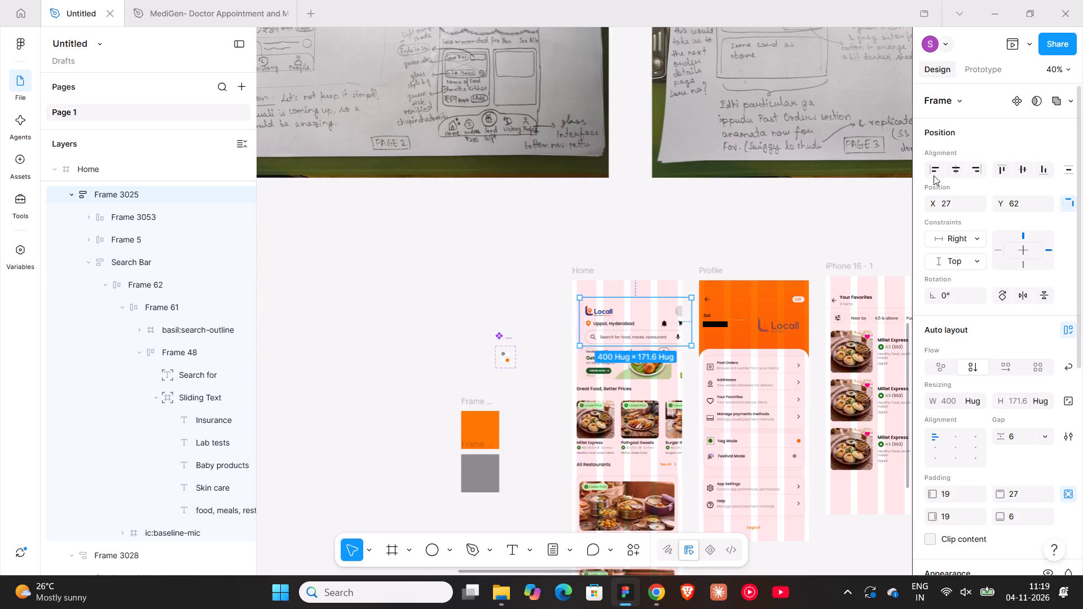
pyautogui.click(1005, 168)
pyautogui.click(688, 211)
# Fill the header circle with a profile photo using the Avatars Generator plugin, and close the plugin.
pyautogui.keyDown('ctrl'); pyautogui.scroll(11, 676, 284); pyautogui.keyUp('ctrl')
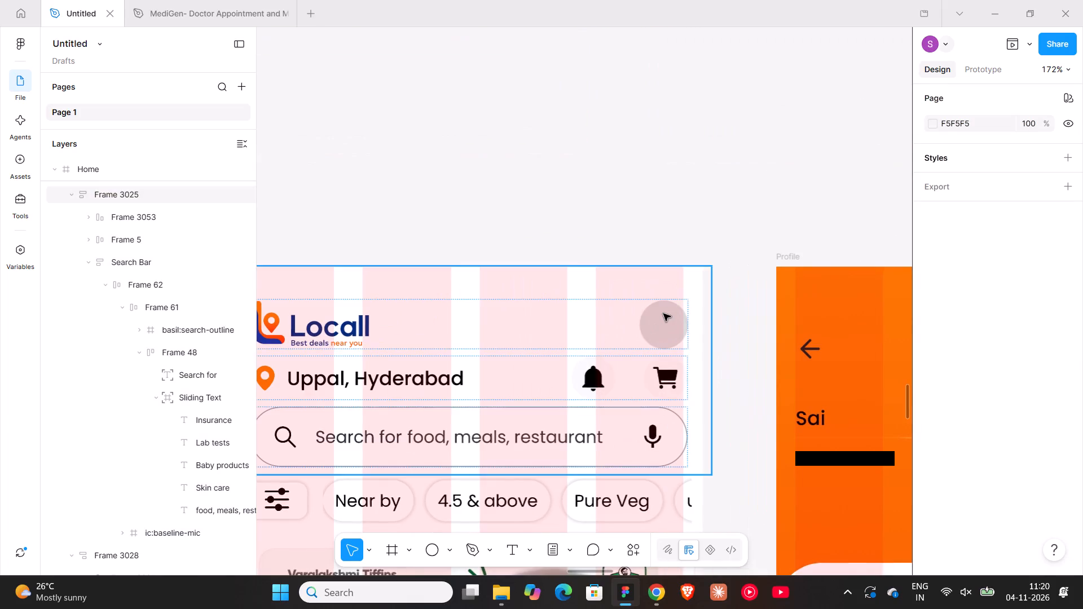
pyautogui.doubleClick(663, 314)
pyautogui.doubleClick(663, 314)
pyautogui.rightClick(663, 314)
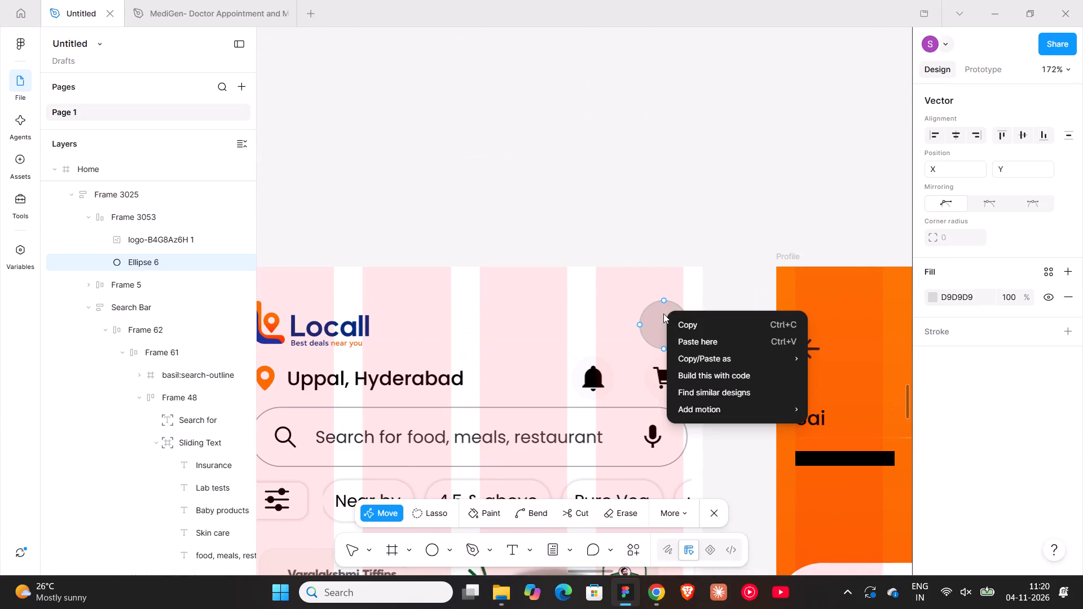
pyautogui.doubleClick(707, 215)
pyautogui.doubleClick(707, 215)
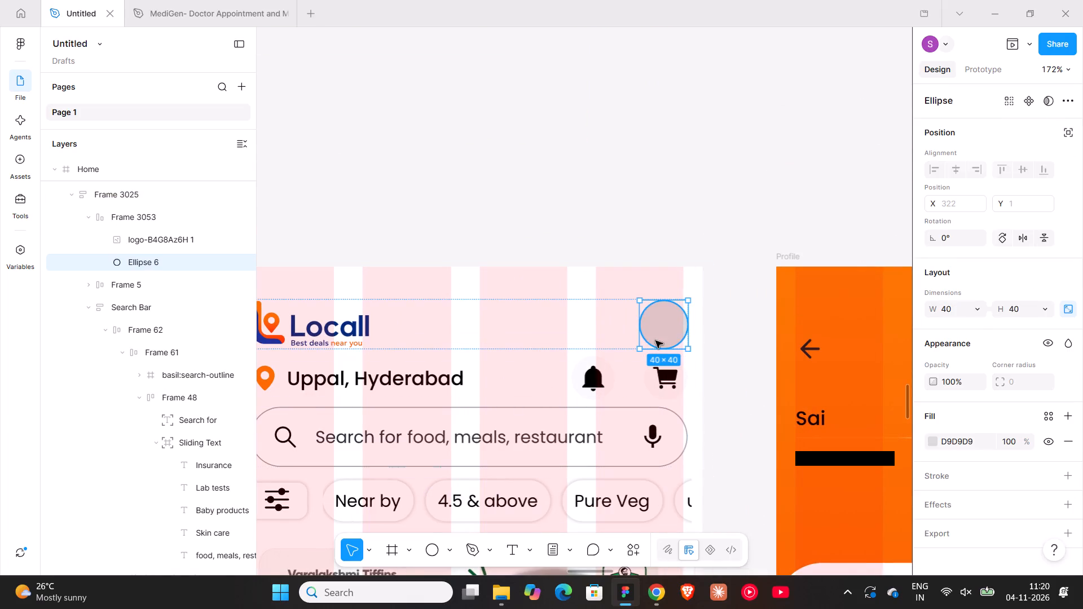
pyautogui.rightClick(660, 333)
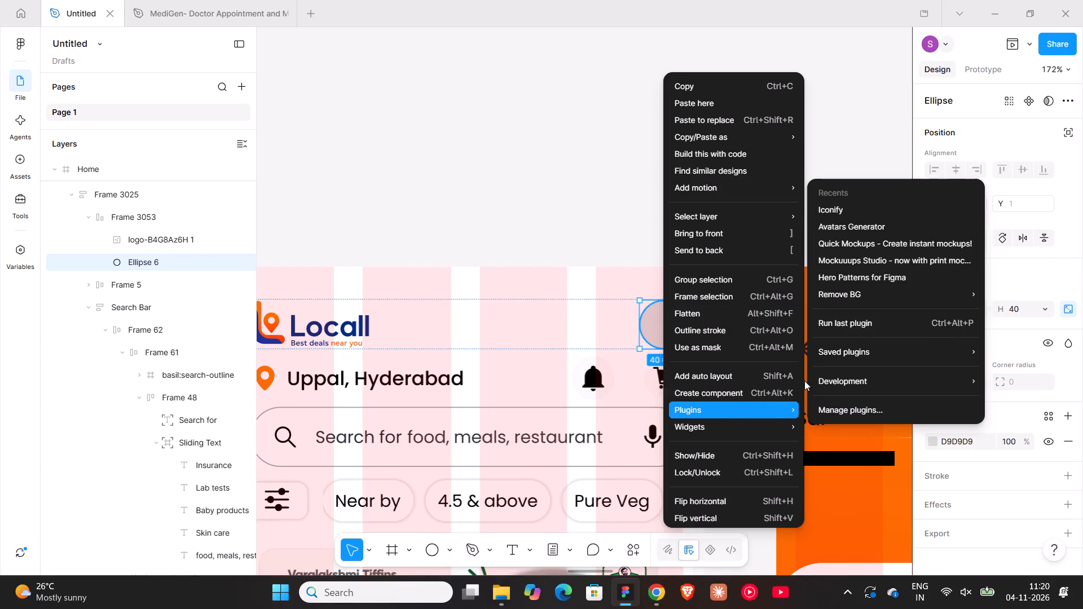
pyautogui.click(880, 229)
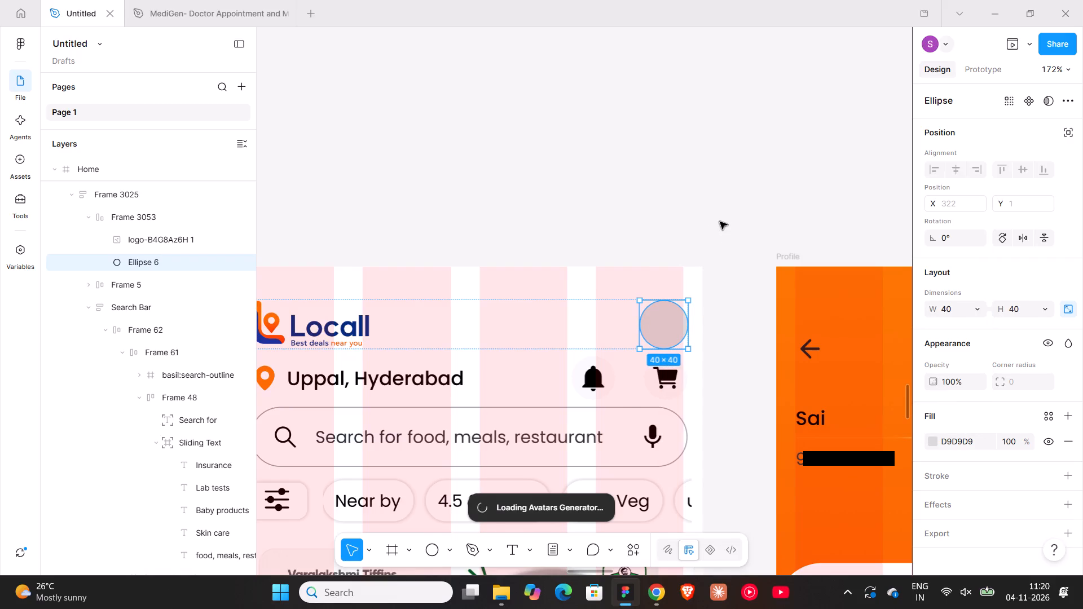
pyautogui.click(777, 161)
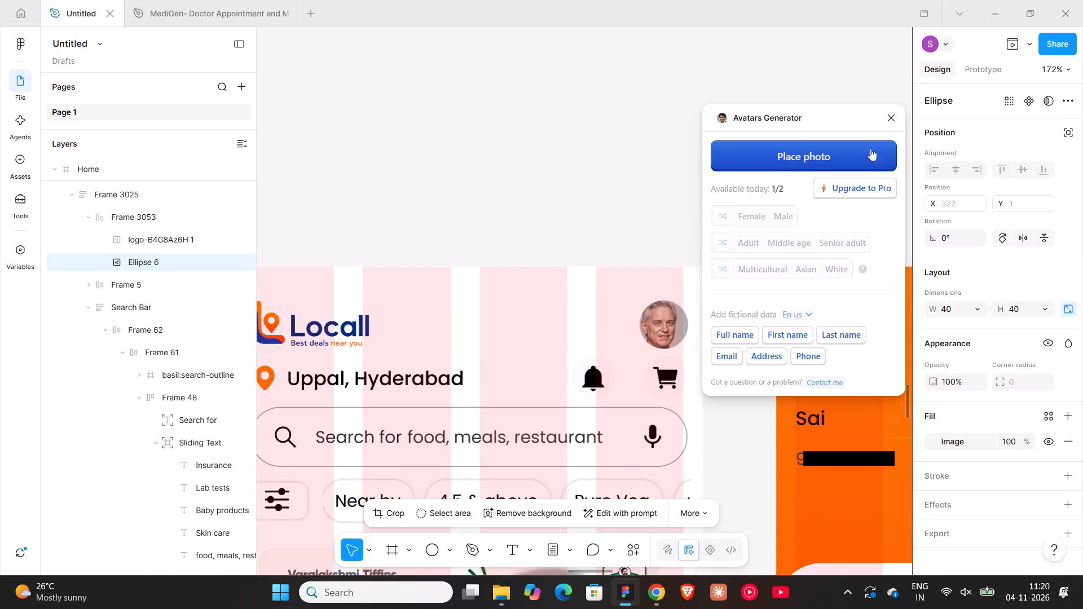
pyautogui.click(895, 114)
pyautogui.keyDown('ctrl'); pyautogui.scroll(-13, 673, 147); pyautogui.keyUp('ctrl')
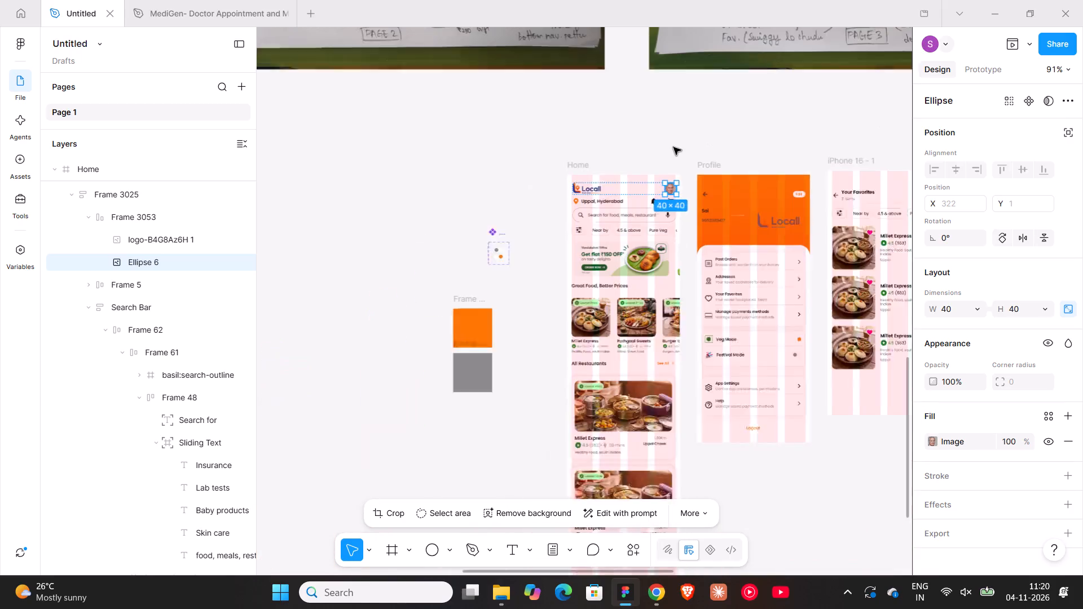
# Add a prototype connection from the profile avatar in the Home header to the Profile screen.
pyautogui.click(675, 128)
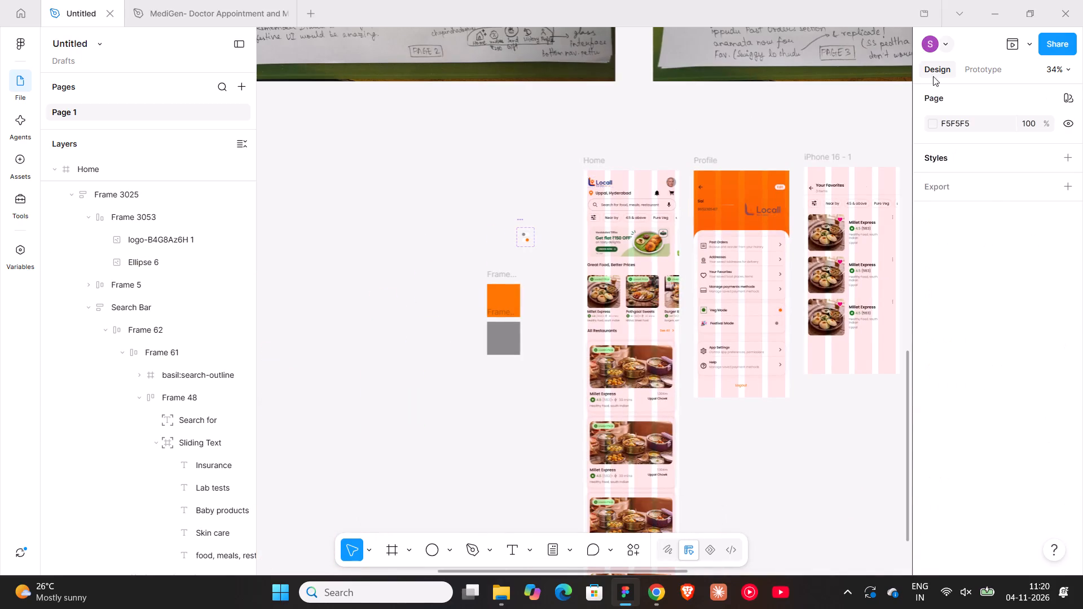
pyautogui.click(980, 65)
pyautogui.keyDown('ctrl'); pyautogui.scroll(4, 663, 198); pyautogui.keyUp('ctrl')
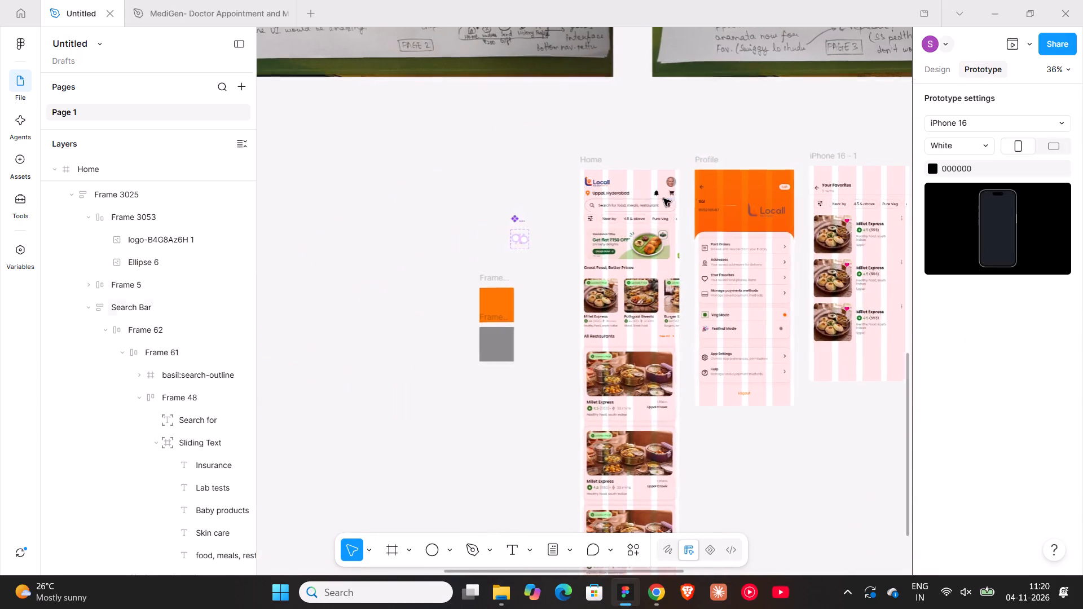
pyautogui.keyDown('ctrl'); pyautogui.scroll(4, 663, 198); pyautogui.keyUp('ctrl')
pyautogui.scroll(10, 663, 198)
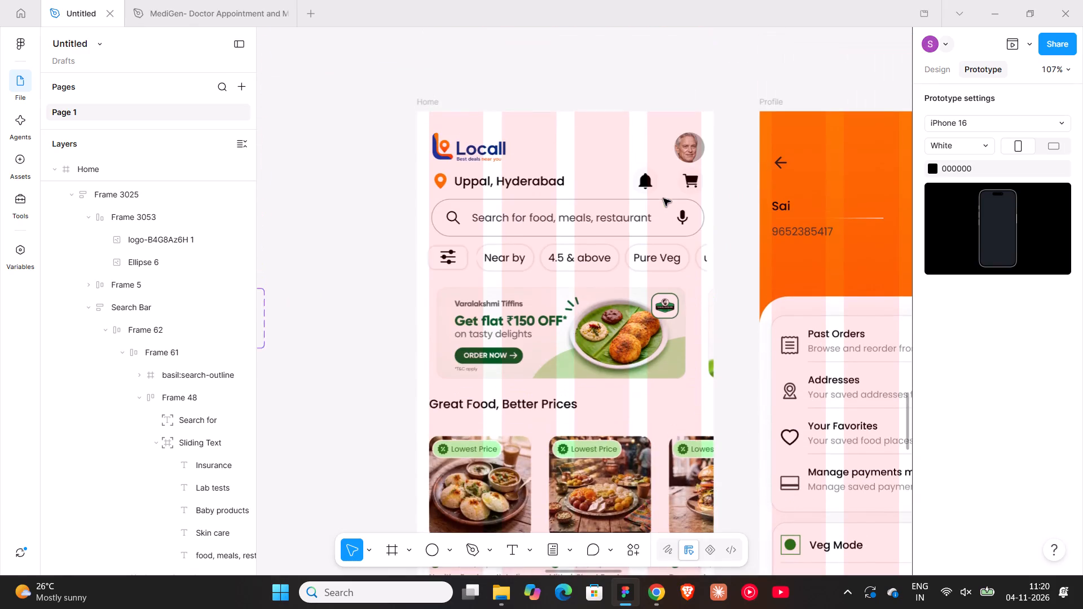
pyautogui.keyDown('shift'); pyautogui.scroll(-4, 663, 198); pyautogui.keyUp('shift')
pyautogui.tripleClick(627, 145)
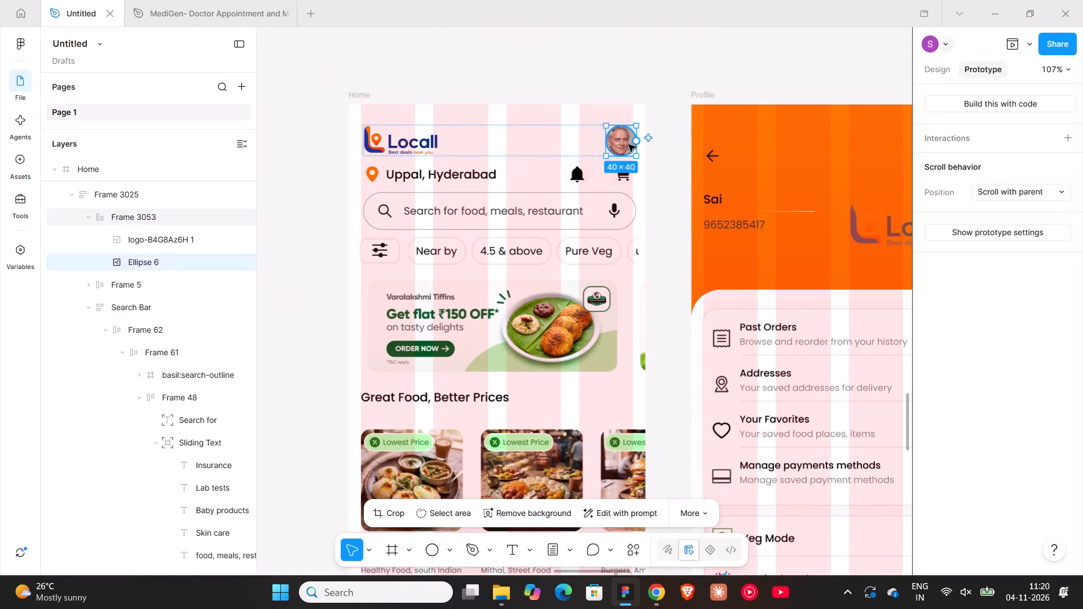
pyautogui.moveTo(632, 141); pyautogui.dragTo(719, 304)
# Review the trigger and action options of the avatar's interaction, keeping On tap and Navigate to.
pyautogui.keyDown('ctrl'); pyautogui.scroll(-5, 716, 302); pyautogui.keyUp('ctrl')
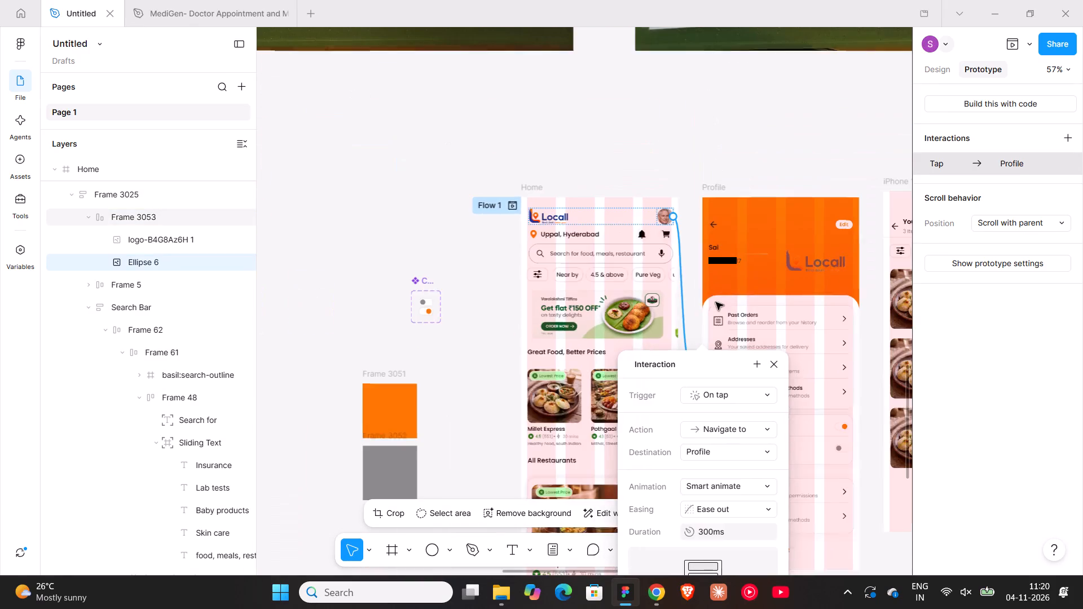
pyautogui.scroll(-9, 716, 302)
pyautogui.scroll(-4, 657, 329)
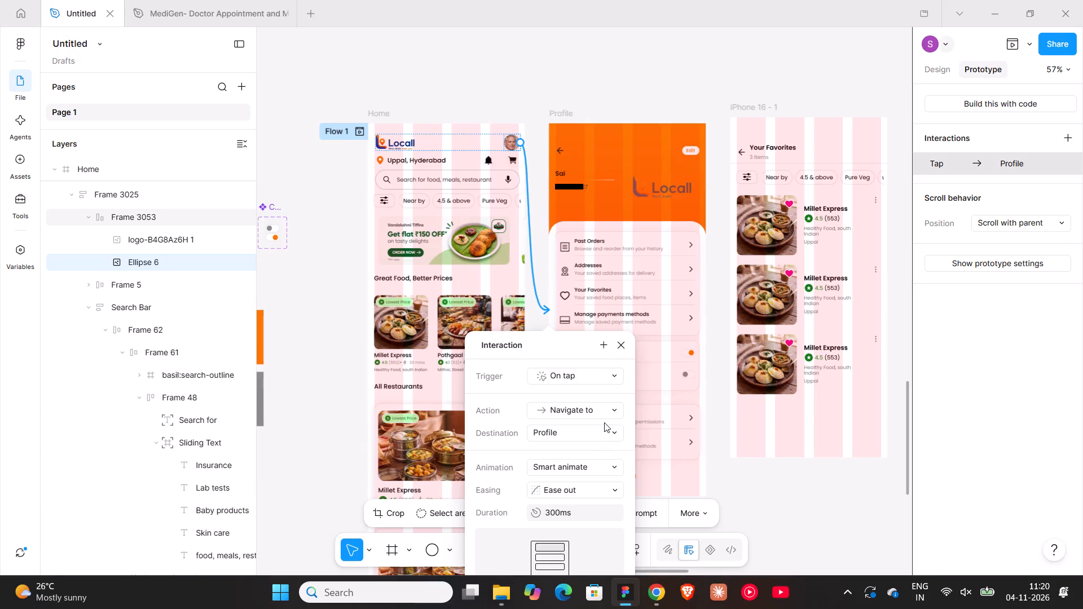
pyautogui.click(606, 404)
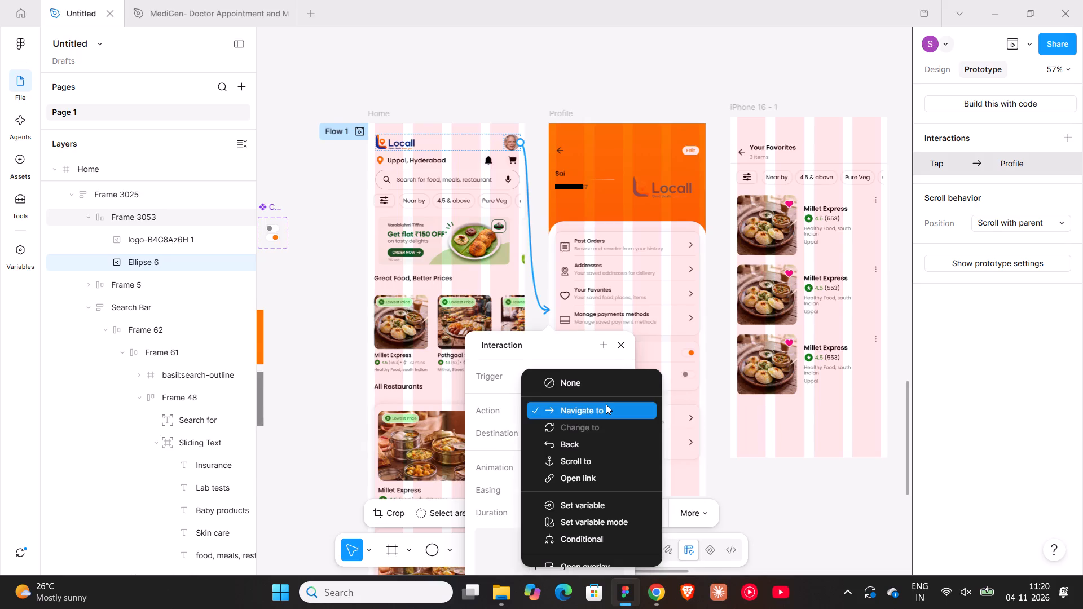
pyautogui.click(606, 404)
pyautogui.scroll(-2, 589, 430)
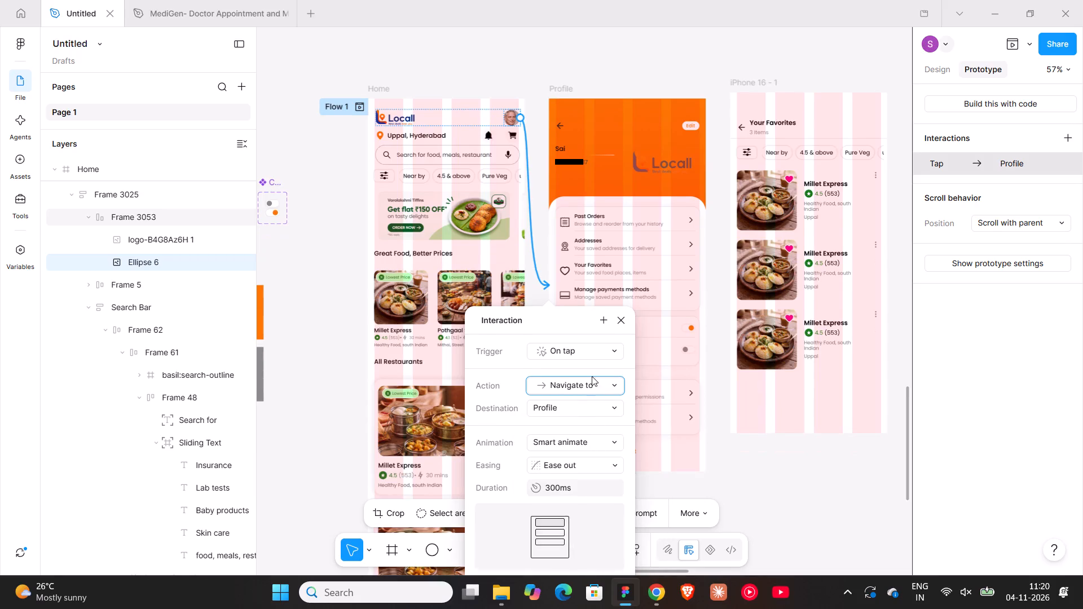
pyautogui.click(589, 351)
pyautogui.click(589, 351)
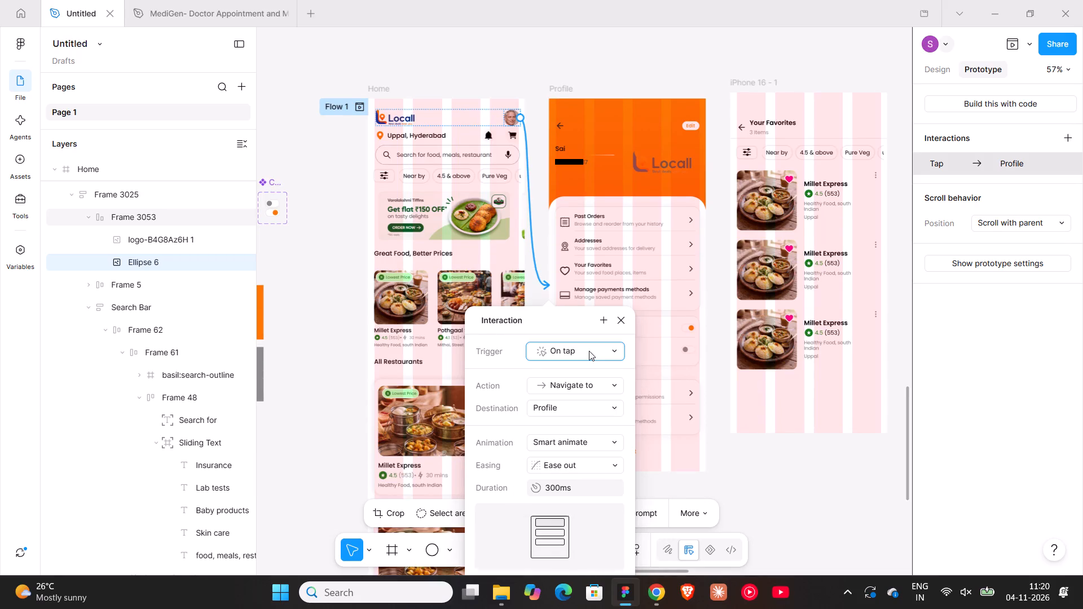
pyautogui.scroll(-2, 589, 351)
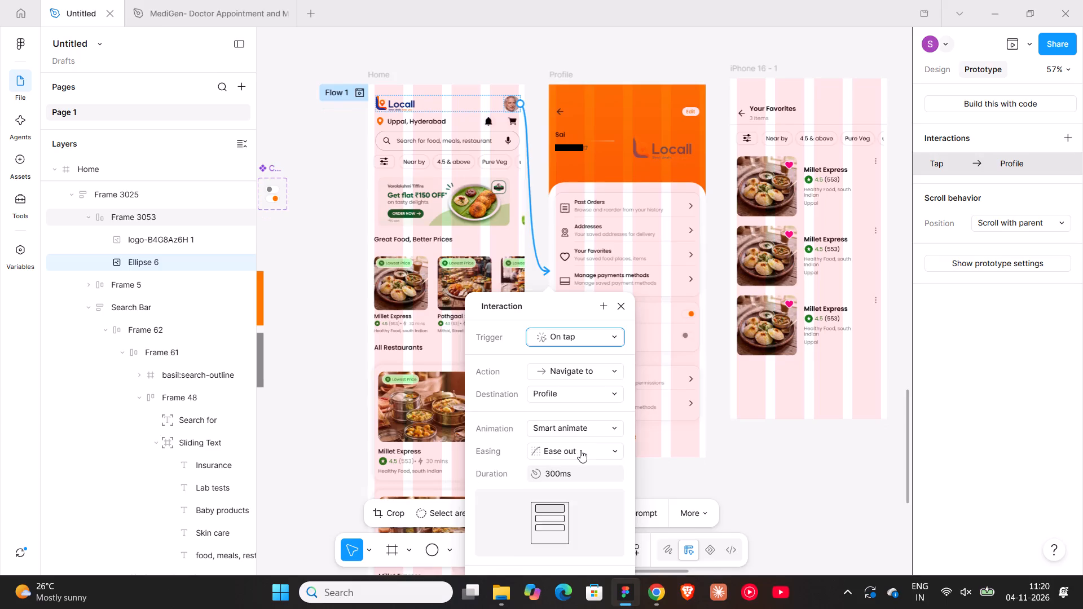
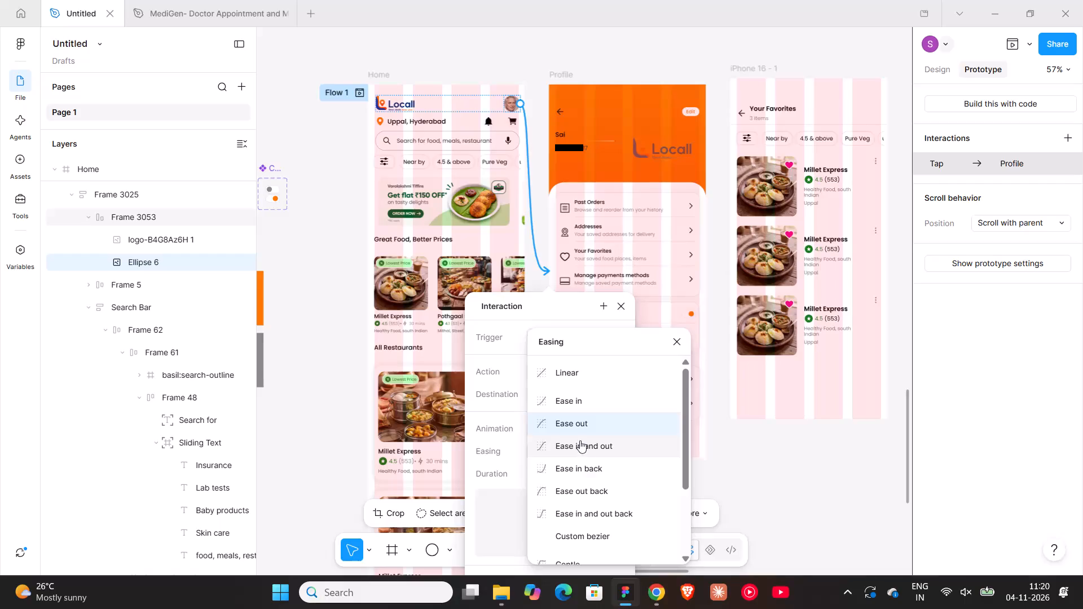
# Set the avatar-to-Profile interaction to a Slide in animation with leftward direction and Ease out easing.
pyautogui.click(577, 427)
pyautogui.scroll(-2, 577, 427)
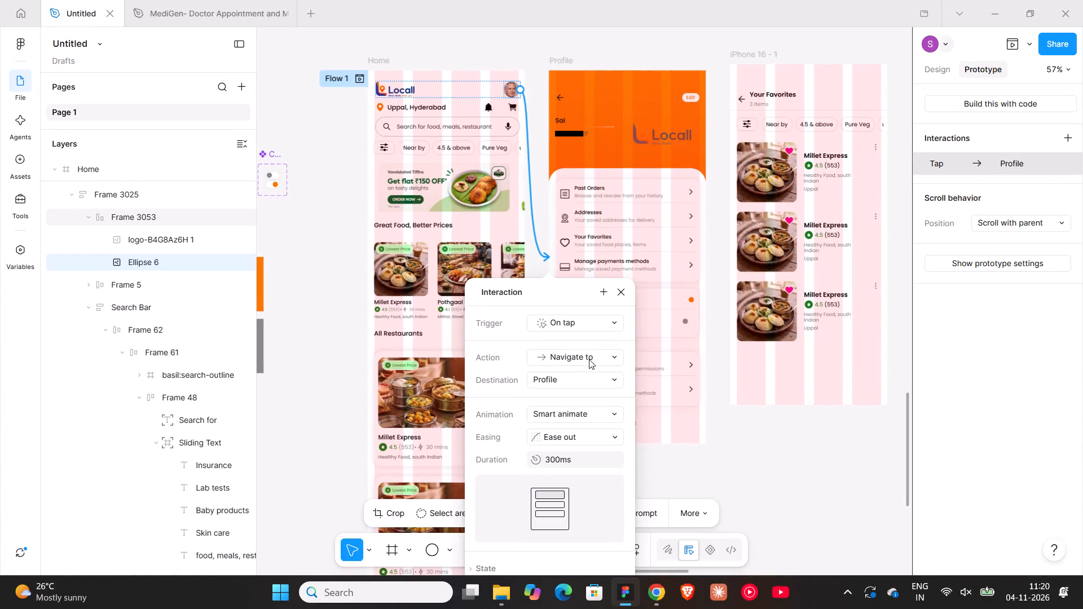
pyautogui.scroll(-3, 586, 440)
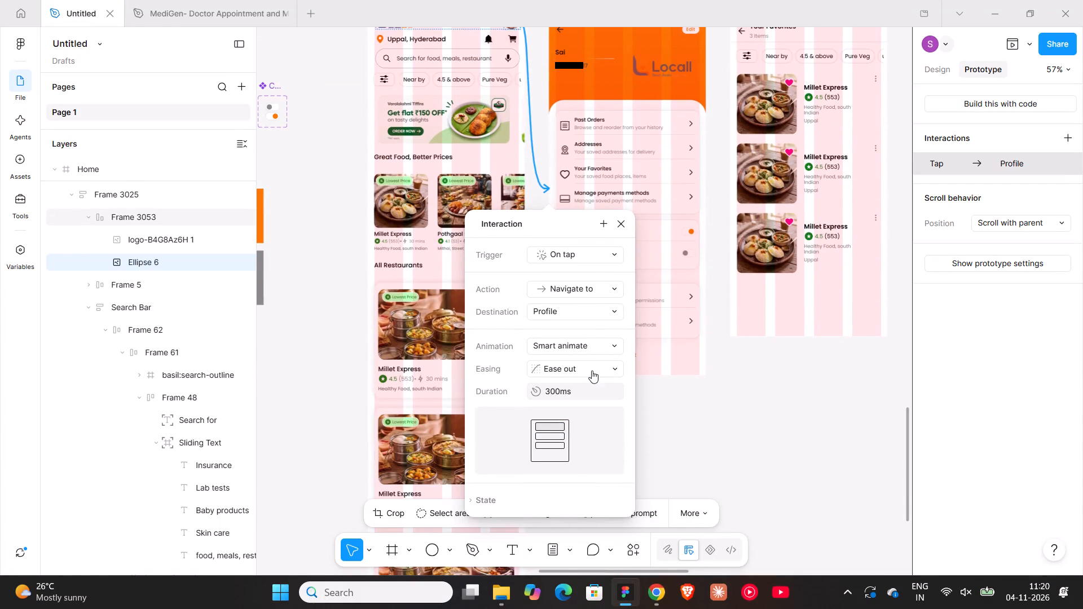
pyautogui.click(592, 347)
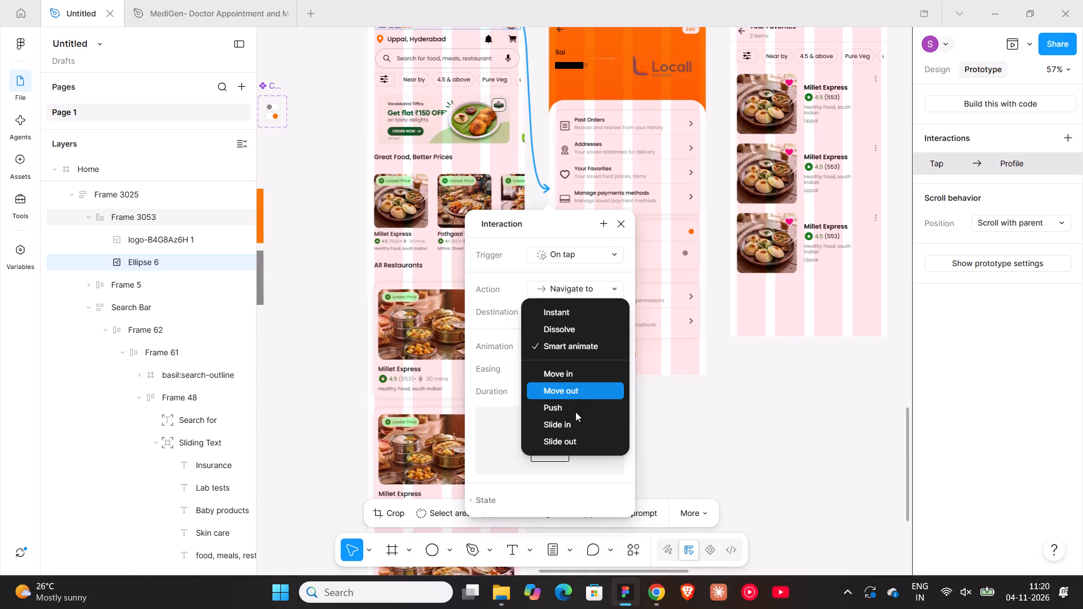
pyautogui.click(573, 429)
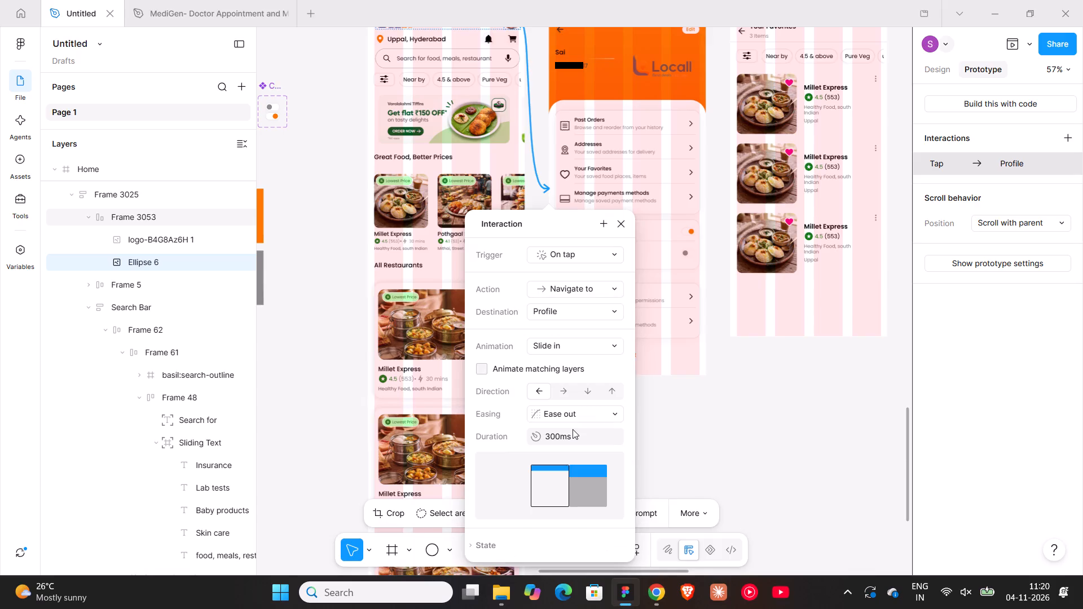
pyautogui.click(564, 391)
pyautogui.click(536, 387)
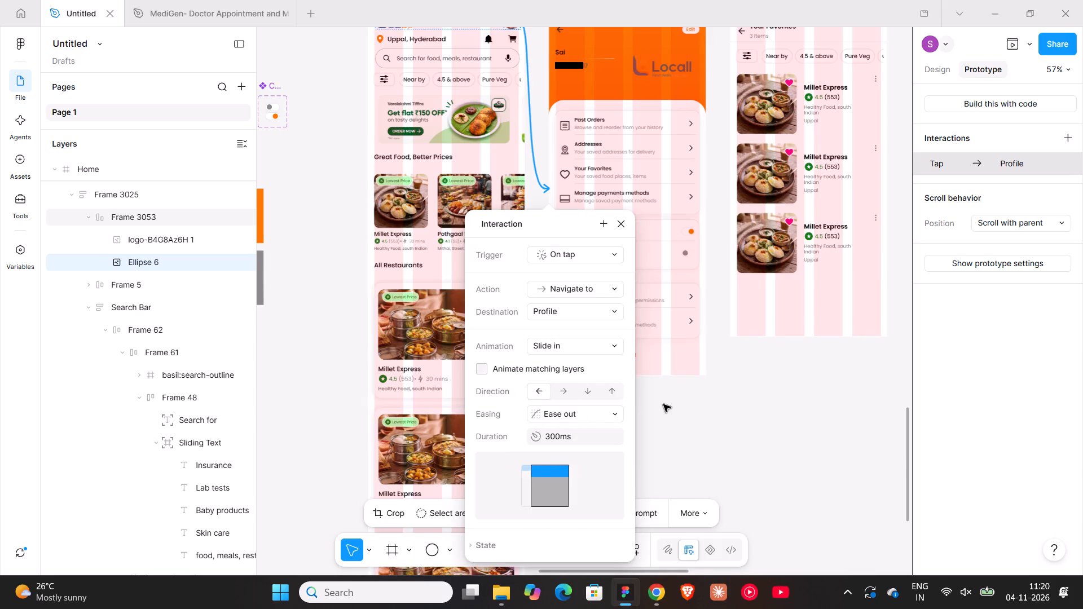
pyautogui.click(663, 404)
# Connect the Your Favorites row on the Profile screen to the iPhone 16 - 1 favorites screen with an Instant animation.
pyautogui.keyDown('ctrl'); pyautogui.scroll(-4, 663, 404); pyautogui.keyUp('ctrl')
pyautogui.scroll(4, 663, 404)
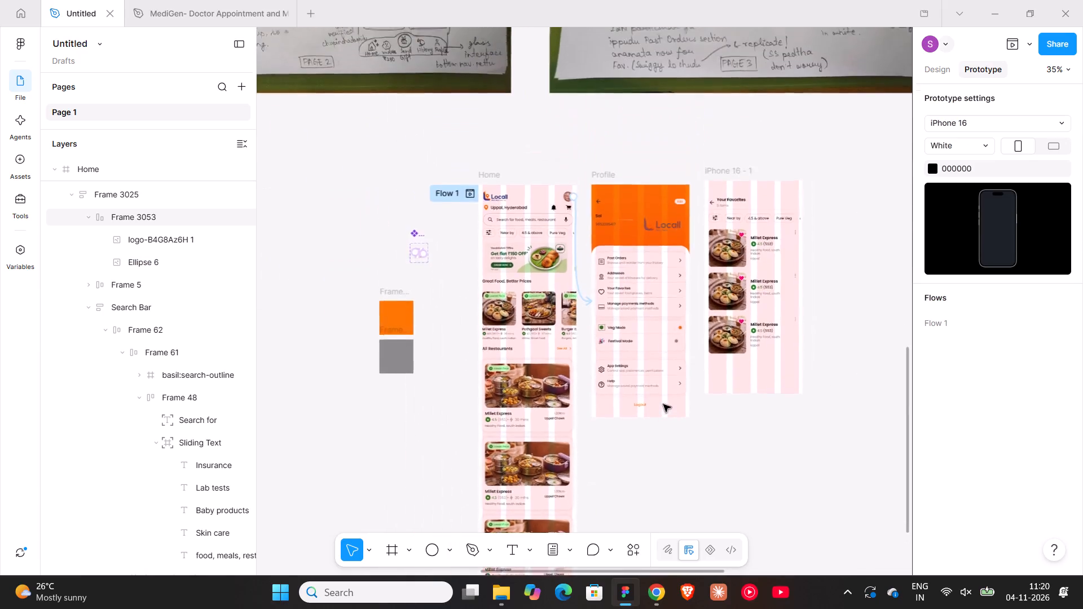
pyautogui.scroll(1, 663, 404)
pyautogui.keyDown('ctrl'); pyautogui.scroll(6, 653, 386); pyautogui.keyUp('ctrl')
pyautogui.tripleClick(637, 321)
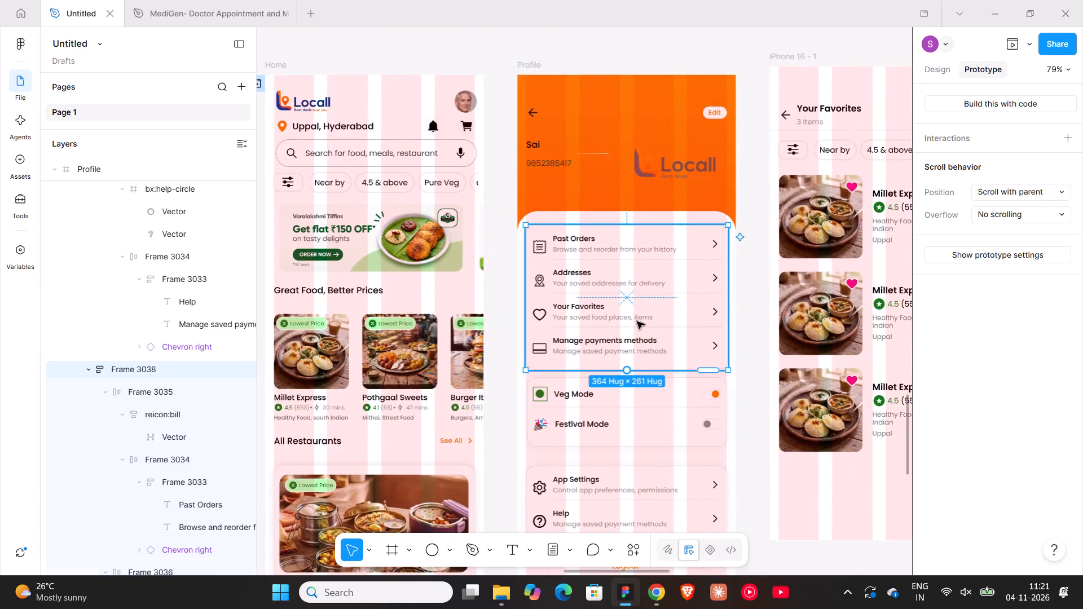
pyautogui.moveTo(725, 315); pyautogui.dragTo(781, 293)
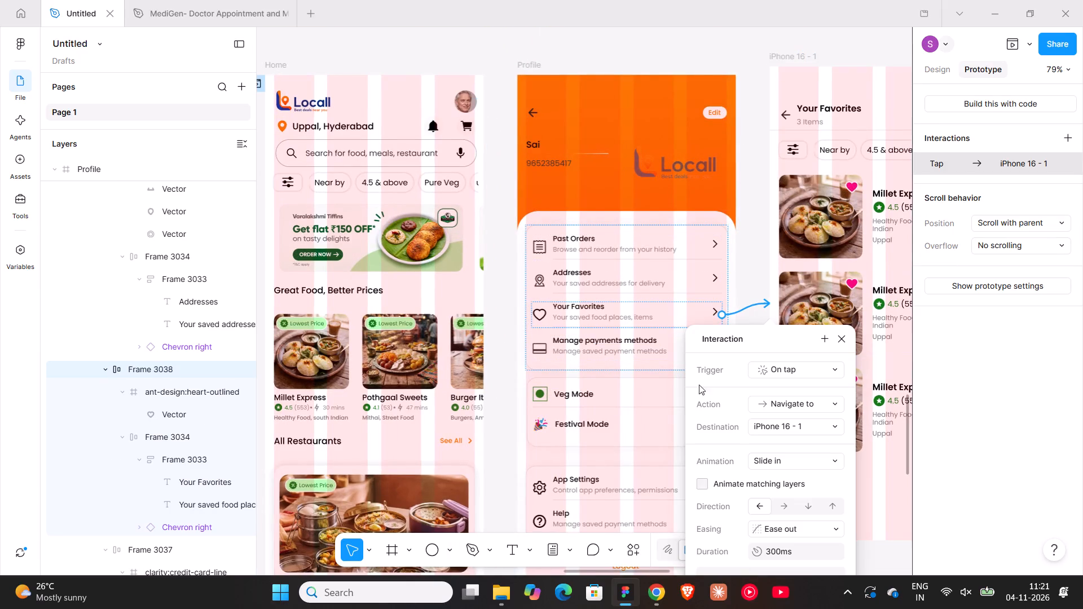
pyautogui.click(797, 457)
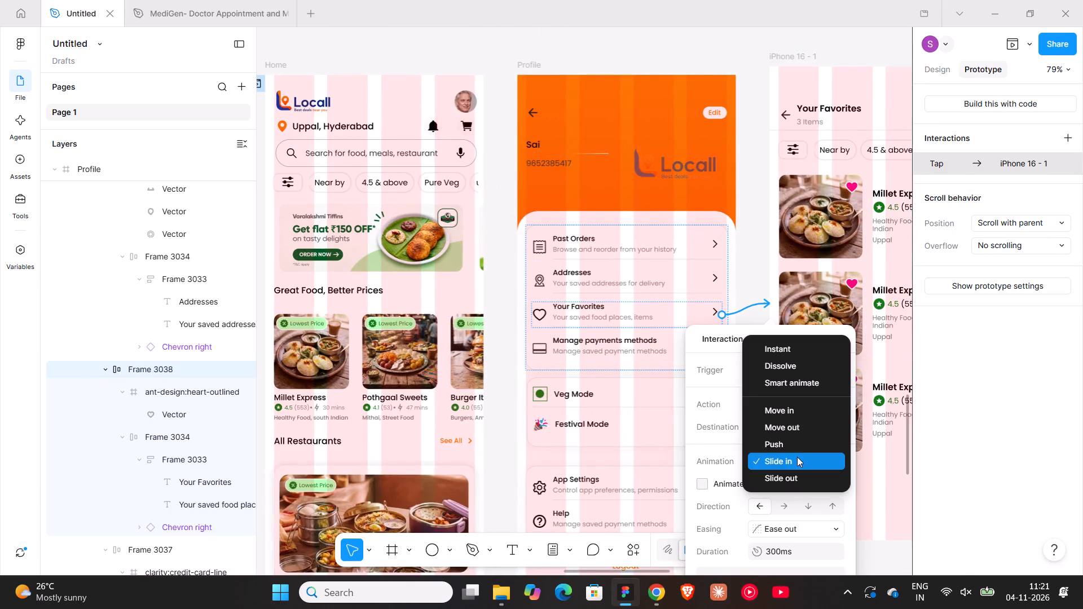
pyautogui.click(795, 356)
pyautogui.click(760, 218)
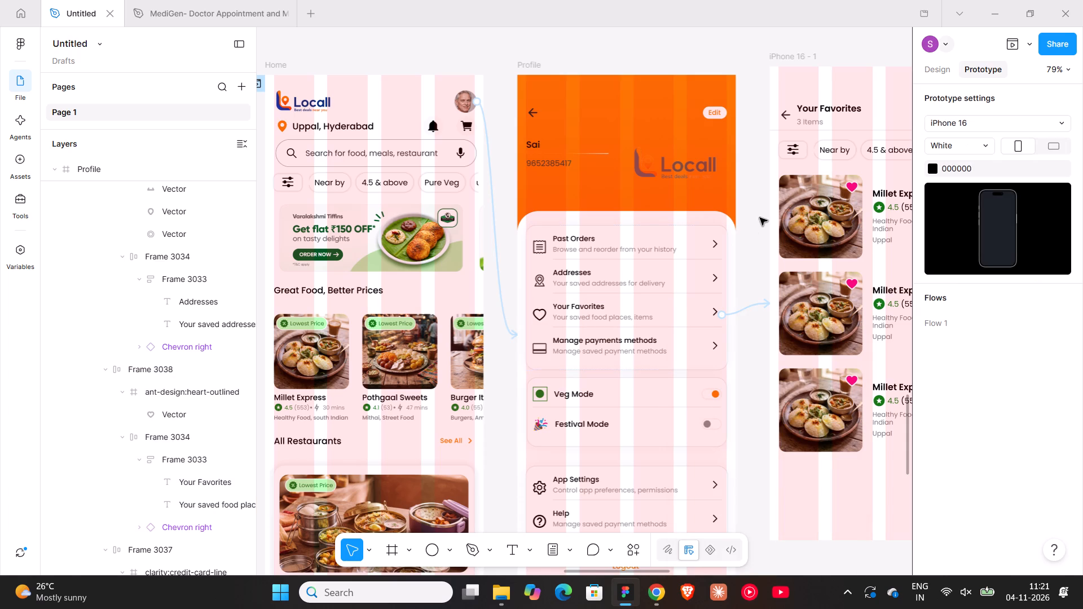
# Connect the back arrow on the Your Favorites screen to the Profile screen, using an Instant animation.
pyautogui.doubleClick(787, 111)
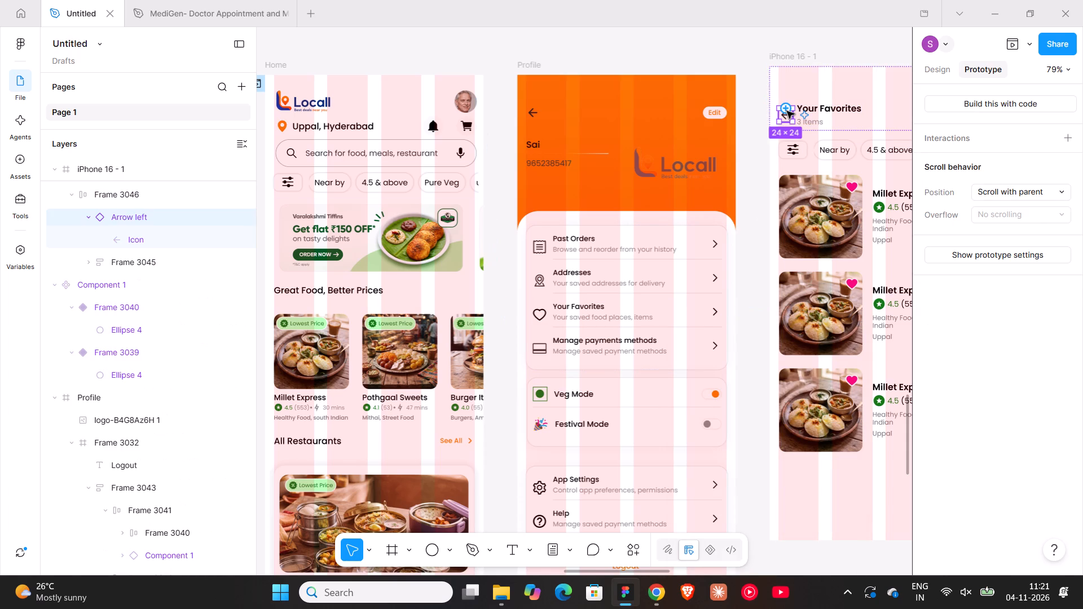
pyautogui.moveTo(786, 111); pyautogui.dragTo(708, 196)
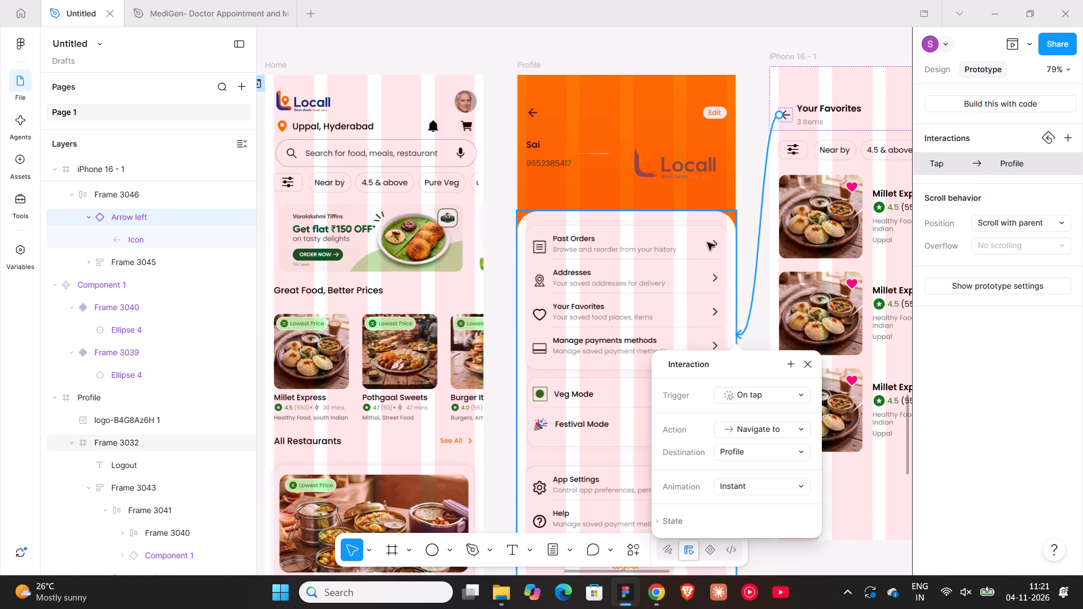
pyautogui.click(746, 487)
pyautogui.click(752, 515)
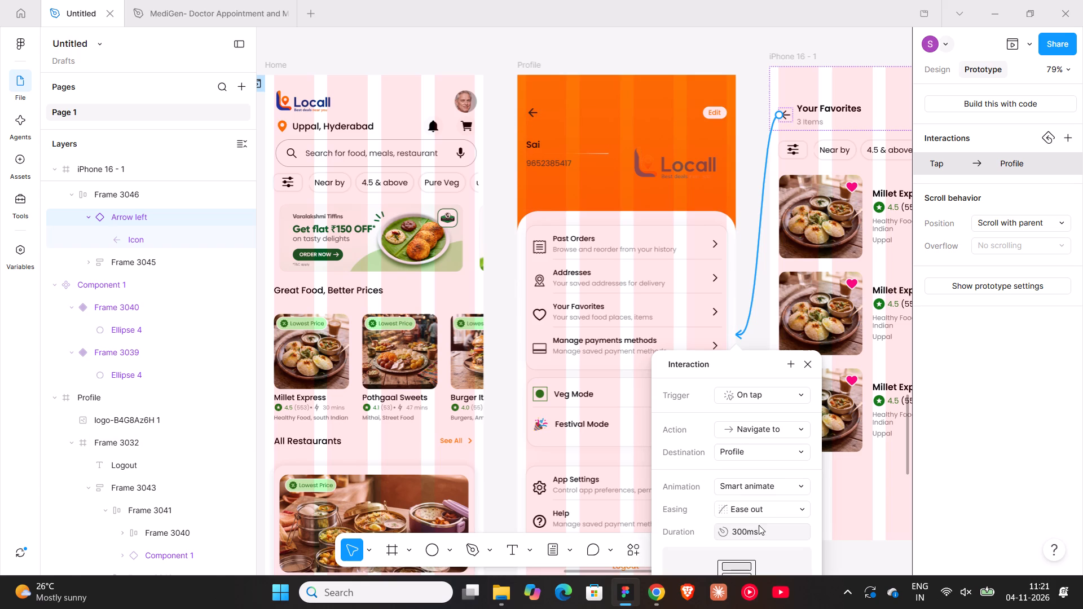
pyautogui.click(768, 485)
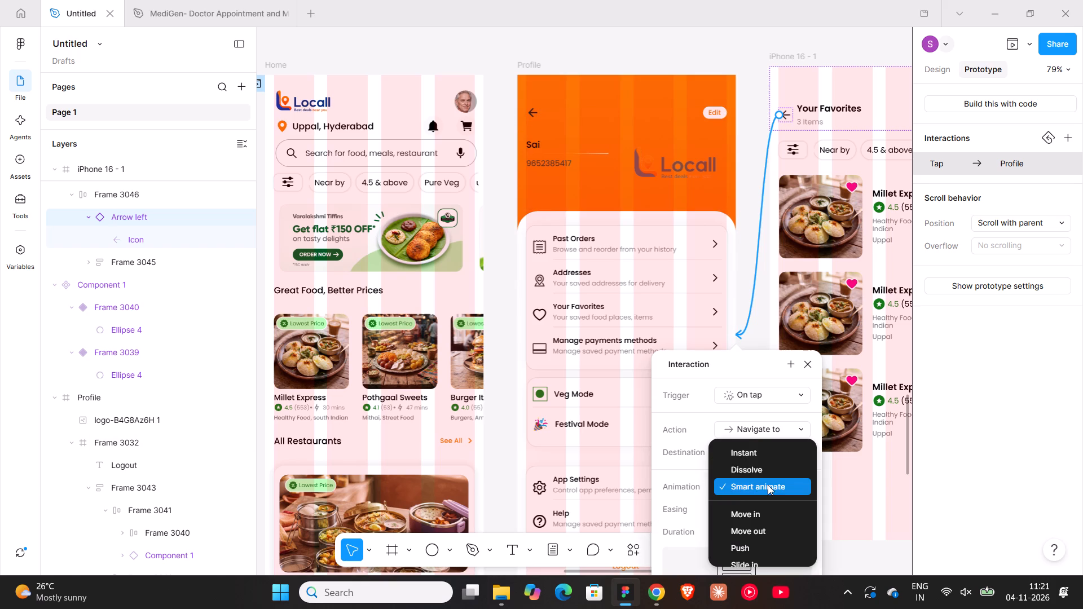
pyautogui.click(745, 448)
# Connect the Profile screen's back arrow to the Home screen with a Slide in animation in the rightward direction.
pyautogui.doubleClick(532, 116)
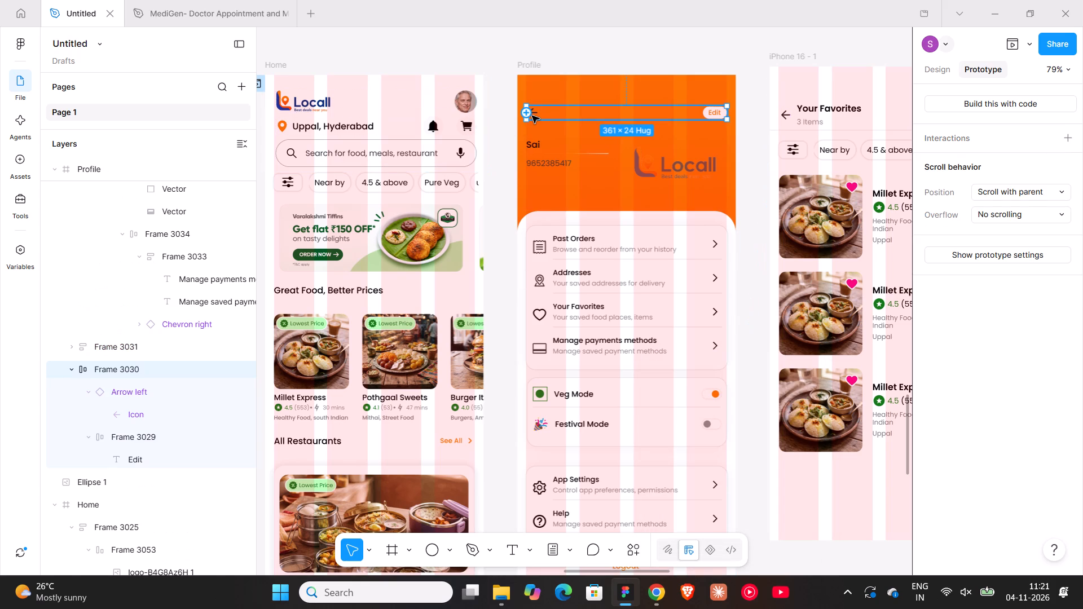
pyautogui.click(532, 116)
pyautogui.doubleClick(535, 117)
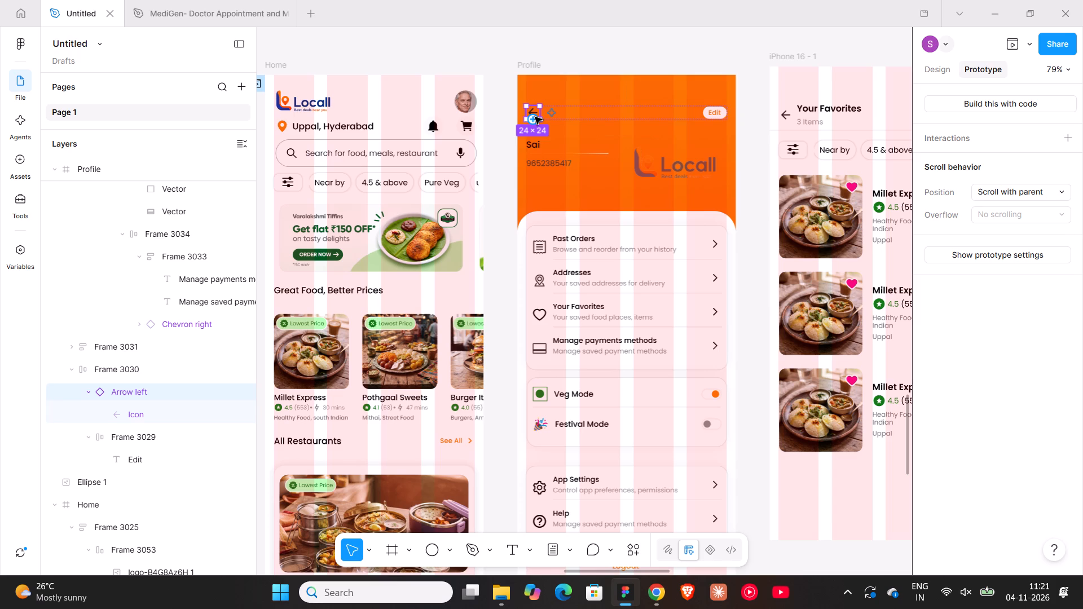
pyautogui.moveTo(535, 120); pyautogui.dragTo(448, 150)
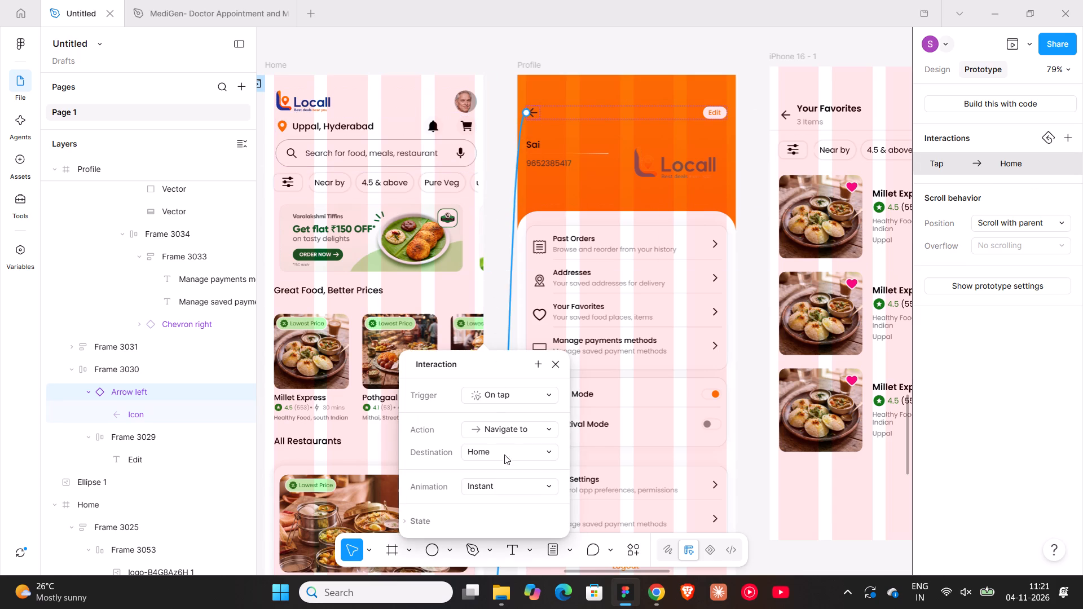
pyautogui.click(508, 423)
pyautogui.click(508, 423)
pyautogui.click(506, 486)
pyautogui.scroll(-2, 506, 486)
pyautogui.click(501, 541)
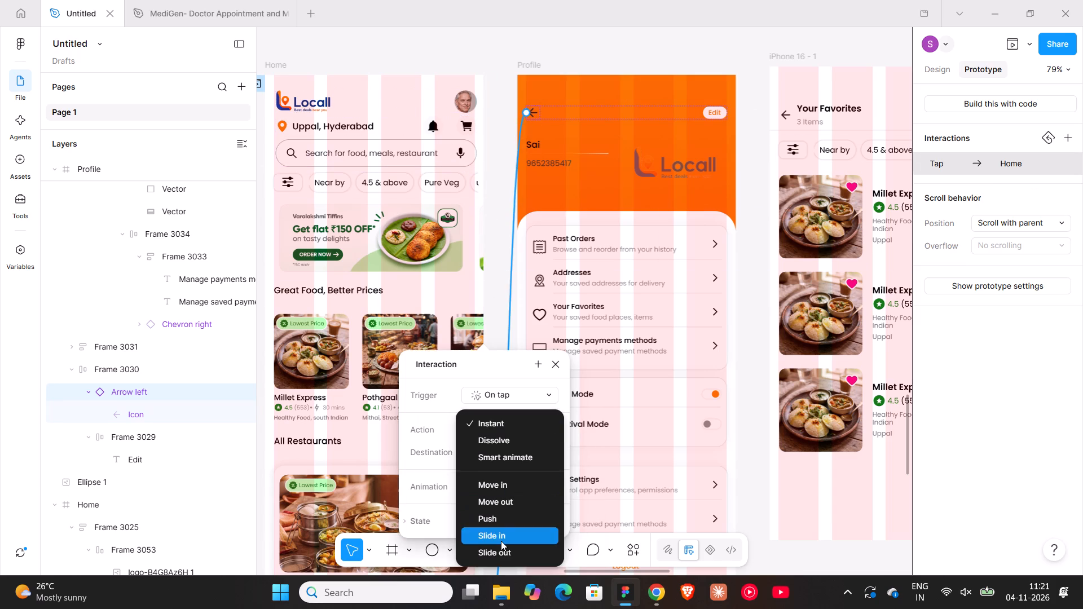
pyautogui.click(492, 531)
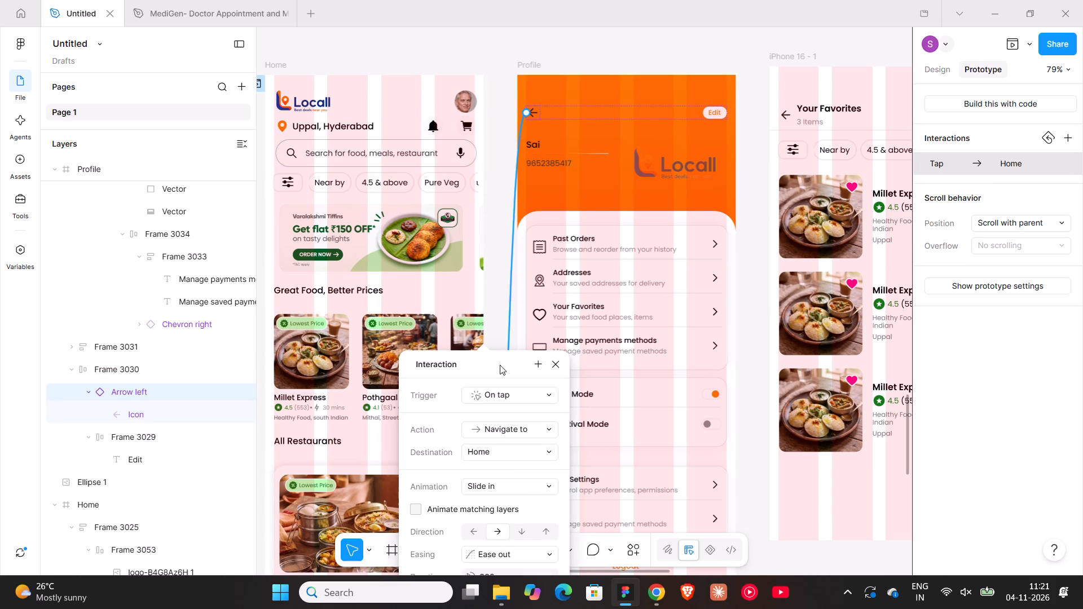
pyautogui.click(492, 83)
# Switch from prototyping back to the page's design properties, with nothing selected.
pyautogui.keyDown('ctrl'); pyautogui.scroll(-7, 492, 83); pyautogui.keyUp('ctrl')
pyautogui.scroll(4, 626, 354)
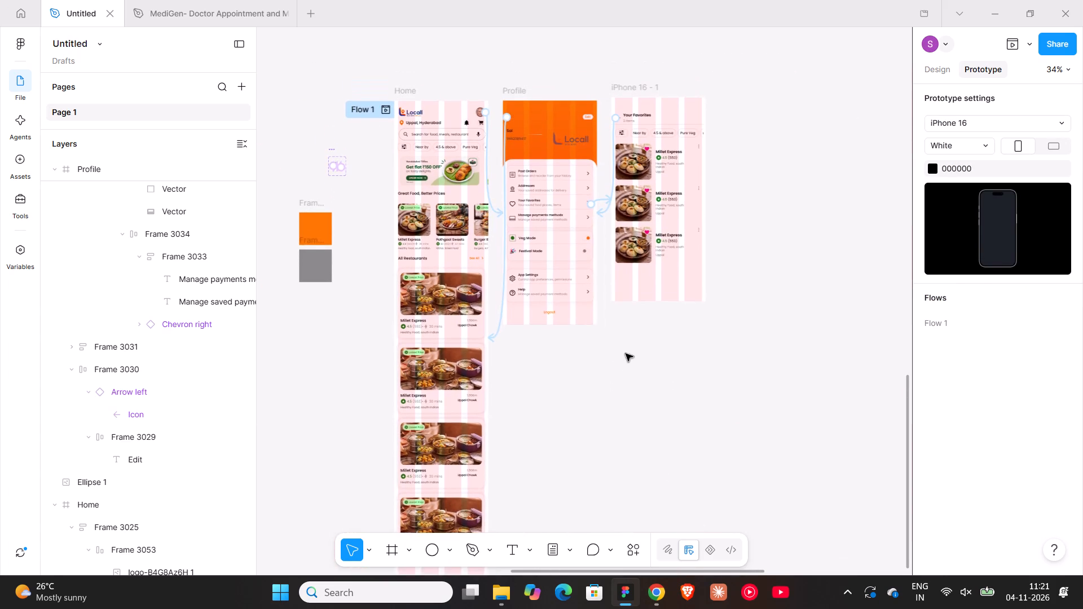
pyautogui.keyDown('shift'); pyautogui.scroll(3, 626, 354); pyautogui.keyUp('shift')
pyautogui.click(932, 72)
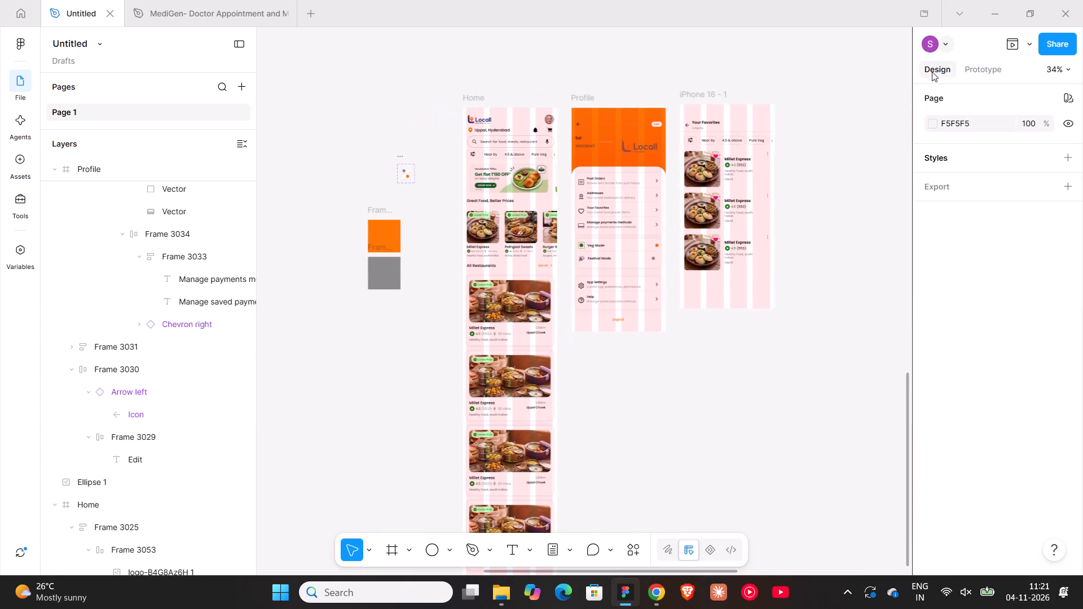
pyautogui.keyDown('ctrl'); pyautogui.scroll(-6, 734, 219); pyautogui.keyUp('ctrl')
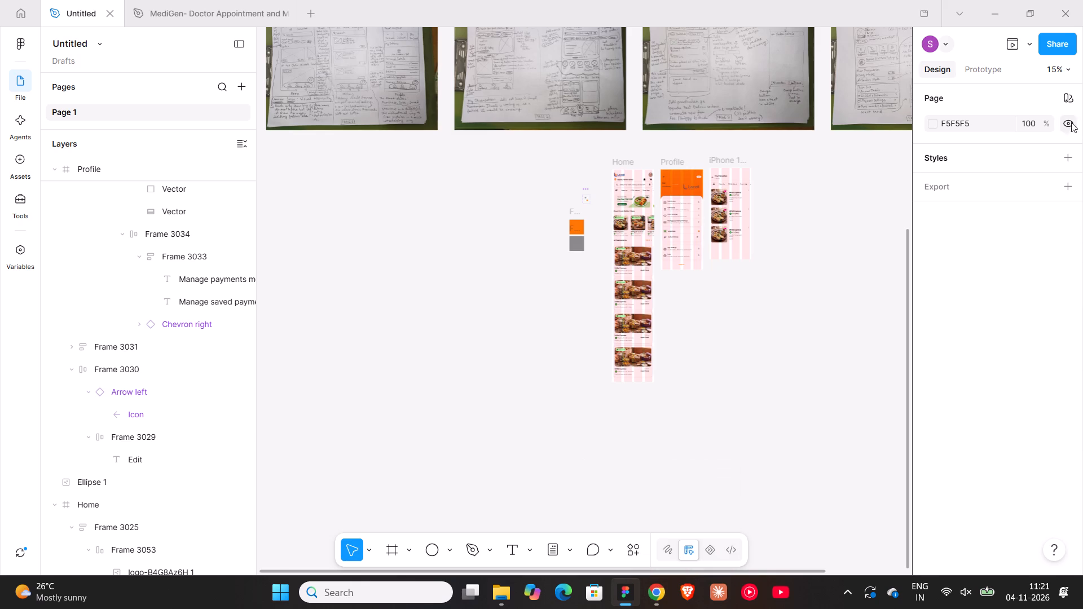
# In the file's share settings, disallow viewers from copying, saving and exporting from this file, and save the settings.
pyautogui.click(1065, 50)
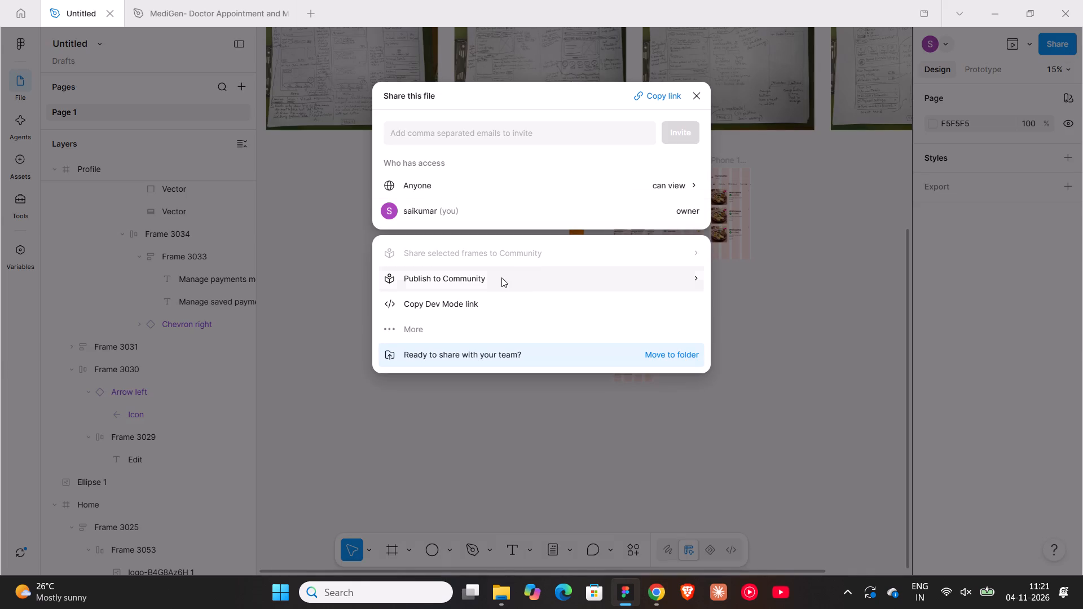
pyautogui.click(683, 185)
pyautogui.click(394, 349)
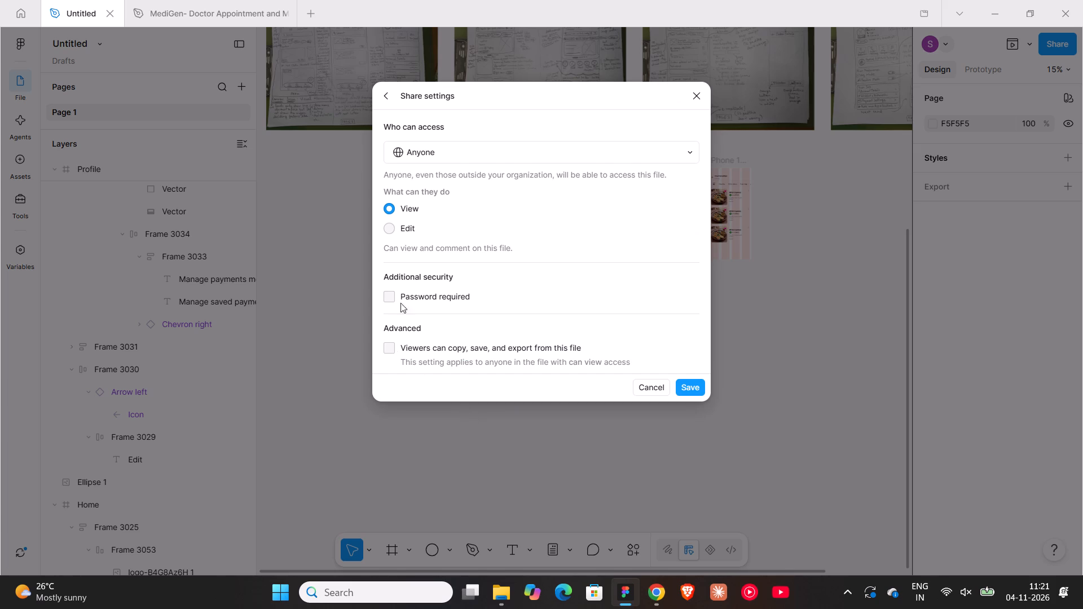
pyautogui.click(689, 390)
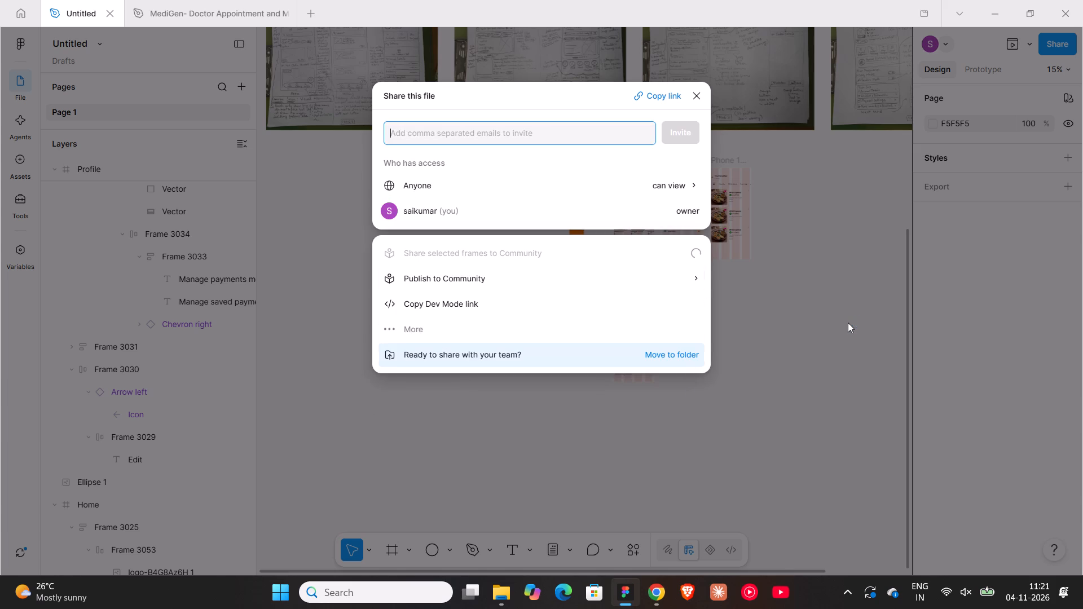
# Copy the file's share link.
pyautogui.click(661, 102)
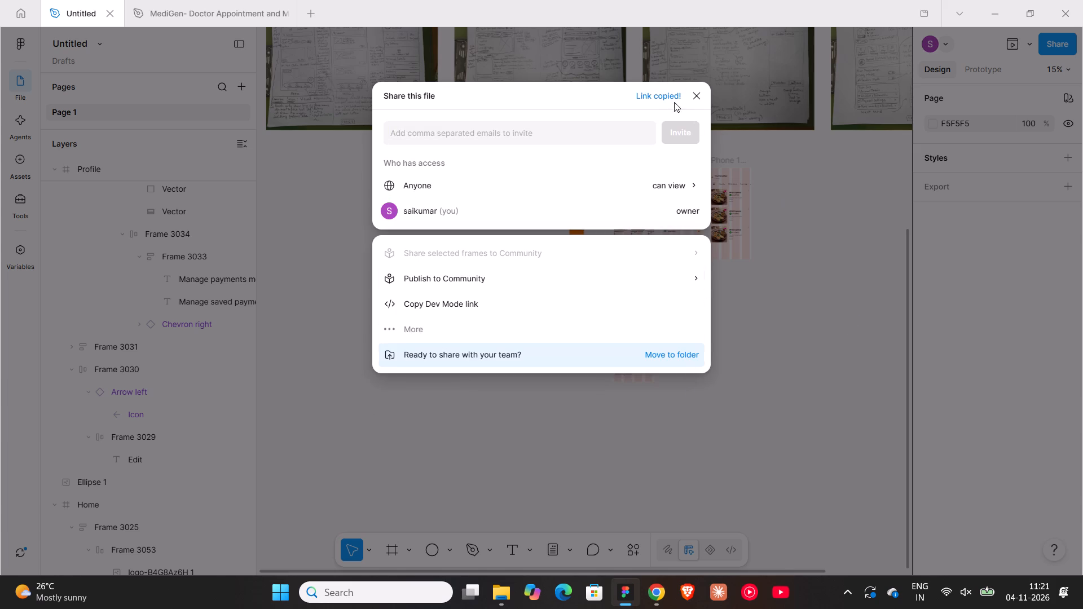